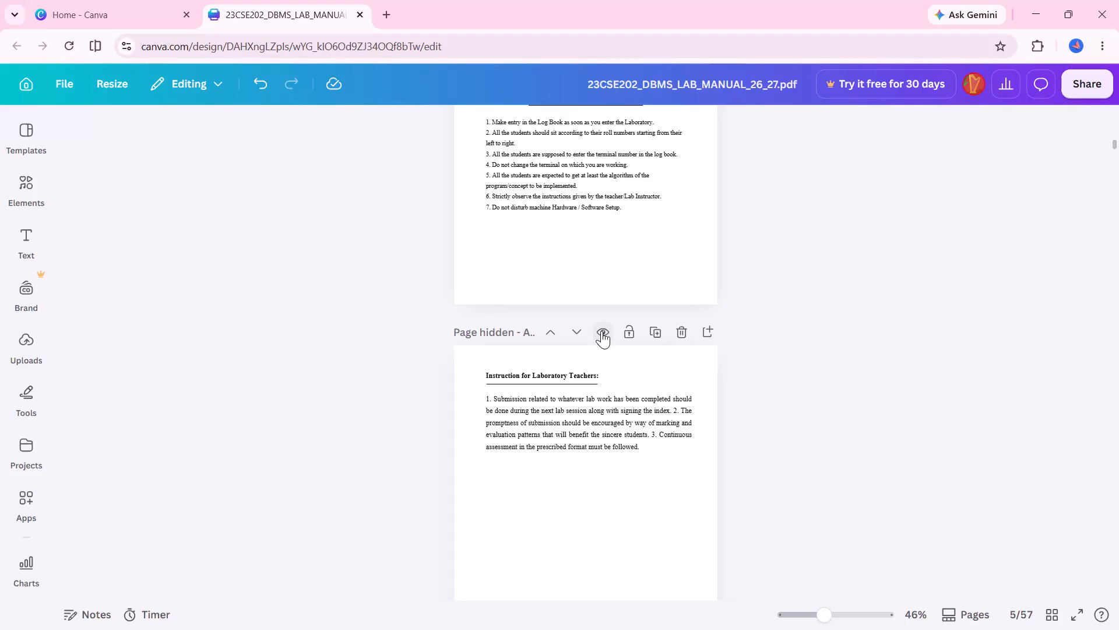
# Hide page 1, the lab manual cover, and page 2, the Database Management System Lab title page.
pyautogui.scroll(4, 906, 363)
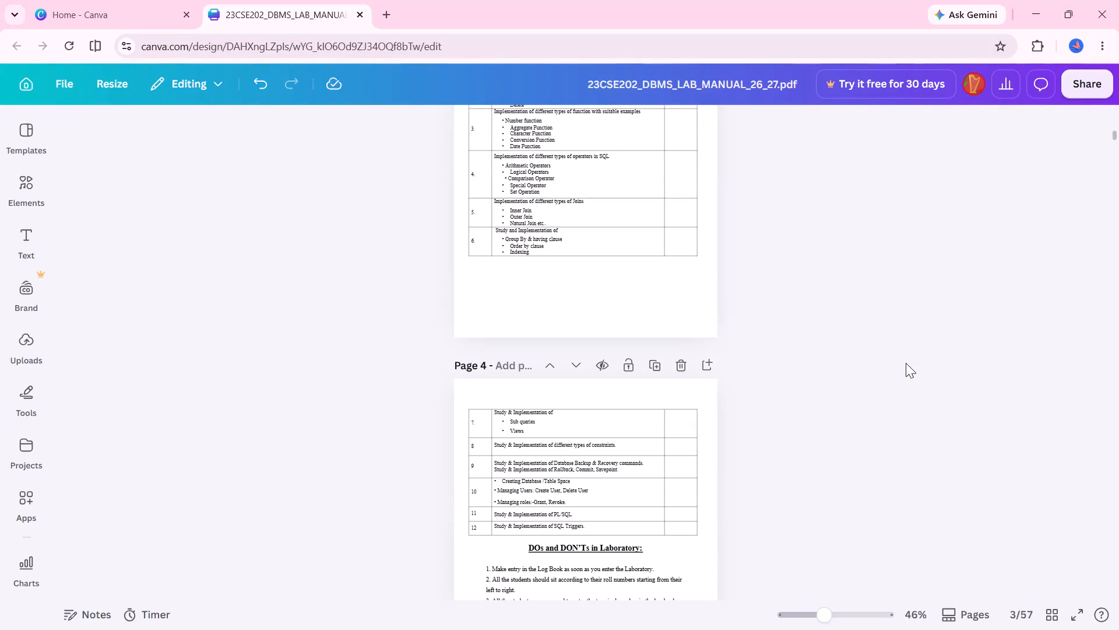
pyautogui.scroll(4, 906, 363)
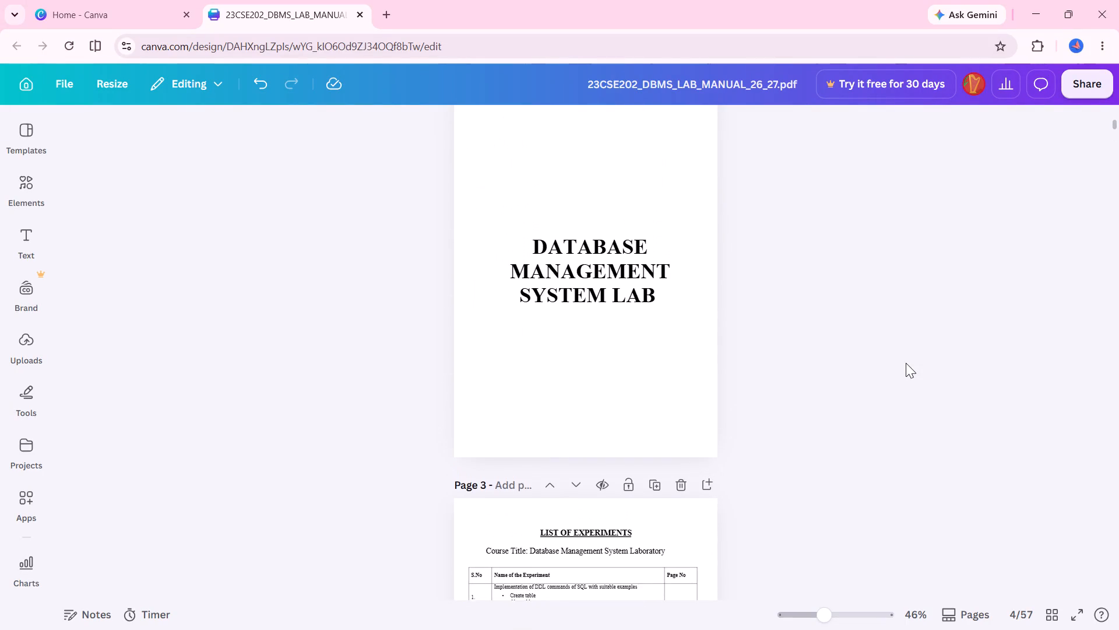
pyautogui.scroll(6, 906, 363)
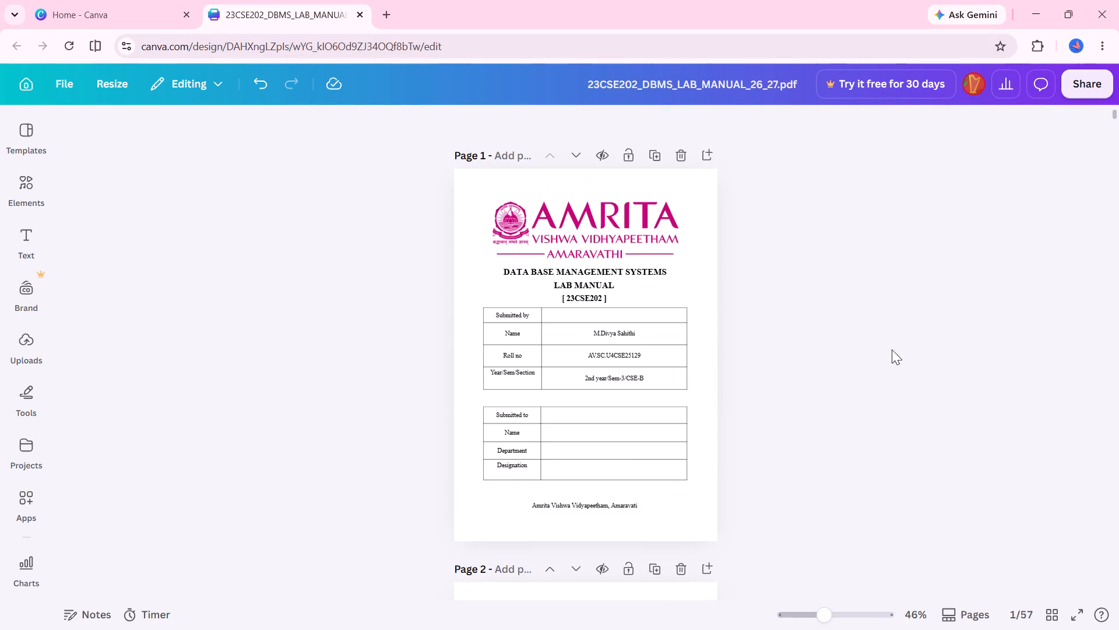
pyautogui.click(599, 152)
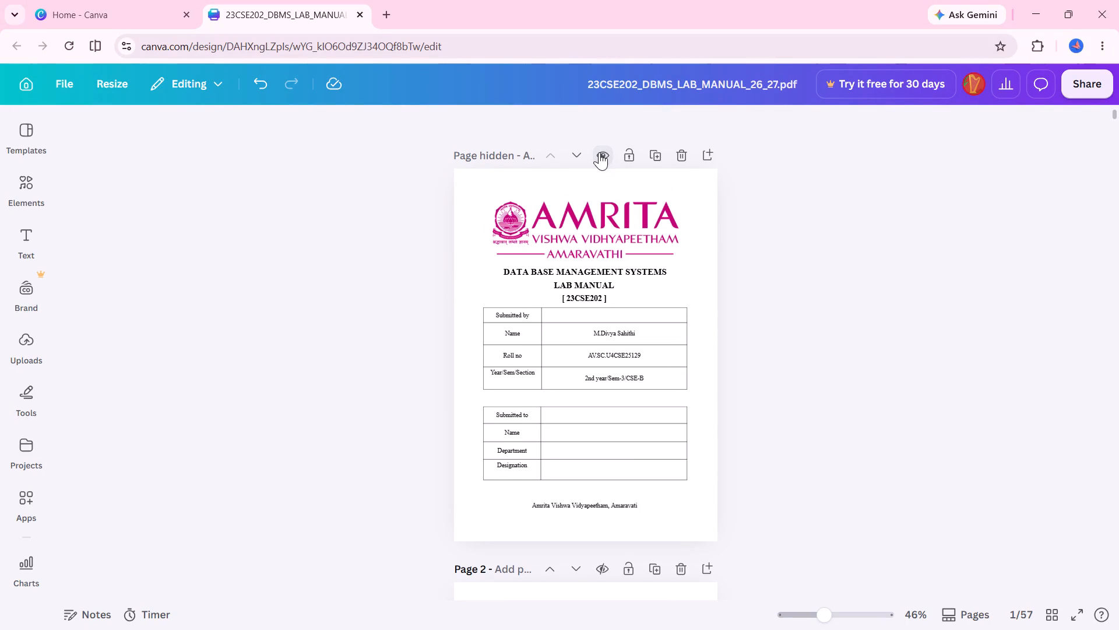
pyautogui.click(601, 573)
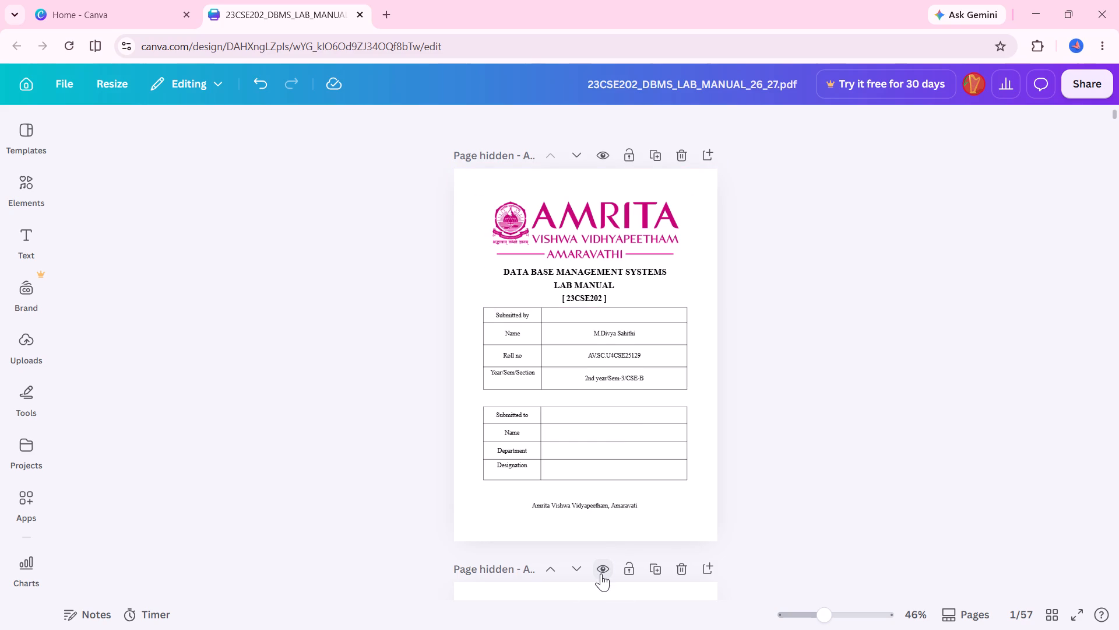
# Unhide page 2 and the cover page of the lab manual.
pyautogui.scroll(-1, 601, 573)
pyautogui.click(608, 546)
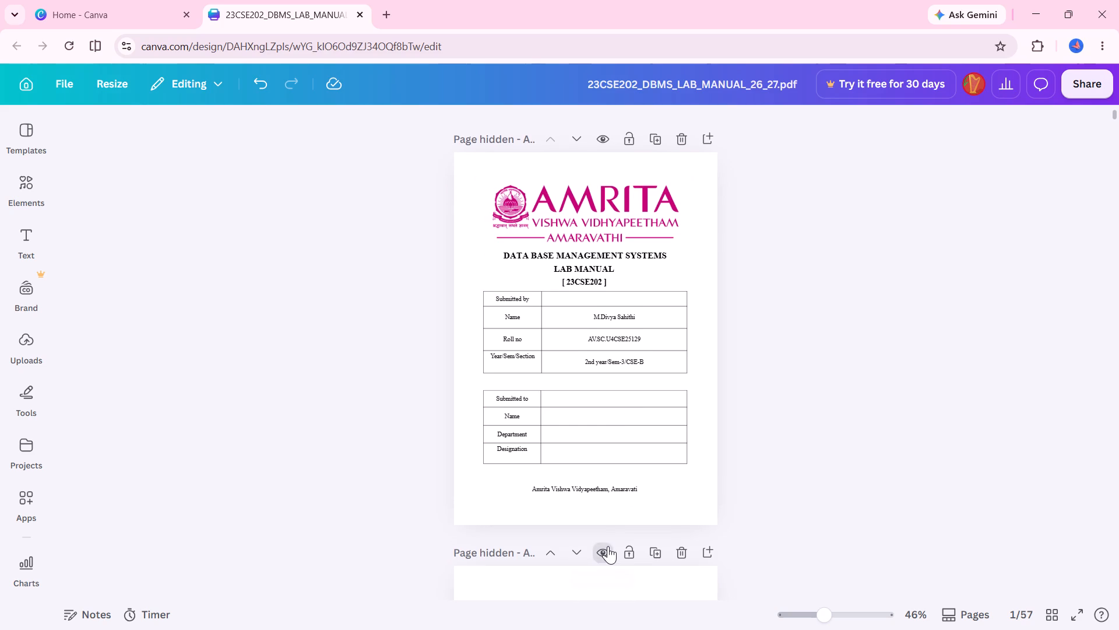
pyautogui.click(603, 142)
# Unhide page 5, which holds the Instruction for Laboratory Teachers.
pyautogui.scroll(-1, 603, 493)
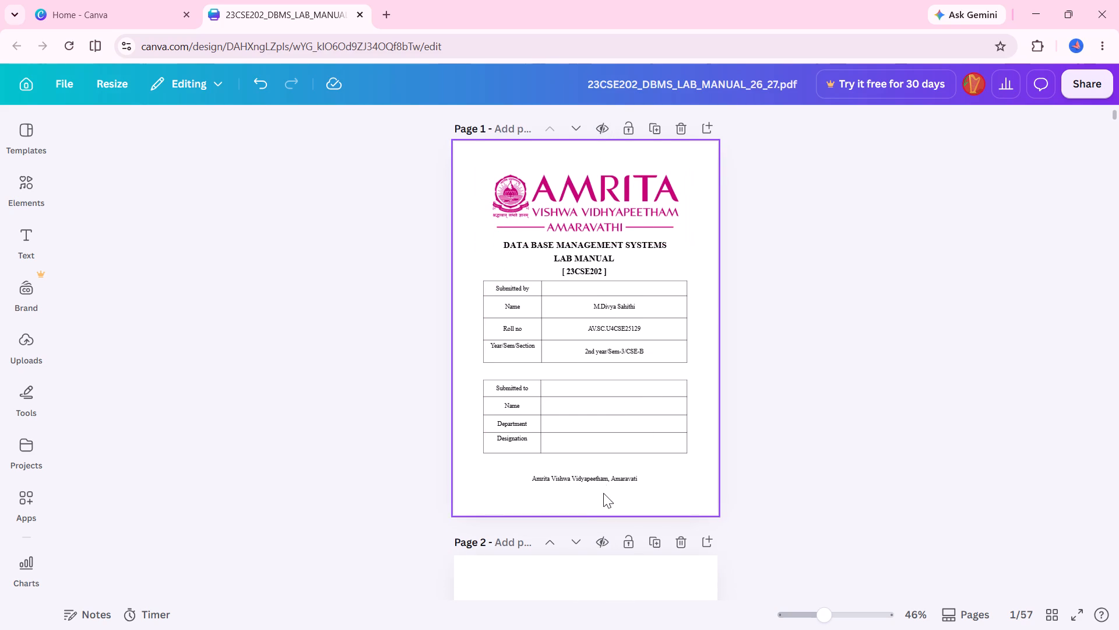
pyautogui.scroll(-7, 603, 493)
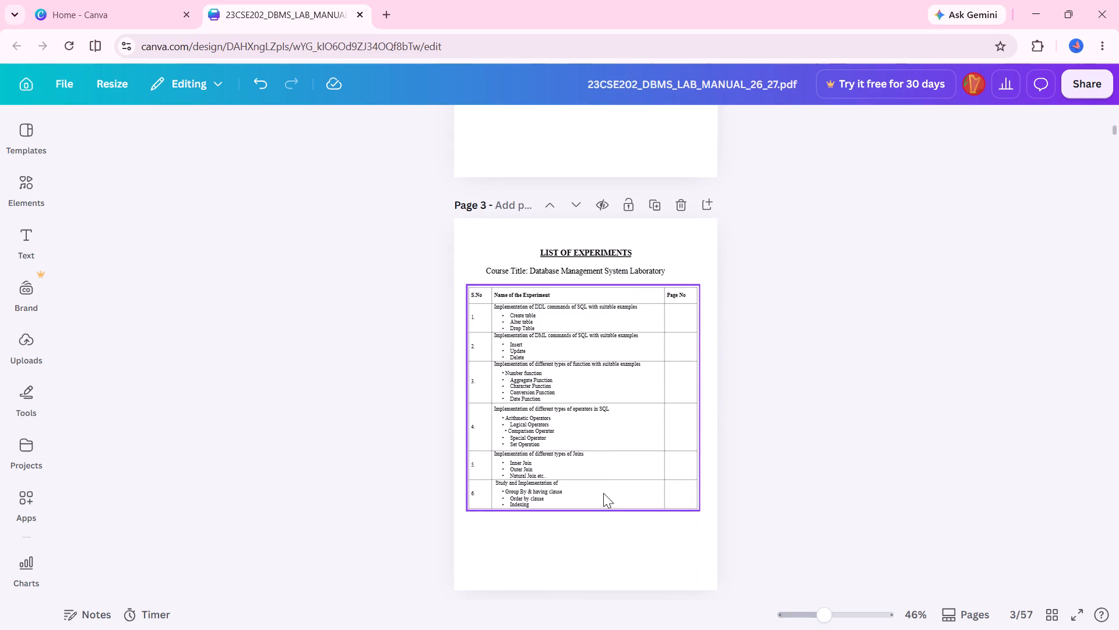
pyautogui.scroll(-2, 609, 454)
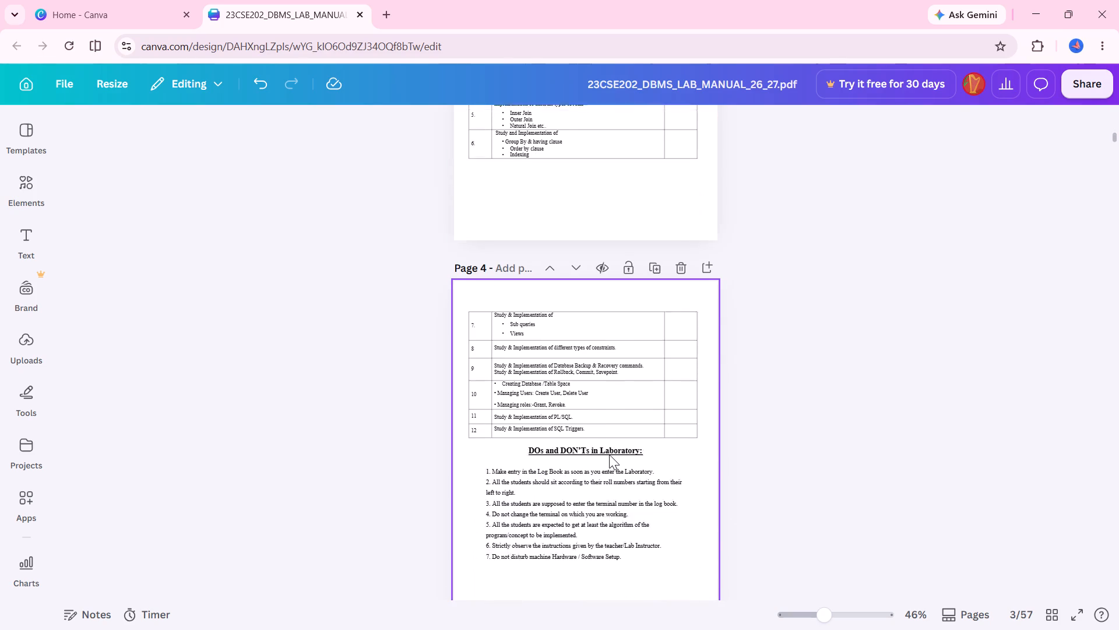
pyautogui.scroll(-2, 609, 454)
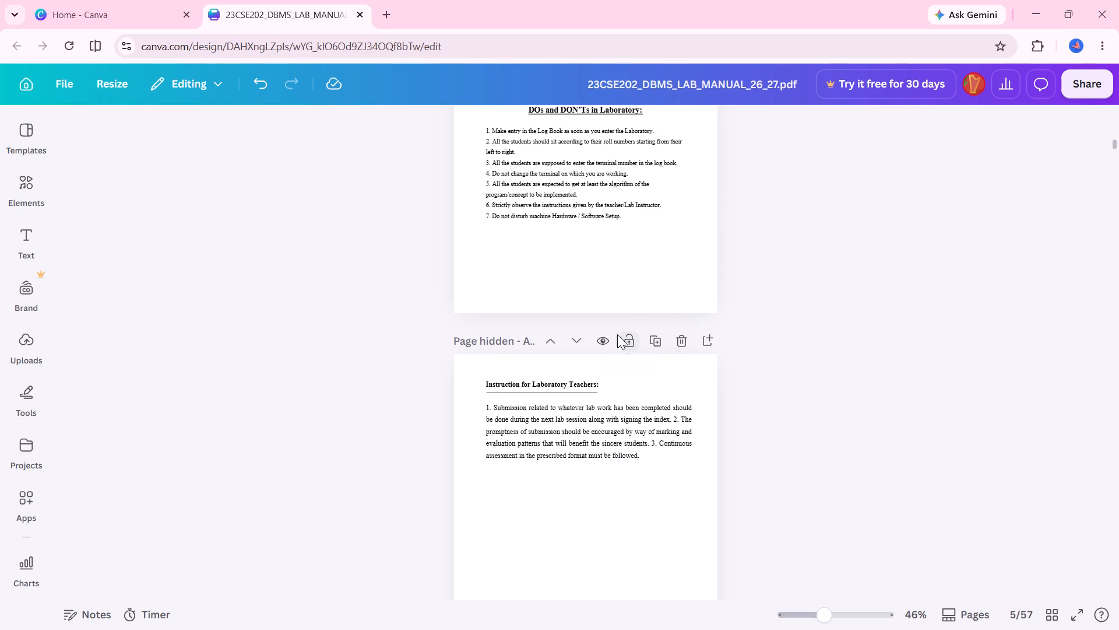
pyautogui.click(605, 337)
# Look through the experiment pages from Experiment-1 on page 6 to the conversion functions on page 22.
pyautogui.scroll(-3, 592, 430)
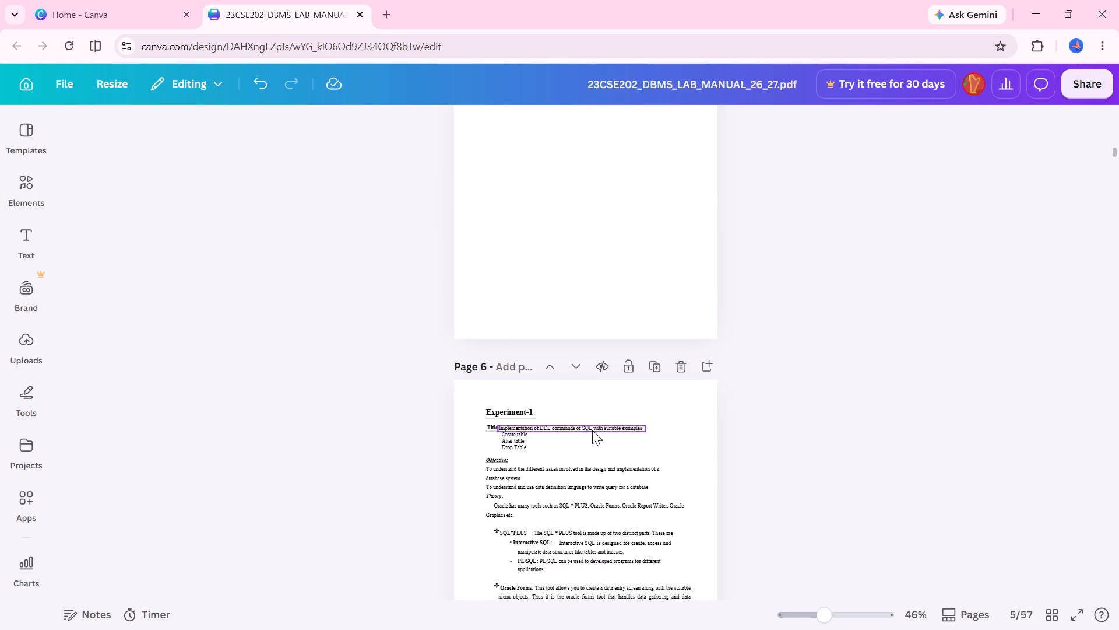
pyautogui.scroll(-8, 592, 430)
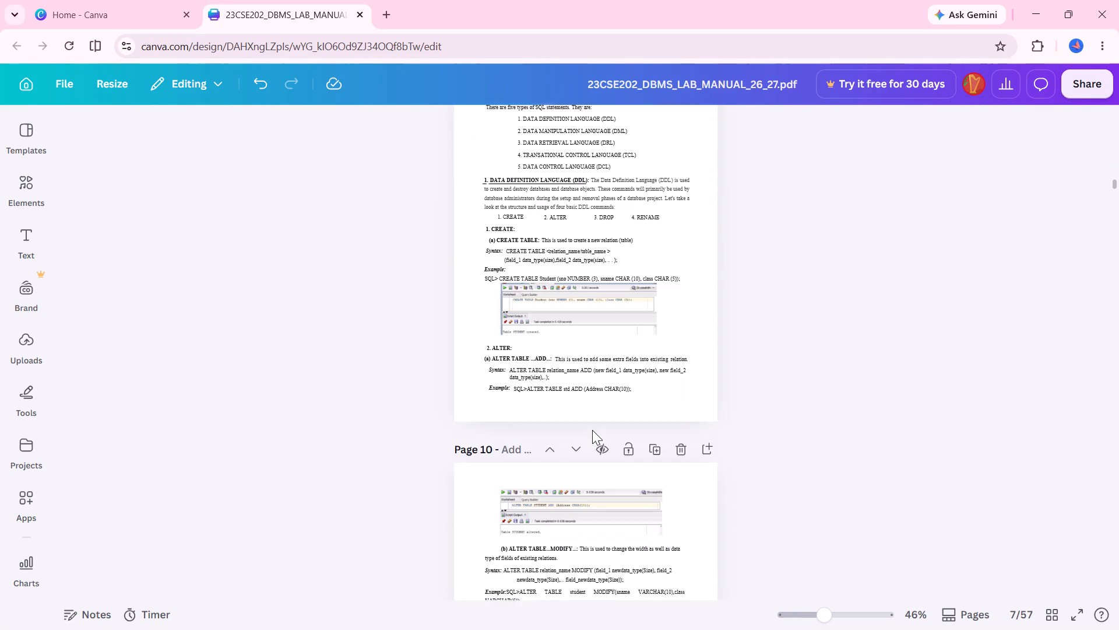
pyautogui.scroll(-9, 592, 430)
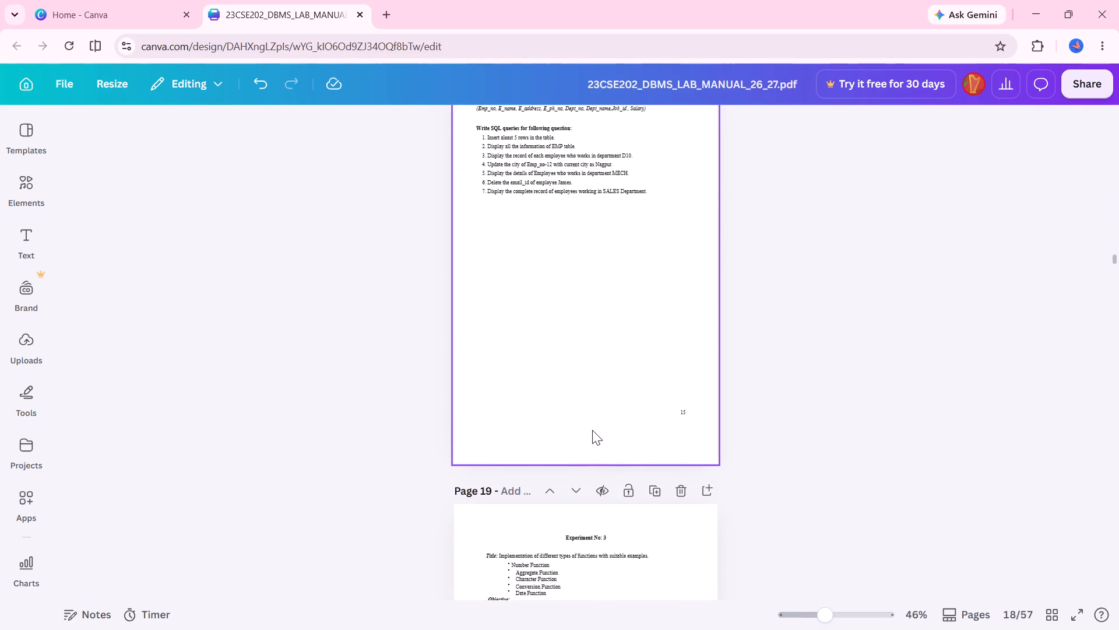
pyautogui.scroll(-3, 592, 430)
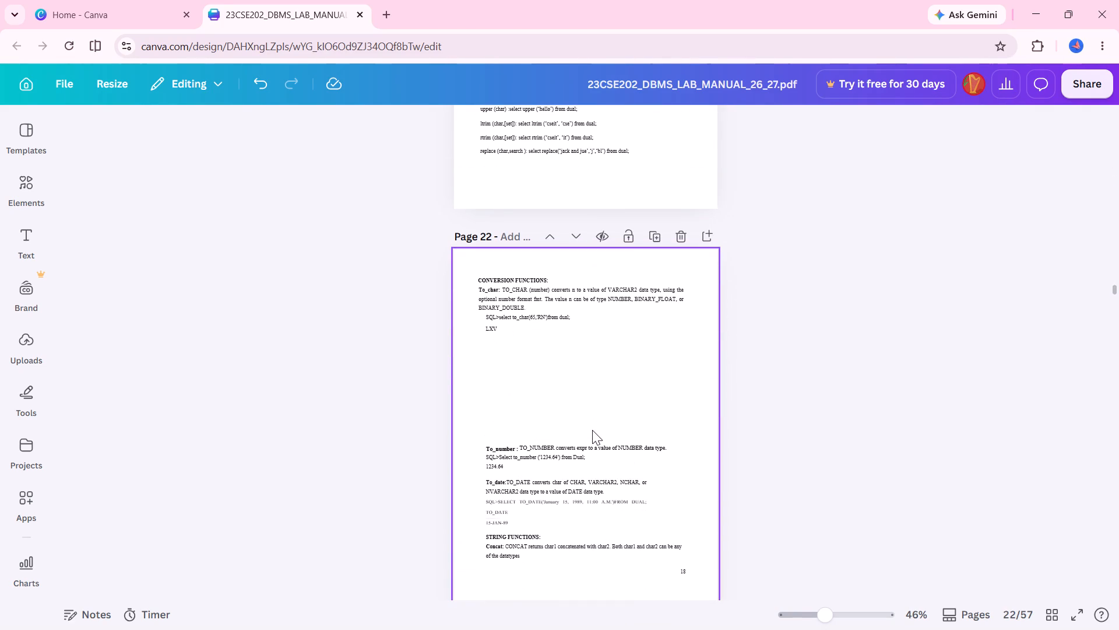
pyautogui.scroll(-1, 592, 430)
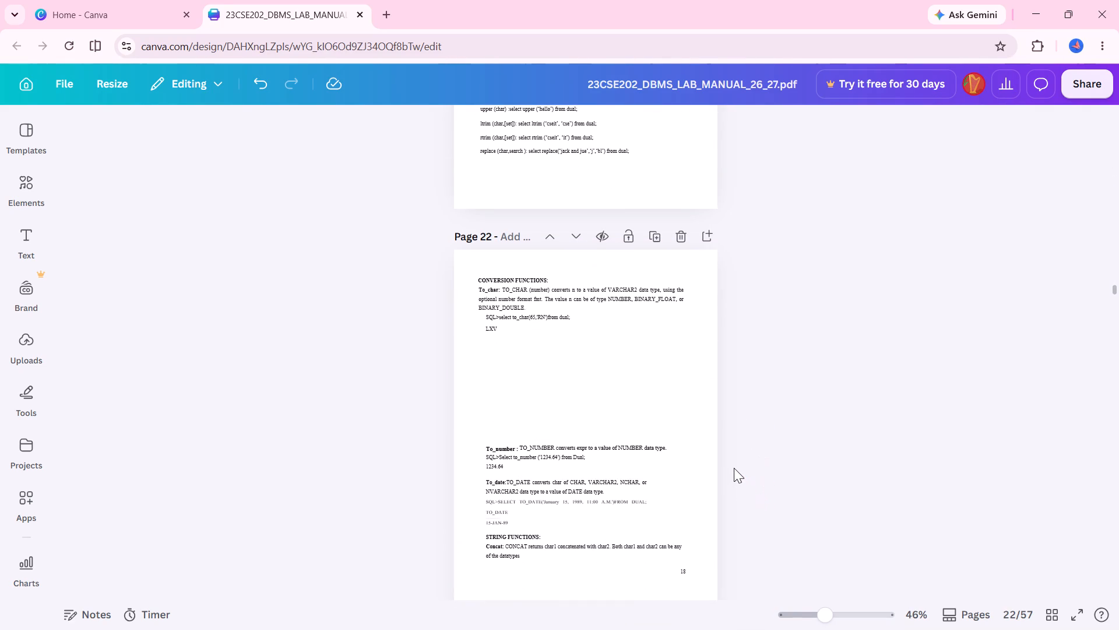
pyautogui.click(581, 383)
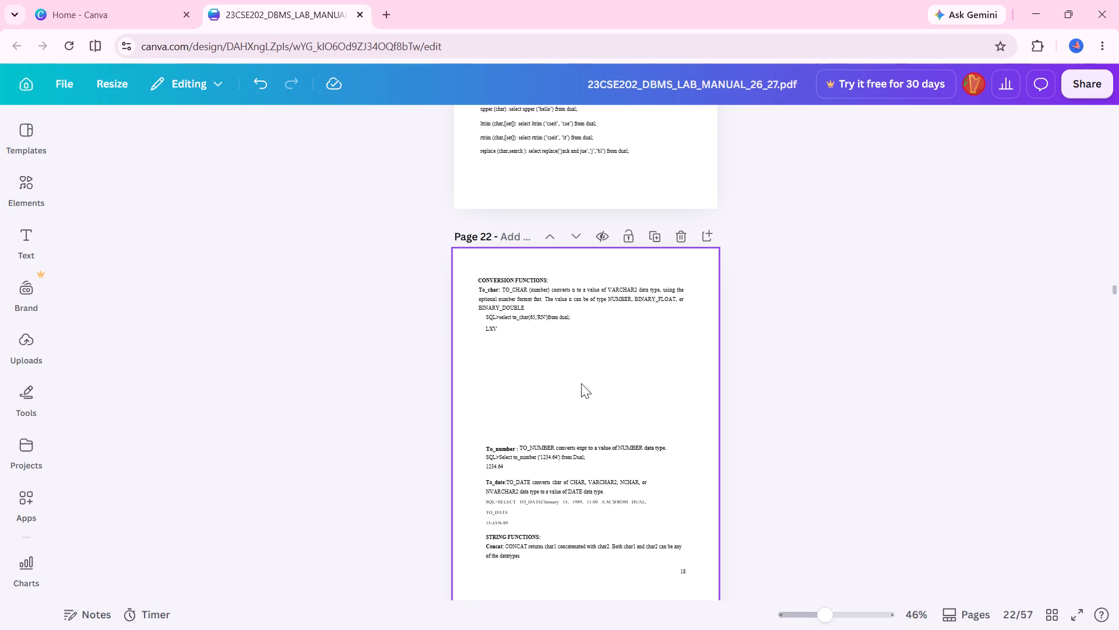
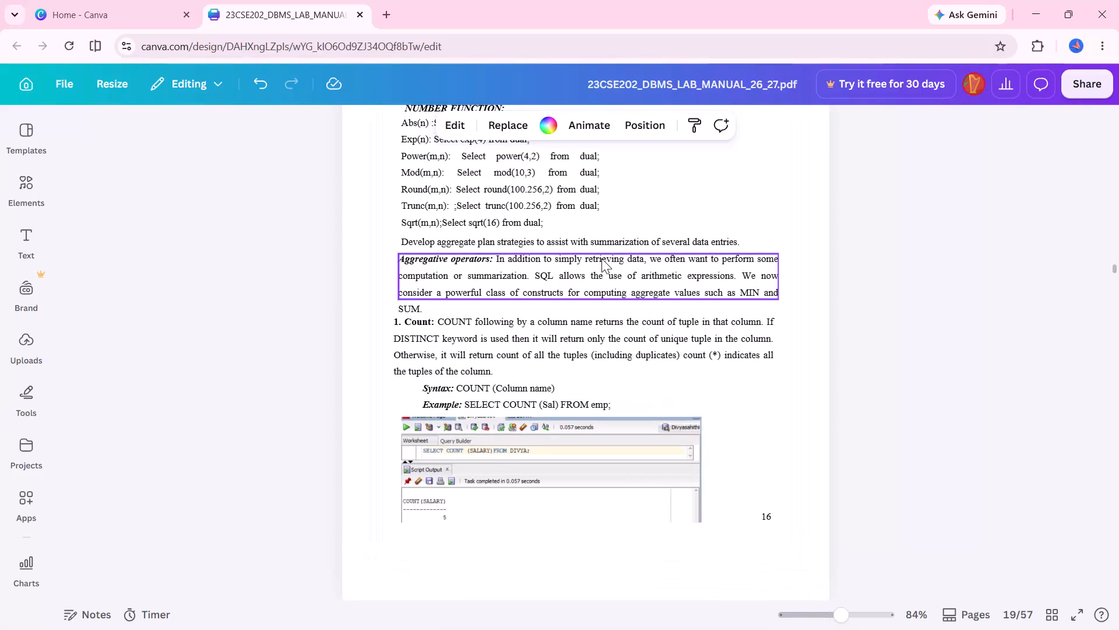
# Look through the aggregate operators from COUNT on page 19 to MAX on page 20, and go back to the SELECT examples around page 17.
pyautogui.scroll(-5, 601, 258)
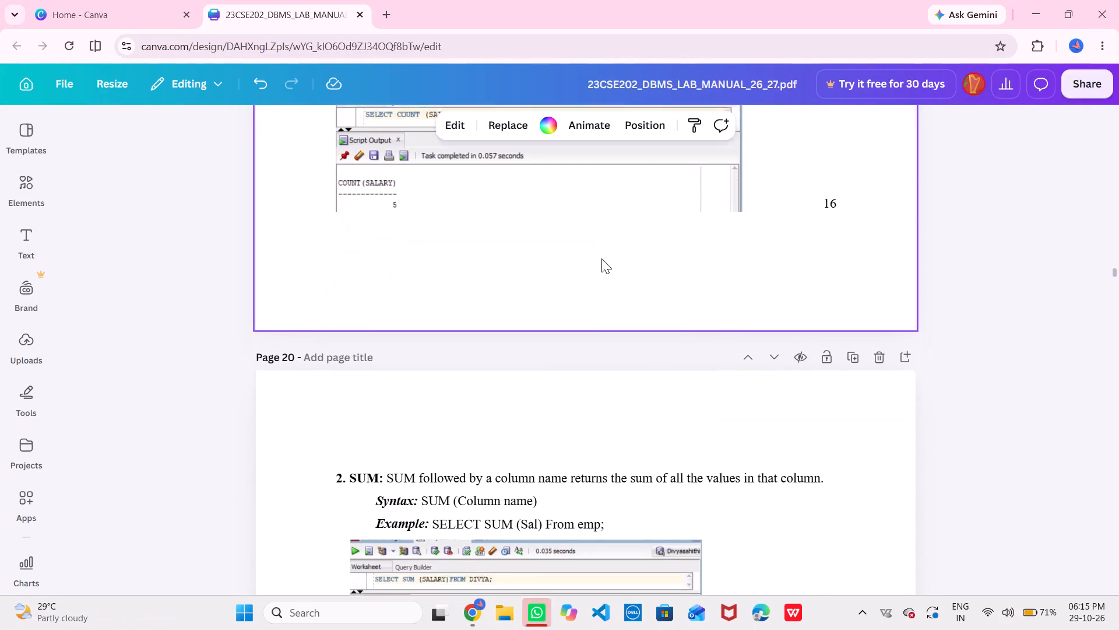
pyautogui.scroll(-7, 601, 258)
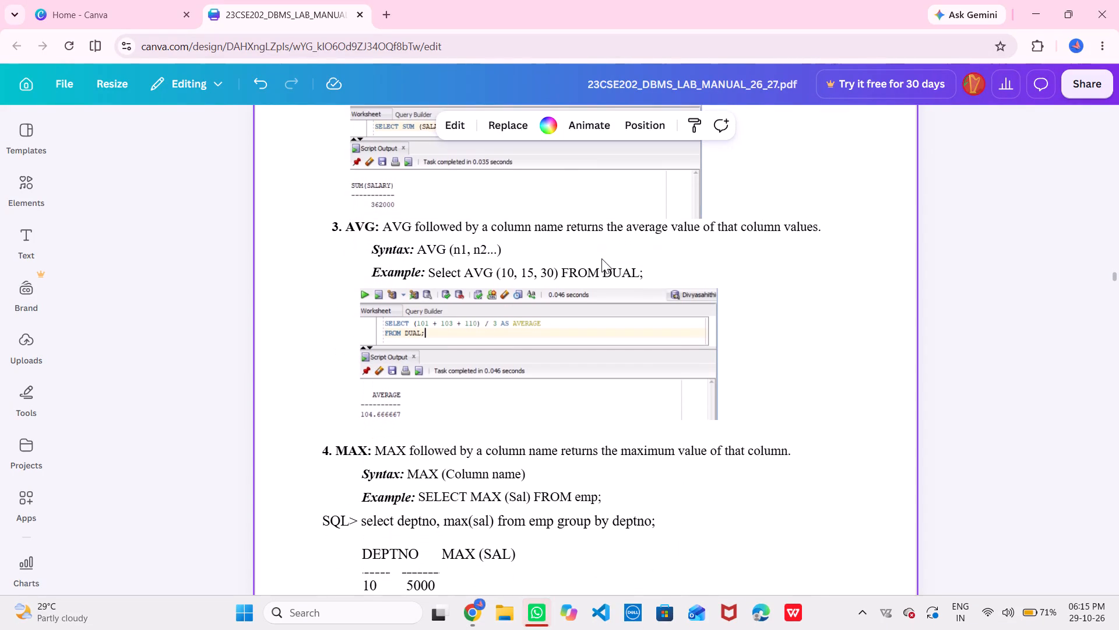
pyautogui.scroll(-1, 601, 258)
pyautogui.scroll(20, 601, 258)
pyautogui.scroll(3, 601, 258)
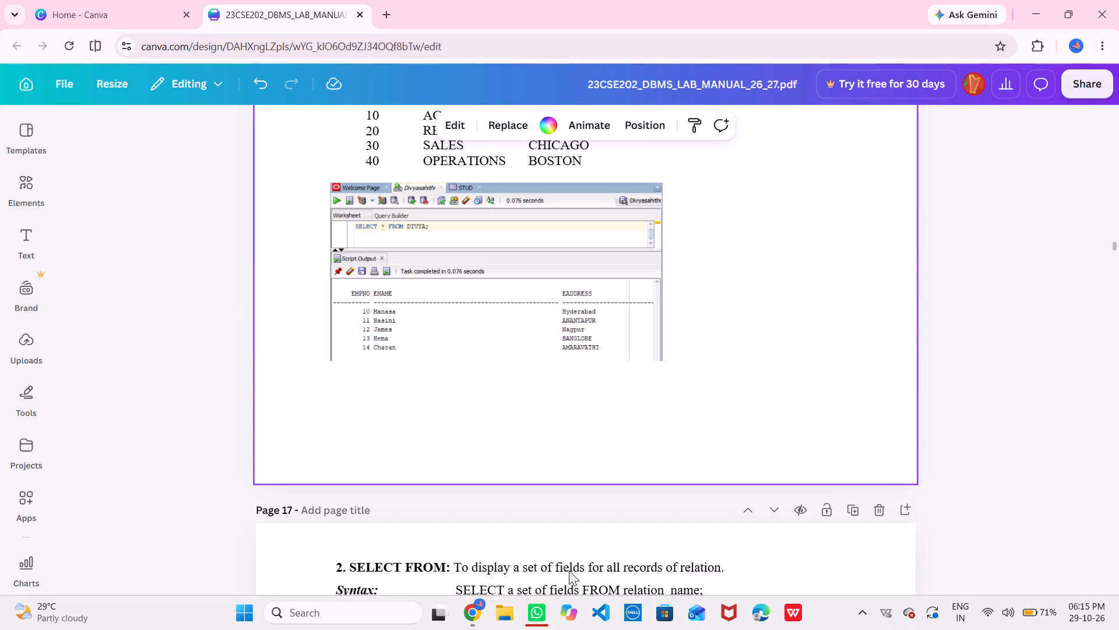
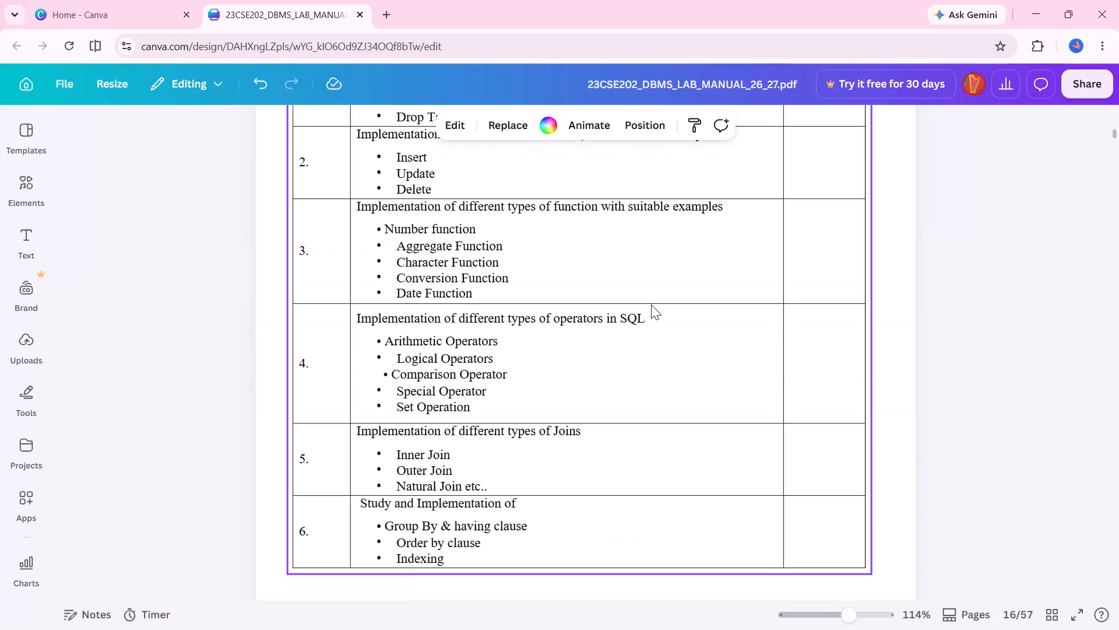
# Look back through the manual from the last page, 57, to the Sailors and Boats lab practice assignment on page 31.
pyautogui.scroll(10, 651, 304)
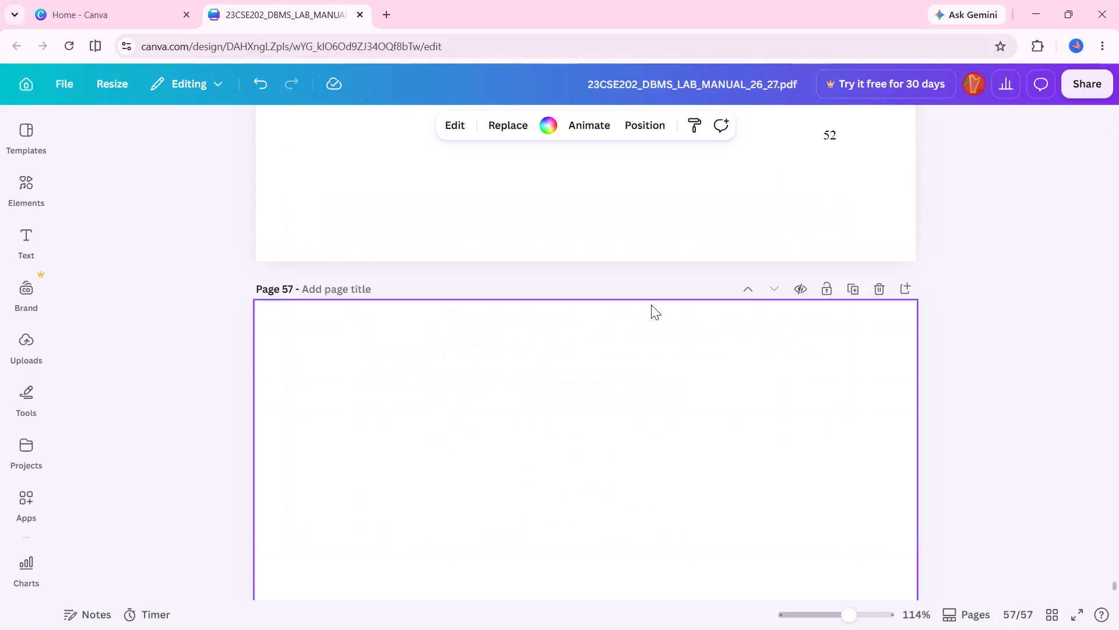
pyautogui.scroll(12, 651, 304)
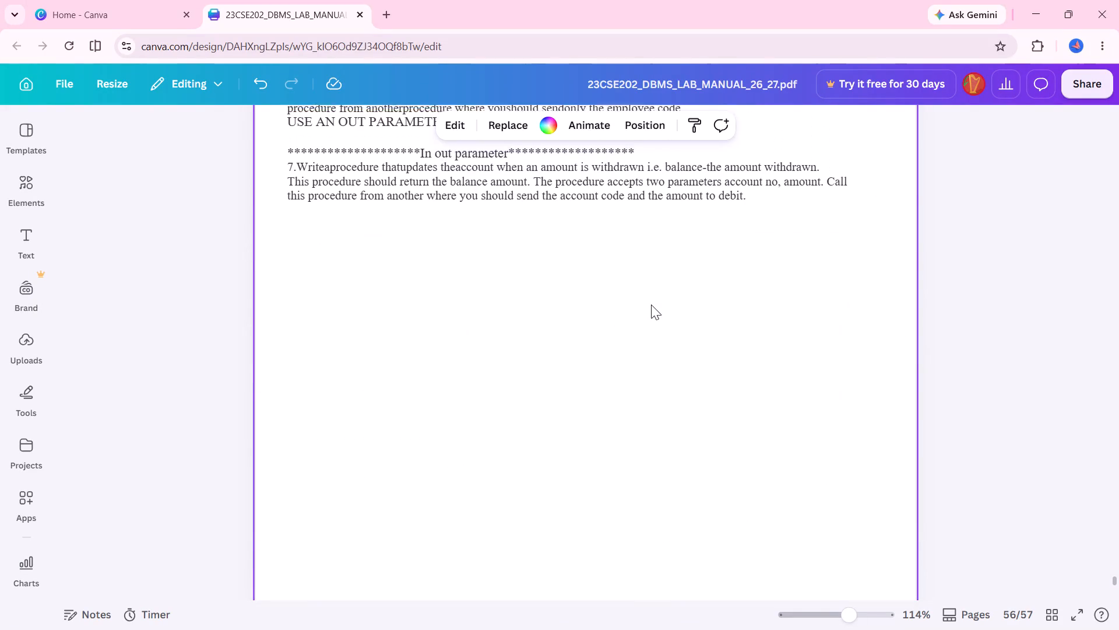
pyautogui.scroll(11, 651, 304)
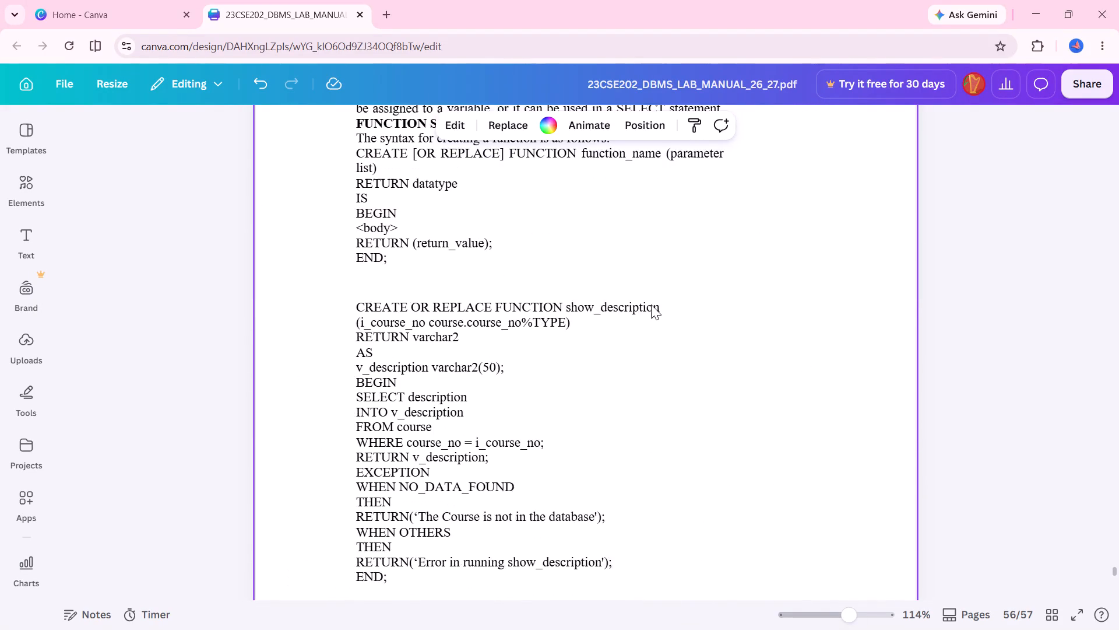
pyautogui.scroll(6, 651, 304)
pyautogui.scroll(20, 651, 304)
pyautogui.scroll(20, 651, 304)
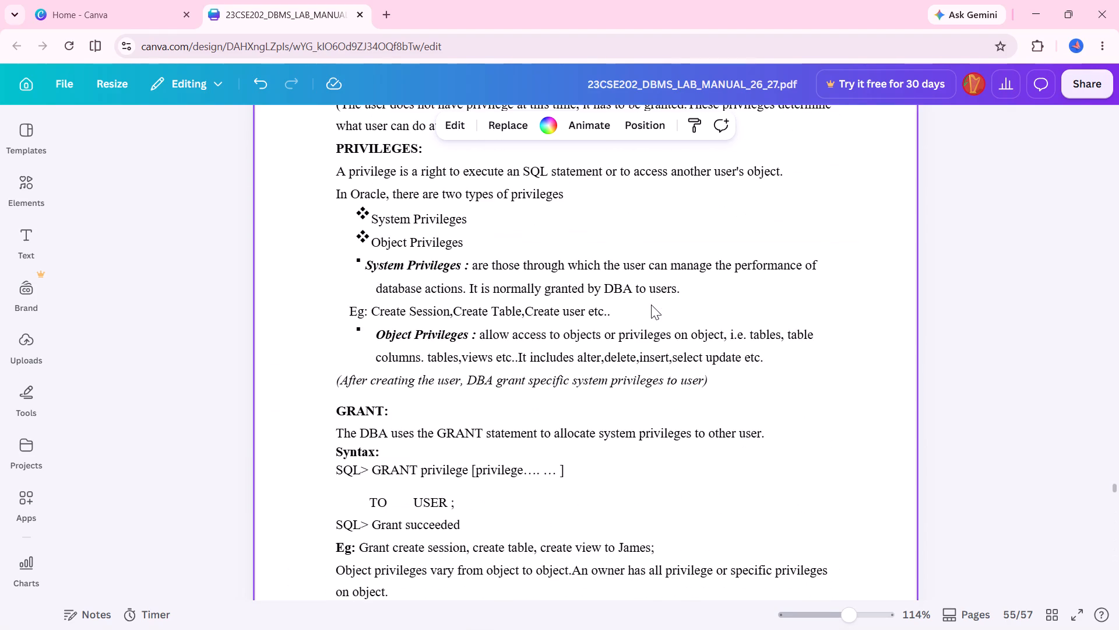
pyautogui.scroll(15, 651, 304)
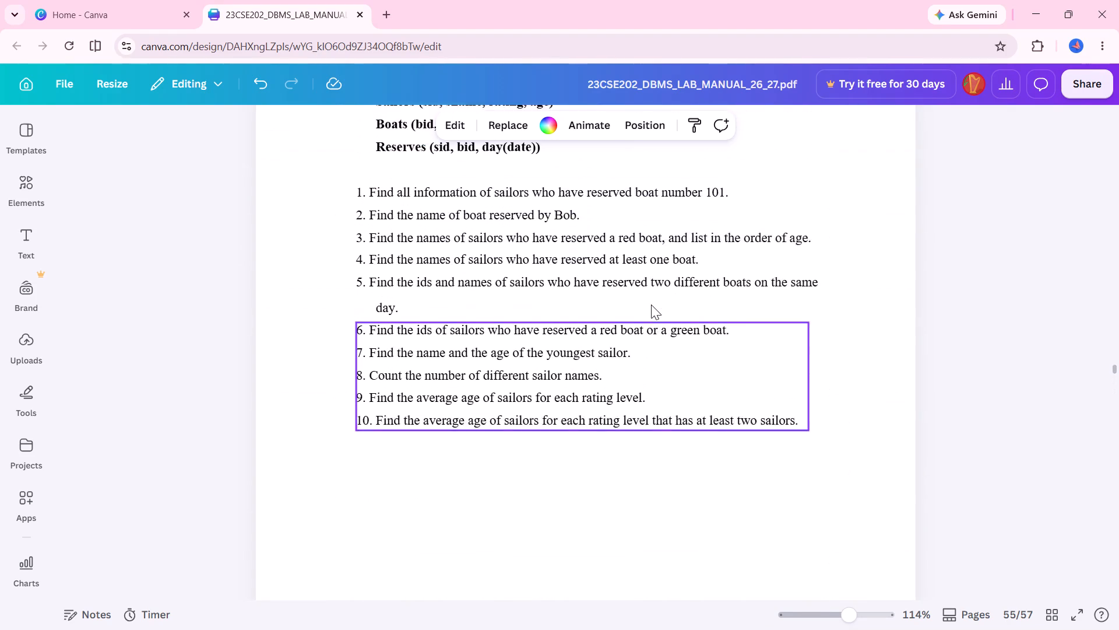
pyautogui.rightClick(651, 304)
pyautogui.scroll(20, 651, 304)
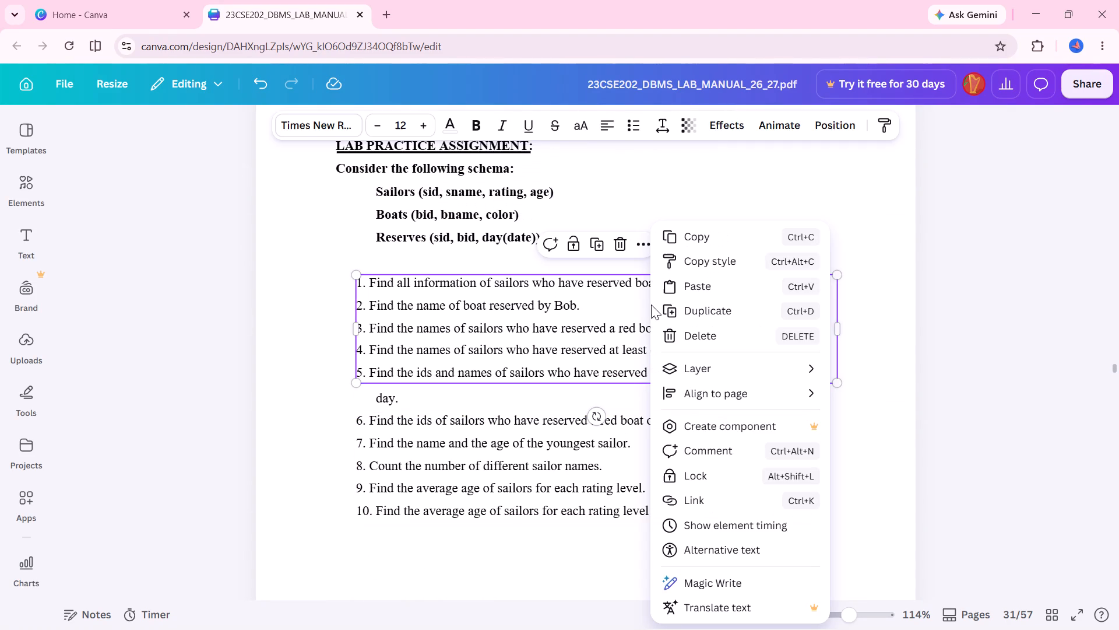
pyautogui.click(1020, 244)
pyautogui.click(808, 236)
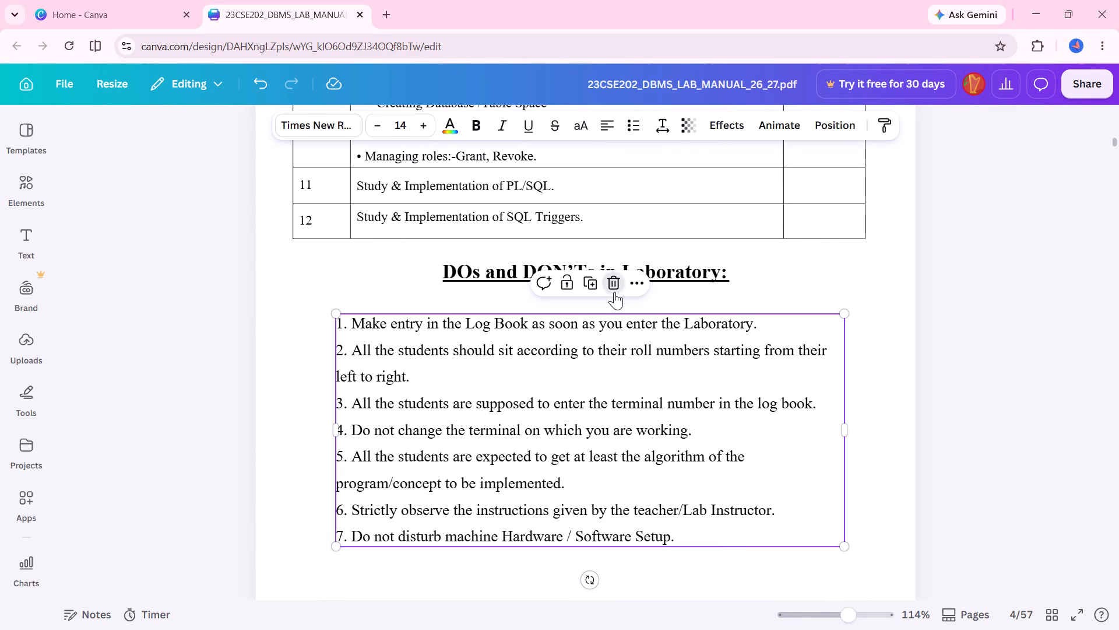
pyautogui.click(627, 267)
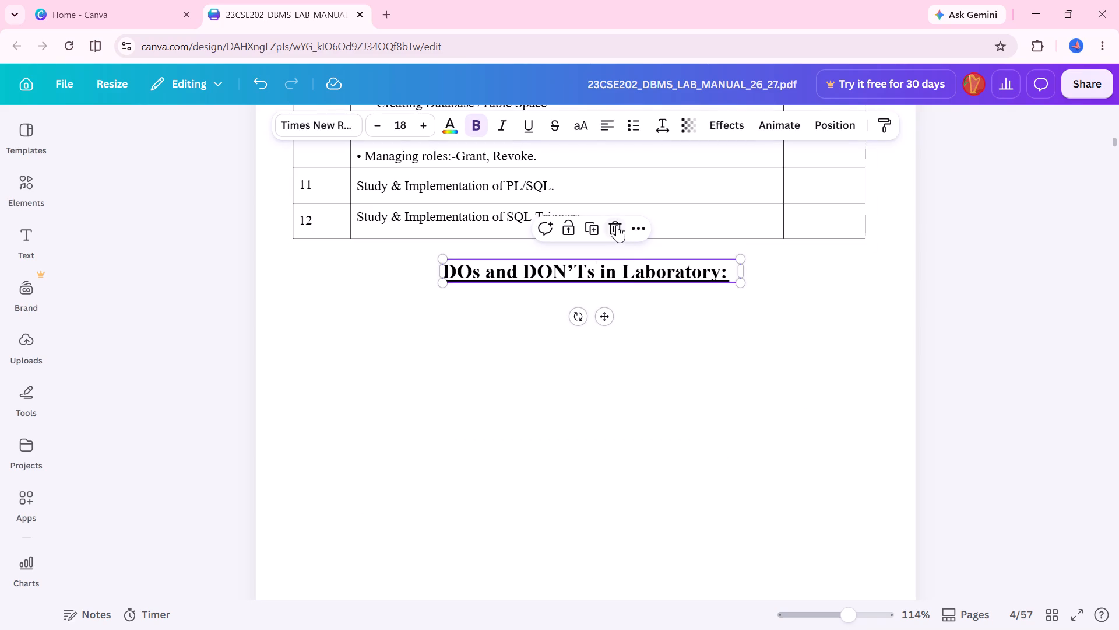
pyautogui.click(613, 225)
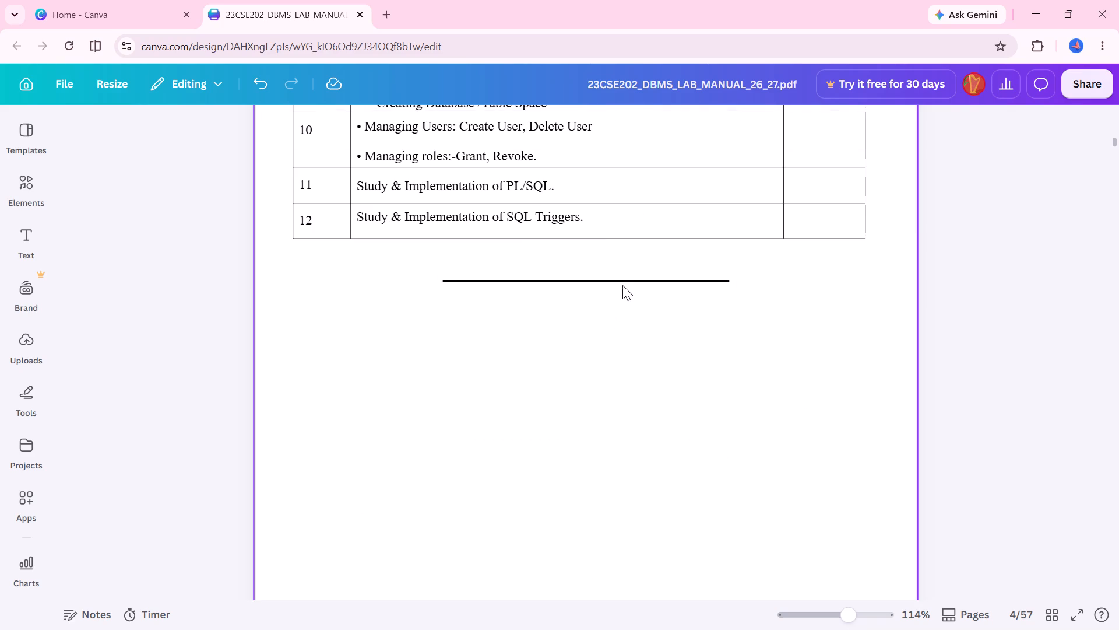
pyautogui.click(623, 280)
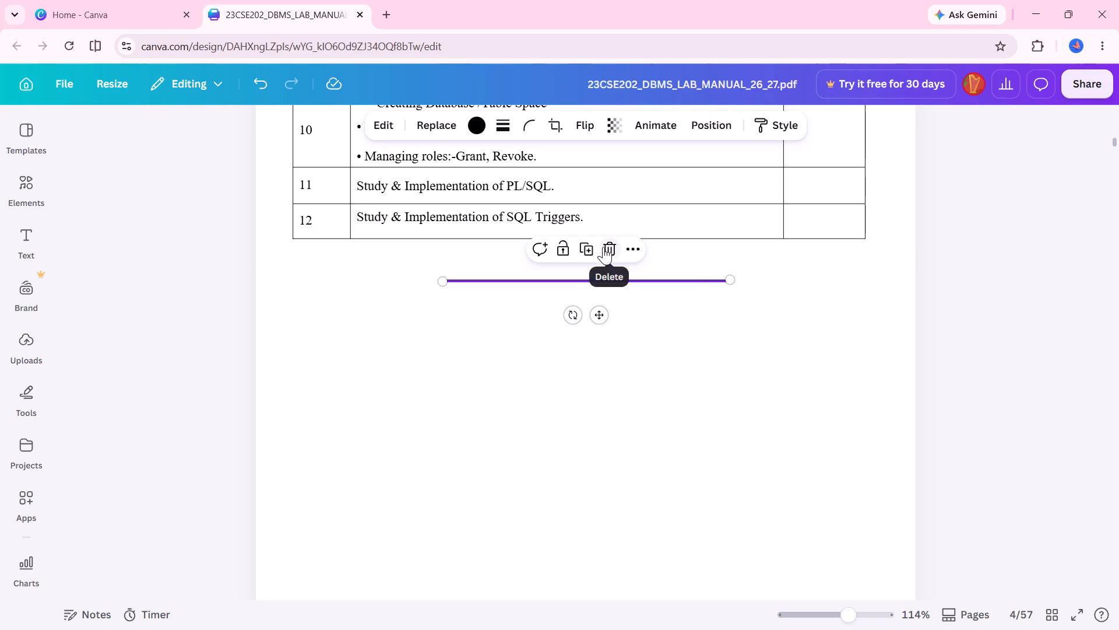
pyautogui.click(608, 247)
# Delete the "Instruction for Laboratory Teachers:" text block and its underline from page 5.
pyautogui.scroll(-3, 481, 460)
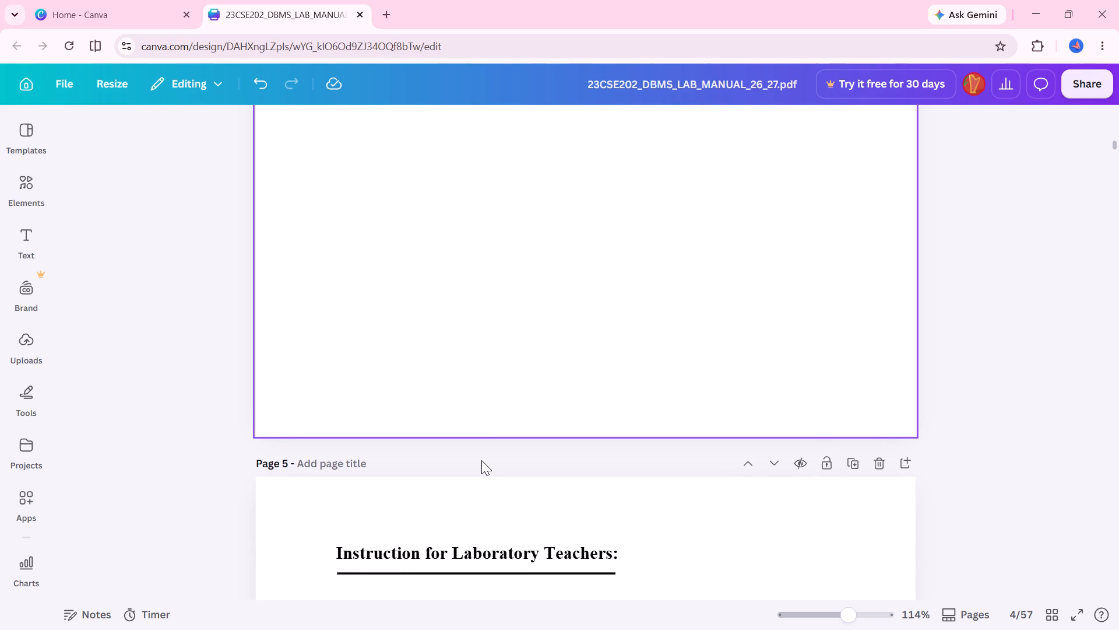
pyautogui.scroll(-3, 481, 460)
pyautogui.click(478, 457)
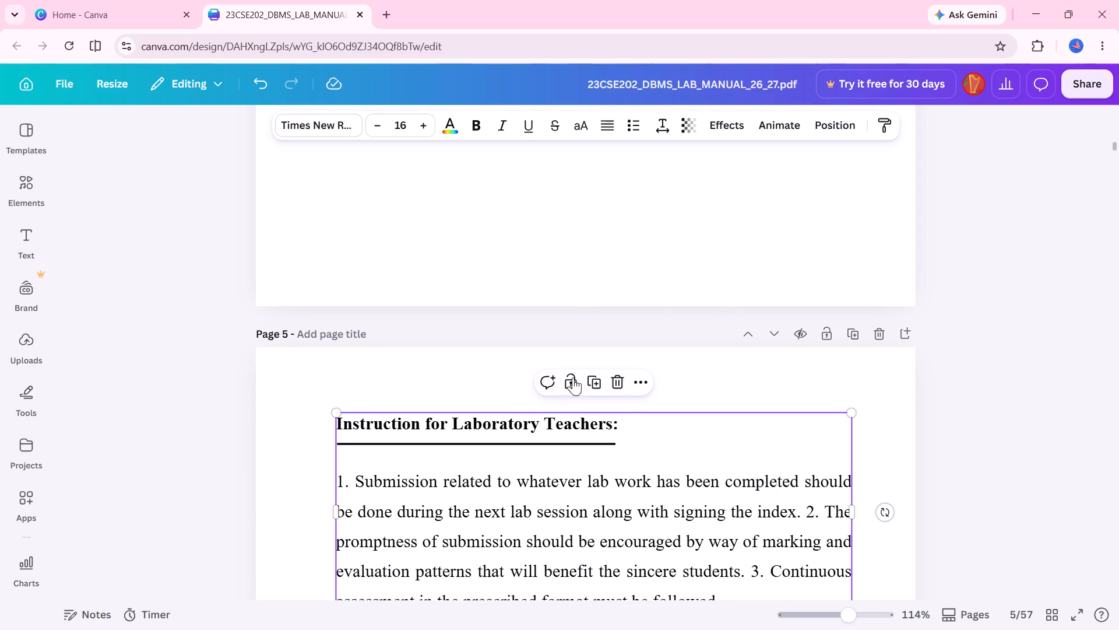
pyautogui.click(614, 385)
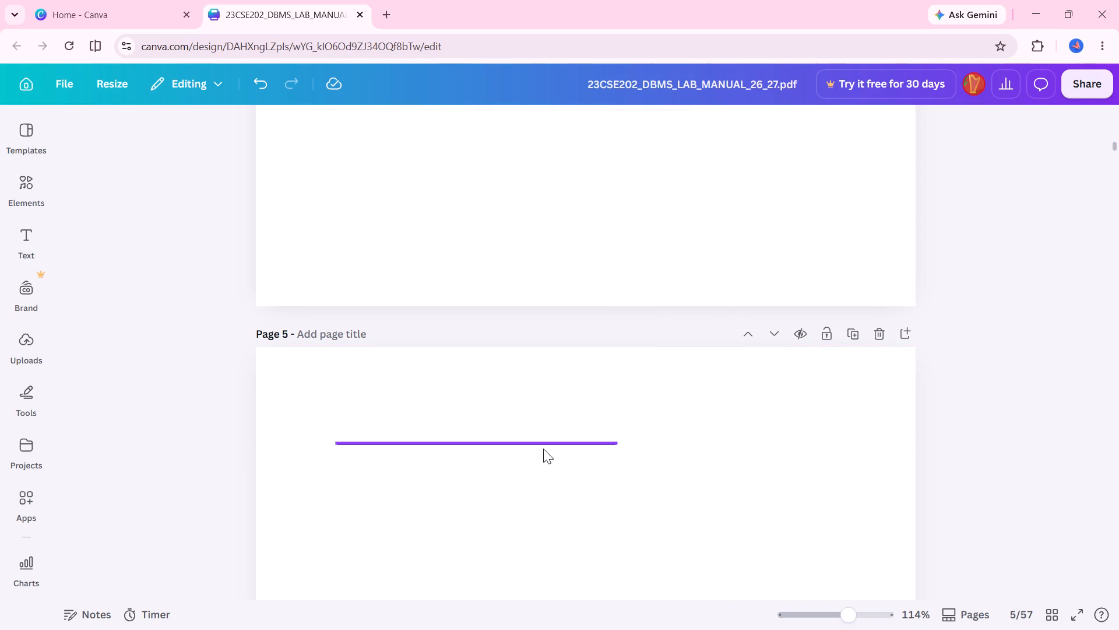
pyautogui.click(543, 448)
pyautogui.click(546, 443)
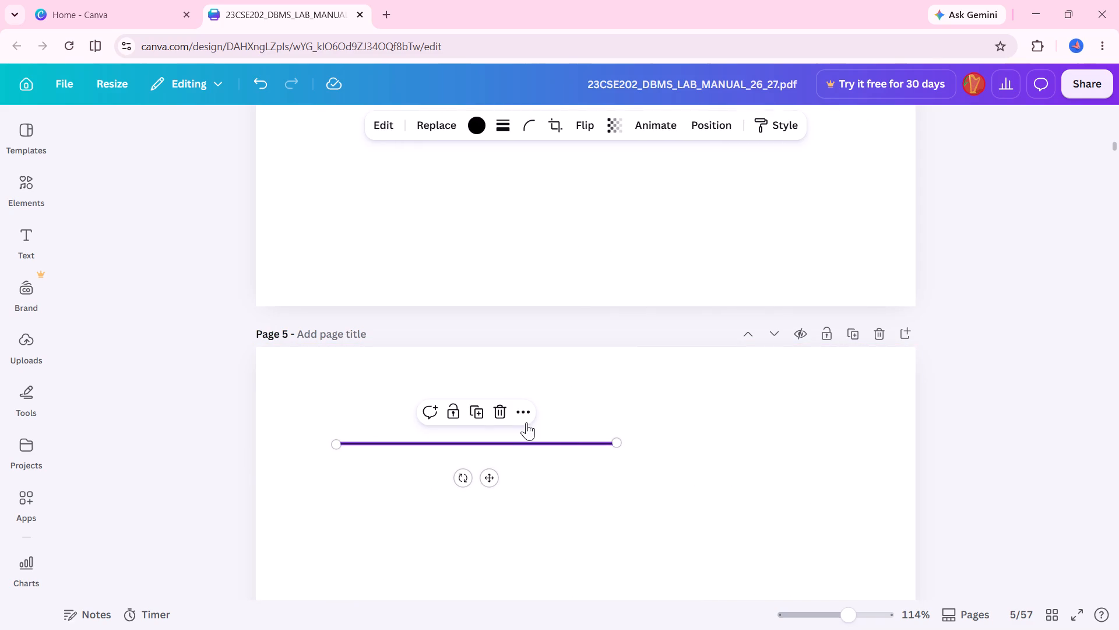
# Delete the remaining horizontal line on page 5, and remove the emptied page 5 from the manual.
pyautogui.click(502, 416)
pyautogui.scroll(-8, 572, 491)
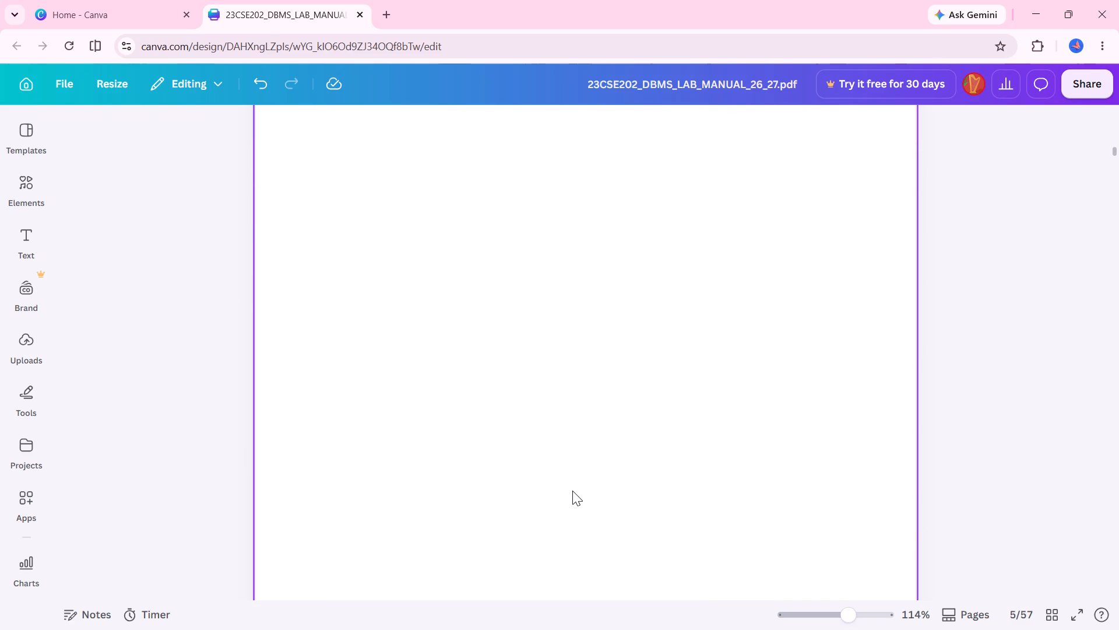
pyautogui.scroll(-2, 572, 491)
pyautogui.scroll(3, 572, 491)
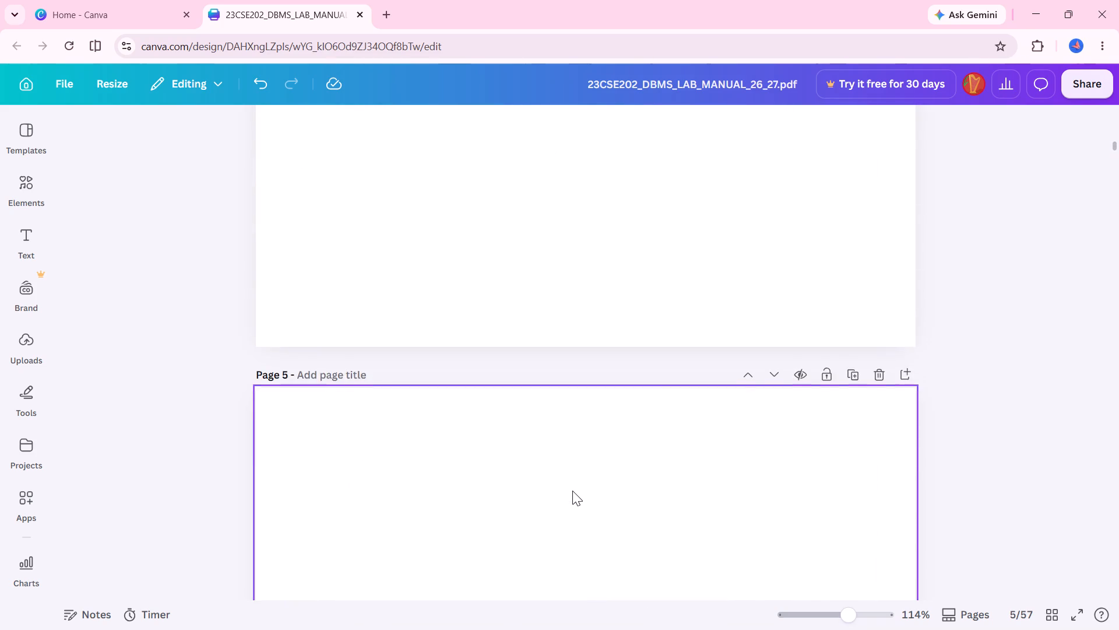
pyautogui.click(883, 369)
# Delete the "Study & Implementation of SQL Triggers." text and its row number 12 from the experiment table on page 4.
pyautogui.scroll(1, 664, 330)
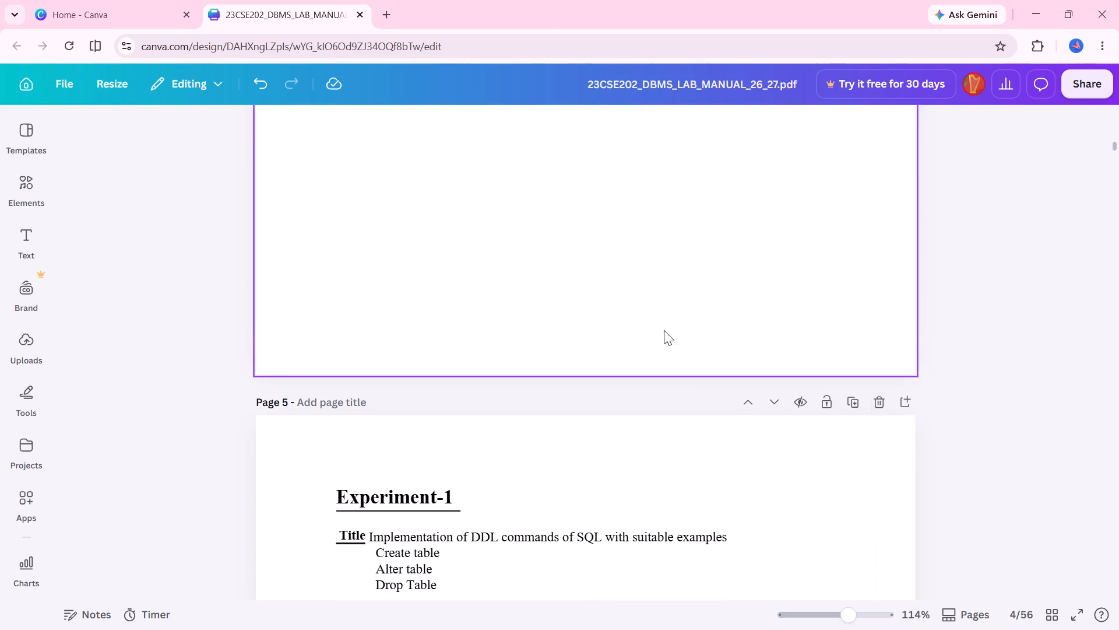
pyautogui.scroll(6, 664, 330)
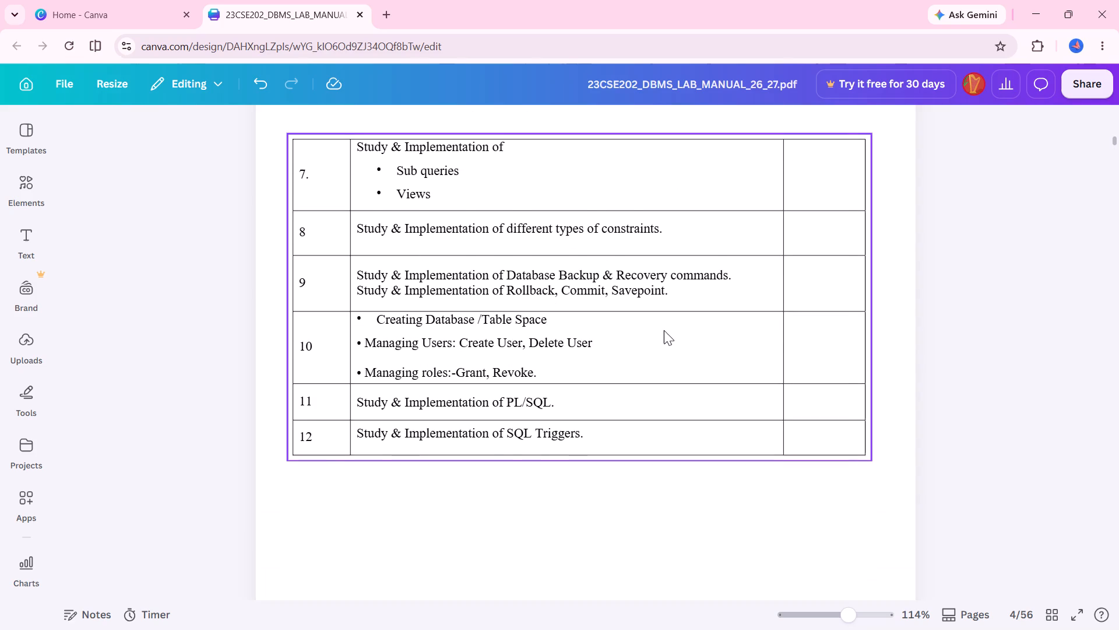
pyautogui.scroll(1, 664, 330)
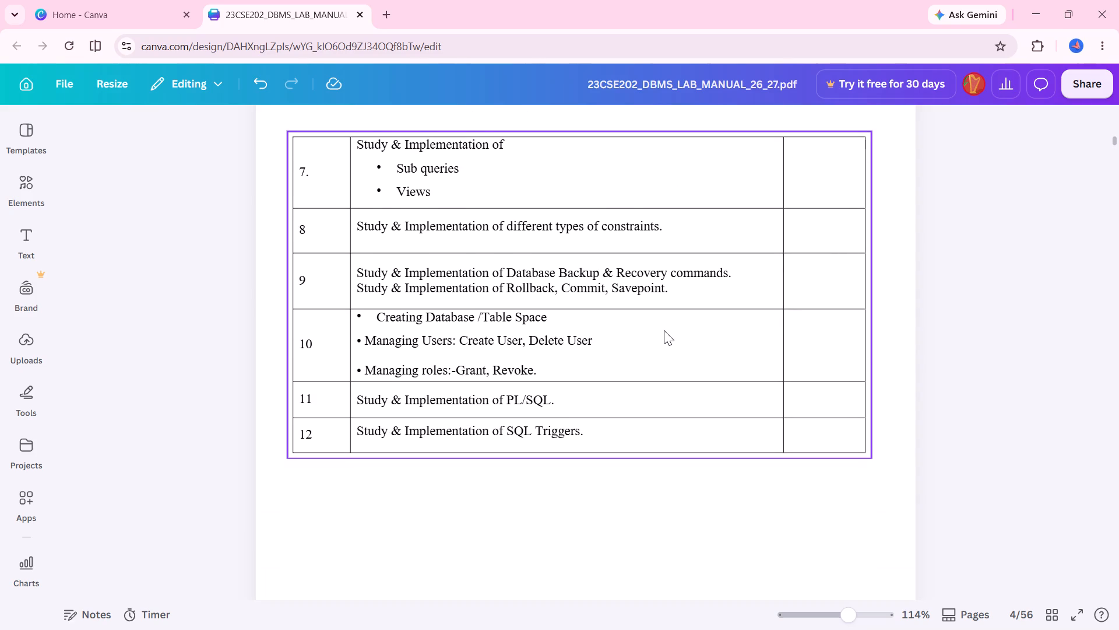
pyautogui.scroll(1, 664, 330)
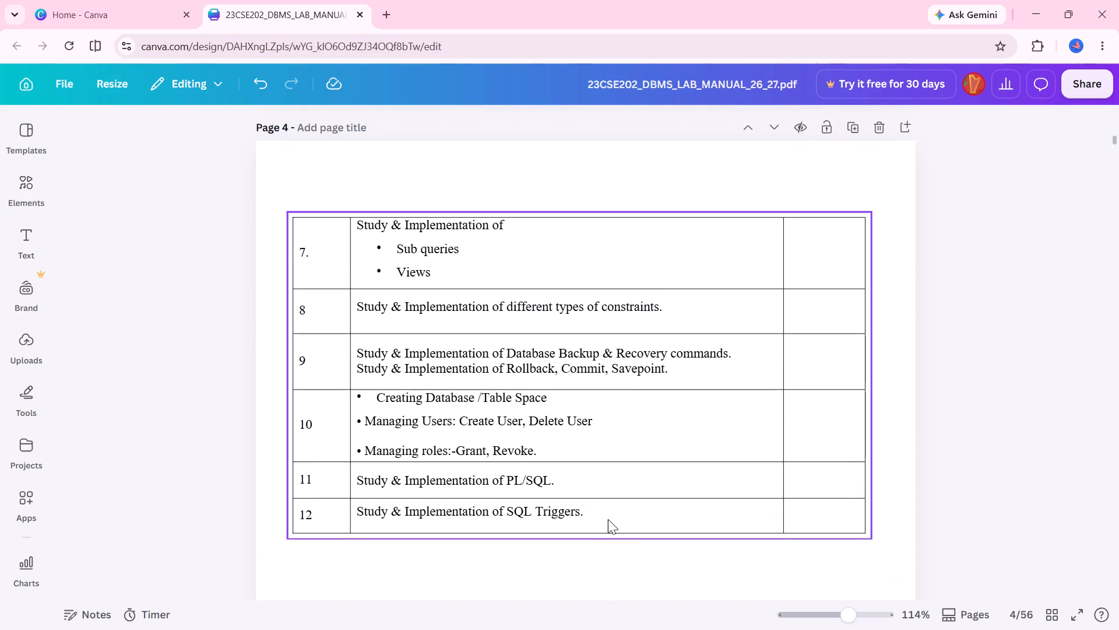
pyautogui.click(584, 510)
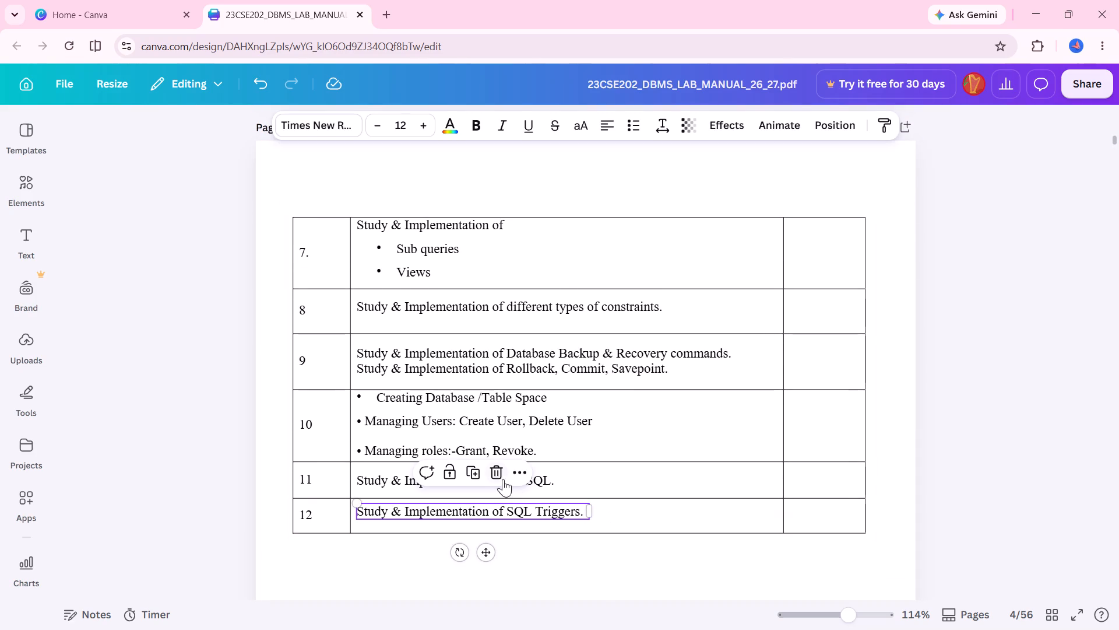
pyautogui.click(498, 478)
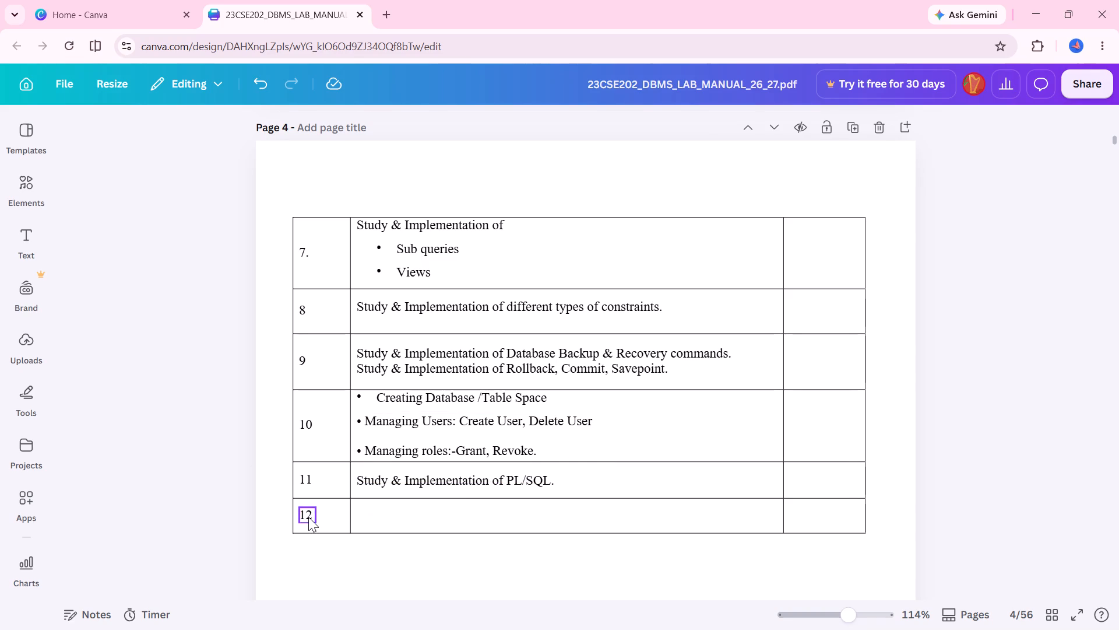
pyautogui.click(308, 517)
pyautogui.click(329, 473)
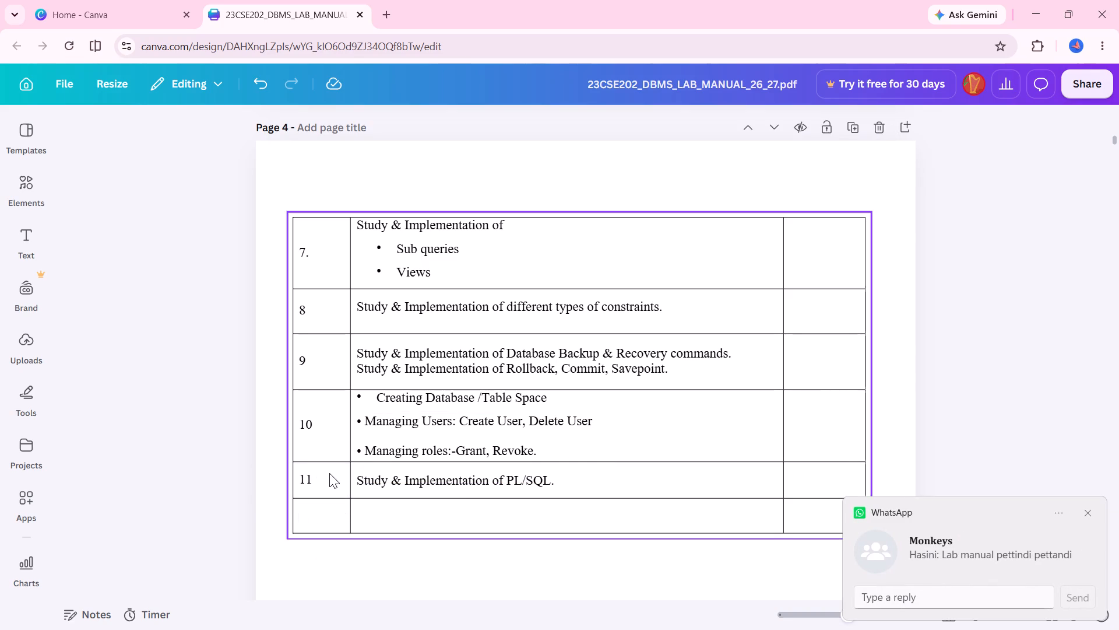
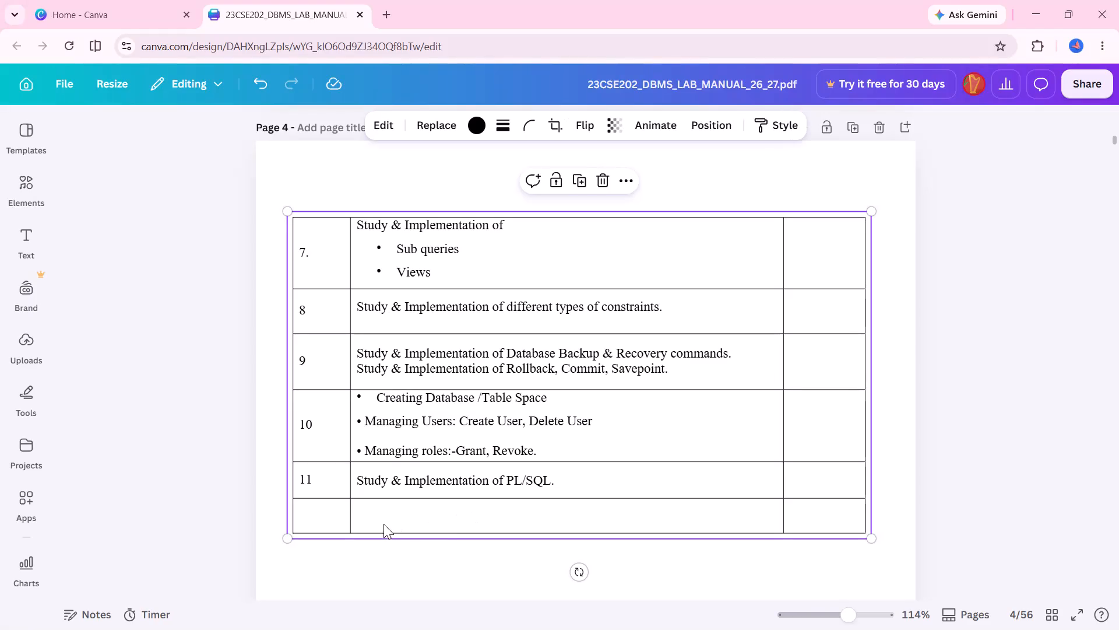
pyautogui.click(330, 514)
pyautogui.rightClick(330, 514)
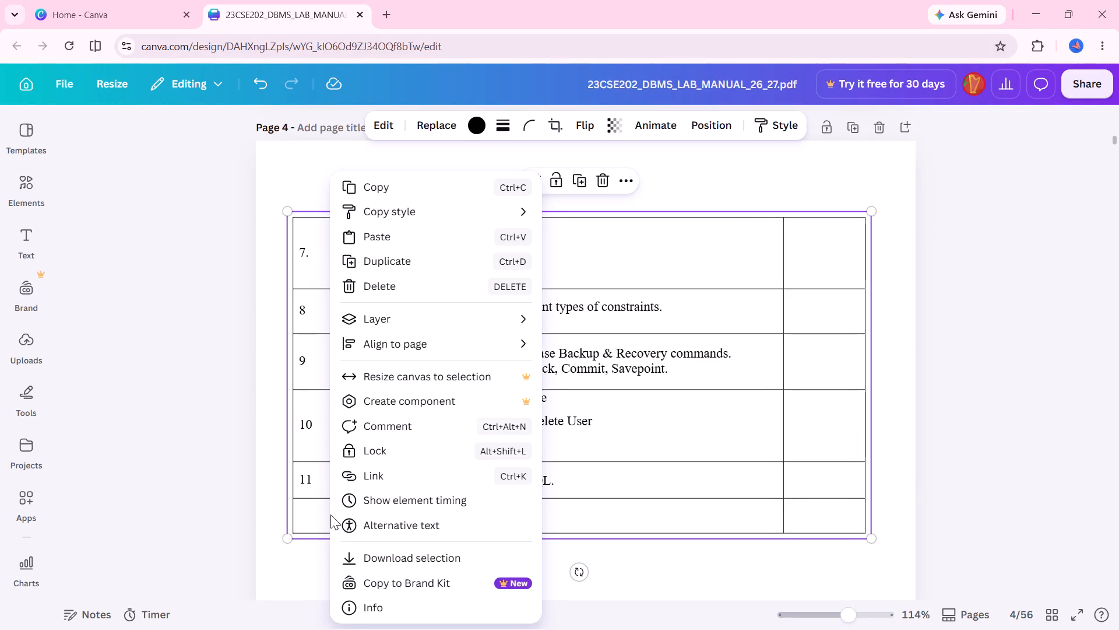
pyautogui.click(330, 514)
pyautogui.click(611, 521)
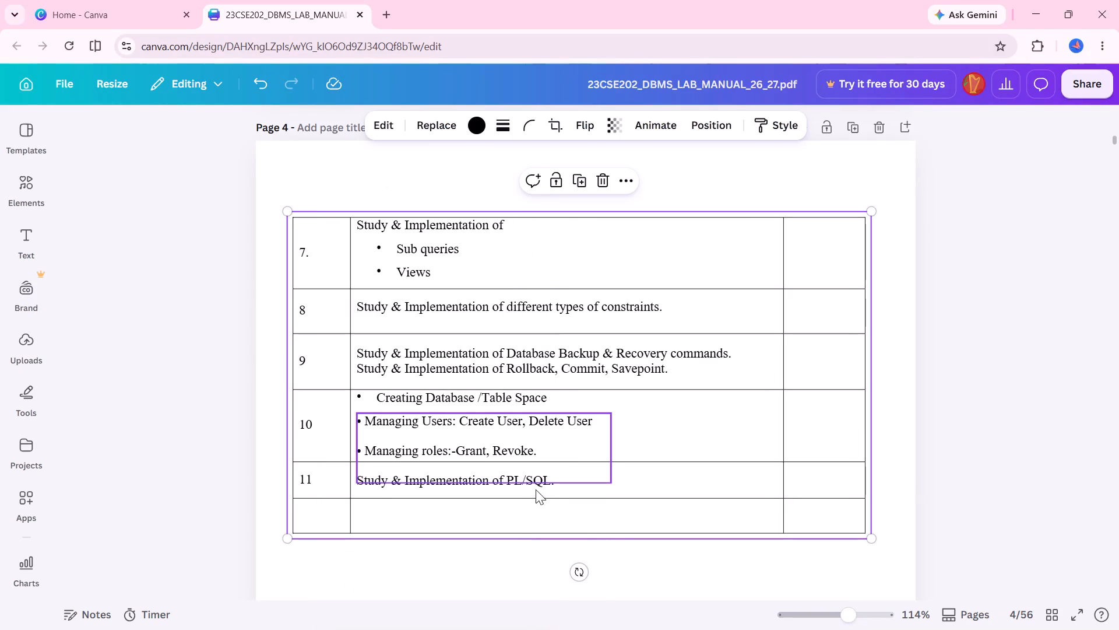
# Delete the row number 10 from the experiment table on page 4.
pyautogui.click(306, 422)
pyautogui.click(330, 387)
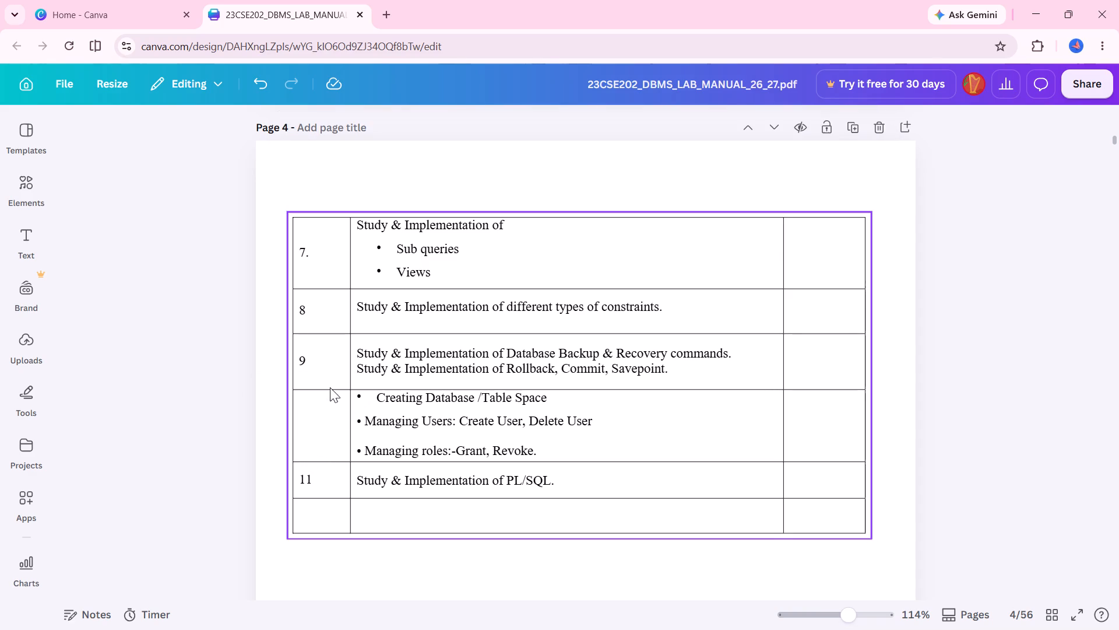
# Delete the "Creating Database /Table Space" line and its bullet from the row below row 9 in page 4's experiment table.
pyautogui.click(383, 397)
pyautogui.click(488, 365)
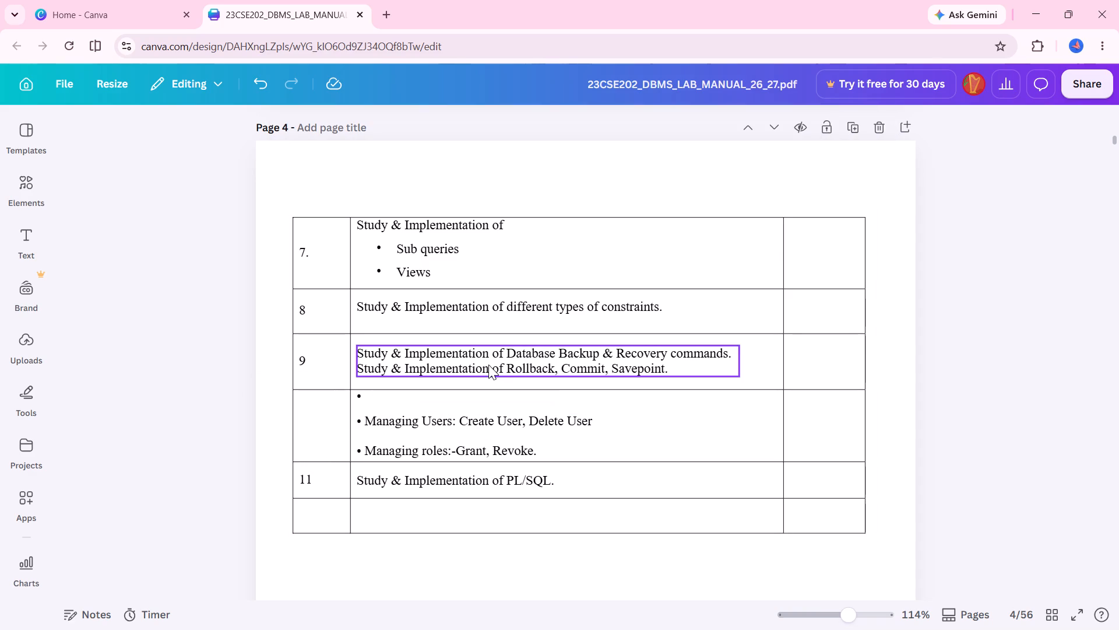
pyautogui.click(360, 400)
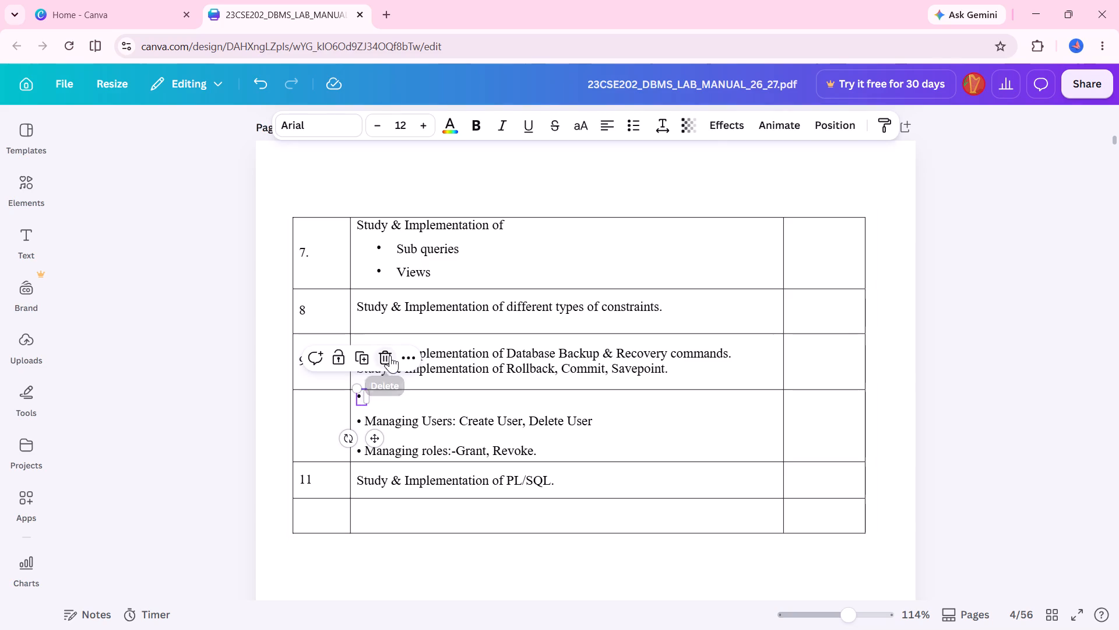
pyautogui.click(390, 355)
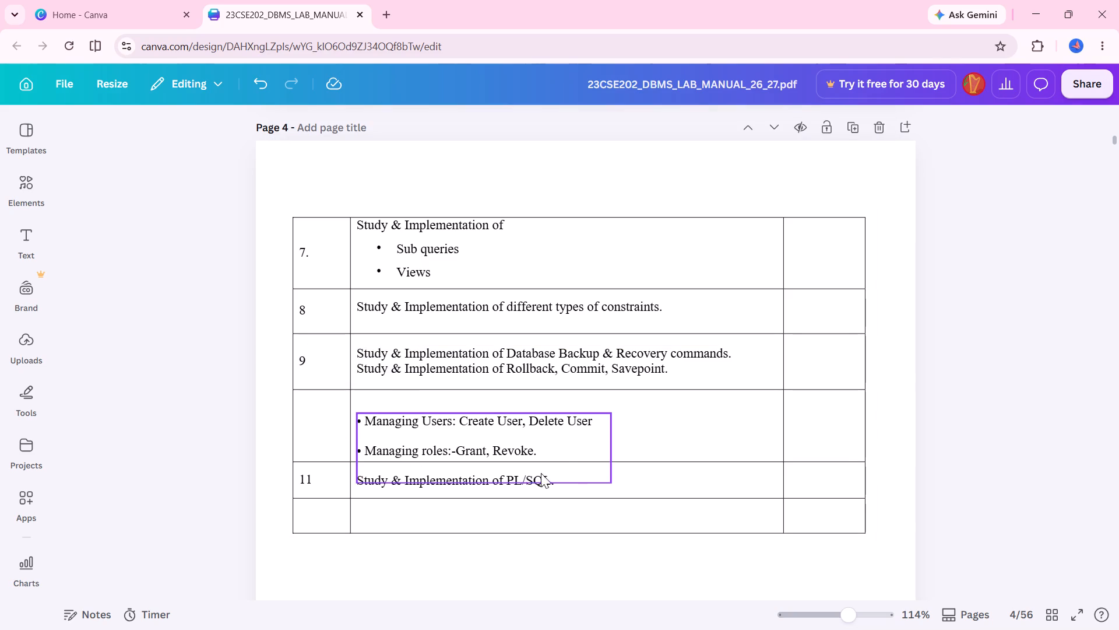
# Copy the "Study & Implementation of PL/SQL." line, and delete the whole text block holding it and the Managing Users and Managing roles lines.
pyautogui.tripleClick(539, 481)
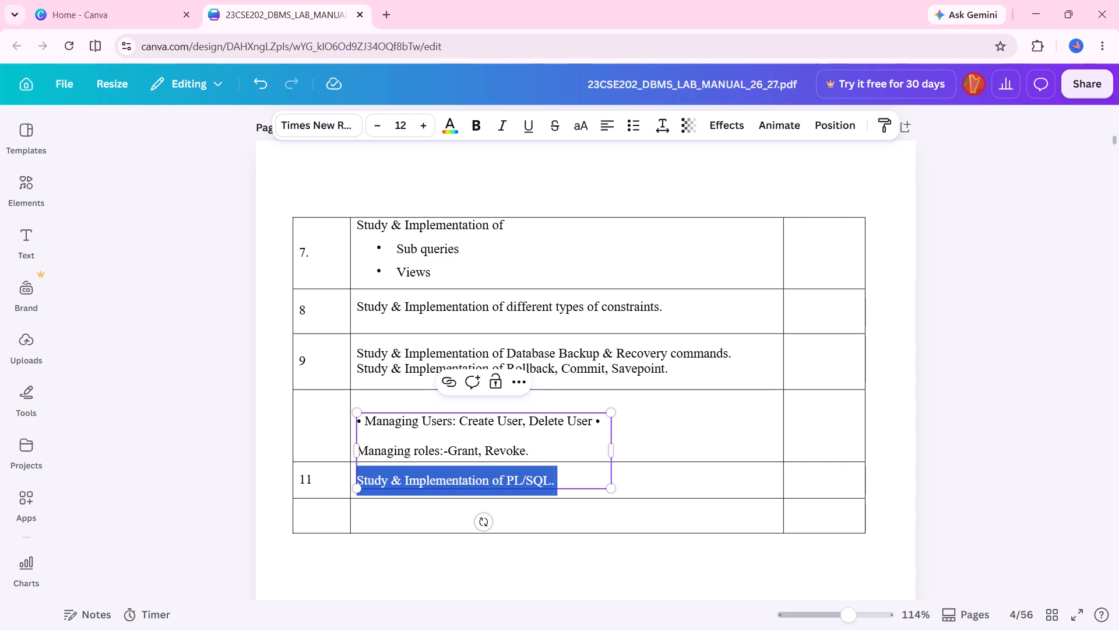
pyautogui.hotkey('ctrl', 'c')
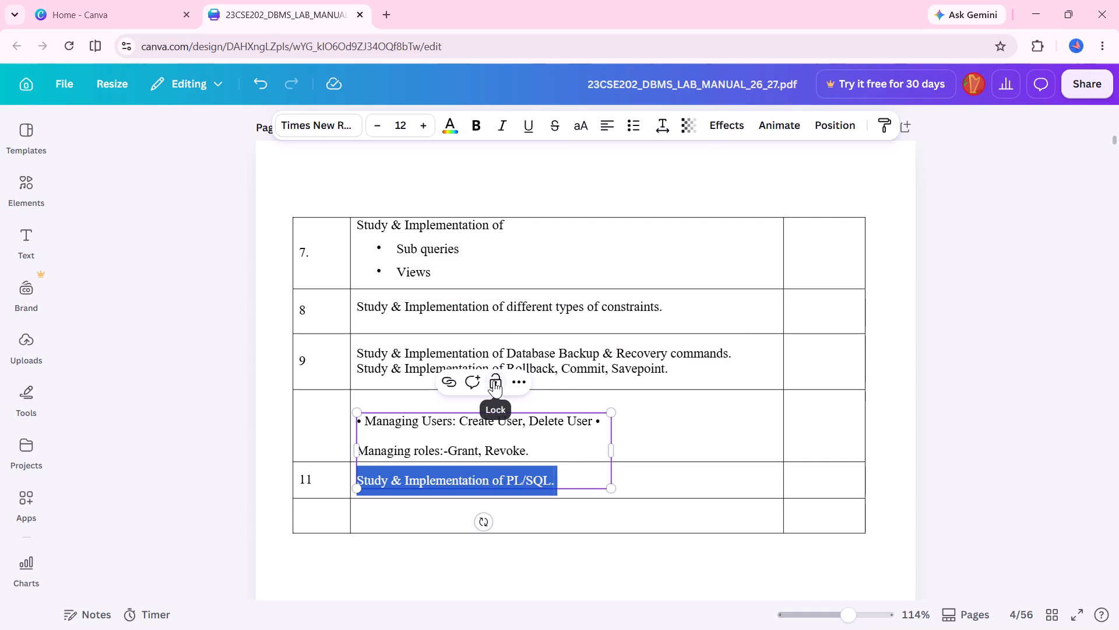
pyautogui.click(494, 380)
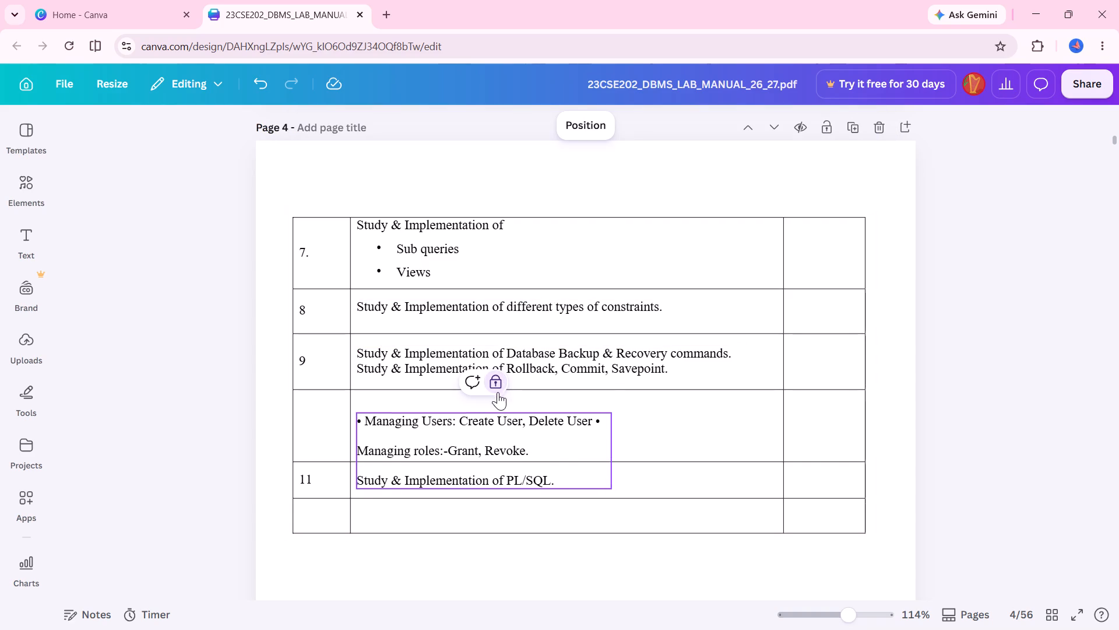
pyautogui.click(497, 386)
pyautogui.click(511, 383)
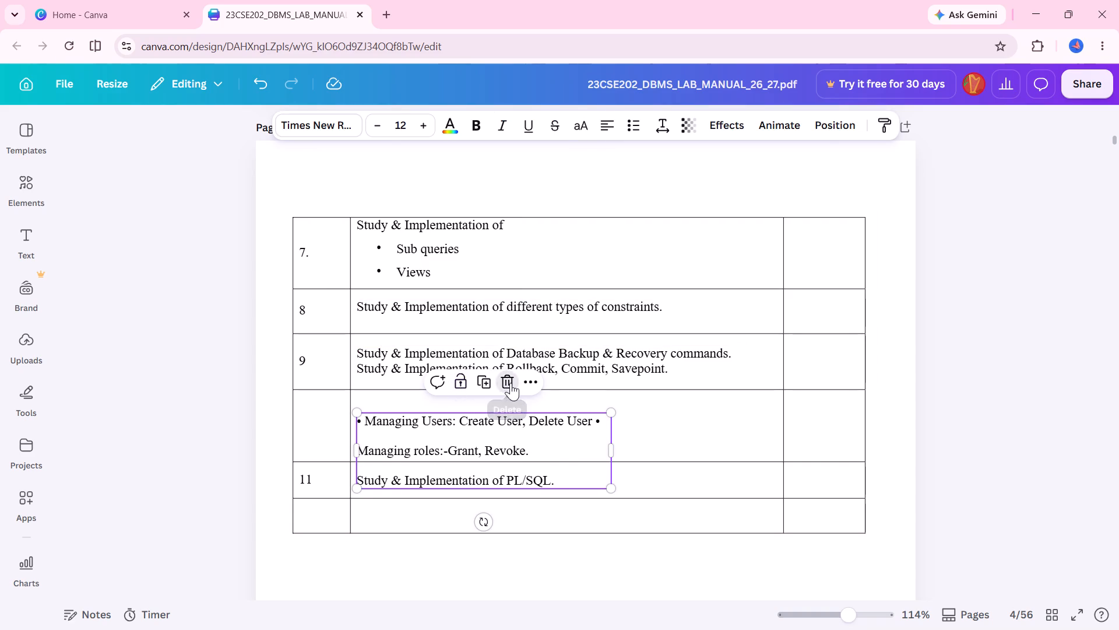
# Delete the row number 11 from the experiment table on page 4.
pyautogui.click(309, 479)
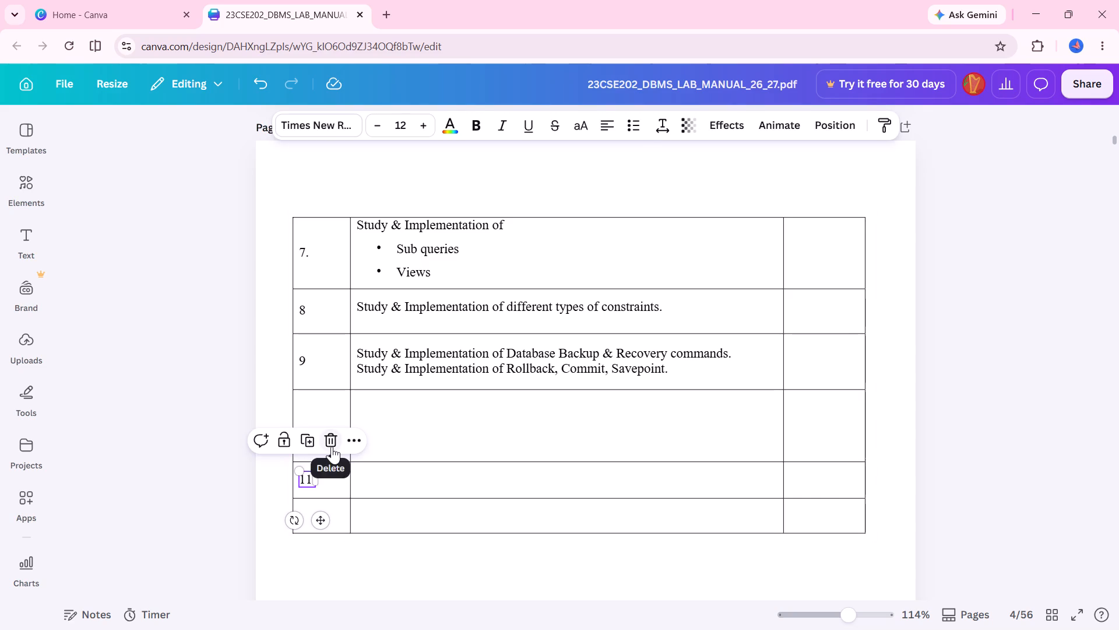
pyautogui.click(332, 446)
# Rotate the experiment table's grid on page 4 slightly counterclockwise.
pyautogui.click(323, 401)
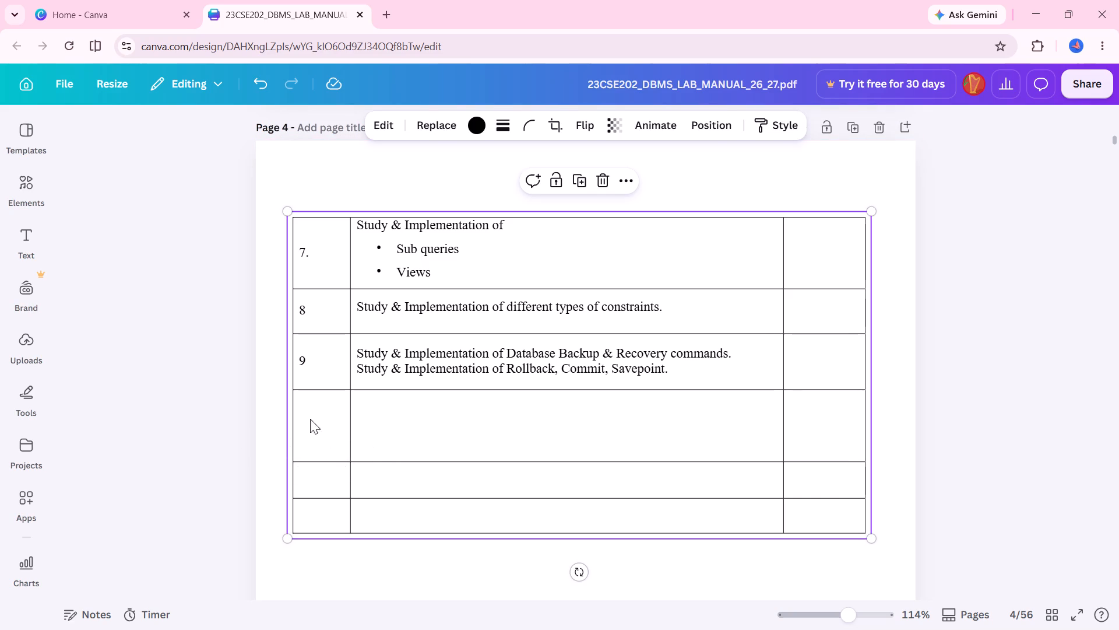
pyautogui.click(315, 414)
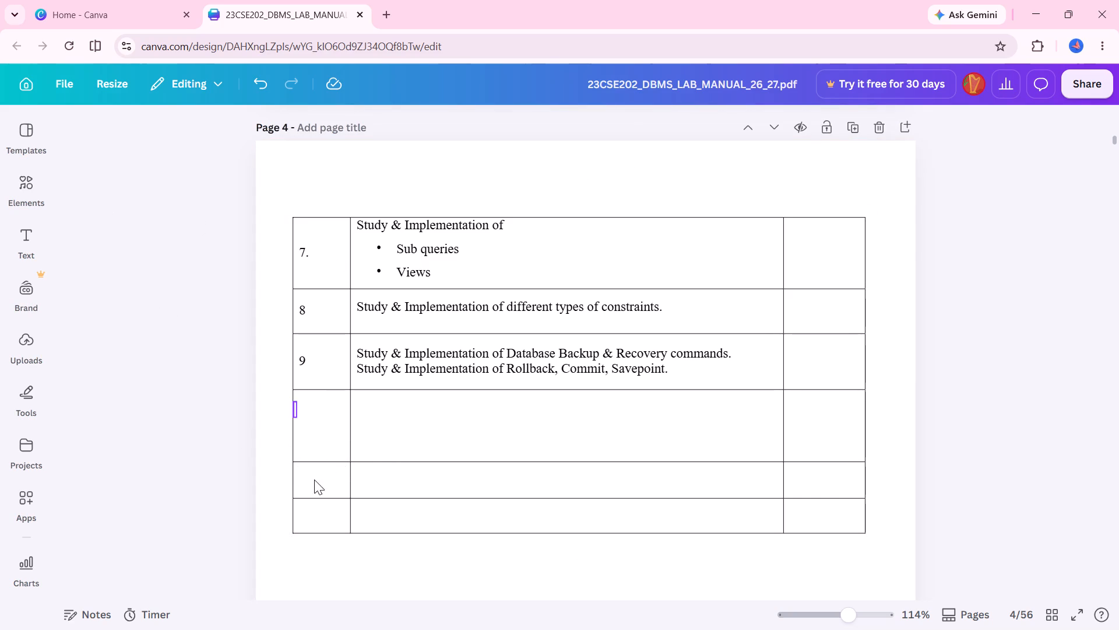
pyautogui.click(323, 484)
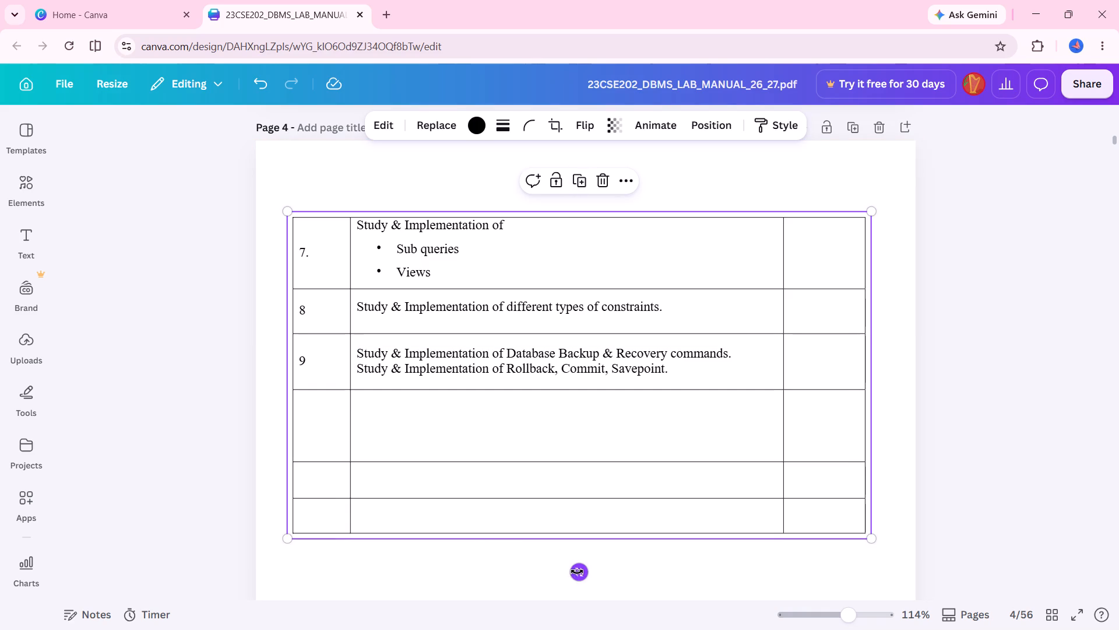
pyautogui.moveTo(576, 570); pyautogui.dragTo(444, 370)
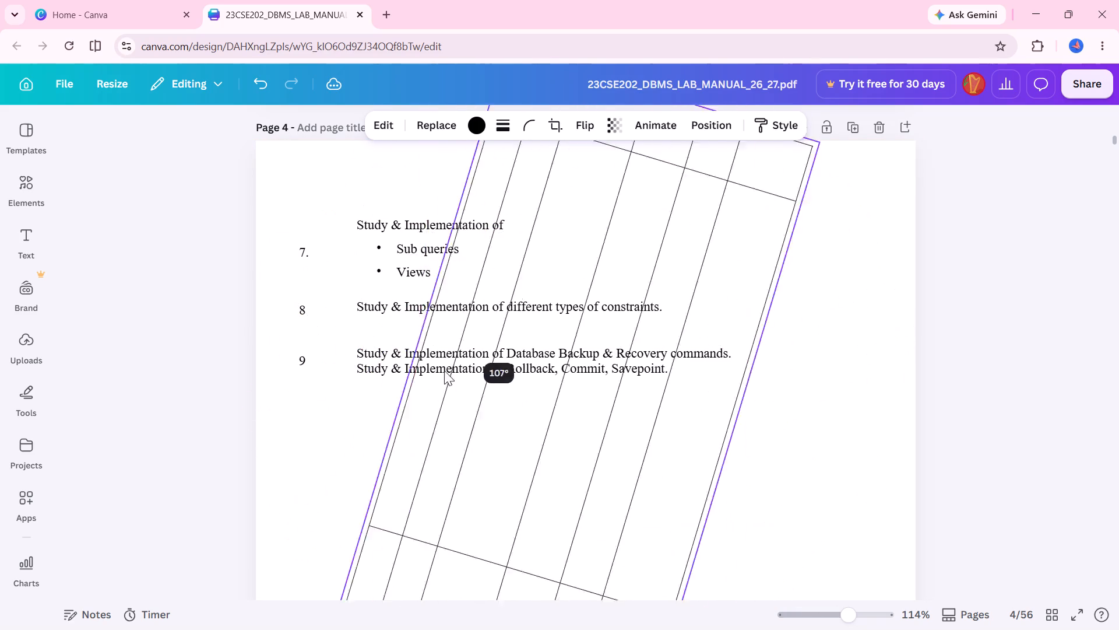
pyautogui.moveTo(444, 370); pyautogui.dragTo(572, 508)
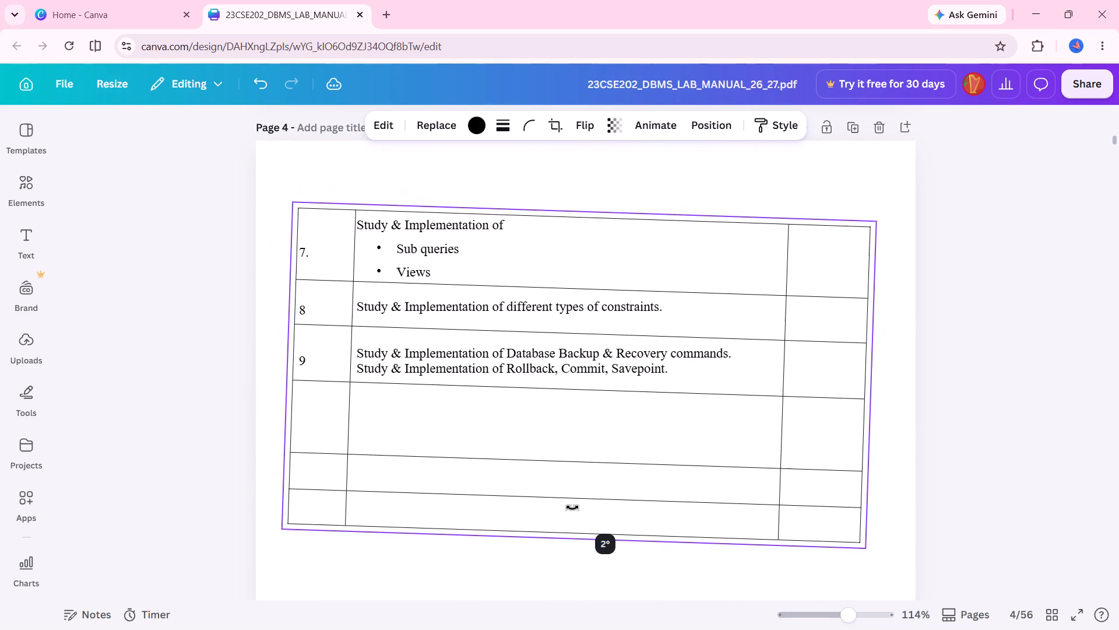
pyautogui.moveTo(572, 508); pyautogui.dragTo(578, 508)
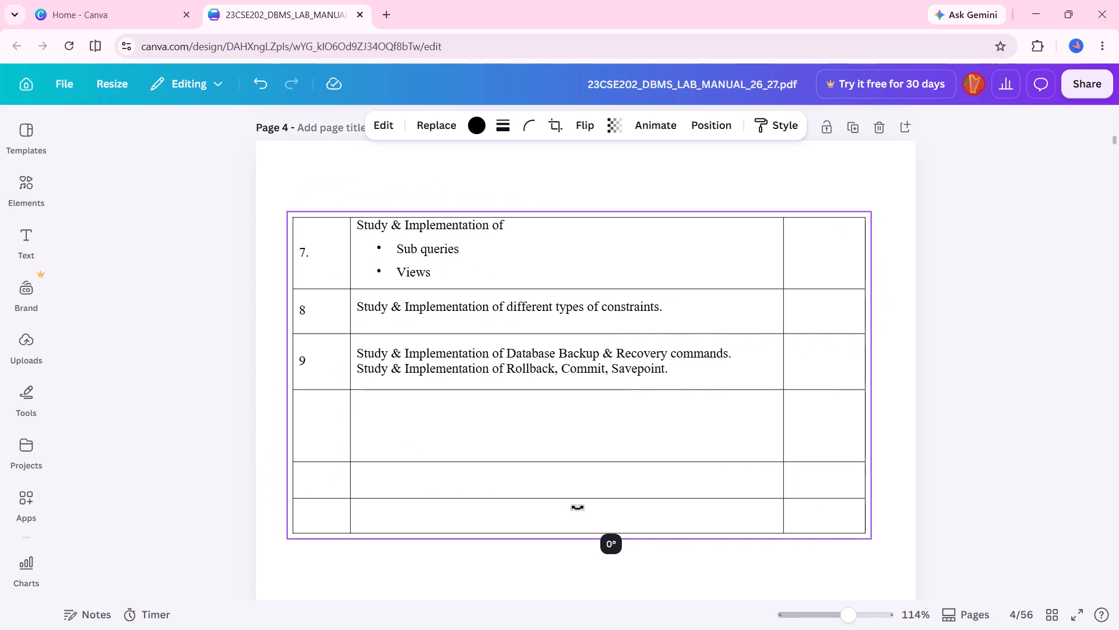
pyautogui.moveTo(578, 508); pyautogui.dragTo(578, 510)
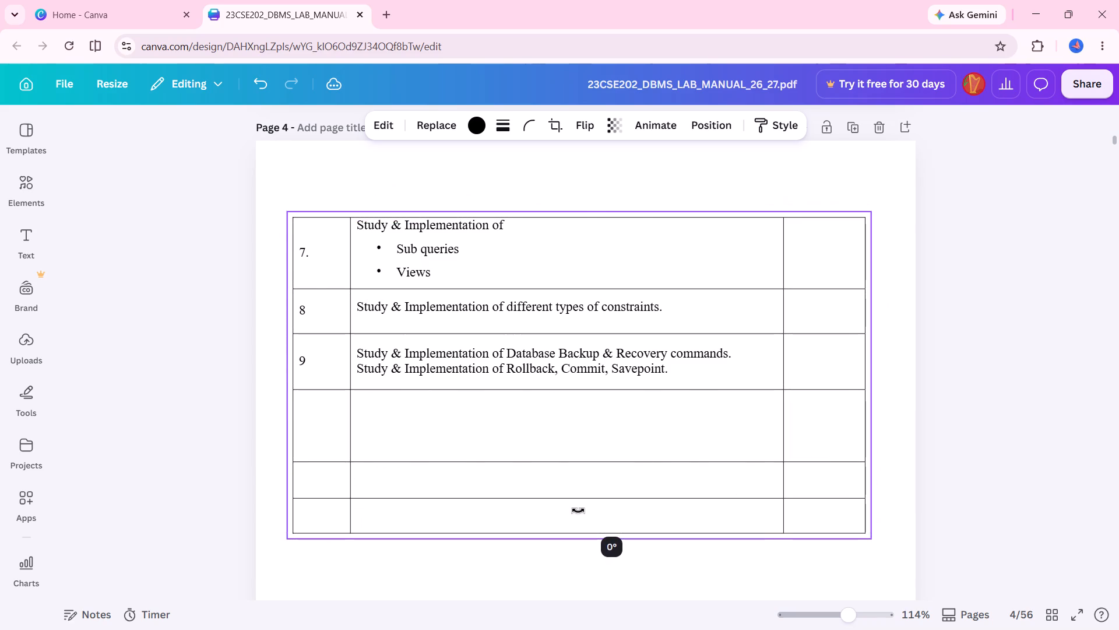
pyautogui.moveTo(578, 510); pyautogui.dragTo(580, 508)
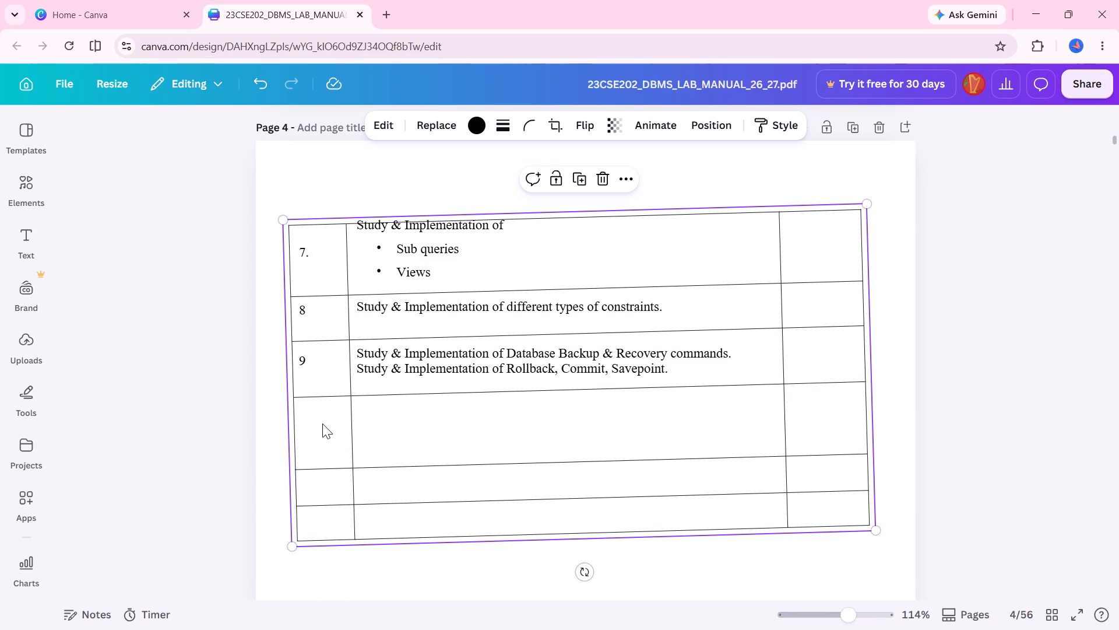
# Add a text box reading "10" and place it in the number cell of the row below 9.
pyautogui.click(322, 423)
pyautogui.click(33, 229)
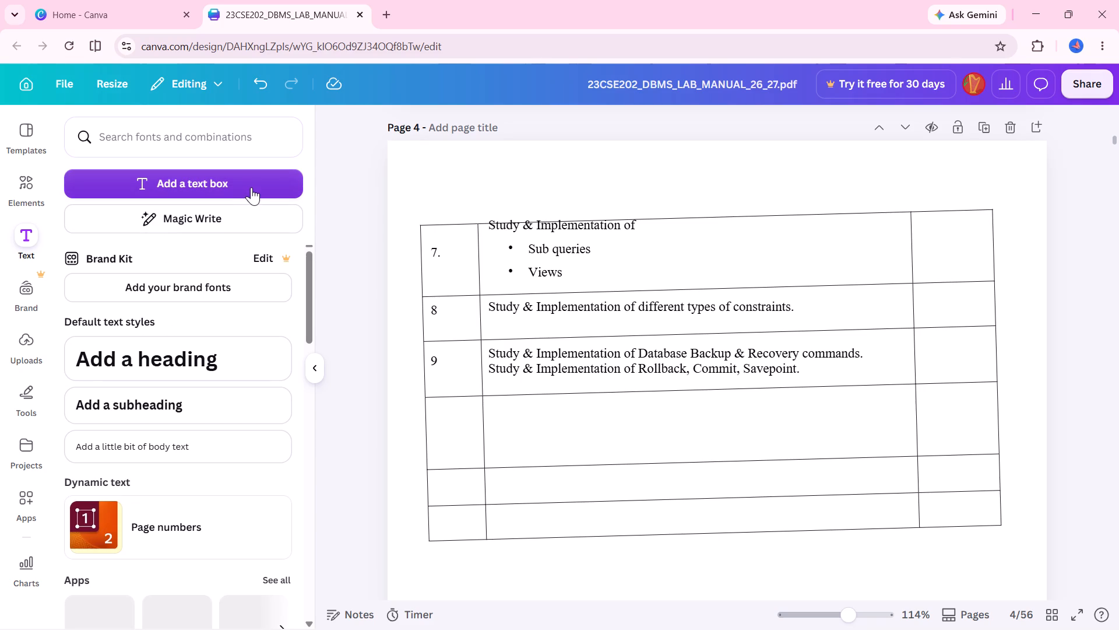
pyautogui.click(251, 187)
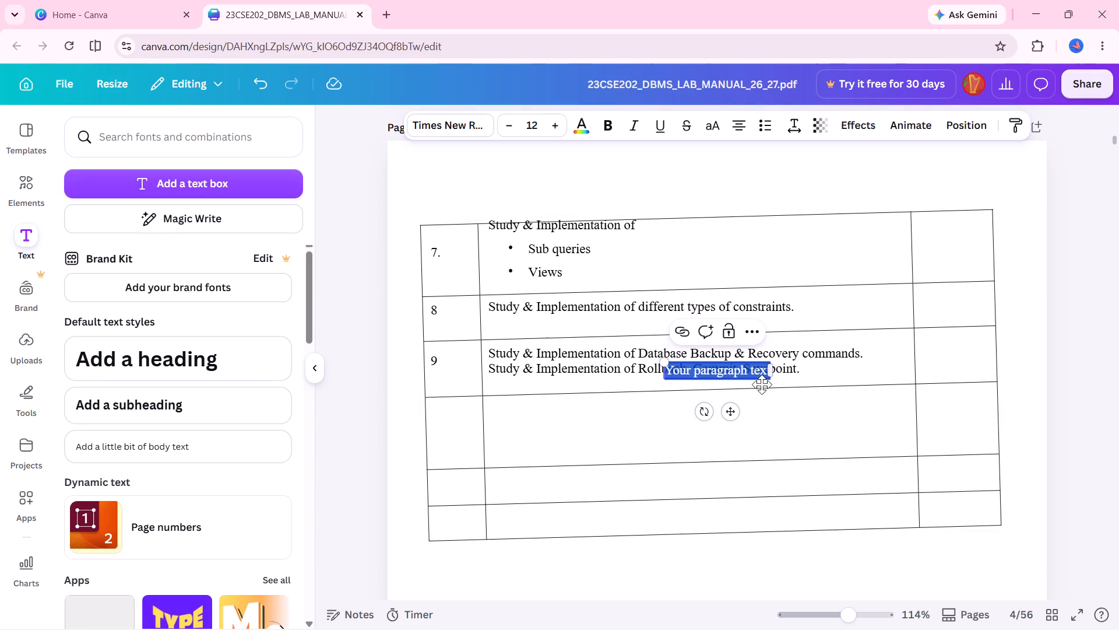
pyautogui.press('BackSpace')
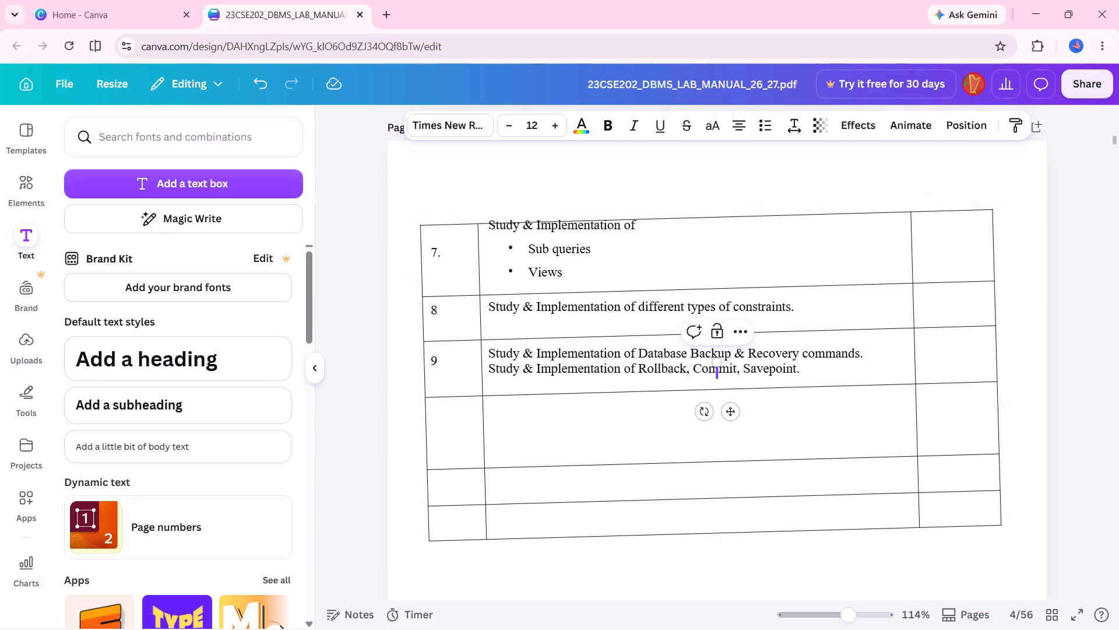
pyautogui.write('10')
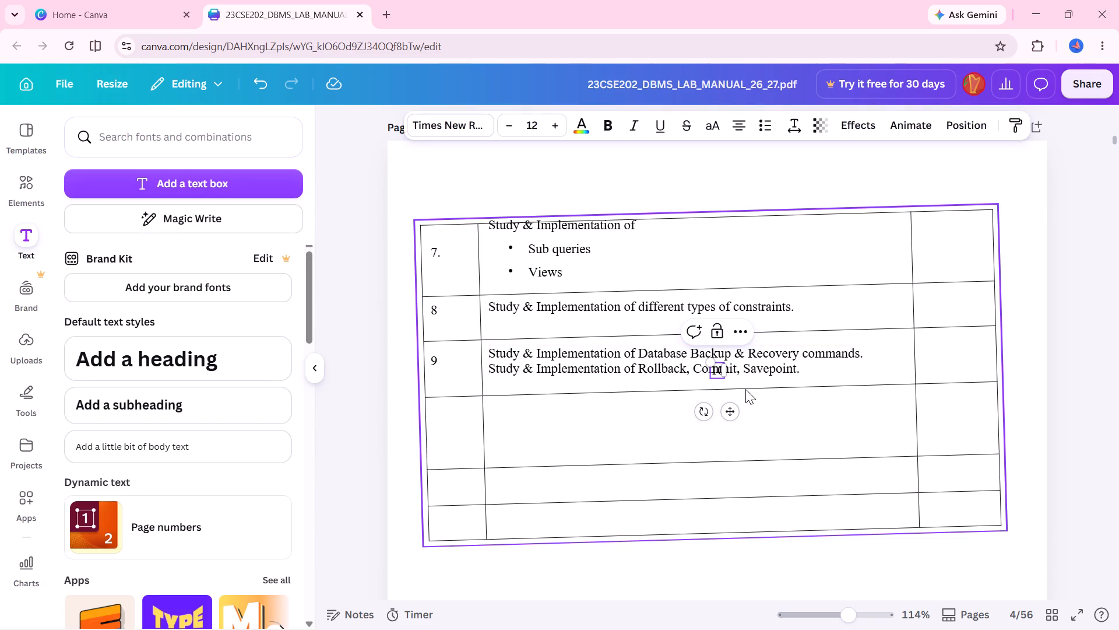
pyautogui.moveTo(731, 409); pyautogui.dragTo(497, 433)
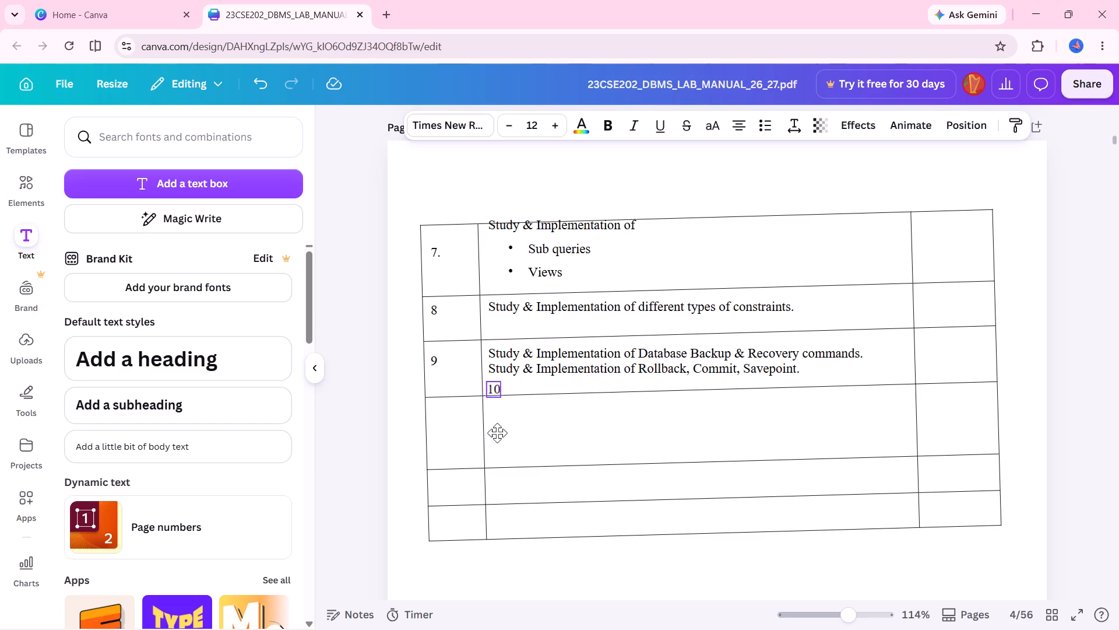
pyautogui.moveTo(497, 433); pyautogui.dragTo(469, 456)
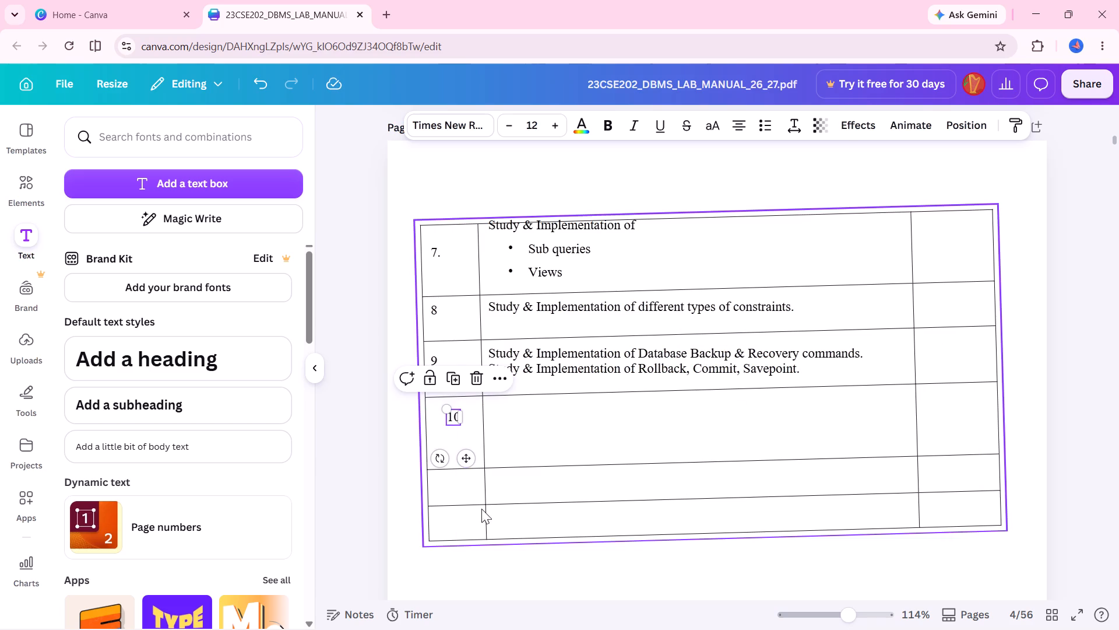
pyautogui.click(319, 374)
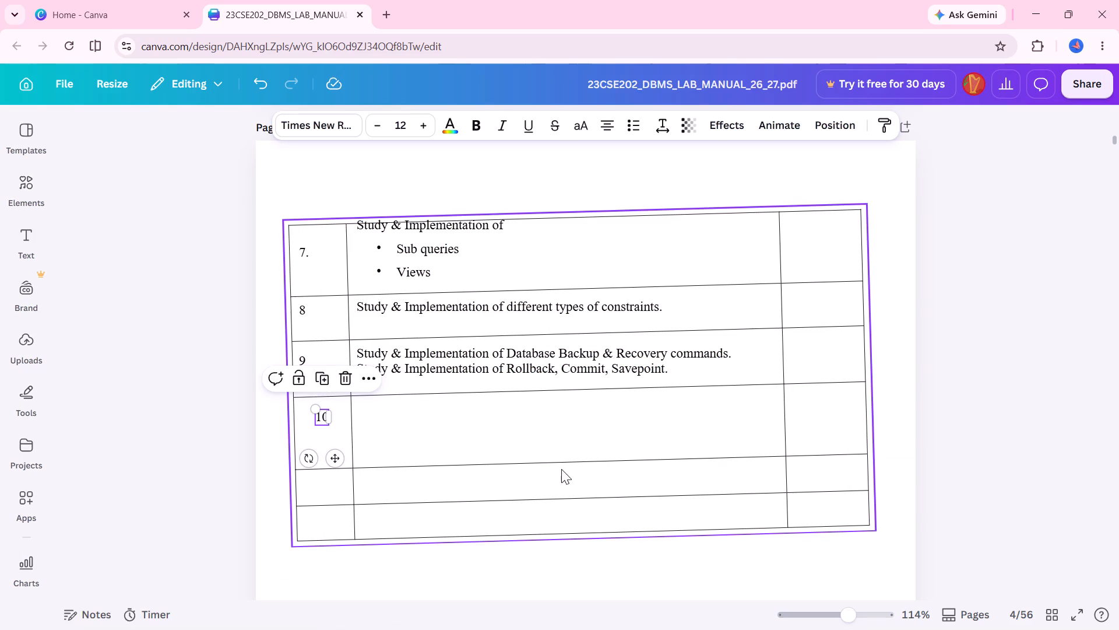
# Straighten the experiment table's grid by rotating it back to 0°.
pyautogui.click(576, 535)
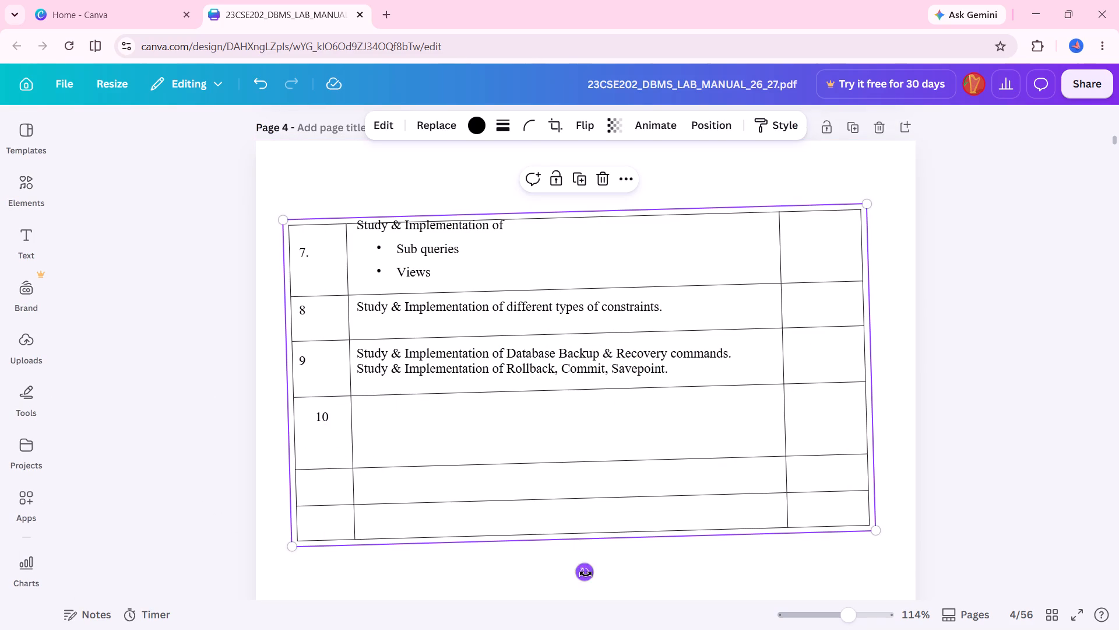
pyautogui.moveTo(586, 574); pyautogui.dragTo(579, 574)
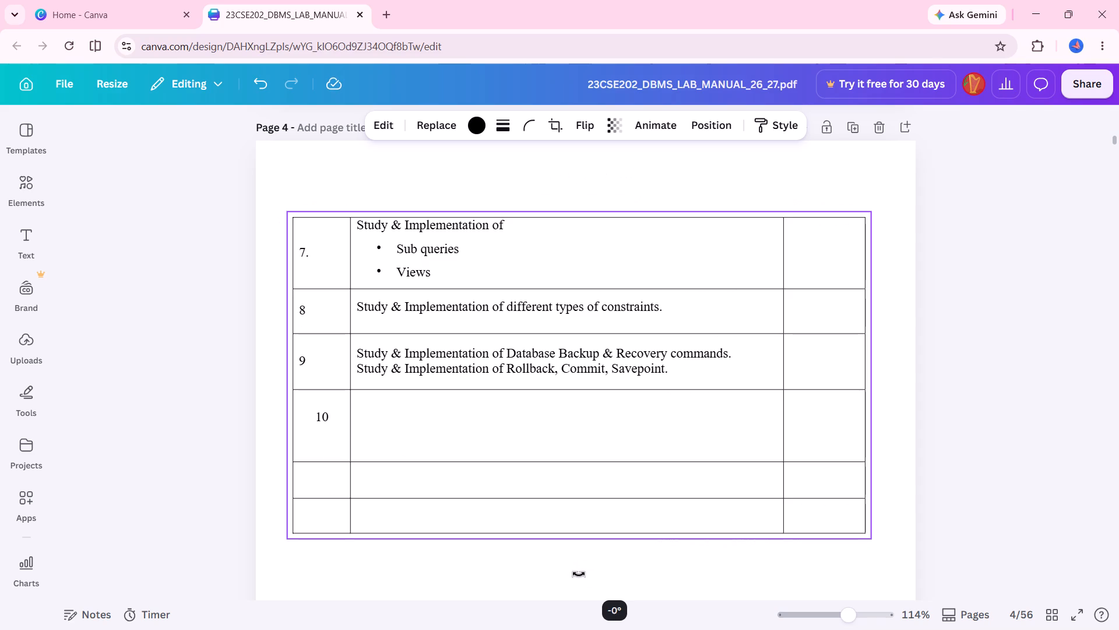
pyautogui.moveTo(579, 574); pyautogui.dragTo(579, 576)
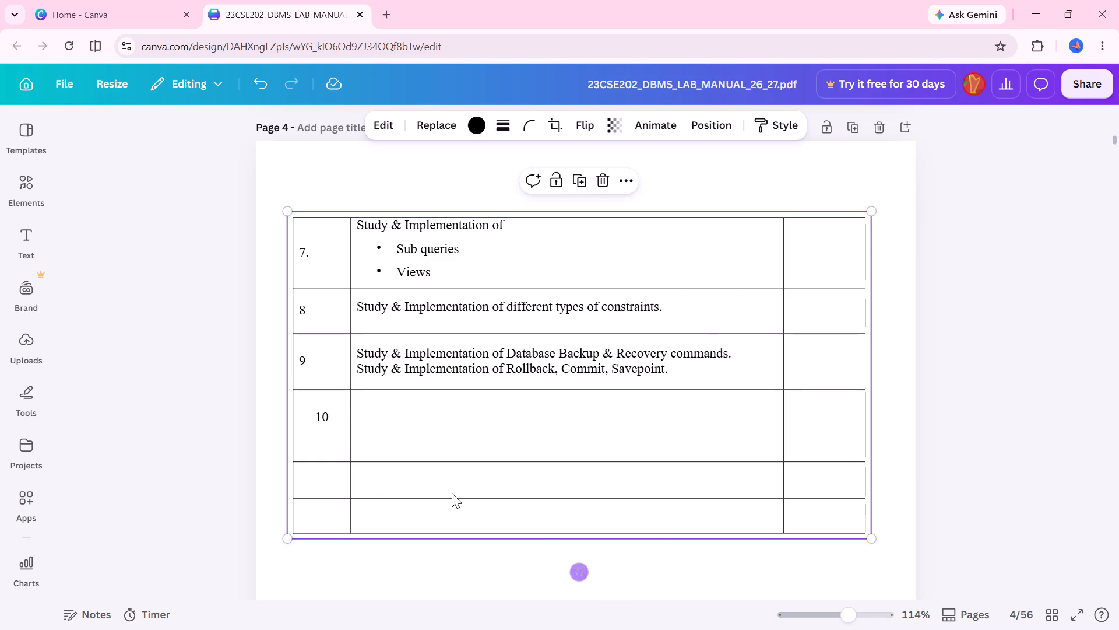
# Move the number 10 within its cell so it lines up with 8 and 9 above it.
pyautogui.moveTo(323, 417); pyautogui.dragTo(309, 411)
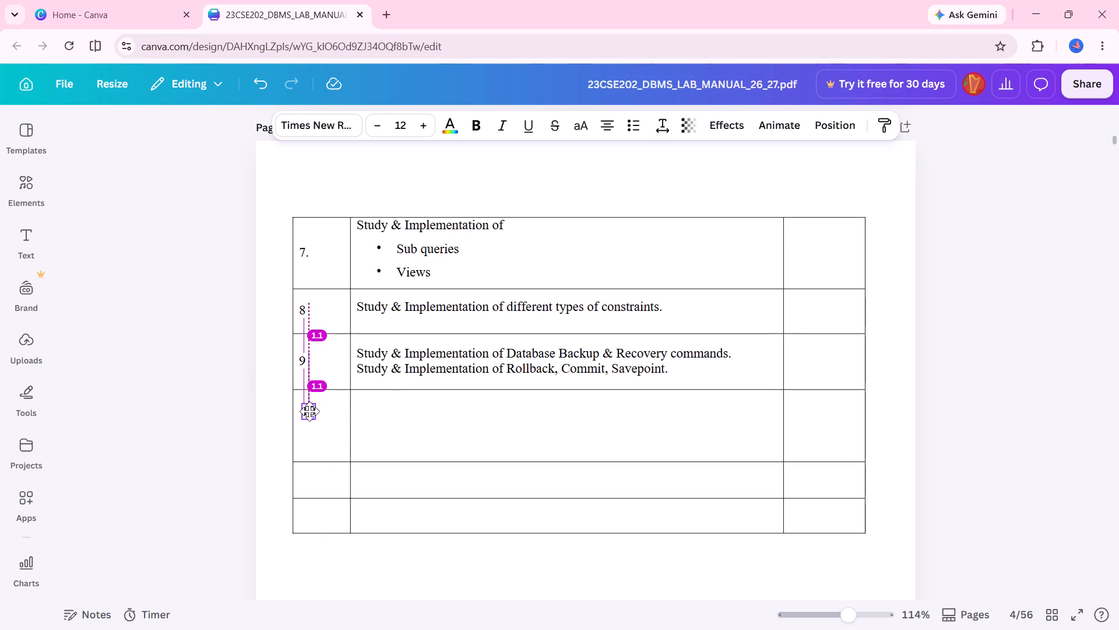
pyautogui.moveTo(309, 411); pyautogui.dragTo(307, 415)
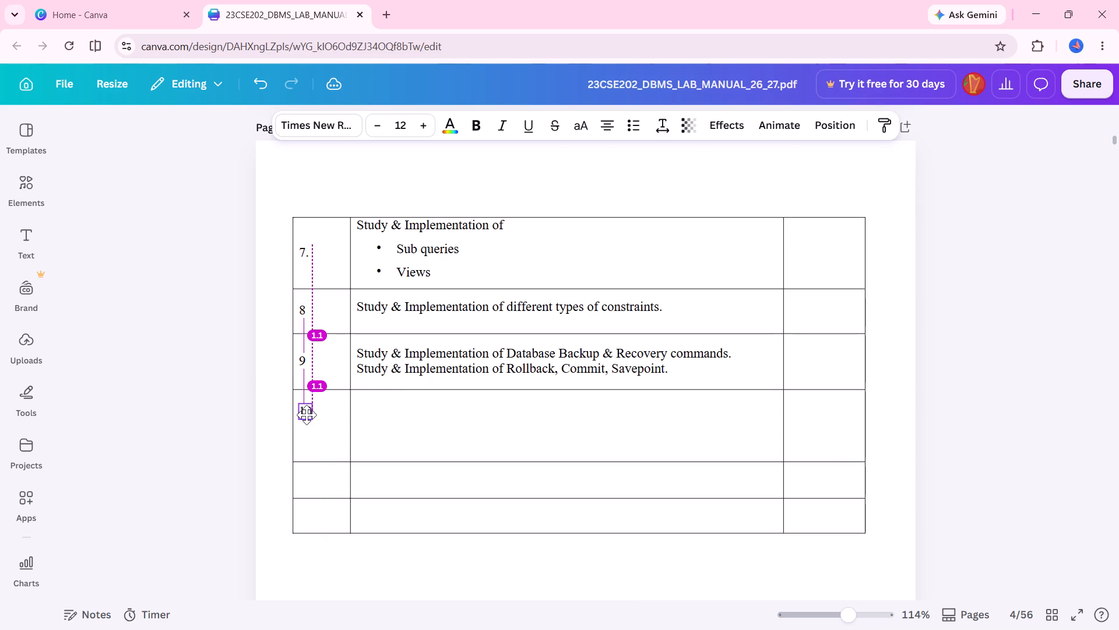
pyautogui.moveTo(307, 415); pyautogui.dragTo(308, 416)
# Add a text box directly below the table containing the copied line "Study & Implementation of PL/SQL.".
pyautogui.click(390, 429)
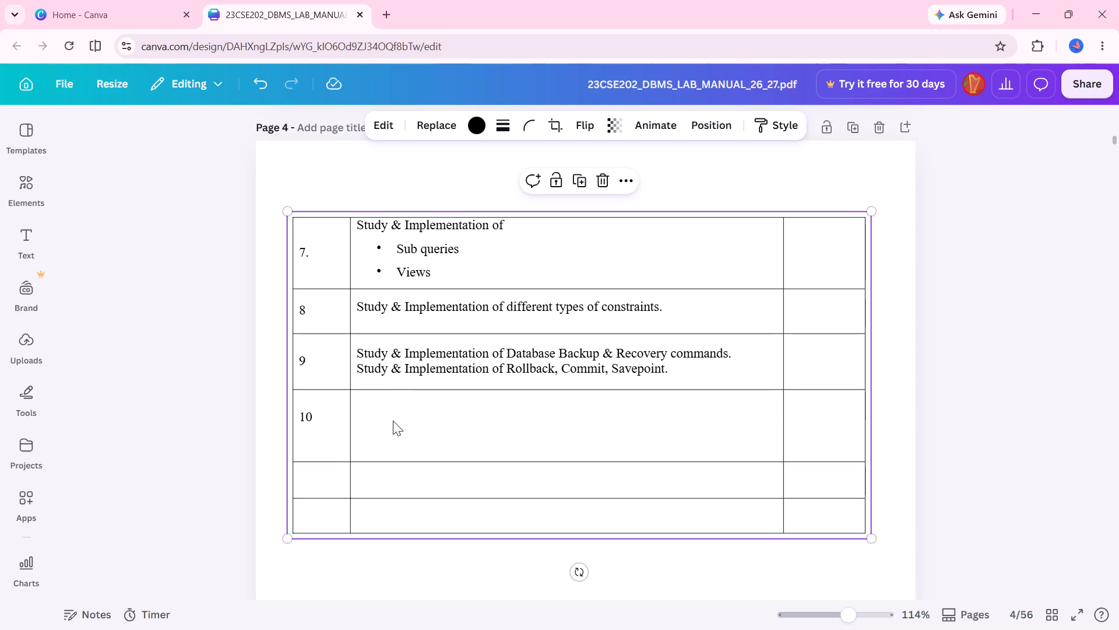
pyautogui.click(15, 241)
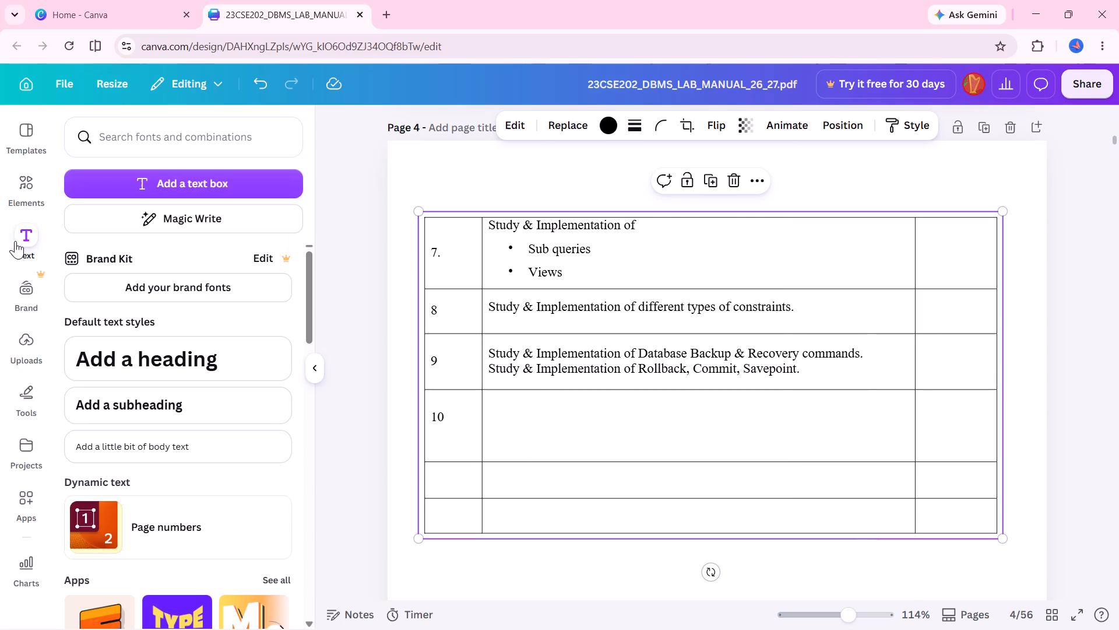
pyautogui.click(251, 187)
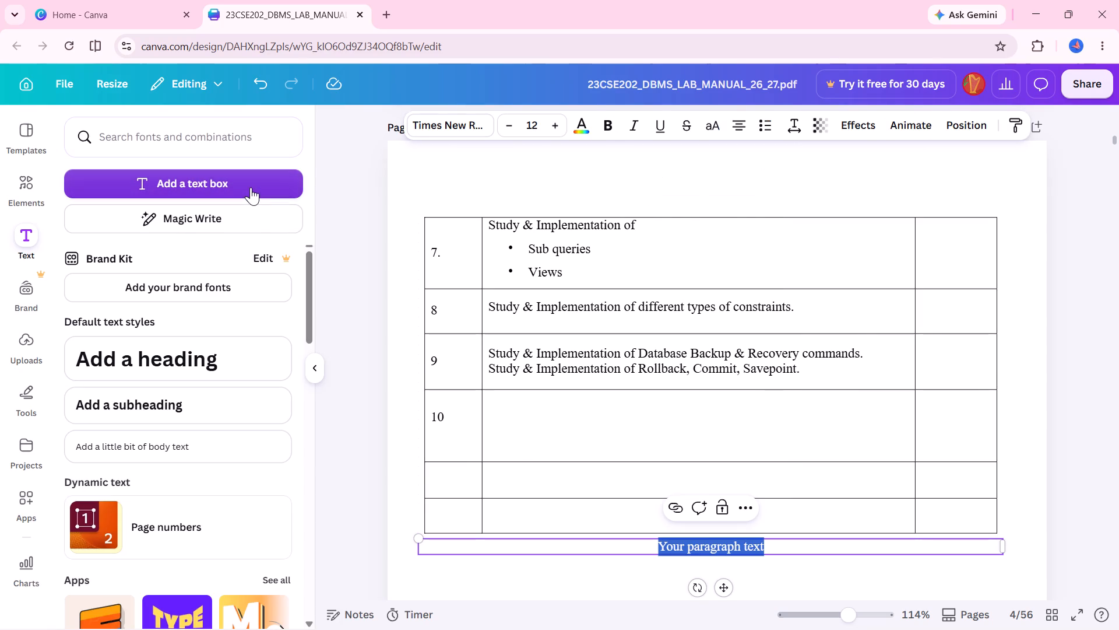
pyautogui.press('BackSpace')
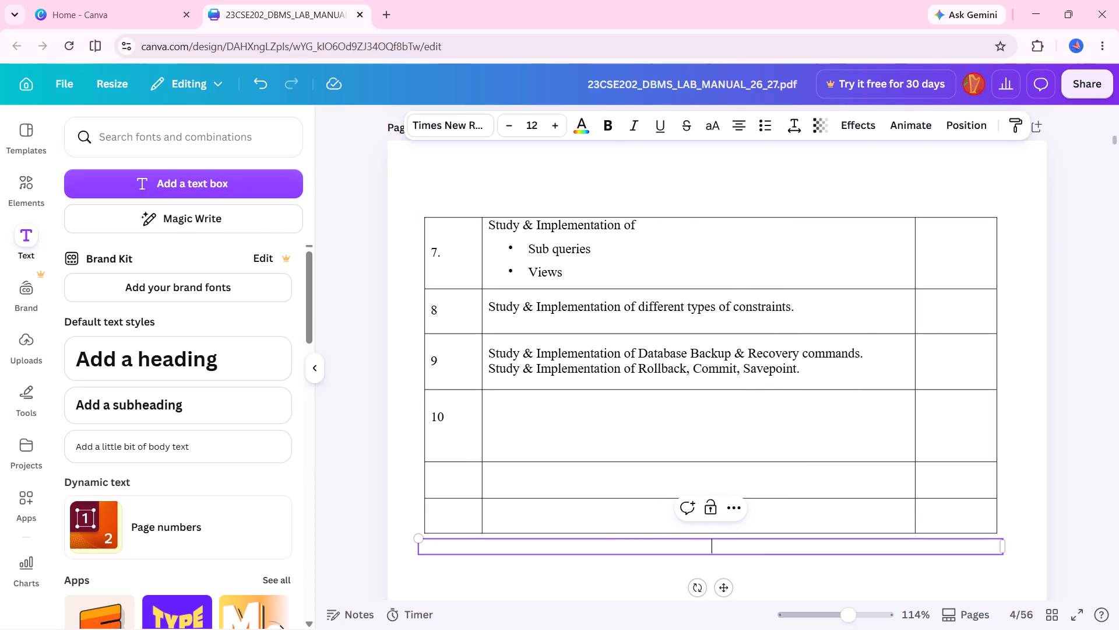
pyautogui.hotkey('ctrl', 'v')
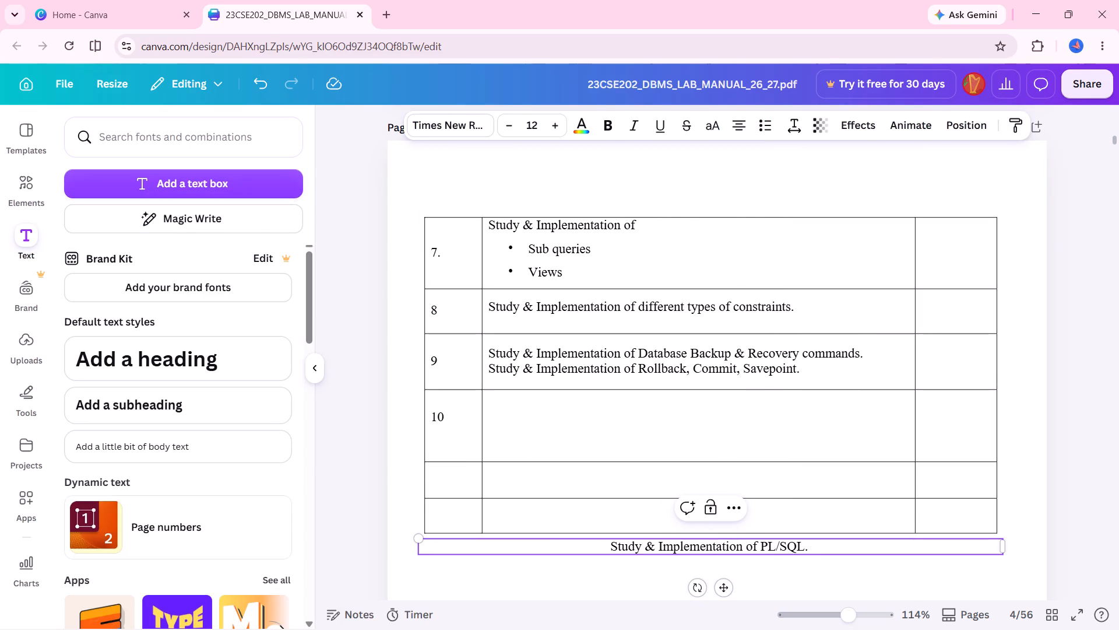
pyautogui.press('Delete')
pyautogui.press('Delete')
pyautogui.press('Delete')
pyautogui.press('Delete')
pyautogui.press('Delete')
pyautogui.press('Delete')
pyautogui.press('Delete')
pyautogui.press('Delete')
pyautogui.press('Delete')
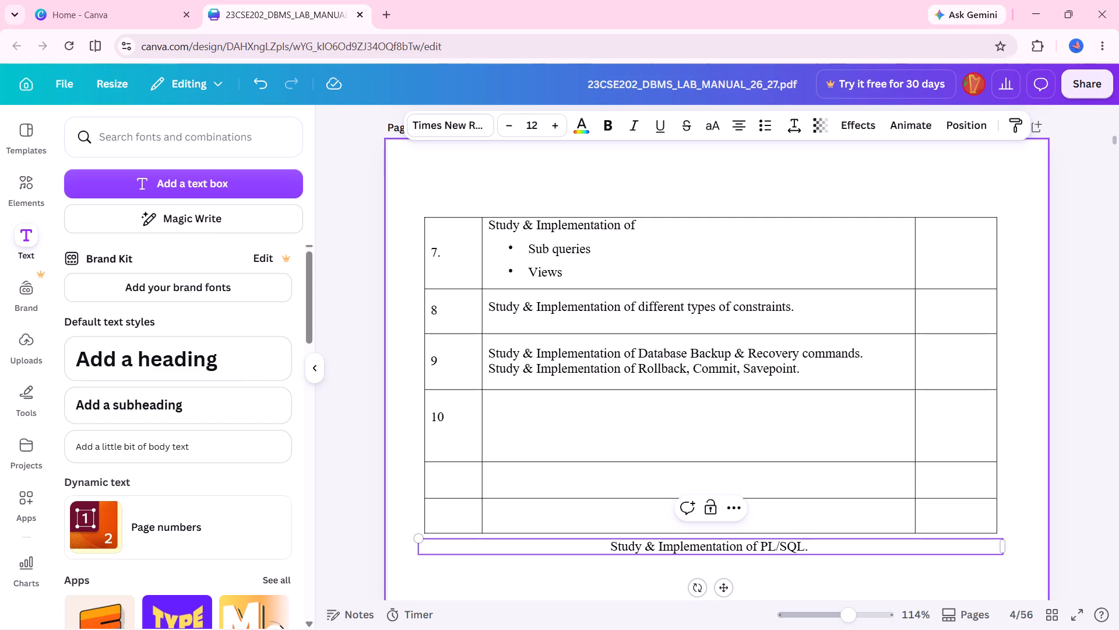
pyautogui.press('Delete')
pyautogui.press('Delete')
# Narrow the "Study & Implementation of PL/SQL." text box to fit its line and place it in row 10's description cell.
pyautogui.moveTo(1005, 544); pyautogui.dragTo(641, 557)
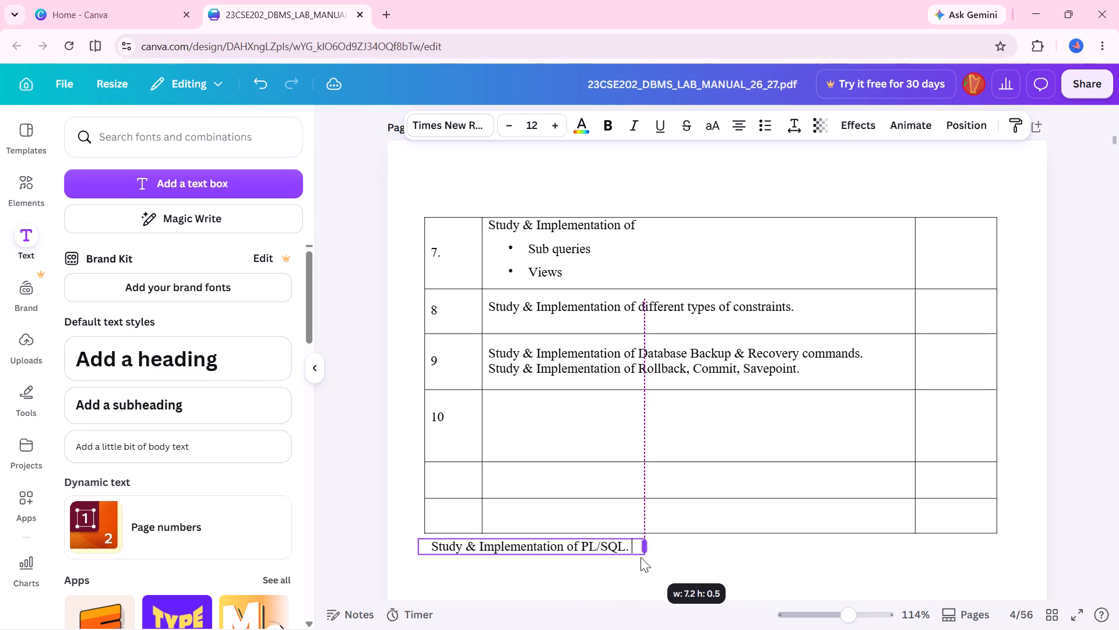
pyautogui.moveTo(641, 557); pyautogui.dragTo(644, 557)
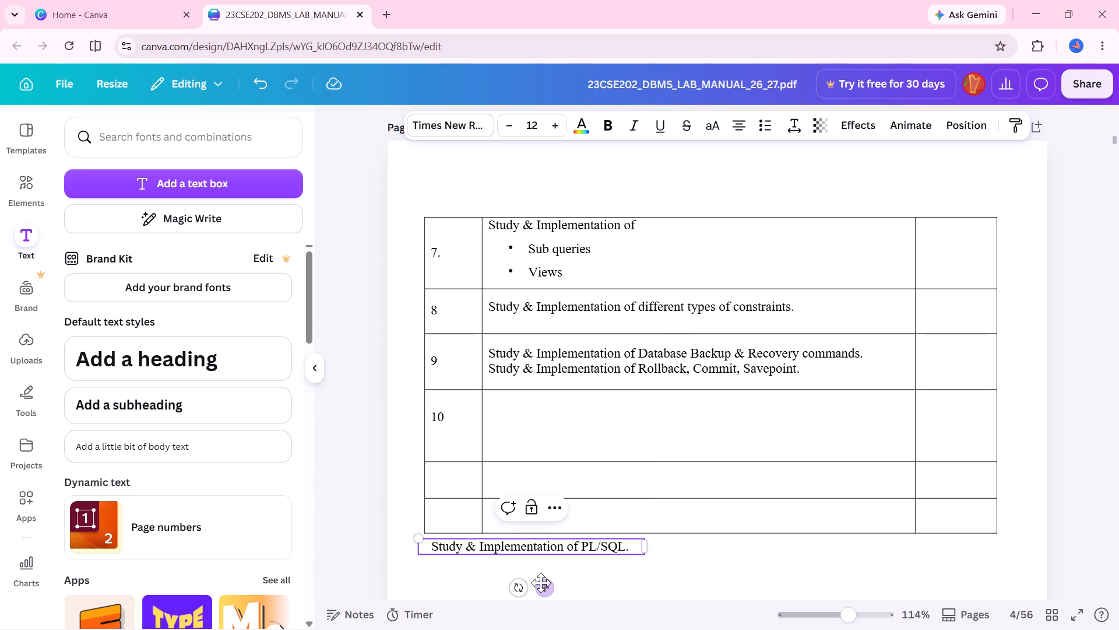
pyautogui.moveTo(545, 585); pyautogui.dragTo(609, 454)
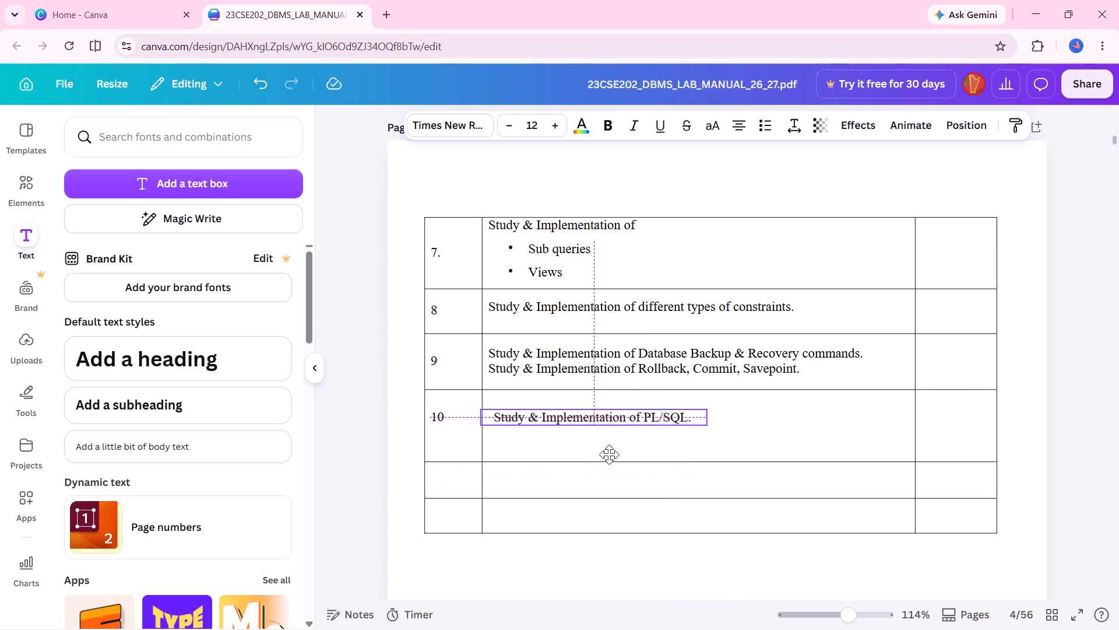
pyautogui.moveTo(609, 454); pyautogui.dragTo(616, 453)
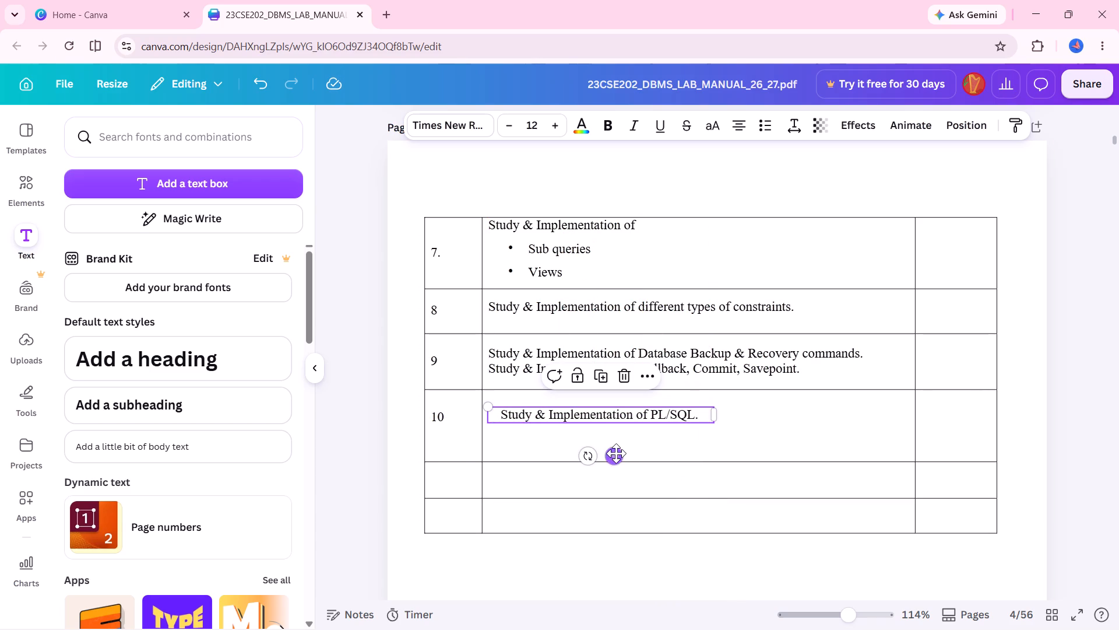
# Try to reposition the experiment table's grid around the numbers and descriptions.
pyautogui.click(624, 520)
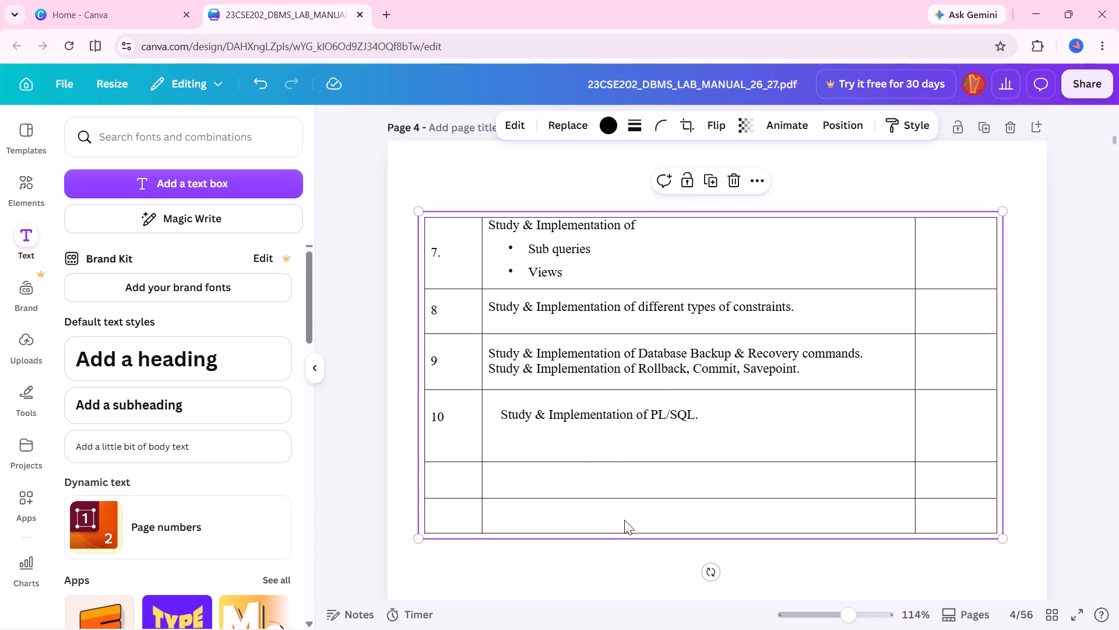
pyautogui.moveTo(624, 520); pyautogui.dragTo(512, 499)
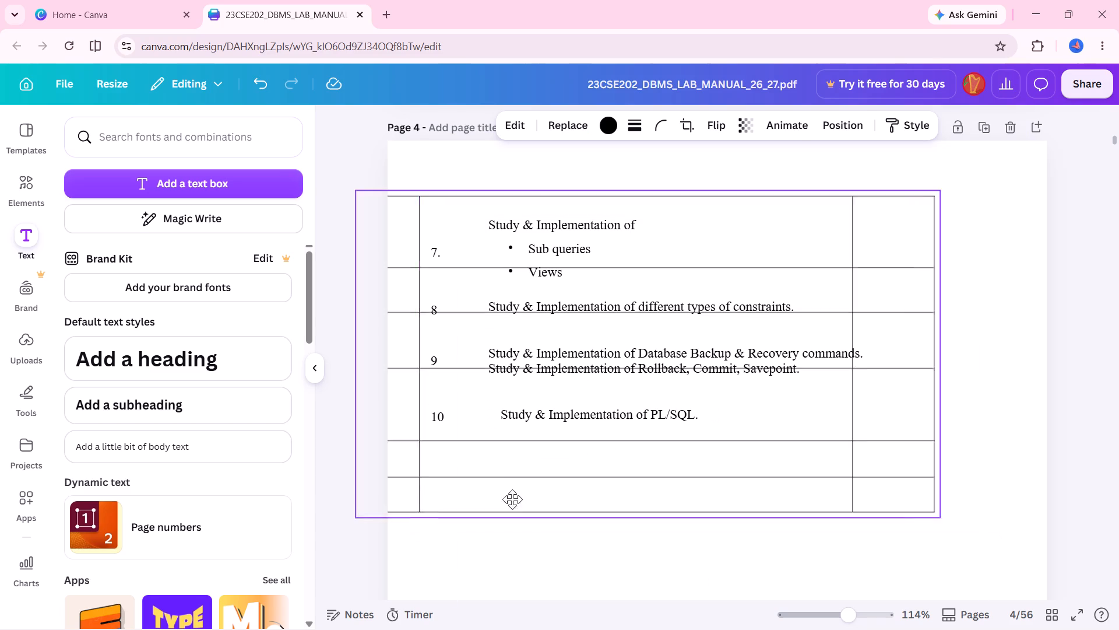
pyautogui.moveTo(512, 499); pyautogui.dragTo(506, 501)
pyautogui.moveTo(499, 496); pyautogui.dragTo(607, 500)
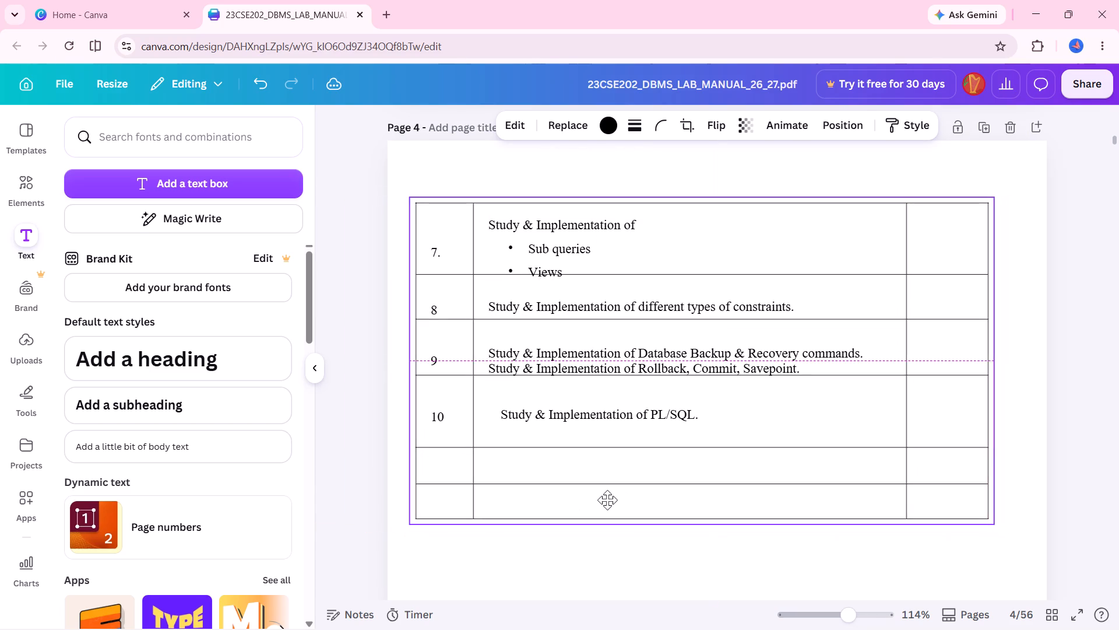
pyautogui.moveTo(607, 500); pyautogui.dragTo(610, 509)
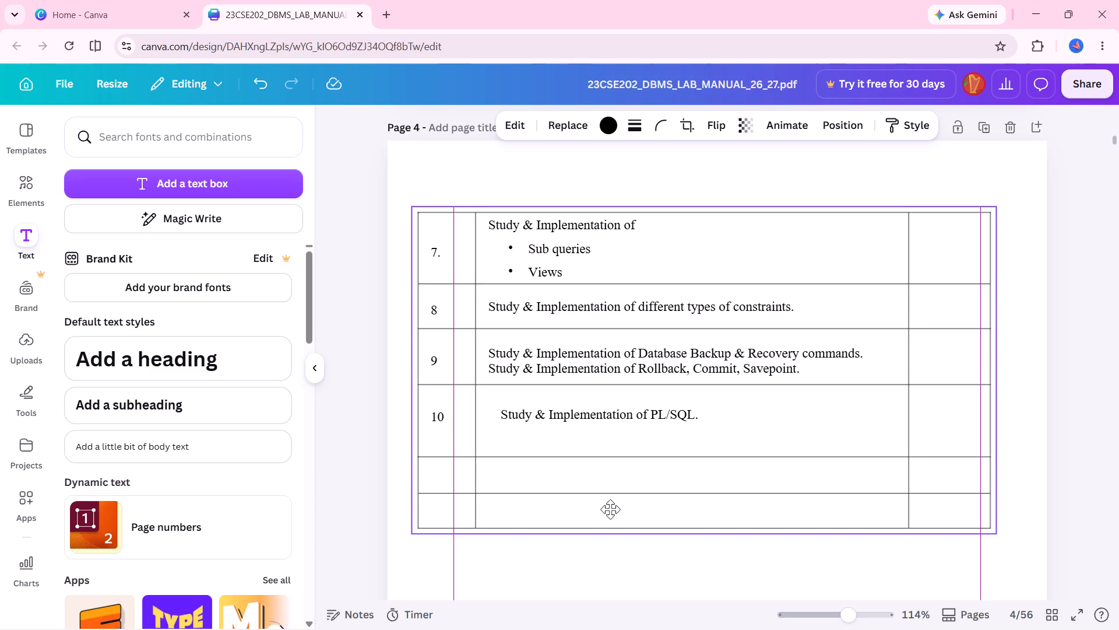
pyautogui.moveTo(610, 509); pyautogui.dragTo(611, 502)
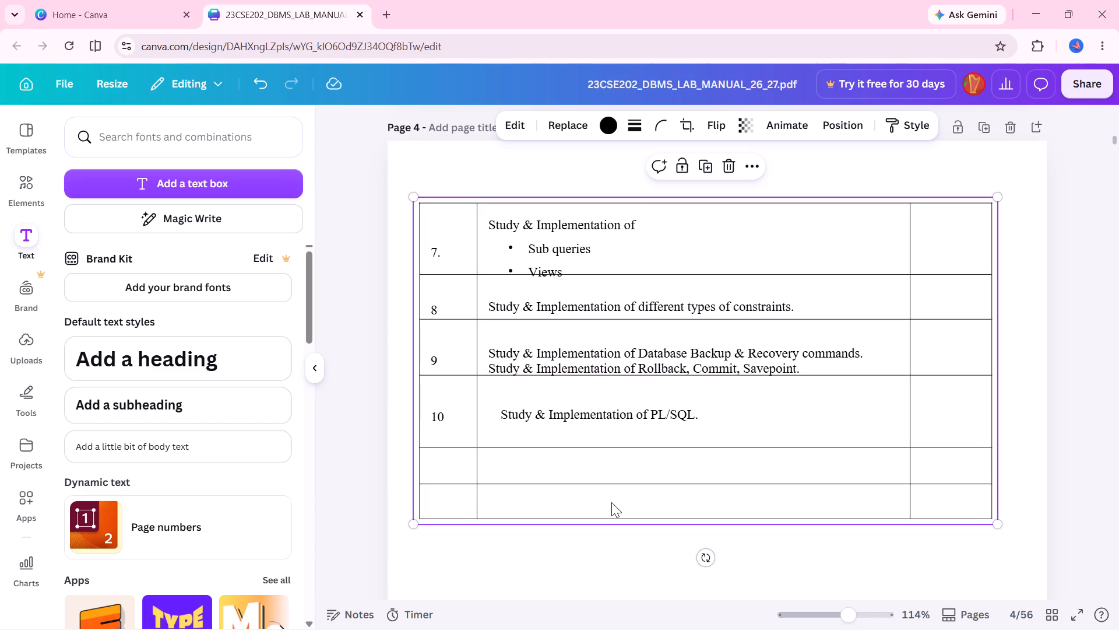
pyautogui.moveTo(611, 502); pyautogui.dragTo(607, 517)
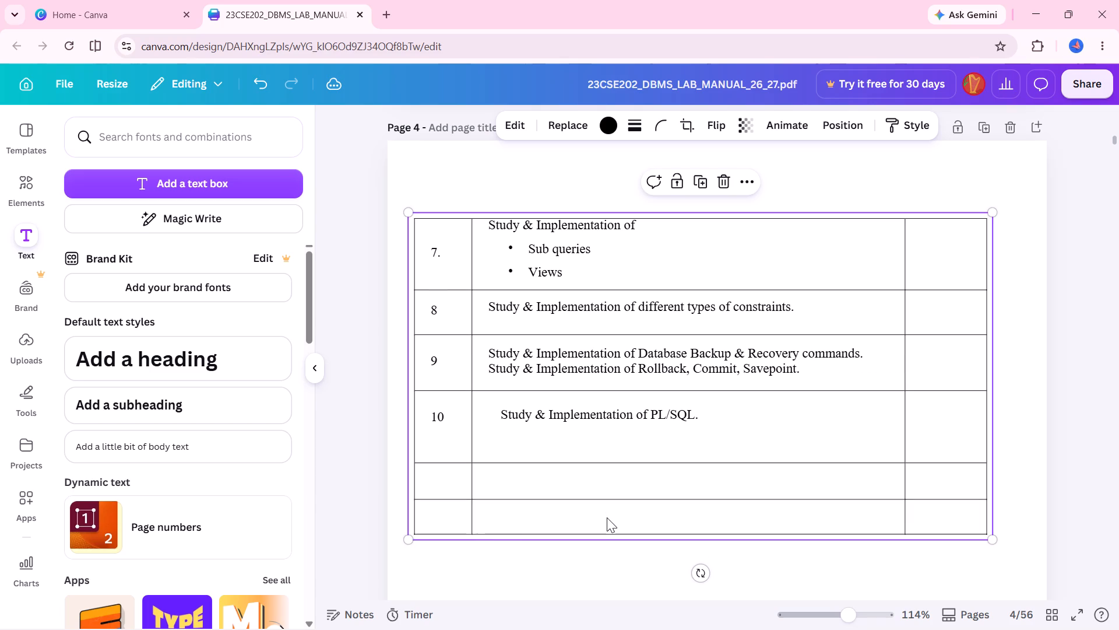
# Delete the old table grid on page 4 while keeping the experiment numbers and descriptions.
pyautogui.click(472, 549)
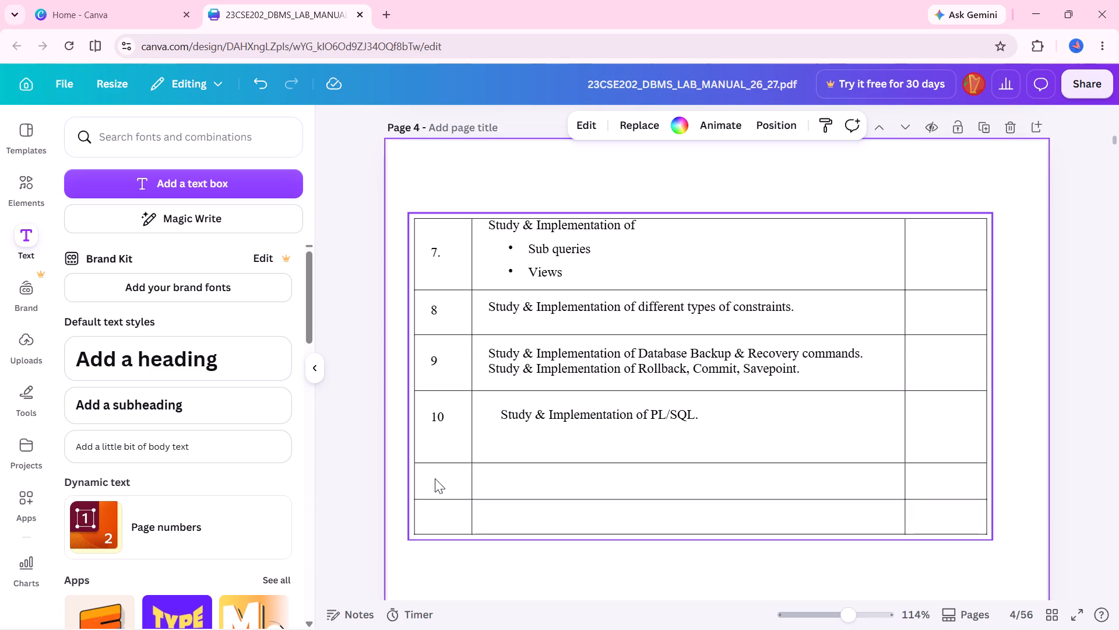
pyautogui.click(435, 478)
pyautogui.rightClick(435, 478)
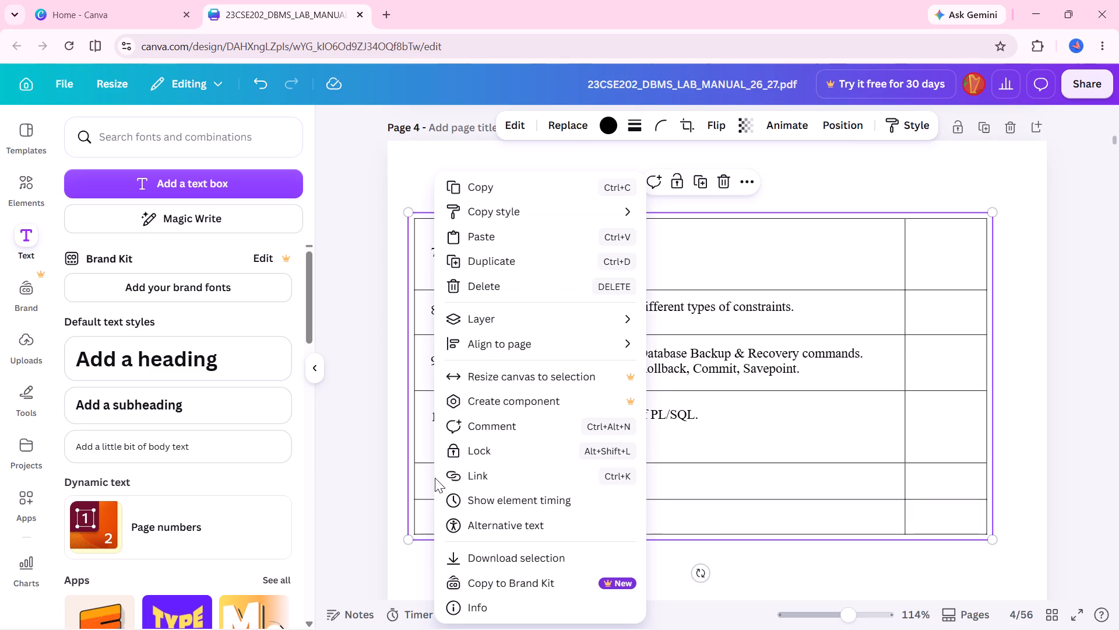
pyautogui.click(682, 469)
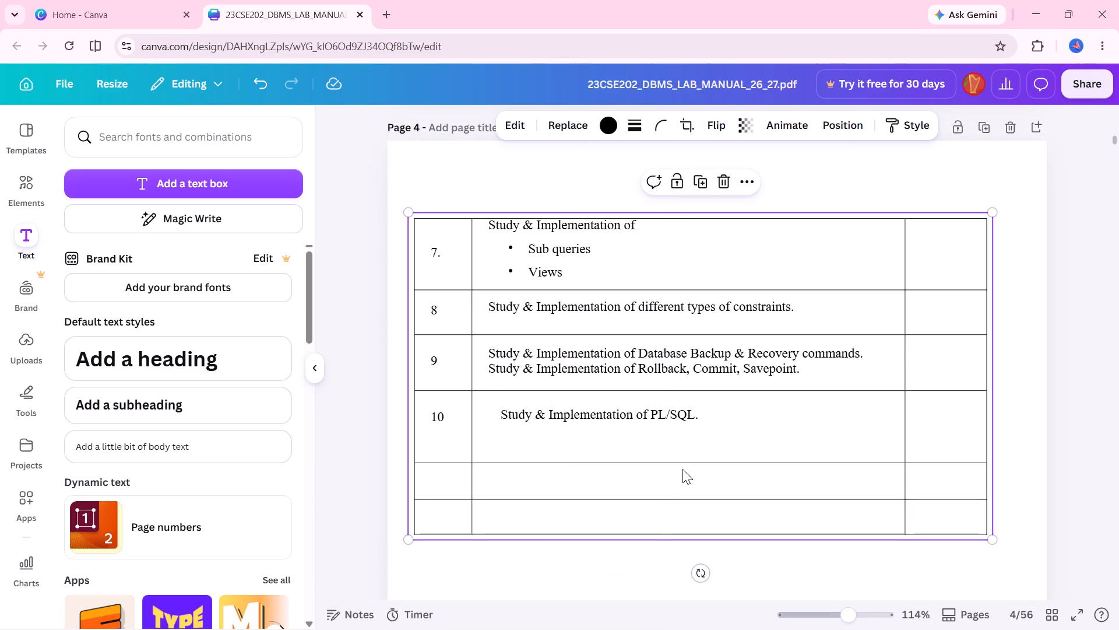
pyautogui.click(726, 176)
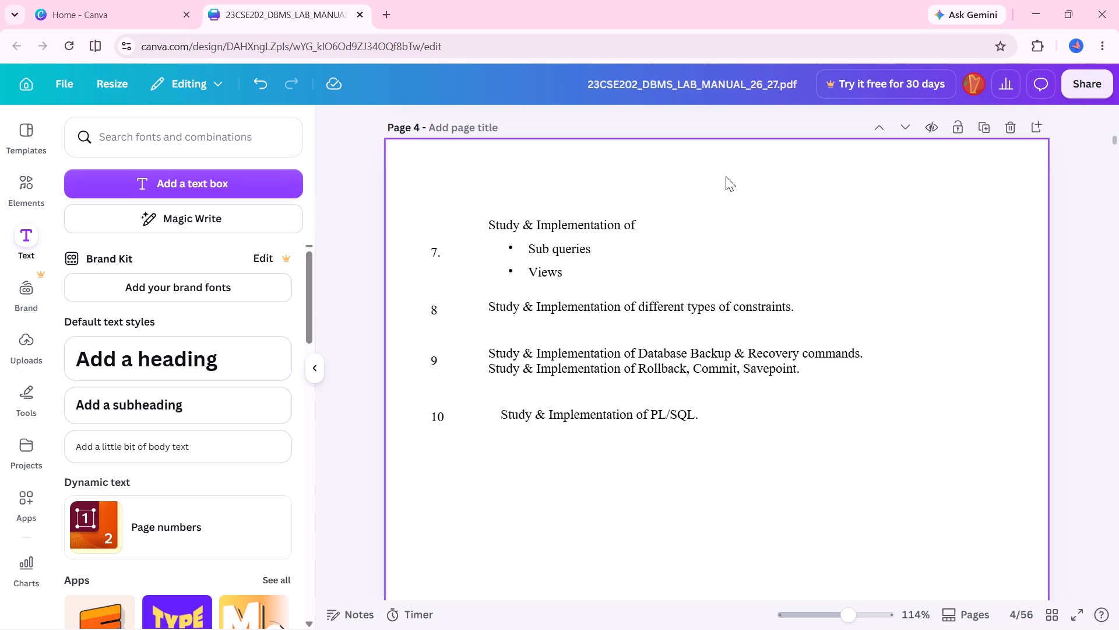
# Insert a blank table with three columns and four rows on page 4 from the recently used elements.
pyautogui.click(36, 195)
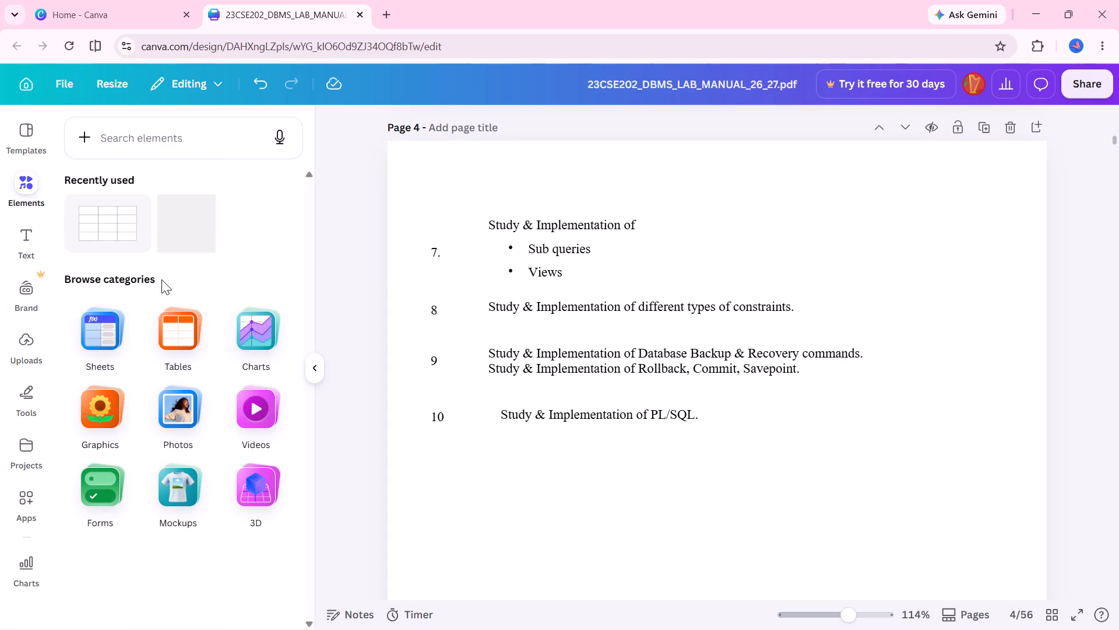
pyautogui.click(123, 237)
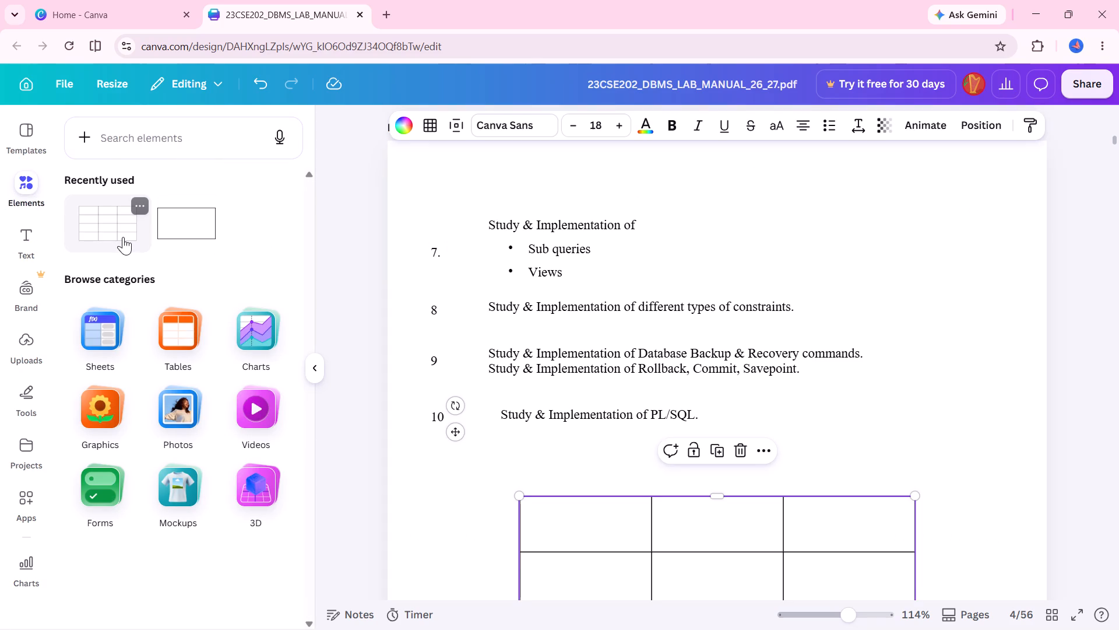
pyautogui.scroll(-1, 701, 547)
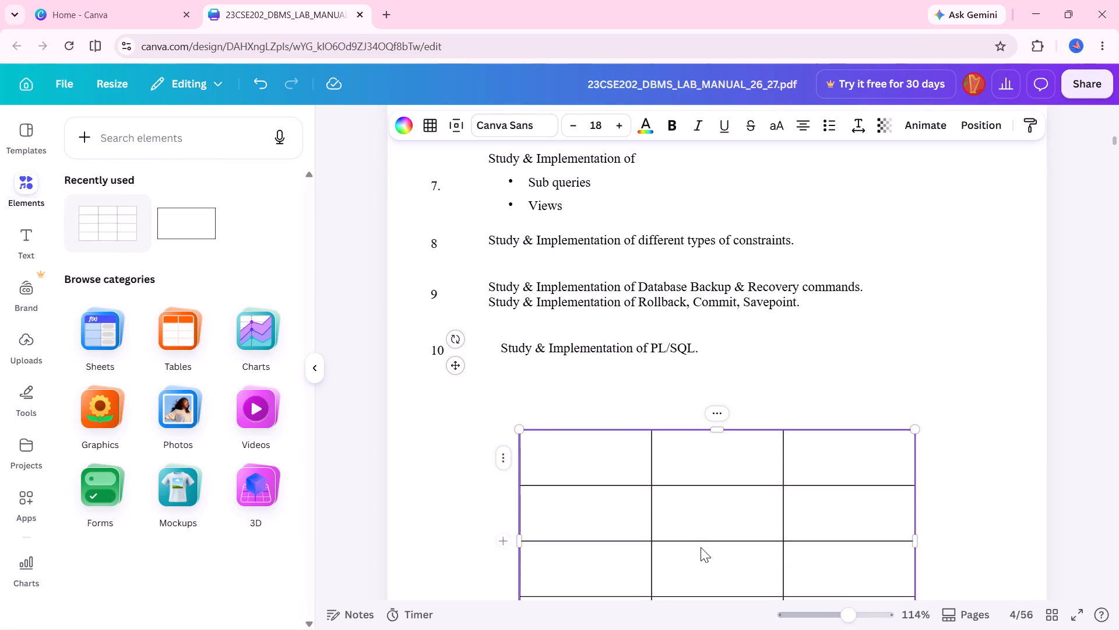
pyautogui.scroll(-2, 701, 547)
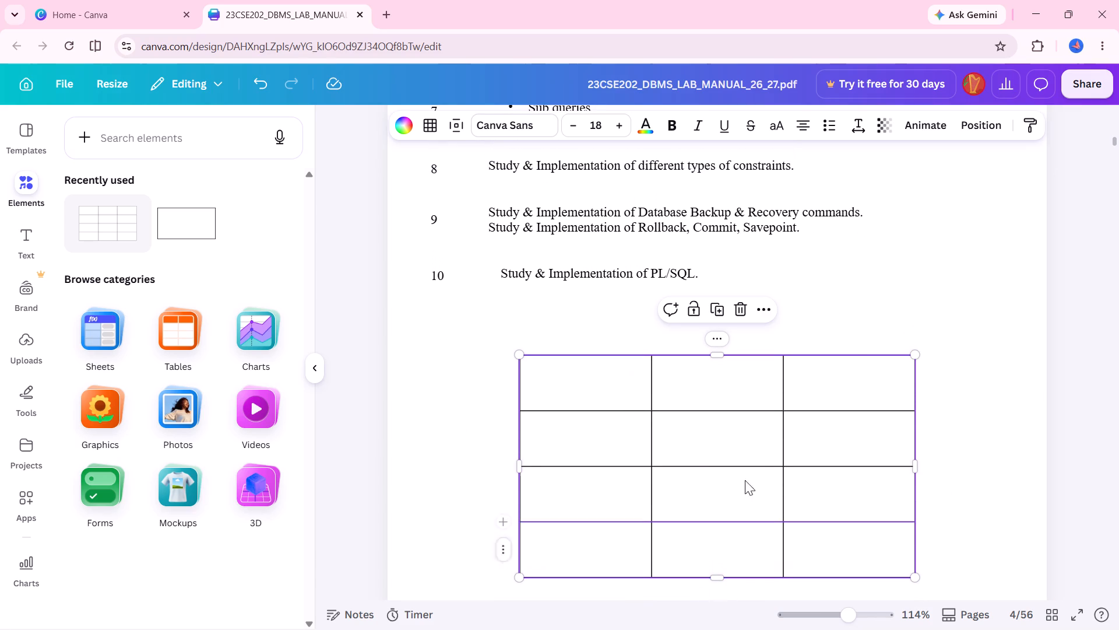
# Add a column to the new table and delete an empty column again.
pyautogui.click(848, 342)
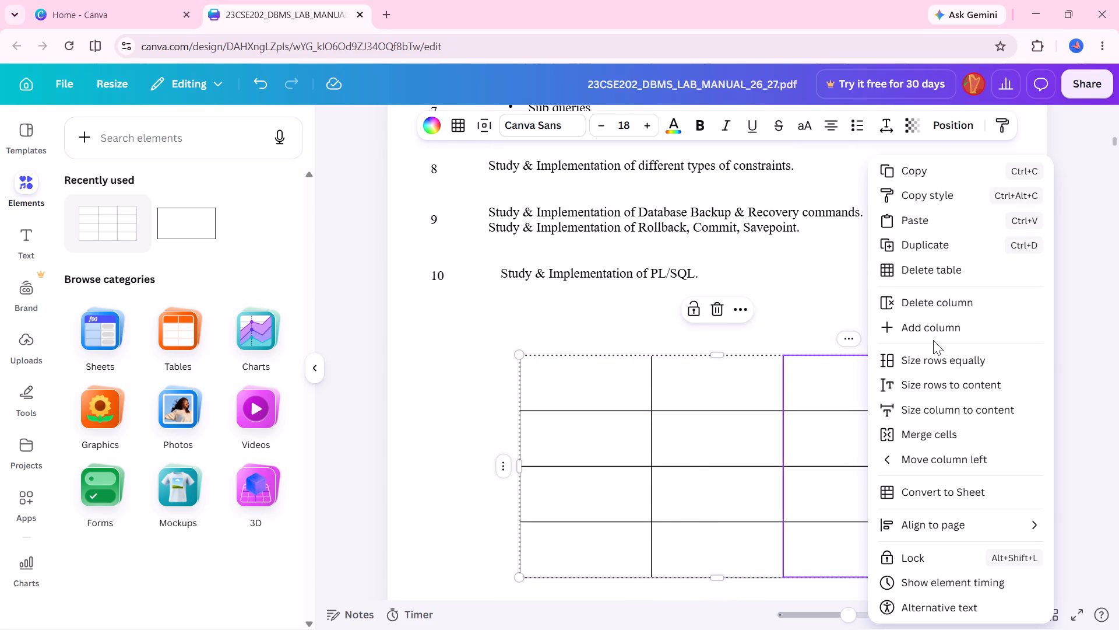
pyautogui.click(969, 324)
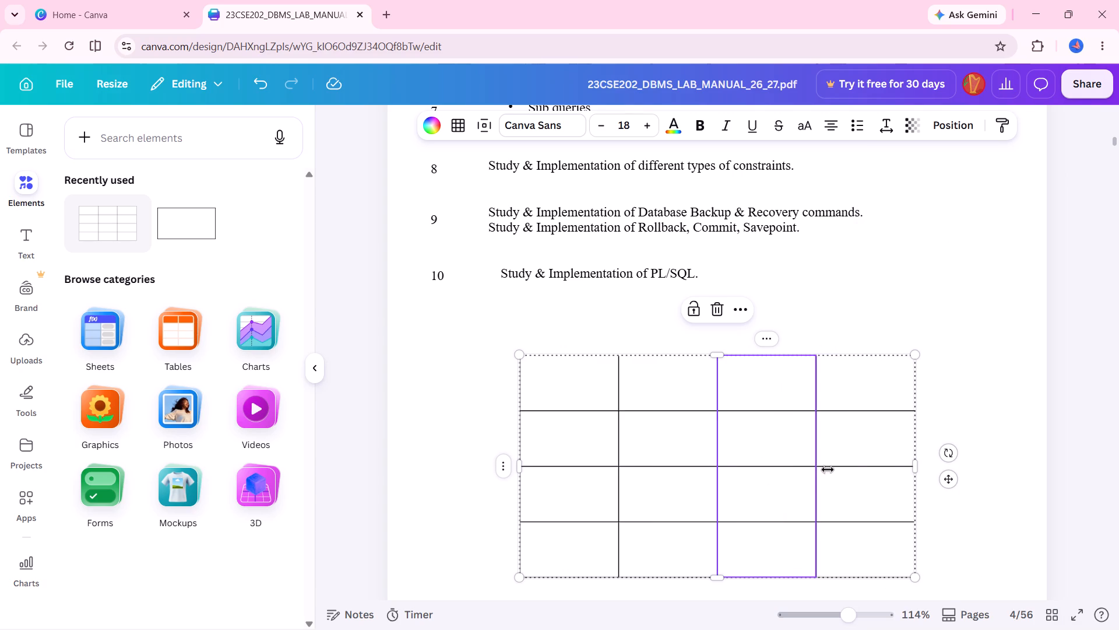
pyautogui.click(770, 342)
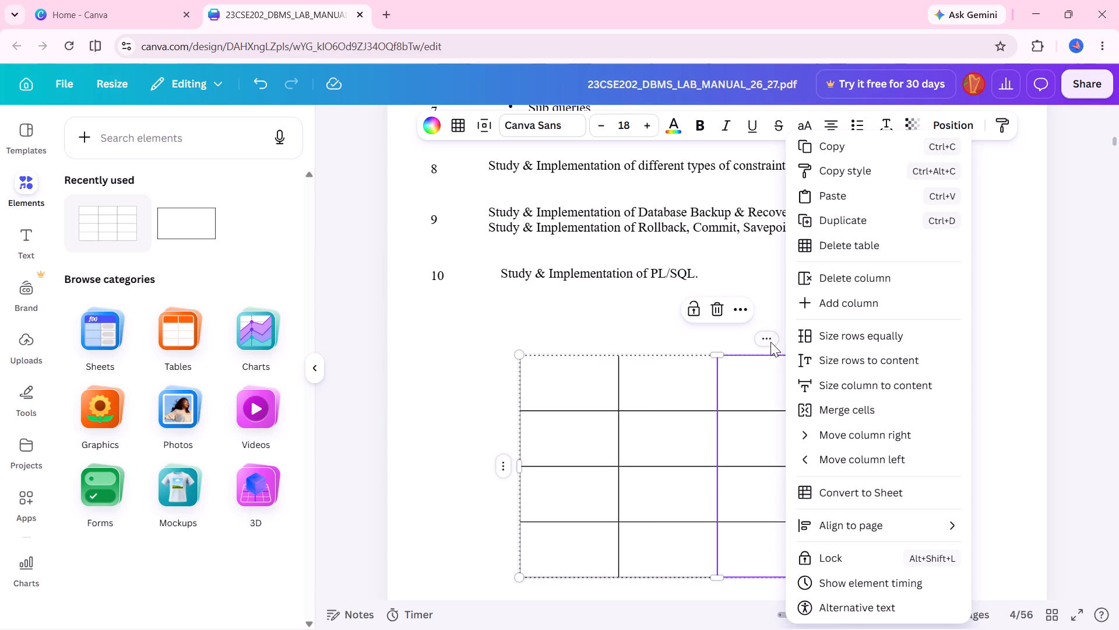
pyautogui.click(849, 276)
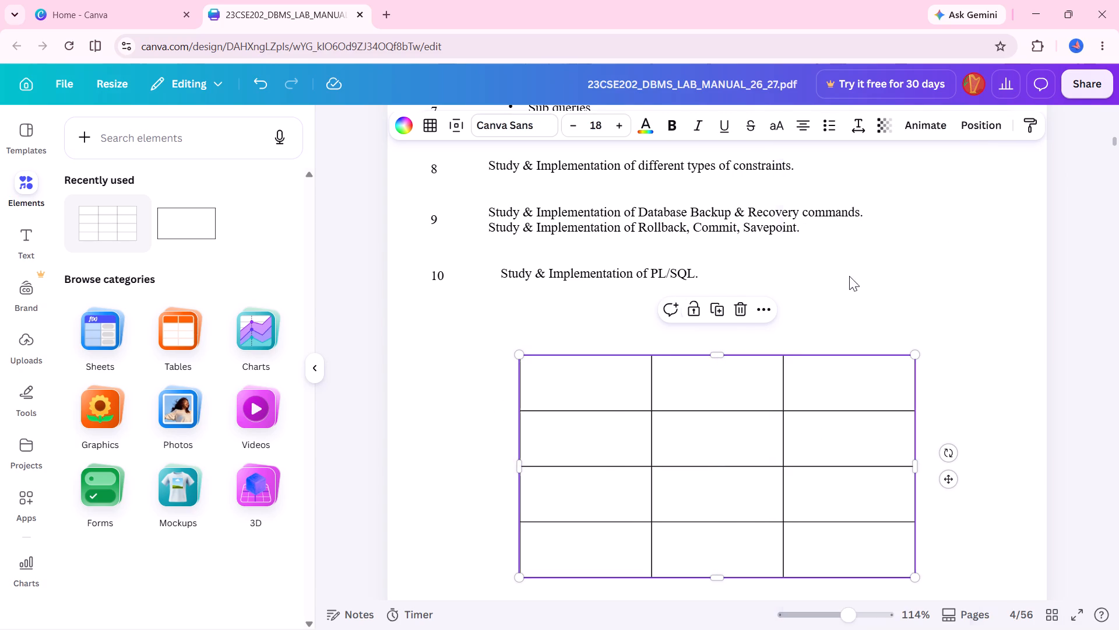
# Delete the table's third column and narrow the first of the two remaining columns for the experiment numbers.
pyautogui.click(851, 375)
pyautogui.click(847, 336)
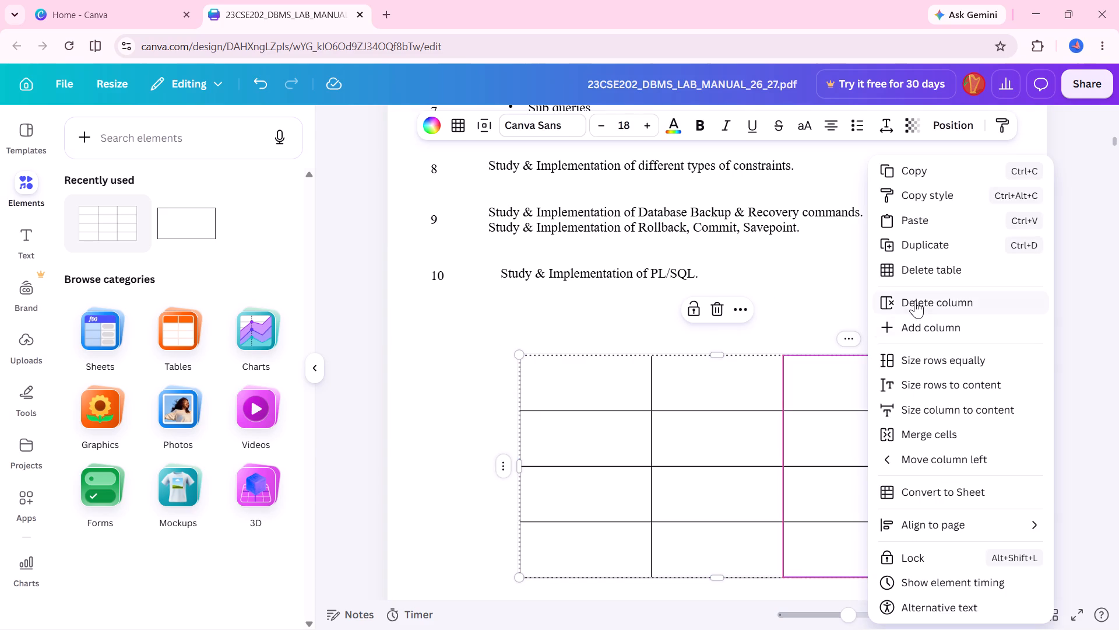
pyautogui.click(915, 299)
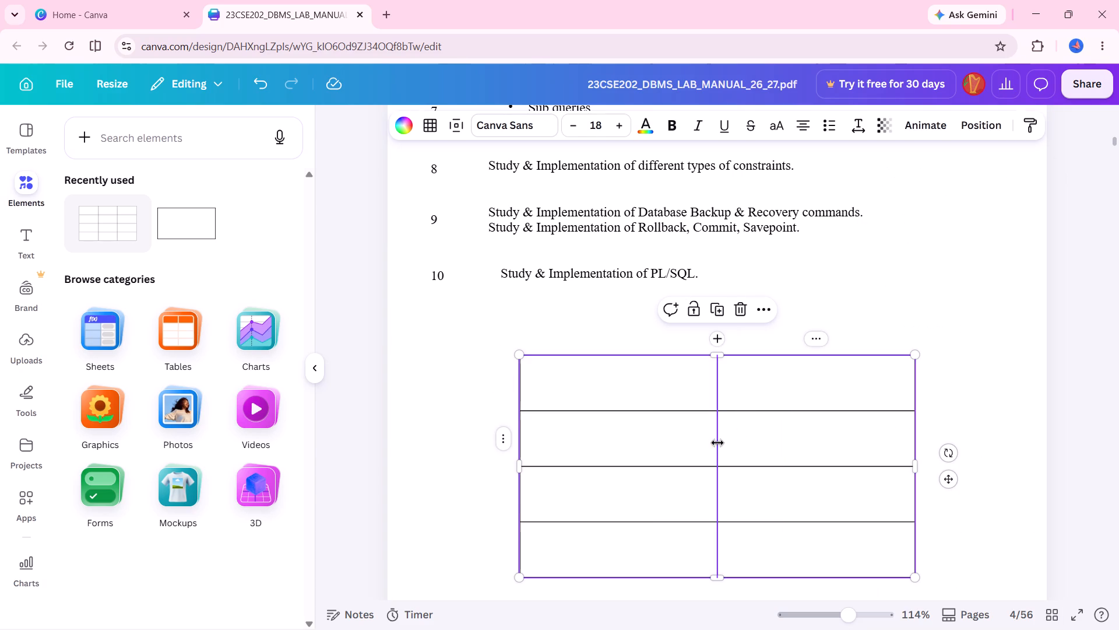
pyautogui.moveTo(716, 443); pyautogui.dragTo(598, 432)
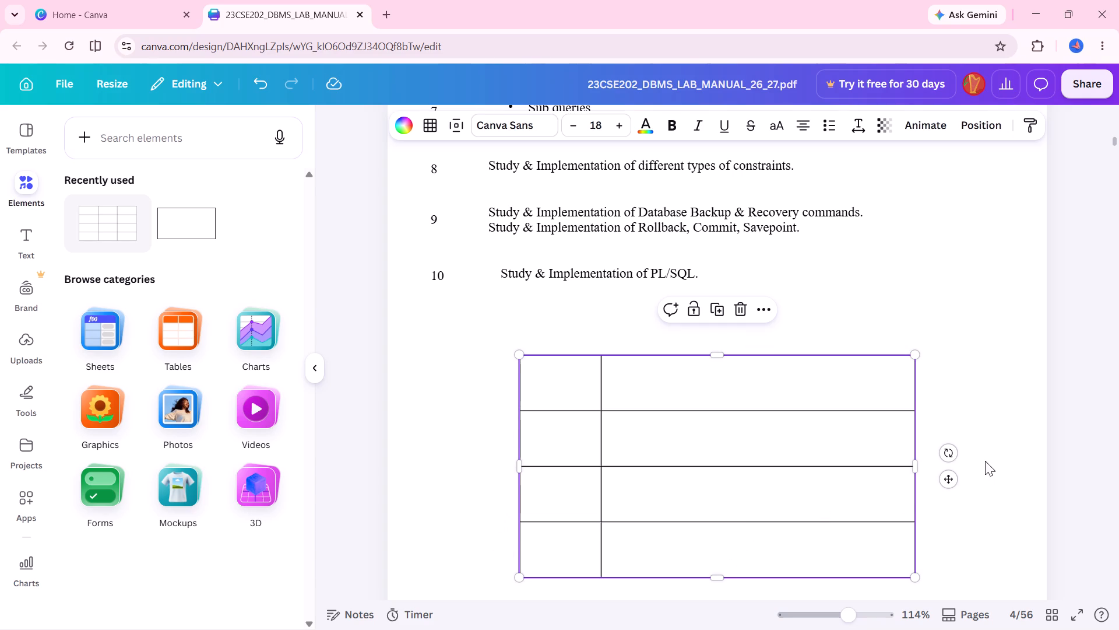
# Move the two-column table up over the experiment list and extend its right edge past the longest description.
pyautogui.moveTo(945, 478); pyautogui.dragTo(891, 253)
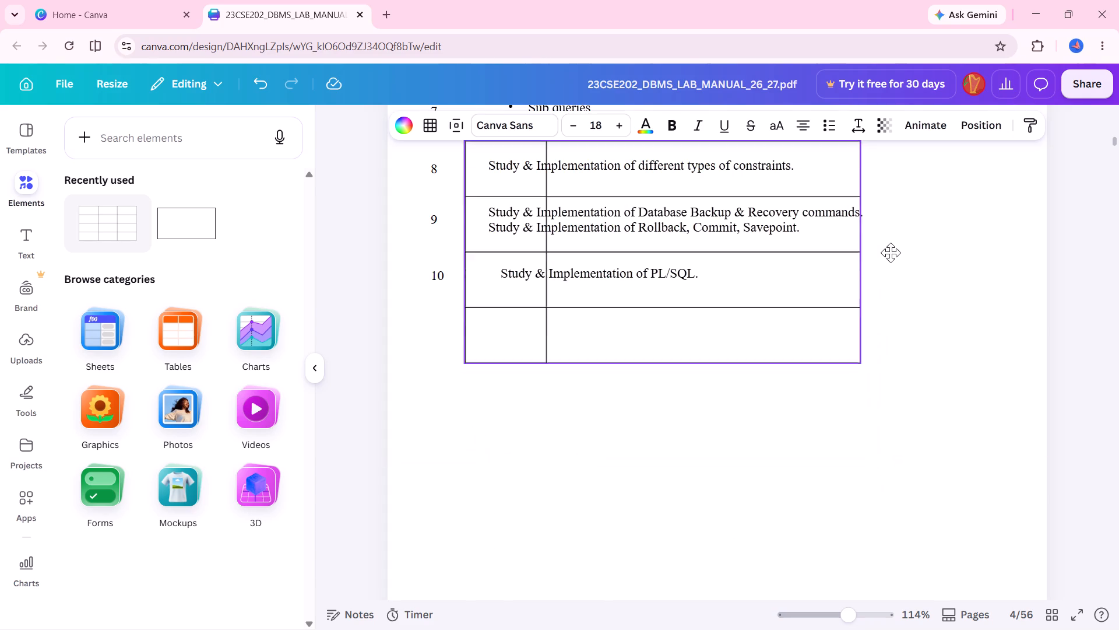
pyautogui.moveTo(891, 253); pyautogui.dragTo(884, 230)
pyautogui.scroll(2, 833, 458)
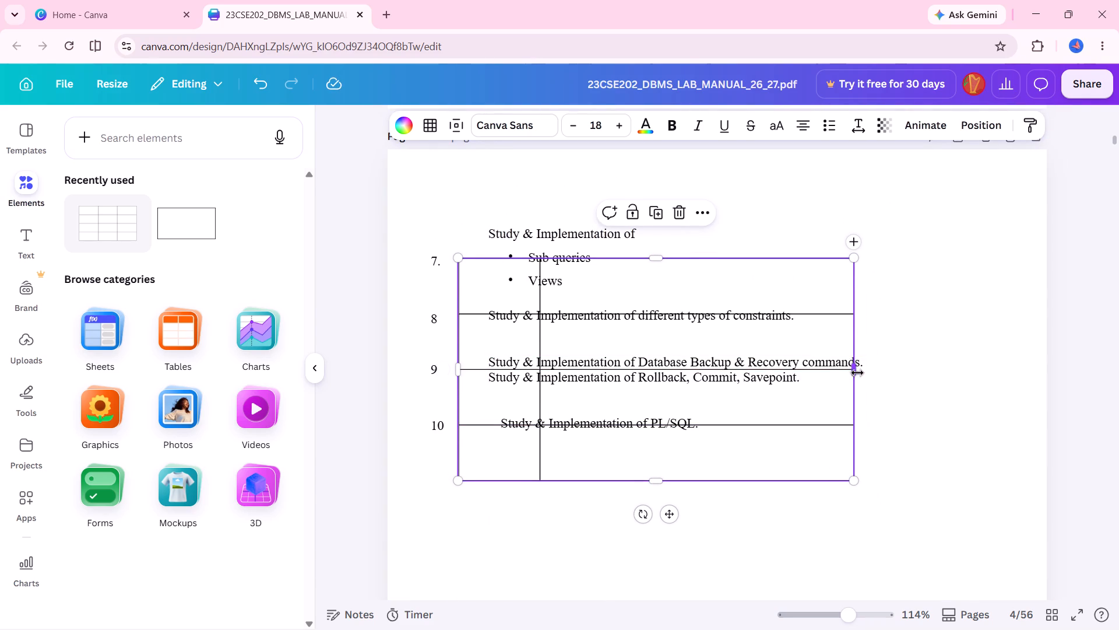
pyautogui.moveTo(857, 373); pyautogui.dragTo(956, 358)
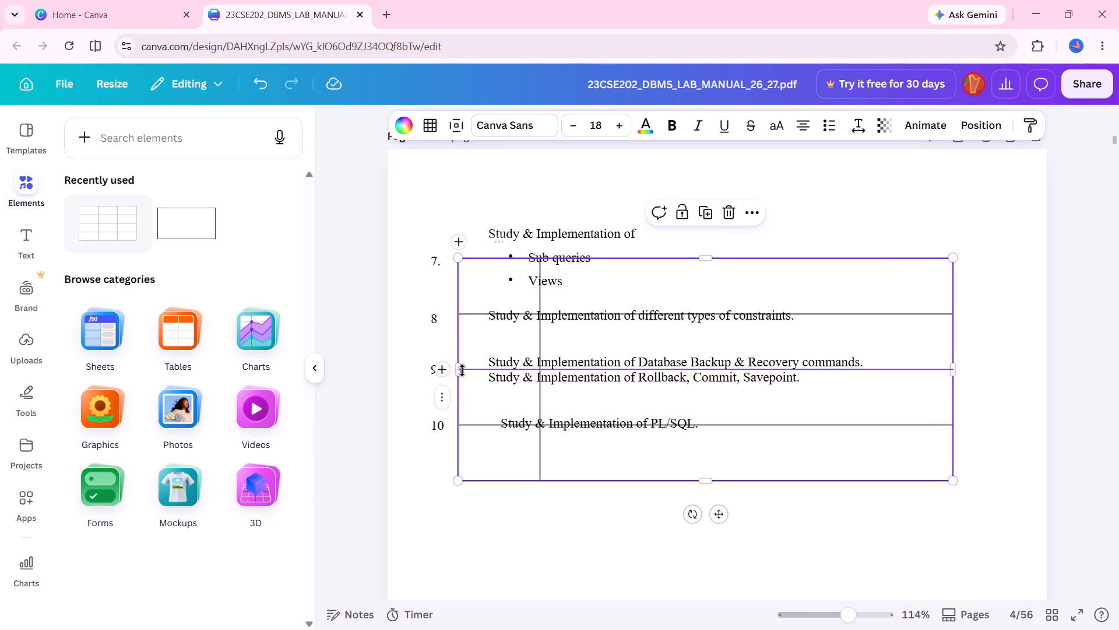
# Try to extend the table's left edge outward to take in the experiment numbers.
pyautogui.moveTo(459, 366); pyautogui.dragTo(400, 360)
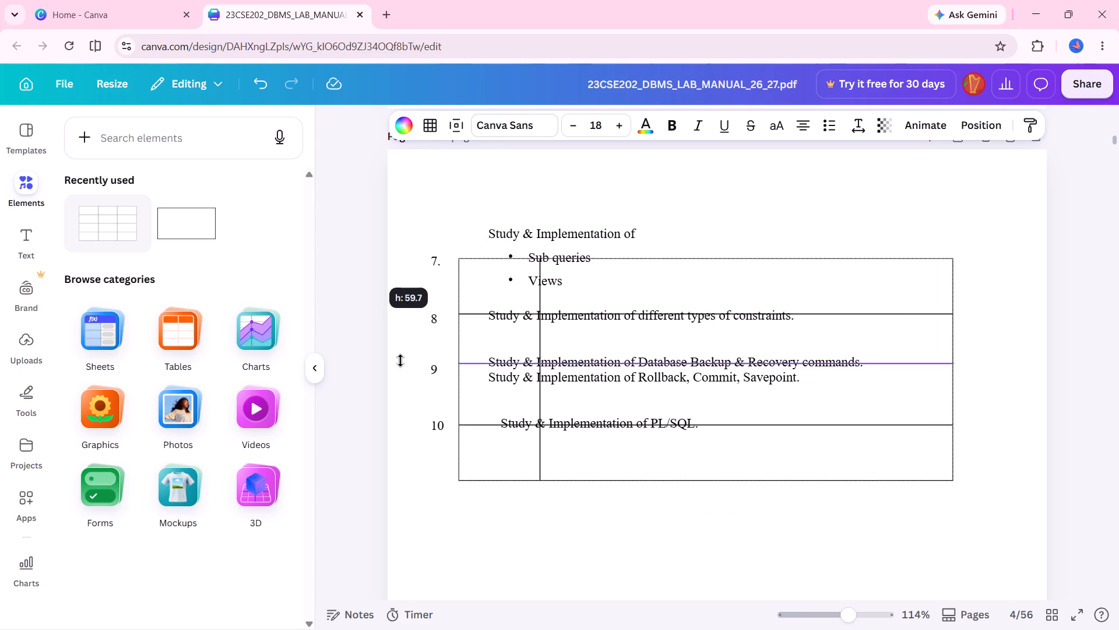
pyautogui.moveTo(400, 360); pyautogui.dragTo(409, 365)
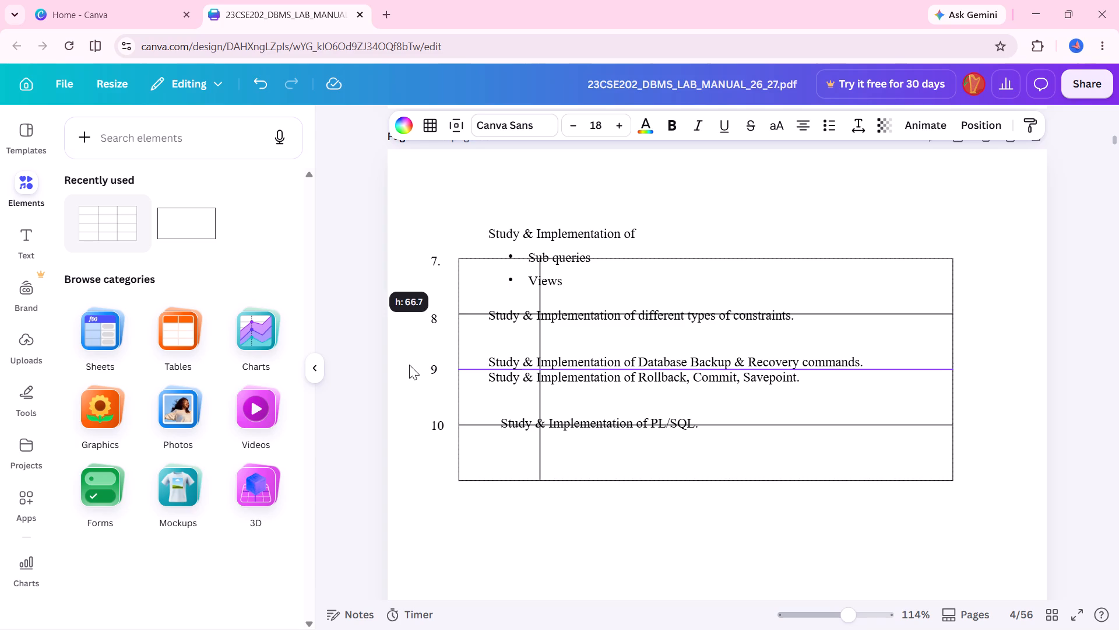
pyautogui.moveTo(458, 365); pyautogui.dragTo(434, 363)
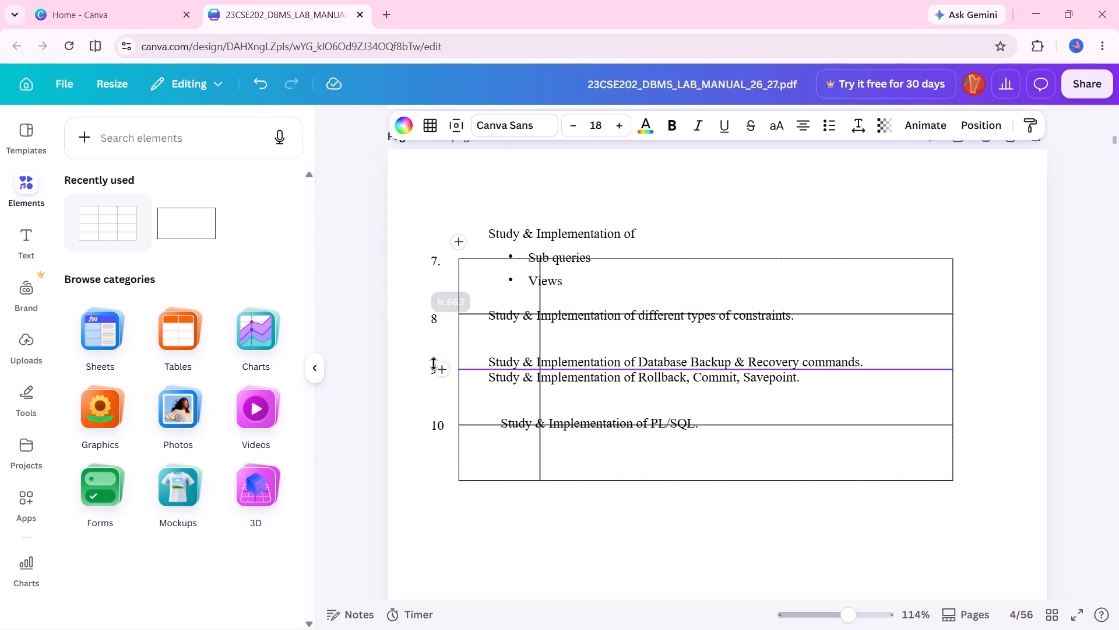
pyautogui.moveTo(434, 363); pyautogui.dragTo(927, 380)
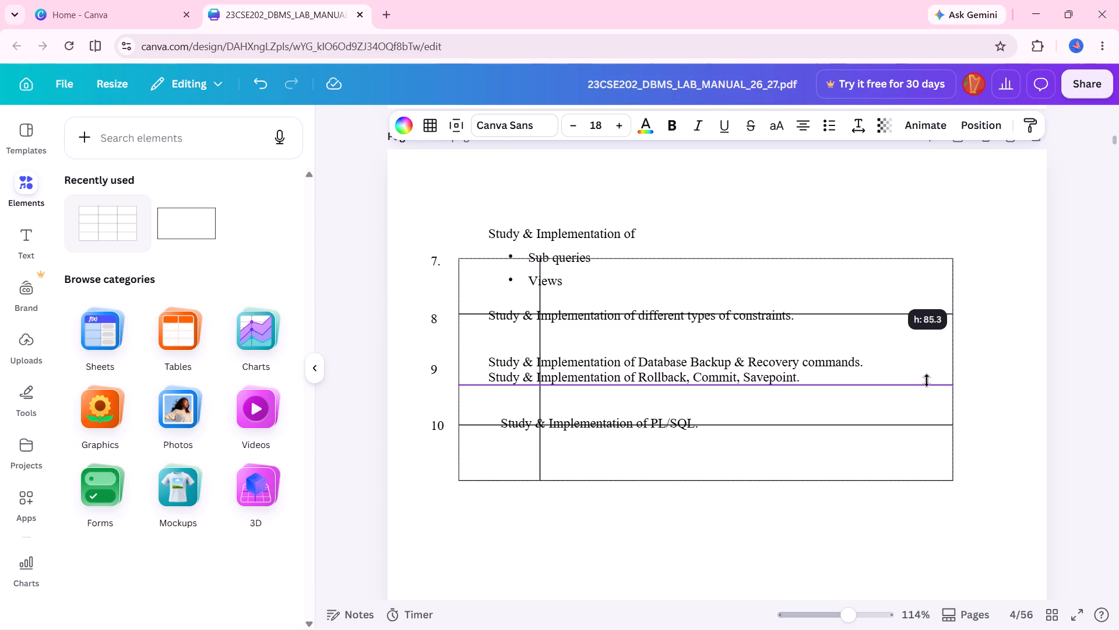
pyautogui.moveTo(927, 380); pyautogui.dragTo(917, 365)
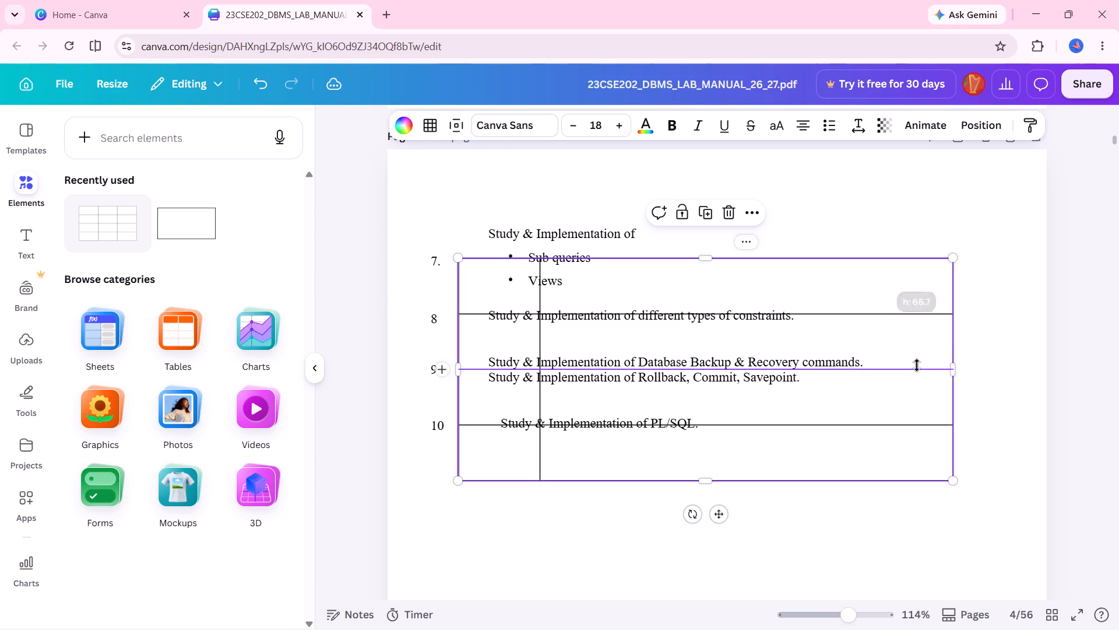
# Widen the table further by extending its right edge to a width of about 17.
pyautogui.moveTo(954, 374); pyautogui.dragTo(1000, 368)
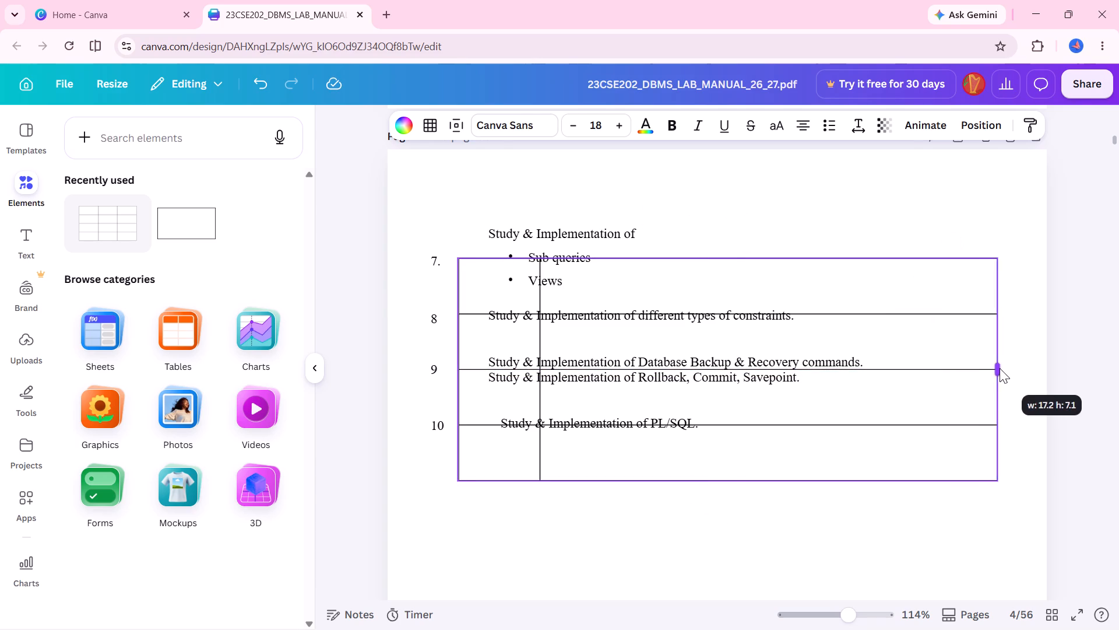
pyautogui.moveTo(1000, 368); pyautogui.dragTo(1005, 367)
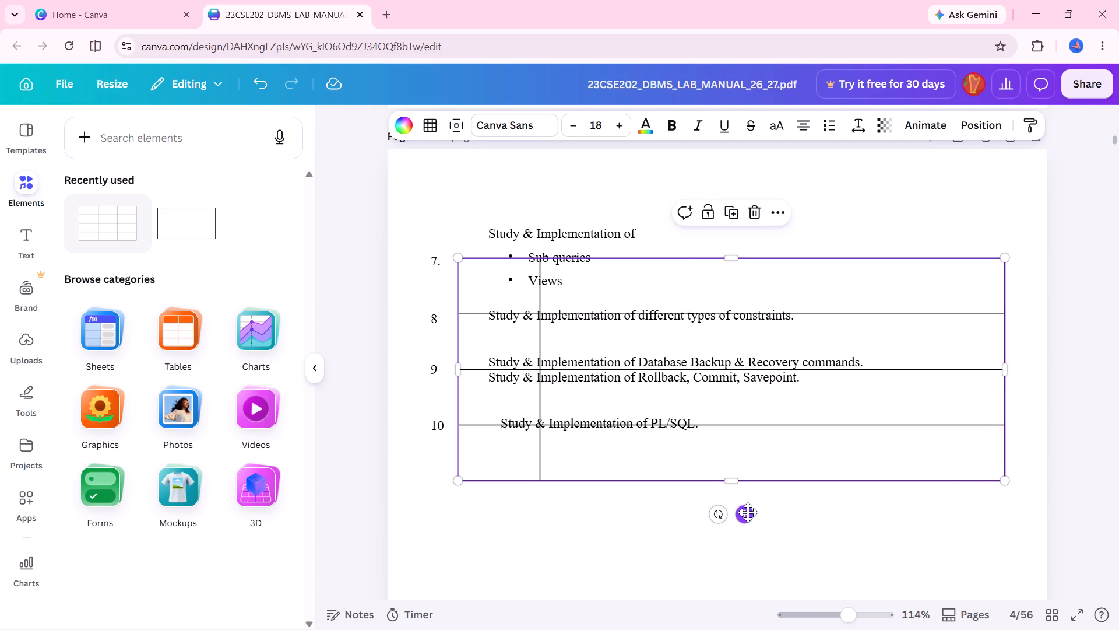
# Move the table so it encloses the experiment numbers 7 to 10 and their descriptions.
pyautogui.moveTo(748, 512); pyautogui.dragTo(708, 465)
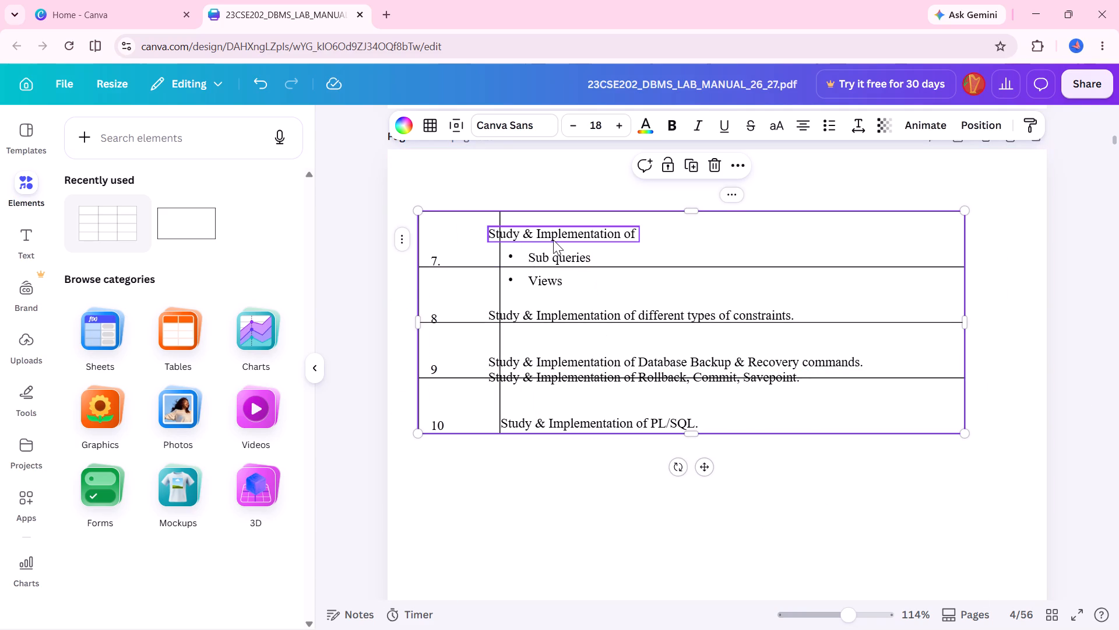
# Arrange experiment 7's heading, bullets, sub-items and number inside the table's first row, making that row taller to fit them.
pyautogui.moveTo(553, 240); pyautogui.dragTo(584, 233)
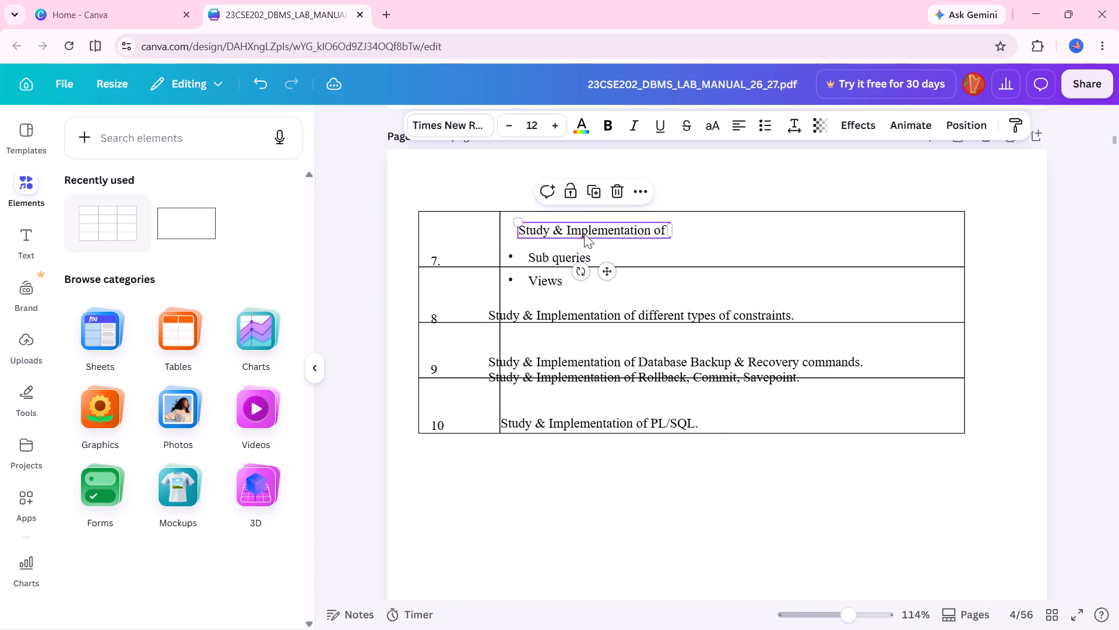
pyautogui.moveTo(531, 264); pyautogui.dragTo(543, 256)
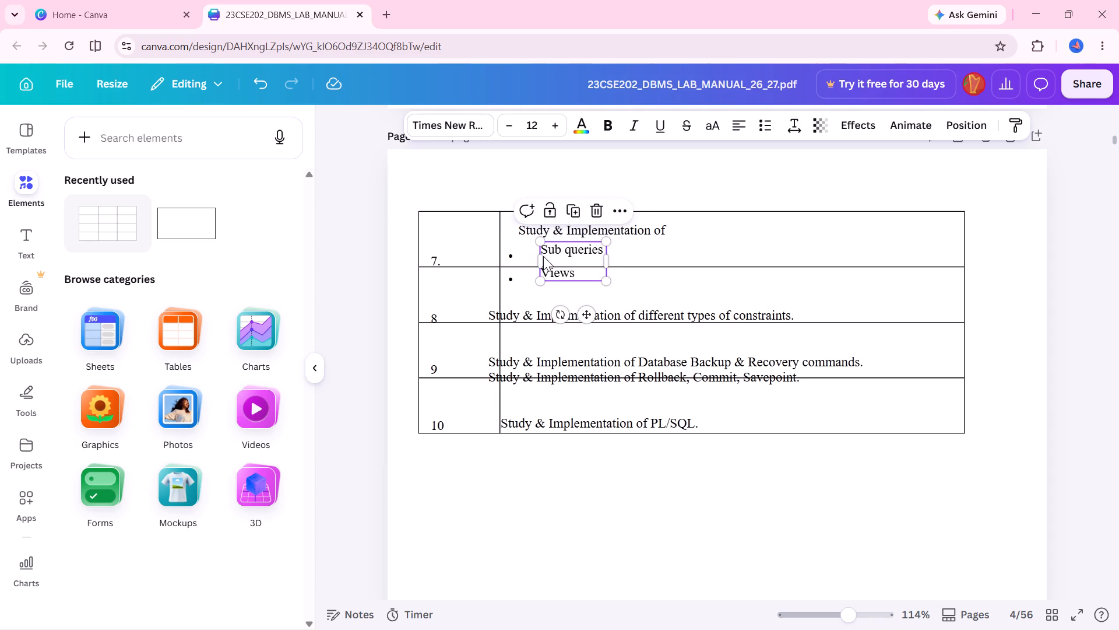
pyautogui.moveTo(510, 269); pyautogui.dragTo(523, 261)
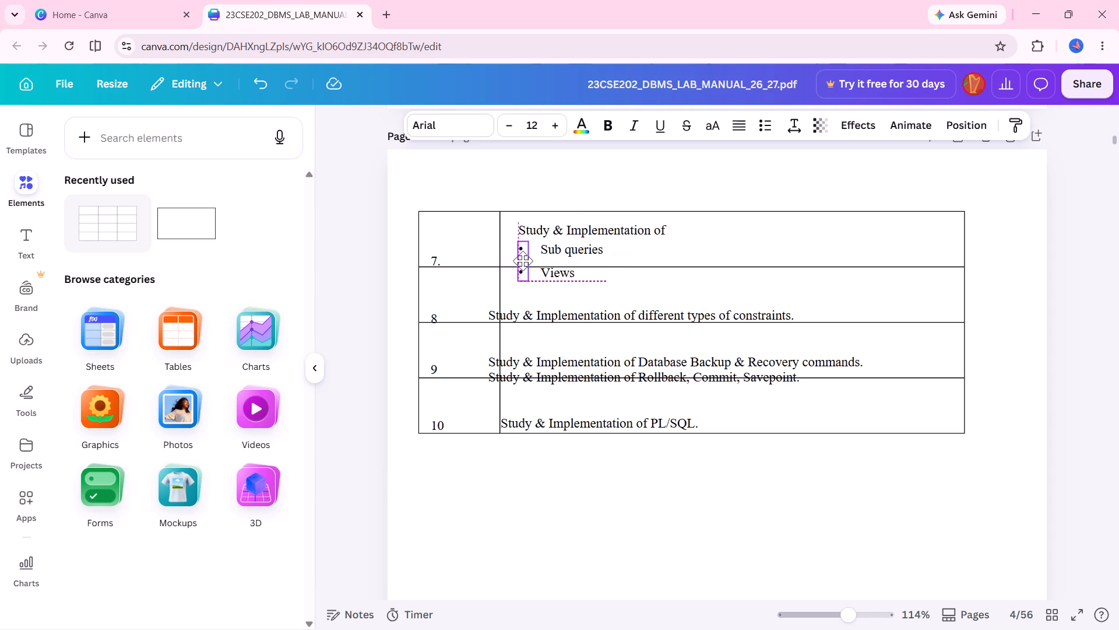
pyautogui.moveTo(523, 261); pyautogui.dragTo(523, 262)
pyautogui.click(649, 264)
pyautogui.moveTo(649, 264); pyautogui.dragTo(649, 285)
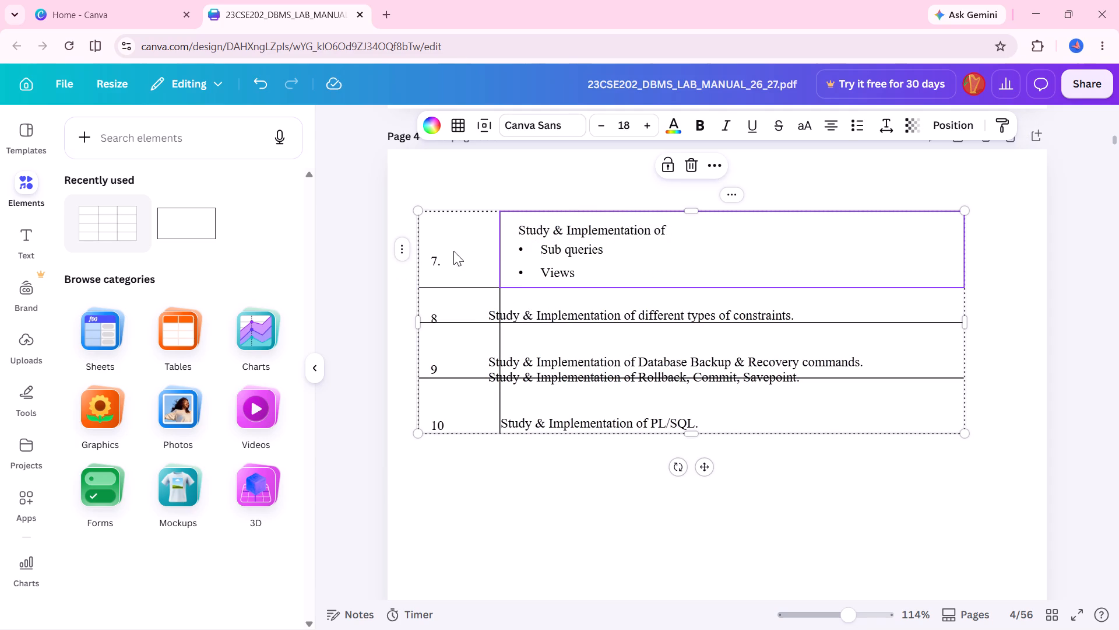
pyautogui.moveTo(435, 261); pyautogui.dragTo(448, 246)
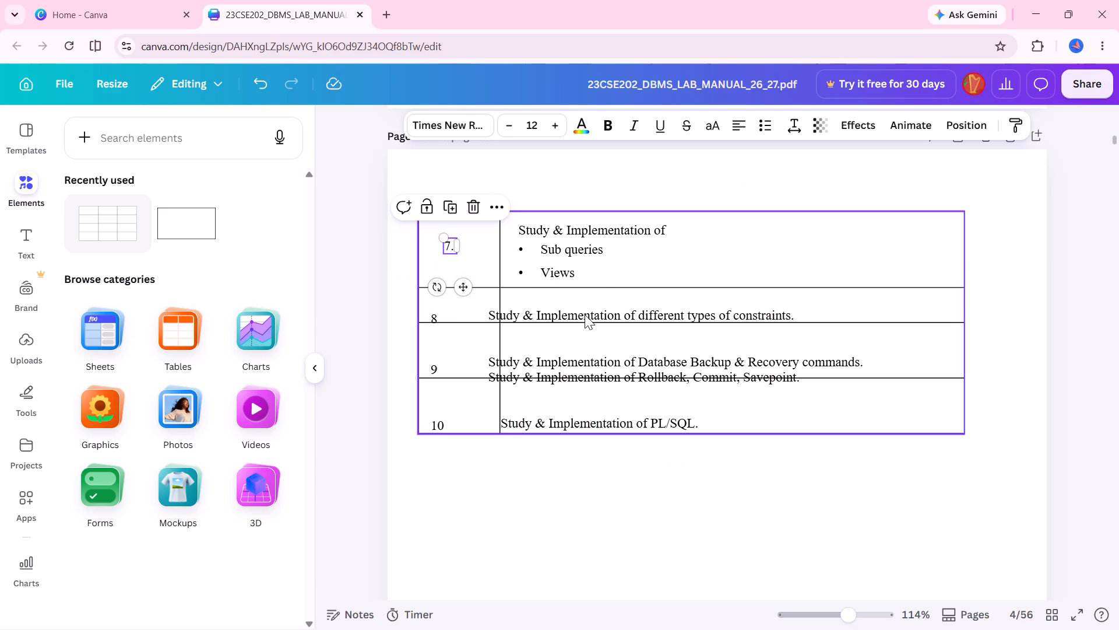
# Move the "Study & Implementation of different types of constraints." text fully inside the second row's description cell.
pyautogui.moveTo(593, 320); pyautogui.dragTo(611, 310)
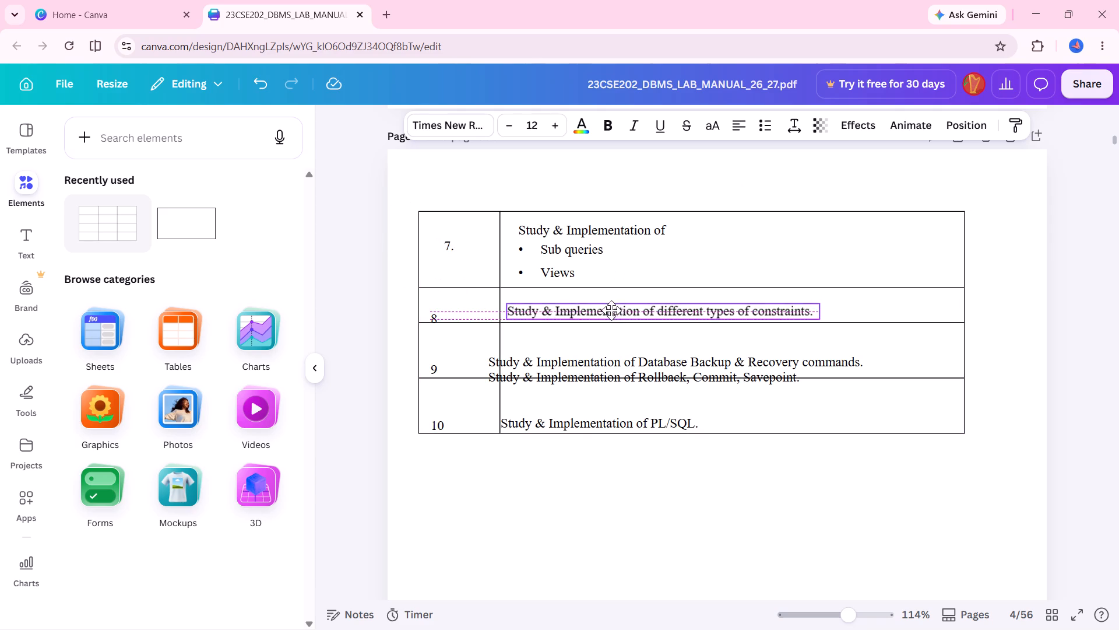
pyautogui.moveTo(611, 310); pyautogui.dragTo(611, 310)
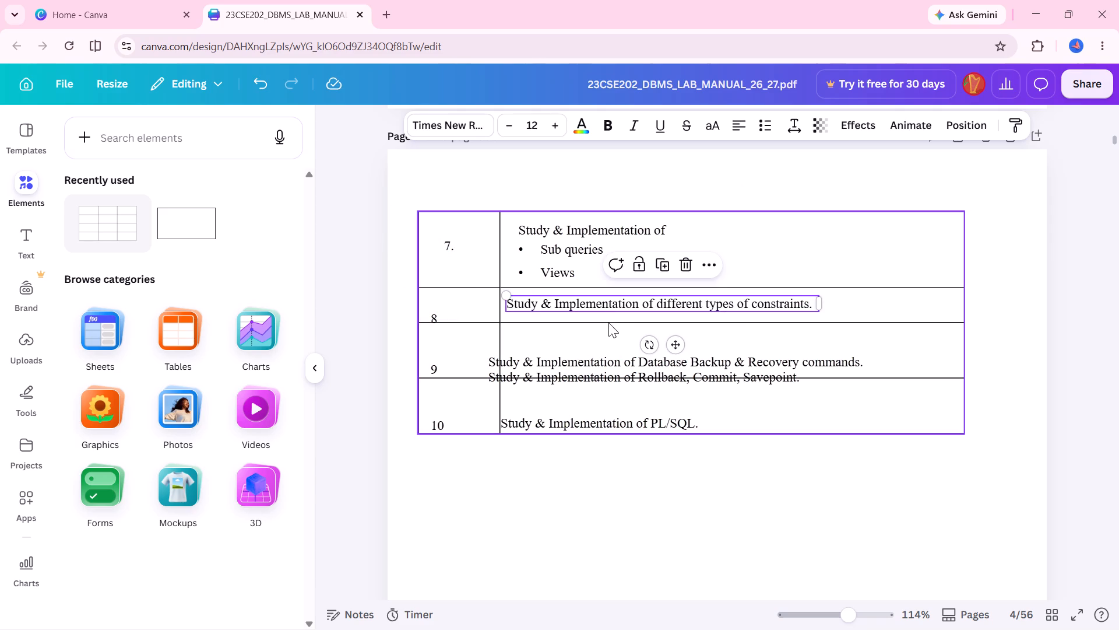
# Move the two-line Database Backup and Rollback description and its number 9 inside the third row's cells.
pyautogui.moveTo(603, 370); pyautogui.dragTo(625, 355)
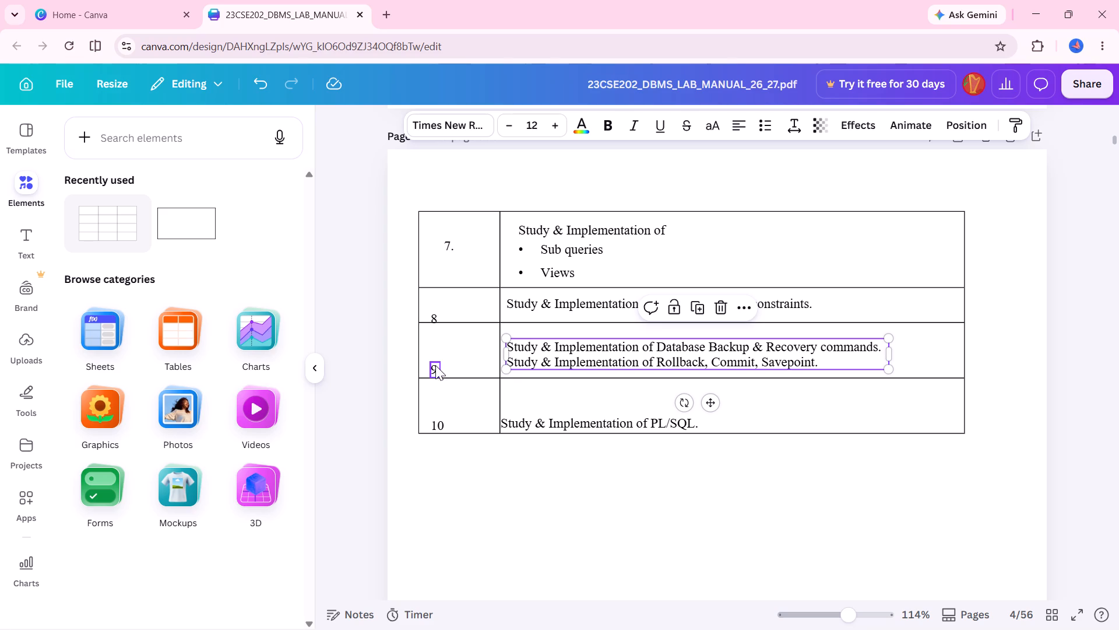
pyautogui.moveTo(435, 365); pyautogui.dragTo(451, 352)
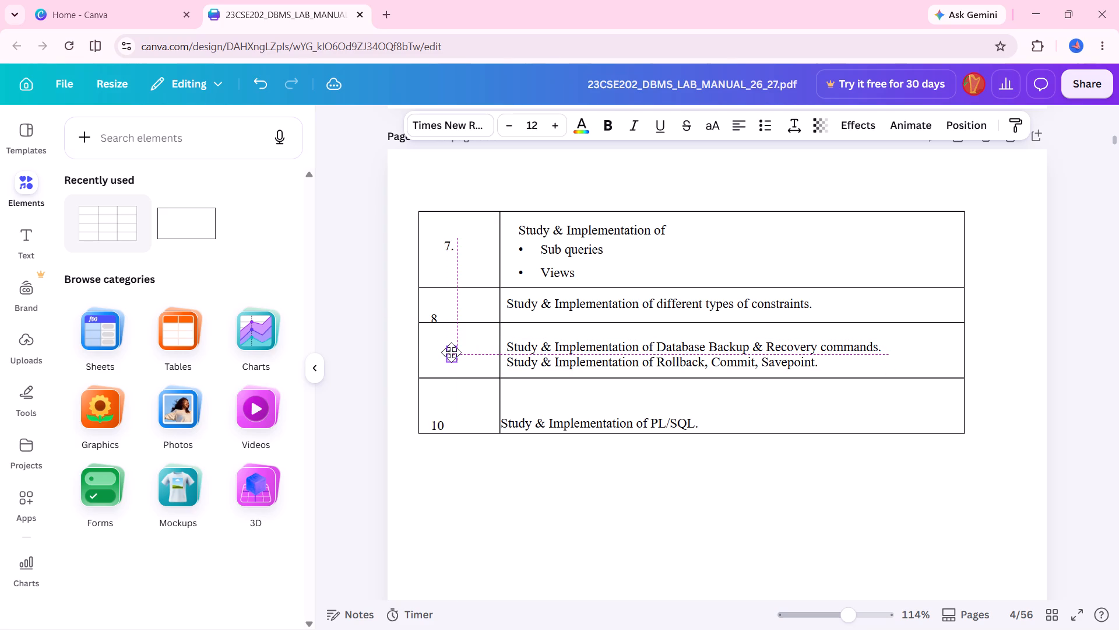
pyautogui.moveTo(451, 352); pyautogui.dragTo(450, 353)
# Move the numbers 10 and 8 inside their first-column cells, aligned under the number 7.
pyautogui.click(436, 283)
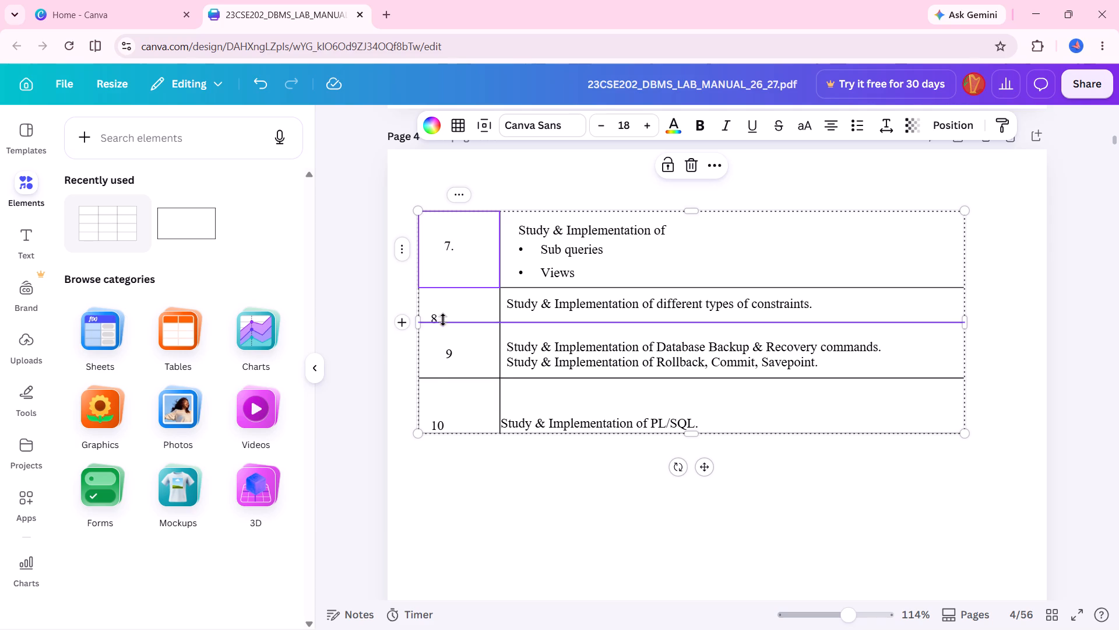
pyautogui.moveTo(440, 421); pyautogui.dragTo(449, 412)
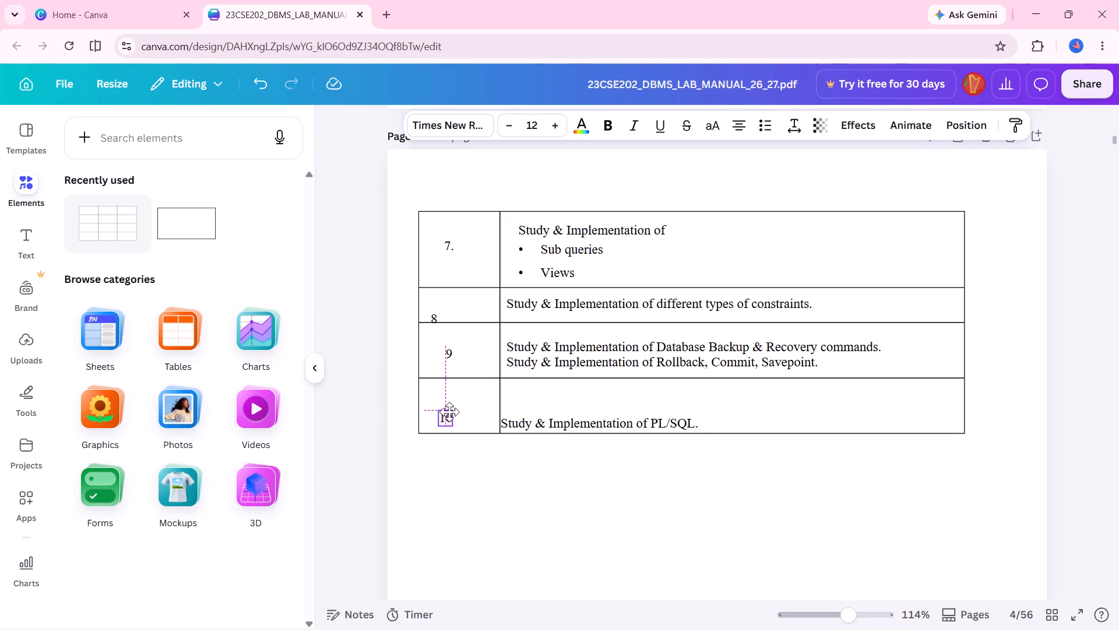
pyautogui.moveTo(449, 412); pyautogui.dragTo(452, 410)
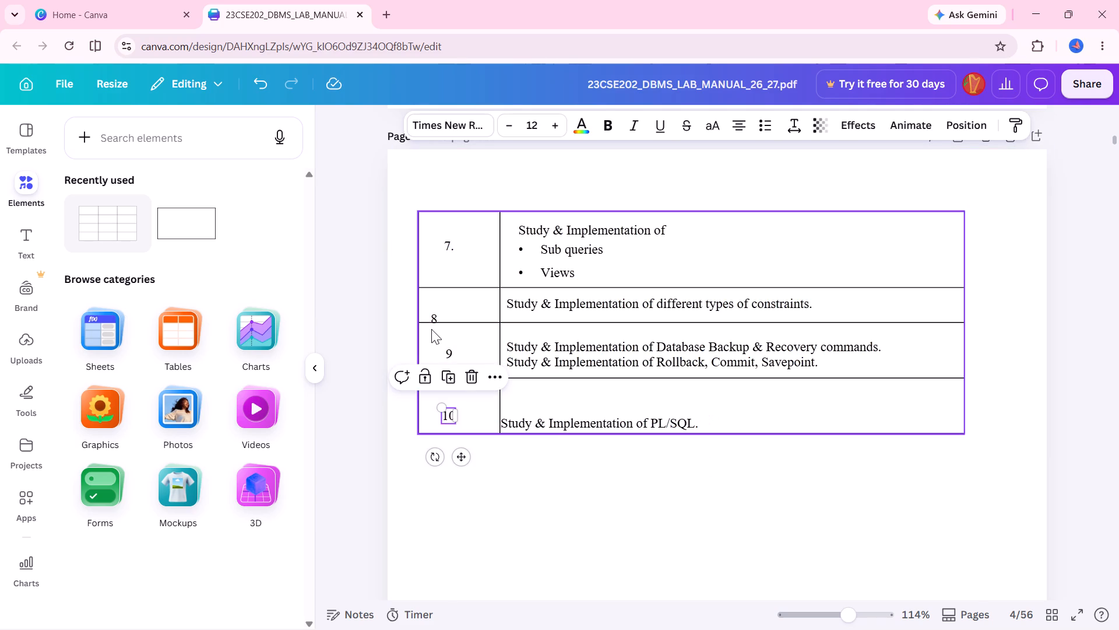
pyautogui.moveTo(431, 320); pyautogui.dragTo(448, 308)
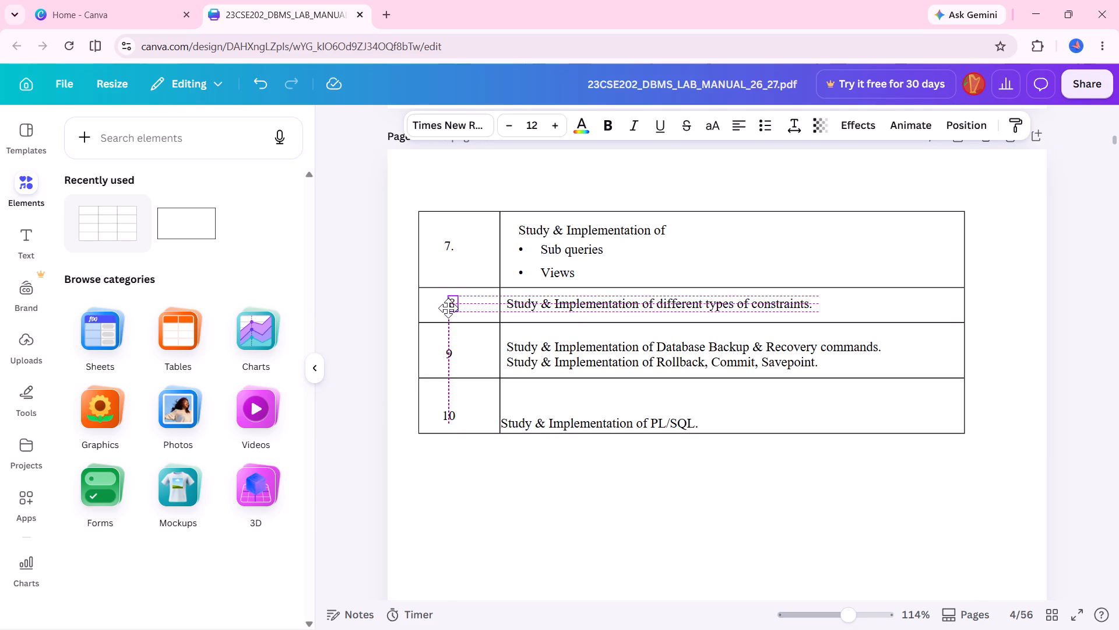
pyautogui.moveTo(448, 308); pyautogui.dragTo(446, 307)
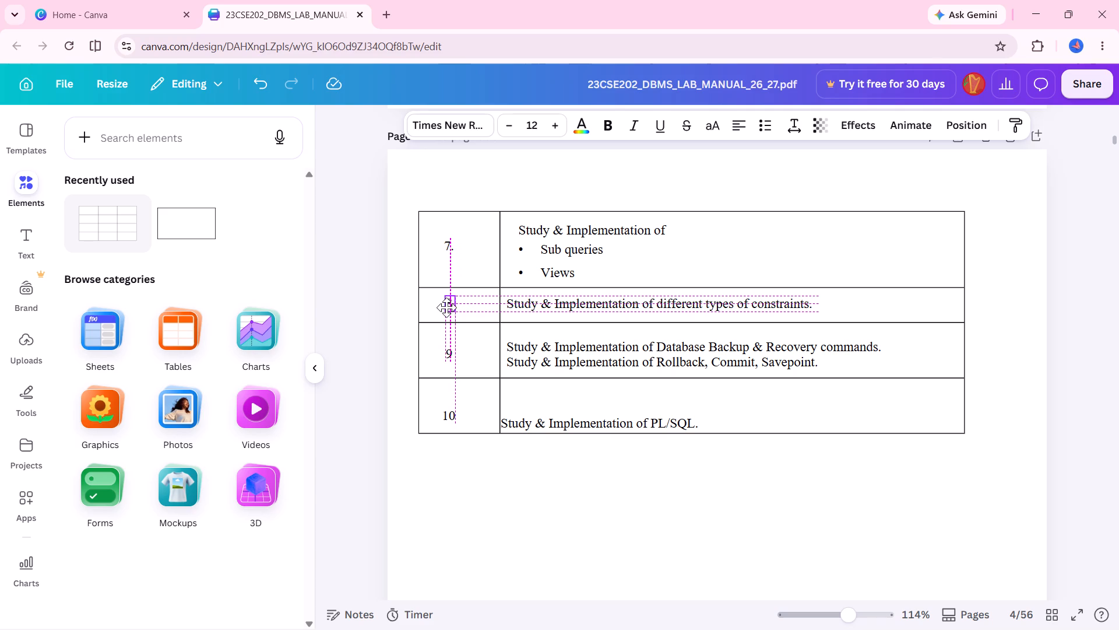
pyautogui.moveTo(446, 307); pyautogui.dragTo(446, 305)
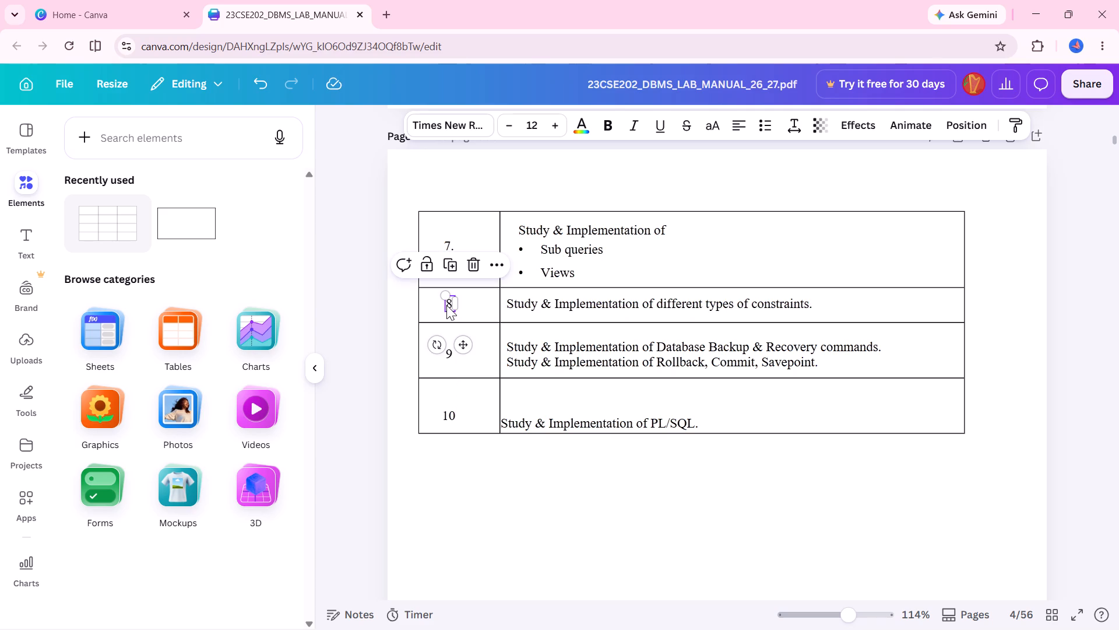
# Delete the Database Backup and Rollback description together with its number 9.
pyautogui.click(709, 348)
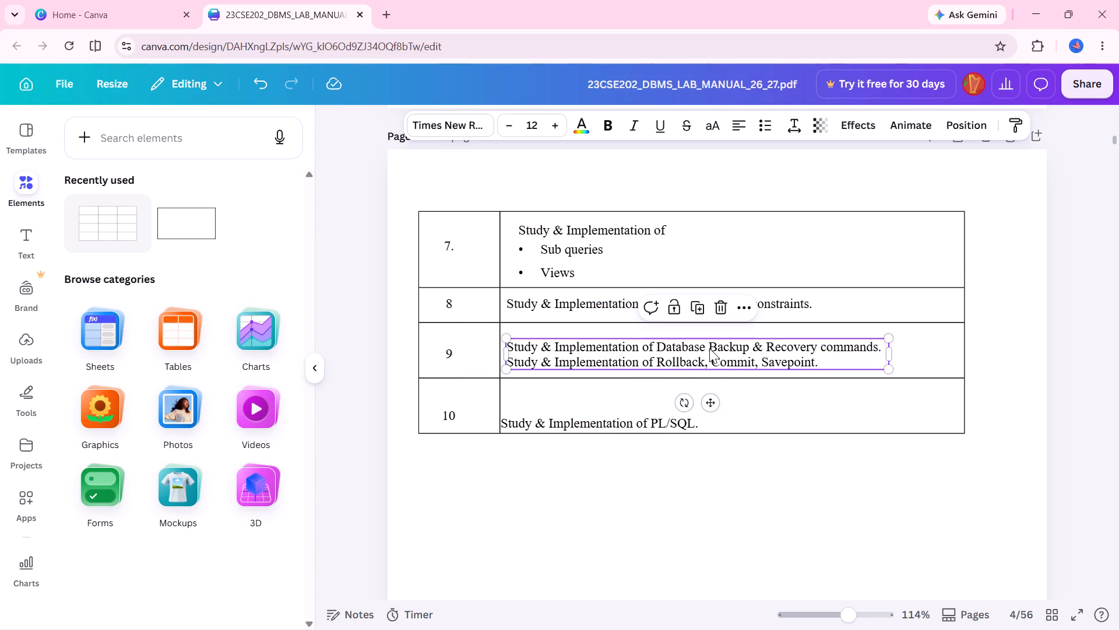
pyautogui.click(719, 307)
pyautogui.click(448, 350)
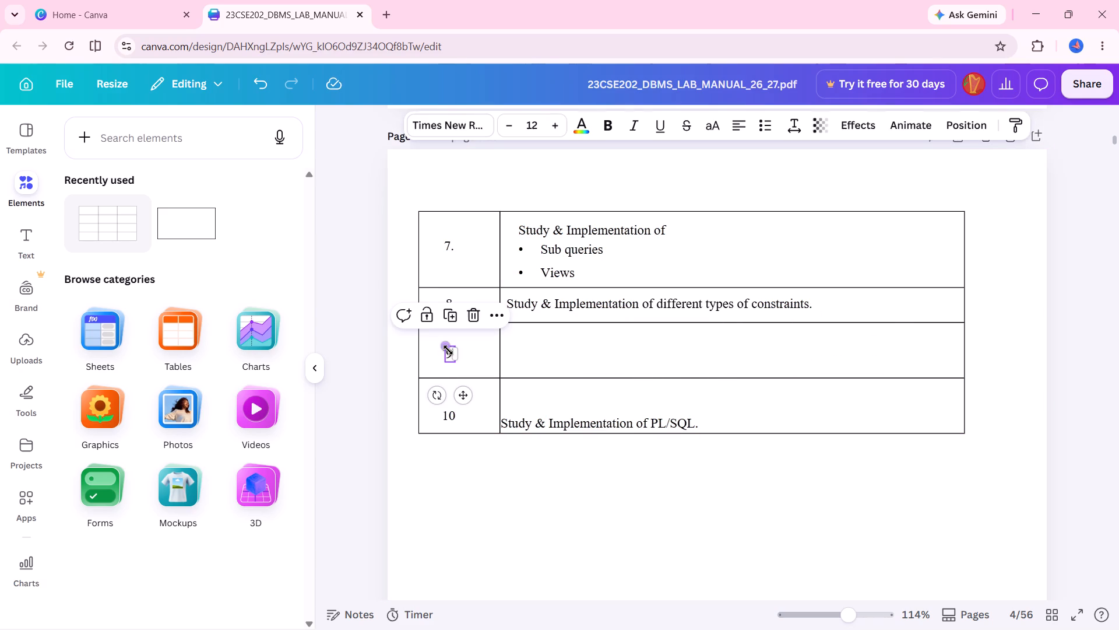
pyautogui.click(474, 320)
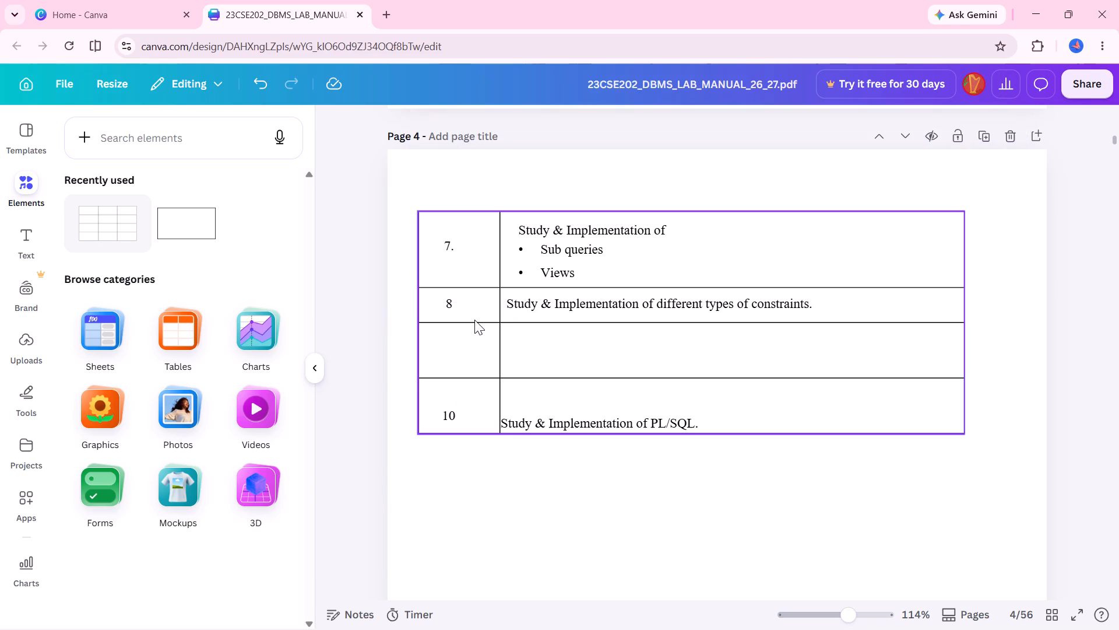
# Delete the empty third row from the table.
pyautogui.click(441, 348)
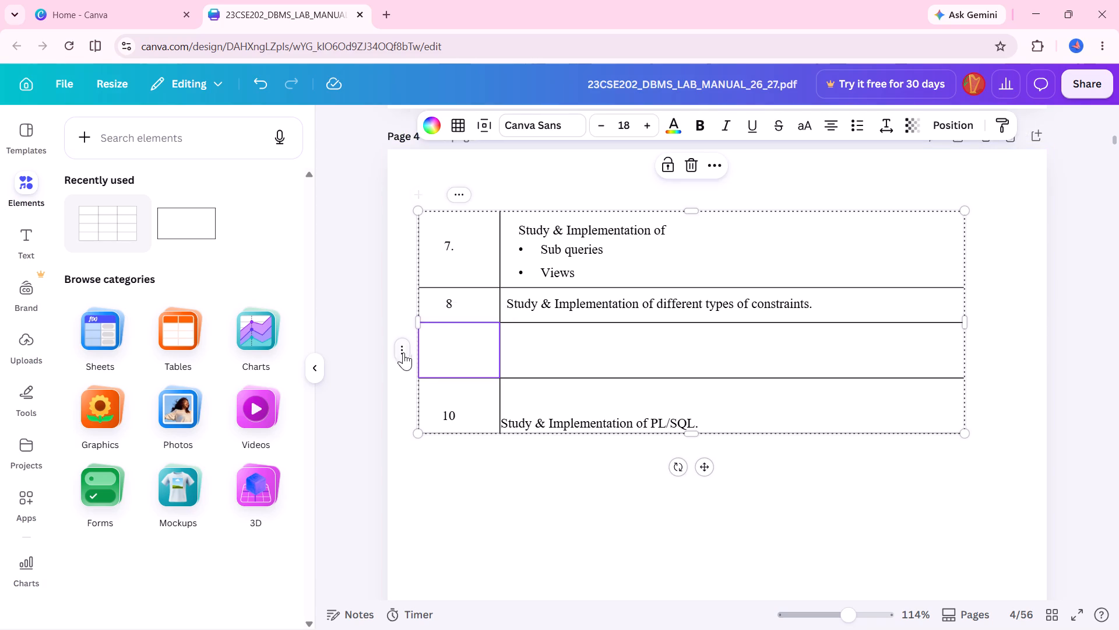
pyautogui.click(400, 351)
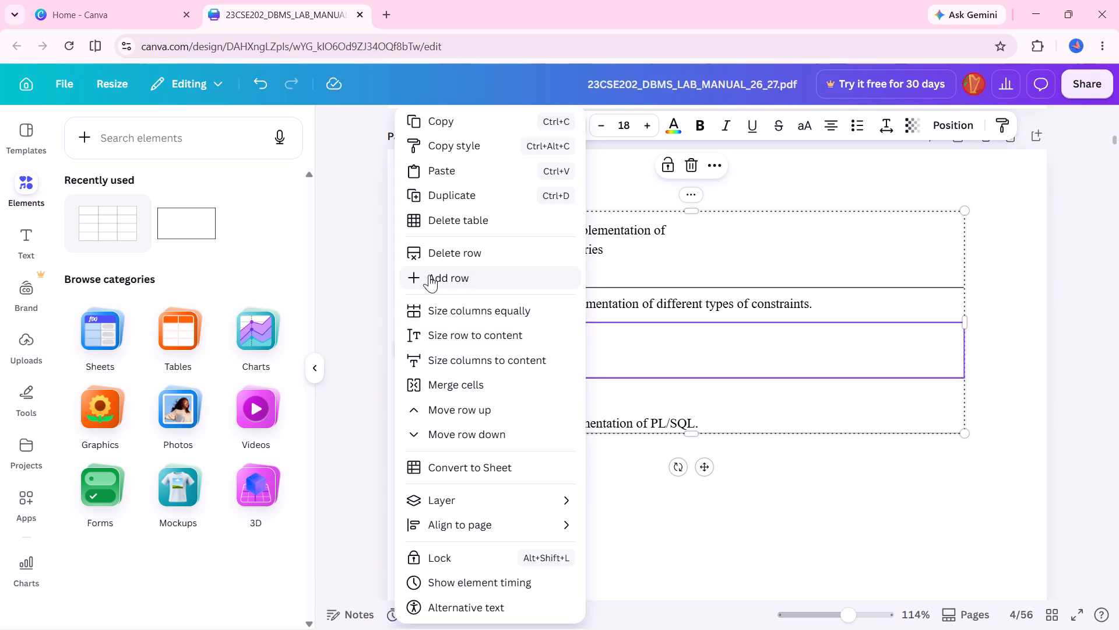
pyautogui.click(437, 254)
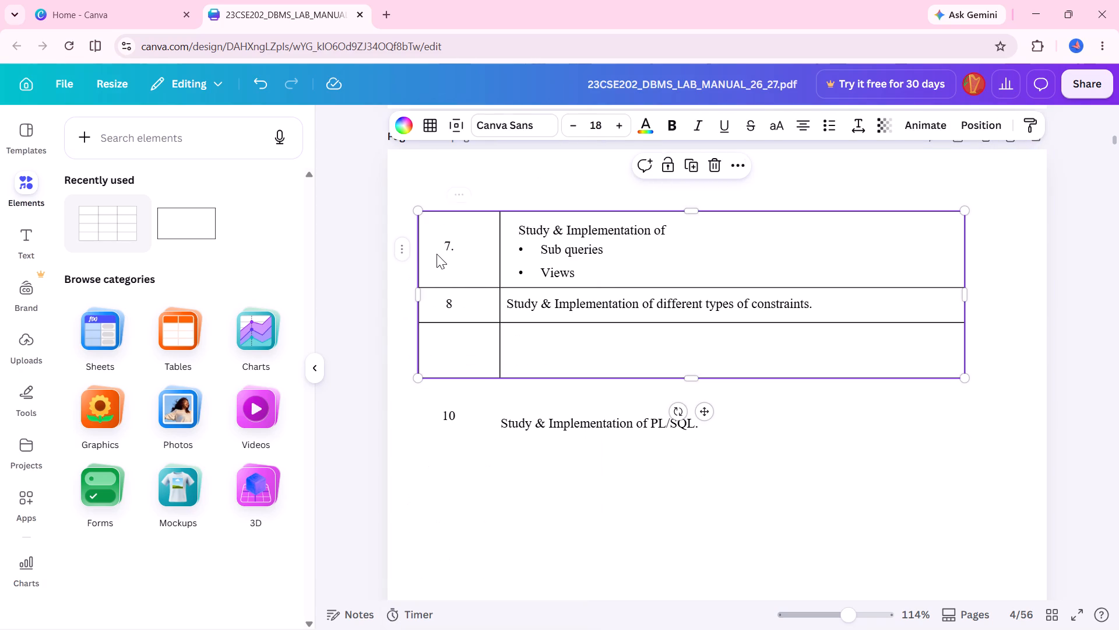
# Change the PL/SQL experiment's number to 9.
pyautogui.click(449, 416)
pyautogui.click(449, 408)
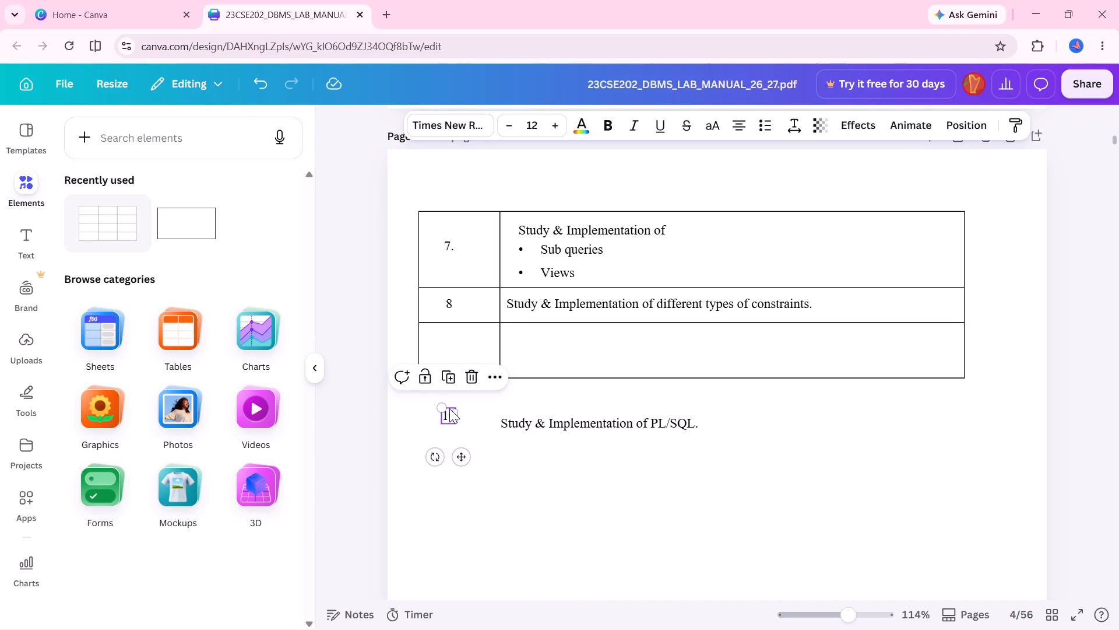
pyautogui.press('BackSpace')
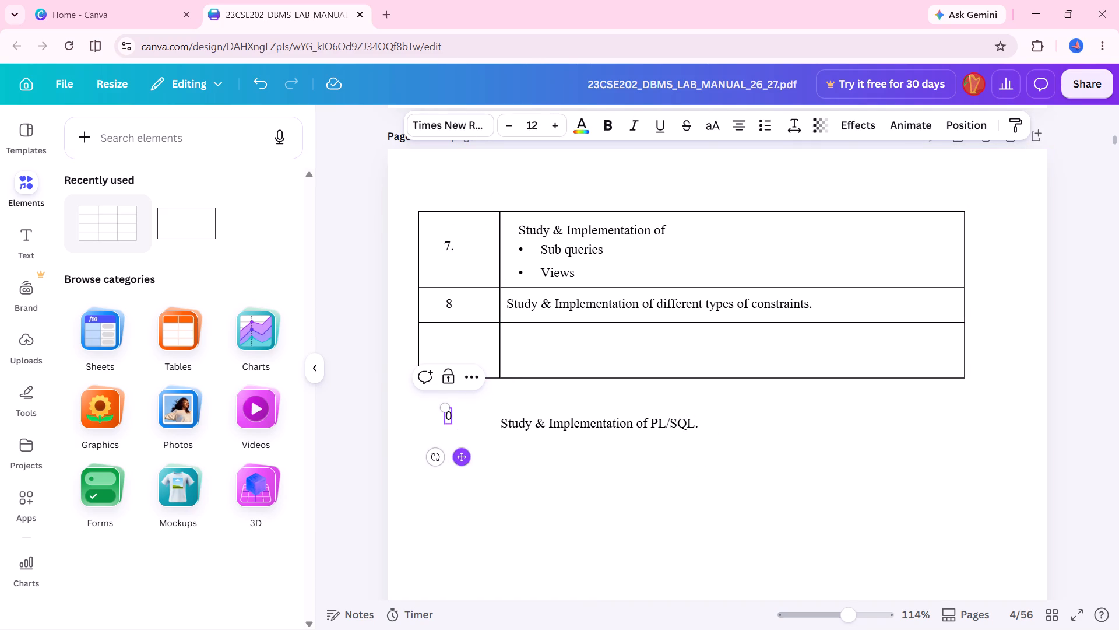
pyautogui.press('Delete')
pyautogui.press('9')
# Move the number 9 and the "Study & Implementation of PL/SQL." text up into the table's last row.
pyautogui.moveTo(459, 455); pyautogui.dragTo(462, 391)
pyautogui.moveTo(571, 421); pyautogui.dragTo(594, 346)
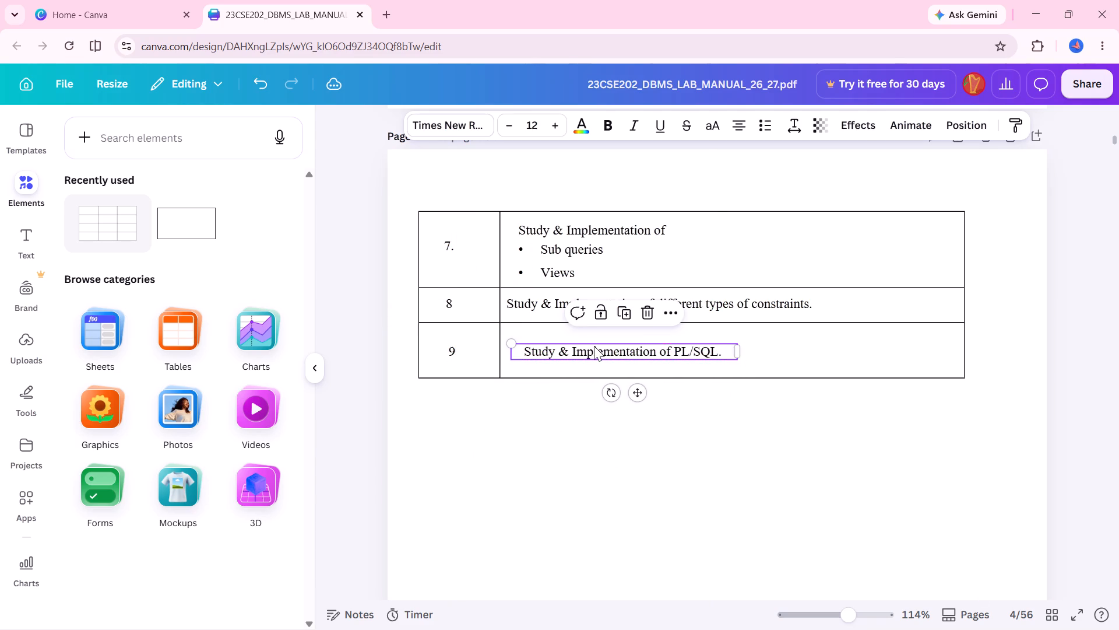
# Lower the border between rows 8 and 9 to make row 8 taller and even out the two rows.
pyautogui.click(722, 321)
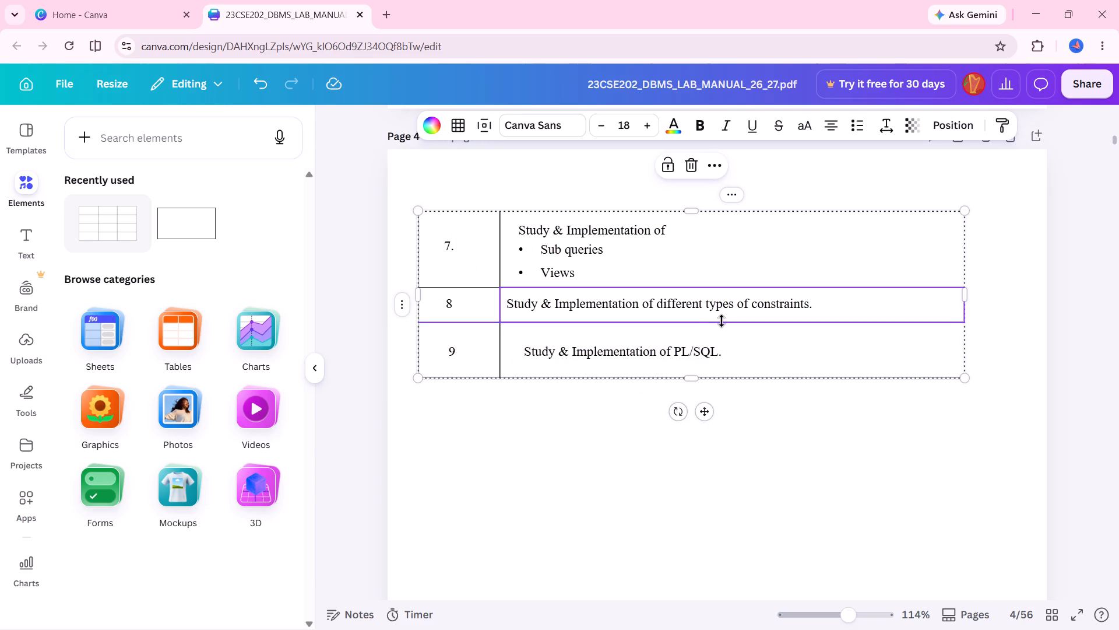
pyautogui.moveTo(722, 321); pyautogui.dragTo(722, 331)
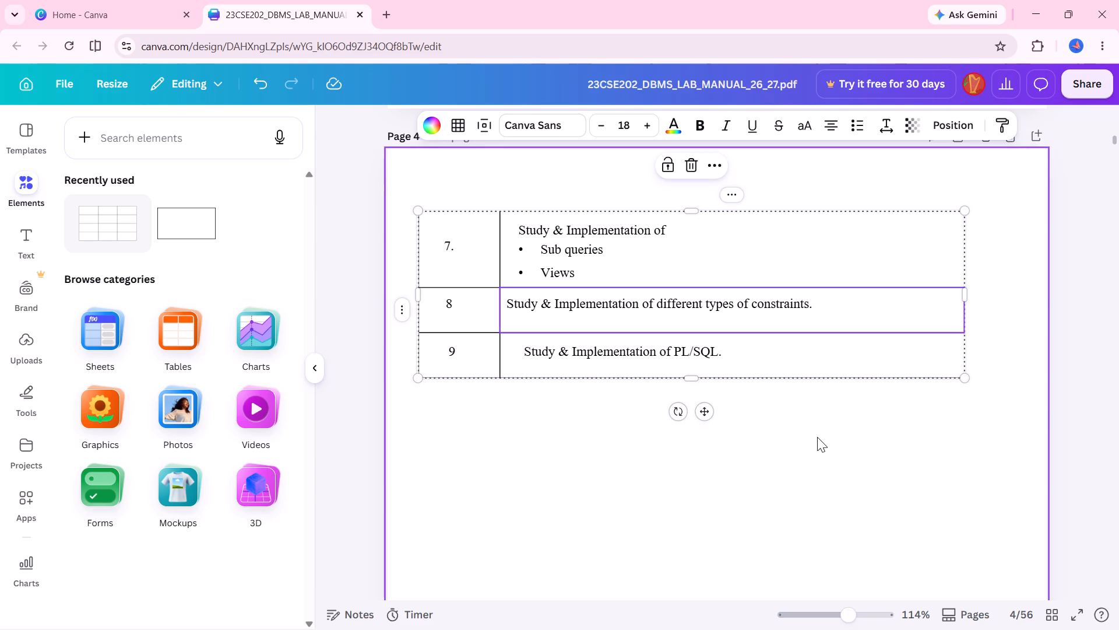
pyautogui.click(817, 437)
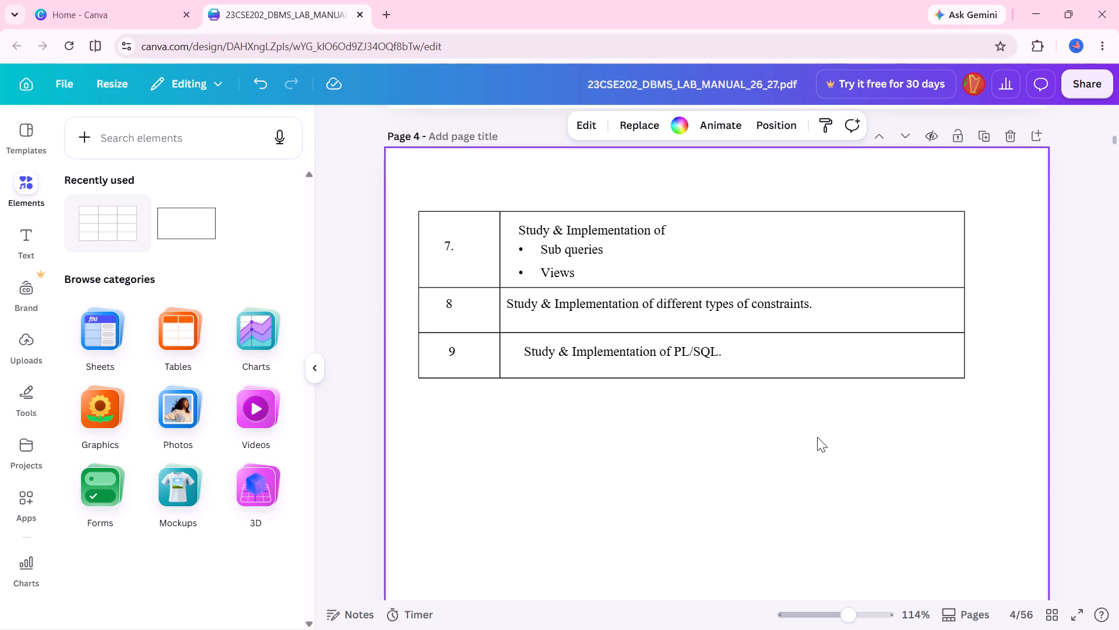
# Review the rebuilt page 4 table against the experiment table on page 3, closing the elements library for more room.
pyautogui.scroll(2, 817, 437)
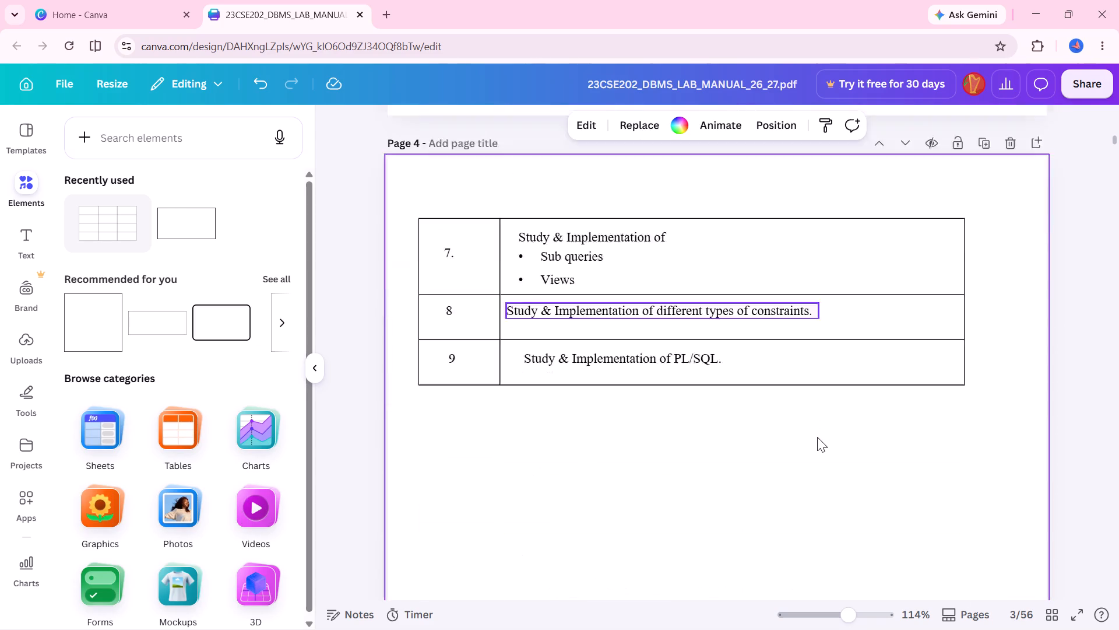
pyautogui.scroll(2, 817, 437)
pyautogui.scroll(-2, 817, 437)
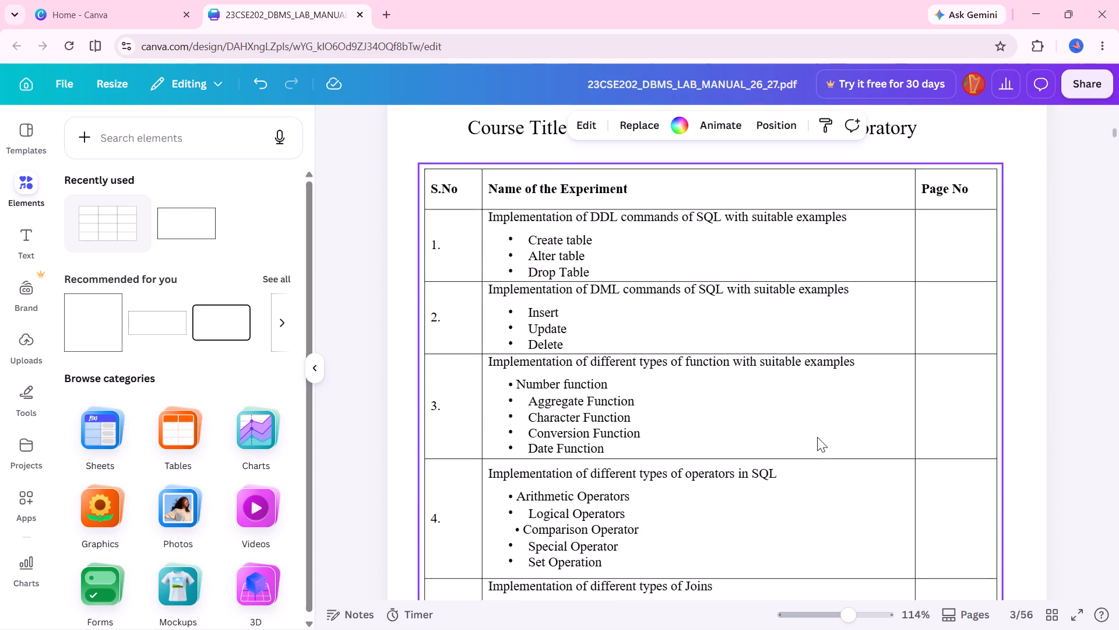
pyautogui.scroll(-4, 817, 437)
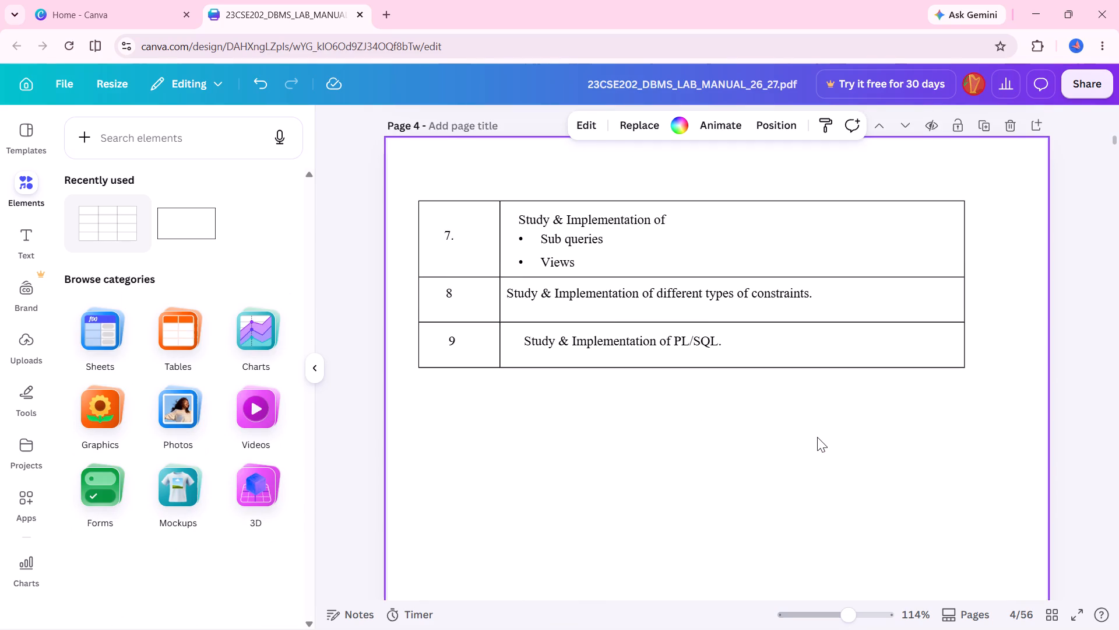
pyautogui.scroll(-6, 817, 437)
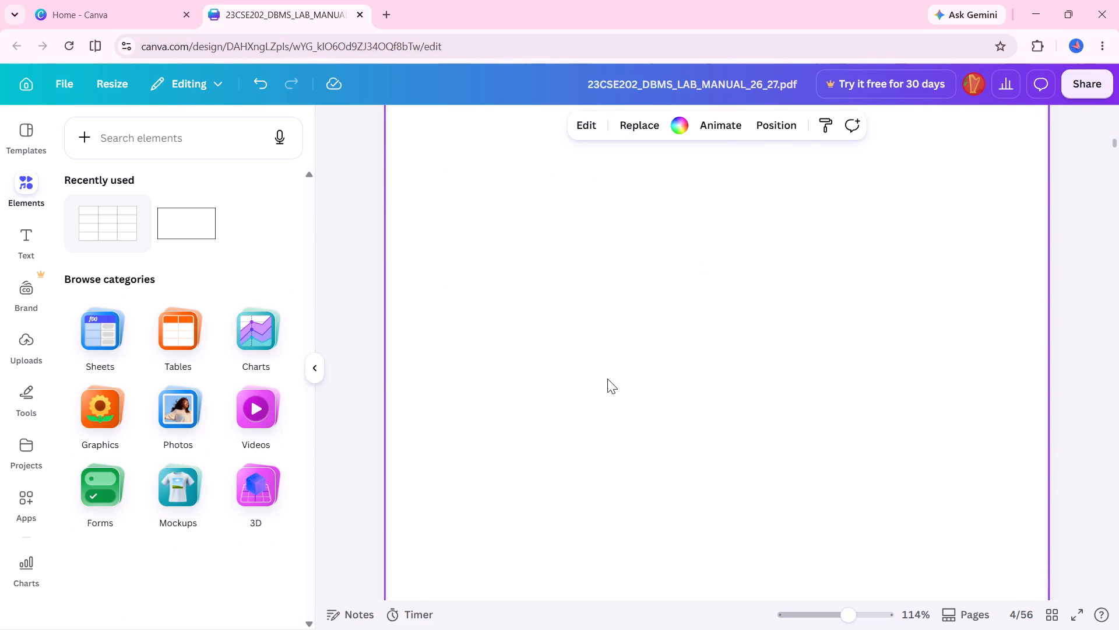
pyautogui.click(312, 363)
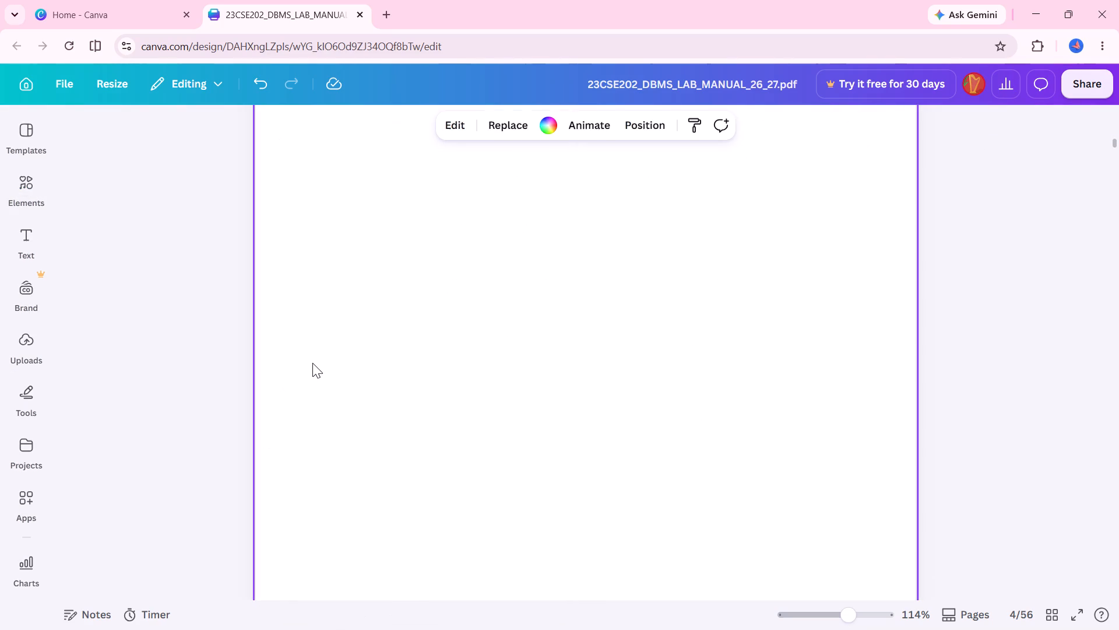
pyautogui.scroll(1, 828, 304)
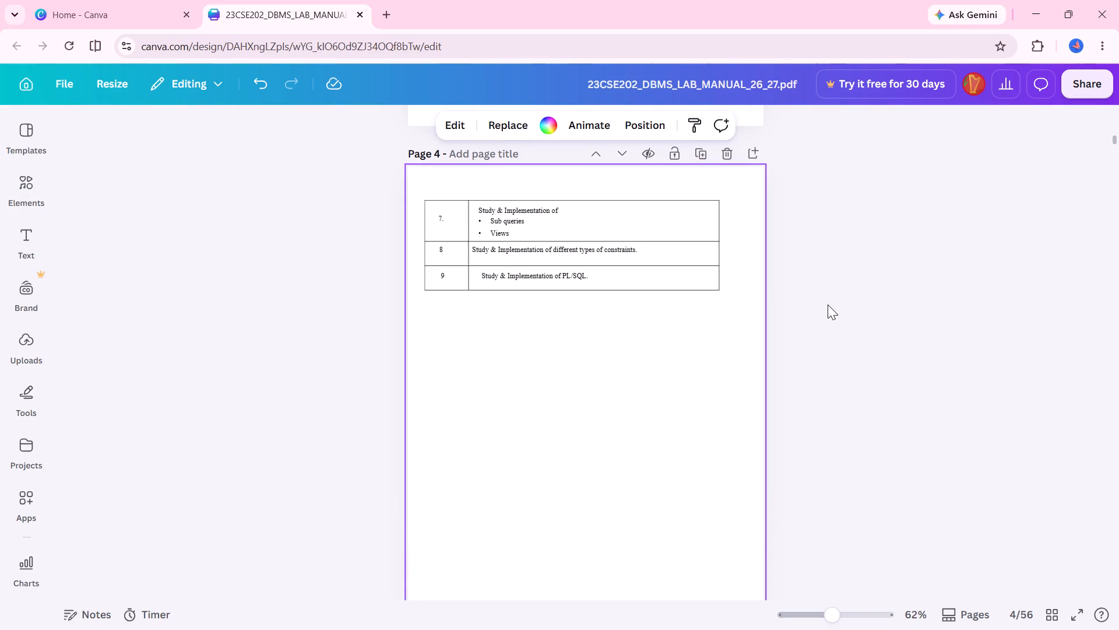
# Align the "Study & Implementation of PL/SQL." text in row 9 with the start of row 8's text on page 4.
pyautogui.scroll(1, 828, 304)
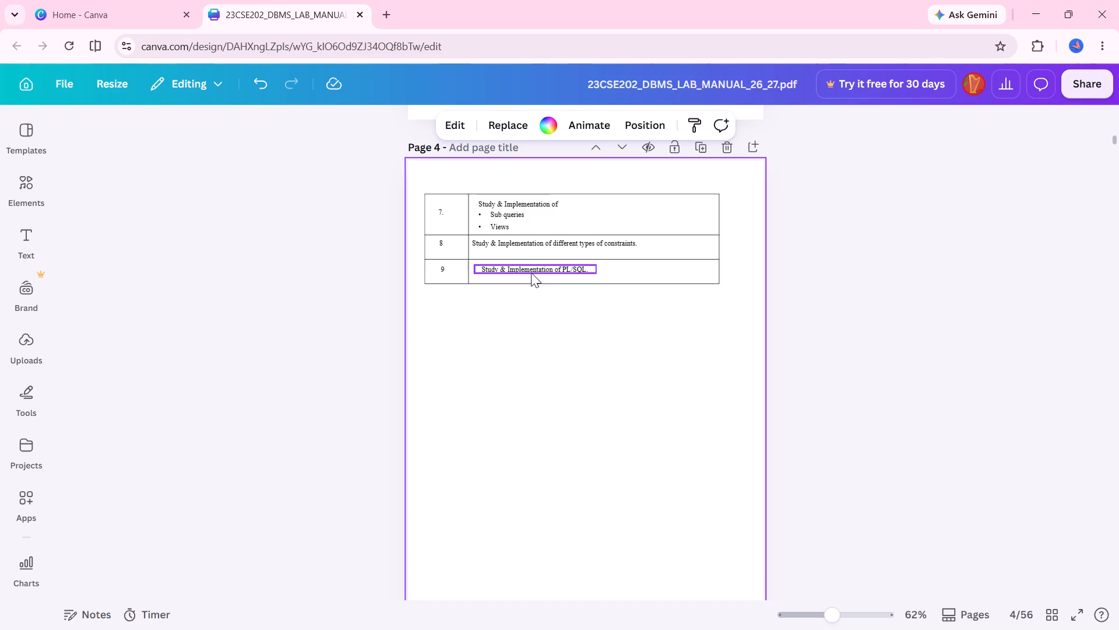
pyautogui.moveTo(533, 269); pyautogui.dragTo(525, 268)
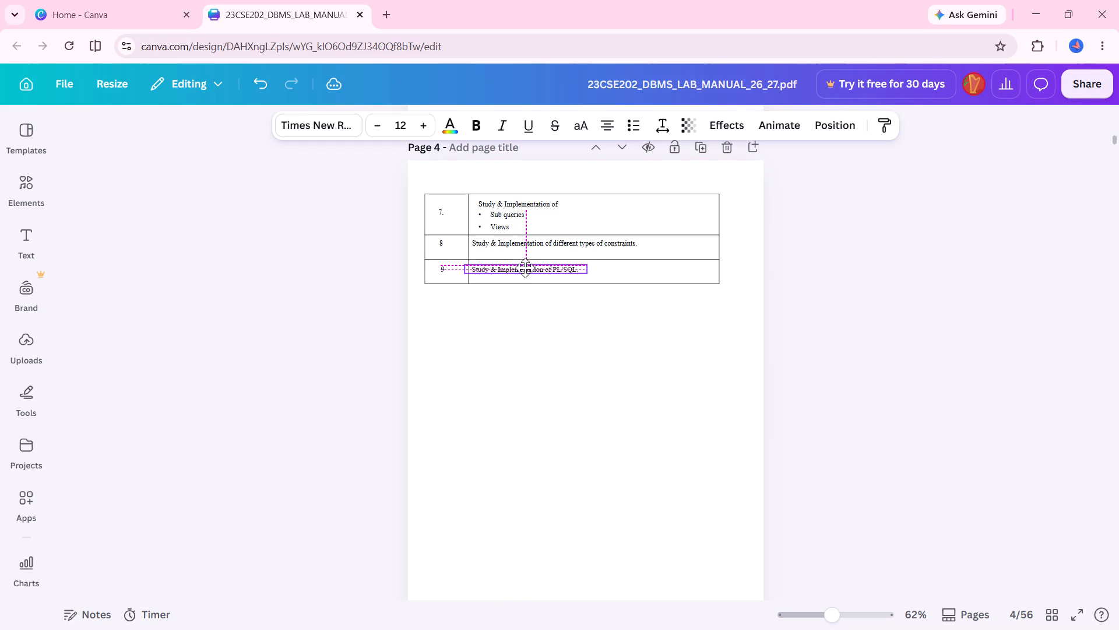
pyautogui.moveTo(525, 268); pyautogui.dragTo(525, 270)
pyautogui.click(550, 353)
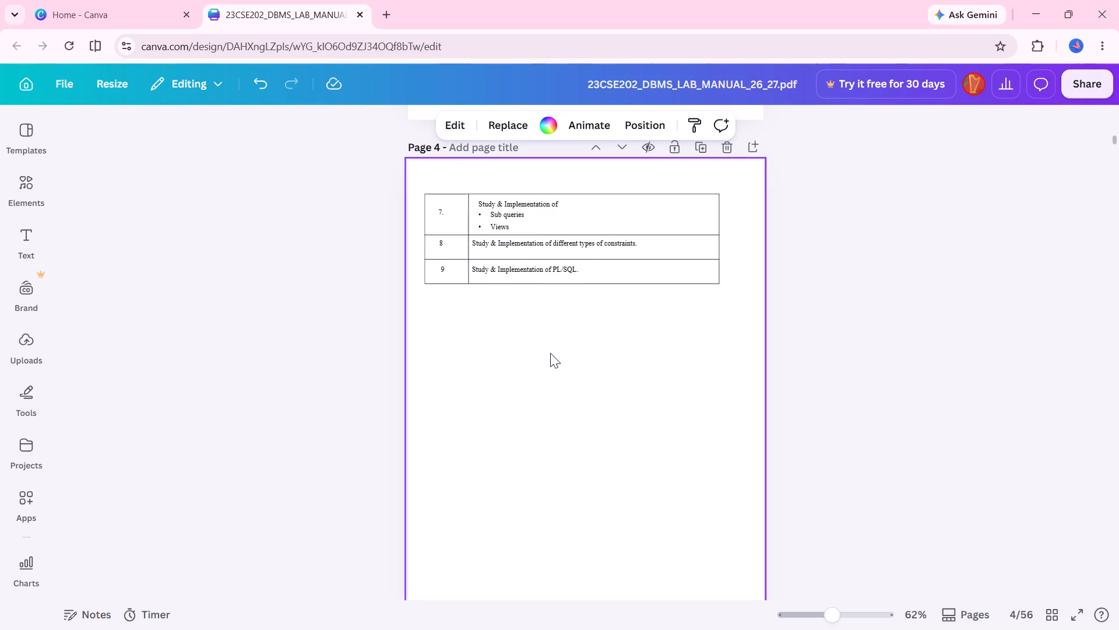
# Look through the experiment pages from page 5 to the conversion functions on page 21, checking their text, tables and screenshots.
pyautogui.scroll(-6, 550, 353)
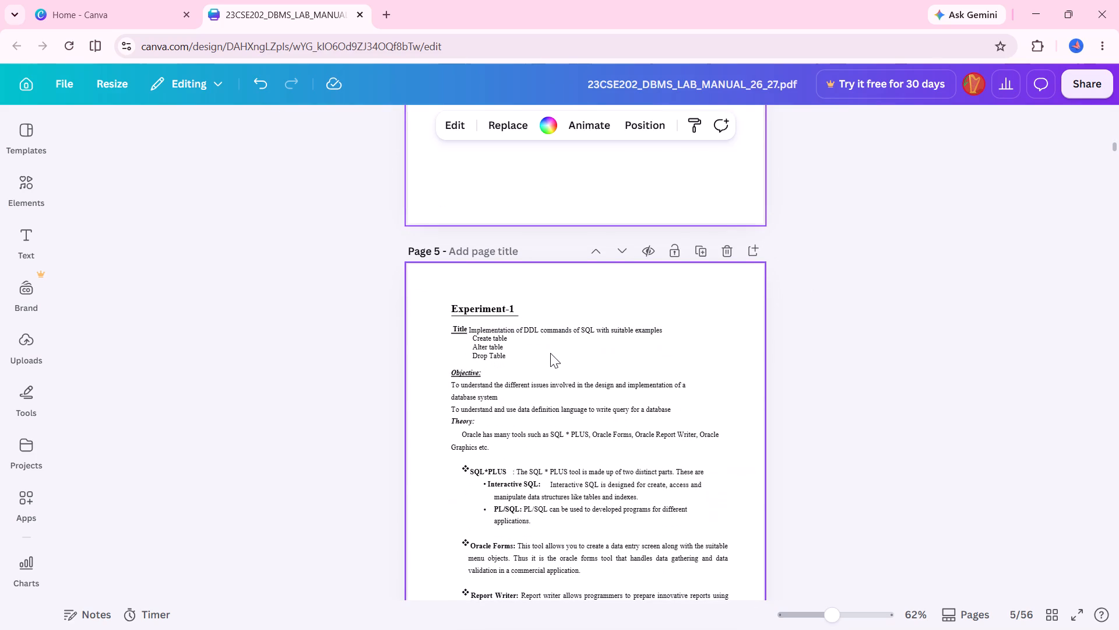
pyautogui.scroll(-10, 550, 353)
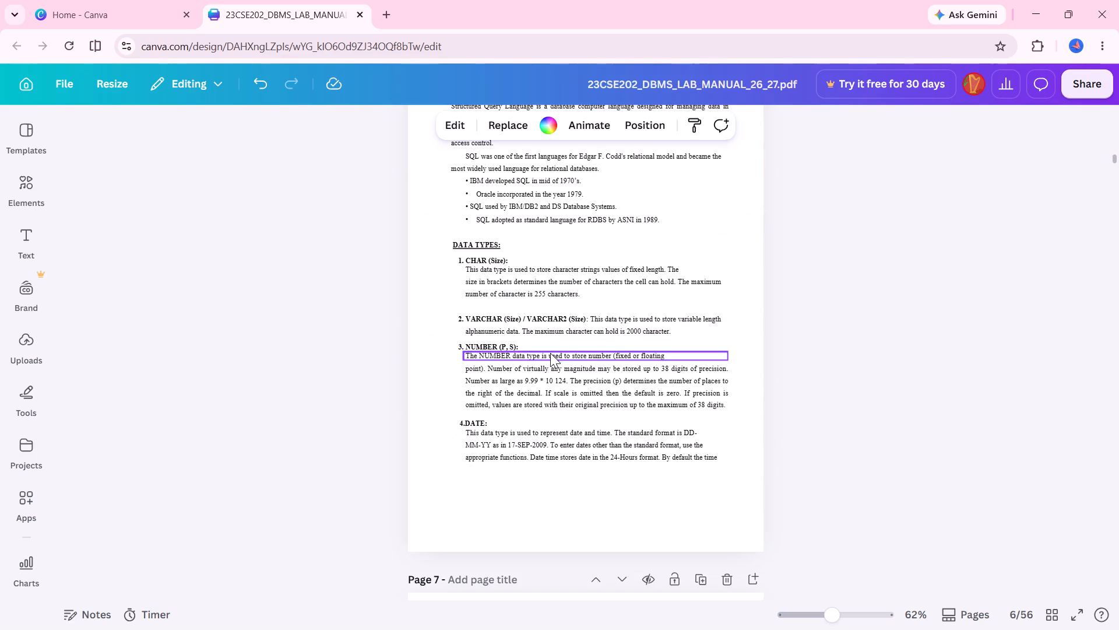
pyautogui.scroll(-7, 550, 353)
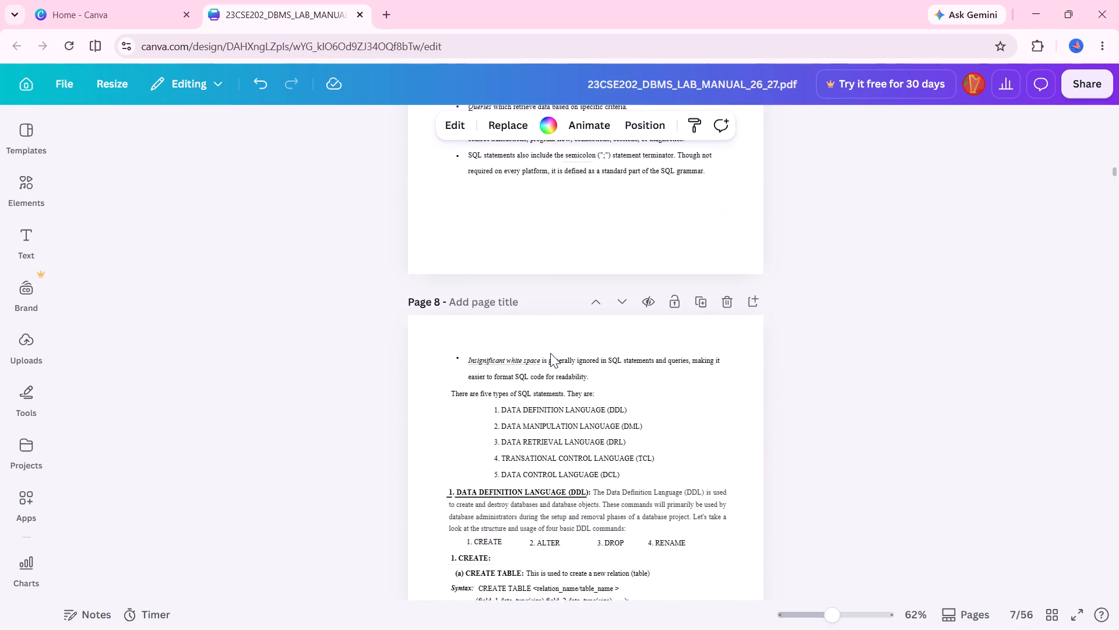
pyautogui.scroll(-2, 550, 353)
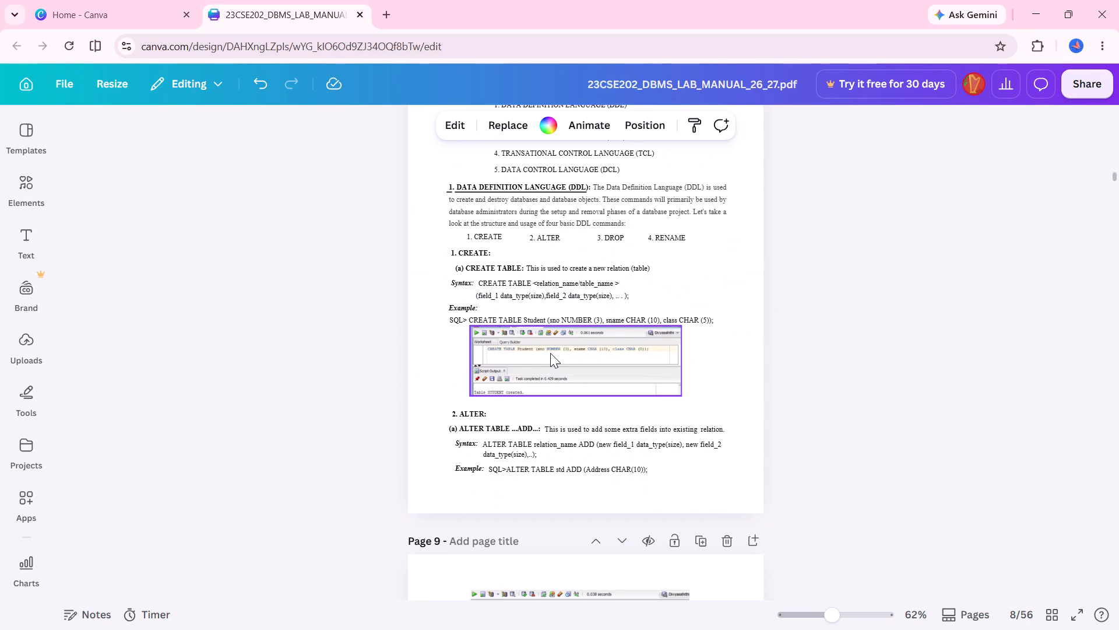
pyautogui.click(550, 353)
pyautogui.scroll(-1, 550, 353)
pyautogui.click(881, 377)
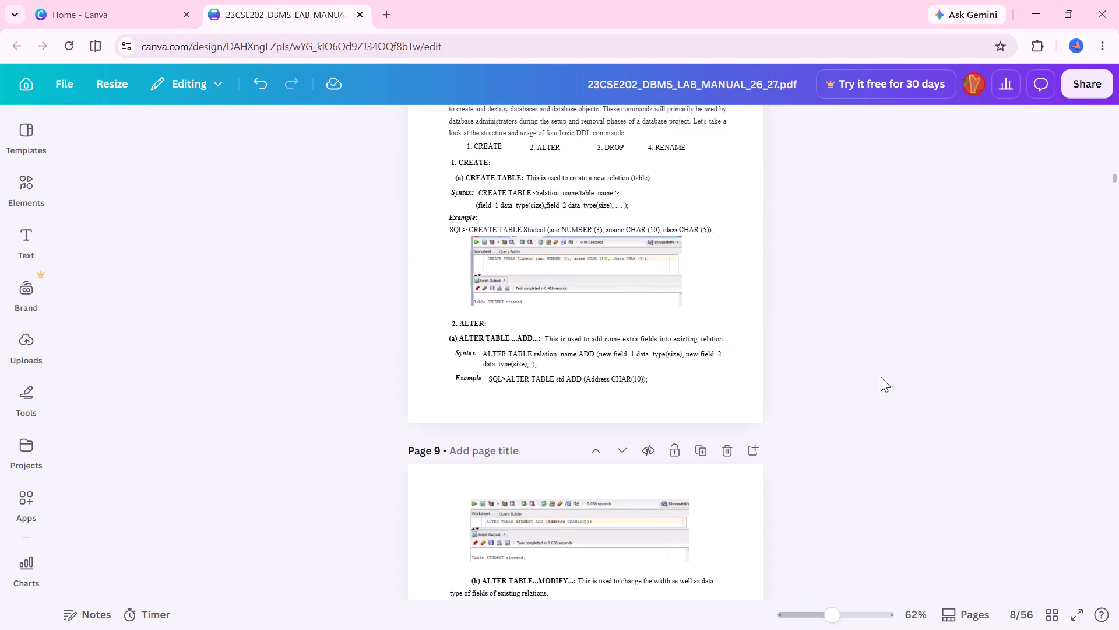
pyautogui.scroll(-20, 881, 377)
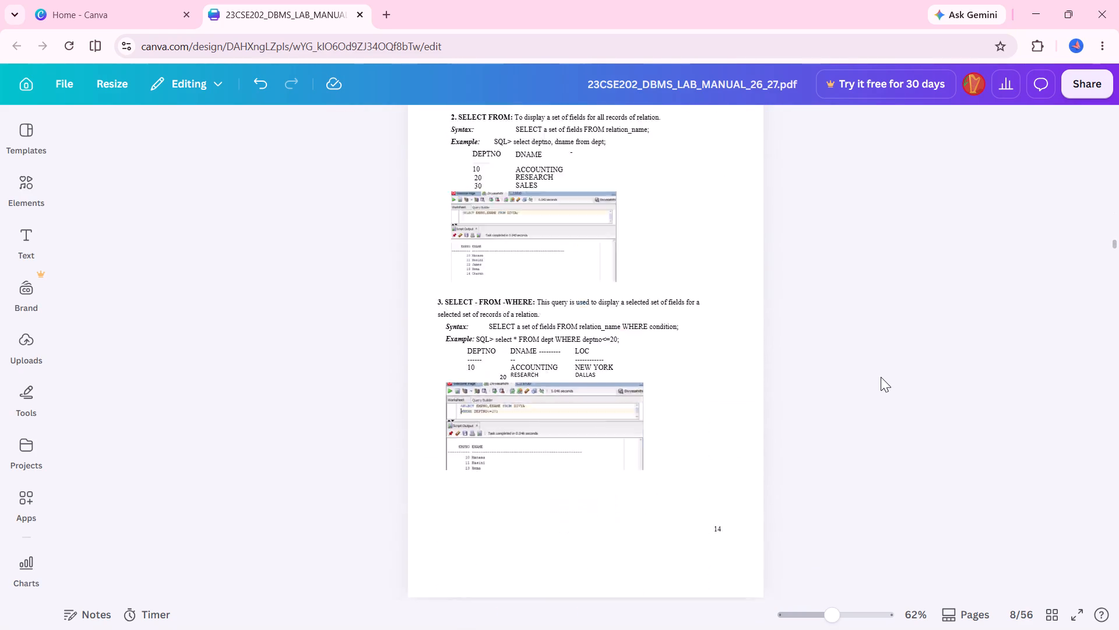
pyautogui.scroll(-2, 881, 377)
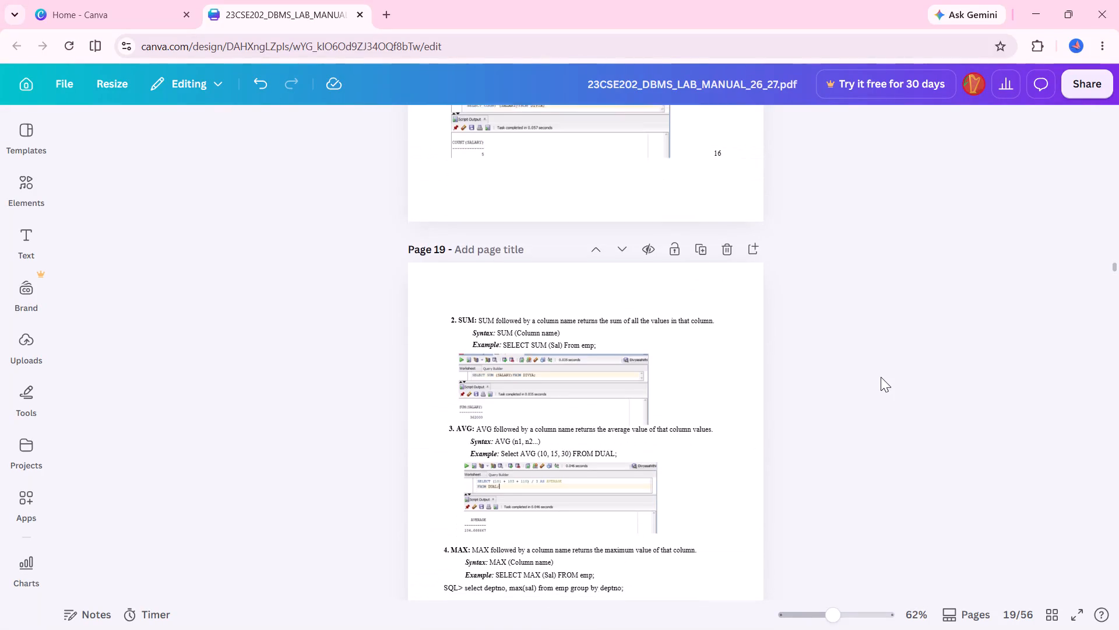
pyautogui.scroll(-1, 881, 377)
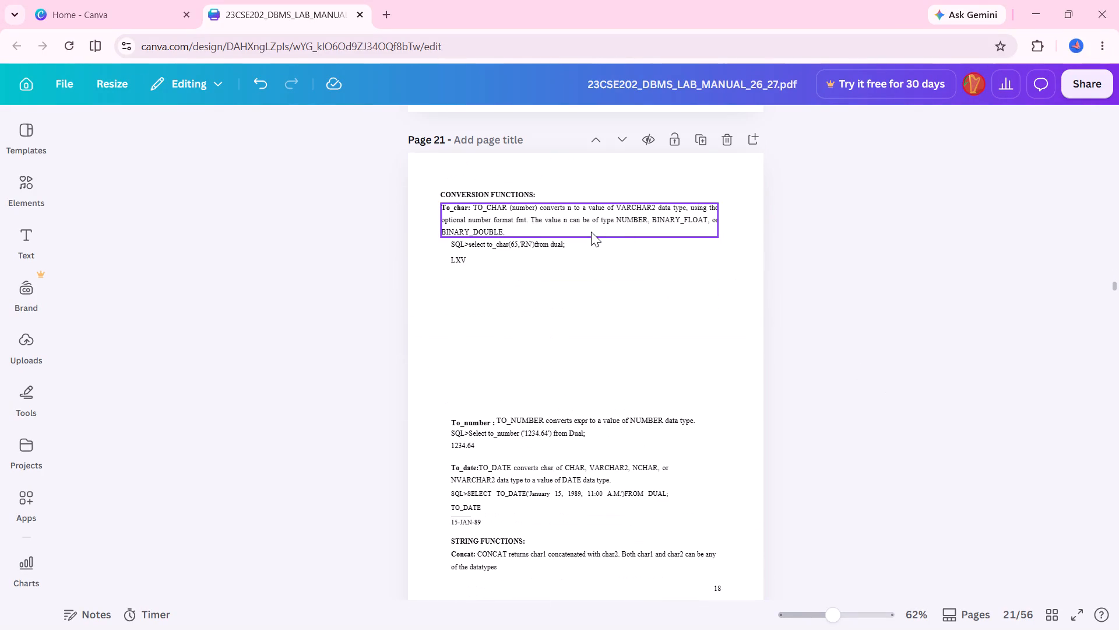
# Copy the query line "SQL>select to_char(65,'RN')from dual;" under To_char on page 21.
pyautogui.doubleClick(530, 245)
pyautogui.tripleClick(530, 245)
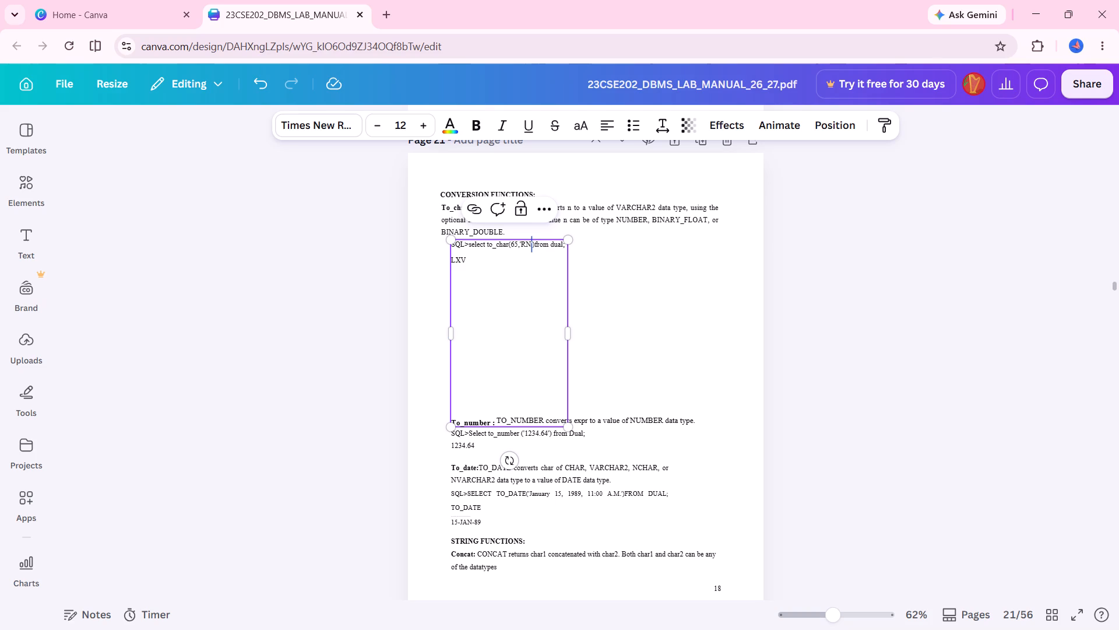
pyautogui.hotkey('ctrl', 'c')
pyautogui.click(716, 326)
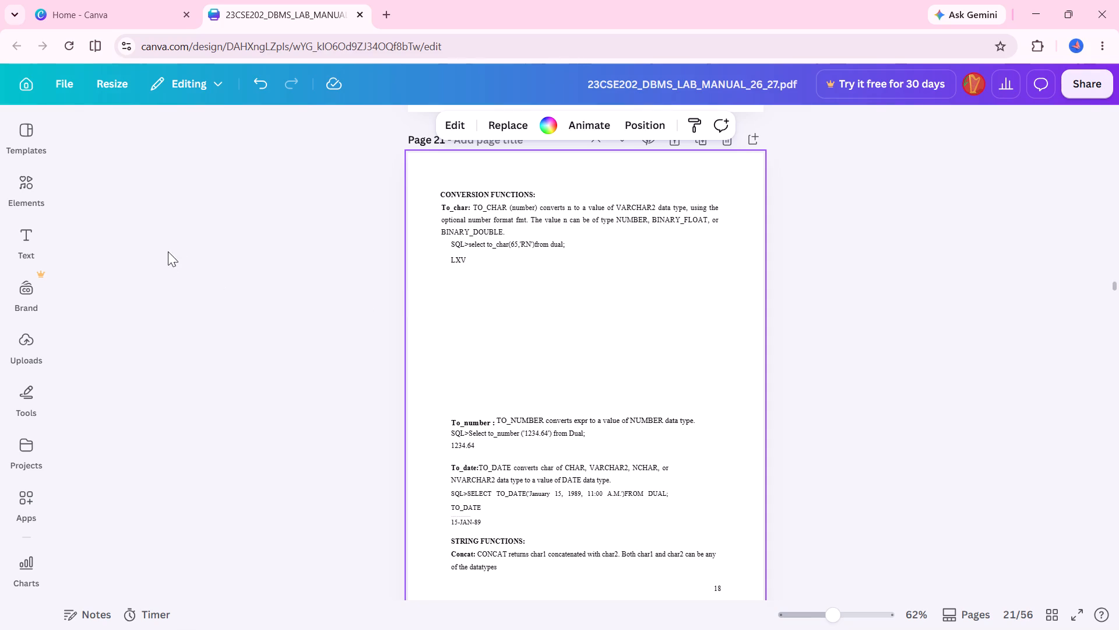
# Examine the character functions on page 20 and the gap below the To_char example on page 21.
pyautogui.scroll(2, 768, 272)
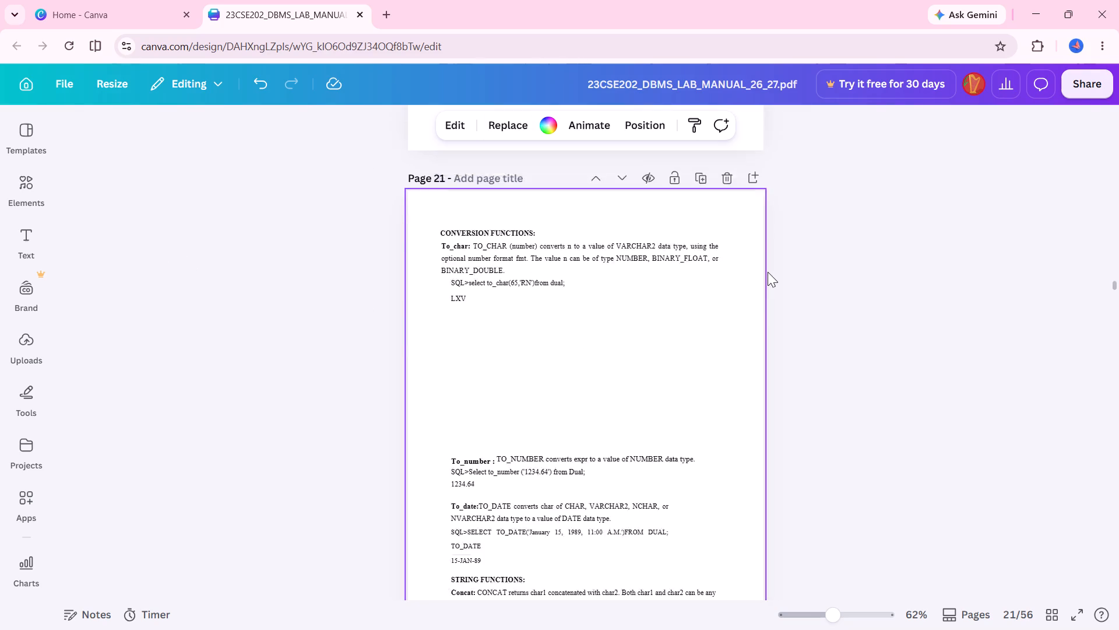
pyautogui.scroll(2, 768, 272)
pyautogui.hscroll(1, 768, 272)
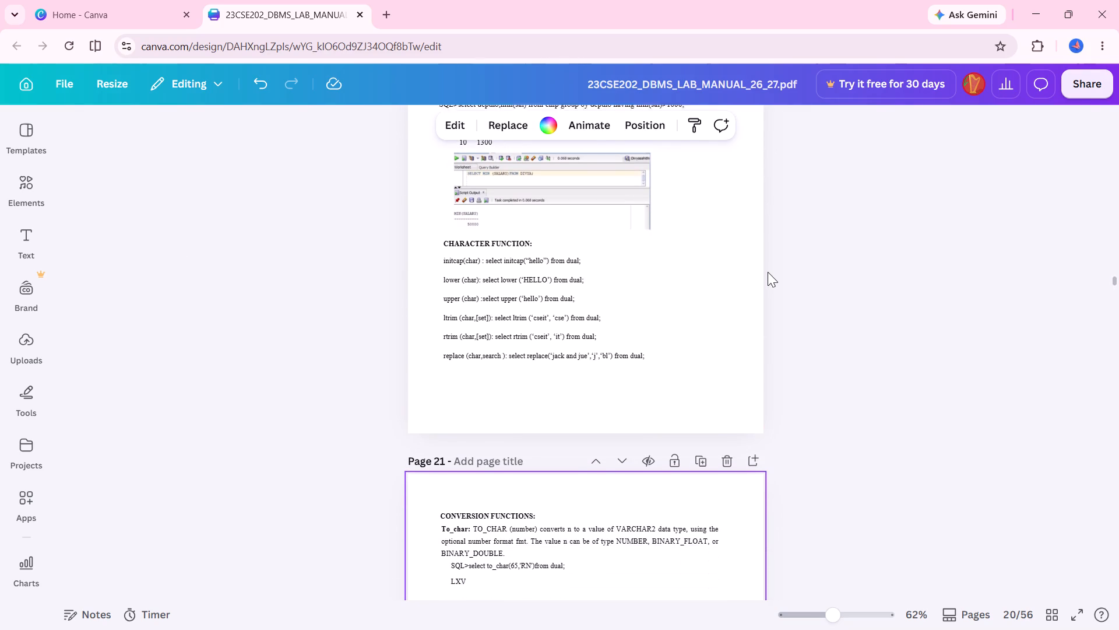
pyautogui.hscroll(1, 768, 272)
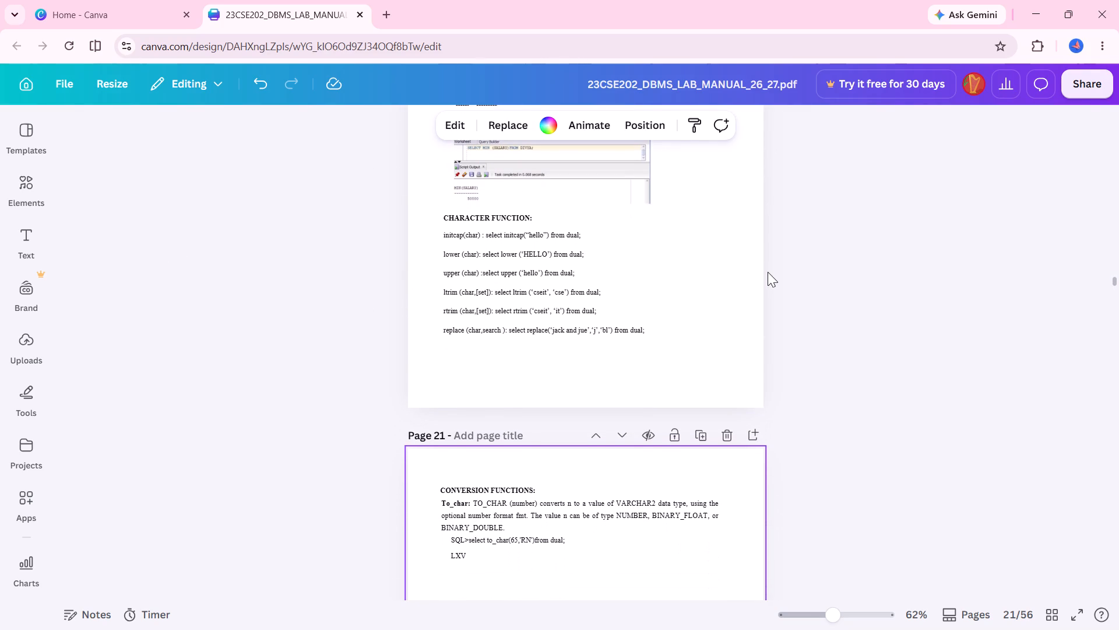
pyautogui.hscroll(1, 768, 272)
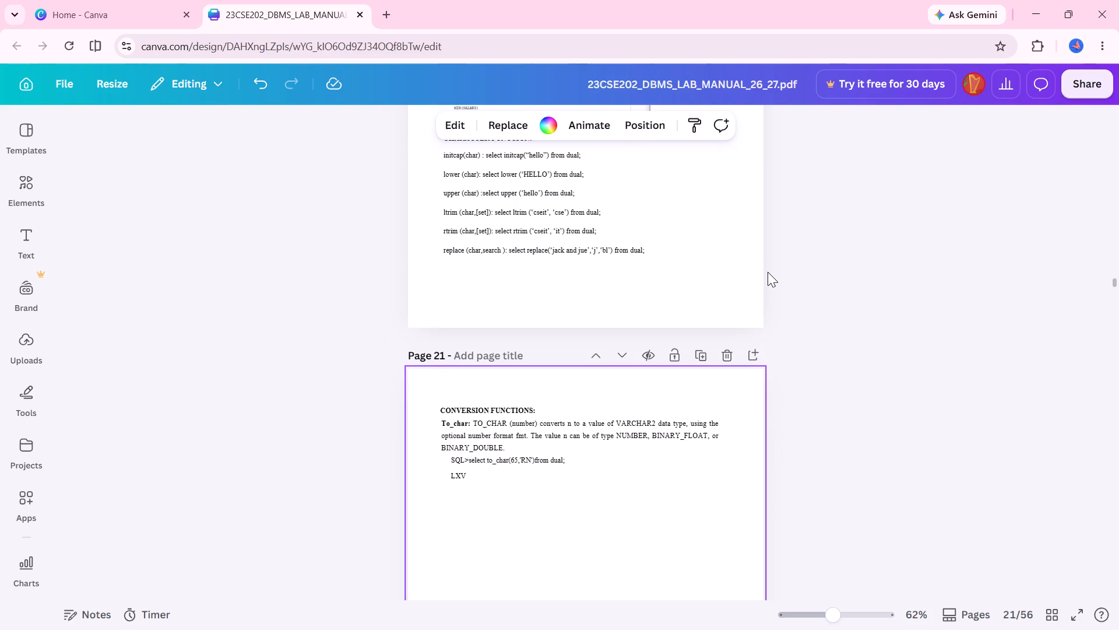
pyautogui.hscroll(2, 768, 272)
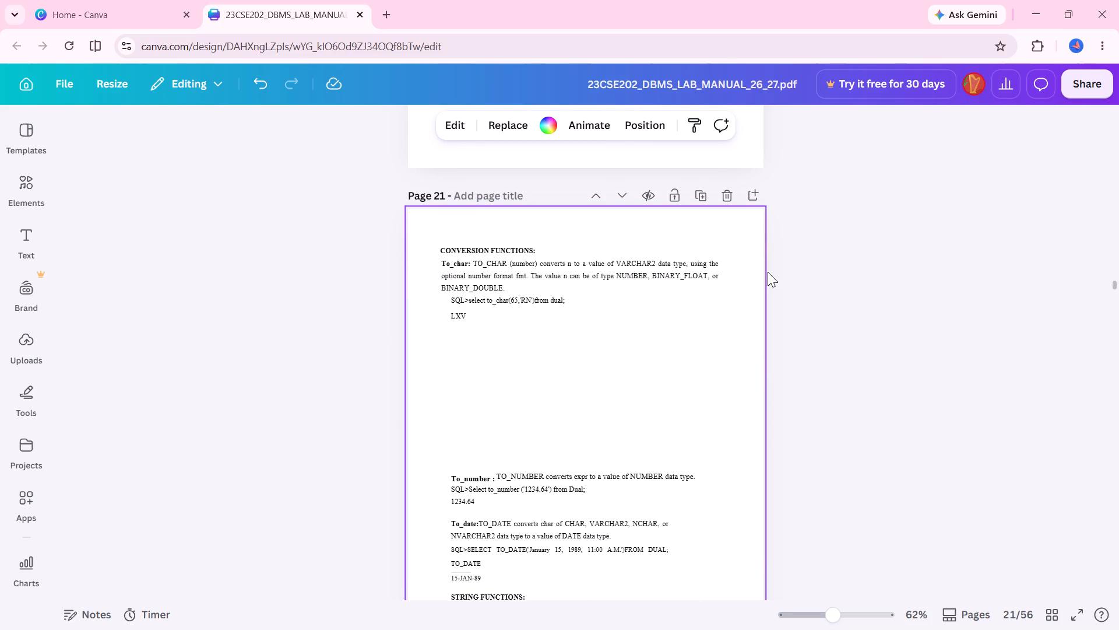
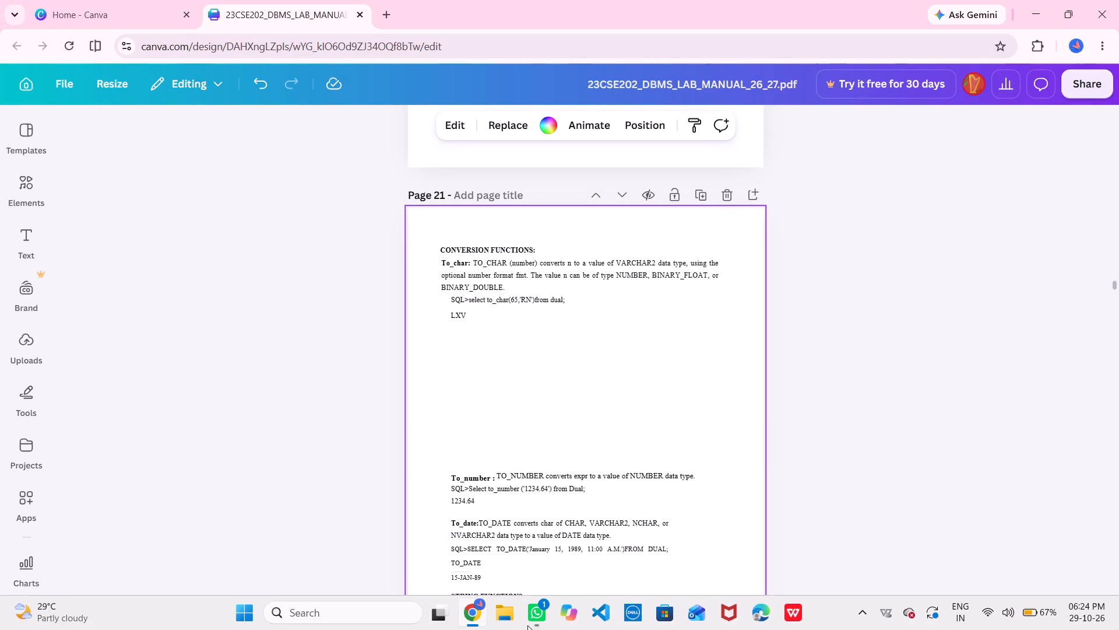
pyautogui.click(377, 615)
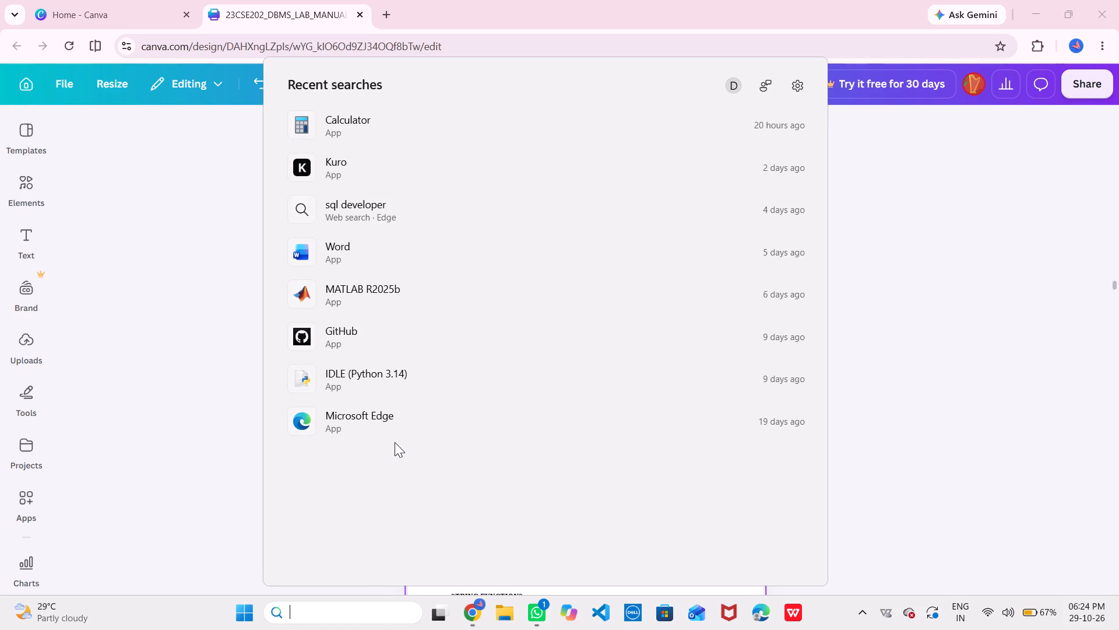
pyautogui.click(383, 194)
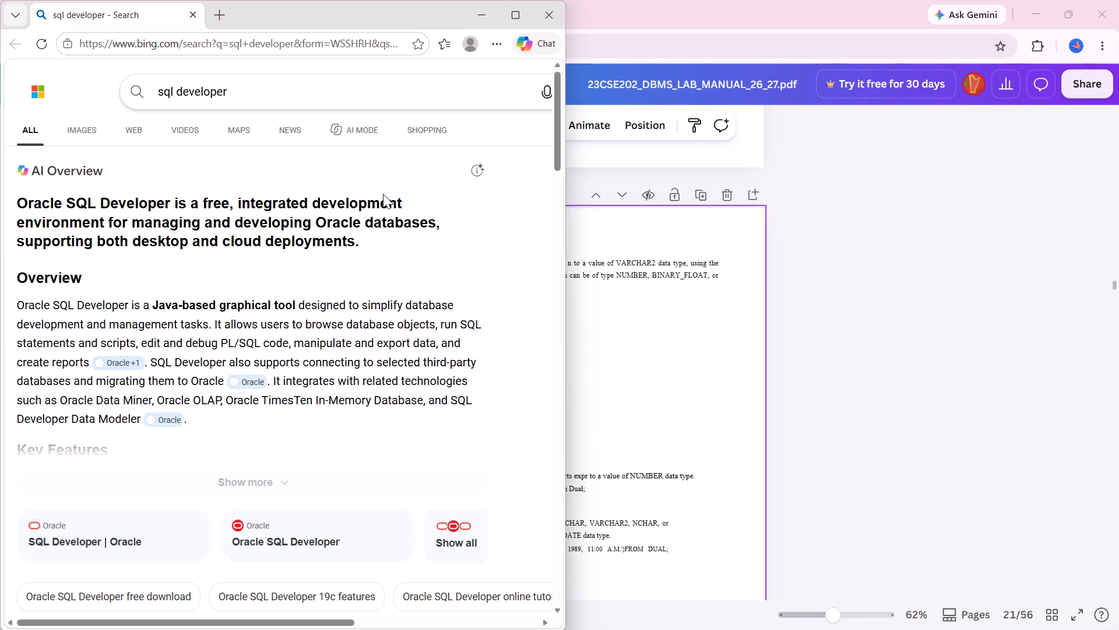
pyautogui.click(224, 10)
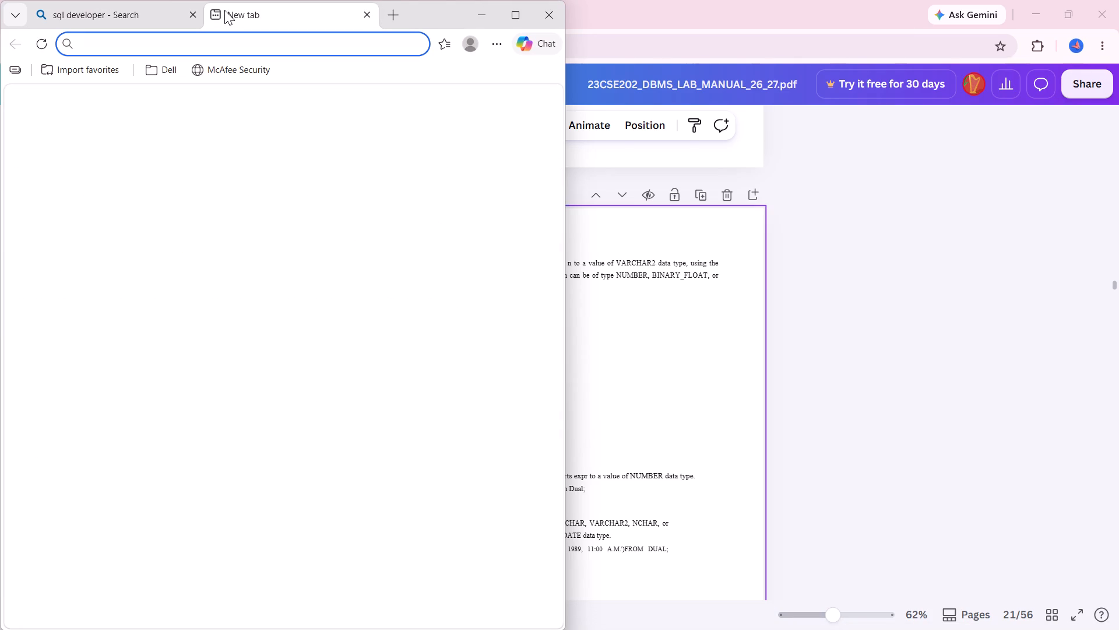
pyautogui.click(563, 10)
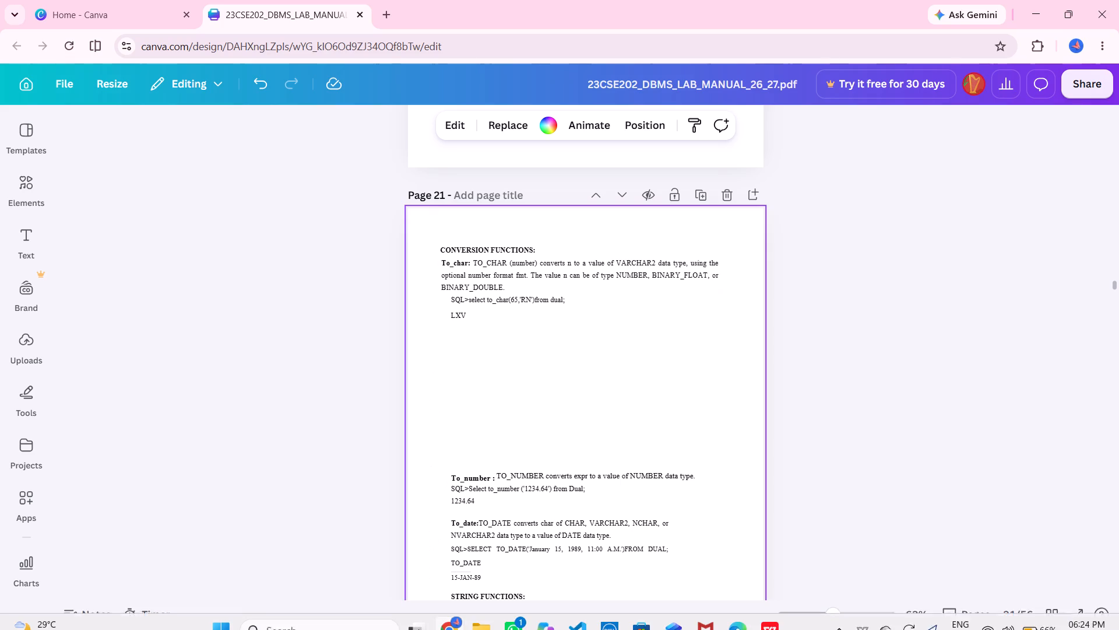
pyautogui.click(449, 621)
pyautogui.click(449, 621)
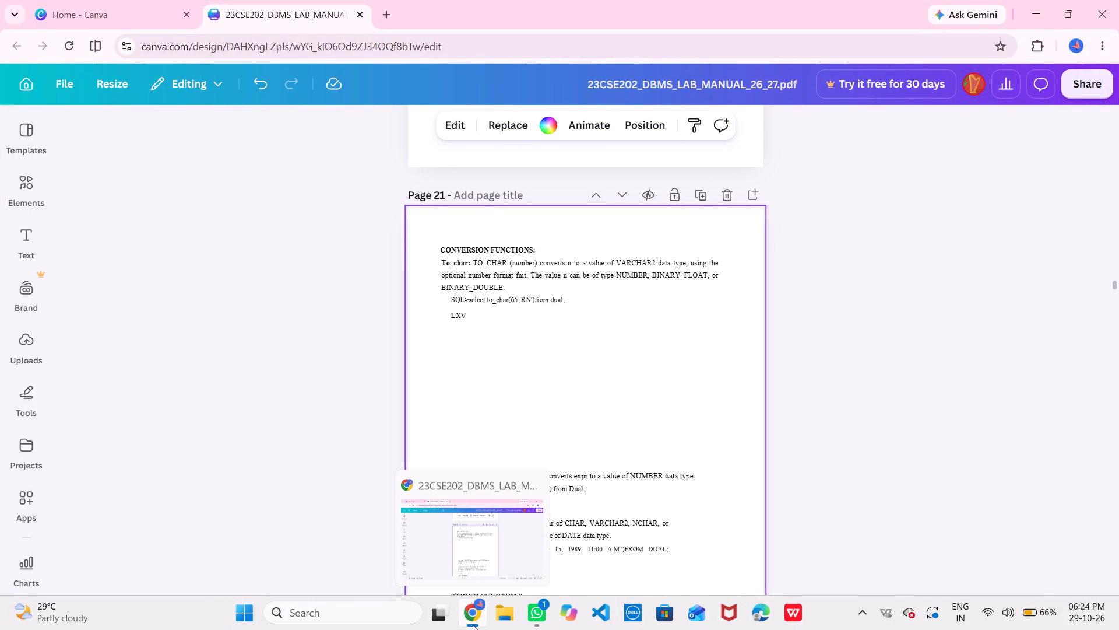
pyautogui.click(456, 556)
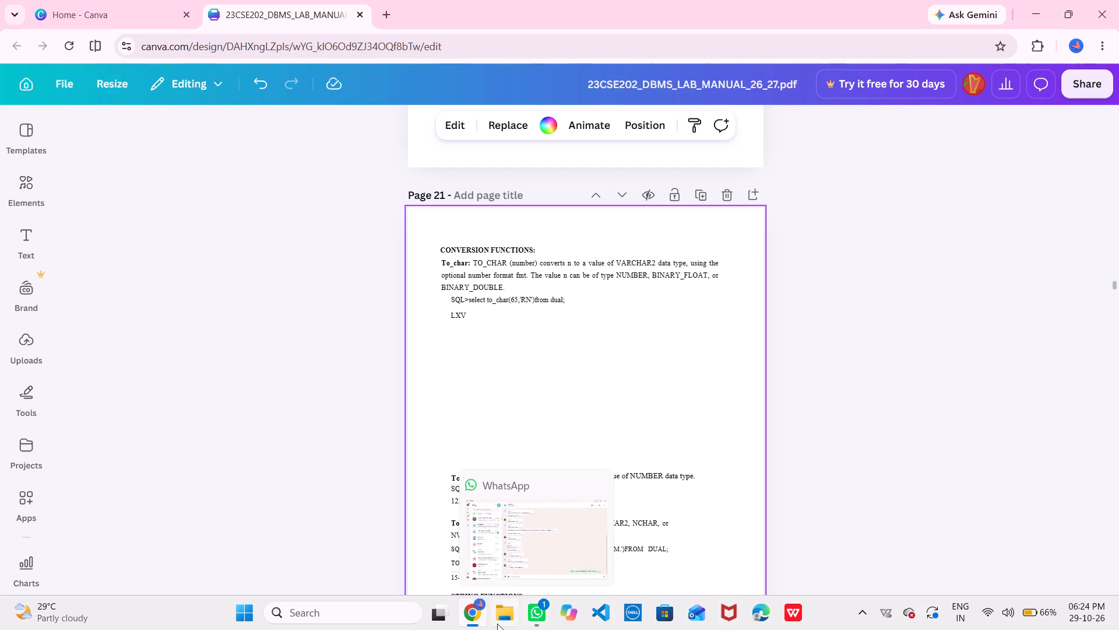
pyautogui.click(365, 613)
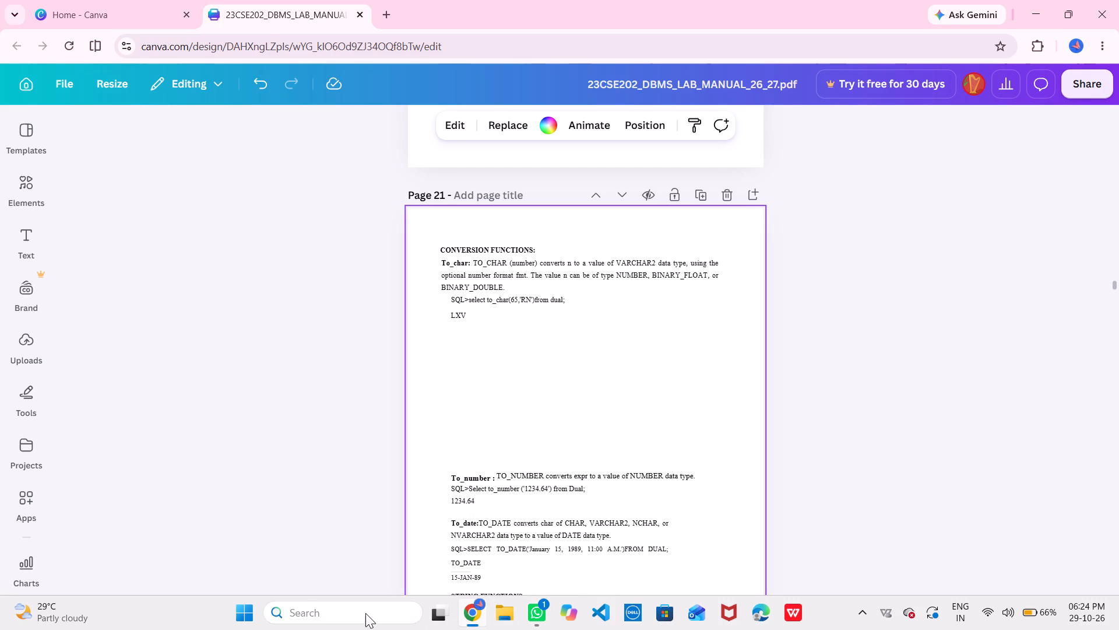
# Switch to Oracle SQL Developer by launching it from its desktop shortcut and maximize its window.
pyautogui.click(1022, 20)
pyautogui.doubleClick(90, 480)
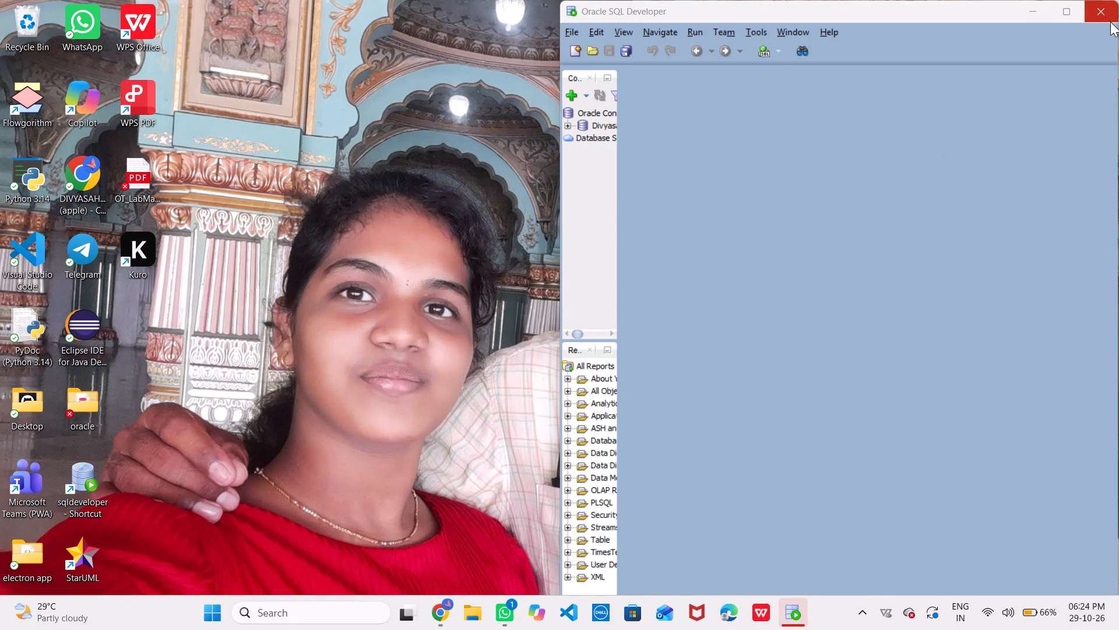
pyautogui.click(1064, 12)
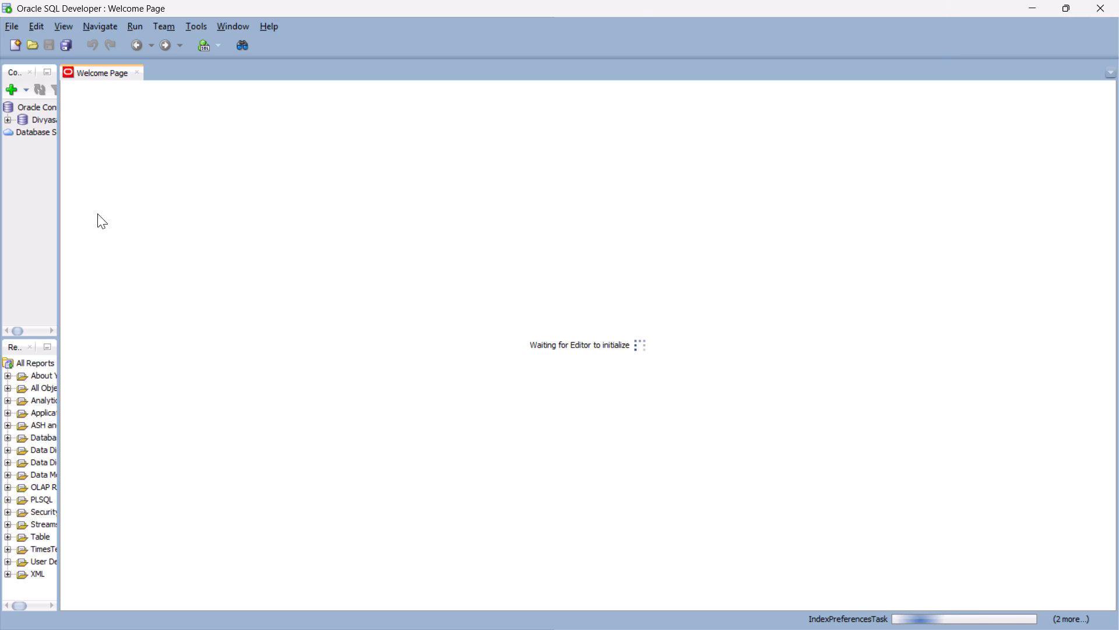
# Try to resize the Connections and Reports side area by moving its border with the Welcome Page.
pyautogui.click(56, 257)
pyautogui.moveTo(56, 257); pyautogui.dragTo(61, 293)
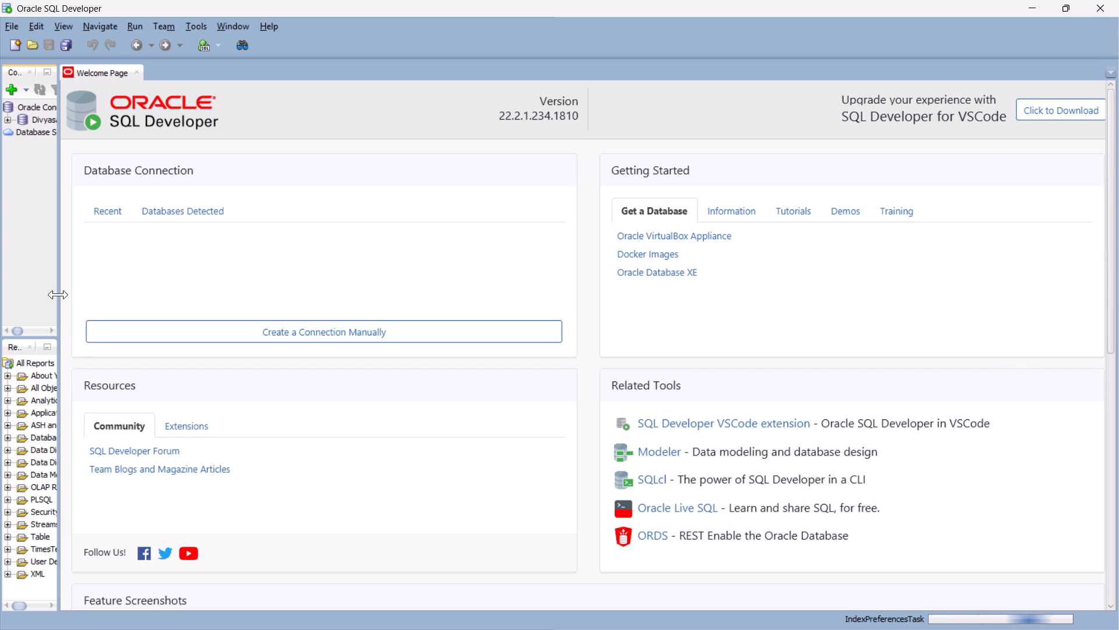
pyautogui.moveTo(59, 293); pyautogui.dragTo(64, 288)
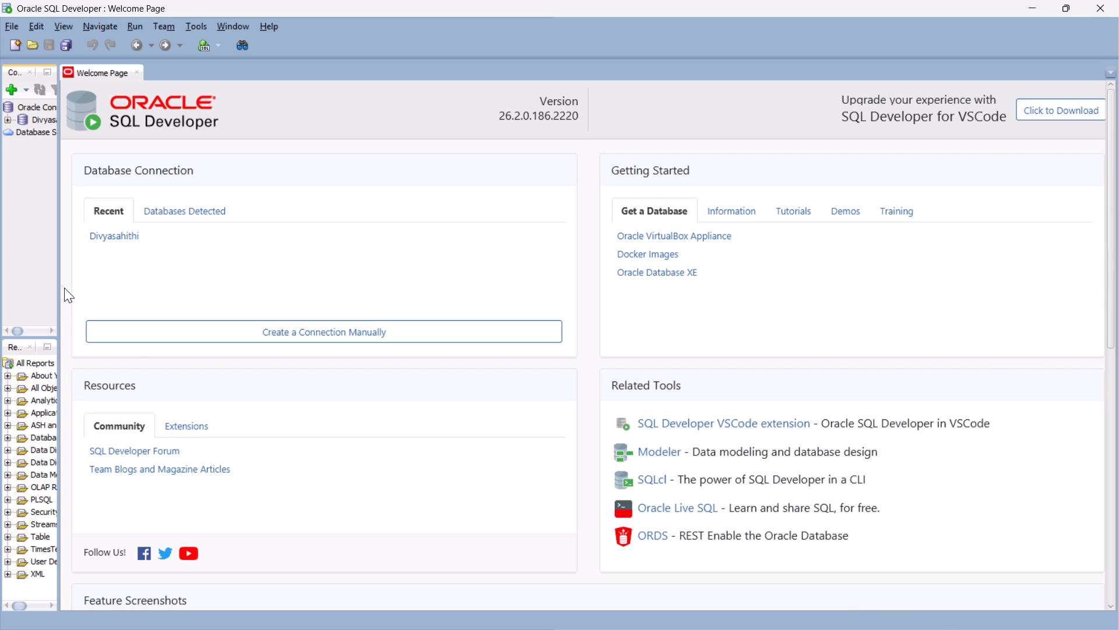
pyautogui.moveTo(64, 288); pyautogui.dragTo(49, 293)
# Widen the Connections and Reports side area until its connection and report names are fully readable.
pyautogui.moveTo(58, 289); pyautogui.dragTo(162, 282)
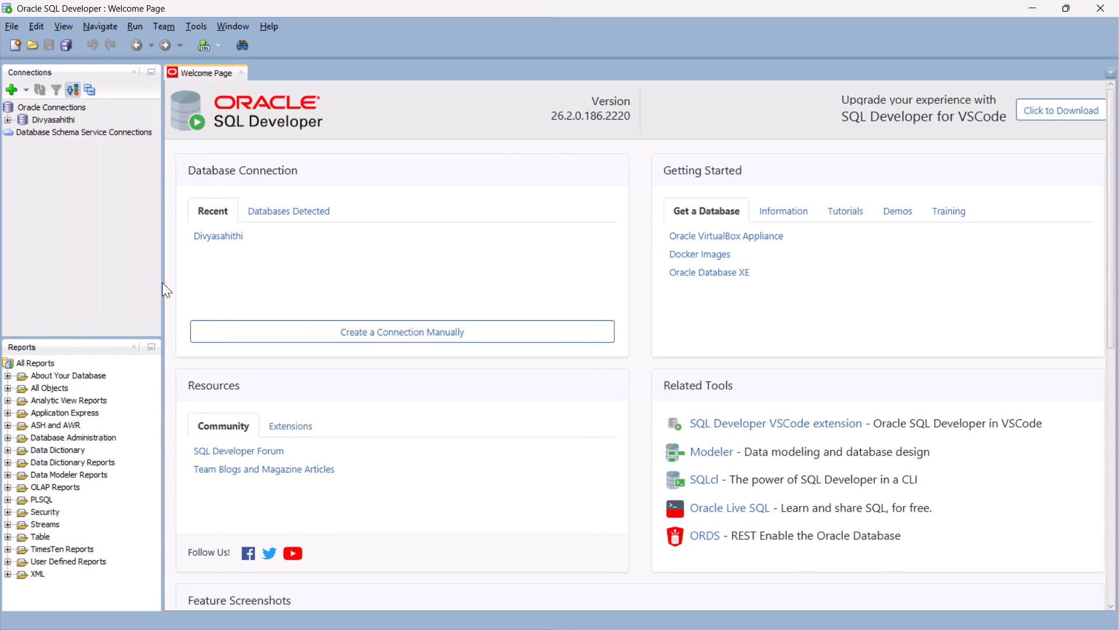
# Close Oracle SQL Developer and return to the desktop.
pyautogui.click(1103, 1)
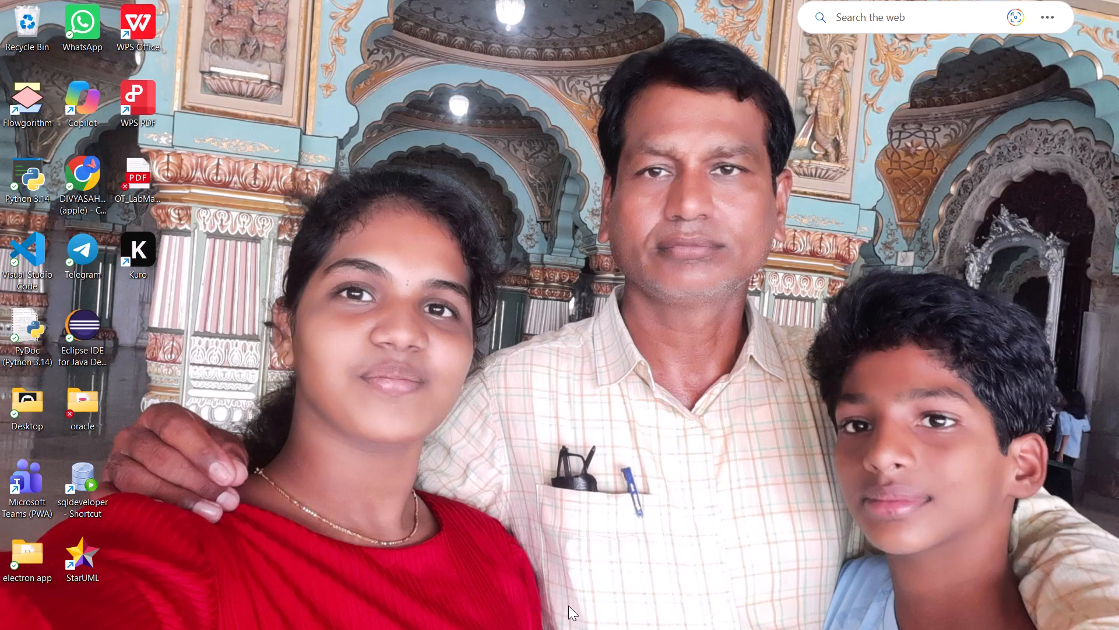
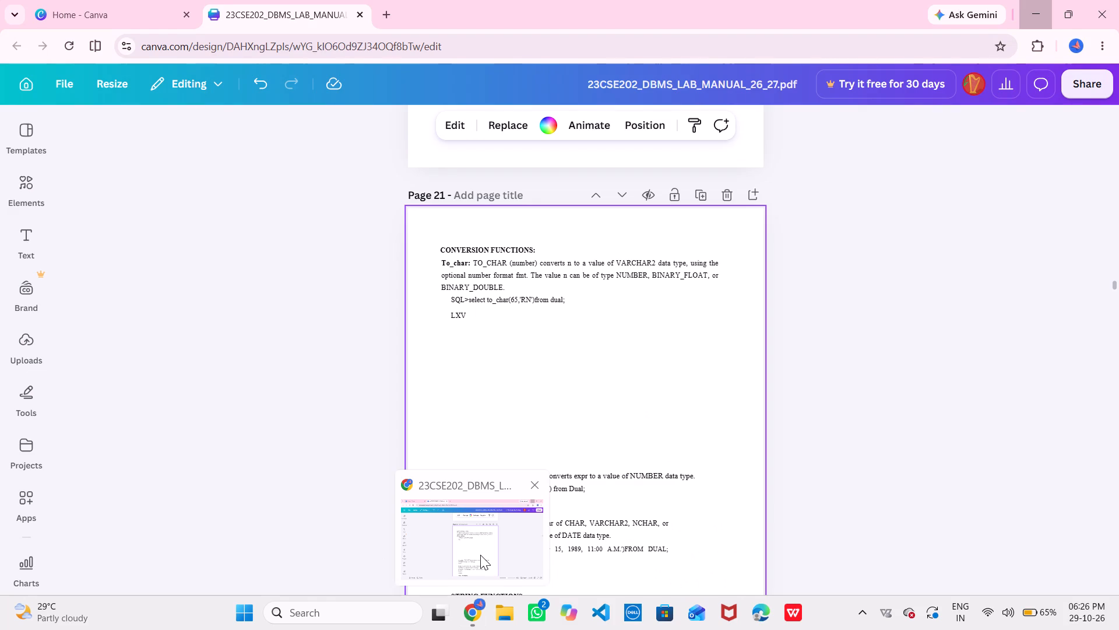
# Switch back to the DBMS lab manual in Canva and view the character function examples at the end of page 20.
pyautogui.click(480, 555)
pyautogui.scroll(2, 626, 395)
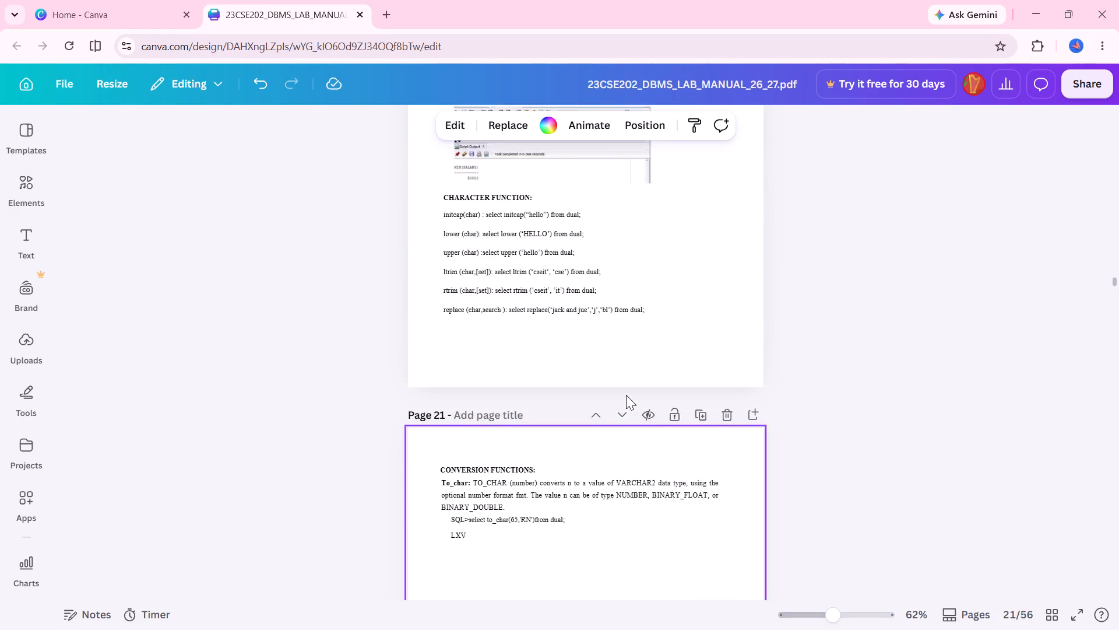
# Review pages 18 to 21 of the lab manual, comparing the function examples, their output screenshots and the conversion functions section.
pyautogui.scroll(5, 626, 395)
pyautogui.scroll(-1, 626, 395)
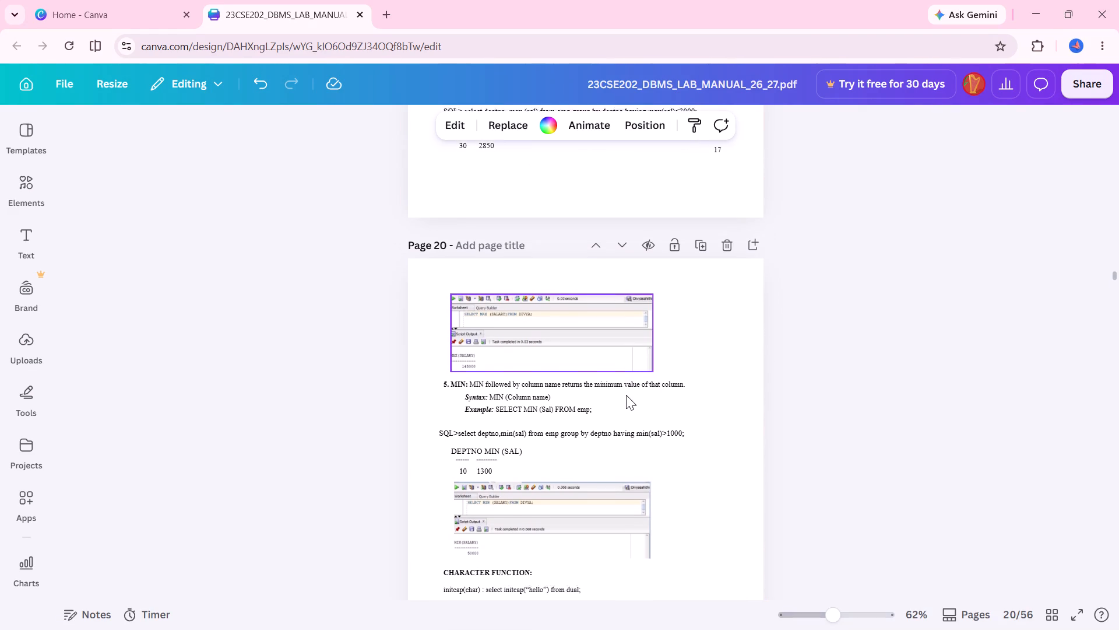
pyautogui.scroll(-4, 626, 395)
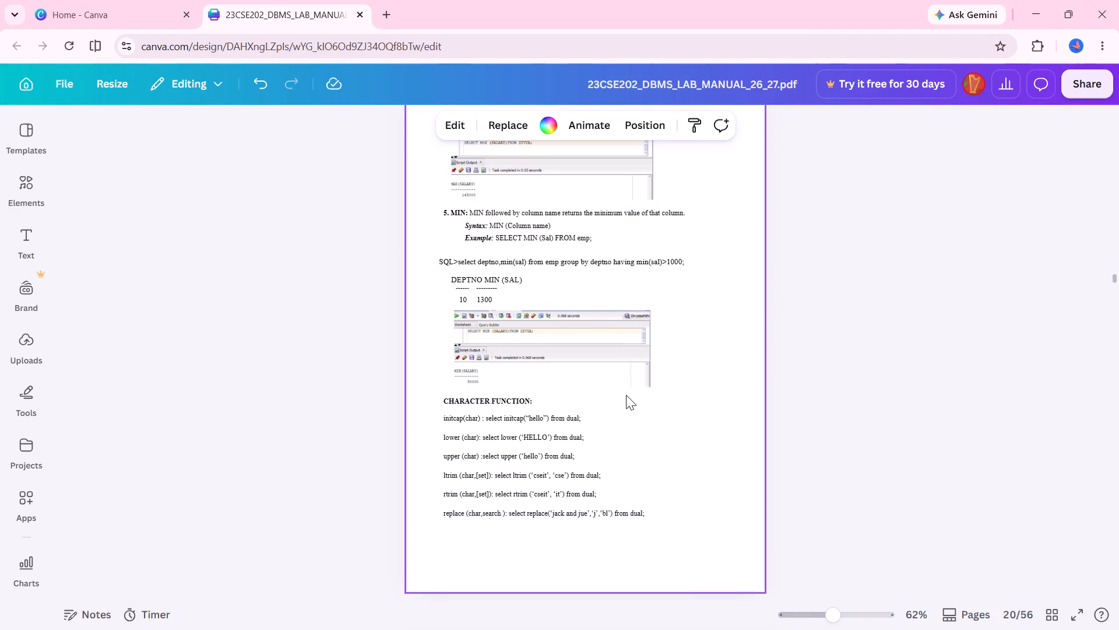
pyautogui.rightClick(626, 395)
pyautogui.scroll(-1, 626, 395)
pyautogui.click(218, 535)
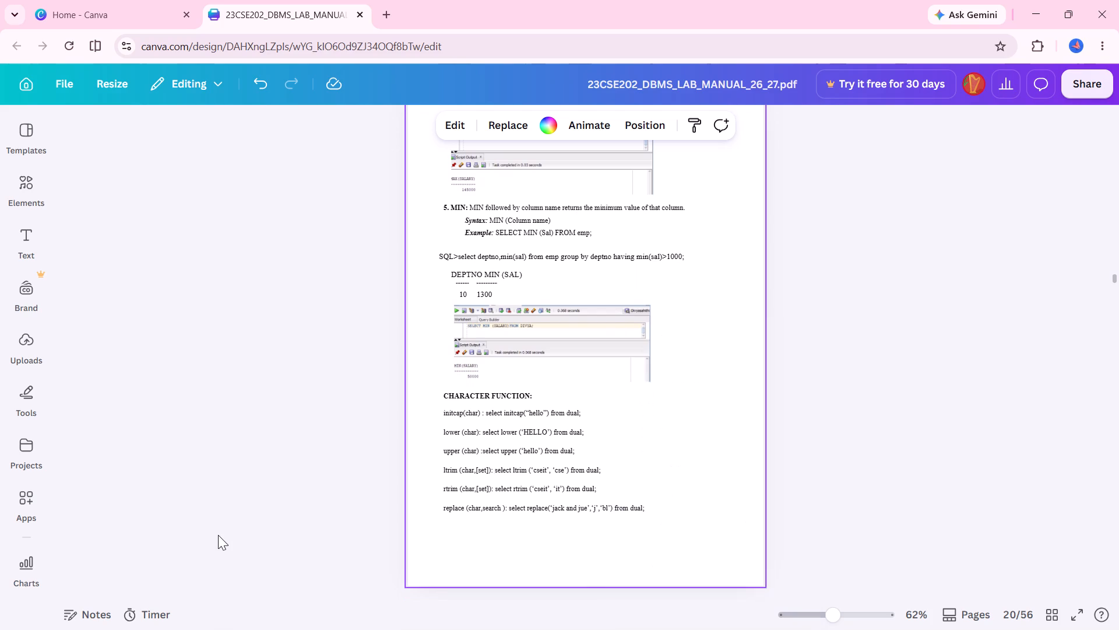
pyautogui.scroll(5, 542, 377)
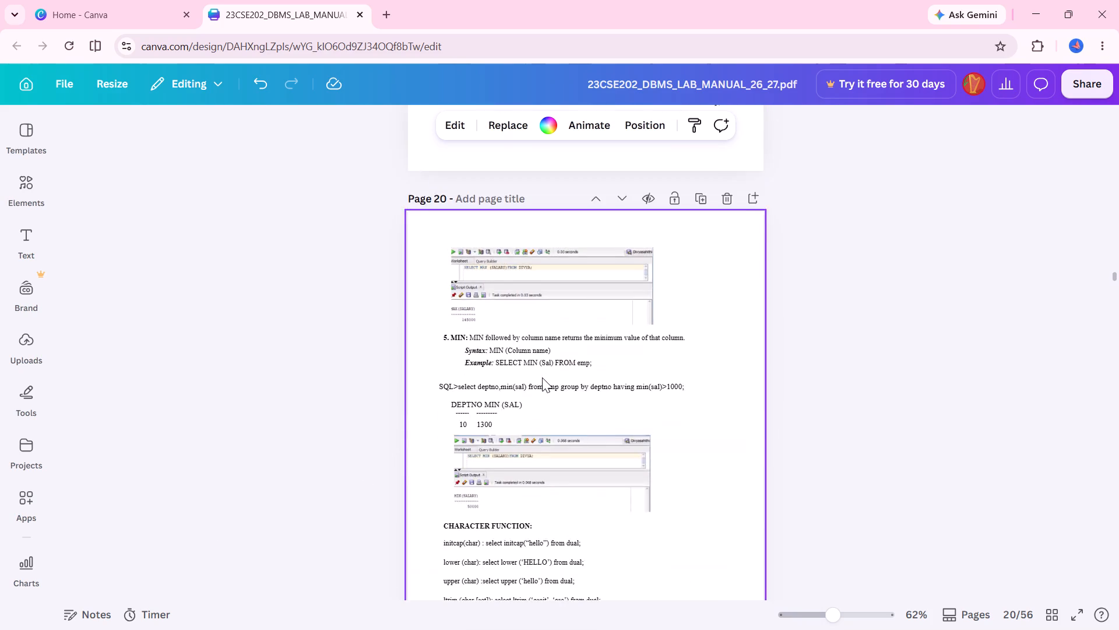
pyautogui.scroll(6, 542, 377)
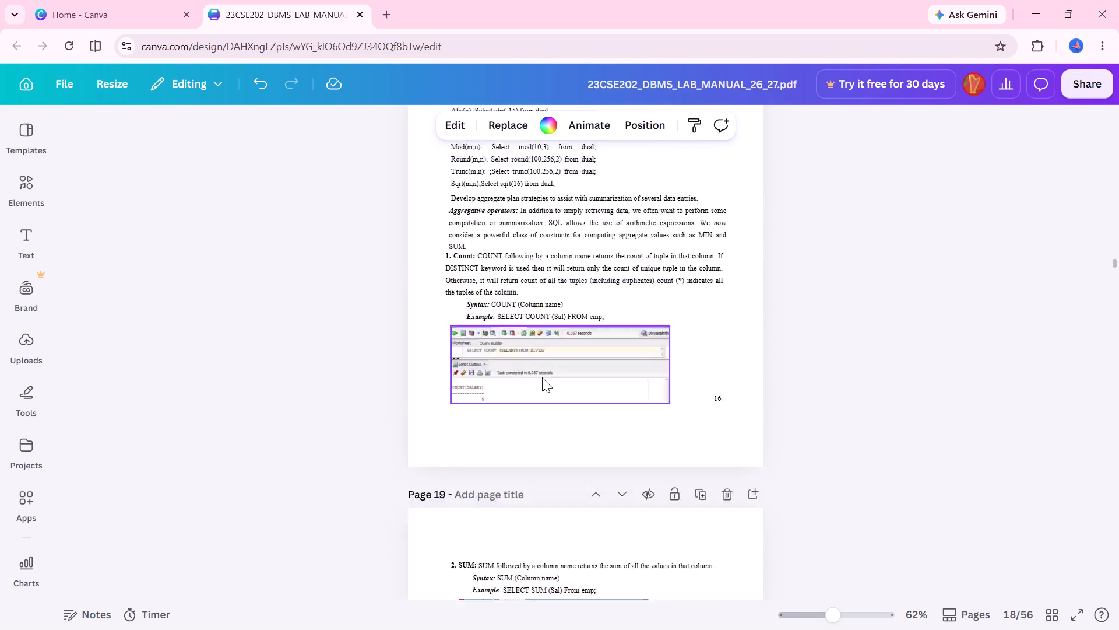
pyautogui.scroll(3, 542, 377)
pyautogui.scroll(-1, 542, 377)
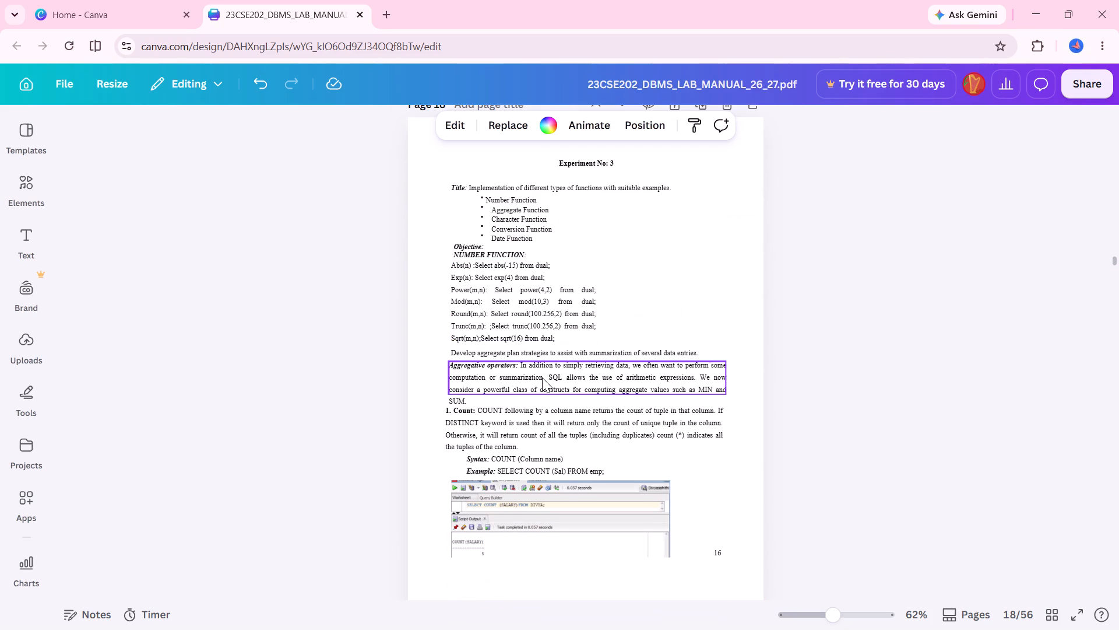
pyautogui.scroll(-6, 542, 377)
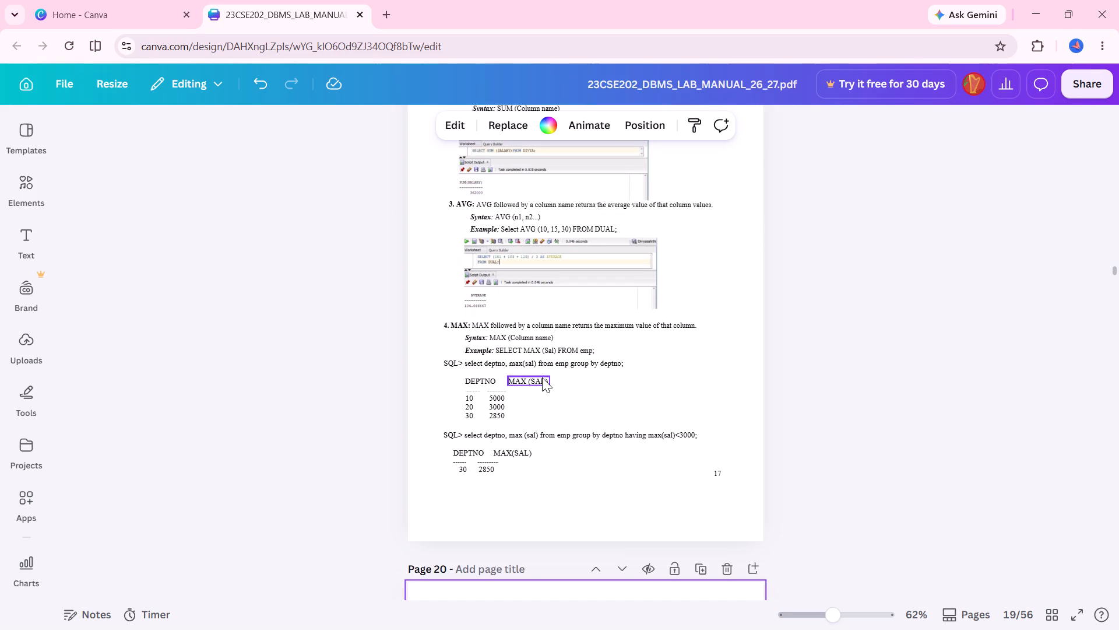
pyautogui.scroll(-5, 542, 377)
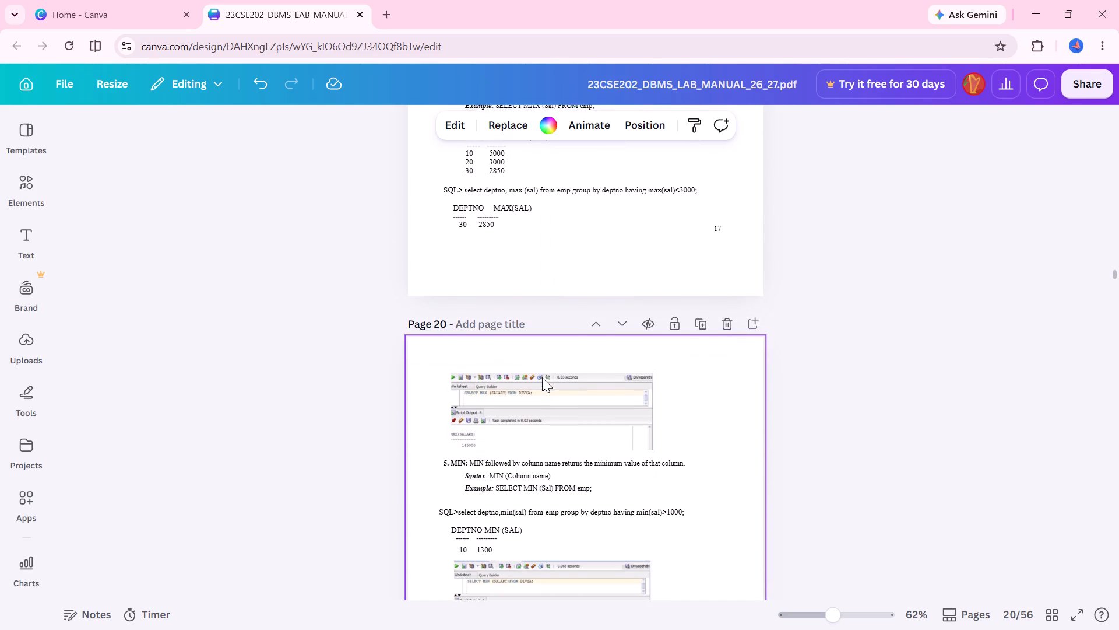
pyautogui.scroll(-5, 542, 377)
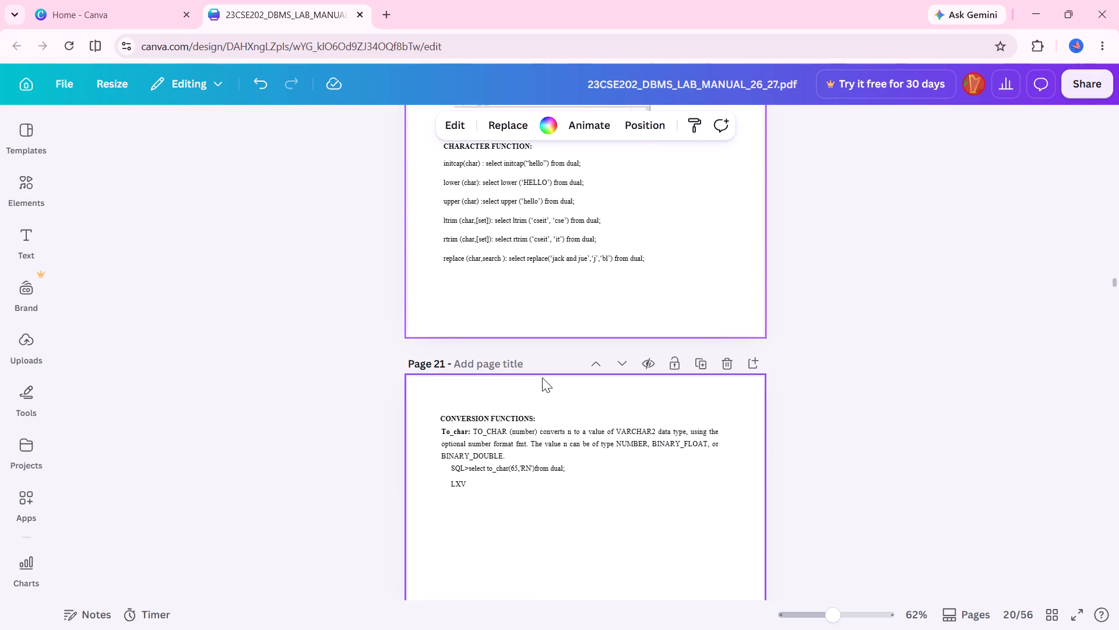
pyautogui.scroll(-1, 542, 377)
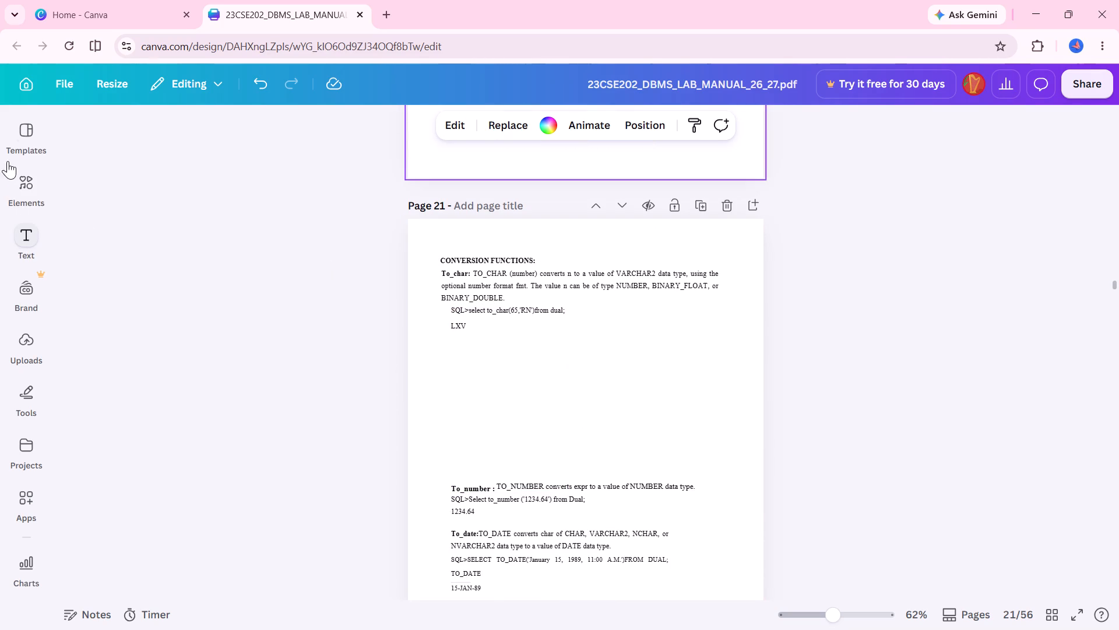
# Leave the lab manual design for the all-projects overview and start a file upload there.
pyautogui.click(26, 88)
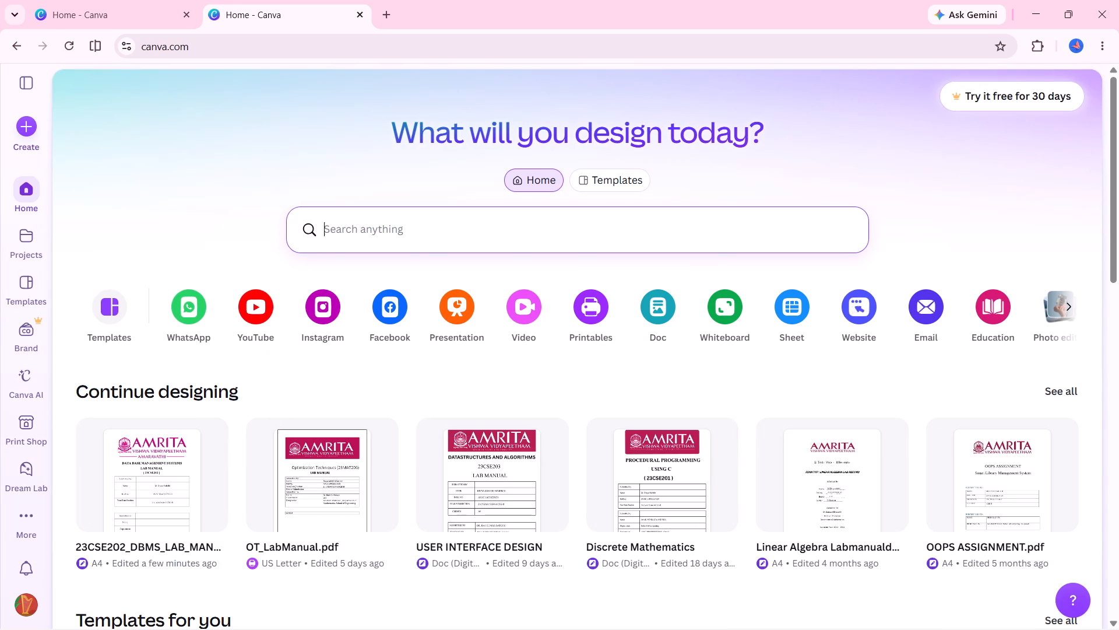
pyautogui.click(23, 249)
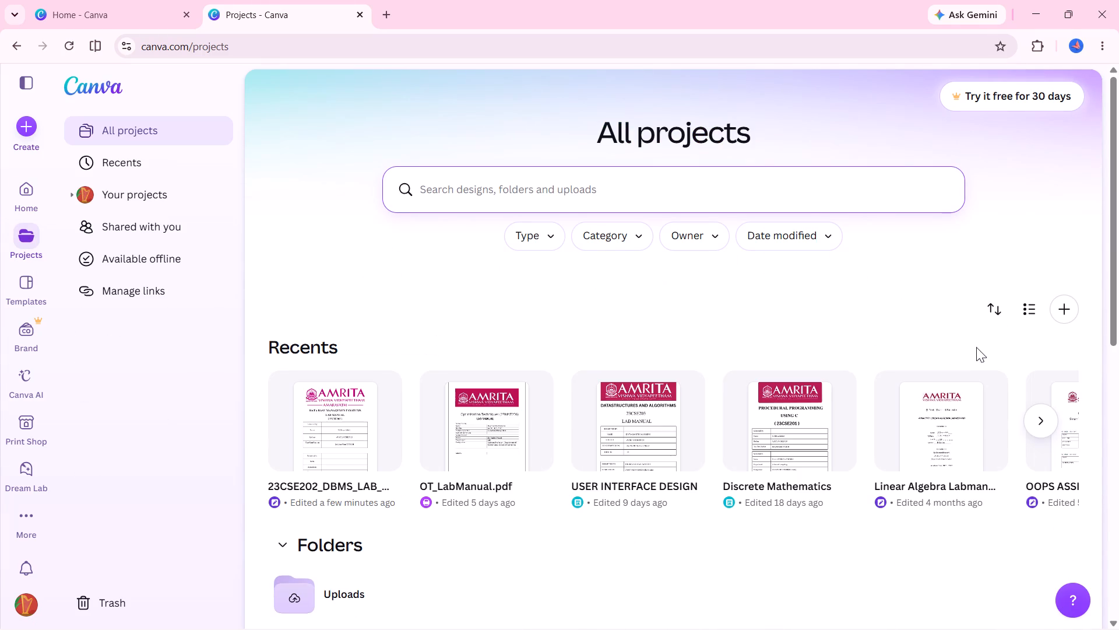
pyautogui.click(1063, 313)
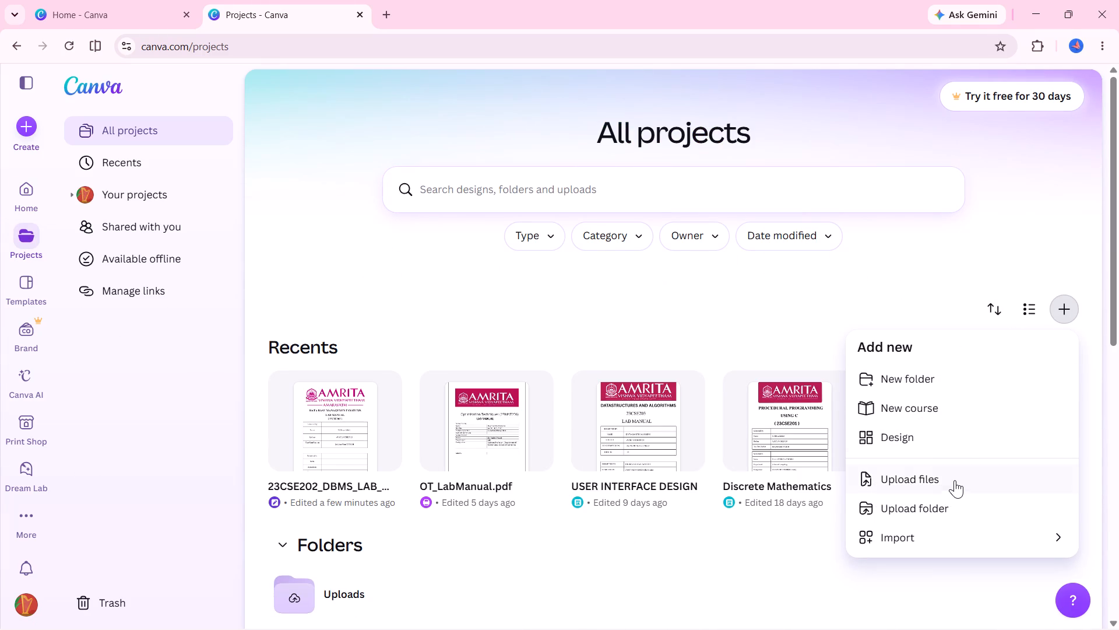
pyautogui.click(956, 485)
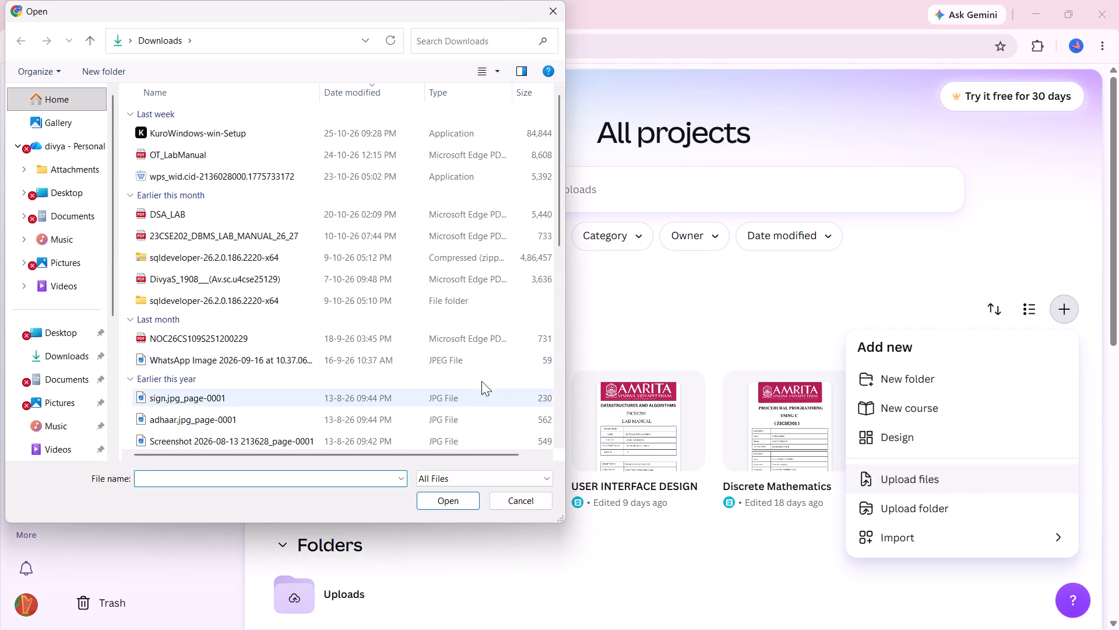
# Look through the Desktop folder for the file to upload and search it for "dbms".
pyautogui.click(68, 338)
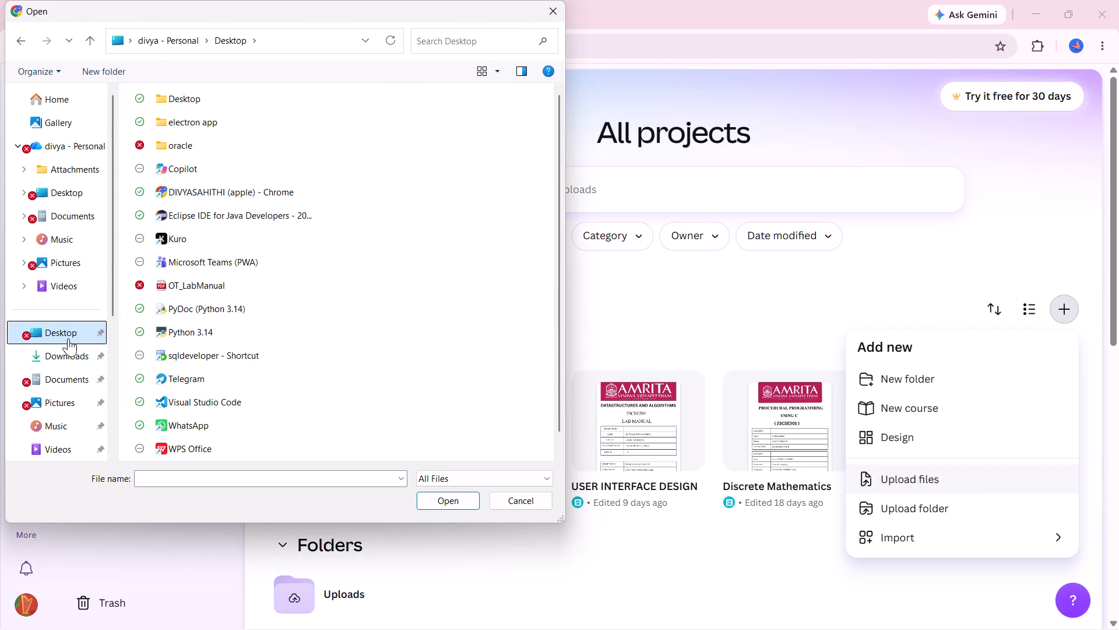
pyautogui.scroll(-5, 193, 297)
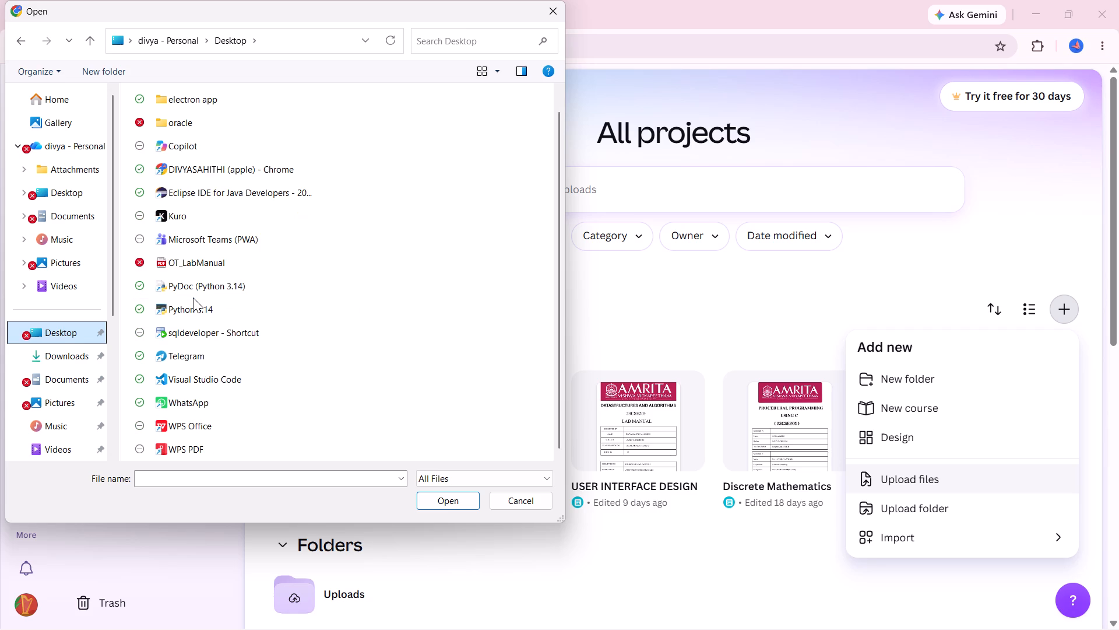
pyautogui.scroll(-2, 193, 297)
pyautogui.click(432, 36)
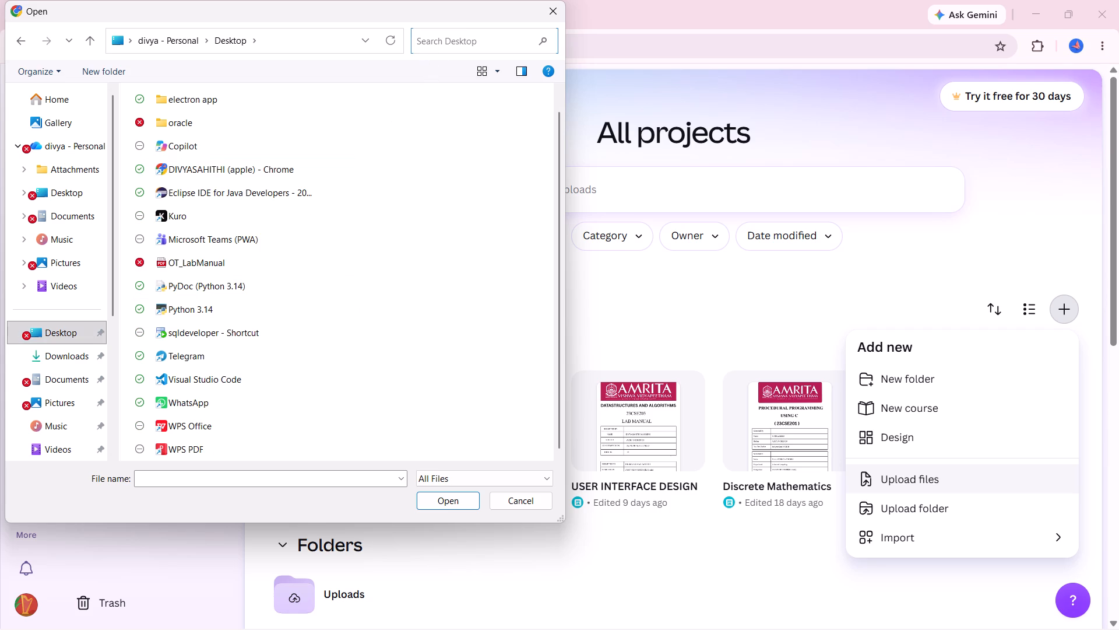
pyautogui.press('d')
pyautogui.press('b')
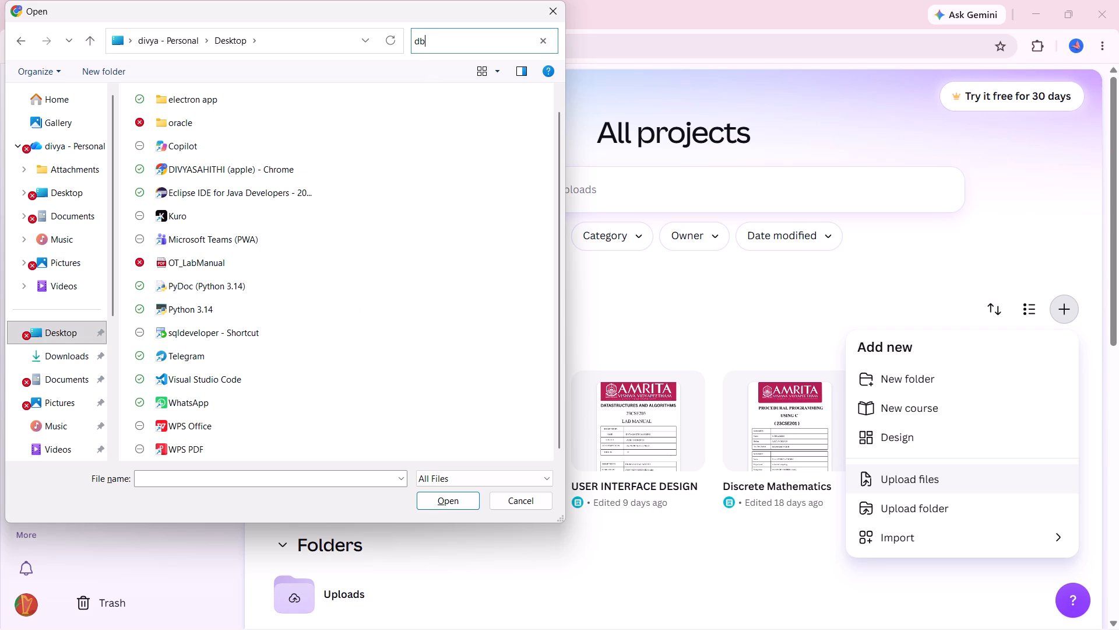
pyautogui.write('ms')
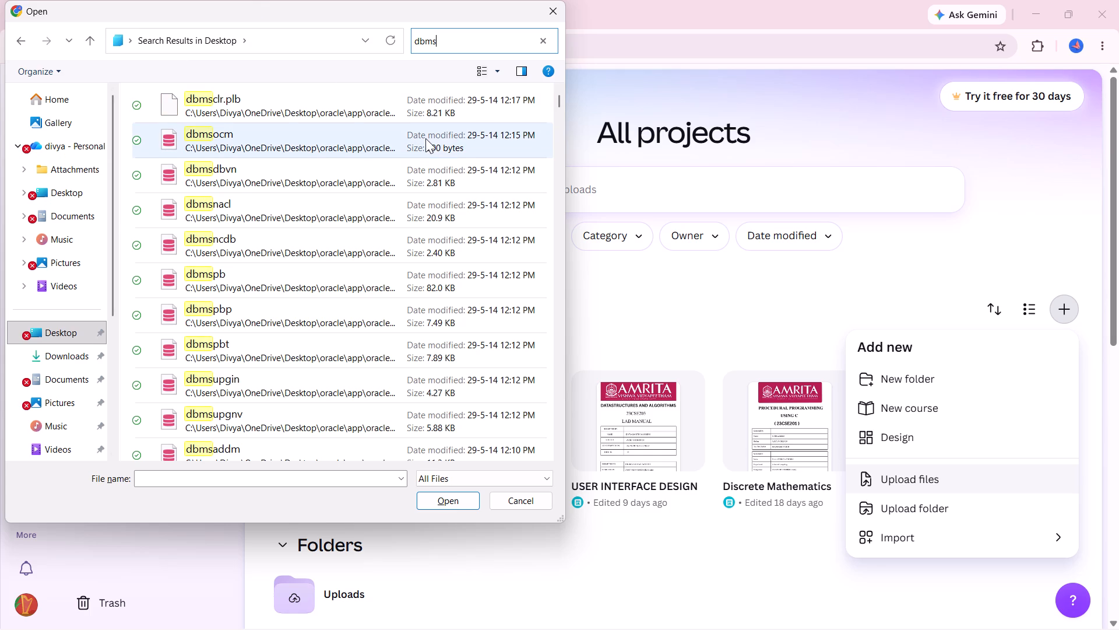
# Browse the personal OneDrive's Desktop, Videos and Pictures folders for the DBMS file to upload.
pyautogui.click(73, 272)
pyautogui.click(73, 193)
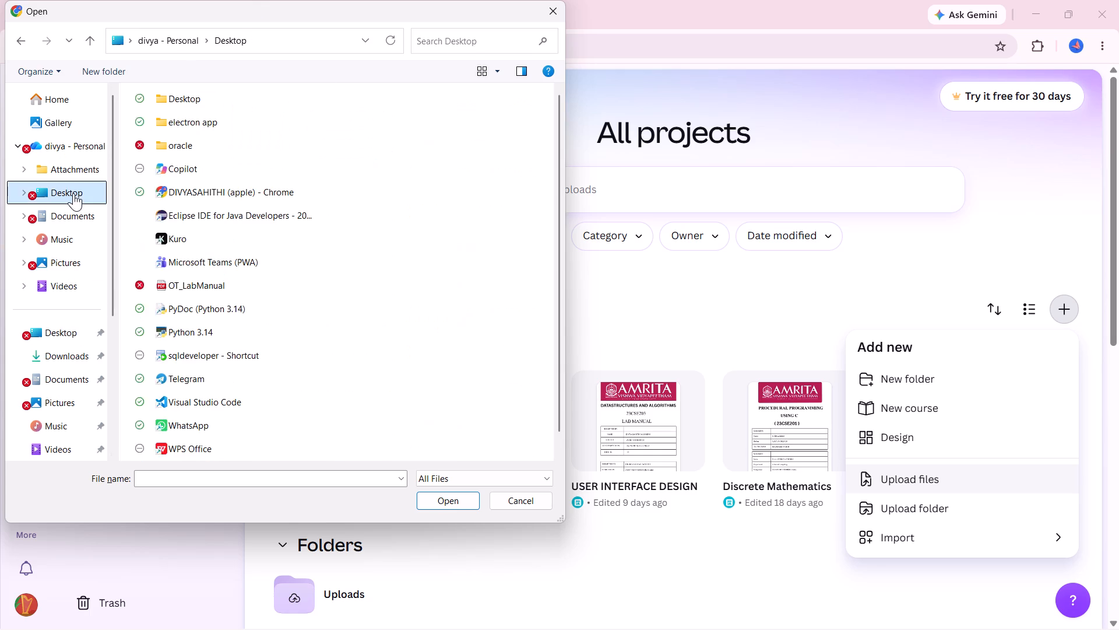
pyautogui.scroll(1, 252, 132)
pyautogui.scroll(-1, 264, 113)
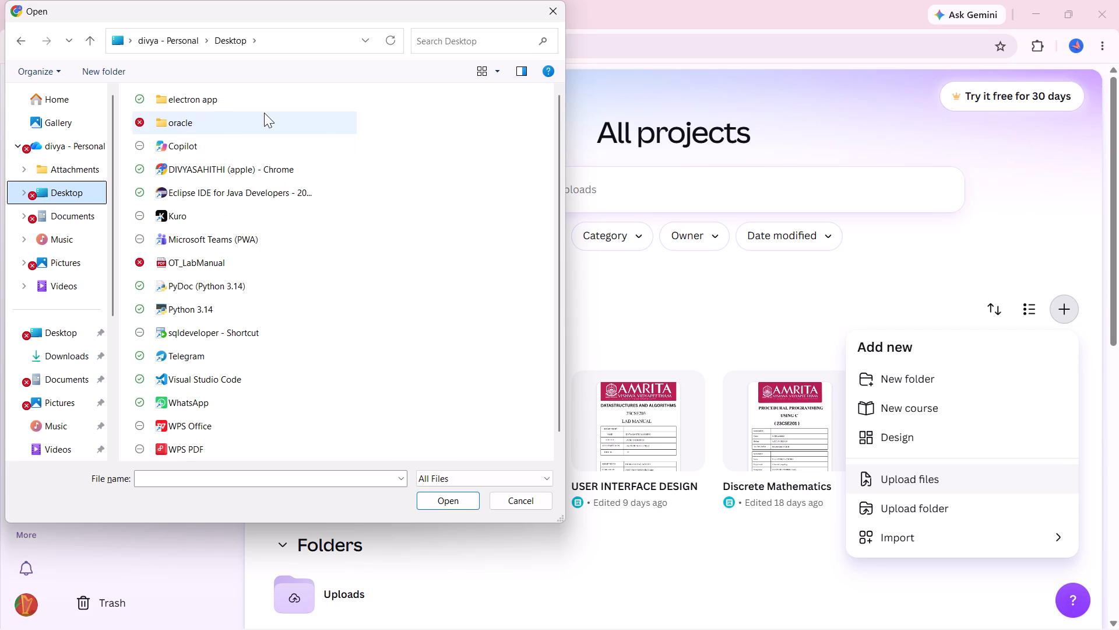
pyautogui.scroll(-1, 264, 113)
pyautogui.click(52, 165)
pyautogui.scroll(1, 52, 165)
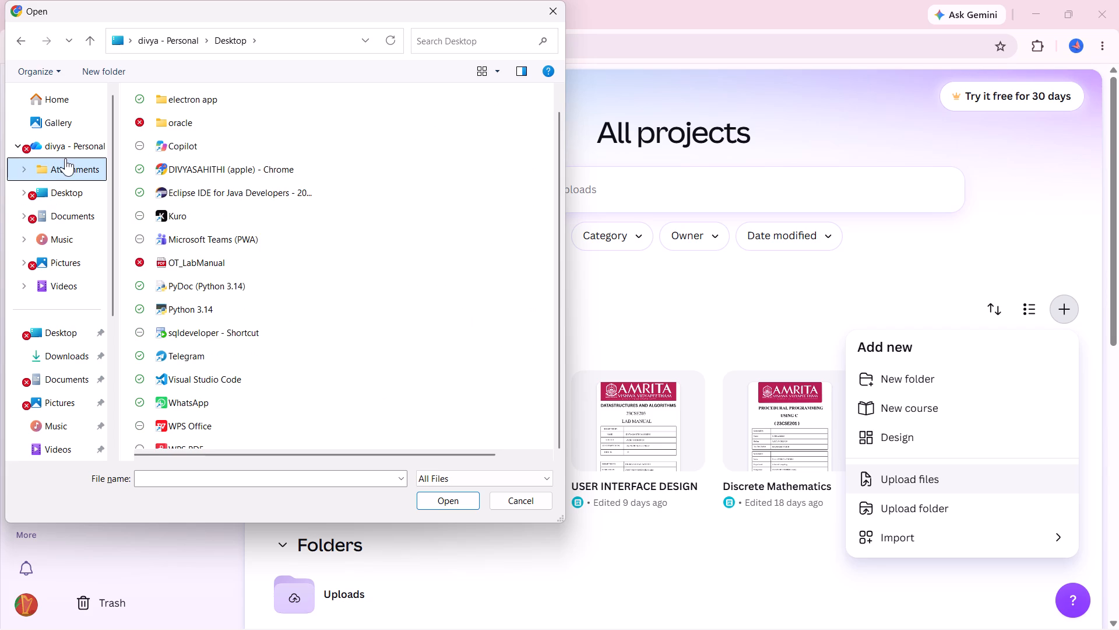
pyautogui.click(71, 153)
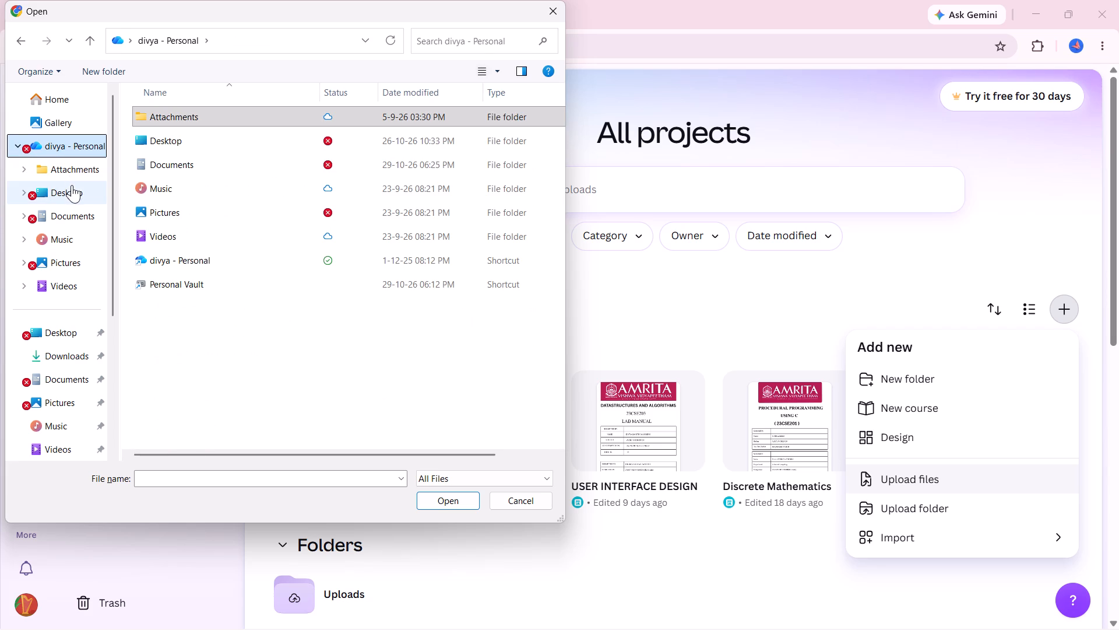
pyautogui.click(75, 195)
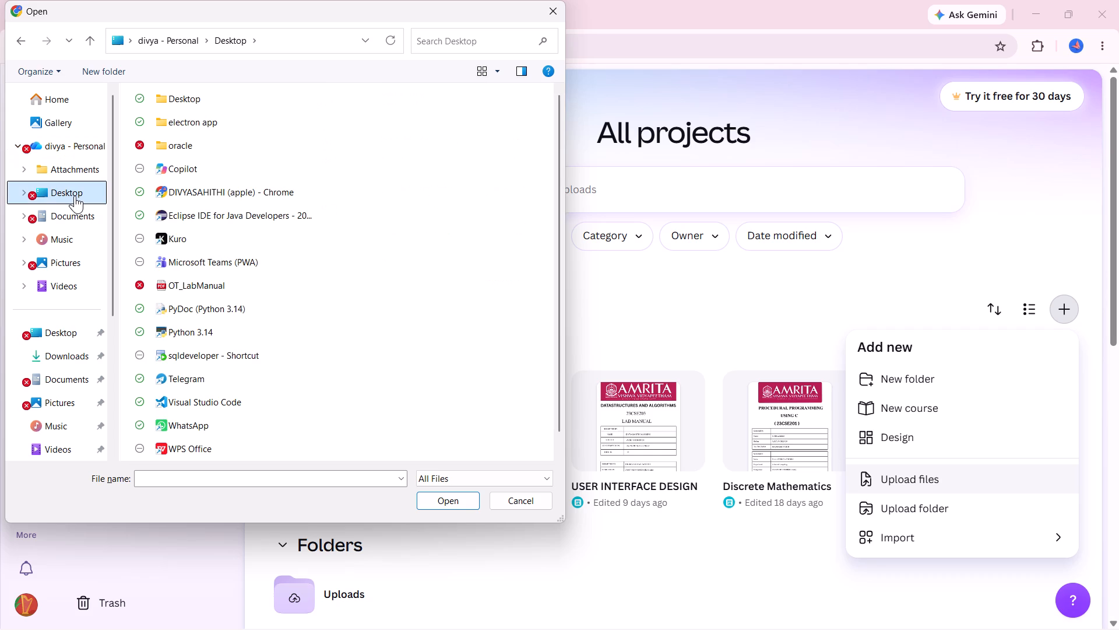
pyautogui.scroll(-4, 312, 288)
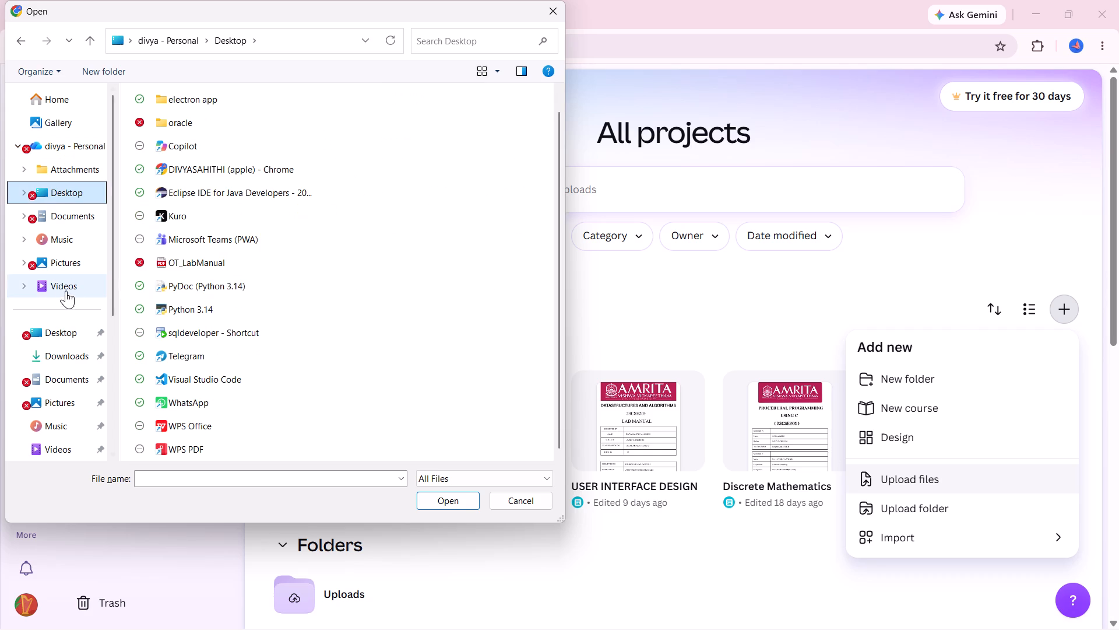
pyautogui.click(69, 289)
pyautogui.click(68, 262)
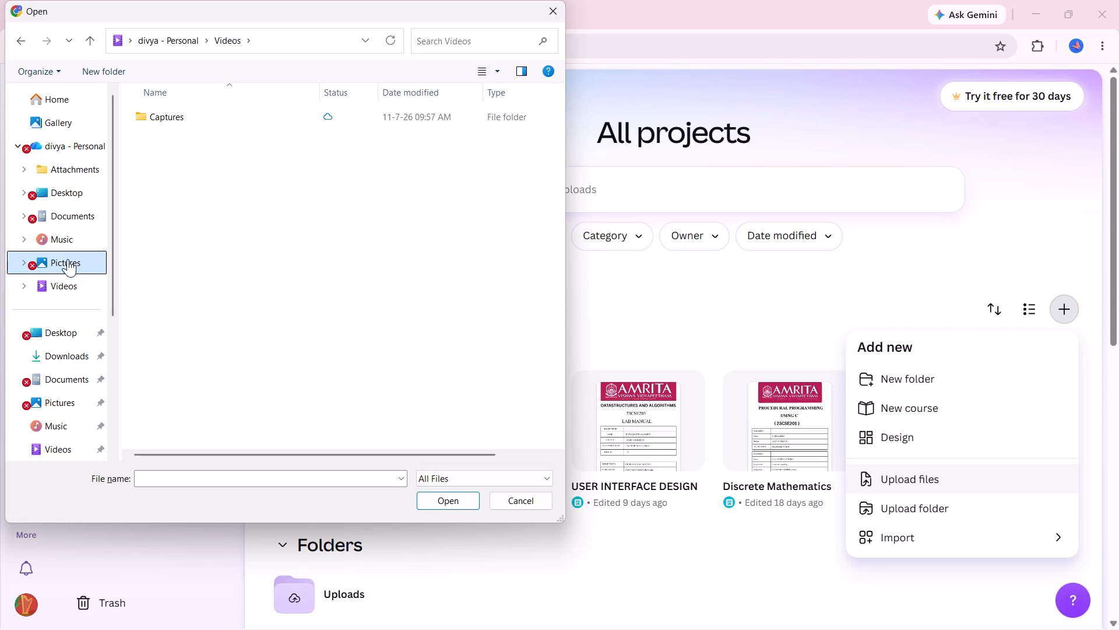
pyautogui.scroll(3, 67, 247)
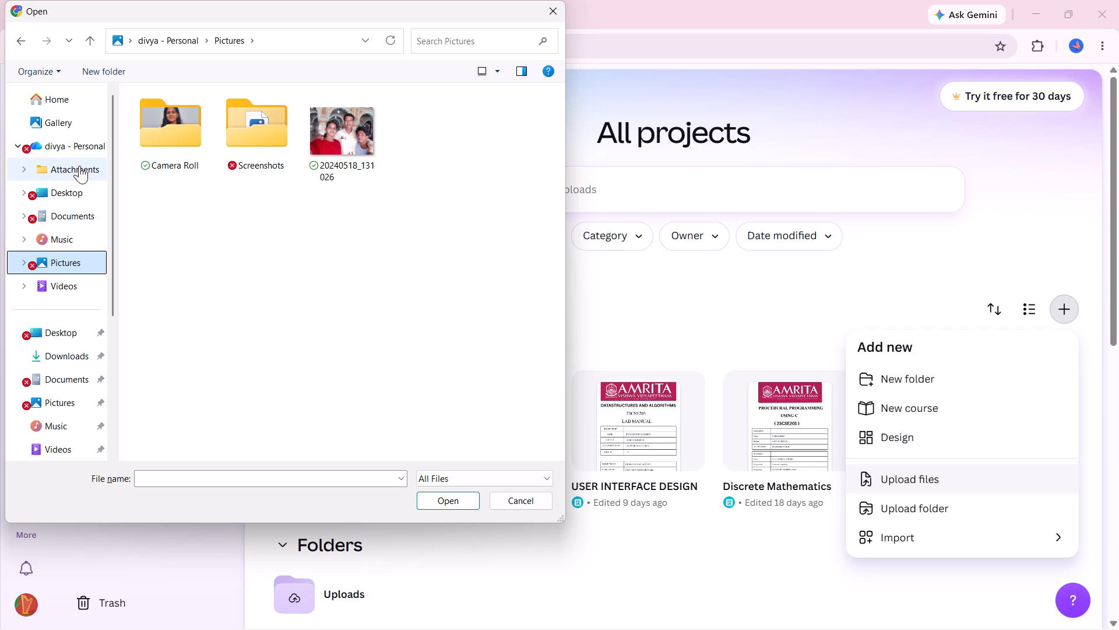
pyautogui.click(79, 166)
pyautogui.click(69, 146)
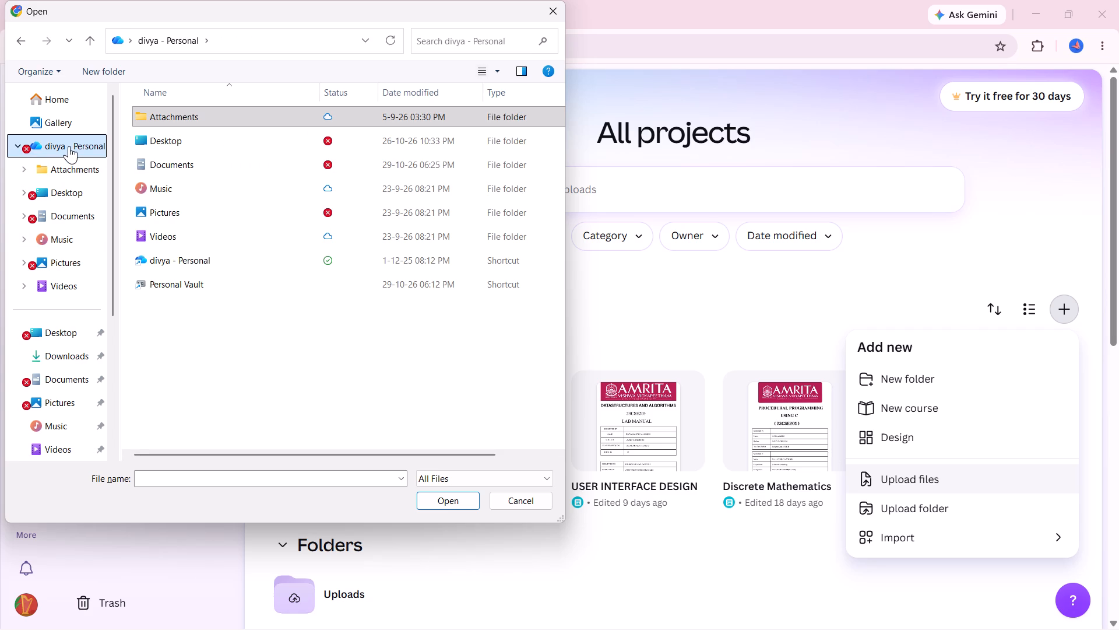
pyautogui.click(178, 135)
pyautogui.doubleClick(178, 135)
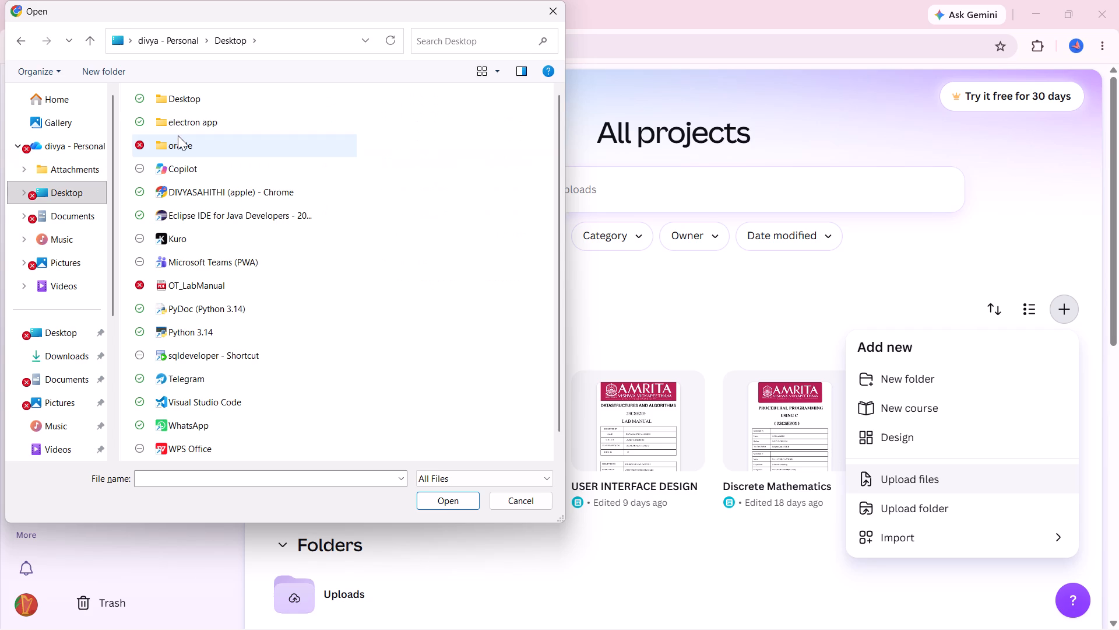
pyautogui.scroll(-4, 237, 195)
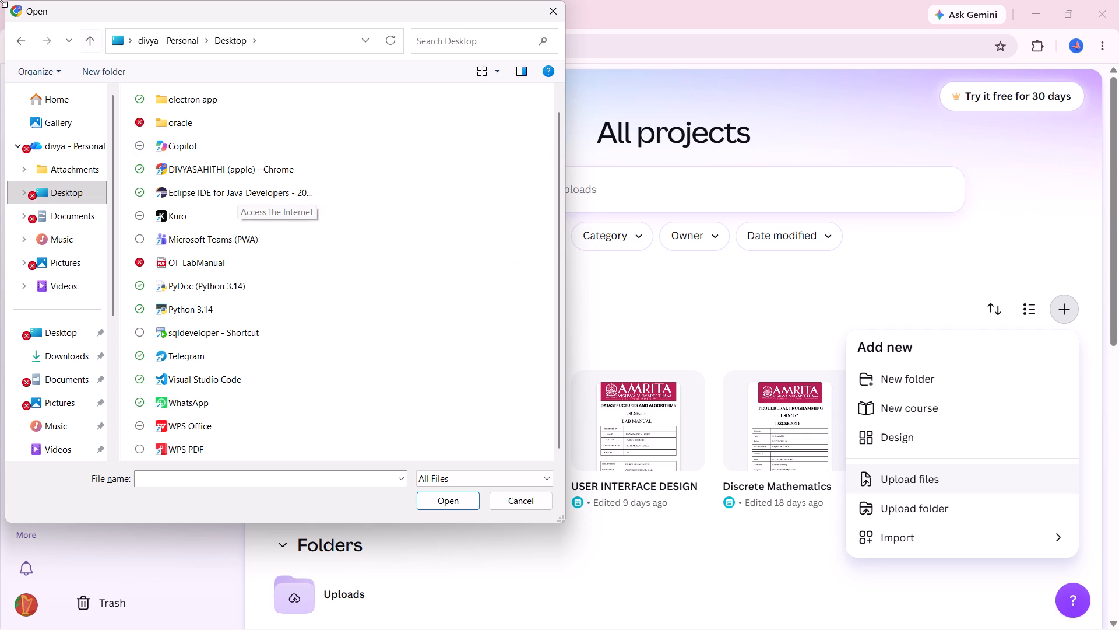
# Upload the dbms PDF from the personal OneDrive's Documents folder to the projects.
pyautogui.click(18, 36)
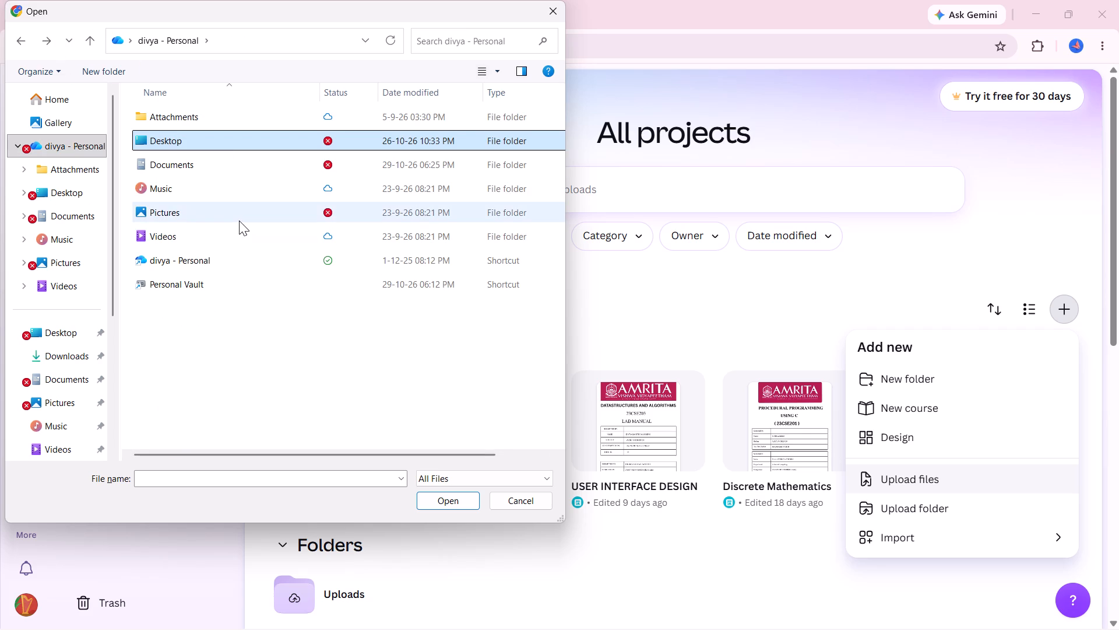
pyautogui.click(214, 160)
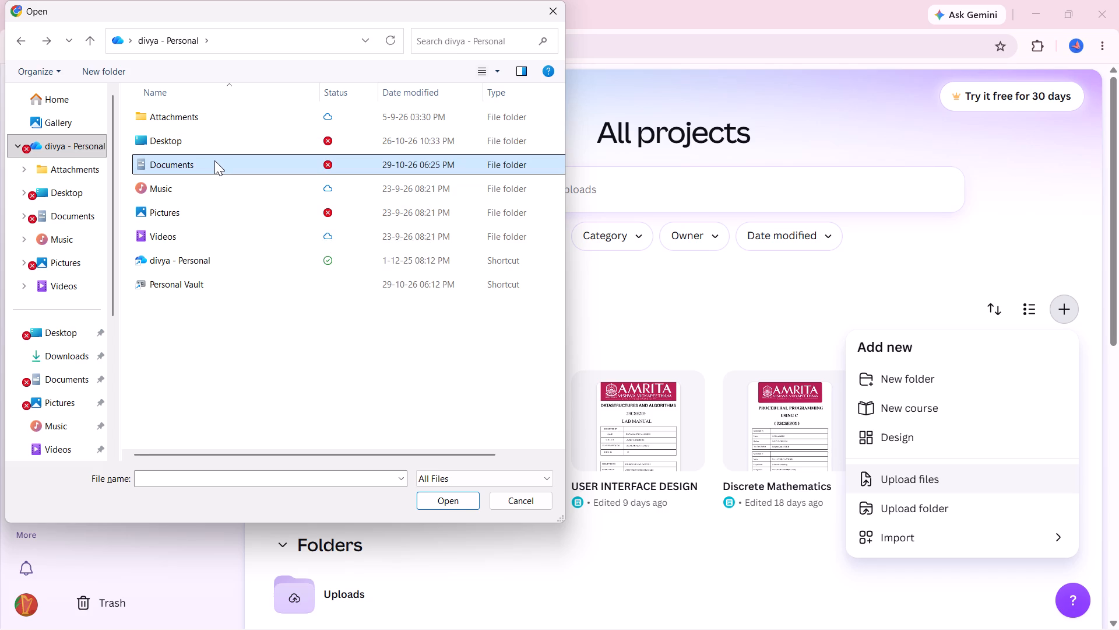
pyautogui.doubleClick(214, 160)
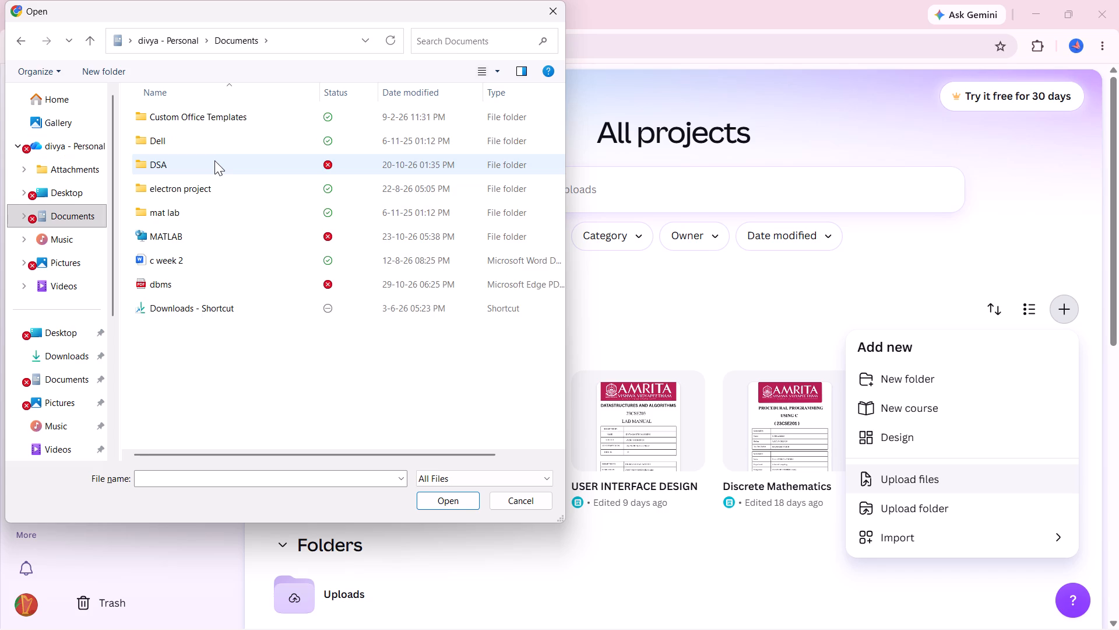
pyautogui.click(282, 286)
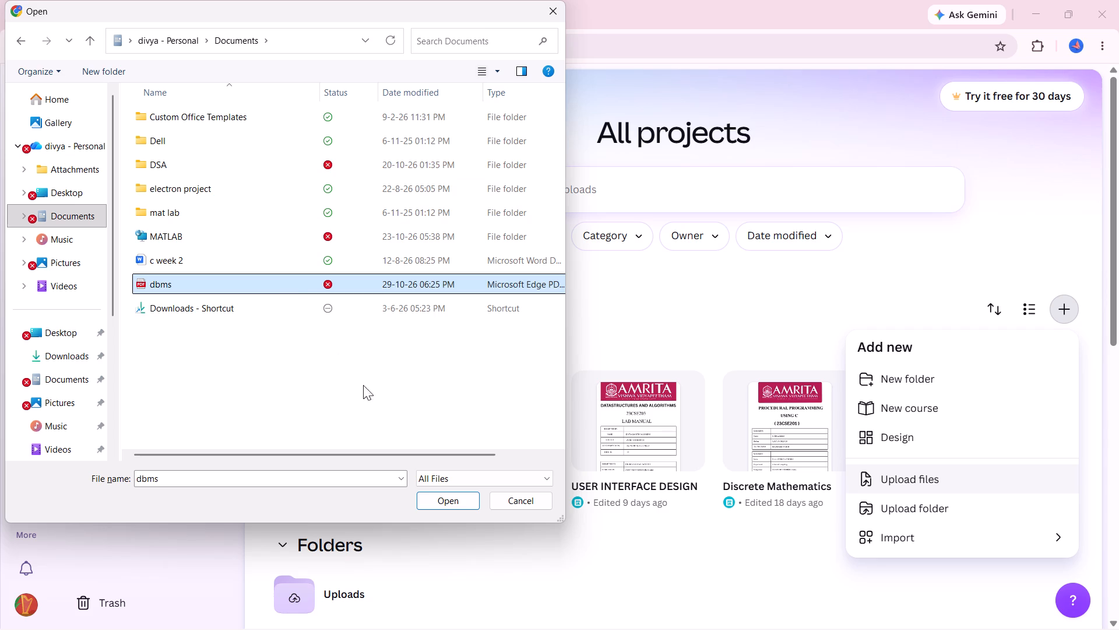
pyautogui.click(431, 498)
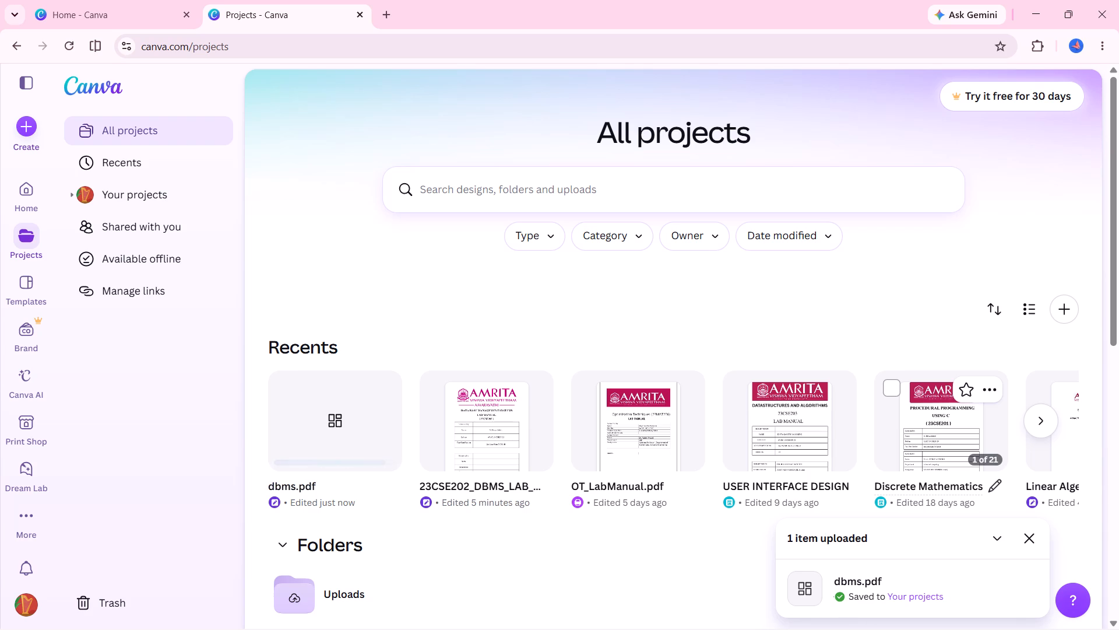
# Open the uploaded dbms.pdf design and look through its DDL and DML experiments on pages 1 to 16.
pyautogui.click(314, 418)
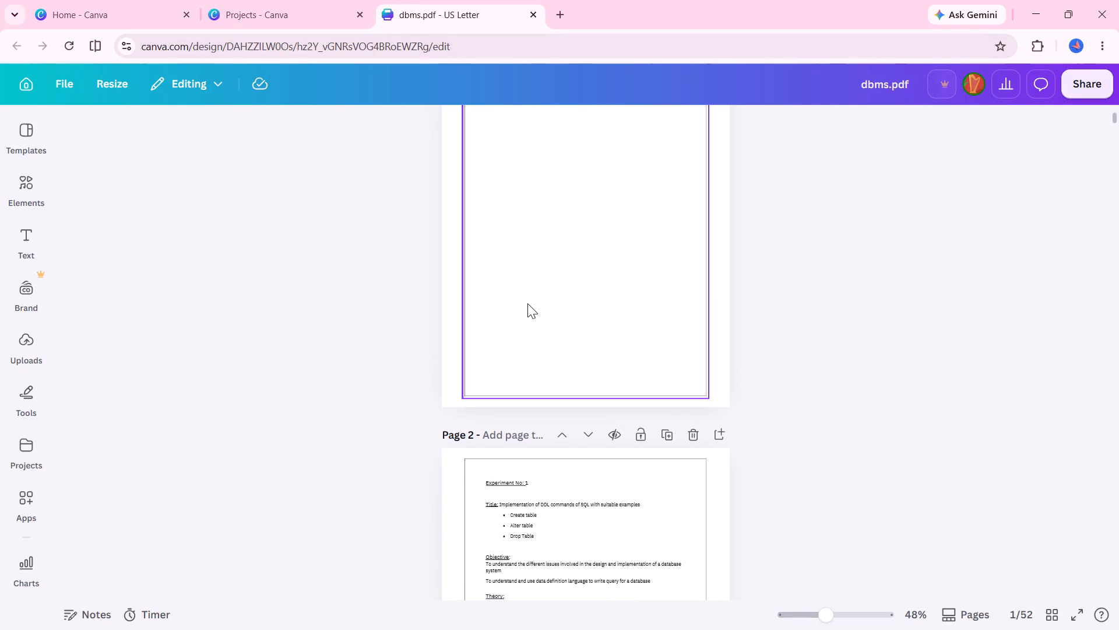
pyautogui.scroll(3, 527, 303)
pyautogui.scroll(-4, 527, 303)
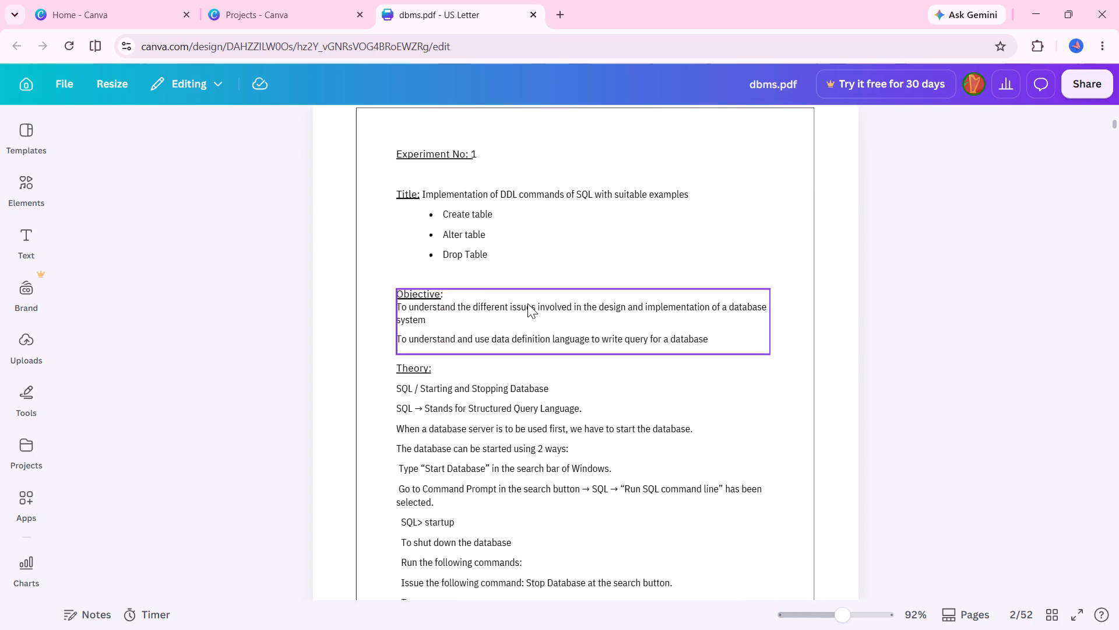
pyautogui.scroll(-9, 527, 303)
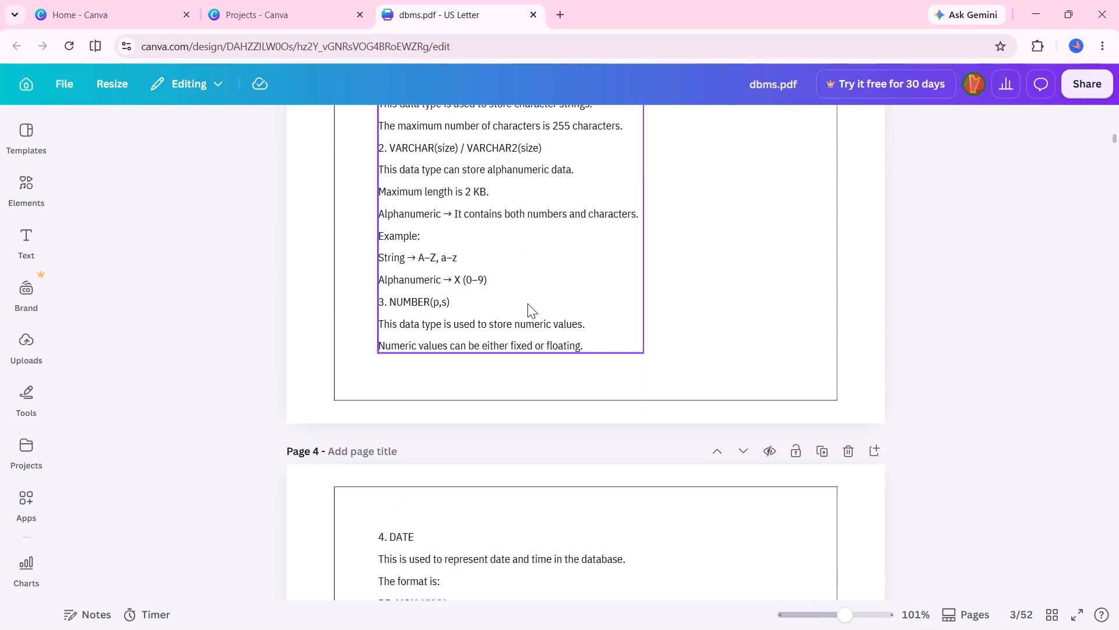
pyautogui.scroll(-9, 527, 303)
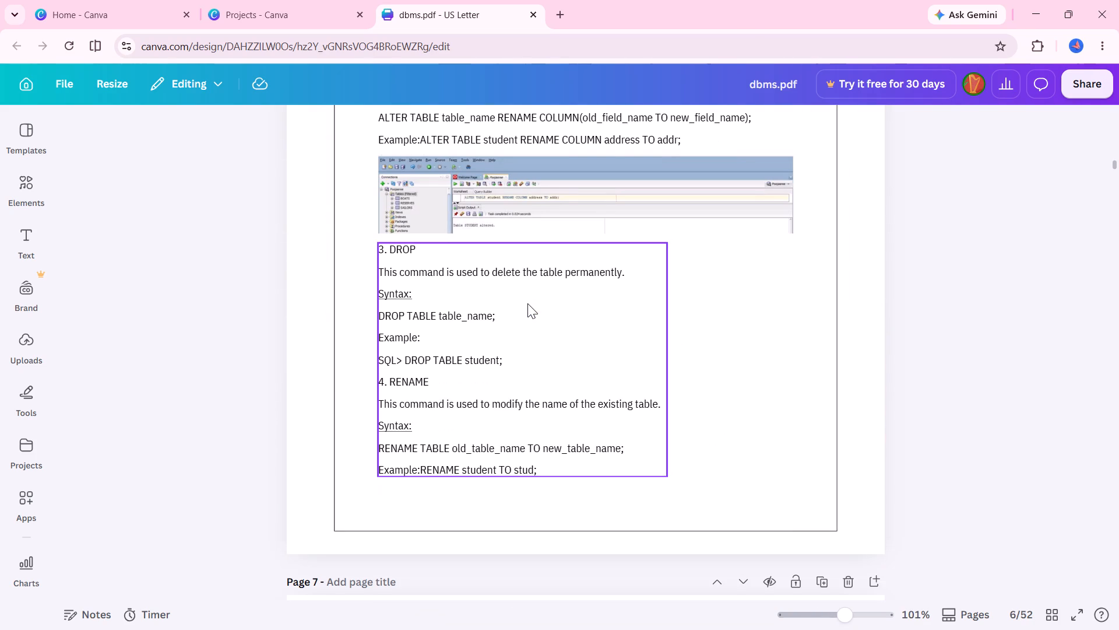
pyautogui.scroll(-8, 527, 303)
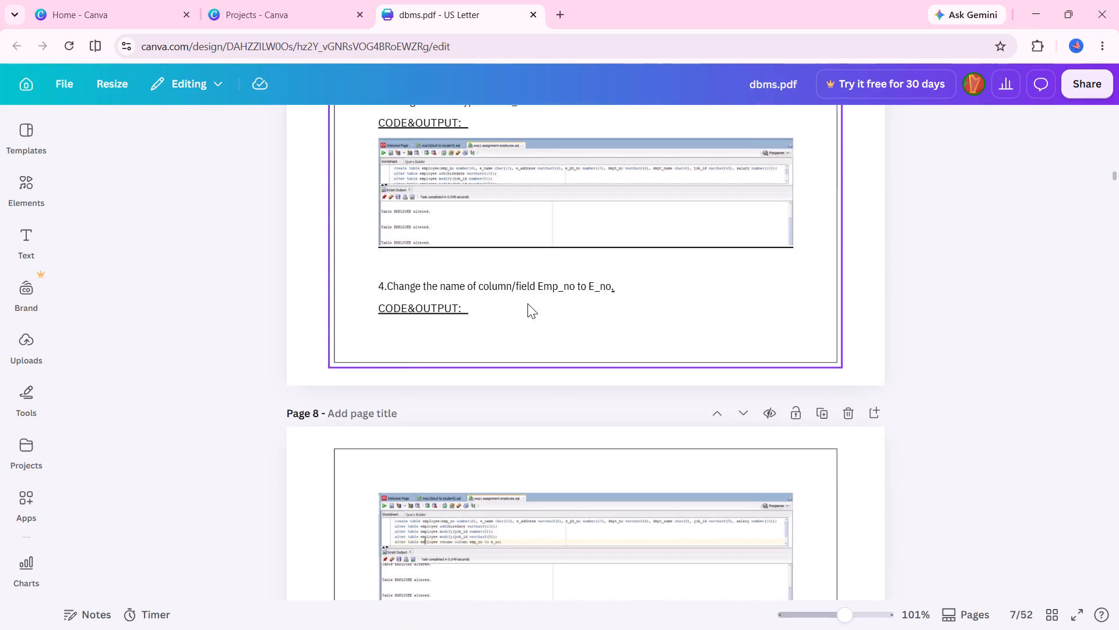
pyautogui.scroll(-9, 527, 303)
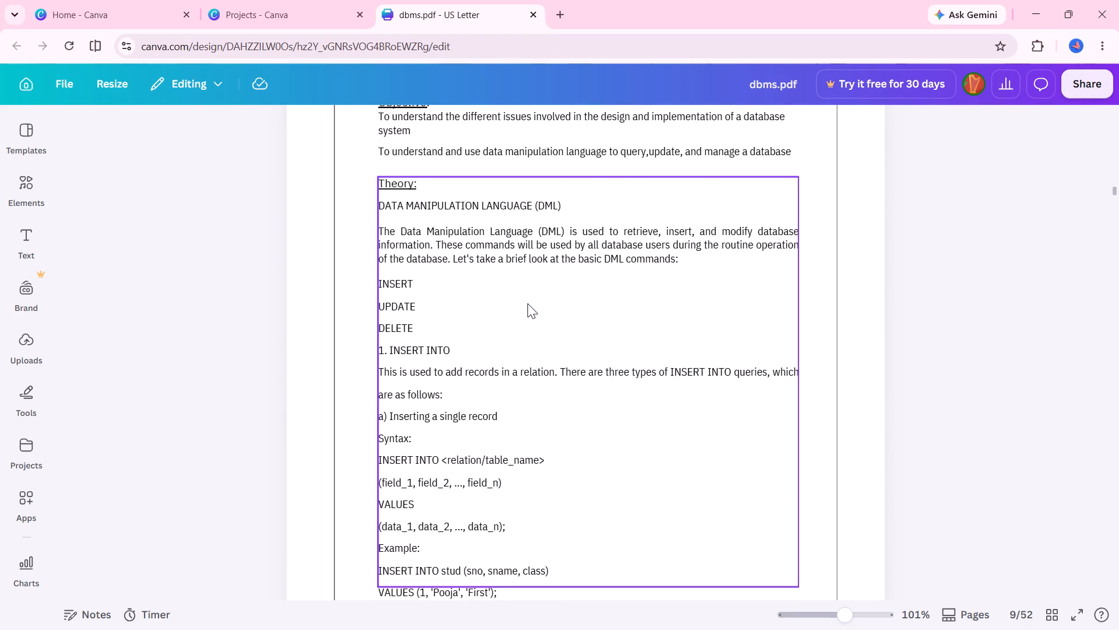
pyautogui.hscroll(5, 527, 303)
pyautogui.scroll(-5, 527, 303)
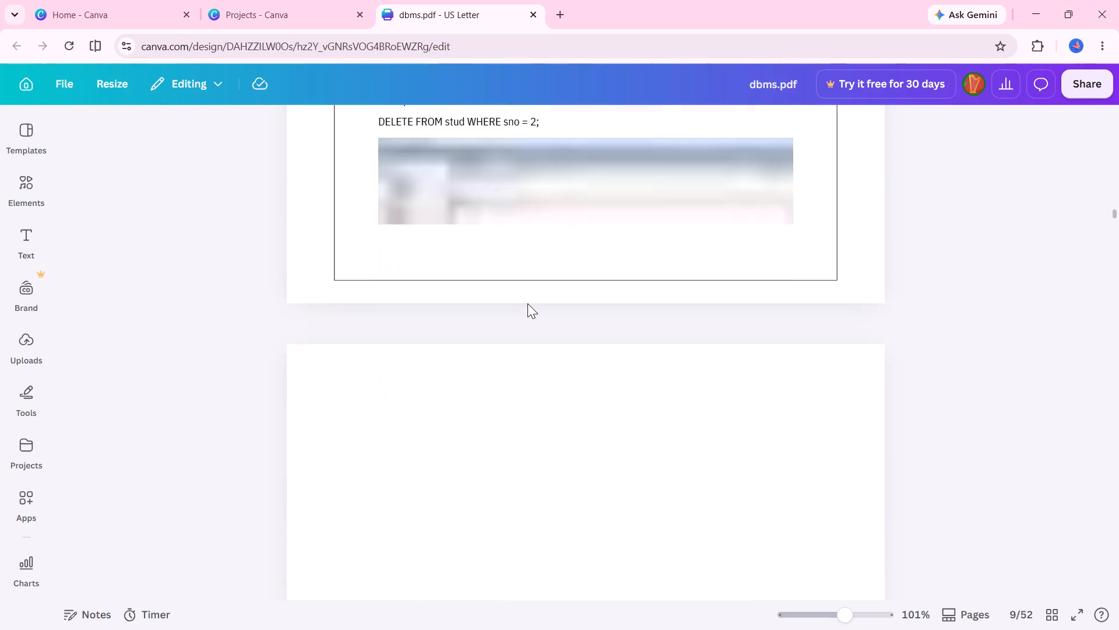
pyautogui.scroll(-7, 527, 303)
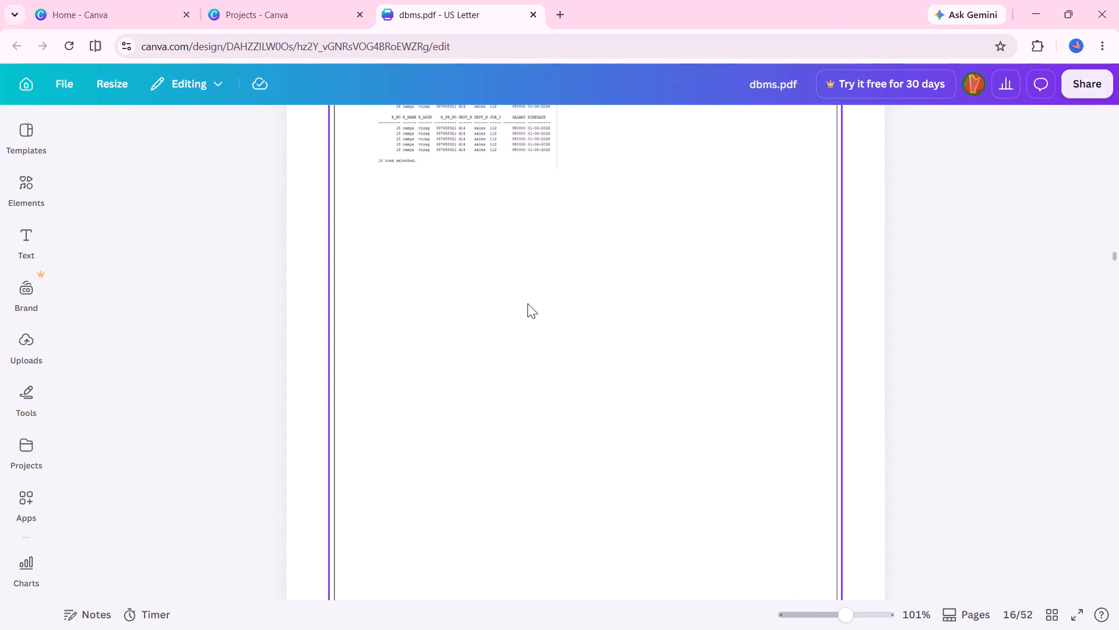
# Examine the numeric, aggregate, character and sizing function examples with their output screenshots on pages 17 to 20 of dbms.pdf.
pyautogui.scroll(-10, 527, 303)
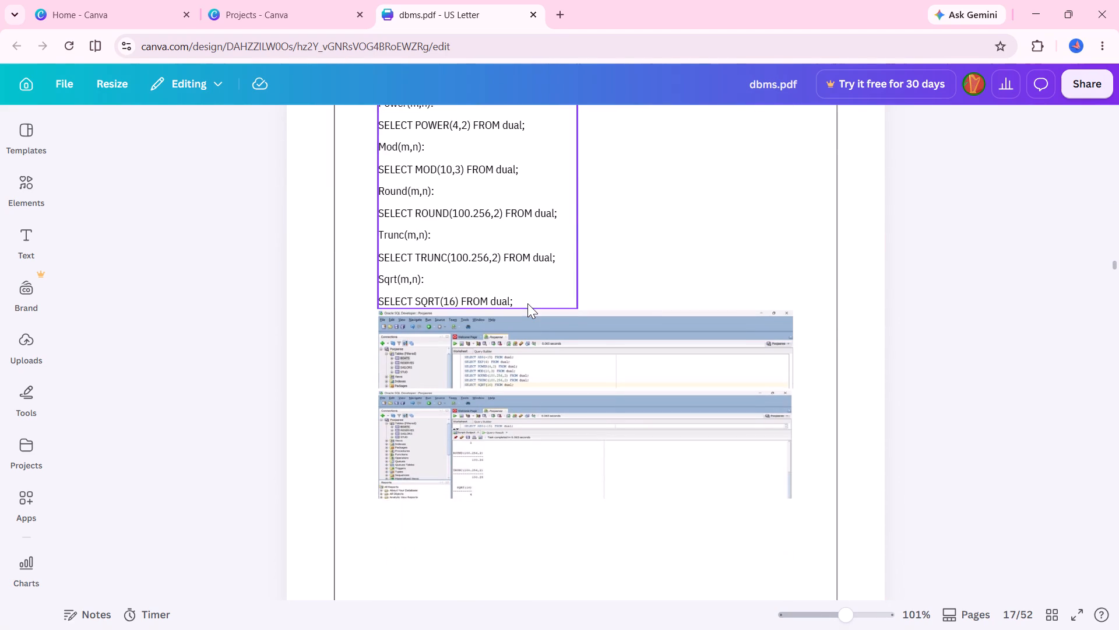
pyautogui.scroll(-8, 527, 303)
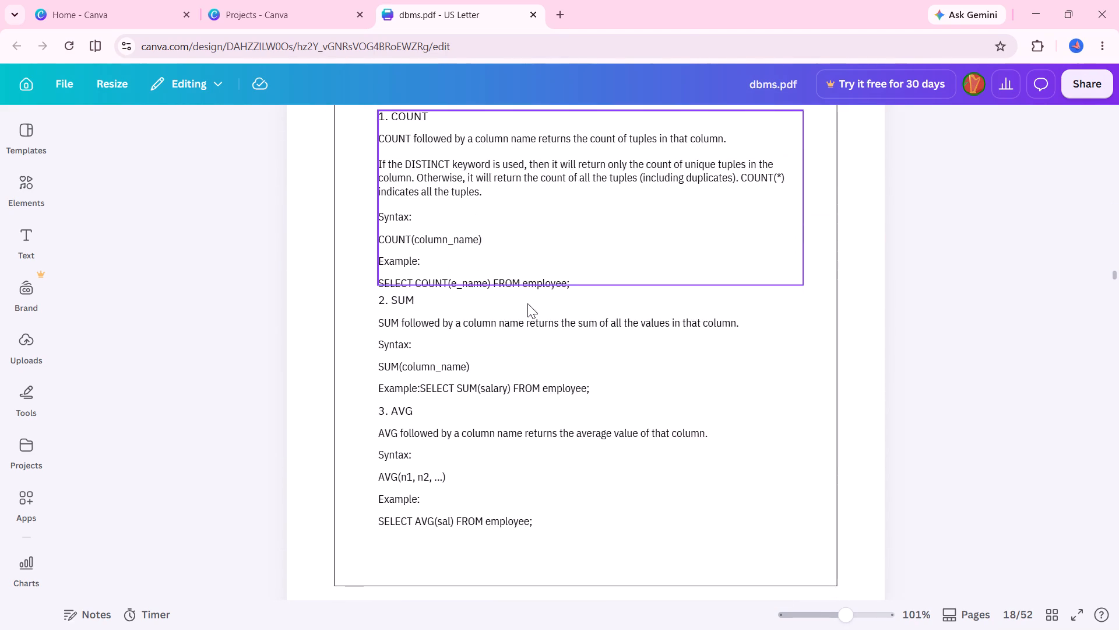
pyautogui.scroll(-8, 527, 303)
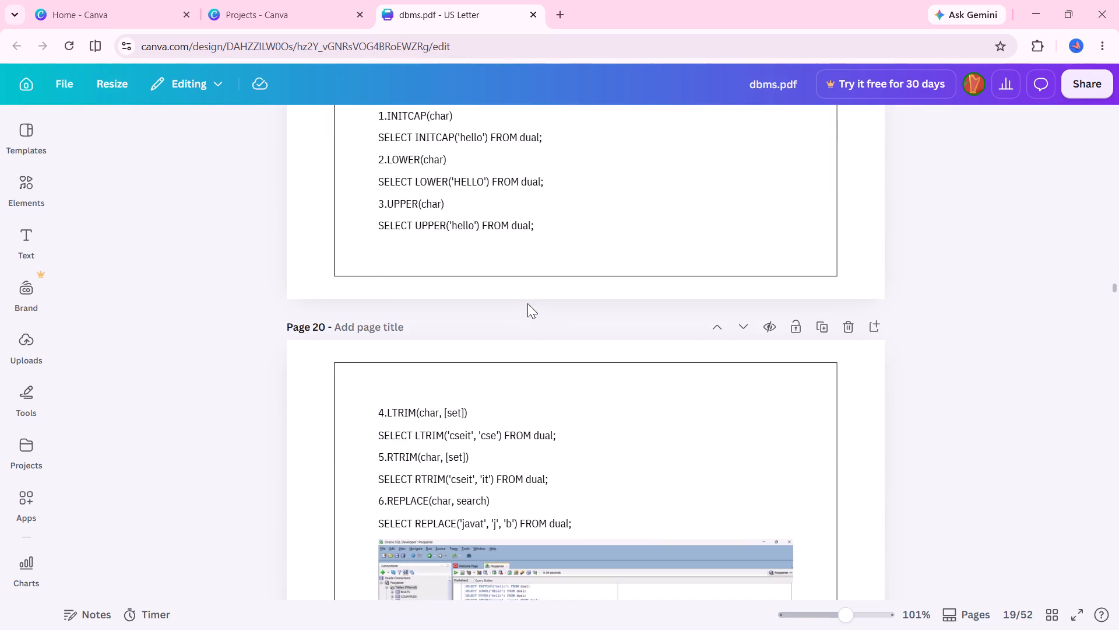
pyautogui.scroll(-5, 527, 303)
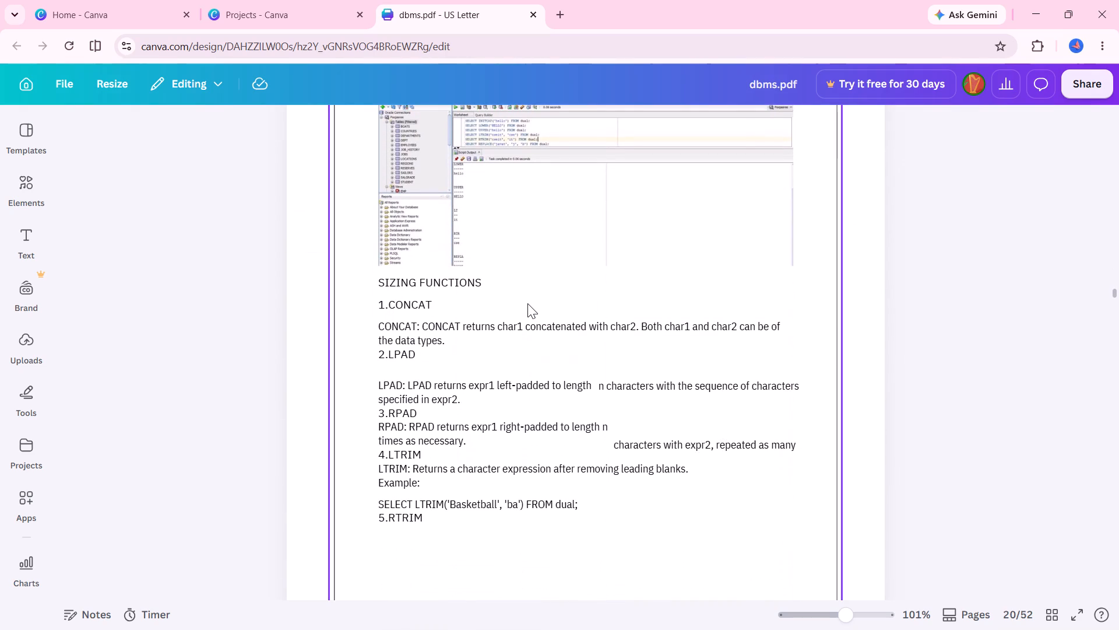
pyautogui.scroll(-1, 527, 303)
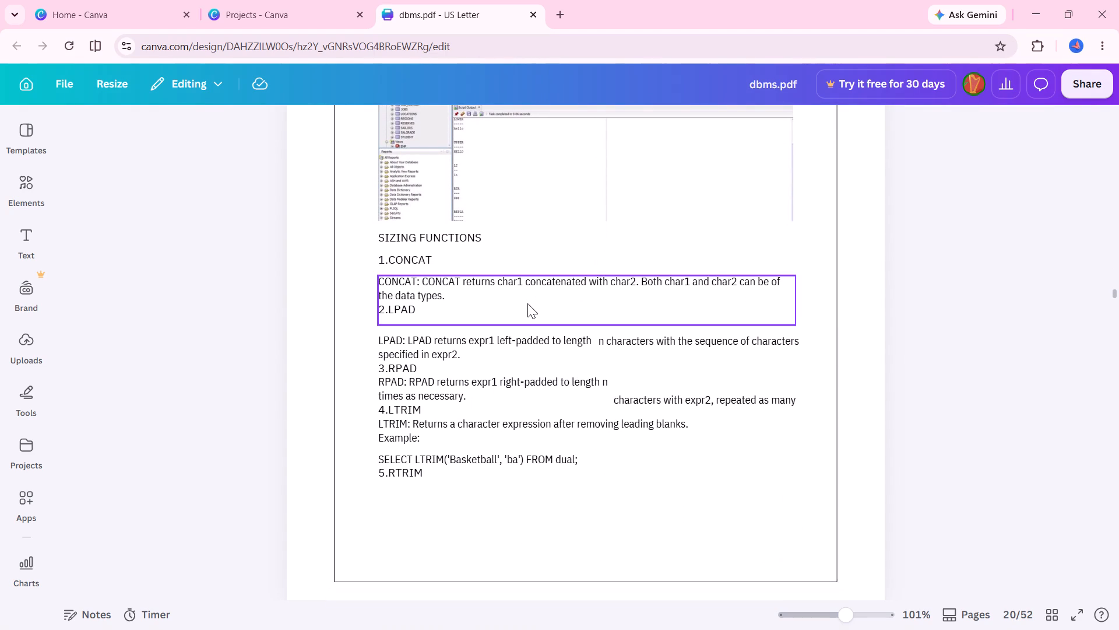
pyautogui.scroll(1, 527, 303)
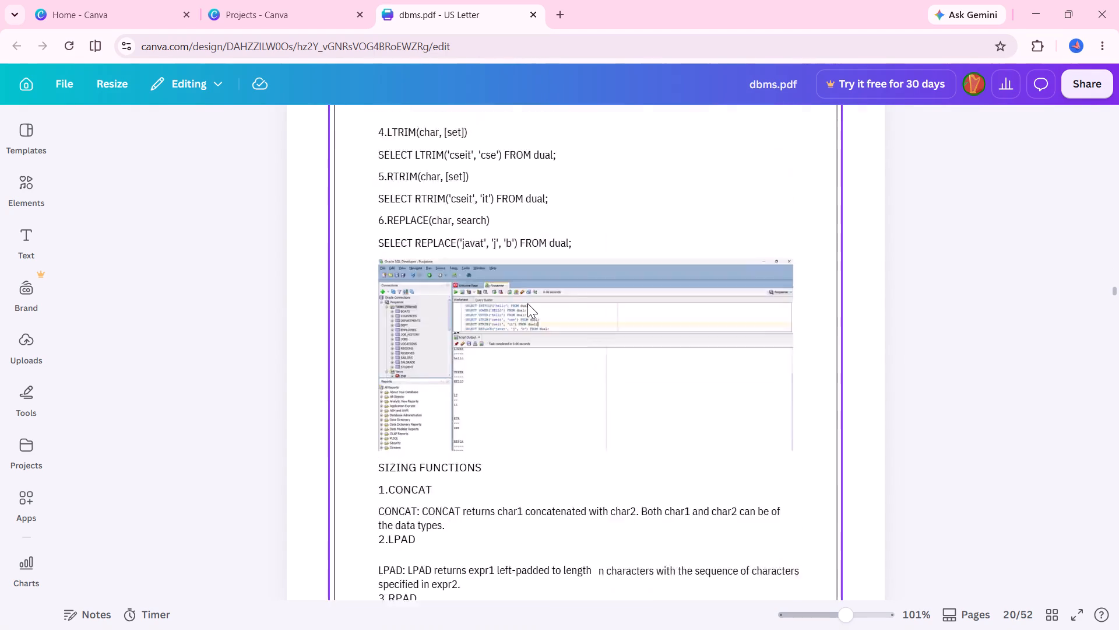
pyautogui.scroll(5, 527, 303)
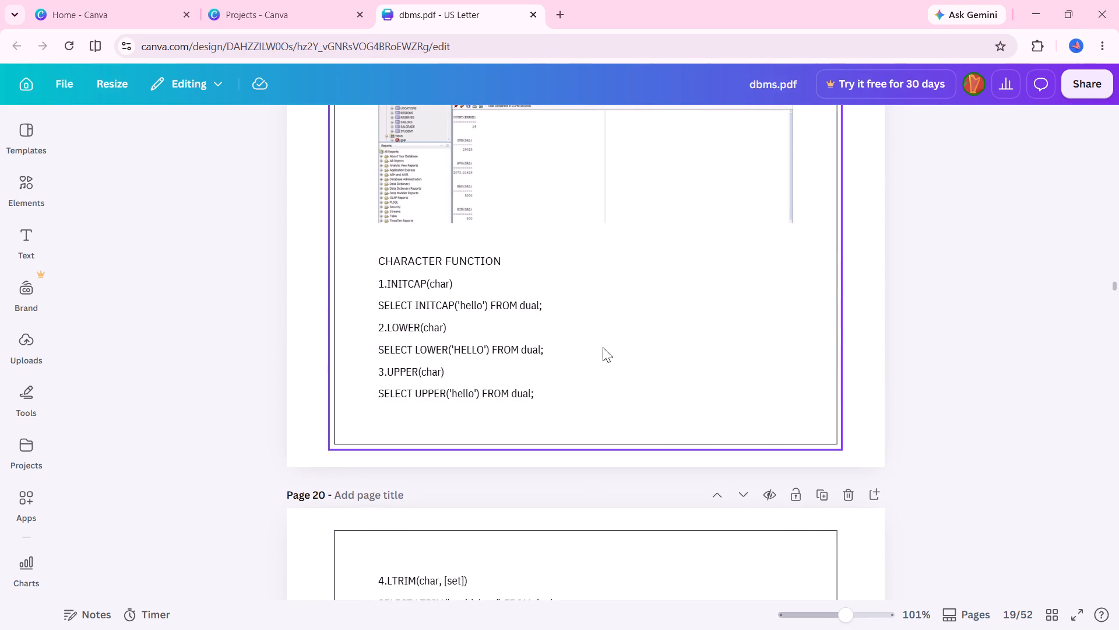
pyautogui.scroll(-1, 601, 325)
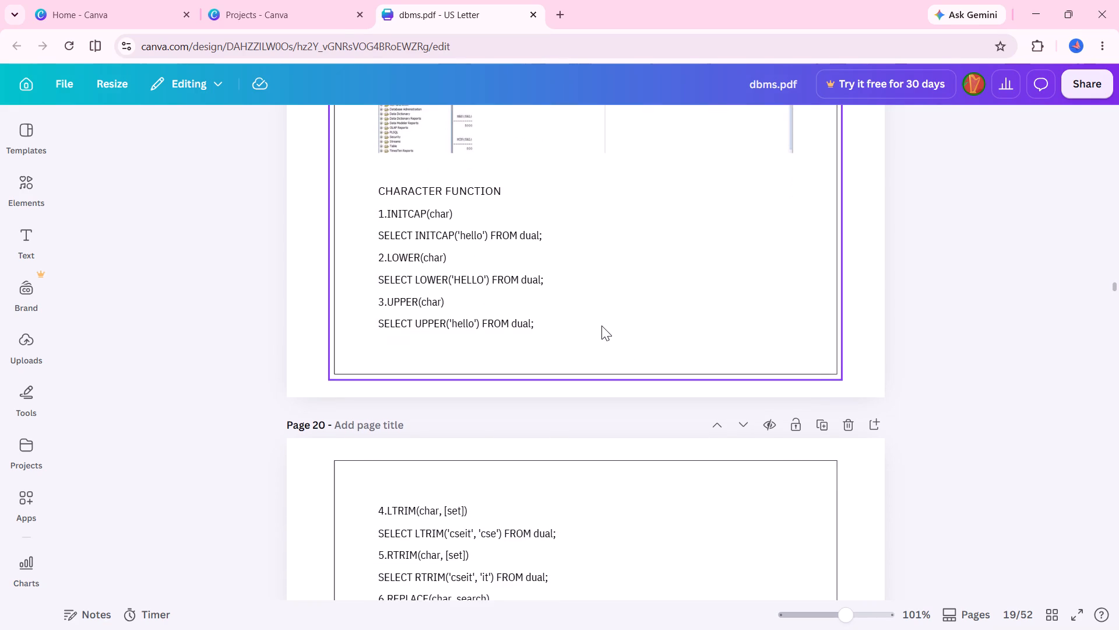
# Open the 23CSE202 DBMS lab manual from the recent projects and close the Projects and Home pages, keeping dbms.pdf open.
pyautogui.click(317, 10)
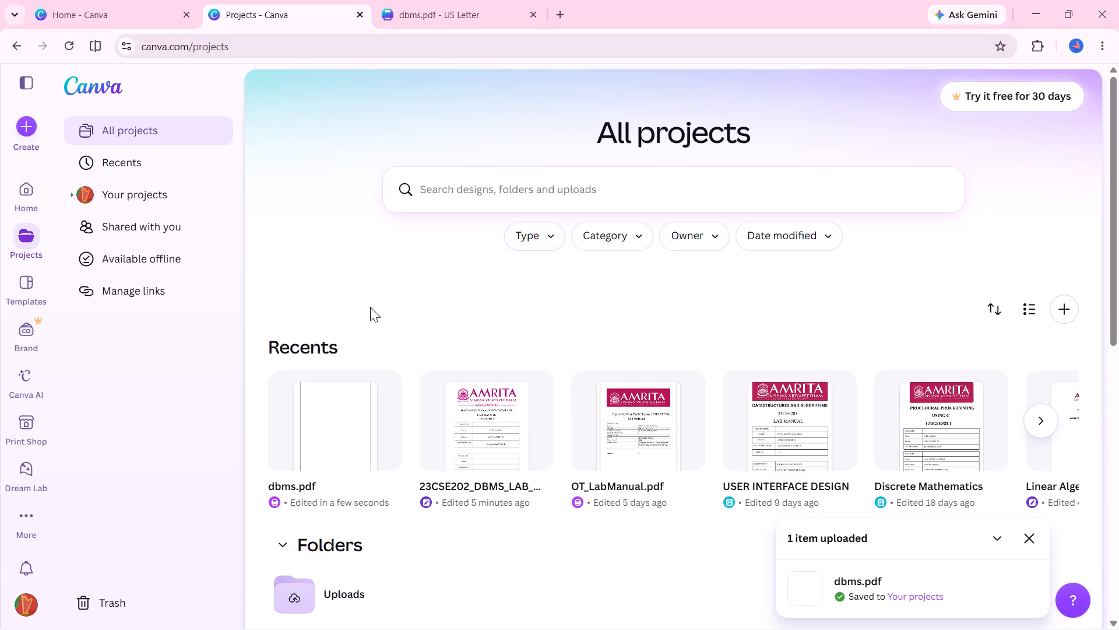
pyautogui.click(145, 12)
pyautogui.click(251, 0)
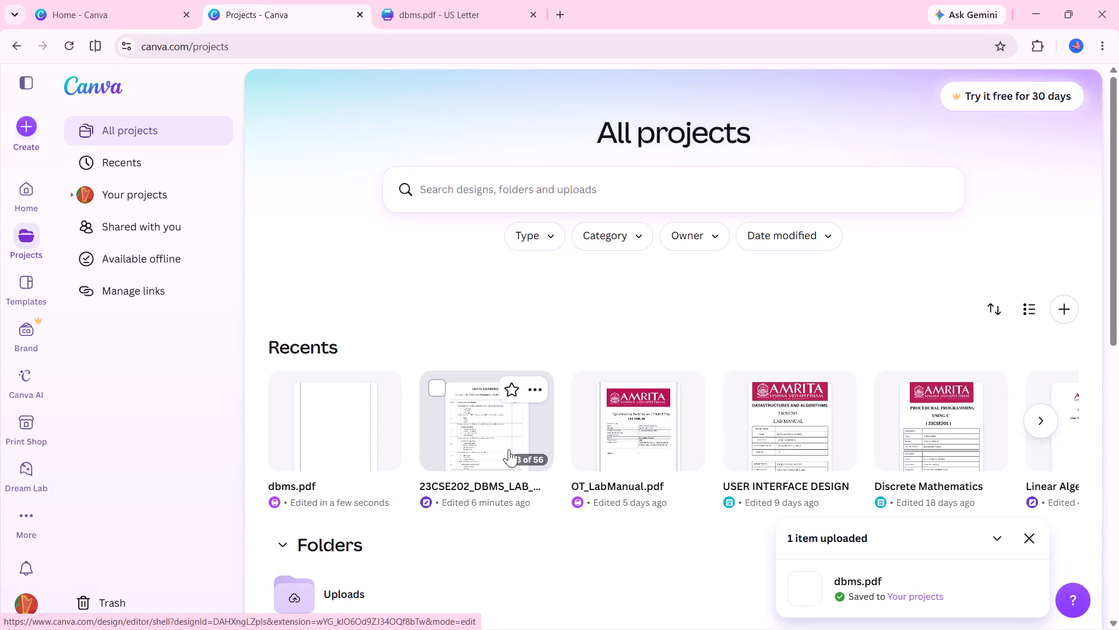
pyautogui.click(494, 447)
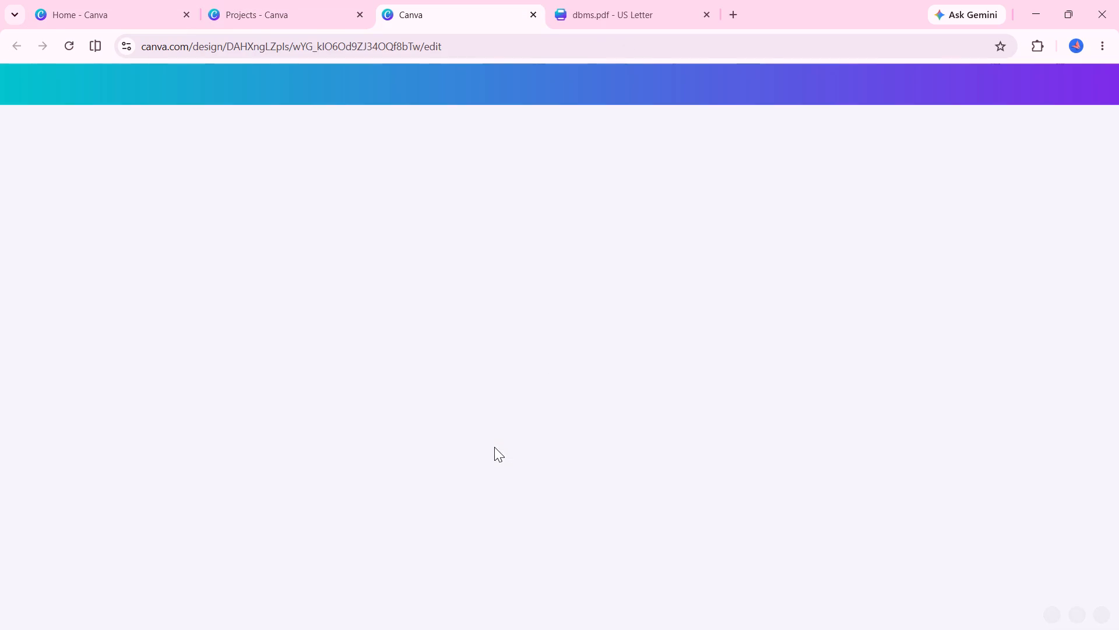
pyautogui.click(362, 13)
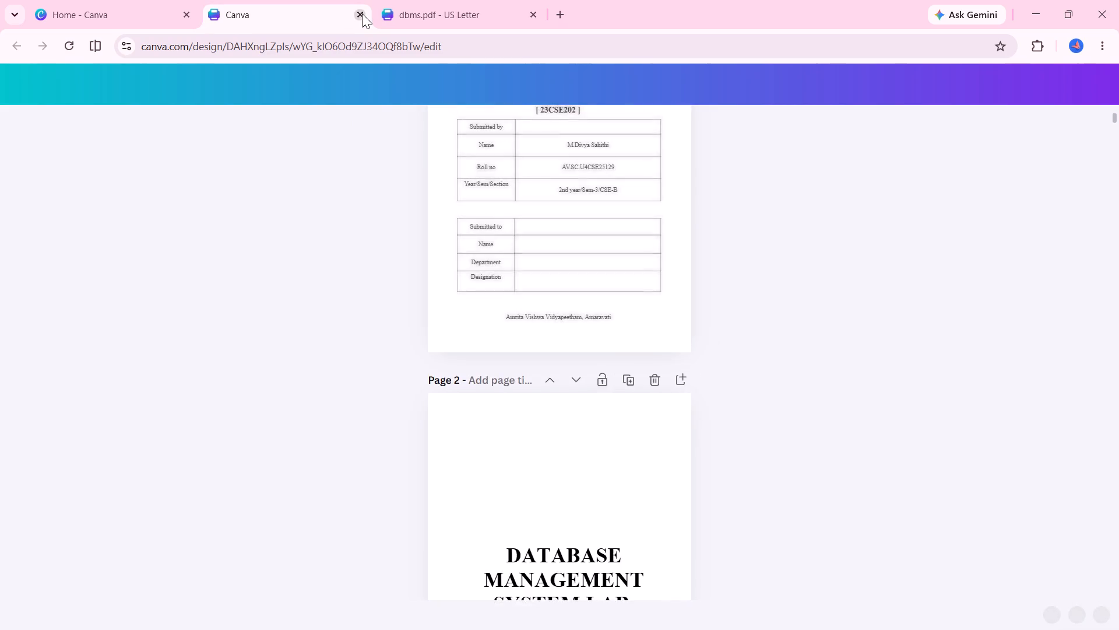
pyautogui.click(182, 15)
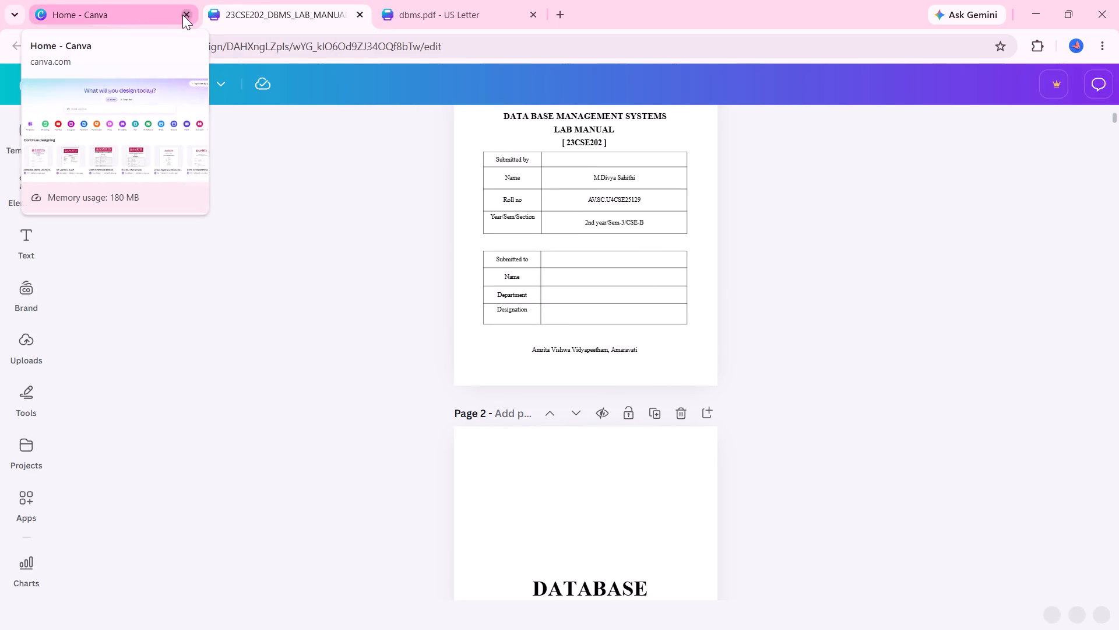
# Find the character function examples on page 20 of the lab manual and examine them with the conversion functions on page 21.
pyautogui.scroll(-1, 625, 327)
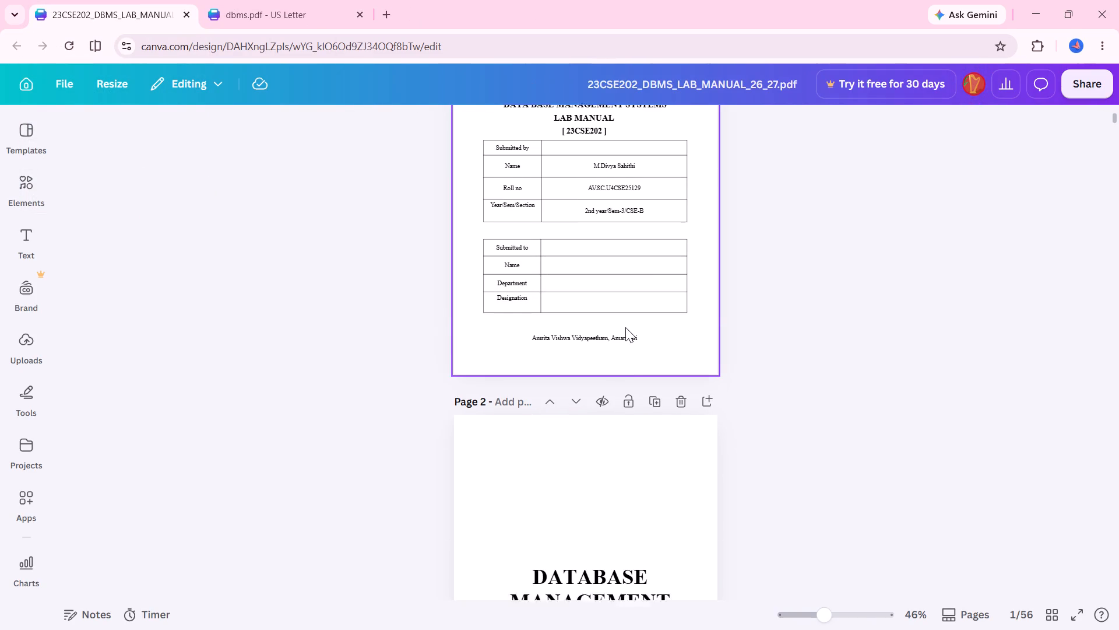
pyautogui.scroll(-13, 625, 327)
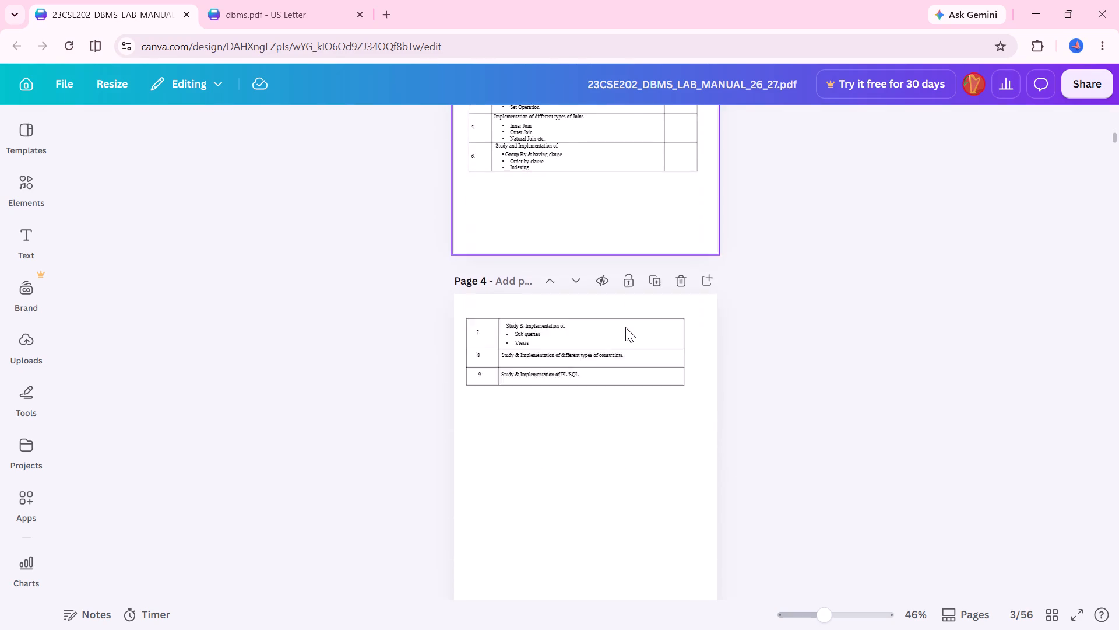
pyautogui.scroll(-13, 625, 327)
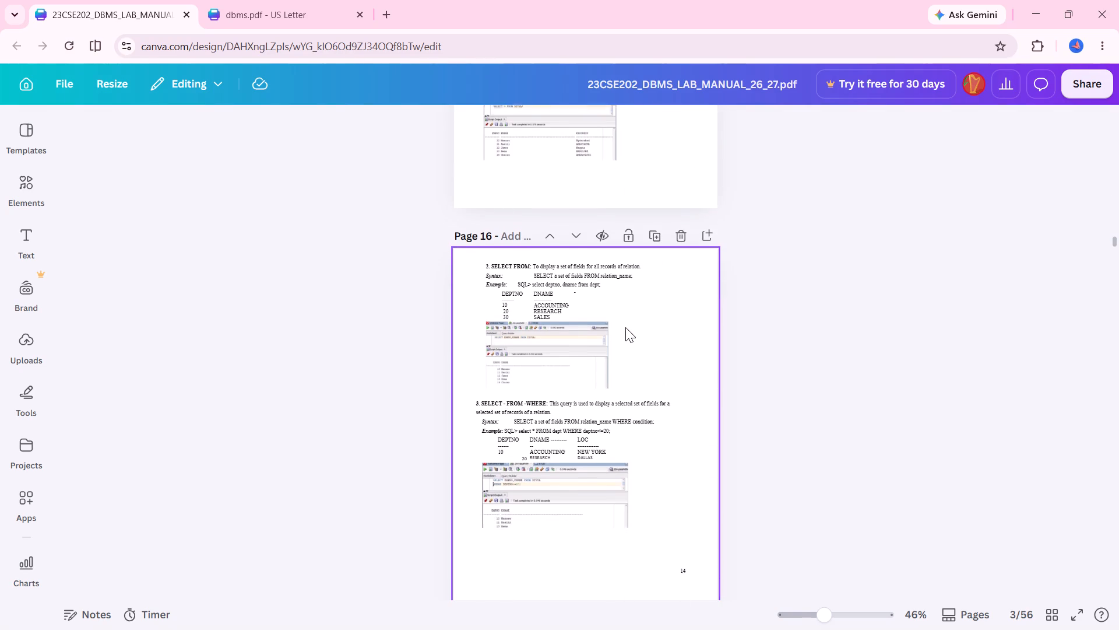
pyautogui.scroll(-1, 625, 327)
pyautogui.scroll(2, 625, 327)
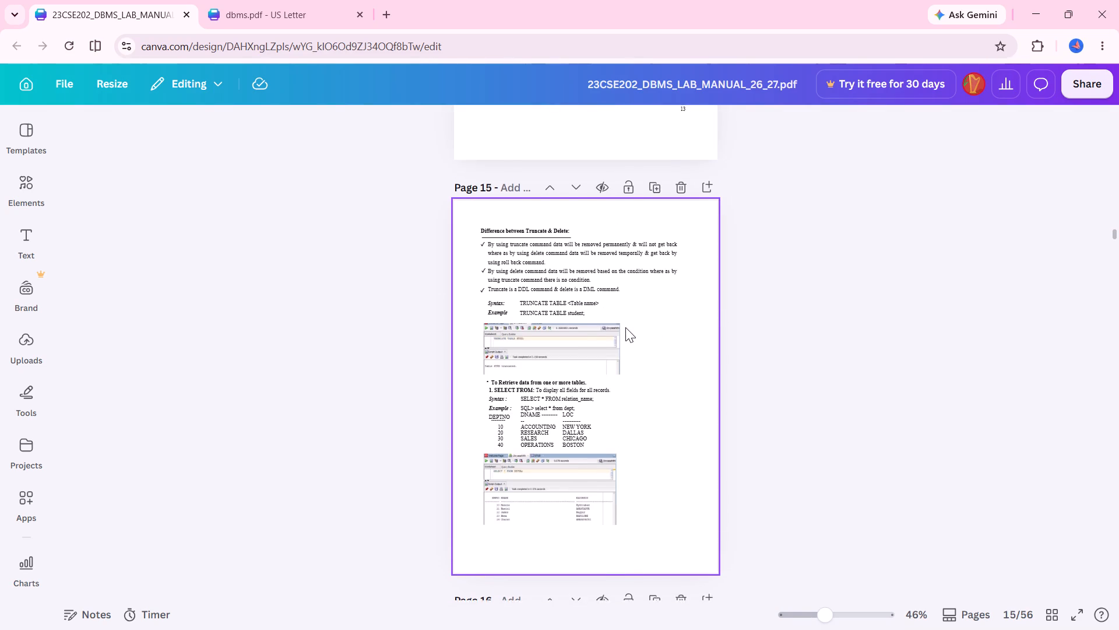
pyautogui.scroll(-12, 625, 327)
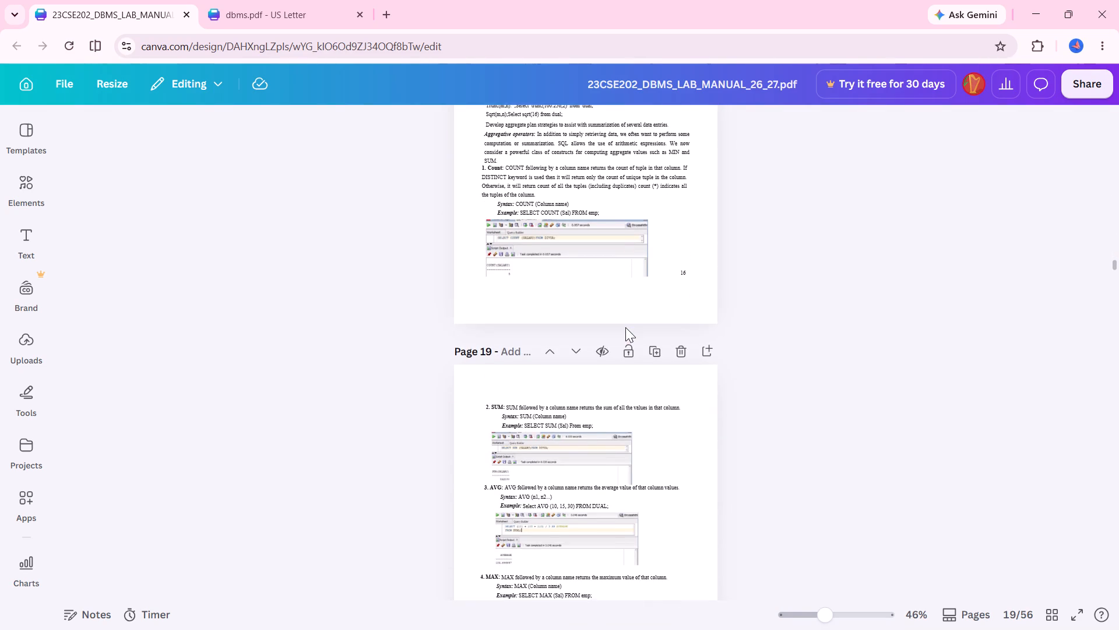
pyautogui.scroll(-8, 625, 327)
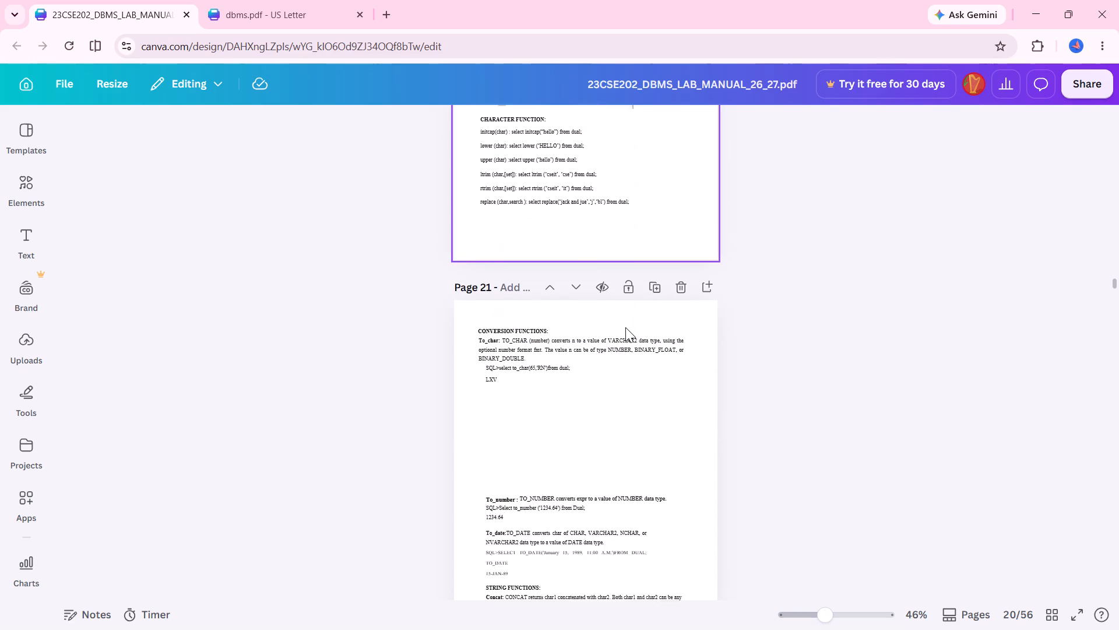
pyautogui.scroll(-3, 625, 327)
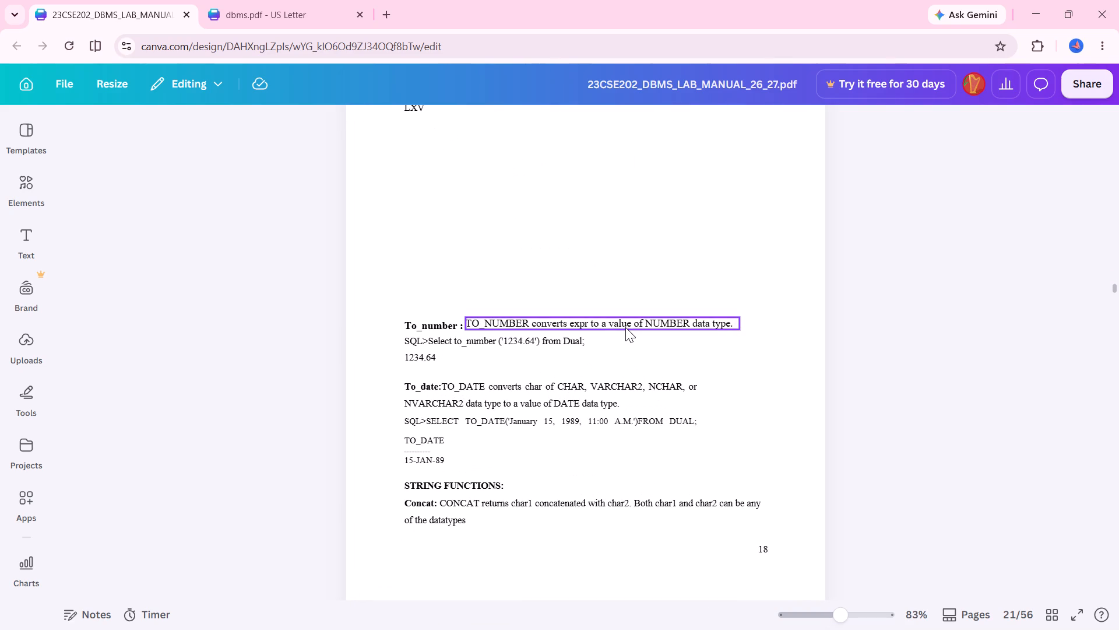
pyautogui.scroll(4, 608, 352)
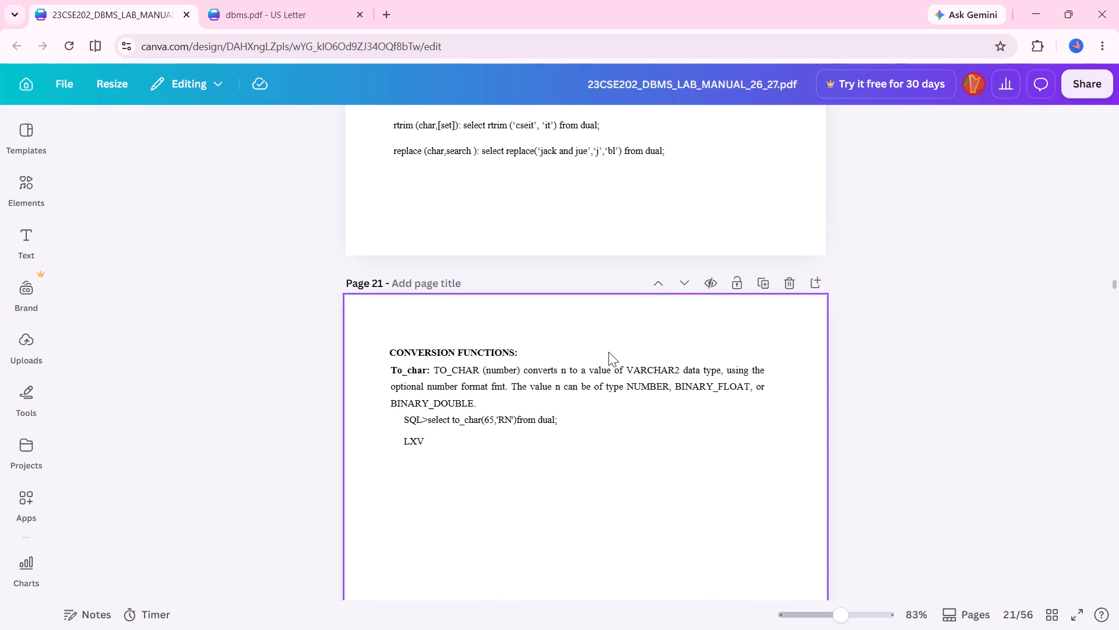
pyautogui.scroll(2, 608, 352)
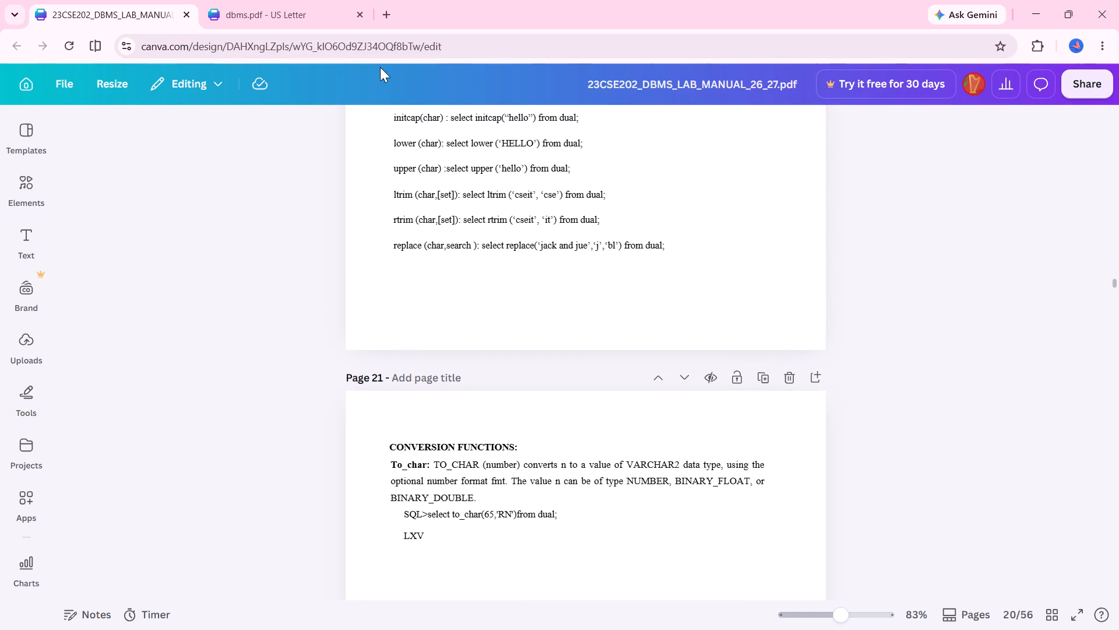
# Return to dbms.pdf and examine the number, aggregate and character function examples with their output screenshots on pages 17 to 20.
pyautogui.click(297, 15)
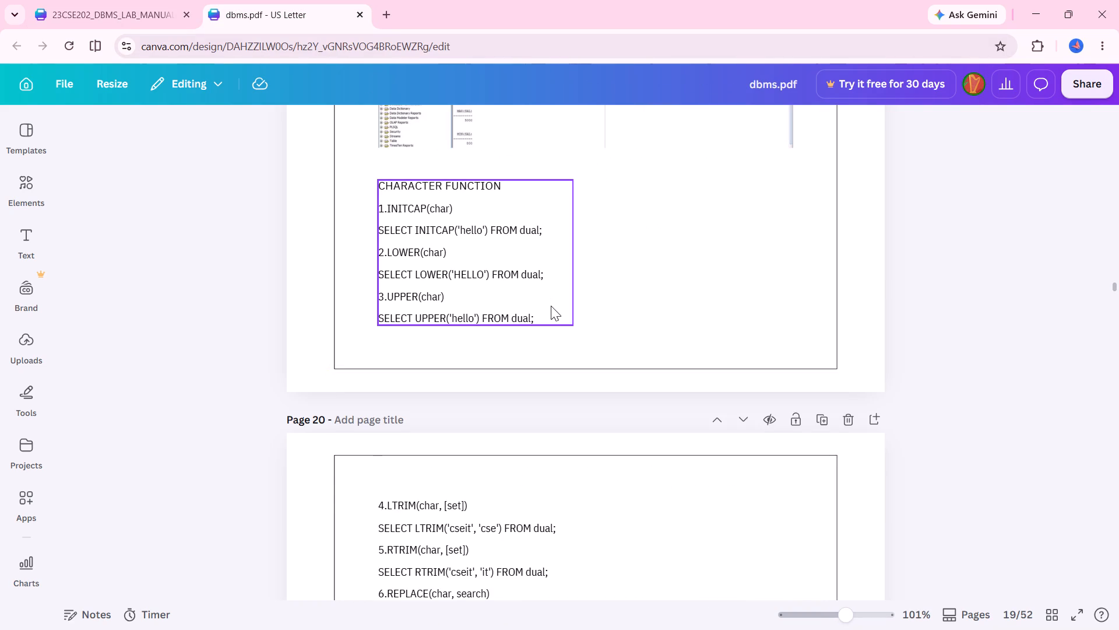
pyautogui.scroll(6, 551, 306)
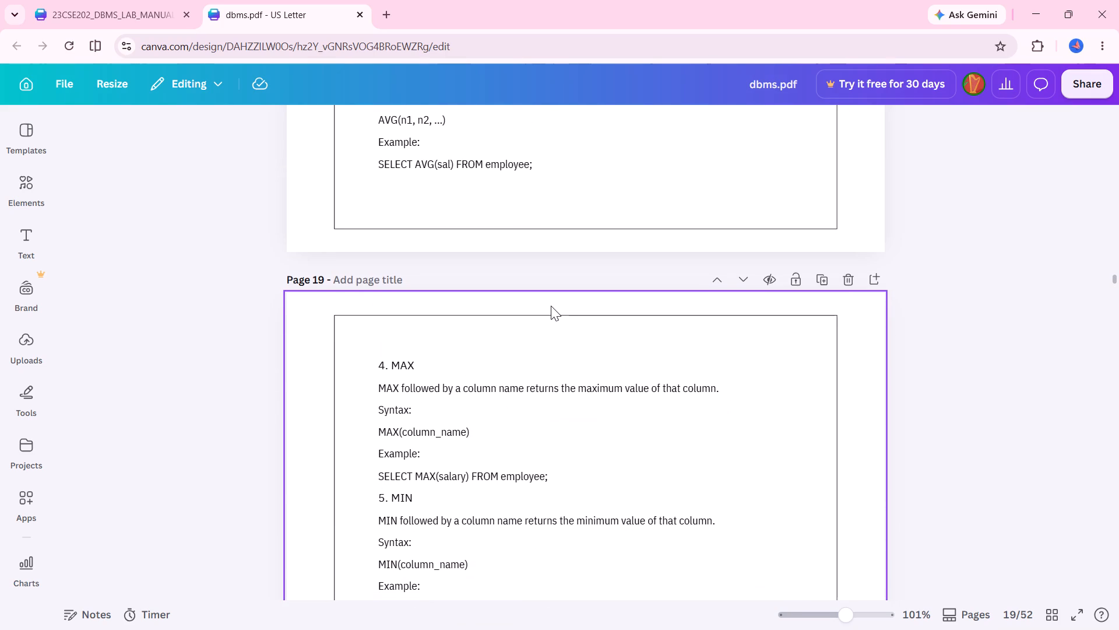
pyautogui.scroll(3, 551, 306)
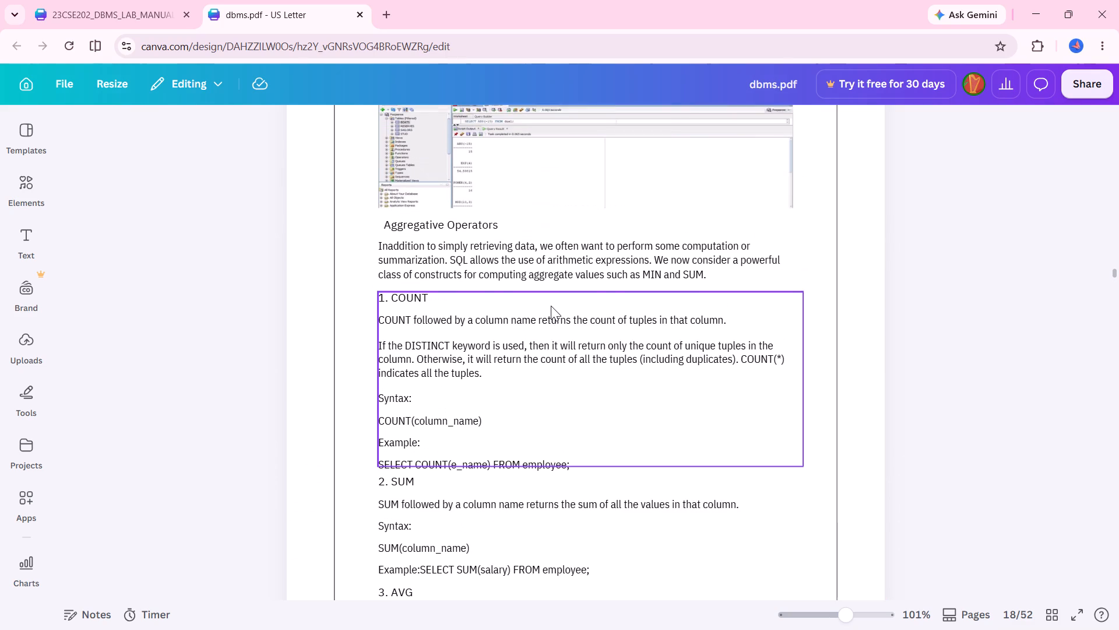
pyautogui.scroll(5, 551, 306)
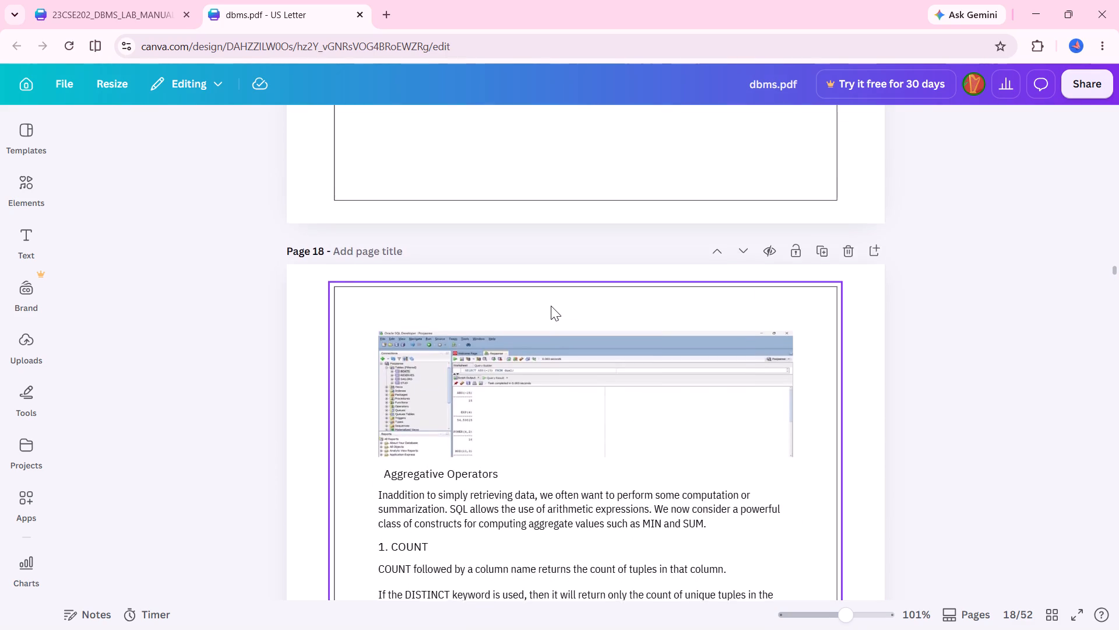
pyautogui.scroll(3, 551, 306)
pyautogui.scroll(-3, 551, 306)
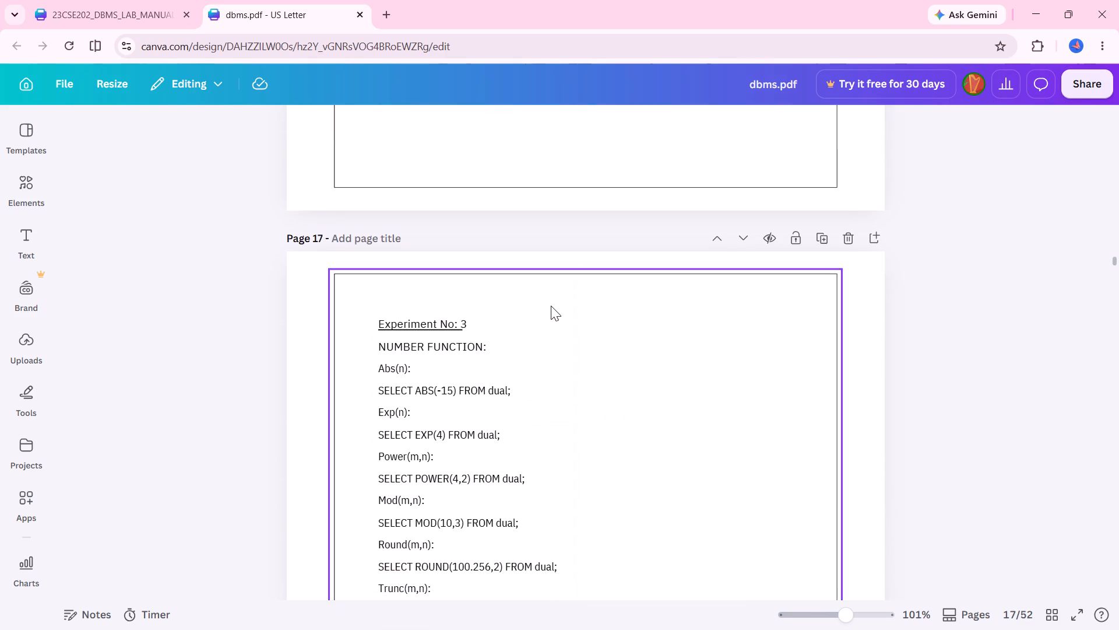
pyautogui.scroll(-5, 551, 306)
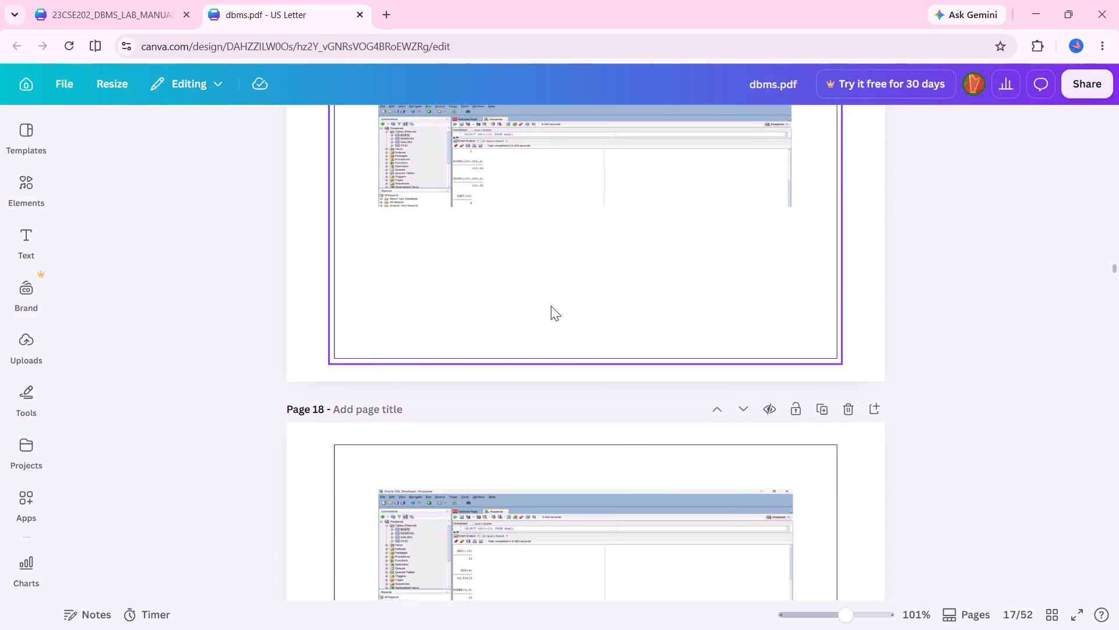
pyautogui.scroll(-6, 551, 306)
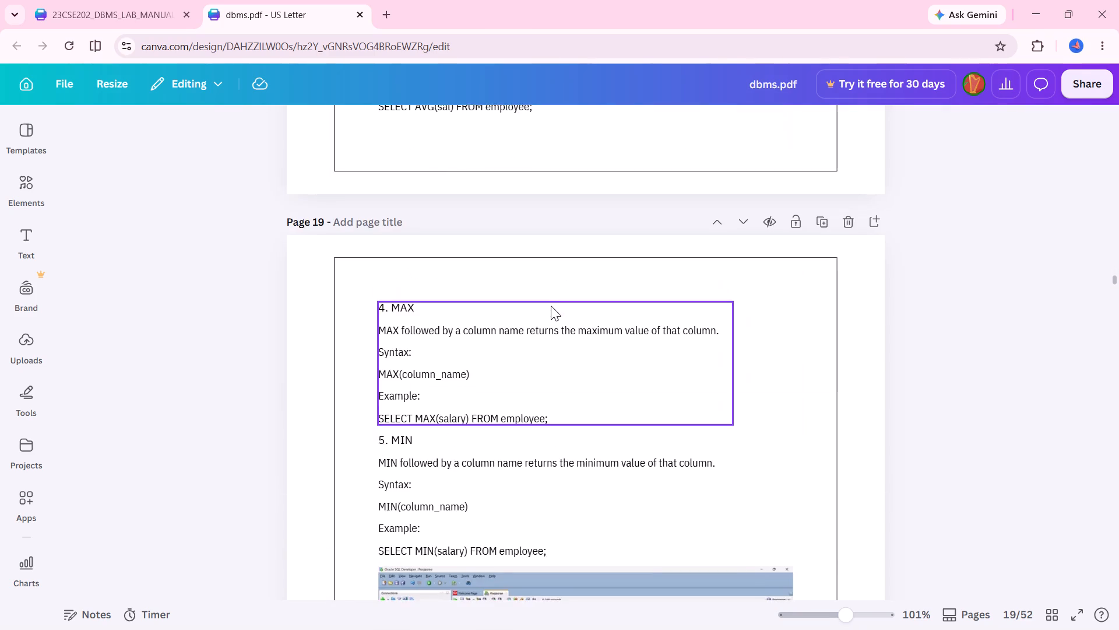
pyautogui.scroll(-8, 551, 306)
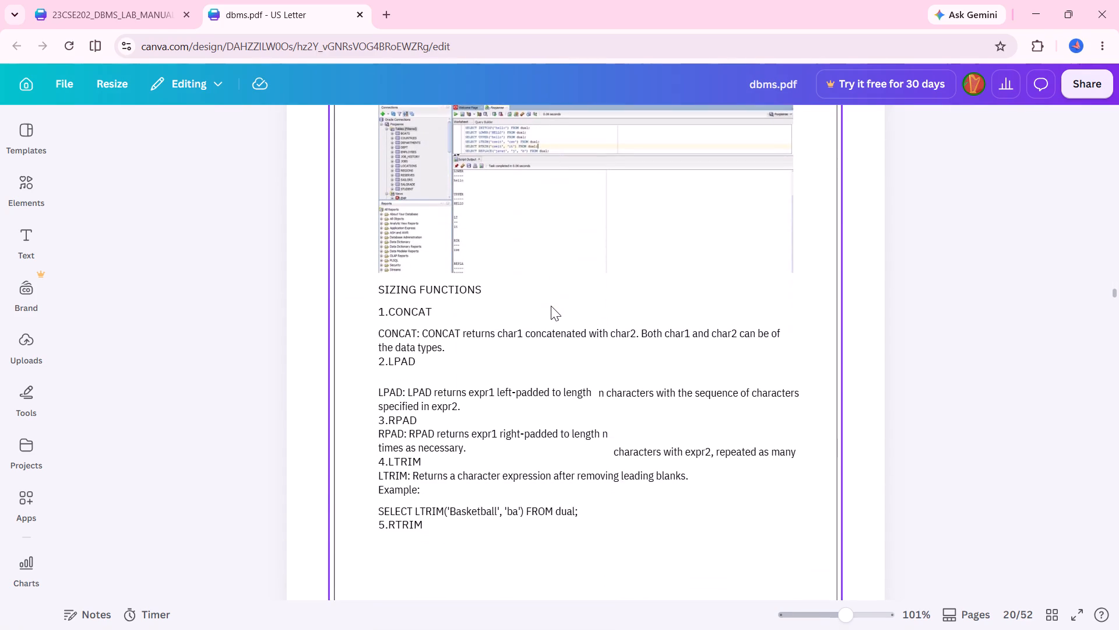
# Look through the remaining sizing and date functions and the employee name queries on pages 21 to 25 of dbms.pdf.
pyautogui.scroll(-9, 551, 306)
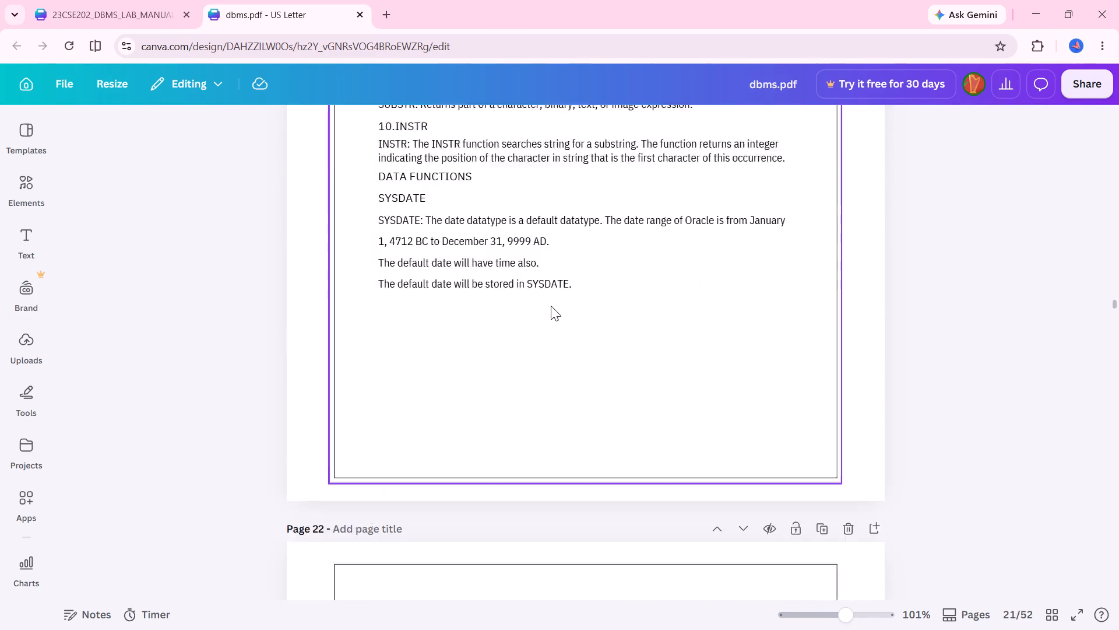
pyautogui.scroll(-7, 551, 306)
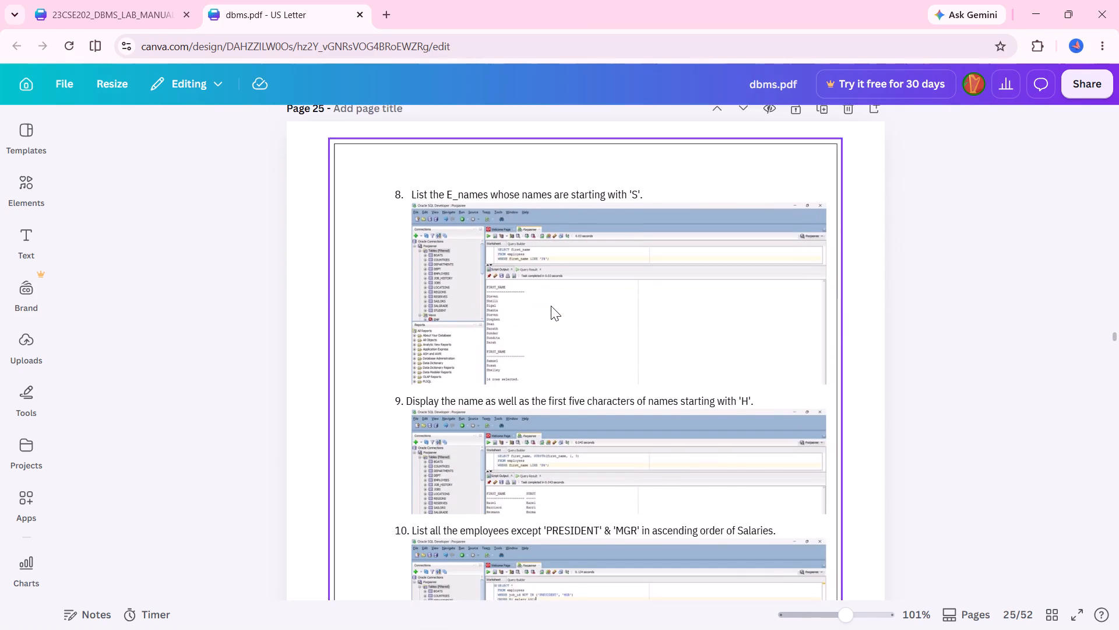
# Examine the arithmetic, logical, comparison, special and set operator theory of Experiment 4 on pages 26 to 28.
pyautogui.scroll(-8, 551, 306)
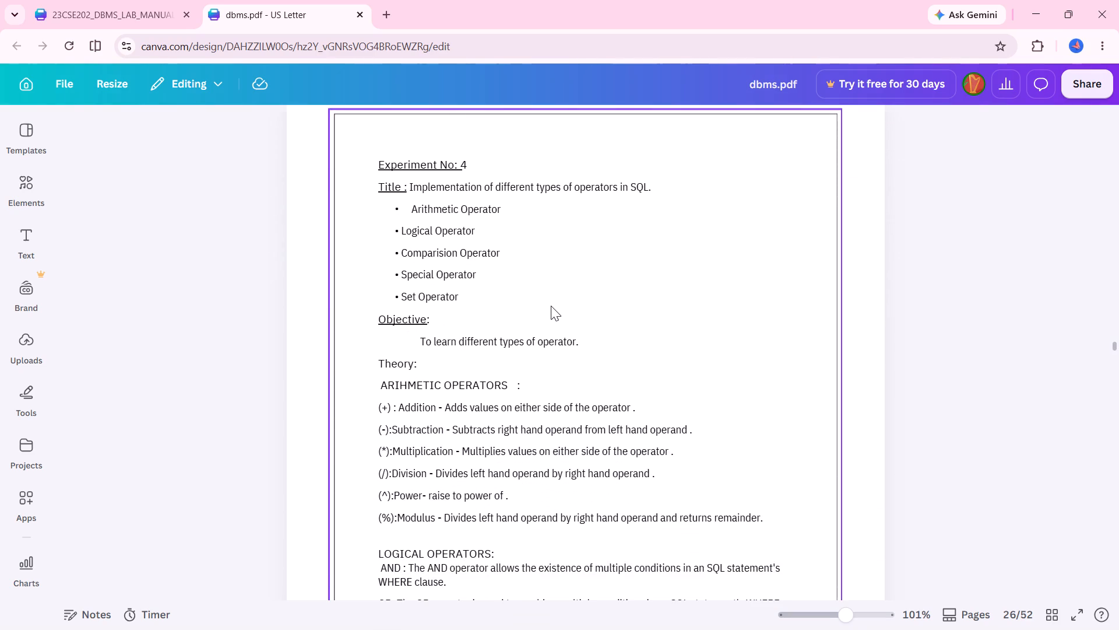
pyautogui.scroll(-4, 485, 302)
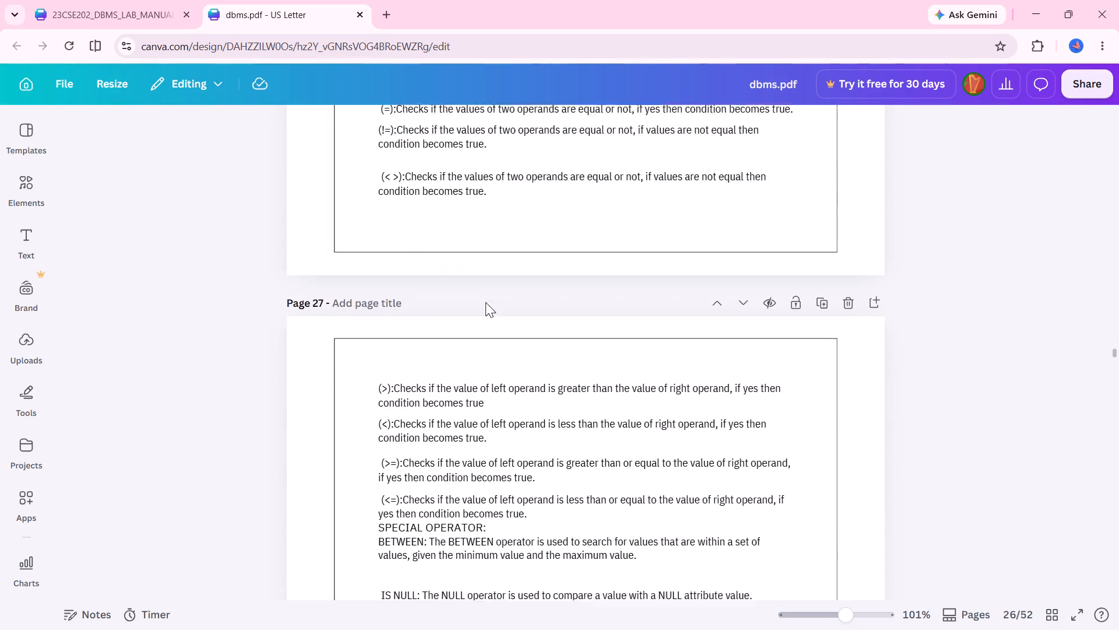
pyautogui.scroll(-7, 485, 302)
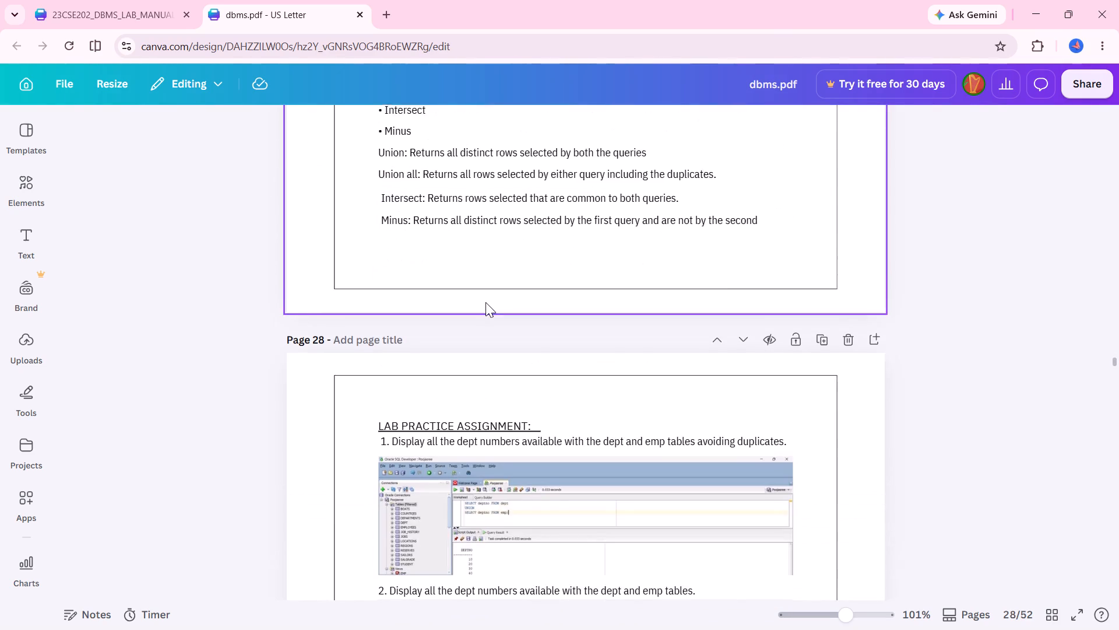
pyautogui.scroll(-4, 485, 302)
pyautogui.scroll(1, 485, 302)
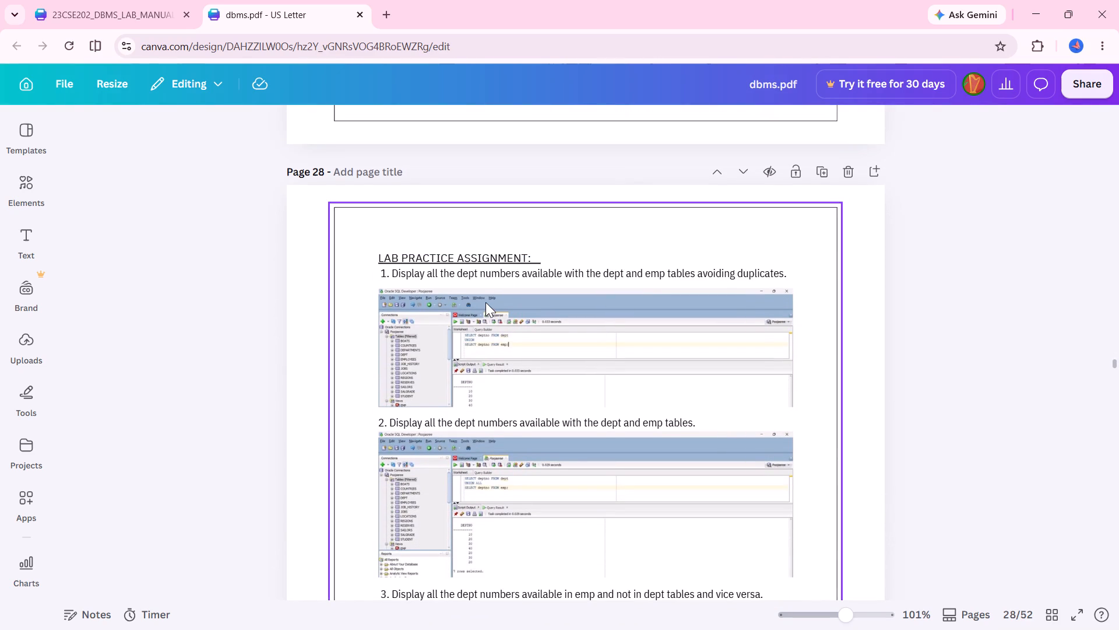
pyautogui.scroll(6, 485, 302)
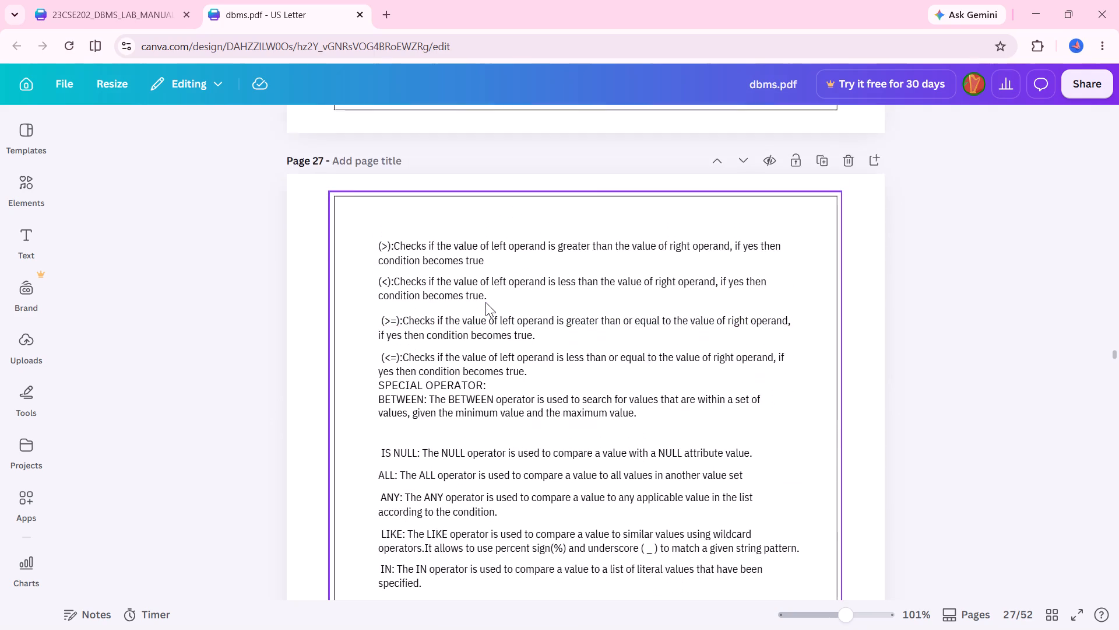
pyautogui.scroll(4, 485, 302)
pyautogui.scroll(-3, 485, 302)
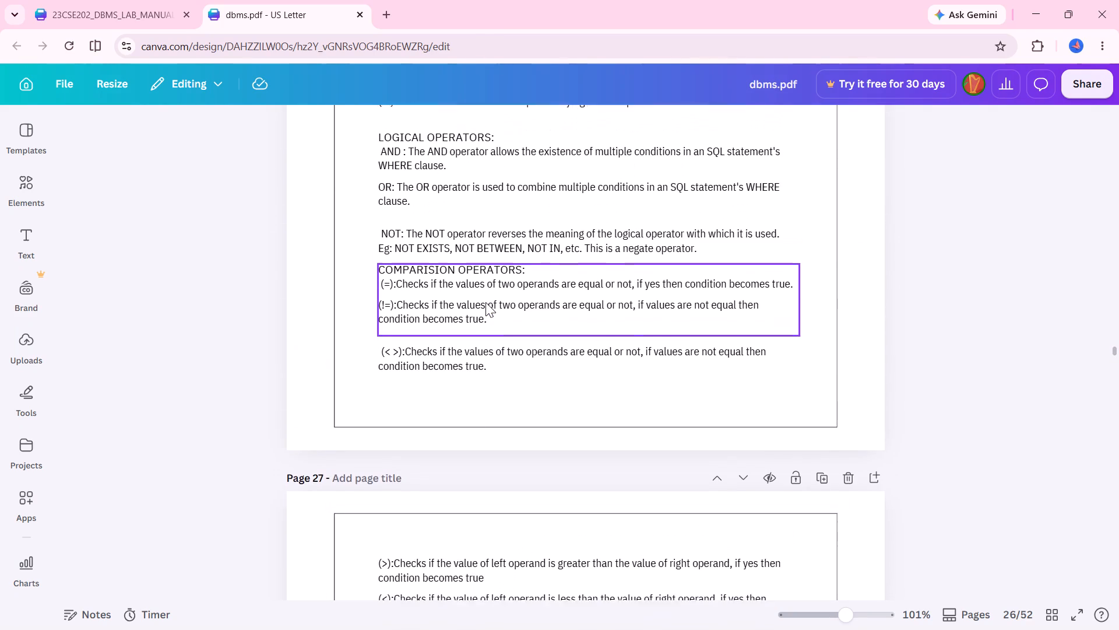
pyautogui.scroll(-2, 485, 302)
# Inspect the department number queries and output screenshots in the lab practice assignment on page 28 up close.
pyautogui.scroll(1, 485, 302)
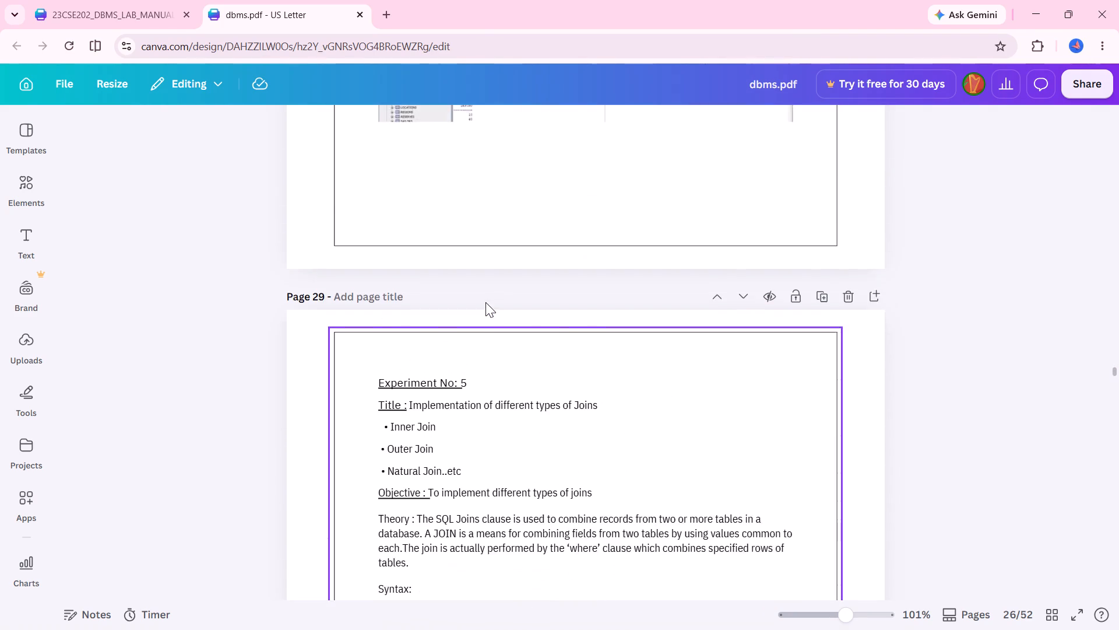
pyautogui.scroll(1, 485, 302)
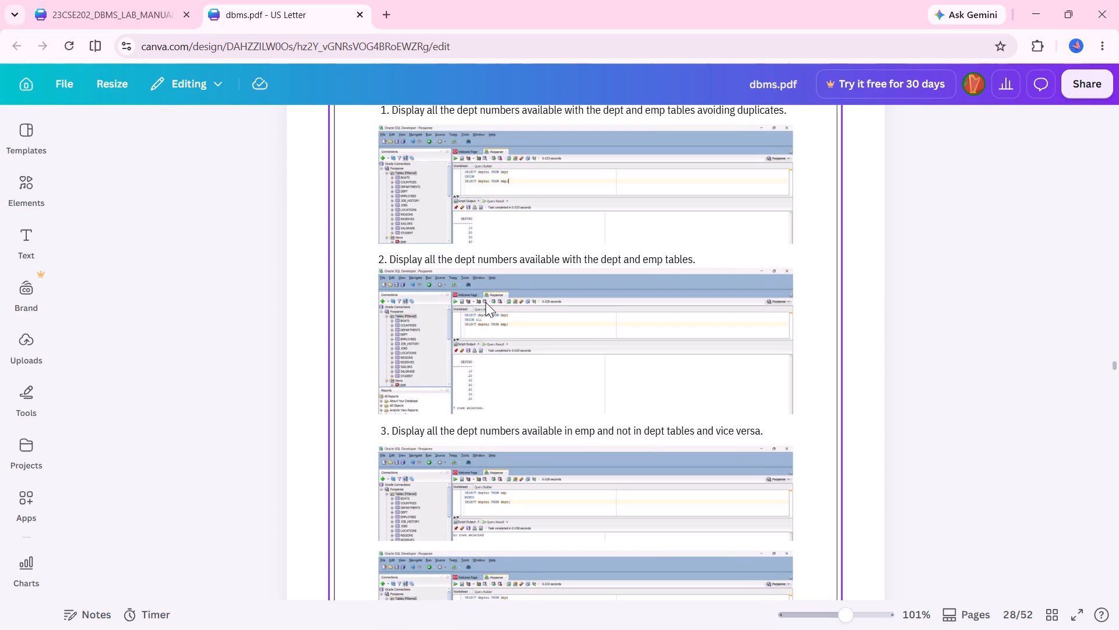
pyautogui.scroll(1, 485, 302)
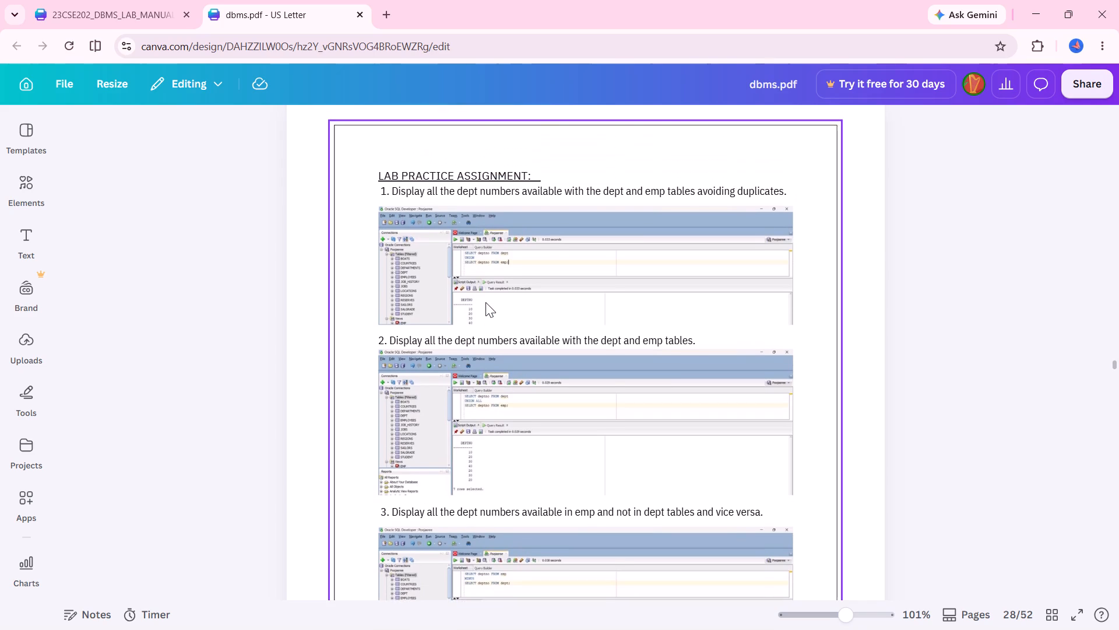
pyautogui.scroll(1, 485, 302)
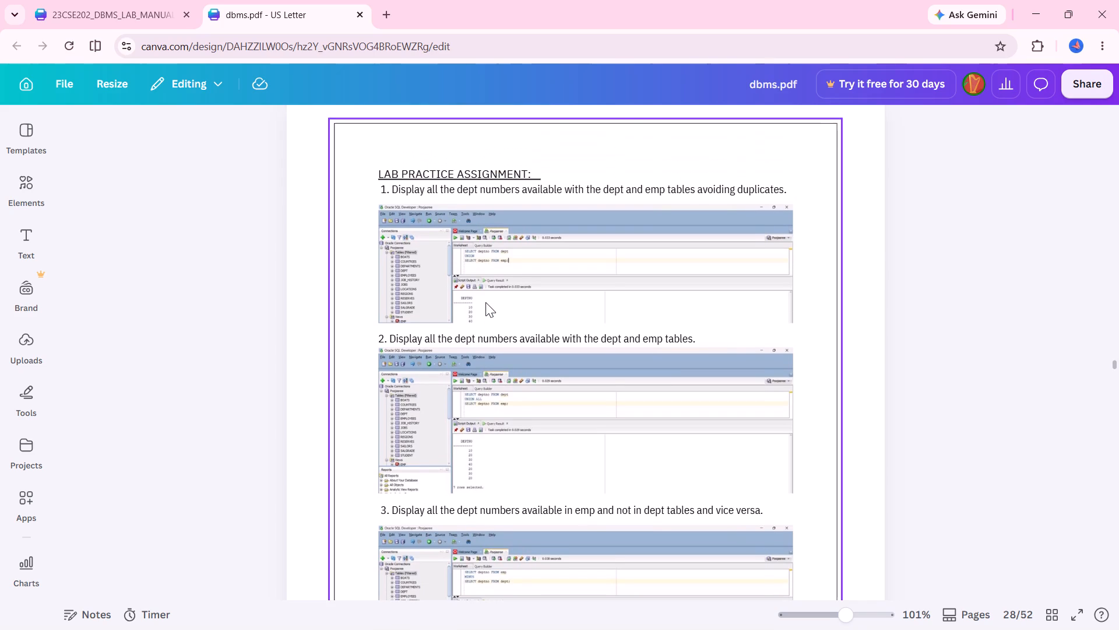
pyautogui.scroll(1, 485, 302)
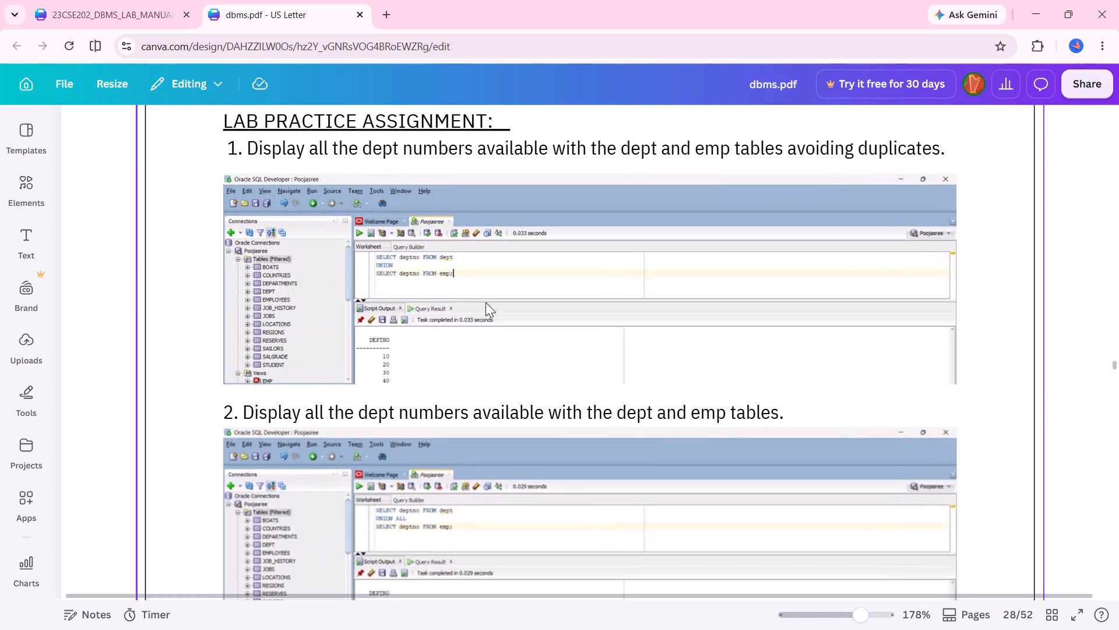
pyautogui.scroll(2, 485, 302)
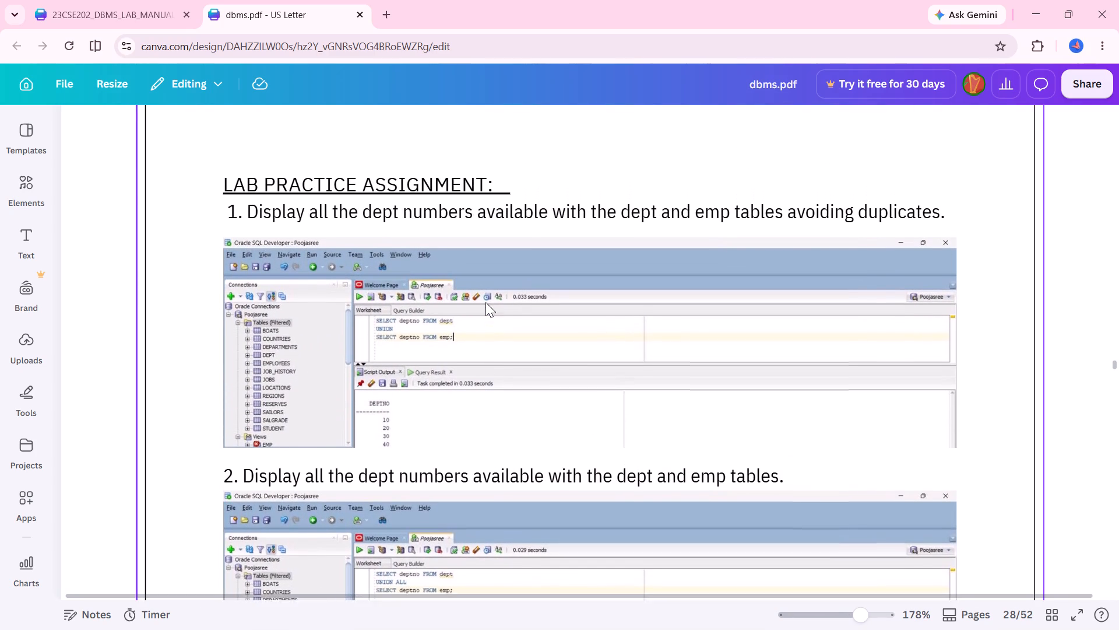
# Review Experiment 4 again from the preceding queries on page 25 through the operator definitions to the assignment on page 28.
pyautogui.scroll(6, 485, 302)
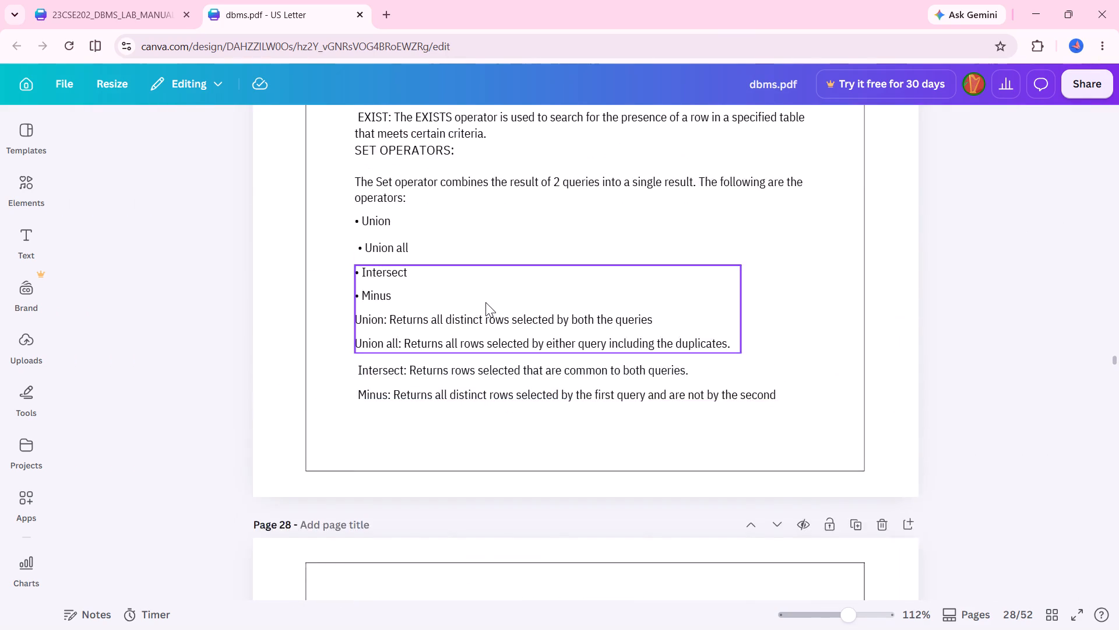
pyautogui.scroll(9, 485, 302)
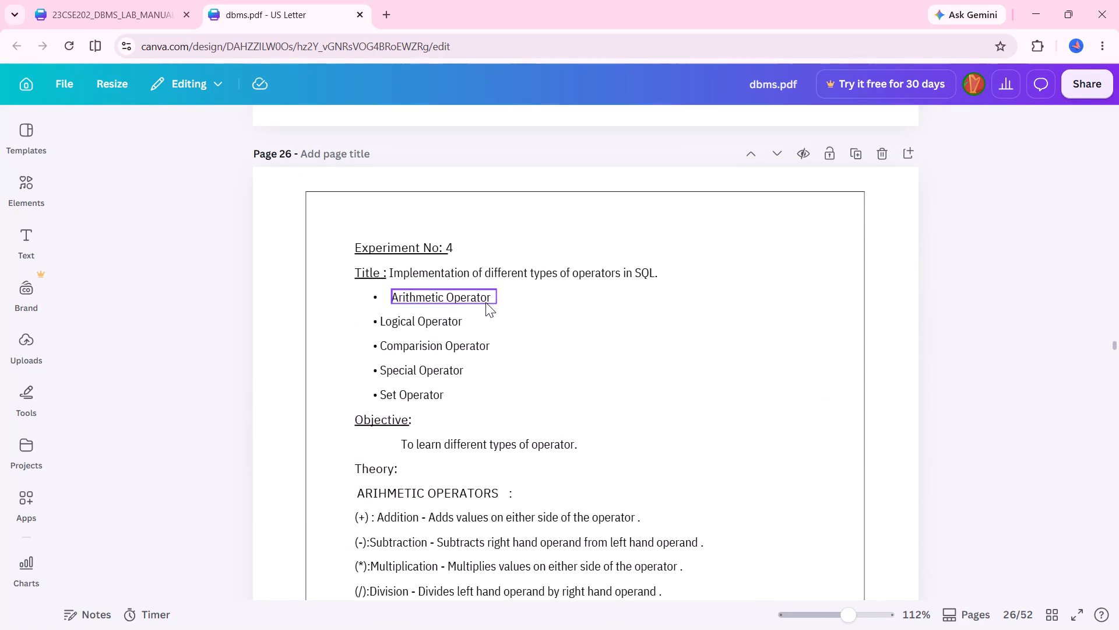
pyautogui.scroll(7, 485, 302)
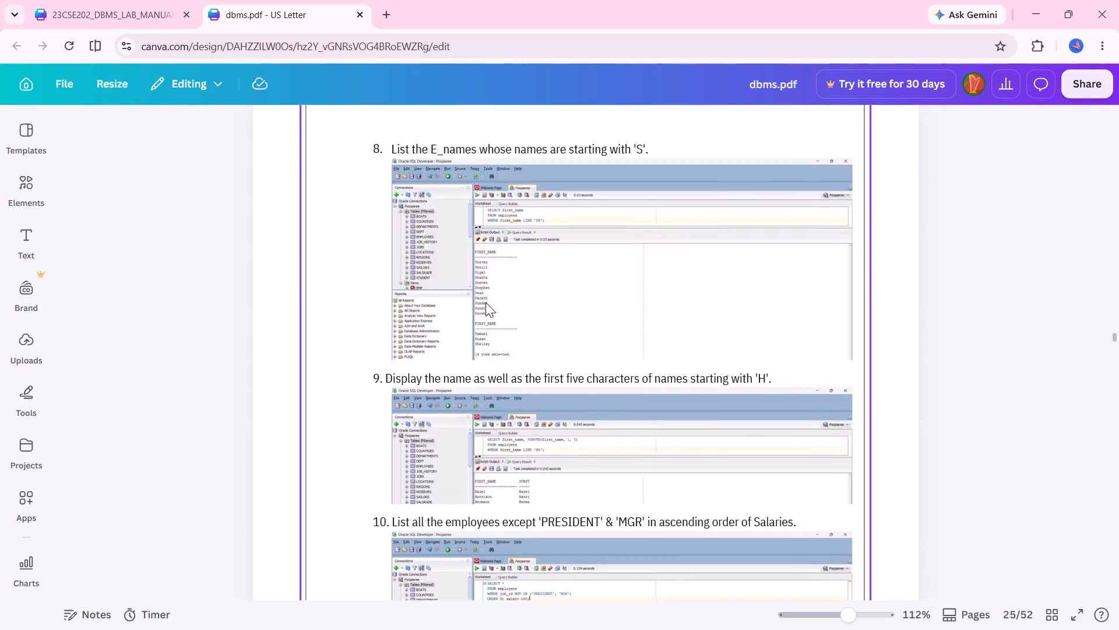
pyautogui.scroll(5, 485, 302)
pyautogui.scroll(-5, 485, 302)
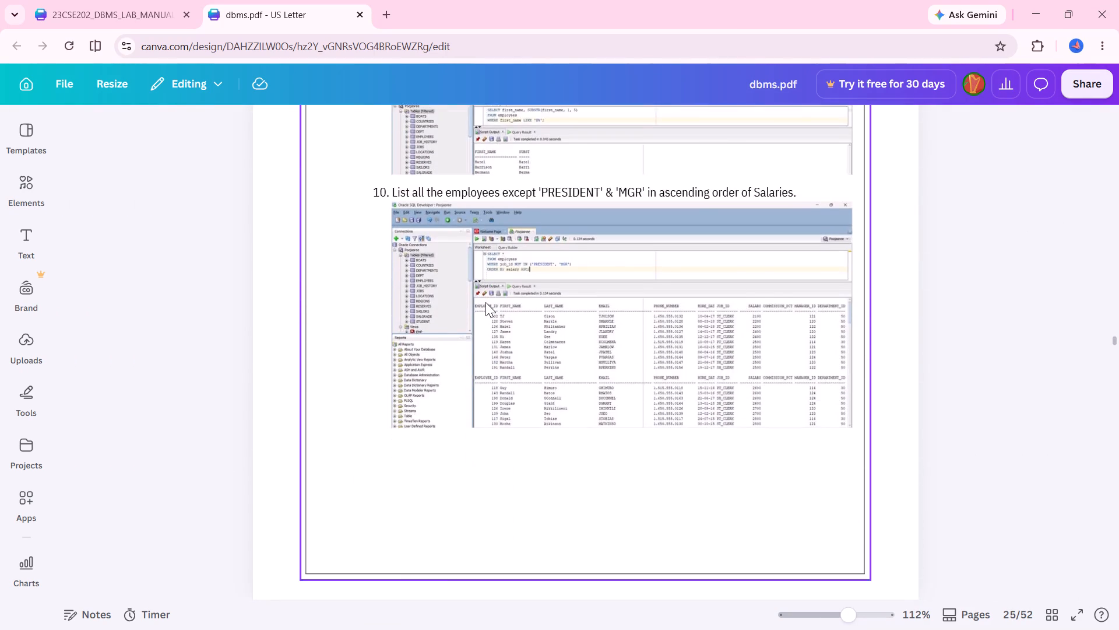
pyautogui.scroll(-9, 485, 302)
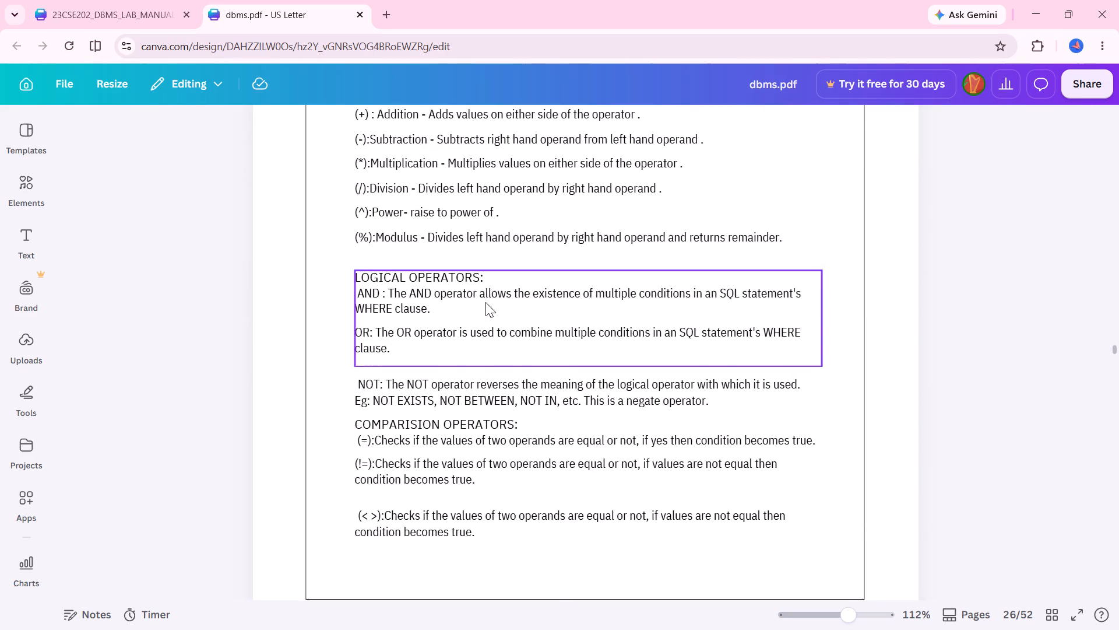
pyautogui.scroll(-9, 485, 302)
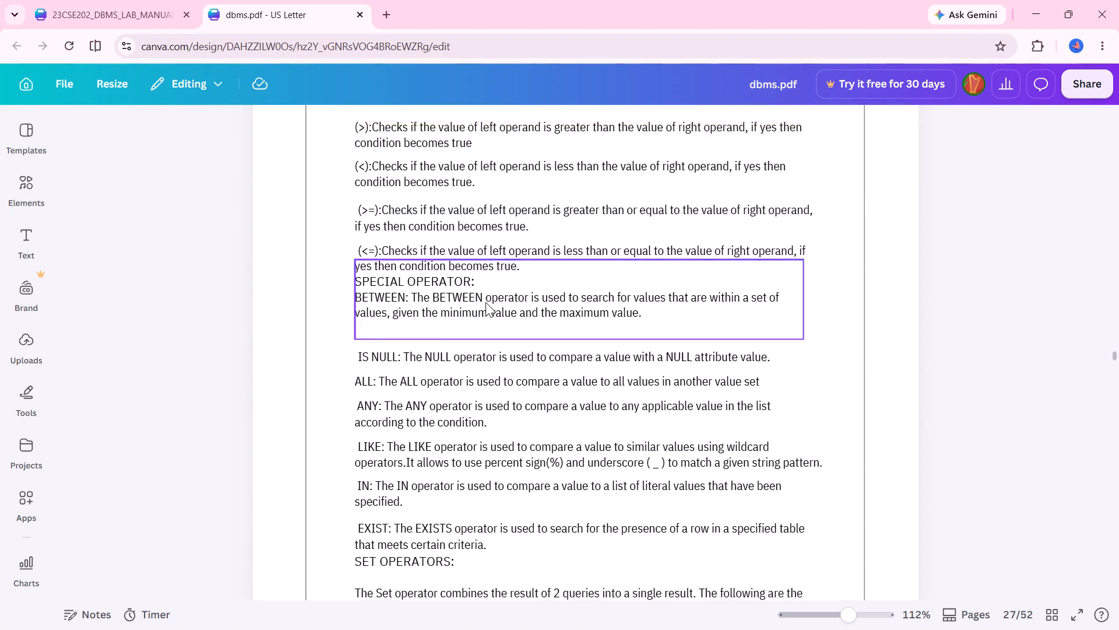
pyautogui.scroll(-9, 485, 302)
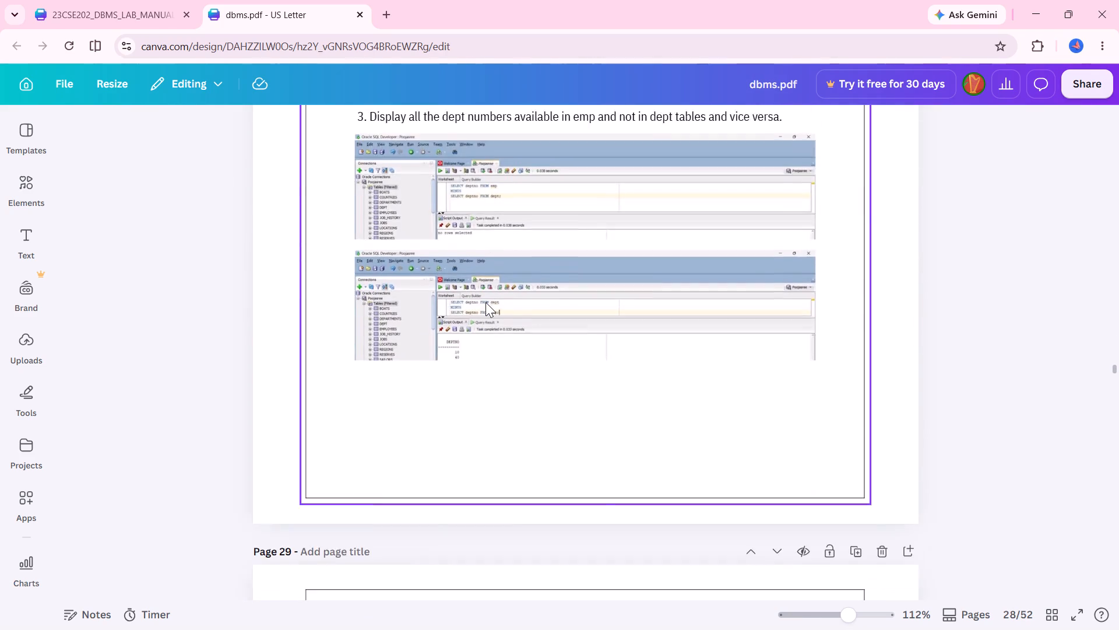
# Look through the joins theory and the Sailors, Boats and Reserves lab practice queries on pages 29 to 33 of dbms.pdf.
pyautogui.scroll(-3, 485, 302)
pyautogui.scroll(6, 485, 302)
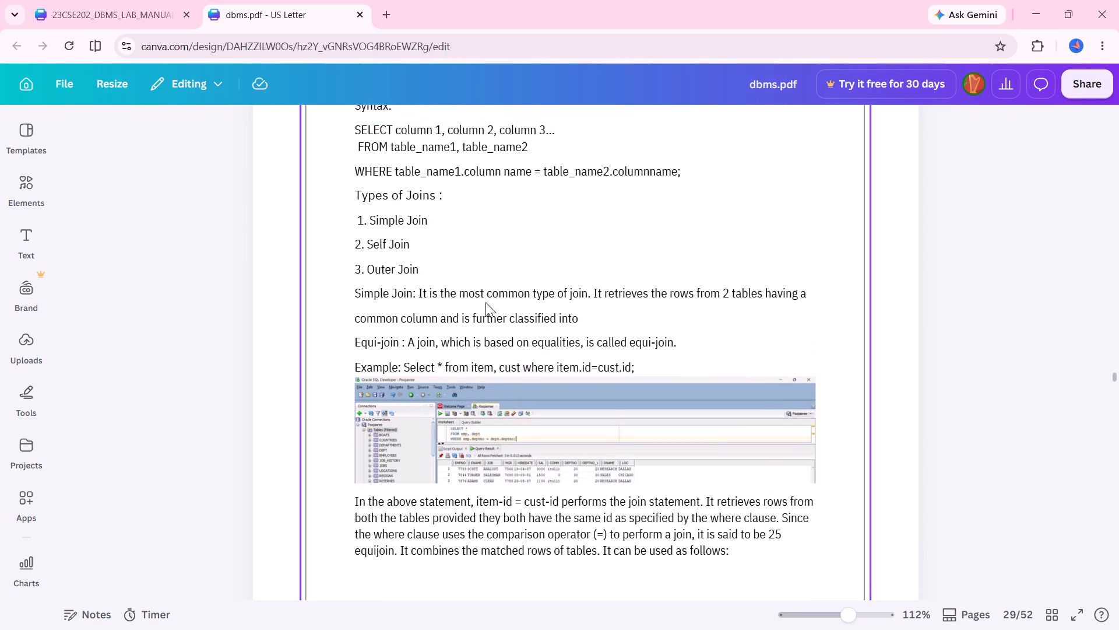
pyautogui.scroll(-3, 485, 302)
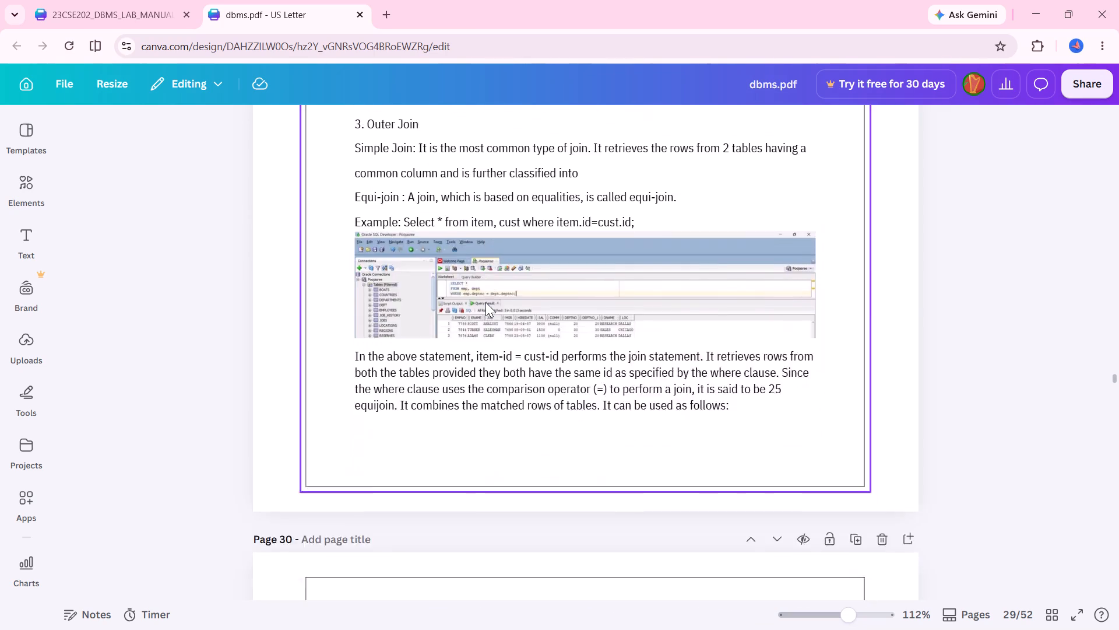
pyautogui.scroll(-4, 485, 302)
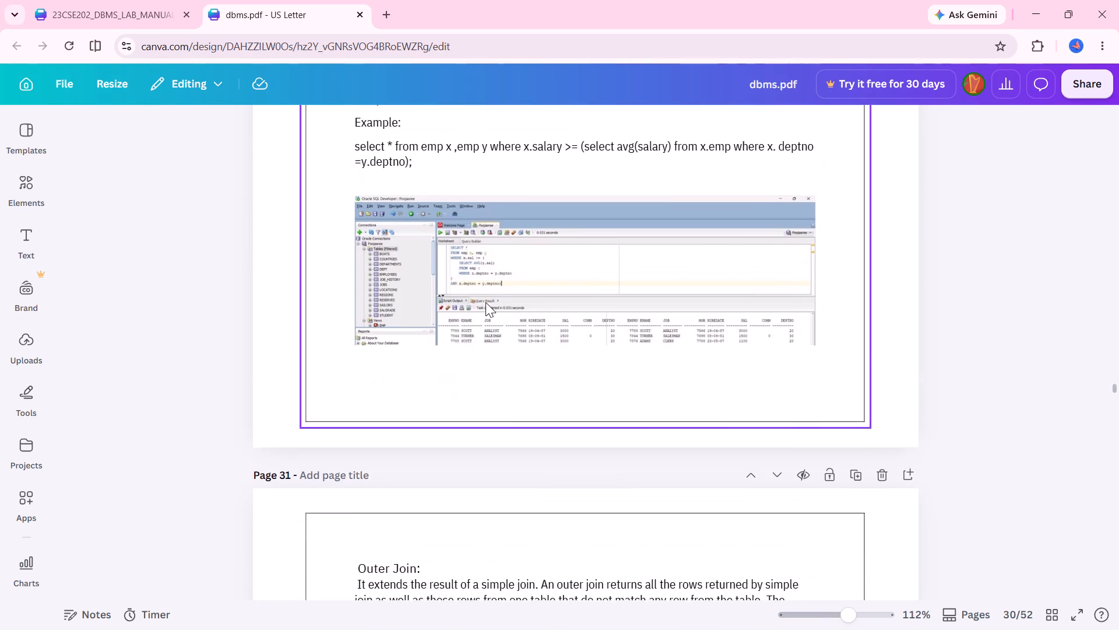
pyautogui.scroll(-2, 485, 302)
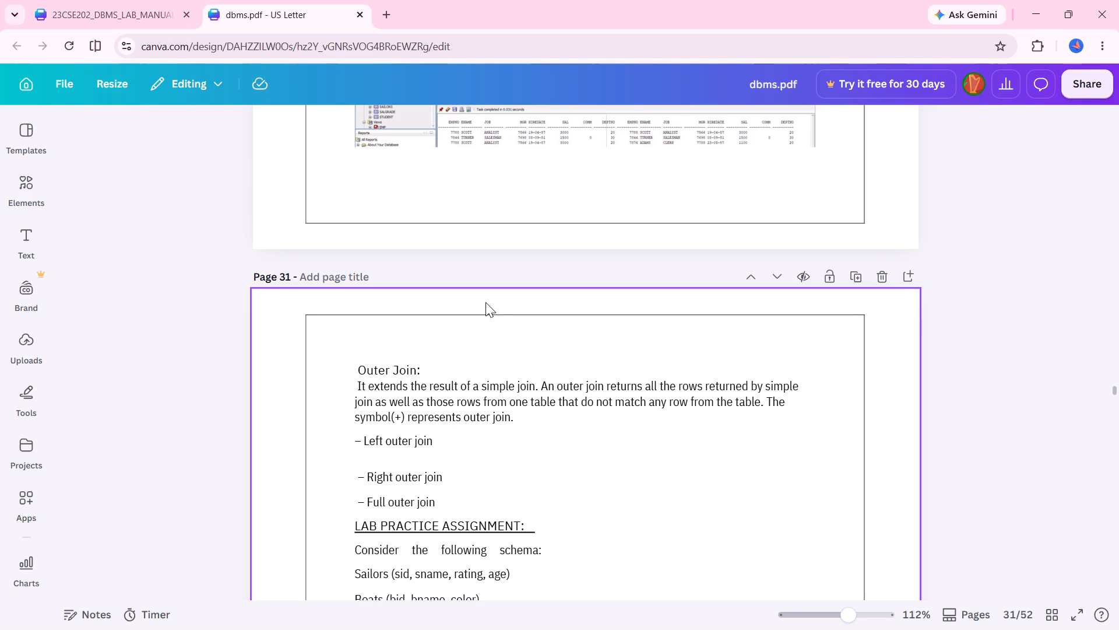
pyautogui.scroll(-3, 485, 302)
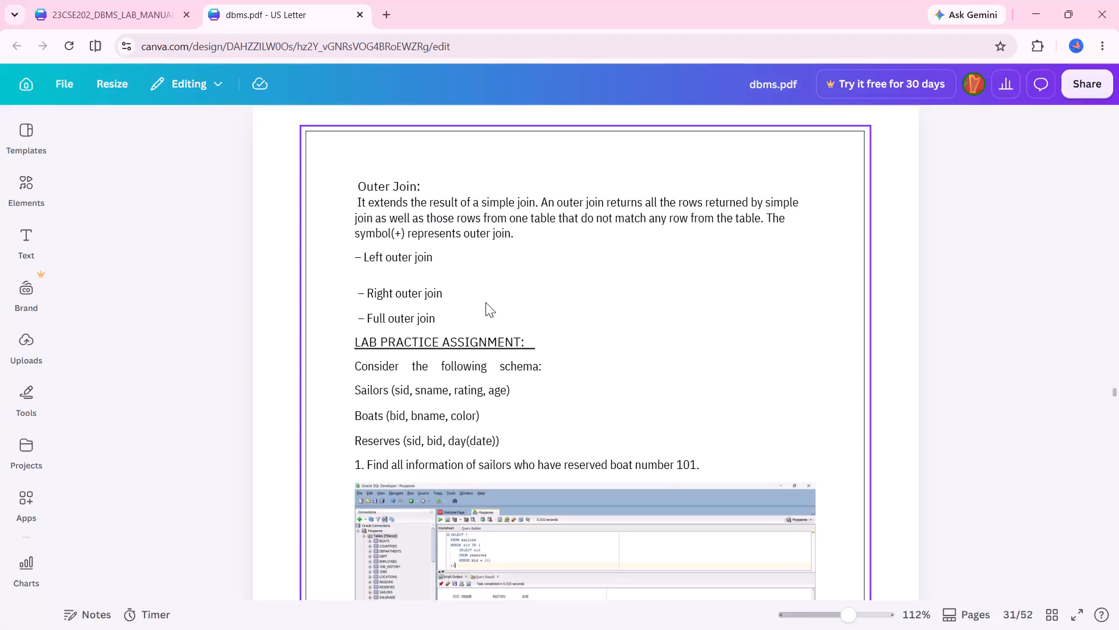
pyautogui.scroll(-3, 485, 302)
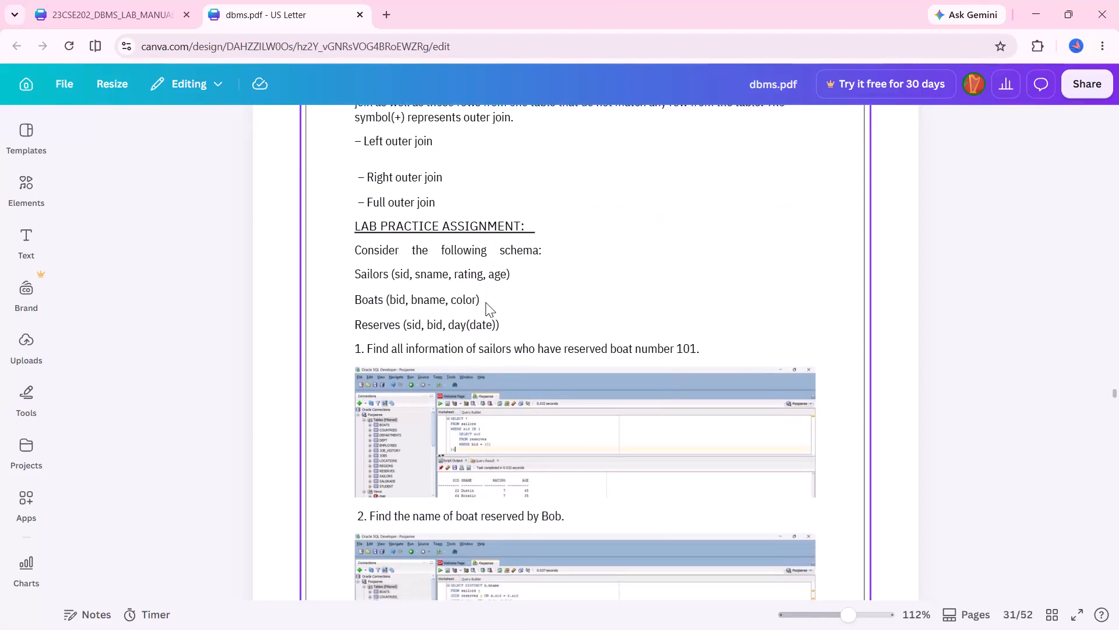
pyautogui.scroll(-1, 485, 302)
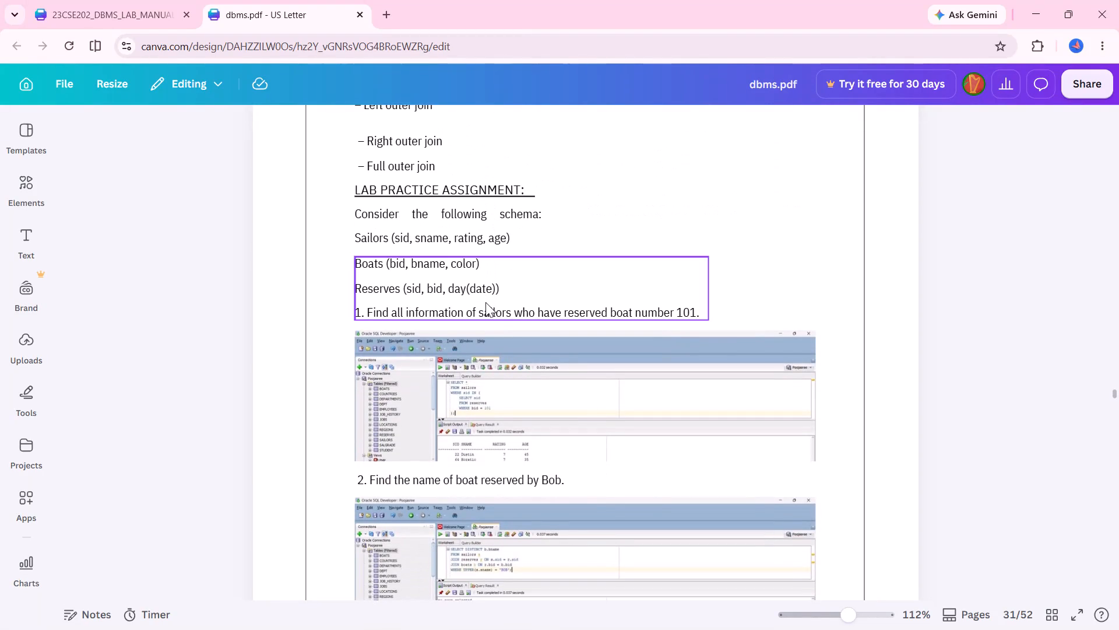
pyautogui.scroll(-8, 485, 302)
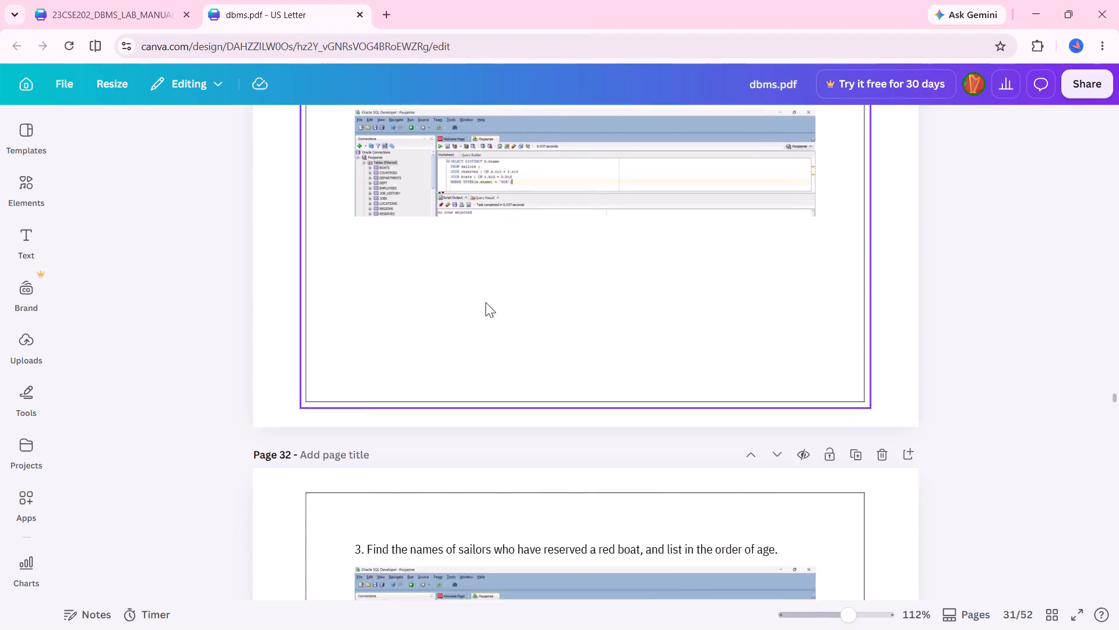
pyautogui.scroll(-5, 485, 302)
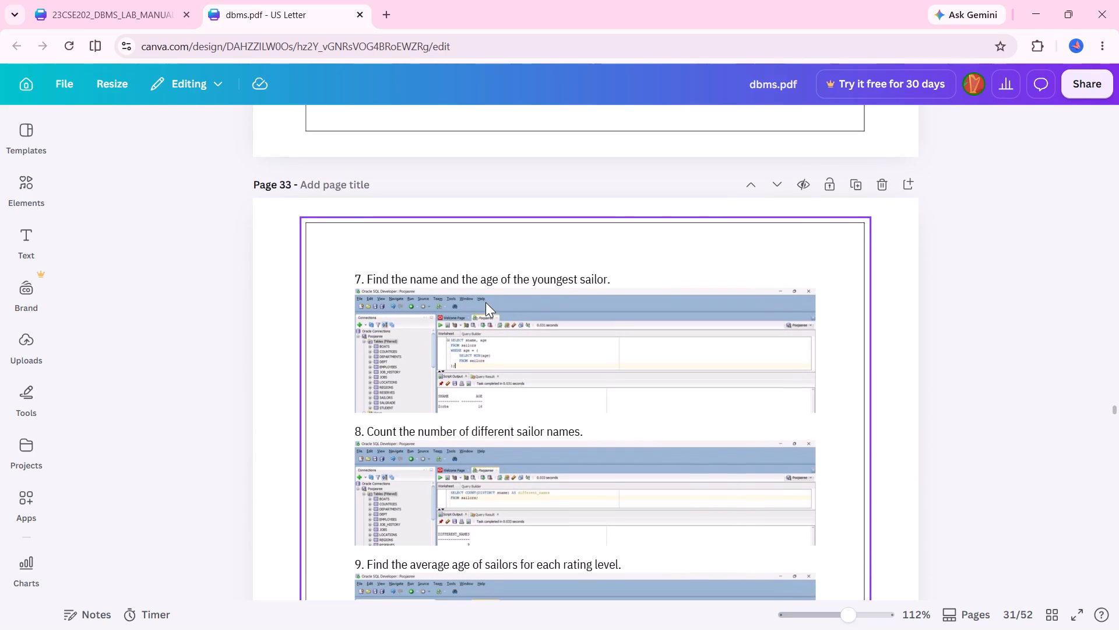
pyautogui.scroll(-6, 485, 302)
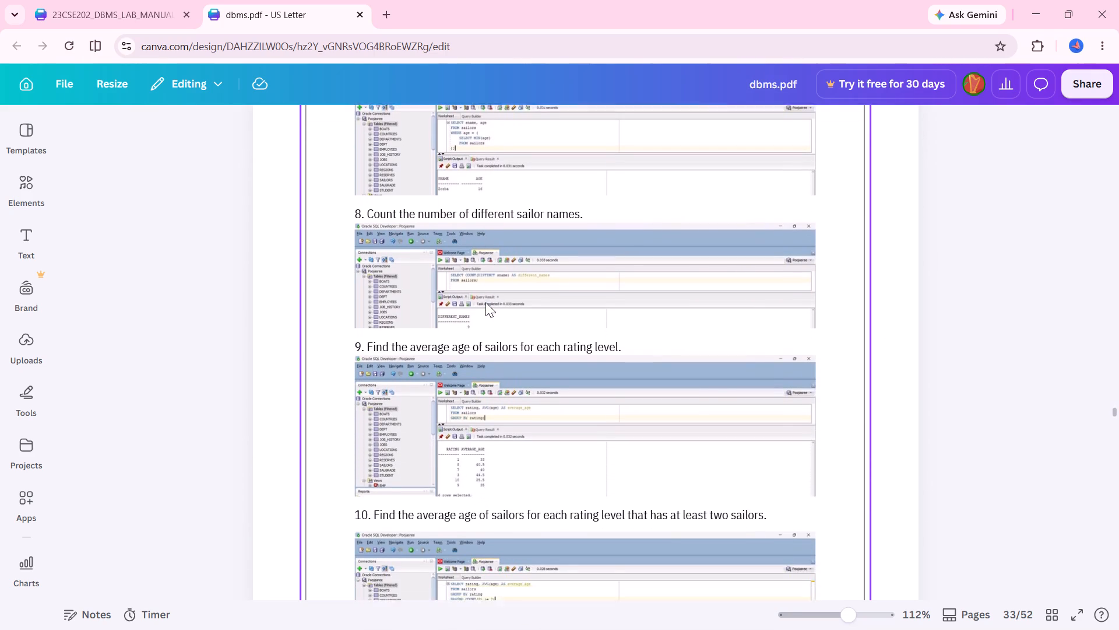
pyautogui.scroll(-3, 485, 302)
pyautogui.scroll(1, 485, 302)
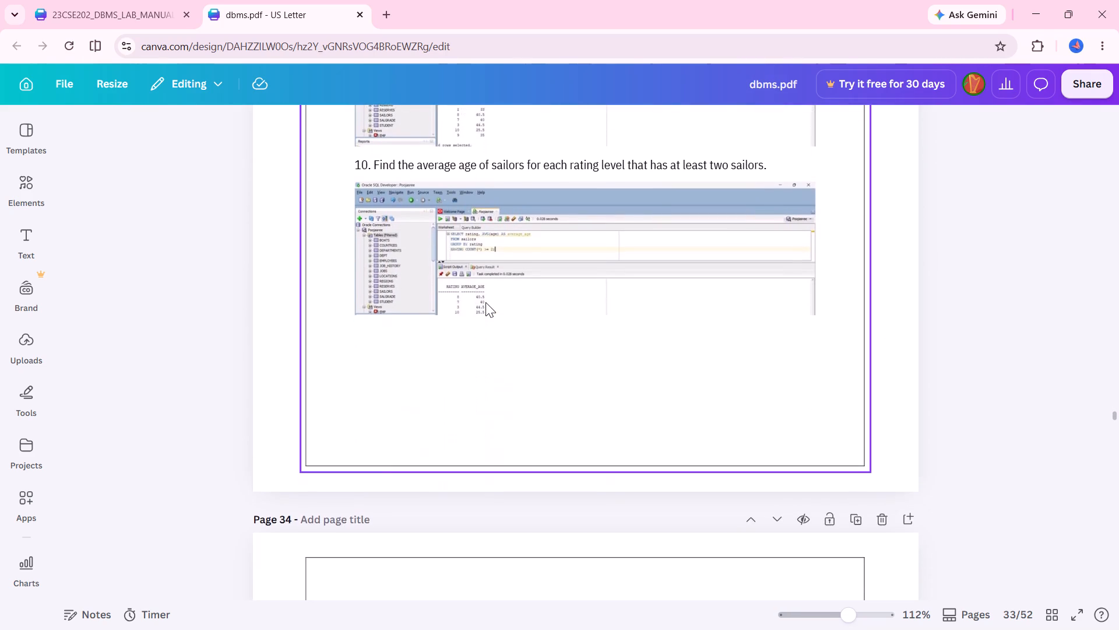
# Review the joins pages again, going back to the department number queries on page 28 and the join types on page 29.
pyautogui.scroll(13, 485, 302)
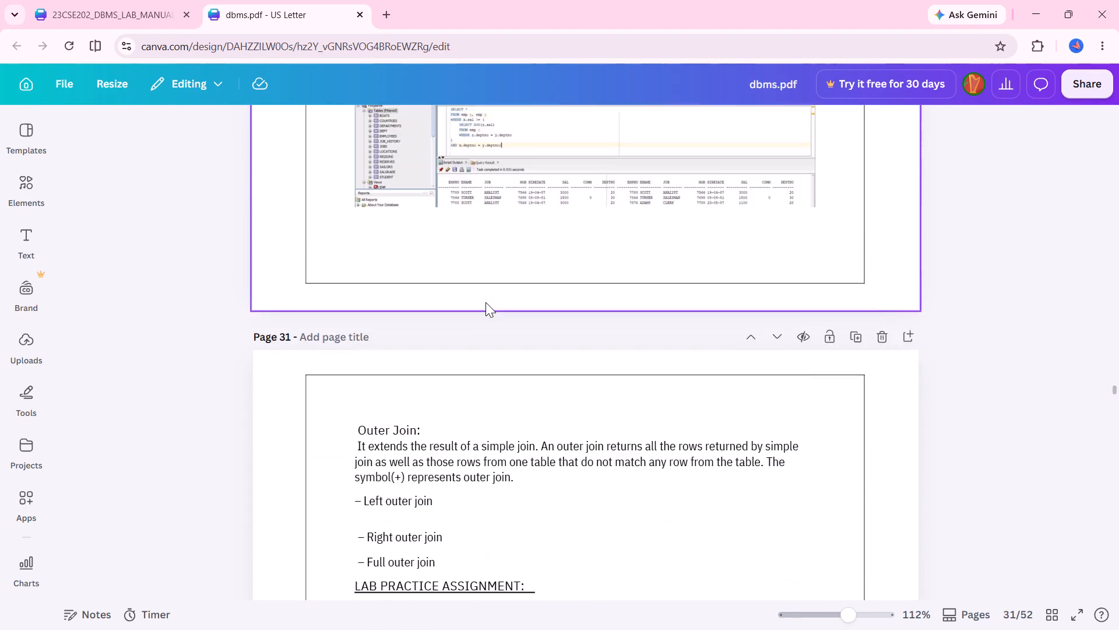
pyautogui.scroll(15, 485, 302)
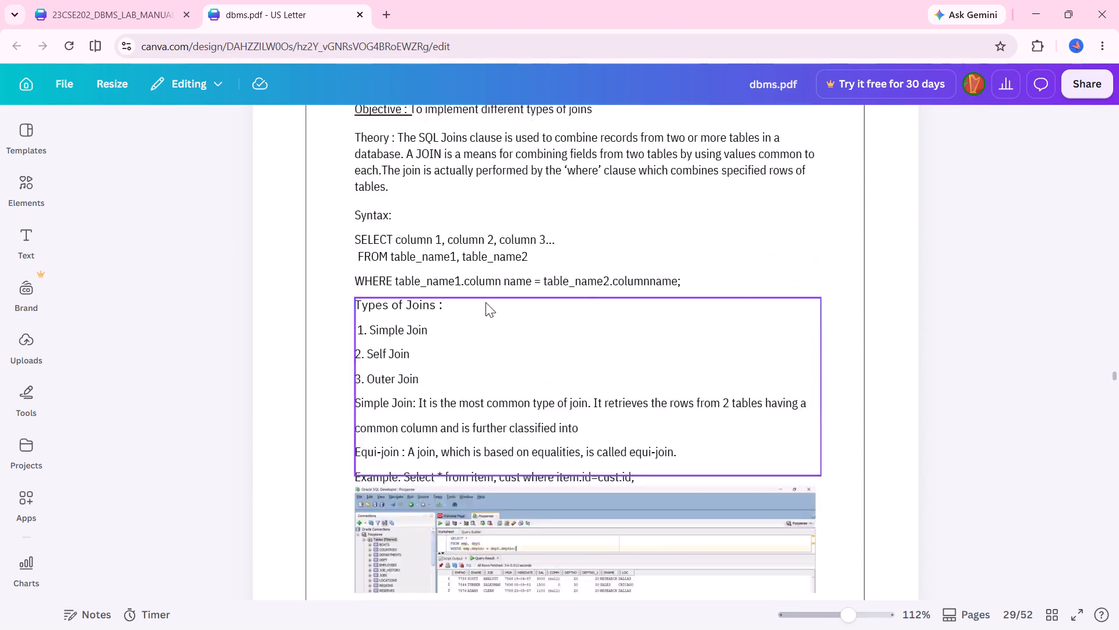
pyautogui.scroll(3, 485, 302)
pyautogui.scroll(-1, 485, 302)
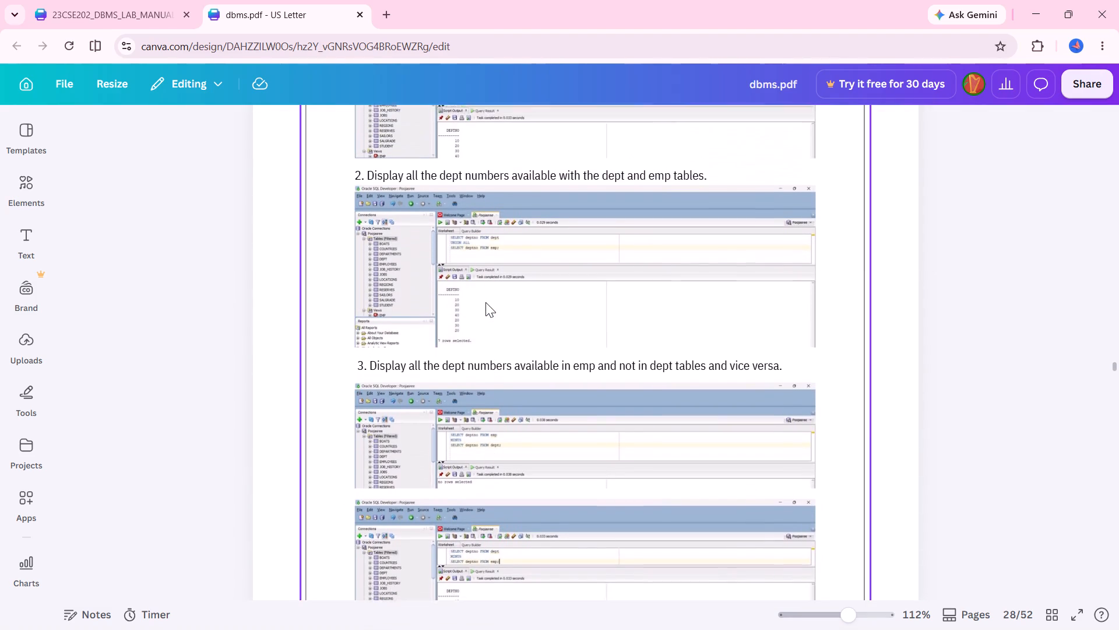
pyautogui.scroll(-9, 485, 302)
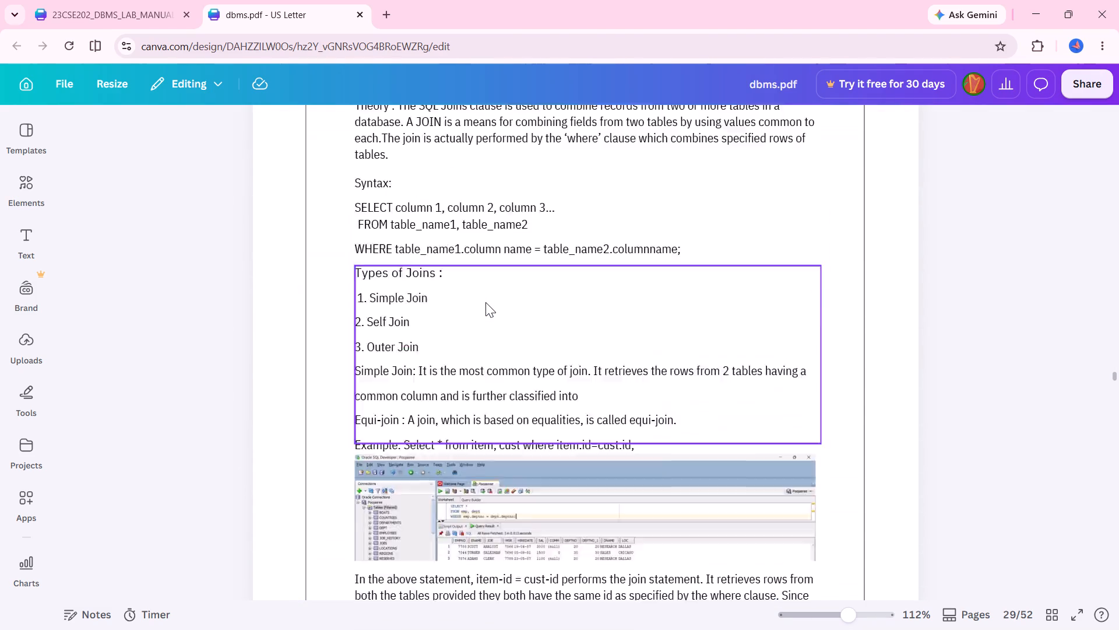
# Examine Experiment 6 on GROUP BY, HAVING and ORDER BY, including its examples and employee queries, from page 34 onward.
pyautogui.scroll(-15, 485, 302)
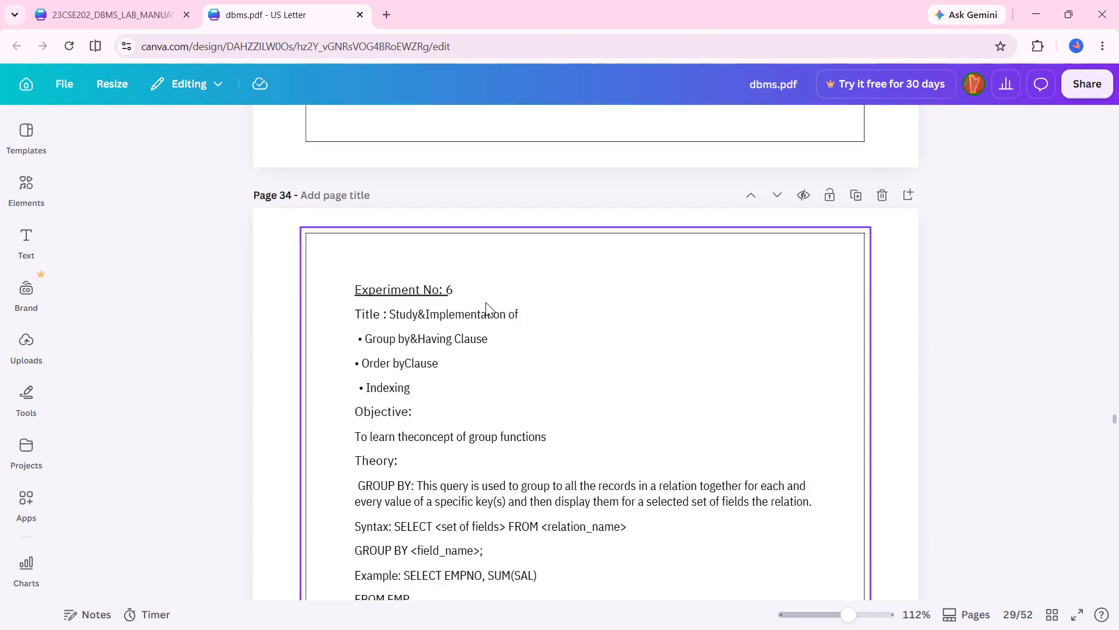
pyautogui.scroll(-2, 485, 302)
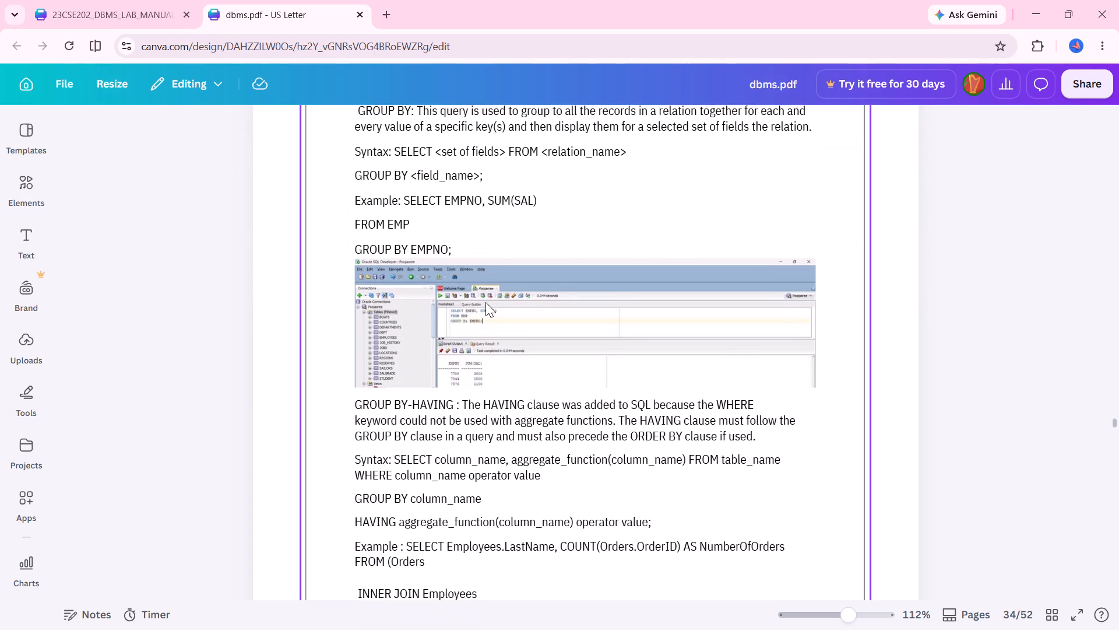
pyautogui.scroll(-11, 485, 302)
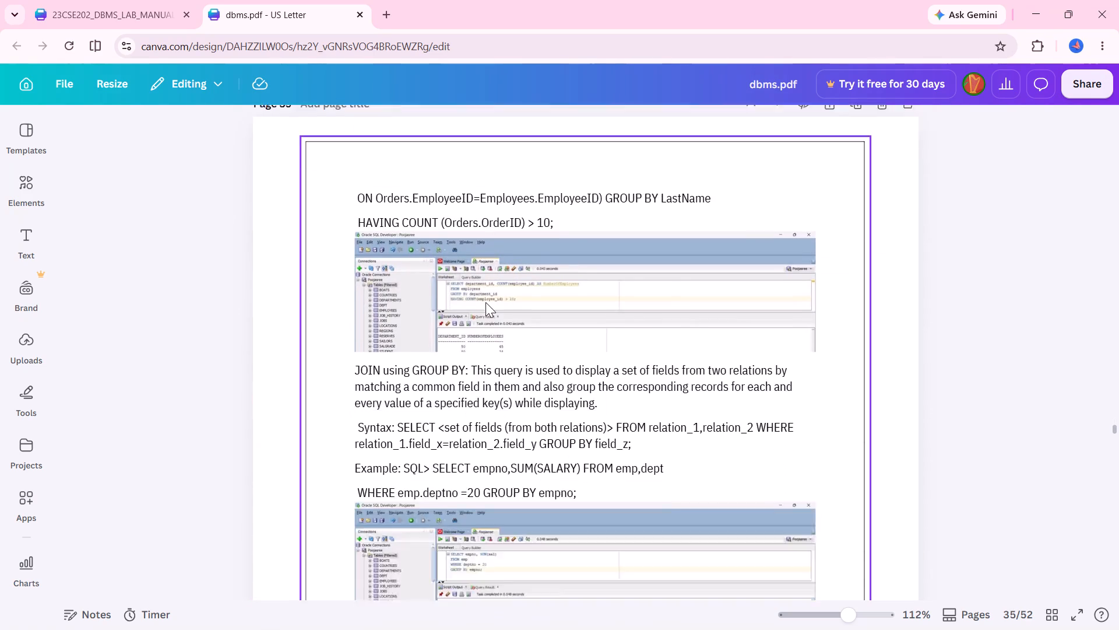
pyautogui.scroll(-8, 485, 302)
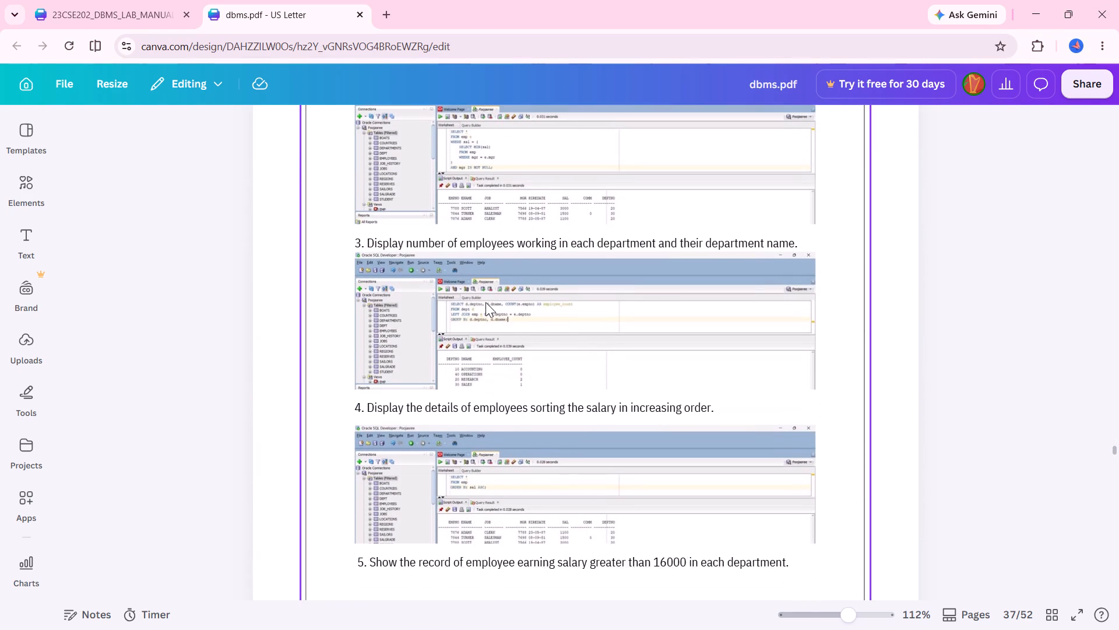
pyautogui.scroll(-11, 485, 302)
# Examine Experiment 7 on subqueries and views, including the view examples and sailor subquery assignment, on pages 39 to 43.
pyautogui.scroll(-6, 485, 302)
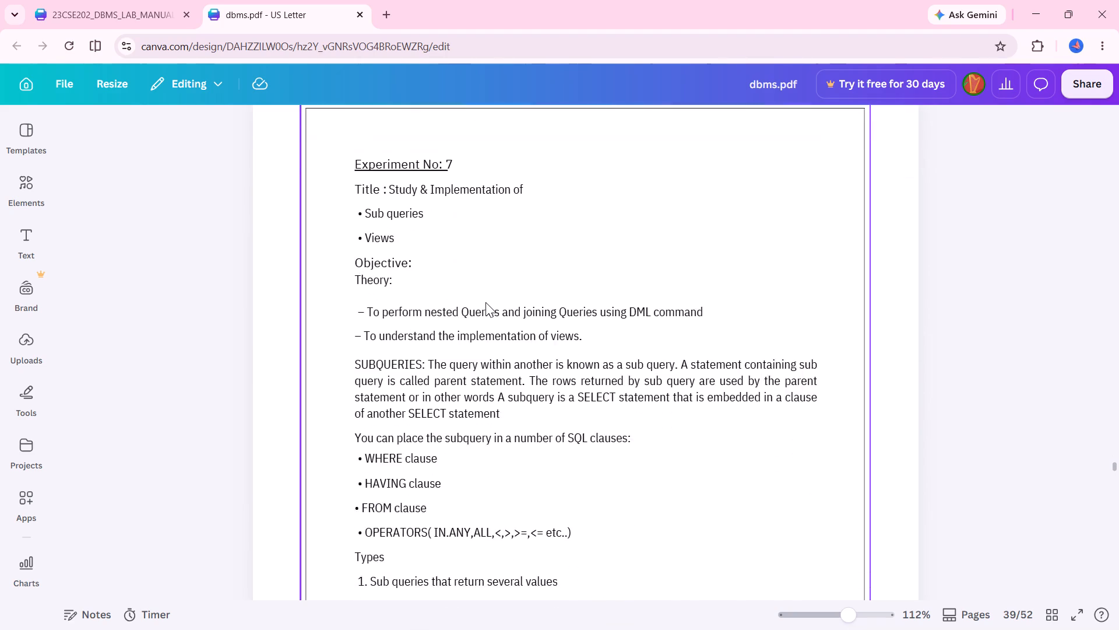
pyautogui.scroll(-4, 485, 302)
pyautogui.scroll(4, 485, 302)
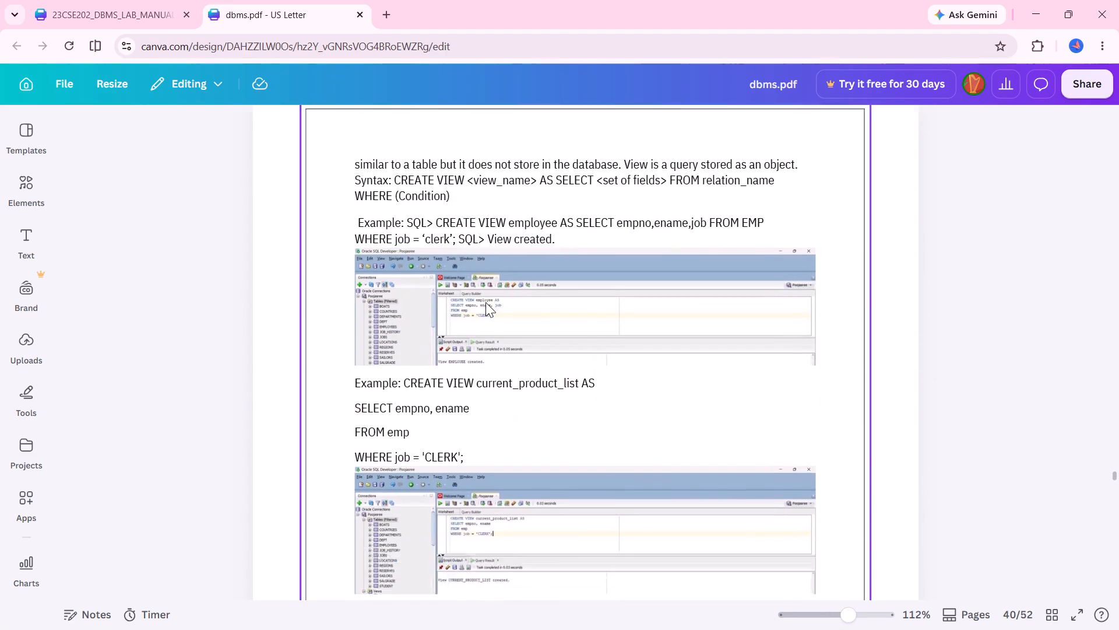
pyautogui.scroll(1, 485, 302)
pyautogui.scroll(-5, 485, 302)
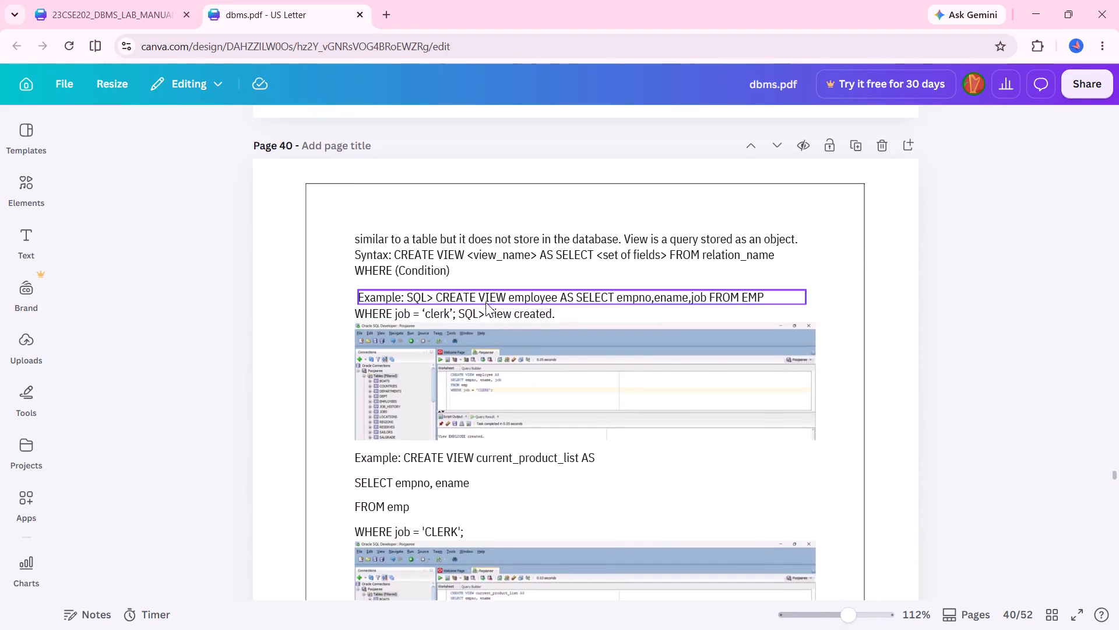
pyautogui.scroll(-6, 485, 302)
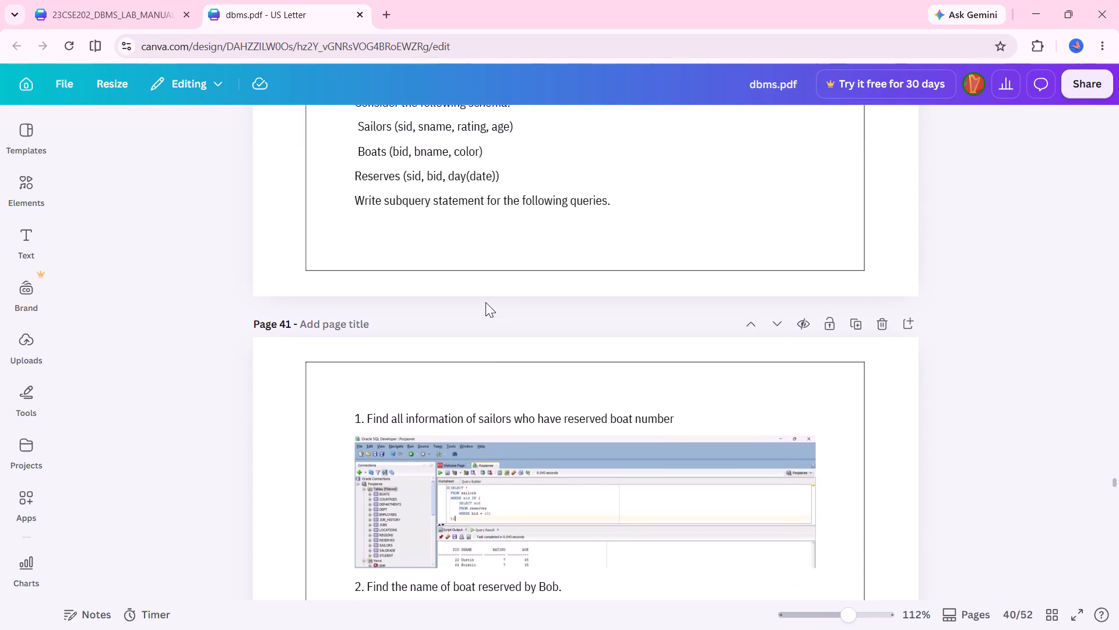
pyautogui.scroll(-8, 485, 302)
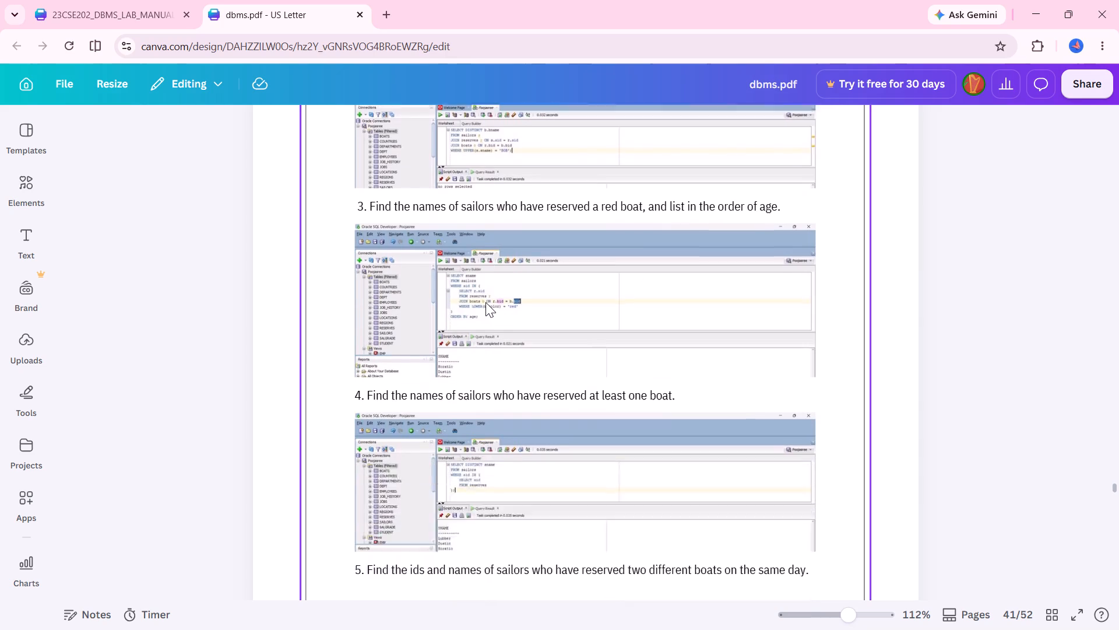
pyautogui.scroll(-8, 485, 302)
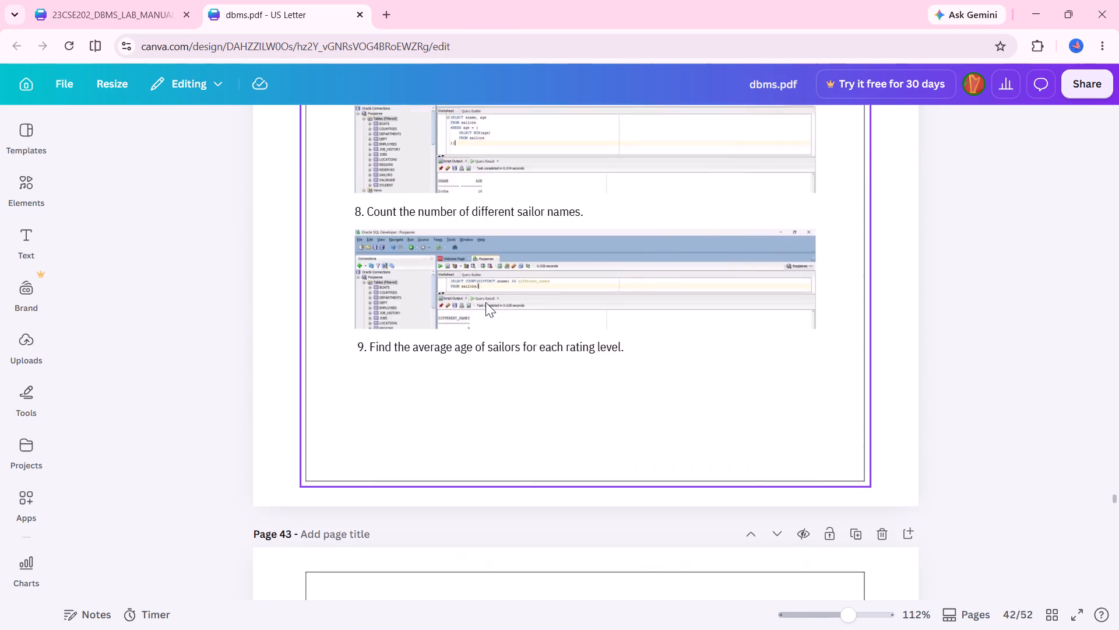
pyautogui.scroll(-8, 485, 302)
# Look through Experiment 8 on constraints and its EMP table lab practice assignment with output screenshots on pages 44 to 48.
pyautogui.scroll(-3, 485, 302)
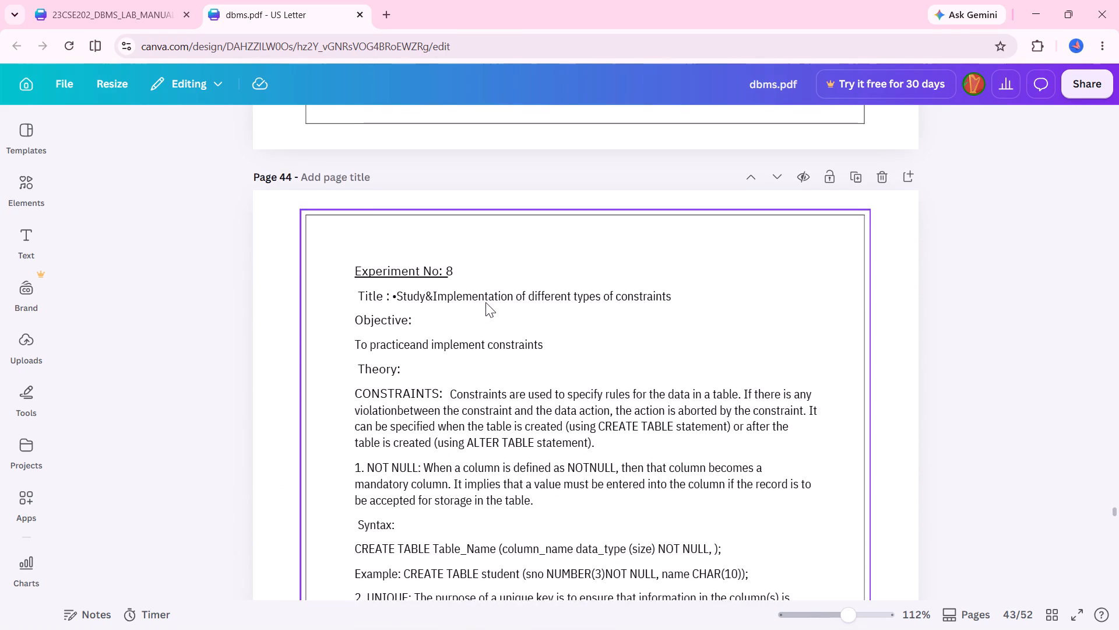
pyautogui.scroll(-7, 485, 302)
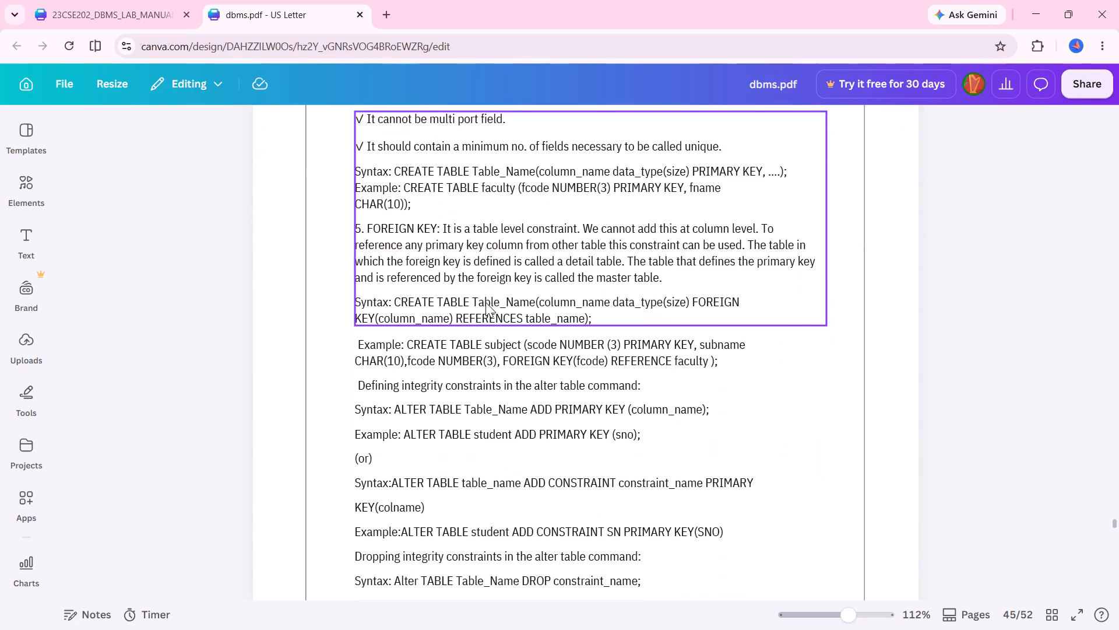
pyautogui.scroll(-4, 485, 302)
pyautogui.scroll(1, 485, 302)
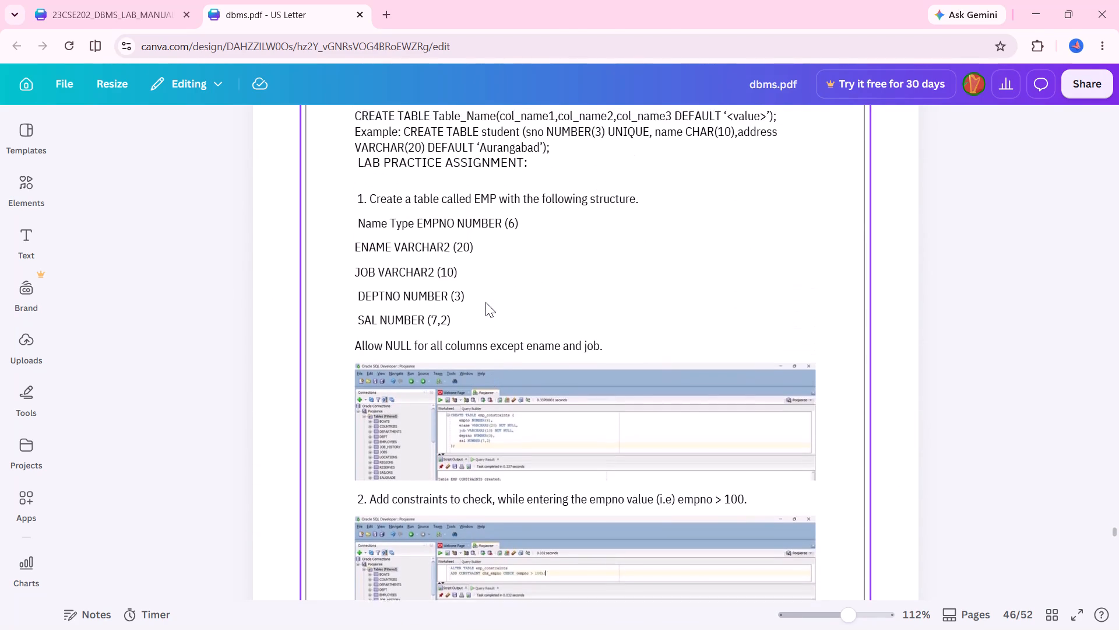
pyautogui.scroll(1, 485, 302)
pyautogui.scroll(-6, 485, 302)
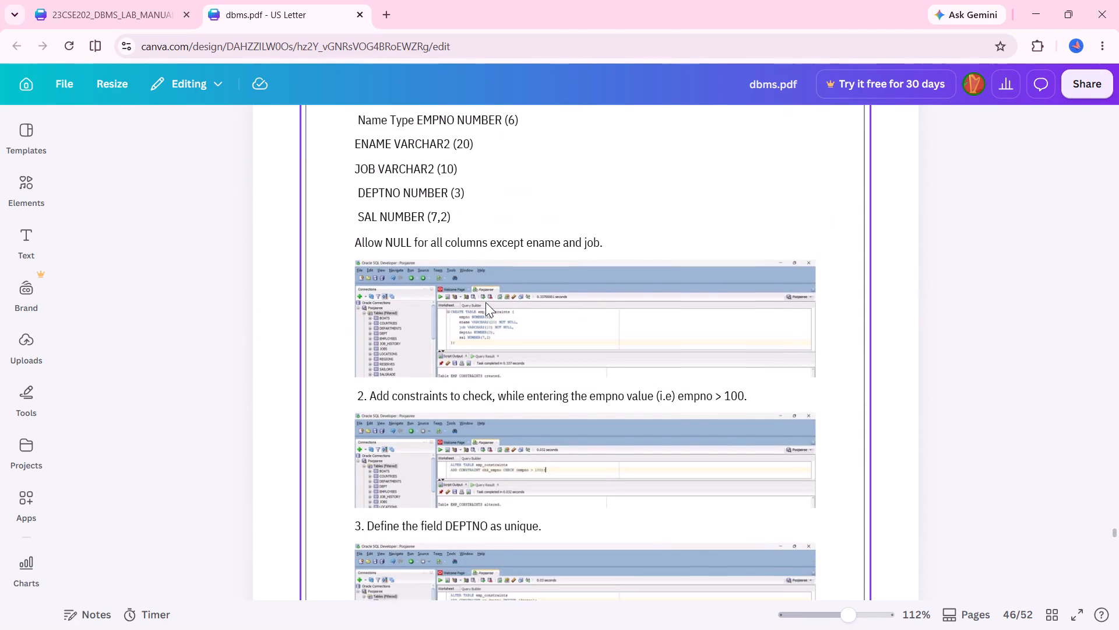
pyautogui.scroll(-10, 485, 302)
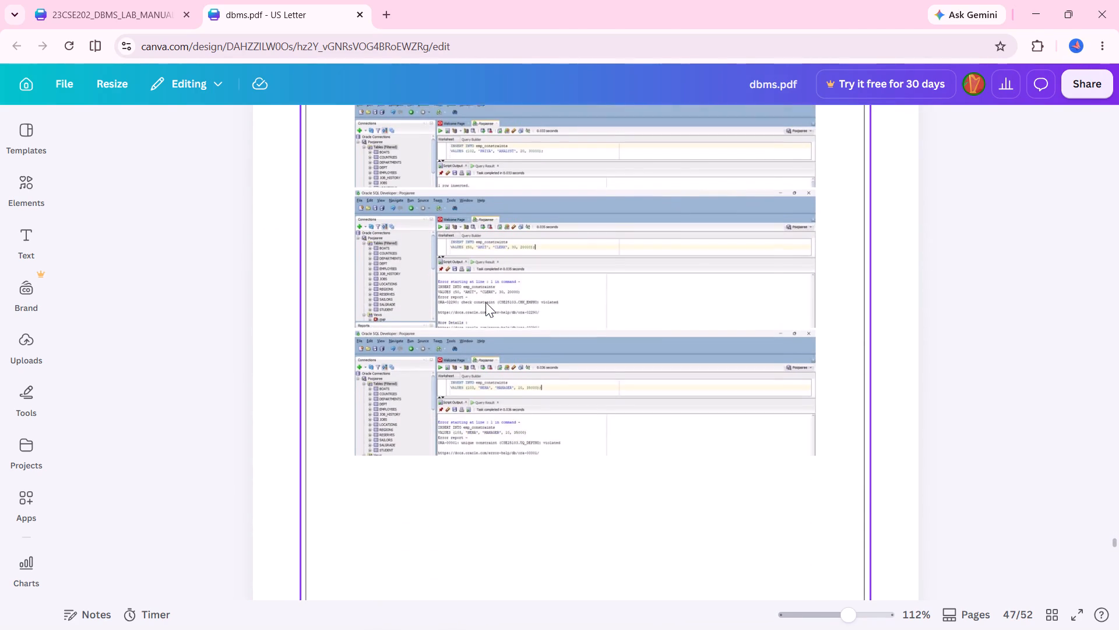
pyautogui.scroll(-12, 485, 302)
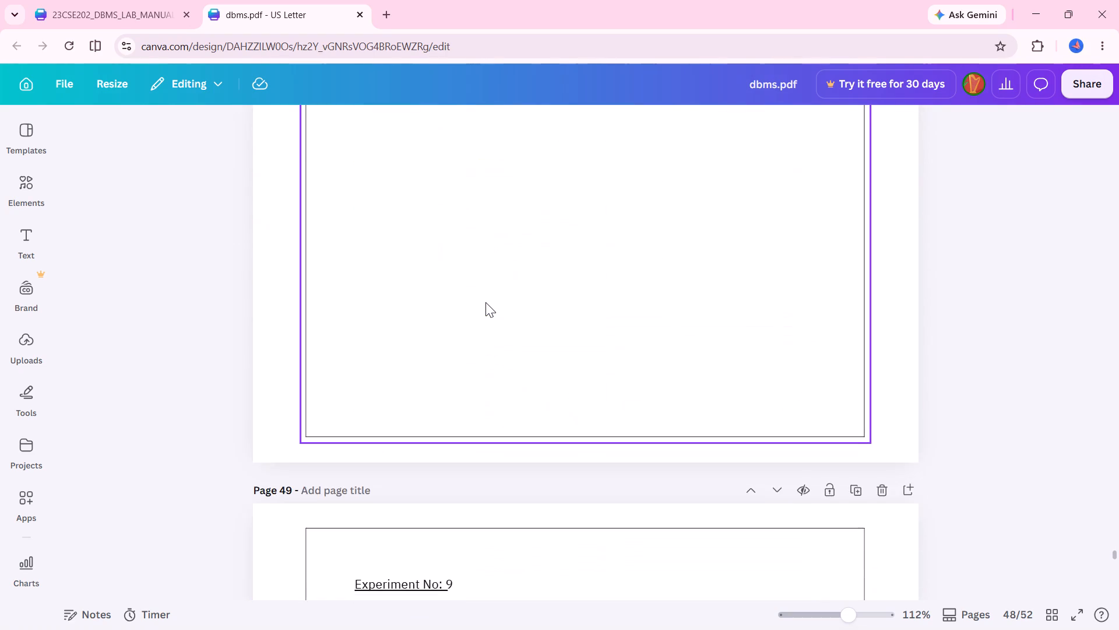
# Return to the Experiment 8 theory and read the NOT NULL, UNIQUE, CHECK and PRIMARY KEY definitions on page 44.
pyautogui.scroll(6, 485, 302)
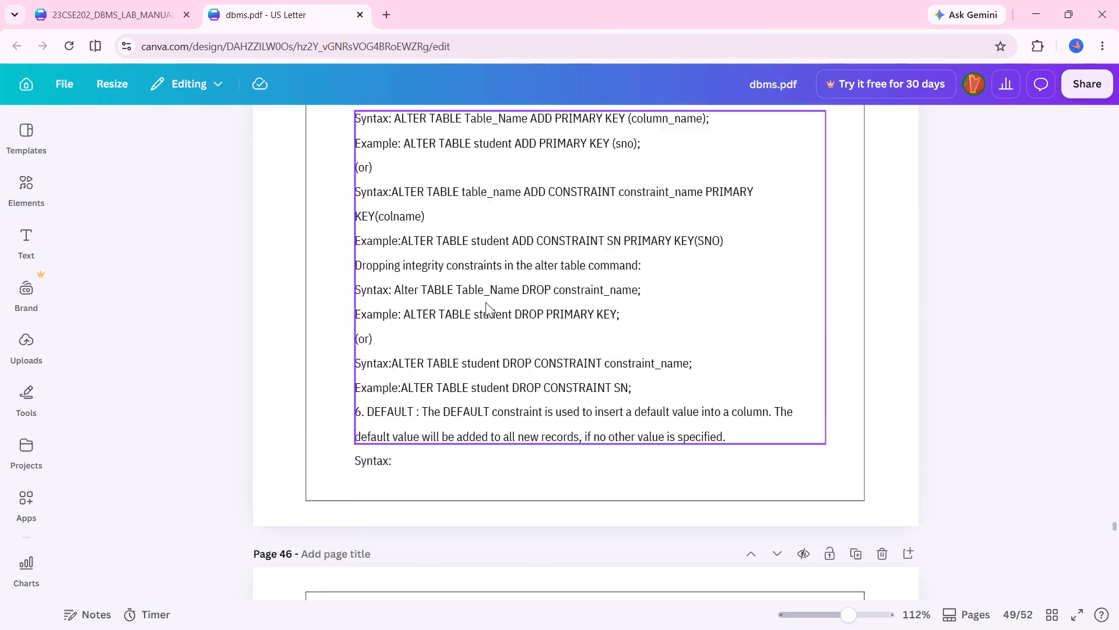
pyautogui.scroll(2, 485, 302)
pyautogui.scroll(-3, 485, 302)
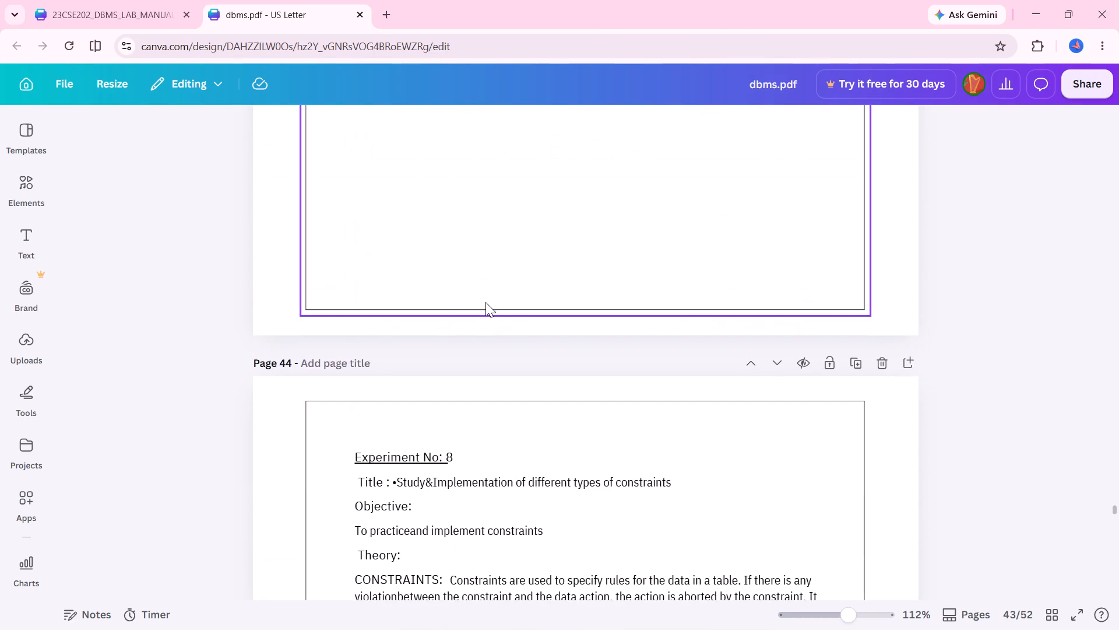
pyautogui.scroll(-7, 504, 242)
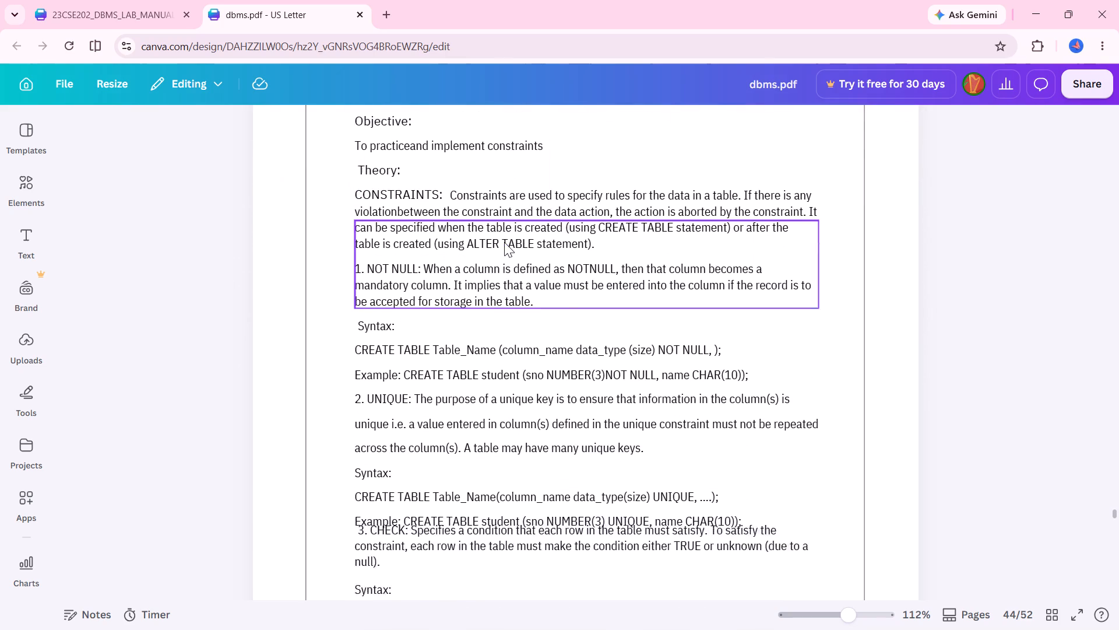
pyautogui.scroll(-3, 504, 242)
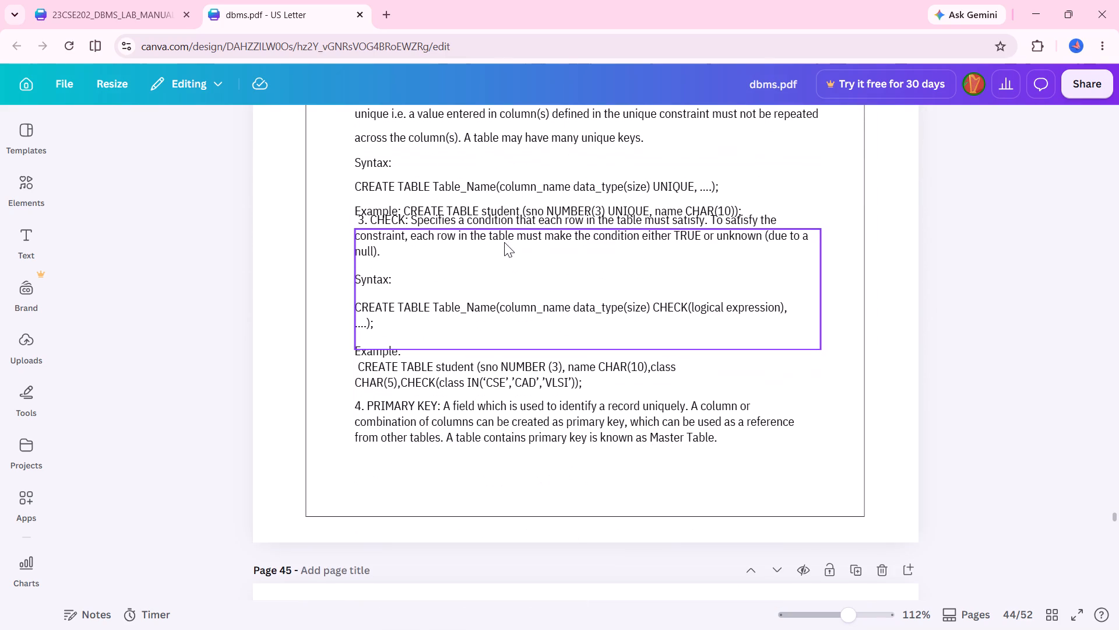
# Reposition the overlapping first line of the CHECK definition and align the text block beneath it with that line on page 44.
pyautogui.scroll(-1, 504, 242)
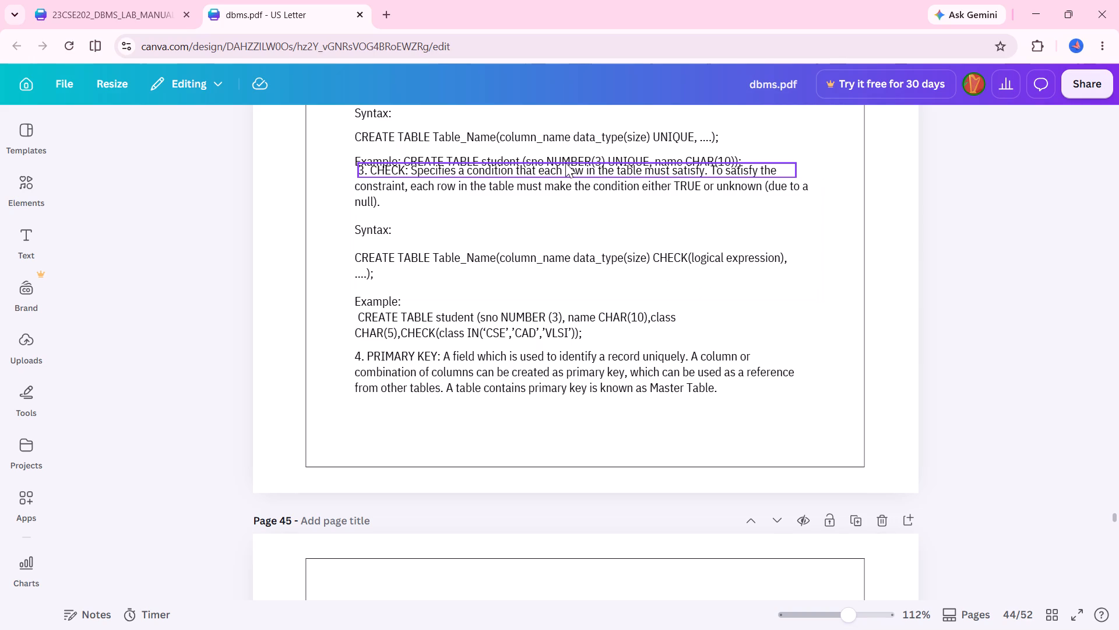
pyautogui.moveTo(565, 163); pyautogui.dragTo(561, 169)
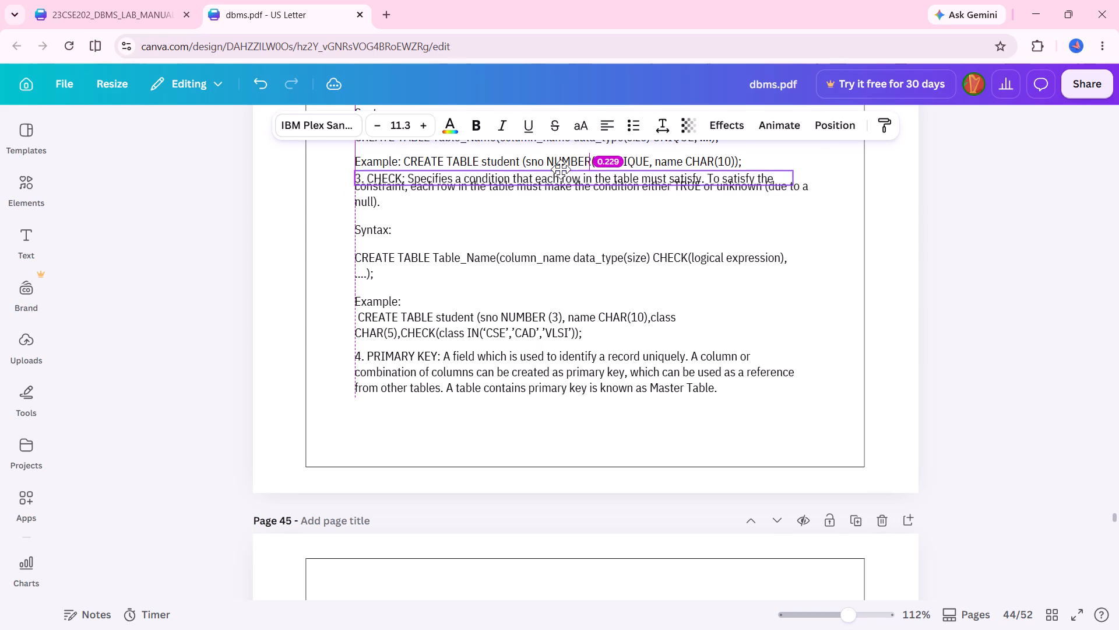
pyautogui.moveTo(561, 169); pyautogui.dragTo(561, 169)
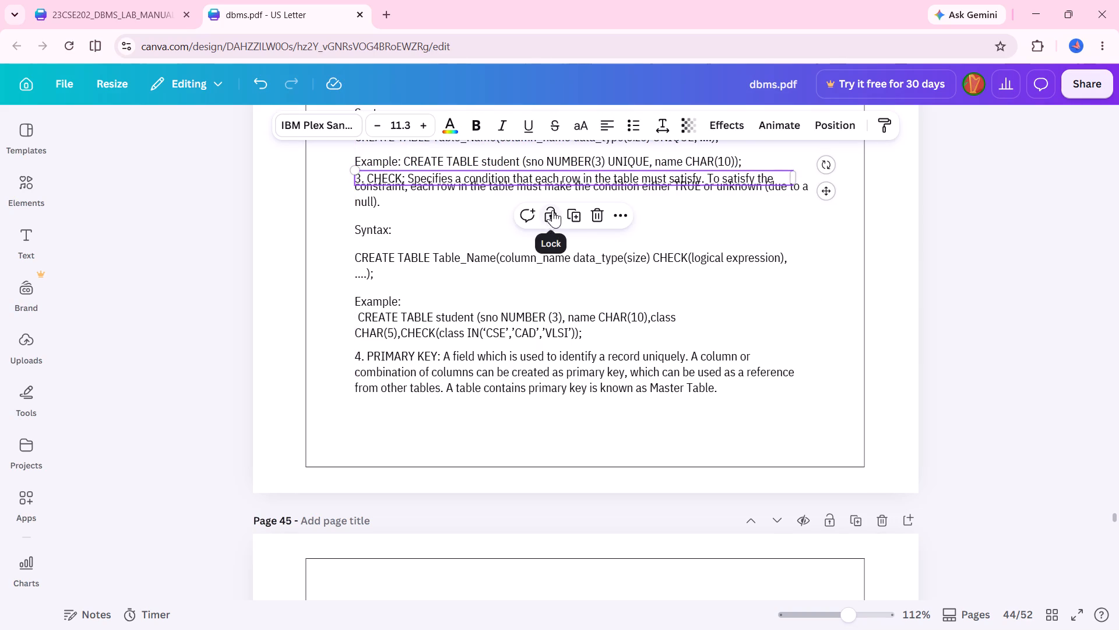
pyautogui.click(698, 253)
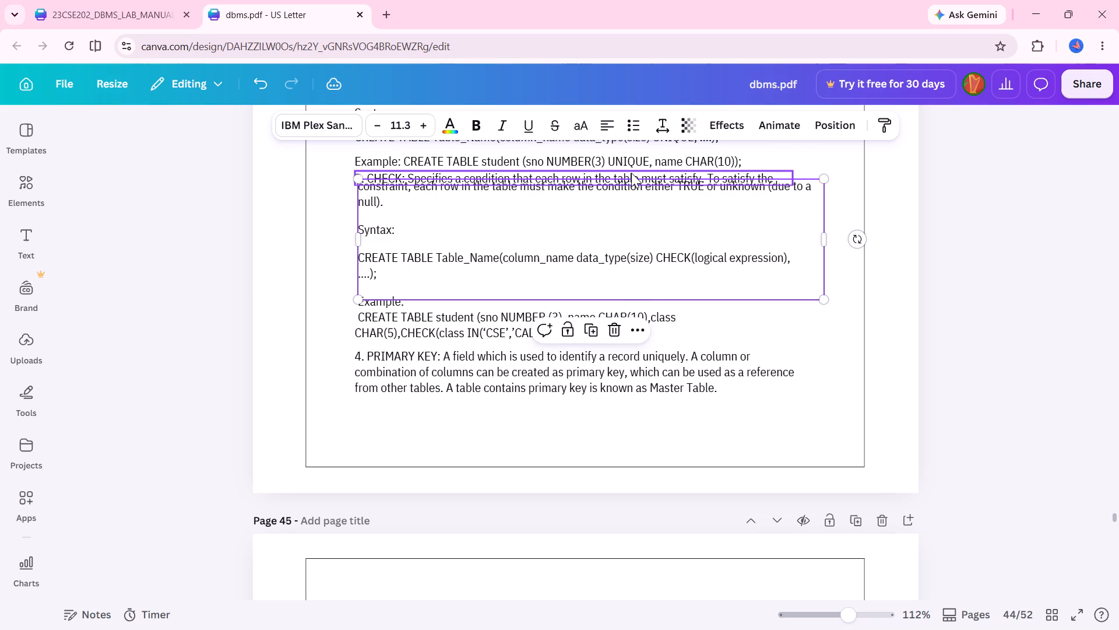
pyautogui.click(631, 173)
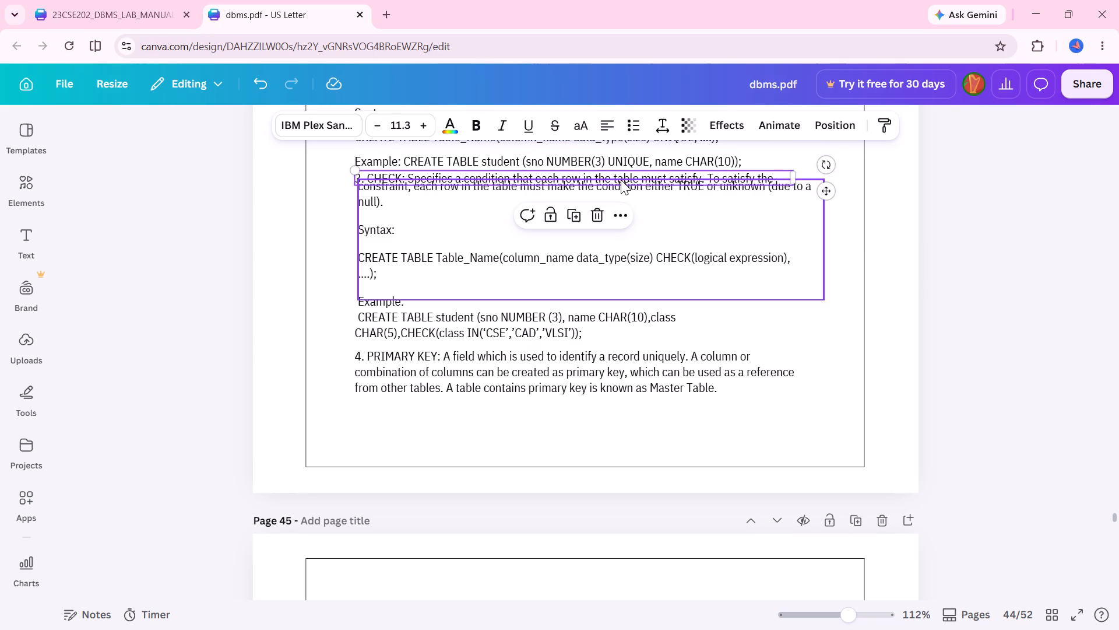
pyautogui.click(621, 180)
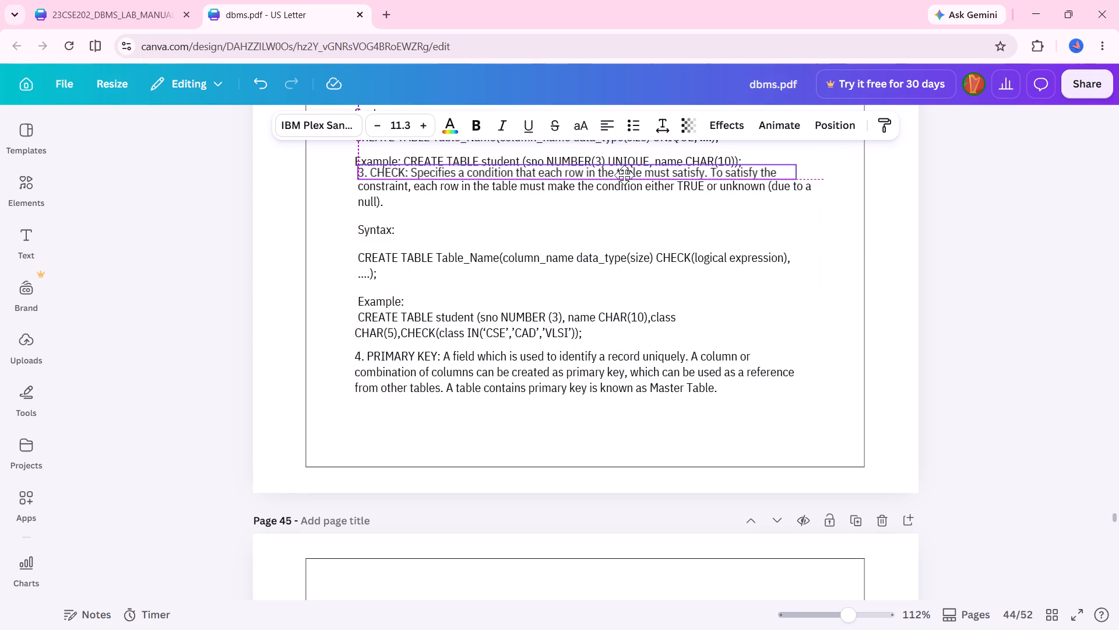
pyautogui.click(775, 215)
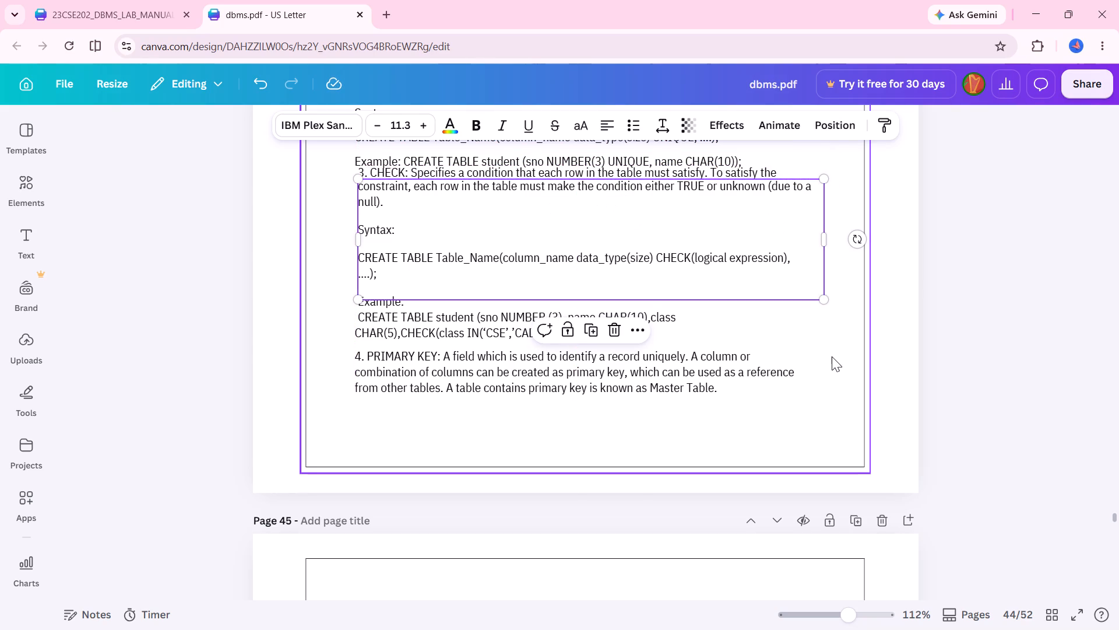
pyautogui.click(832, 356)
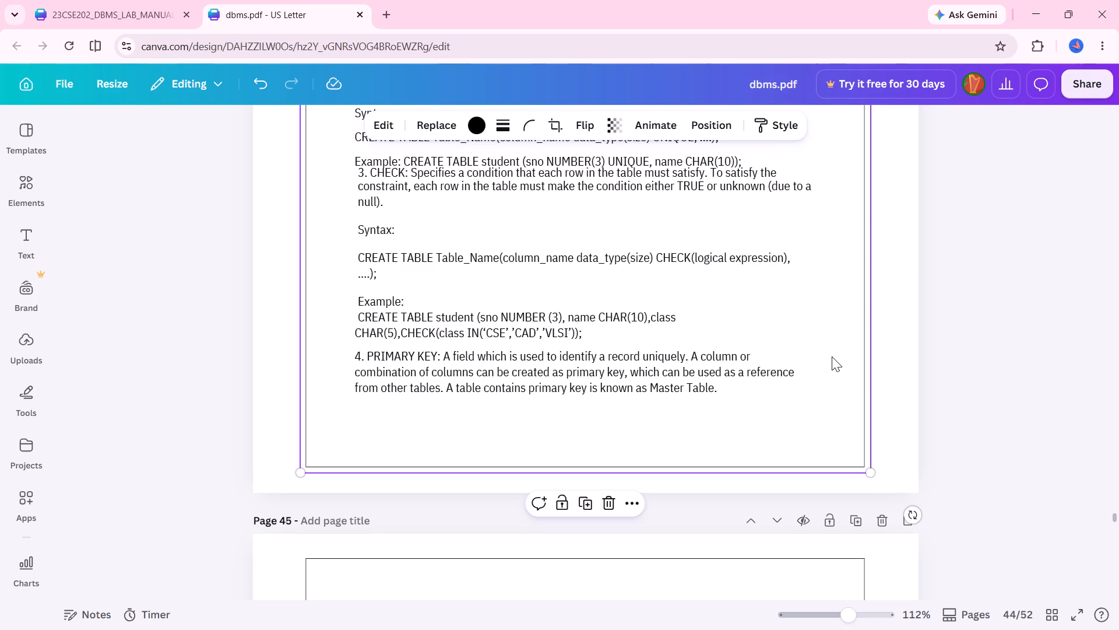
# Review page 44 and skim the remaining pages through page 52, covering the constraints assignment, SAVE POINT, ROLLBACK and GRANT.
pyautogui.scroll(4, 832, 356)
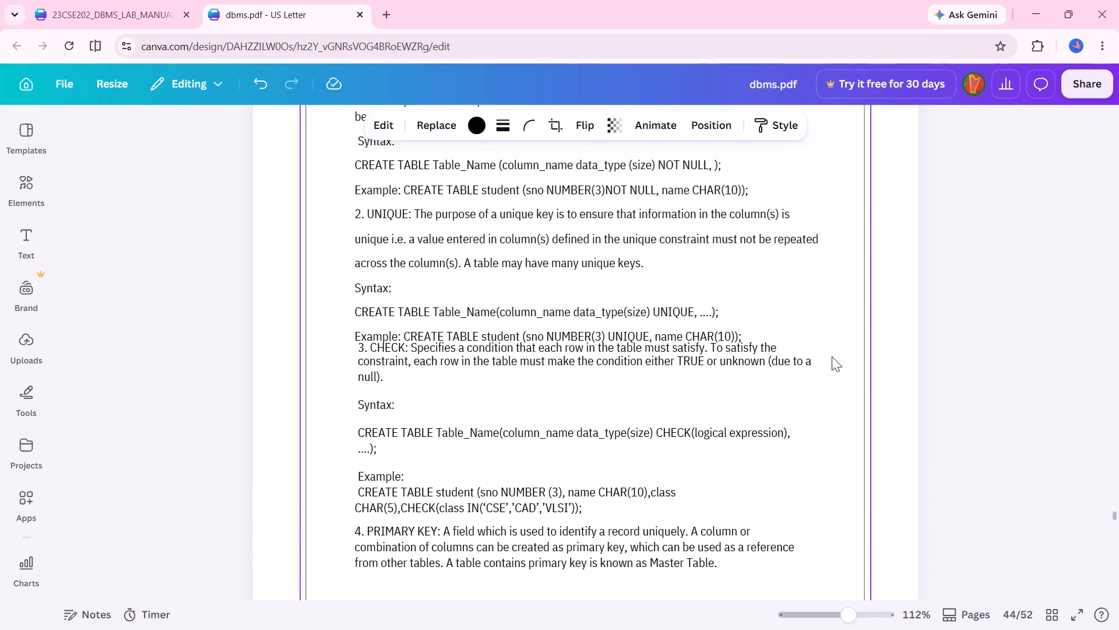
pyautogui.scroll(1, 832, 356)
pyautogui.scroll(-1, 832, 356)
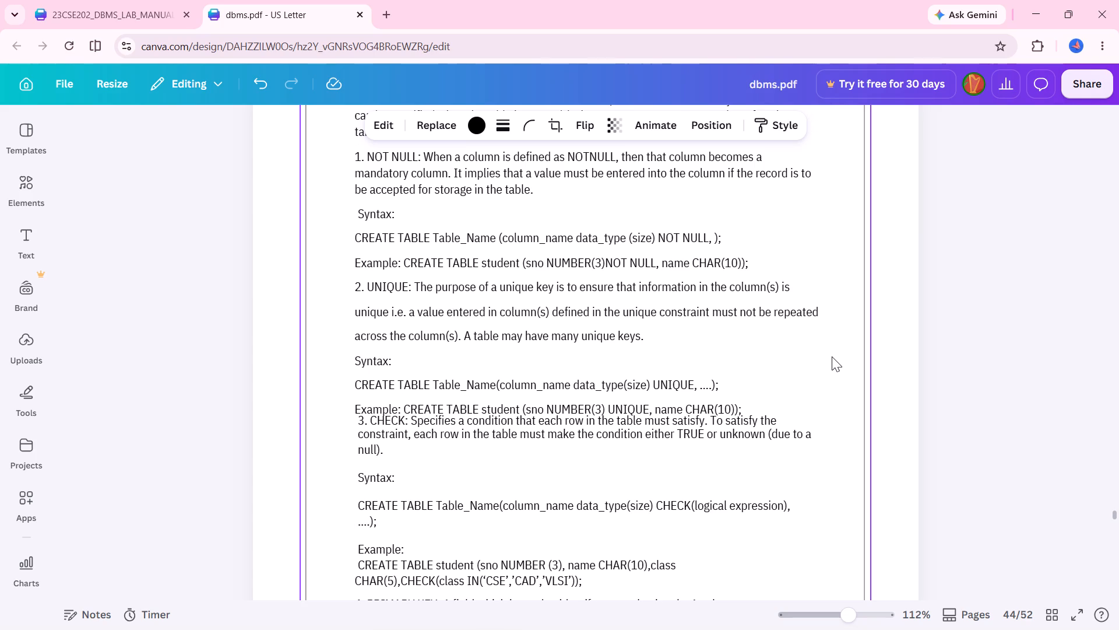
pyautogui.scroll(-6, 832, 356)
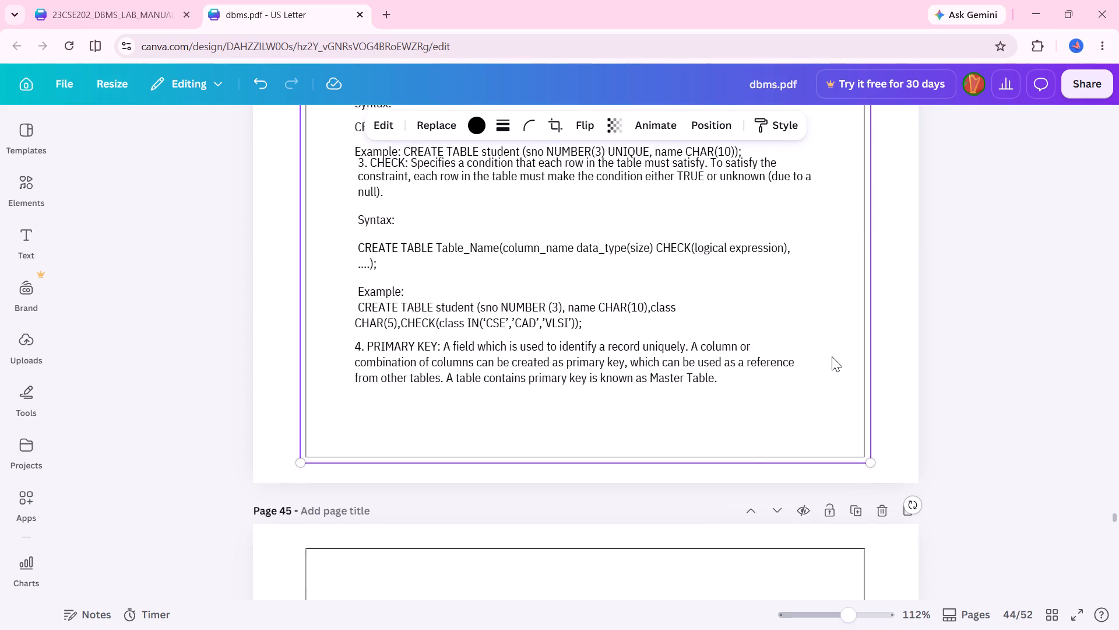
pyautogui.scroll(-12, 832, 356)
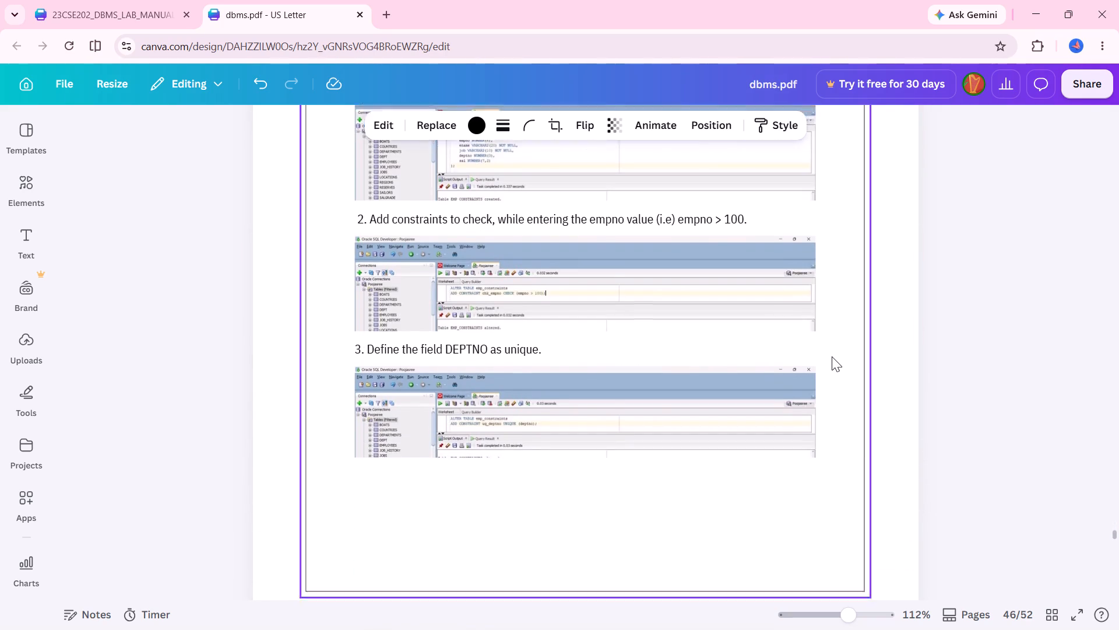
pyautogui.scroll(-12, 832, 356)
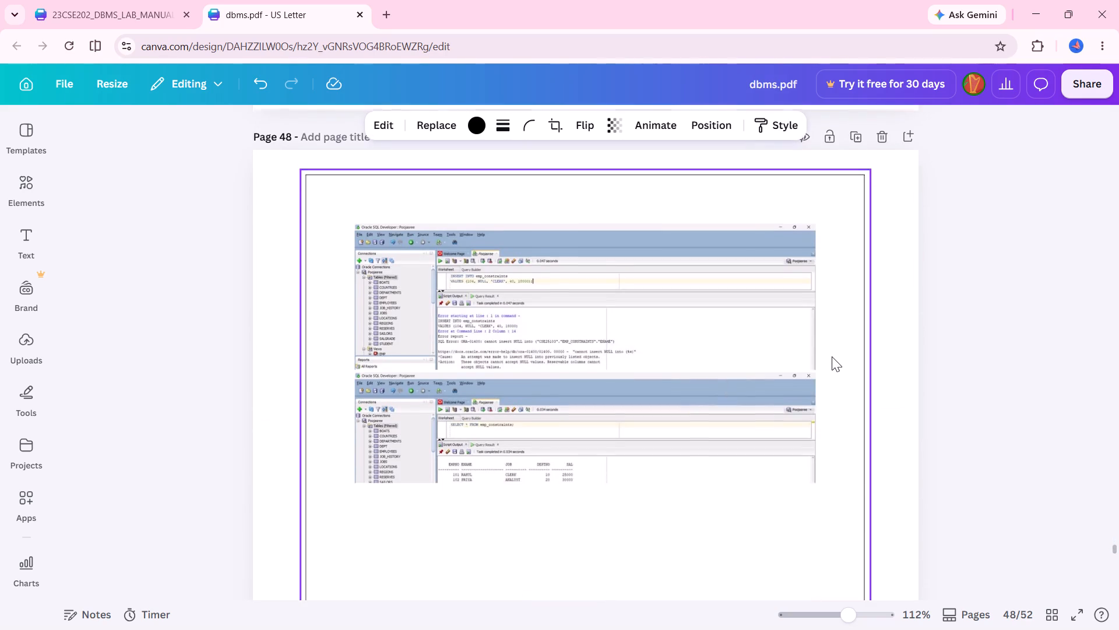
pyautogui.scroll(-12, 832, 356)
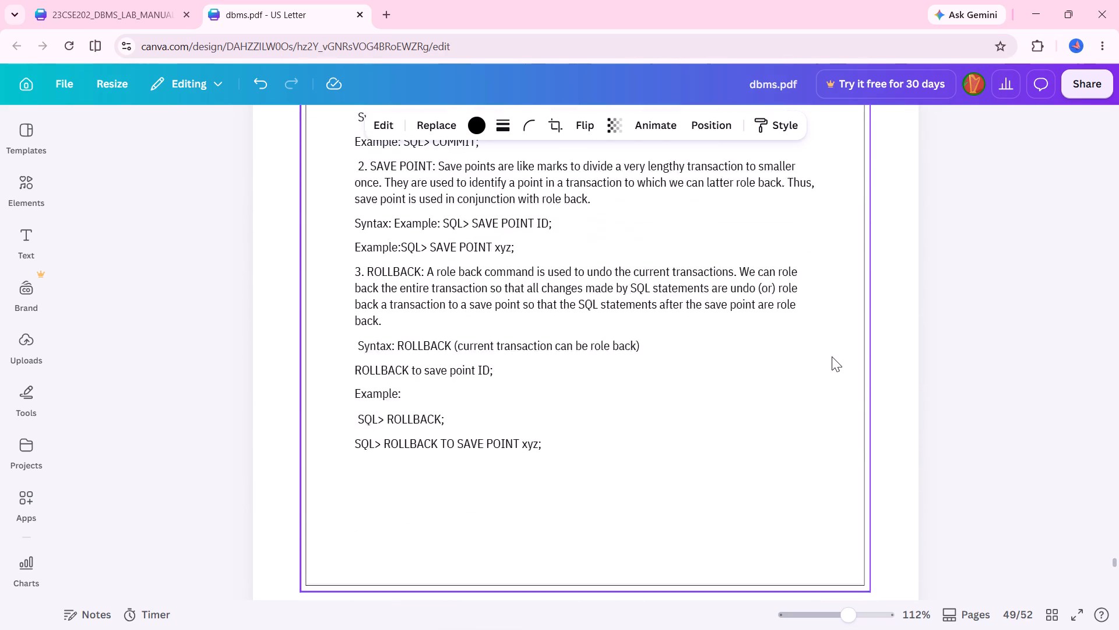
pyautogui.scroll(-16, 832, 356)
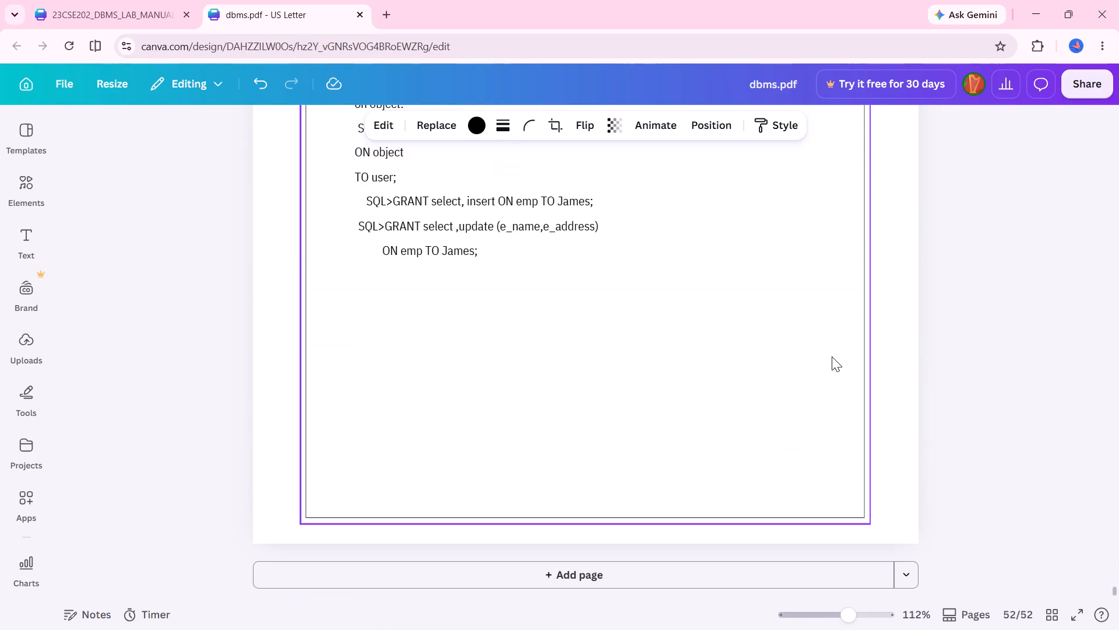
pyautogui.scroll(-2, 832, 356)
pyautogui.scroll(20, 832, 356)
pyautogui.scroll(-1, 832, 356)
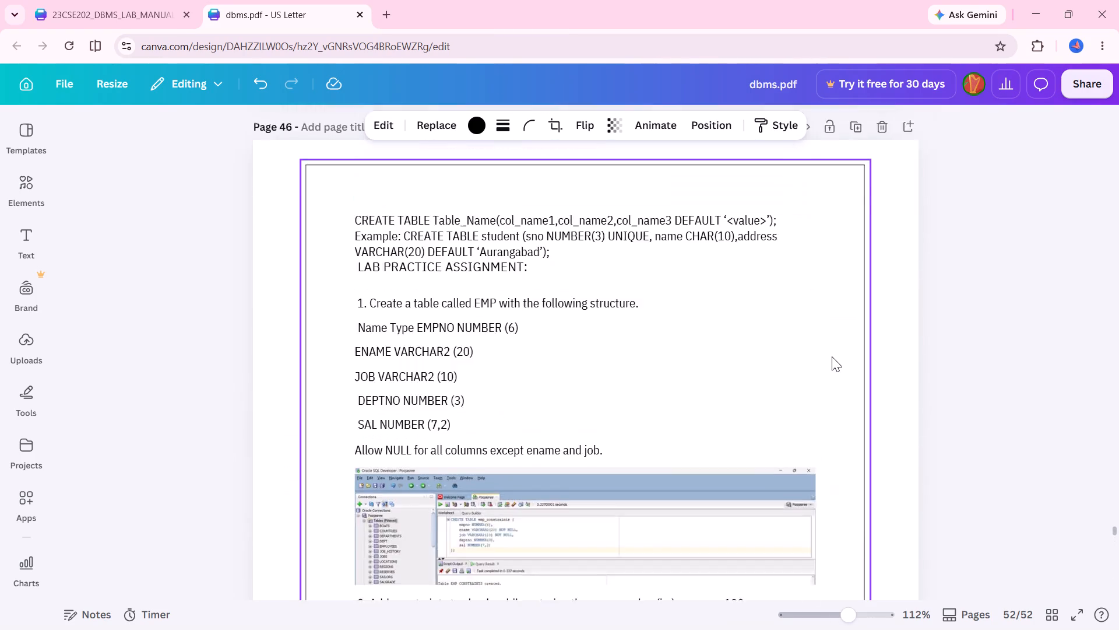
pyautogui.scroll(-8, 832, 356)
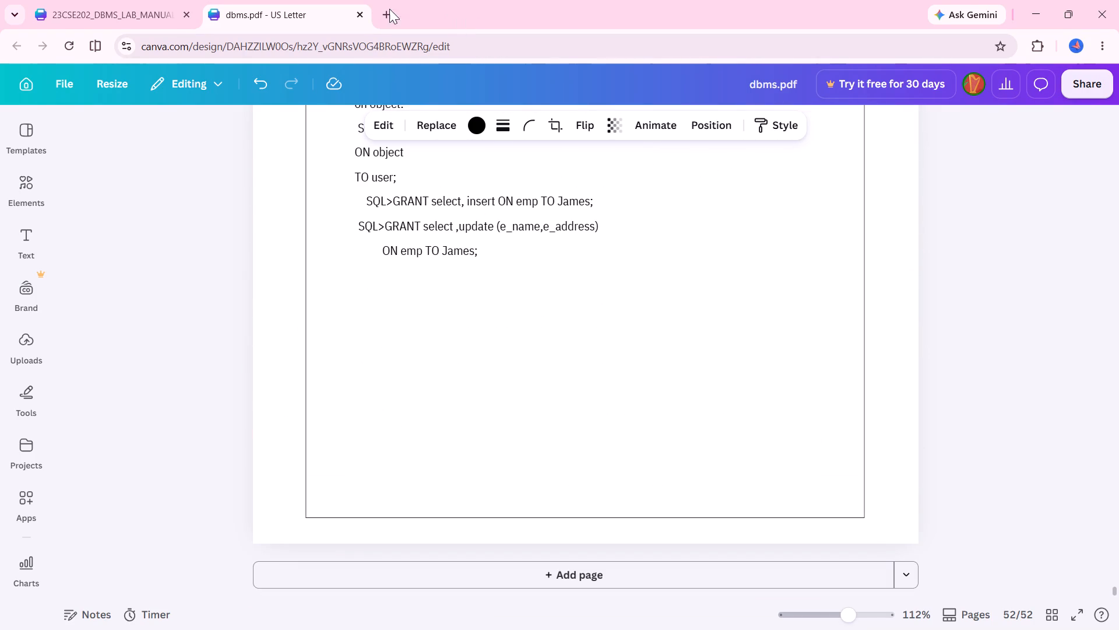
pyautogui.scroll(17, 588, 246)
pyautogui.scroll(4, 588, 246)
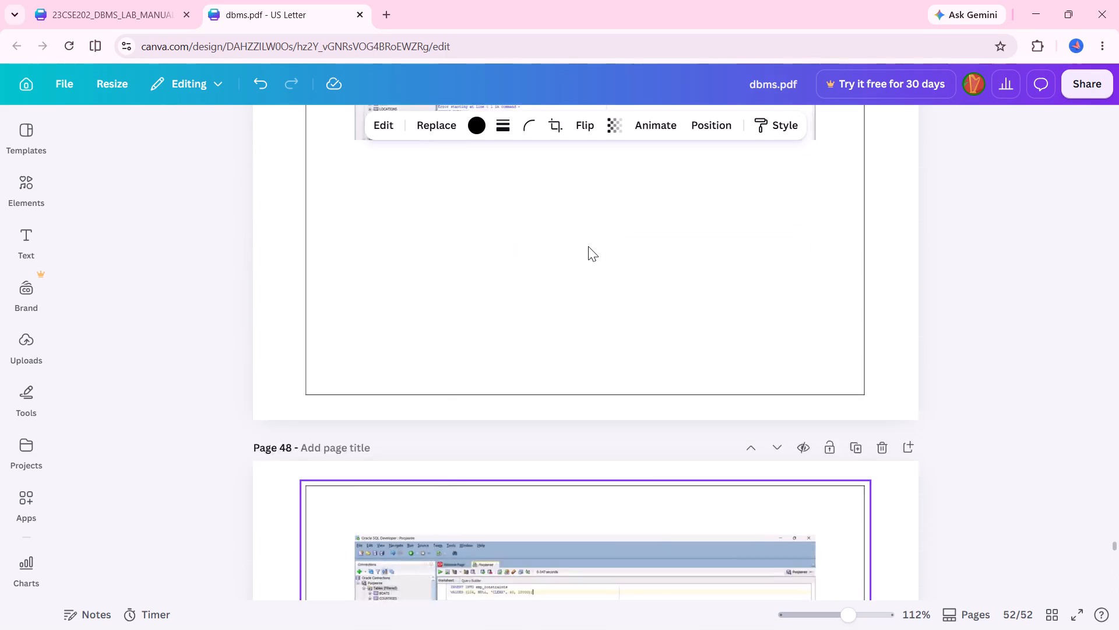
pyautogui.scroll(2, 588, 246)
# Close the dbms.pdf design and return to the 23CSE202_DBMS_LAB_MANUAL_26_27.pdf design.
pyautogui.click(359, 14)
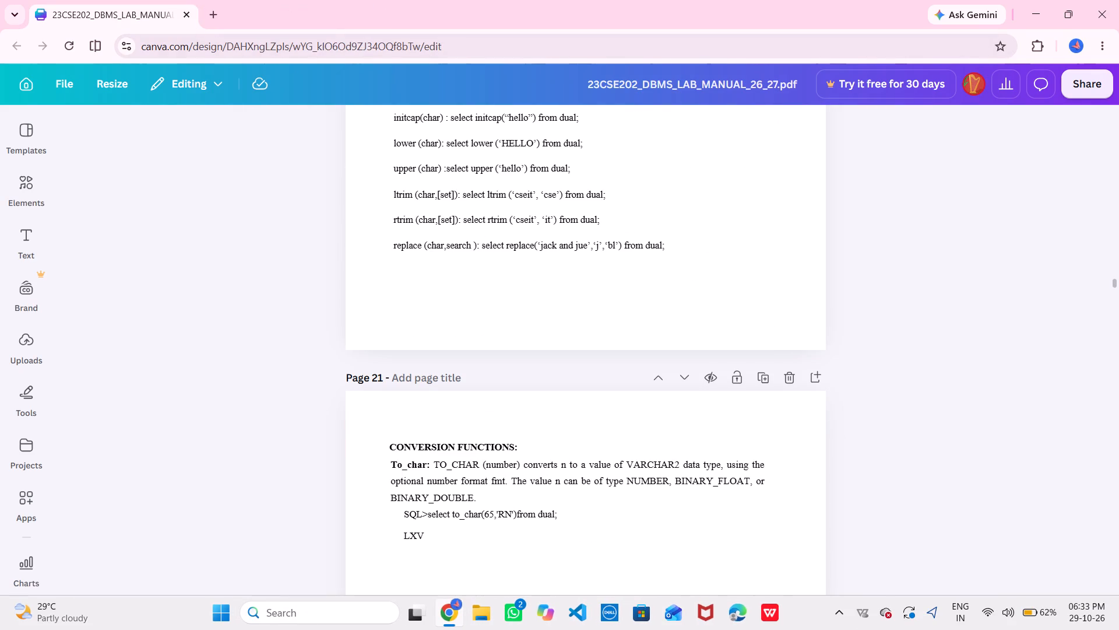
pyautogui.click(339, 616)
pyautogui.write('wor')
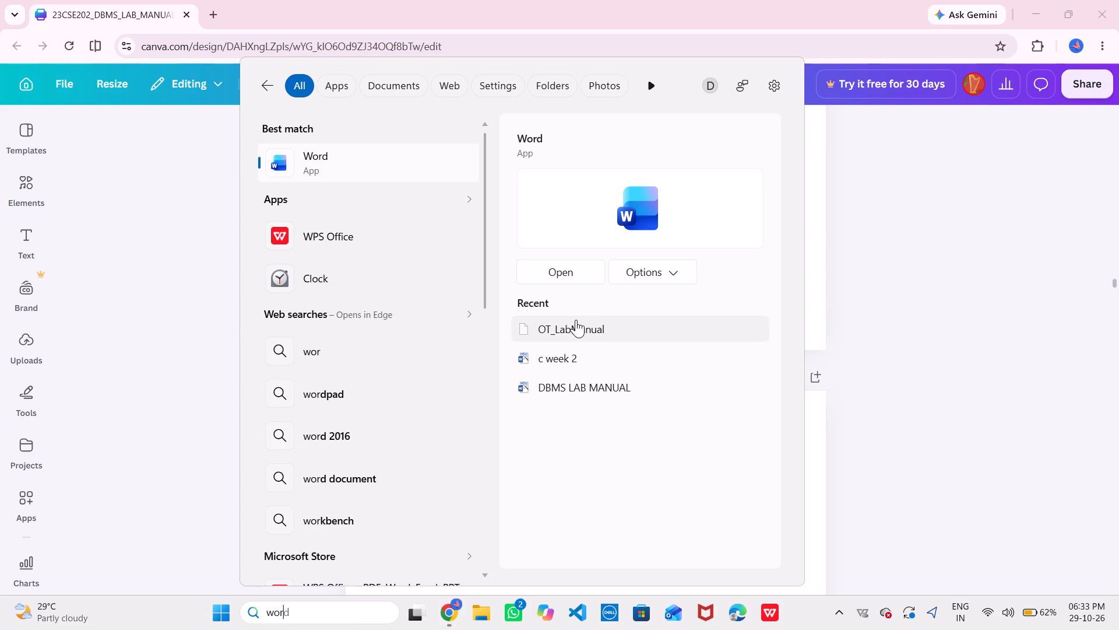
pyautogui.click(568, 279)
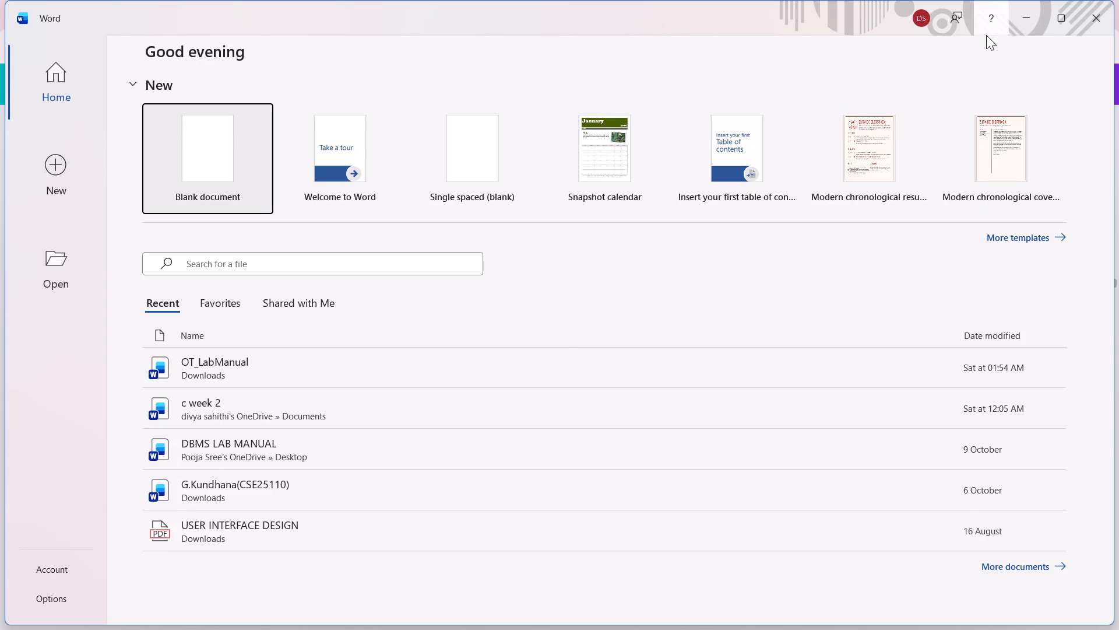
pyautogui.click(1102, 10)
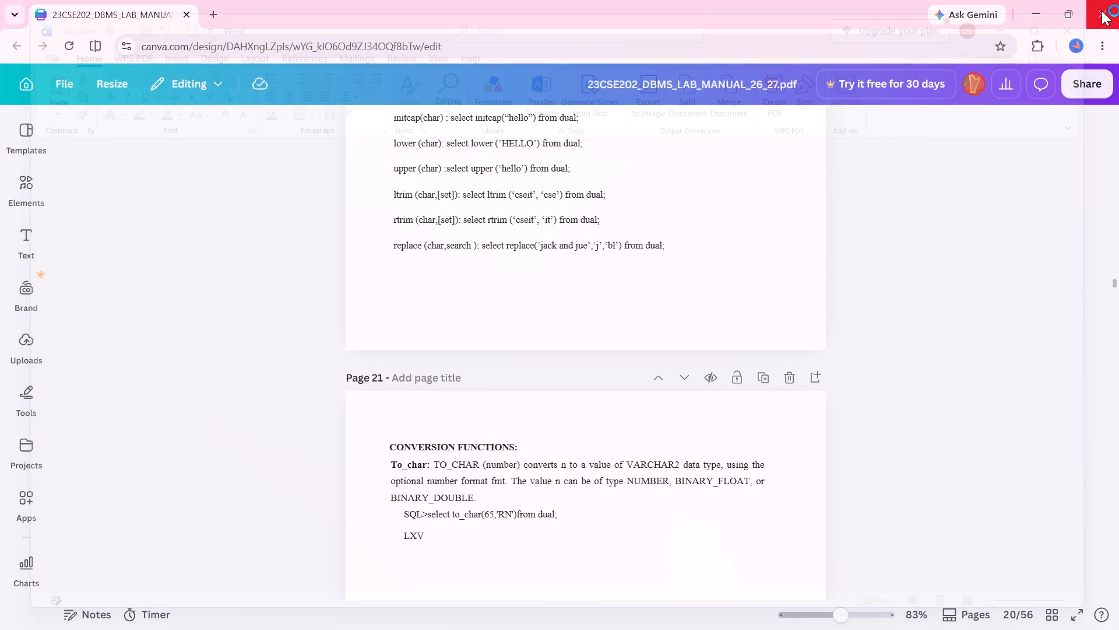
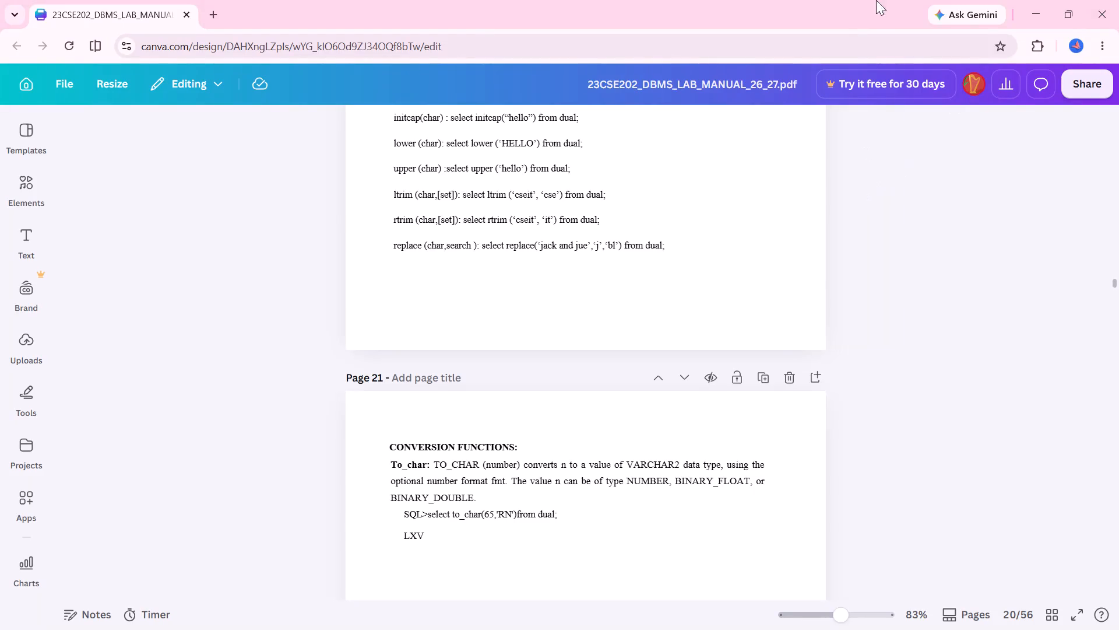
# Leave the lab manual at the To_char example on page 21 and launch Oracle SQL Developer from the desktop.
pyautogui.scroll(-4, 840, 309)
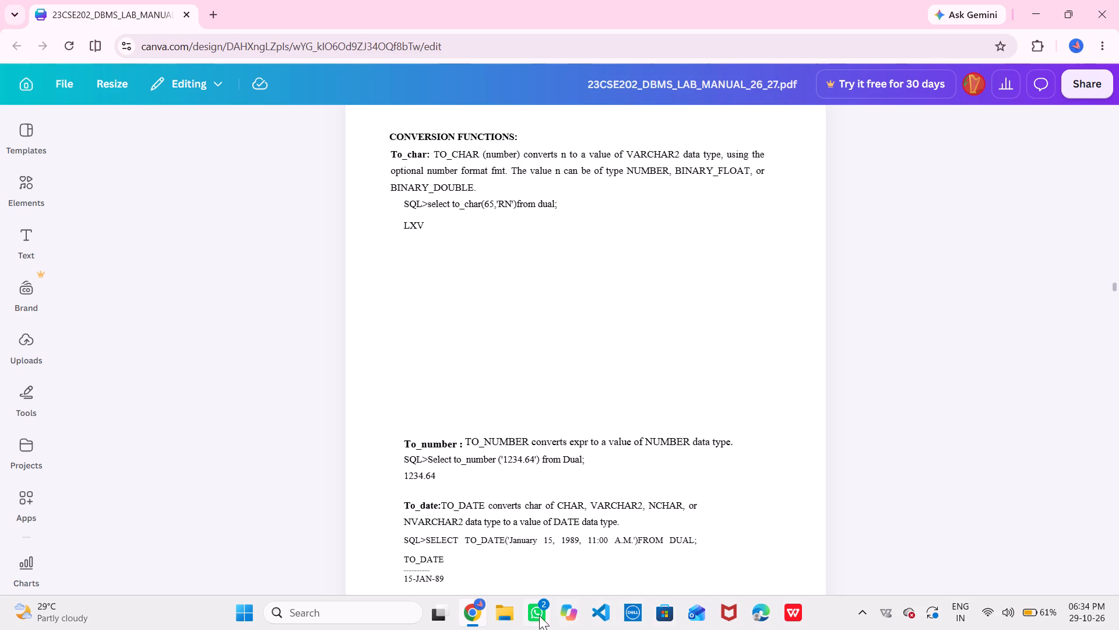
pyautogui.click(341, 620)
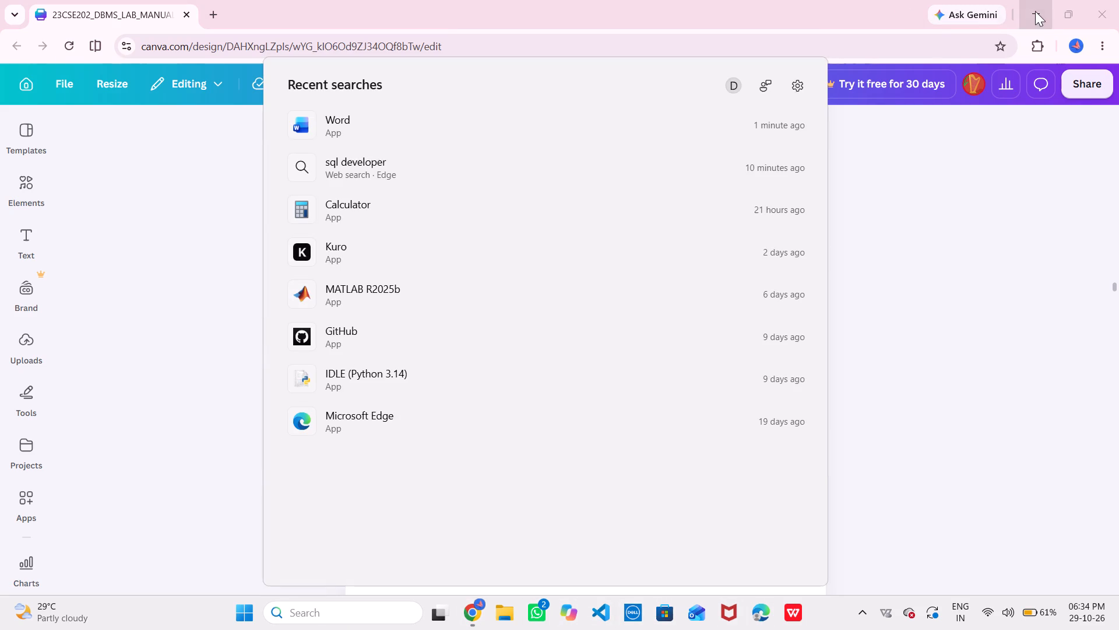
pyautogui.click(1036, 10)
pyautogui.doubleClick(80, 469)
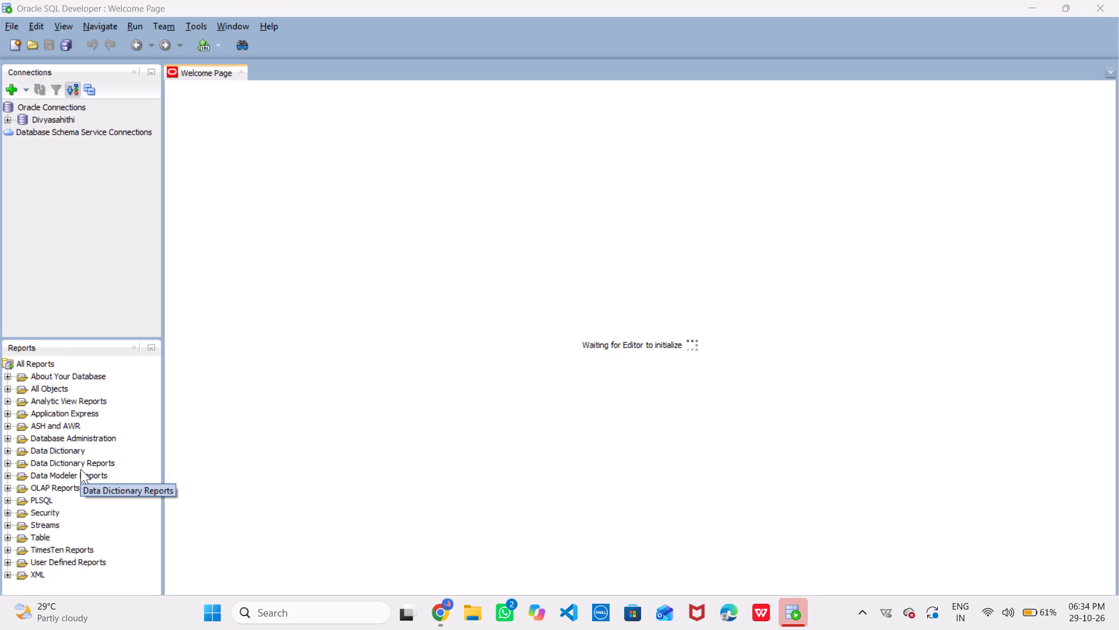
# Load the saved Oracle connection's details, test the connection and connect to the database.
pyautogui.click(61, 121)
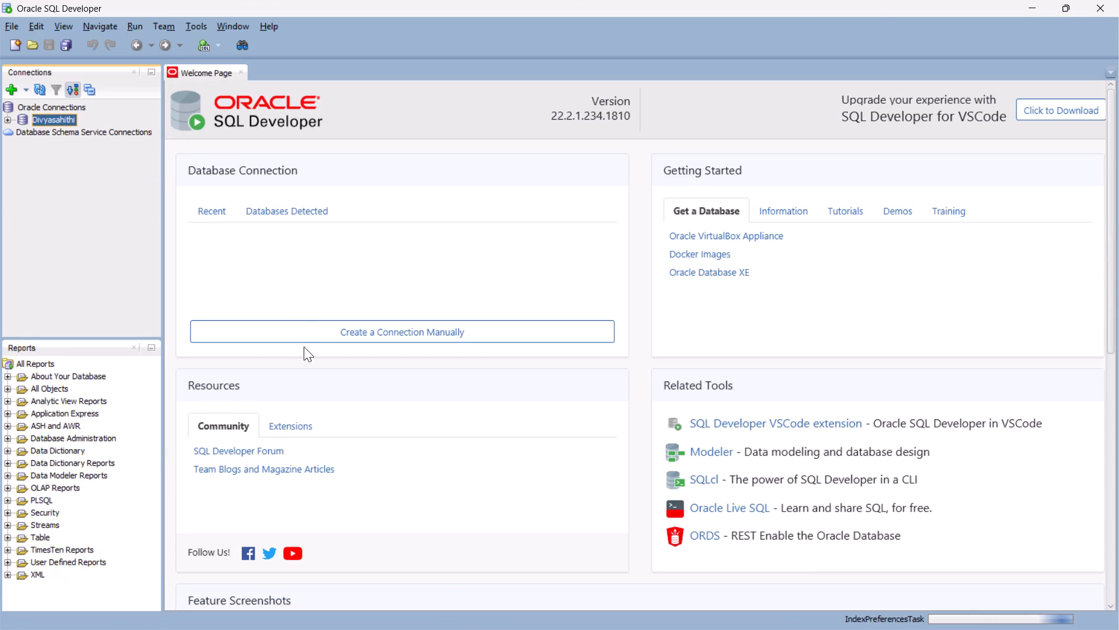
pyautogui.click(314, 334)
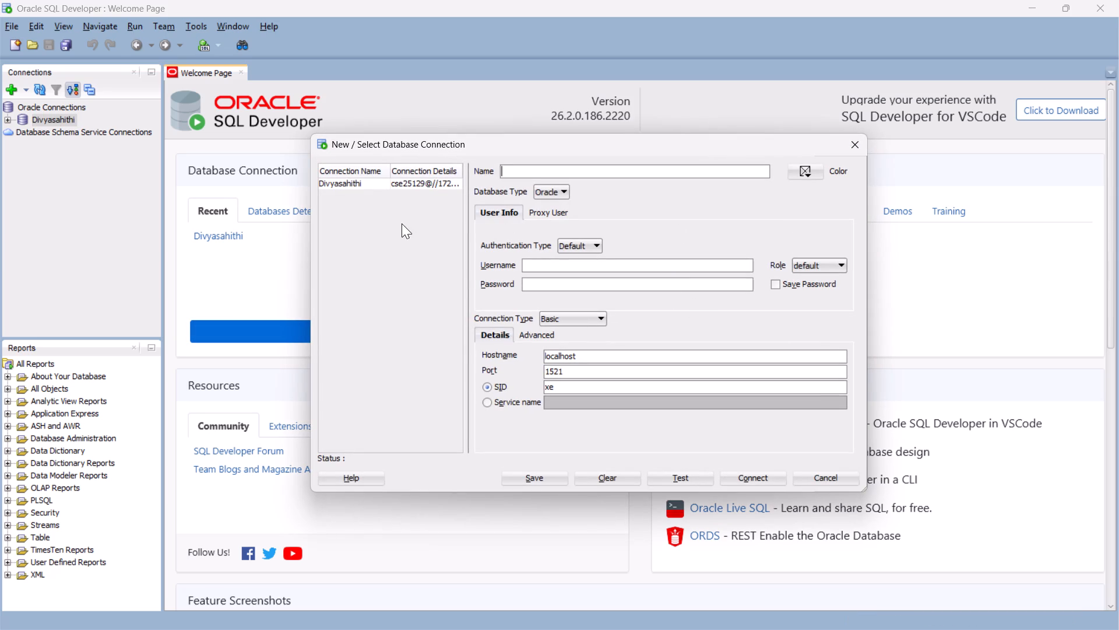
pyautogui.click(387, 183)
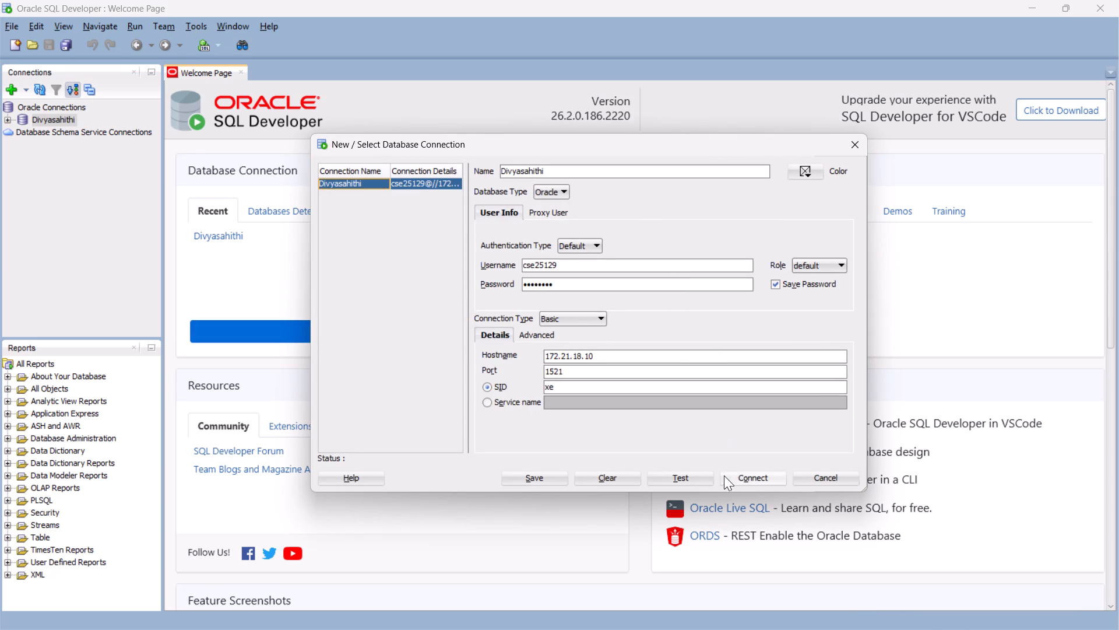
pyautogui.click(687, 484)
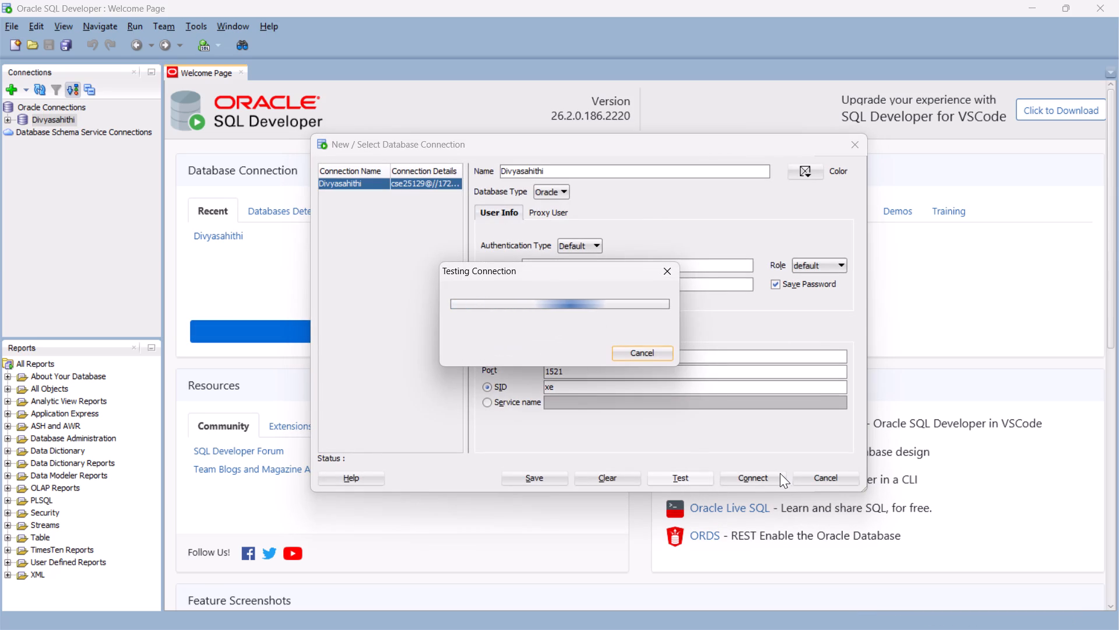
pyautogui.click(776, 473)
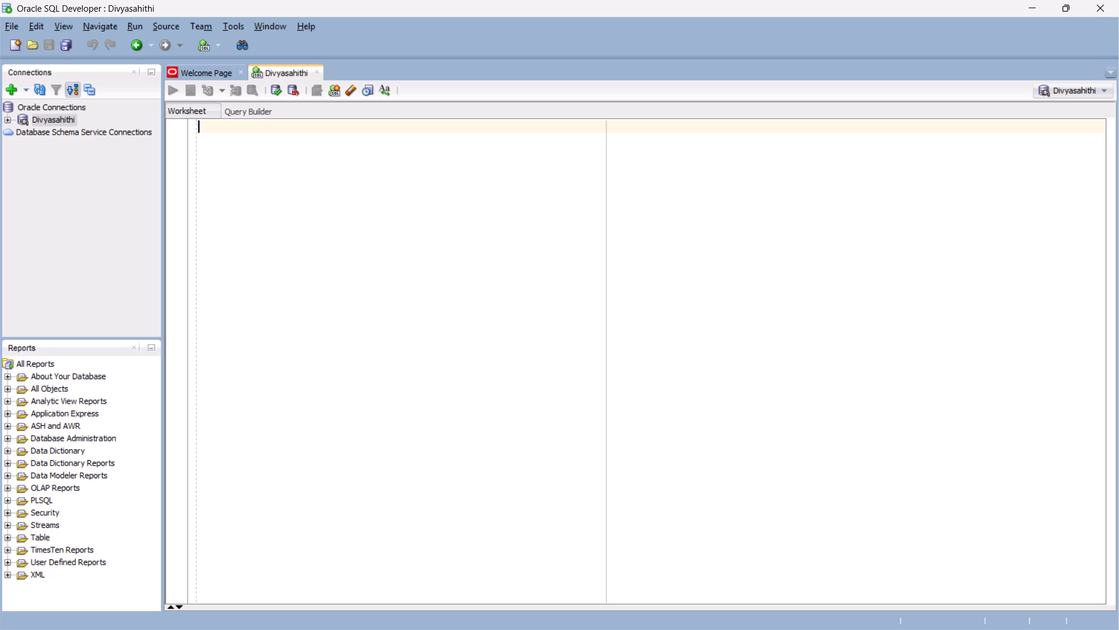
# Paste the copied to_char(65,'RN') query into the worksheet, remove its SQL> prefix and run it as a script.
pyautogui.hotkey('ctrl', 'v')
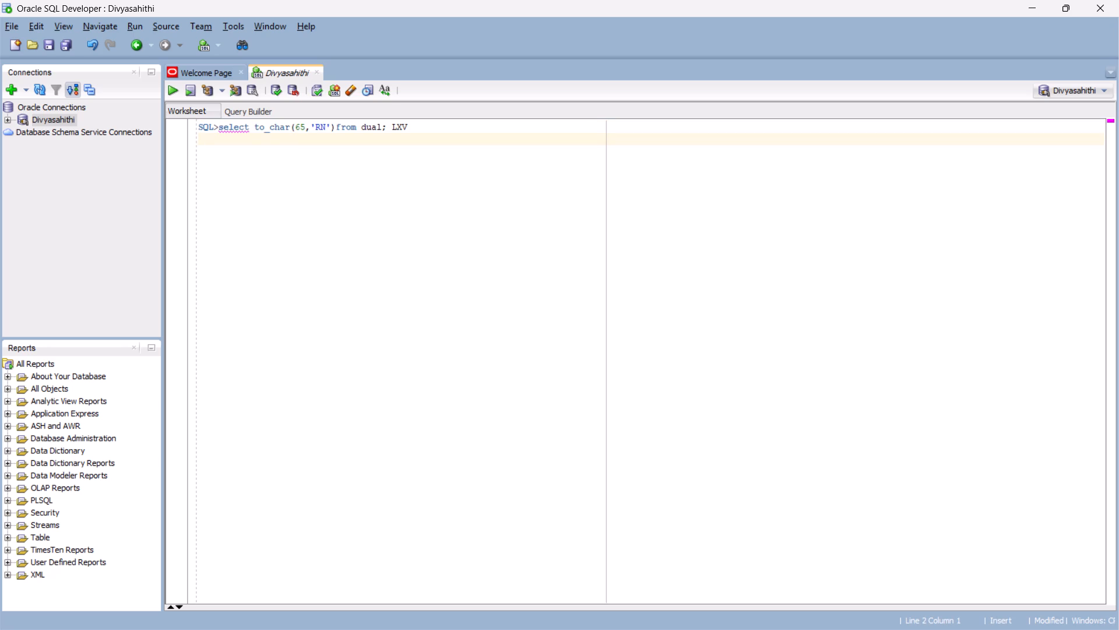
pyautogui.click(220, 124)
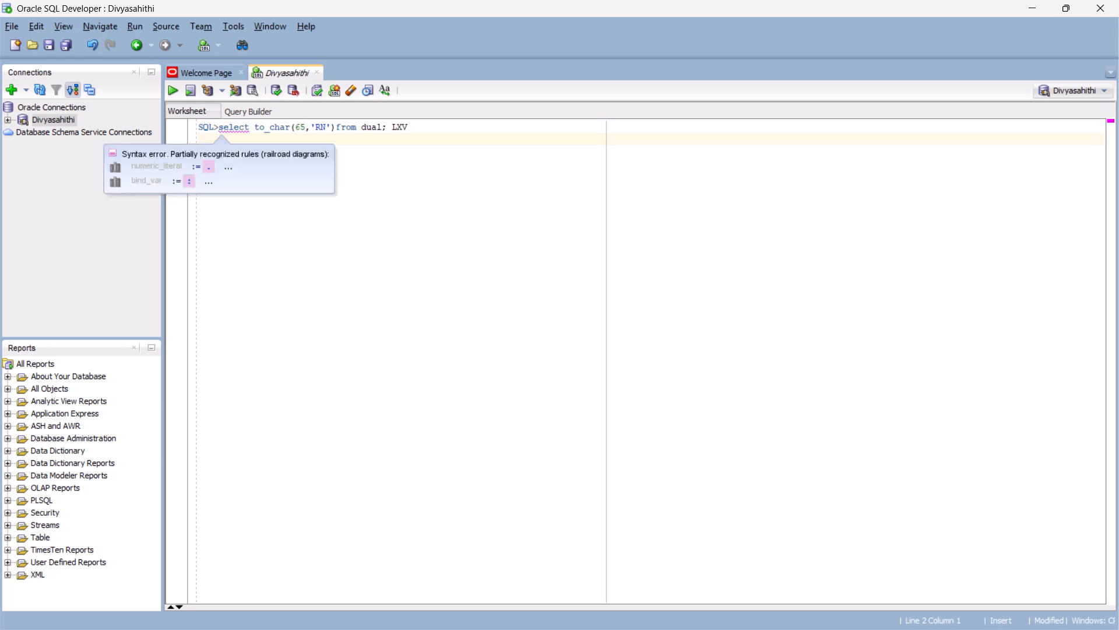
pyautogui.press('BackSpace')
pyautogui.press('BackSpace')
pyautogui.press('BackSpace')
pyautogui.press('BackSpace')
pyautogui.press('BackSpace')
pyautogui.press('BackSpace')
pyautogui.press('BackSpace')
pyautogui.press('BackSpace')
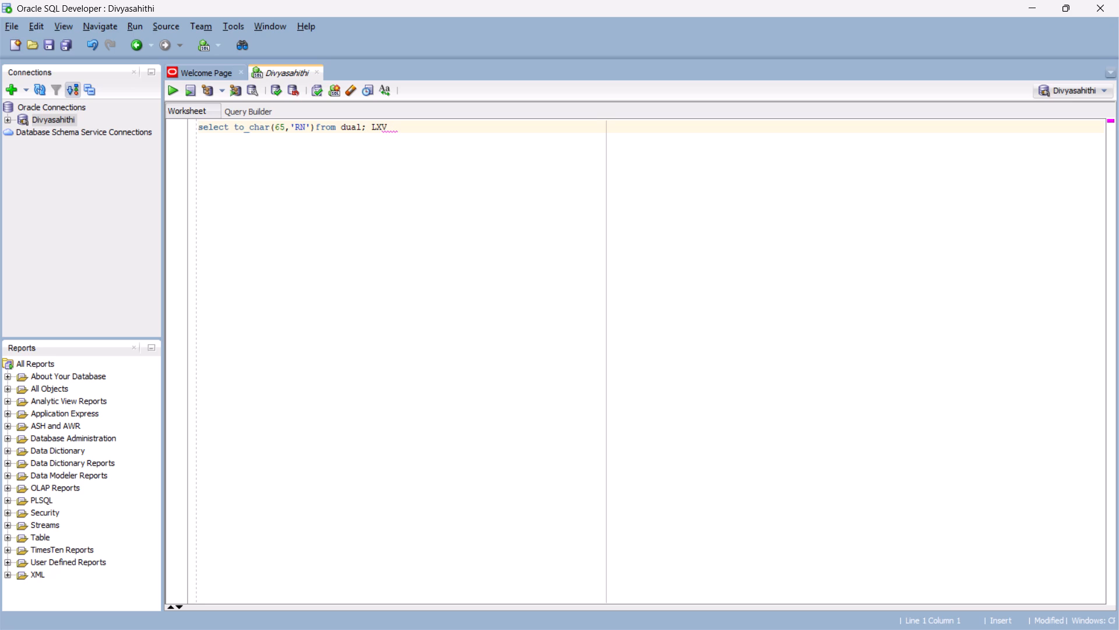
pyautogui.click(431, 130)
pyautogui.press('F5')
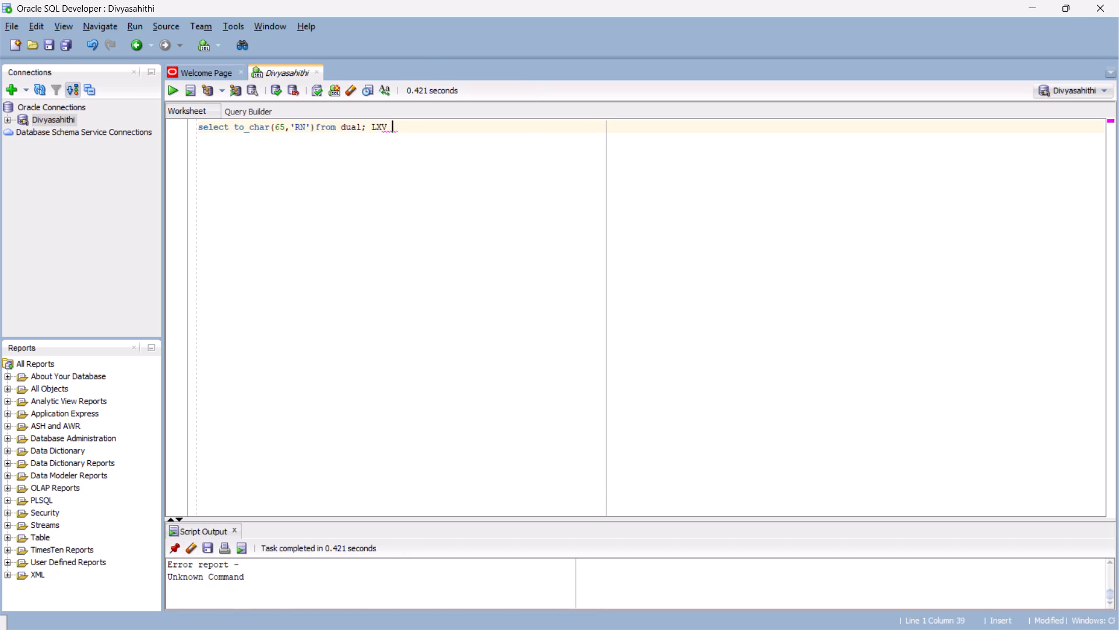
# Delete the stray LXV text after the to_char query and run the script again.
pyautogui.press('BackSpace')
pyautogui.press('BackSpace')
pyautogui.press('BackSpace')
pyautogui.press('BackSpace')
pyautogui.press('F5')
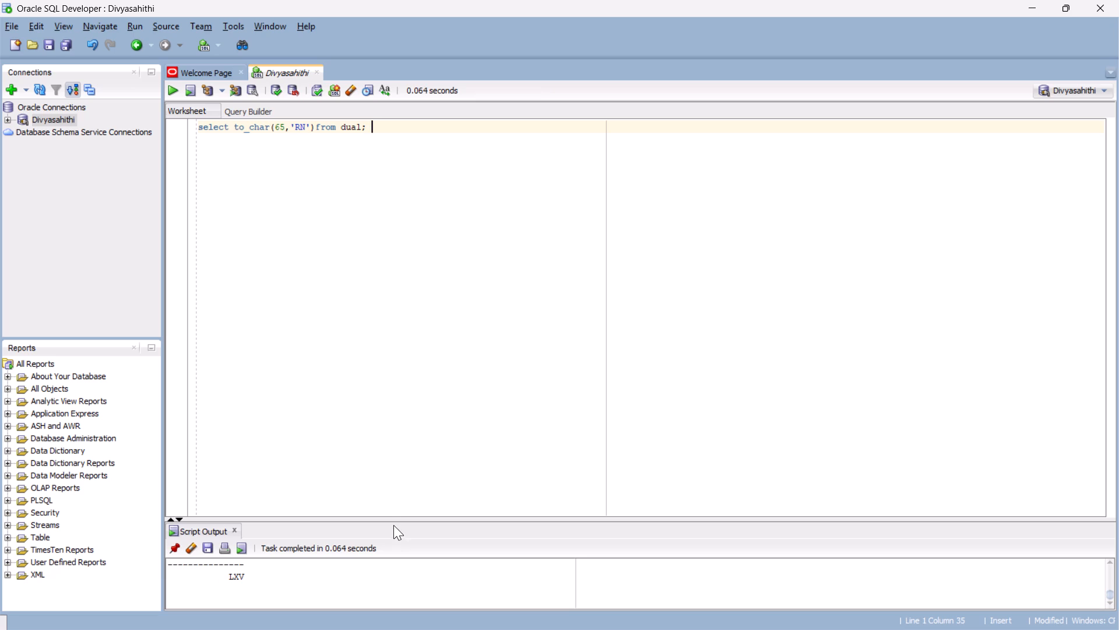
# Enlarge the script output area up to the query line, rerun the to_char query and check its output.
pyautogui.moveTo(393, 518); pyautogui.dragTo(432, 155)
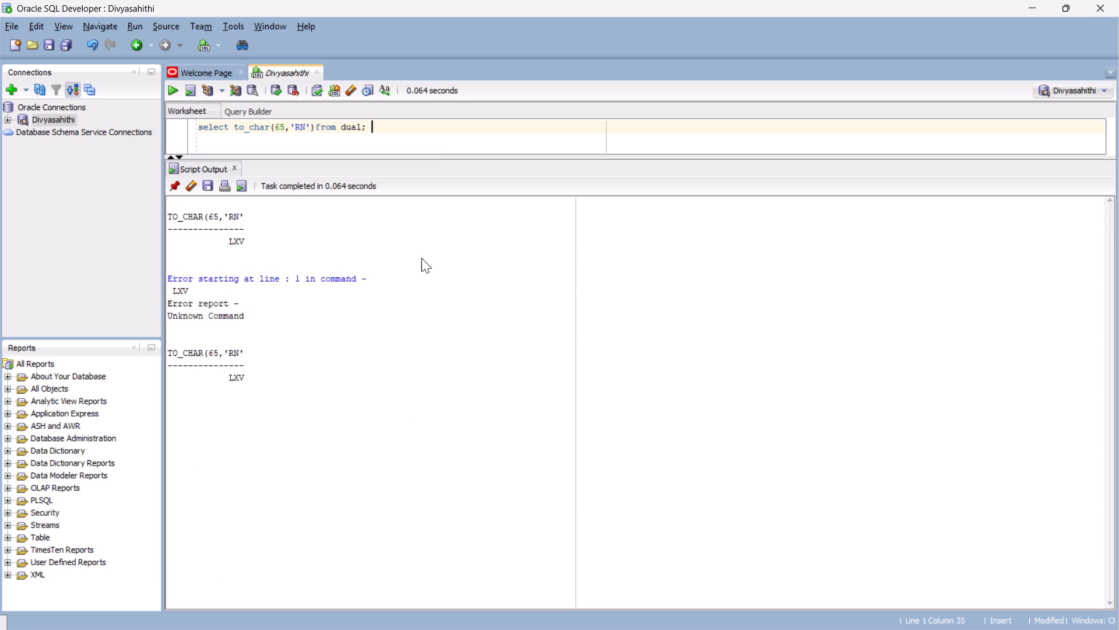
pyautogui.scroll(-4, 331, 306)
pyautogui.scroll(2, 331, 306)
pyautogui.press('F5')
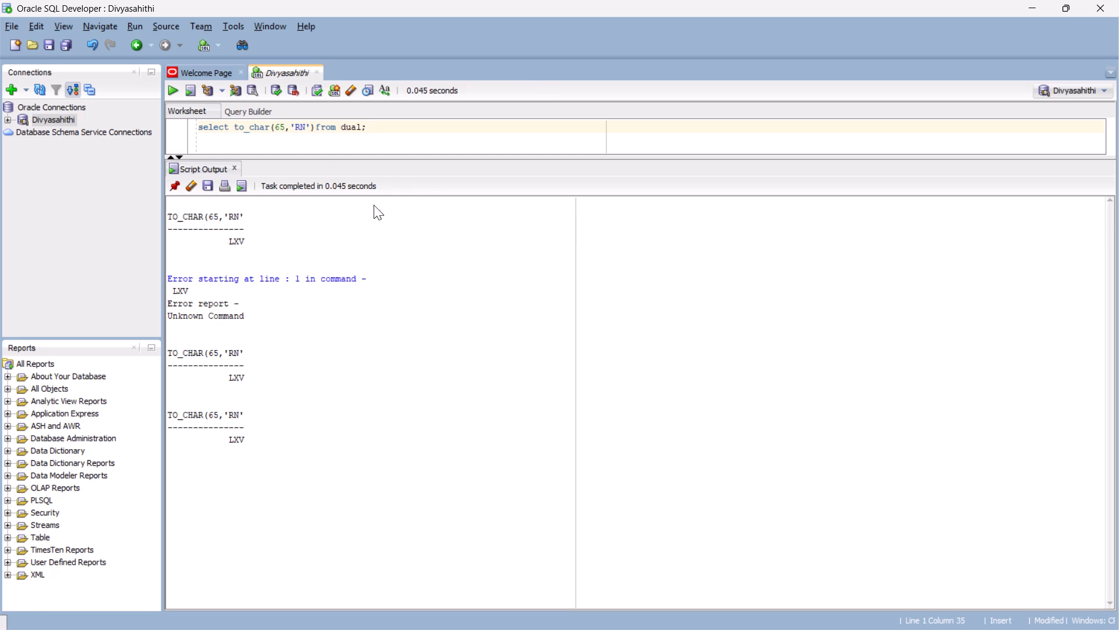
pyautogui.scroll(-4, 284, 318)
pyautogui.scroll(4, 284, 318)
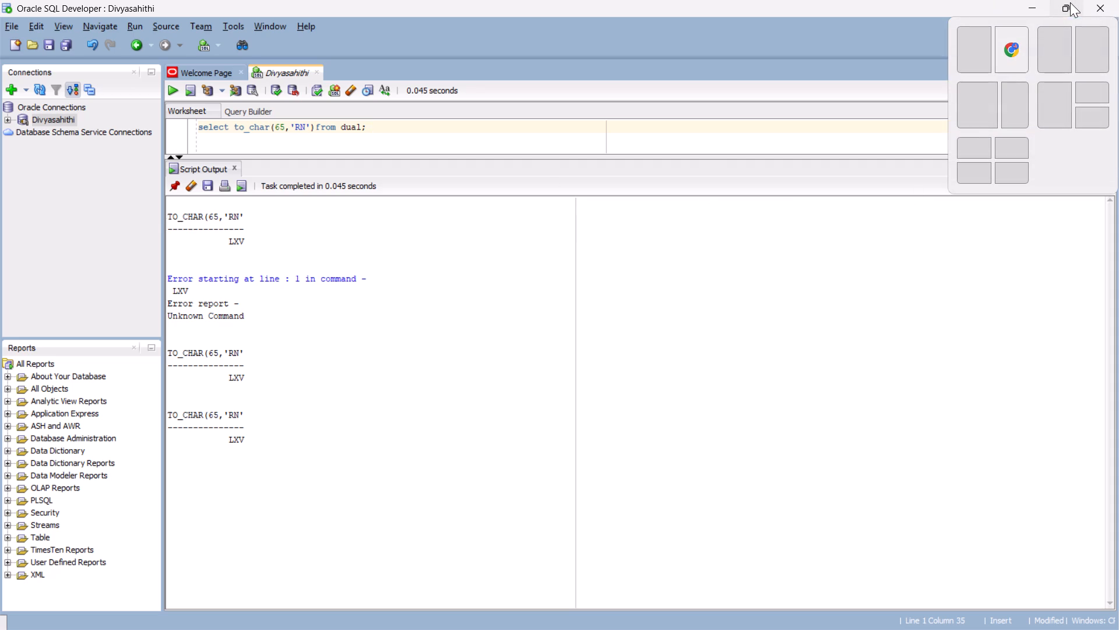
# Snap SQL Developer to half of the screen, shrink the query area slightly and narrow the connections area to widen the worksheet.
pyautogui.click(1089, 40)
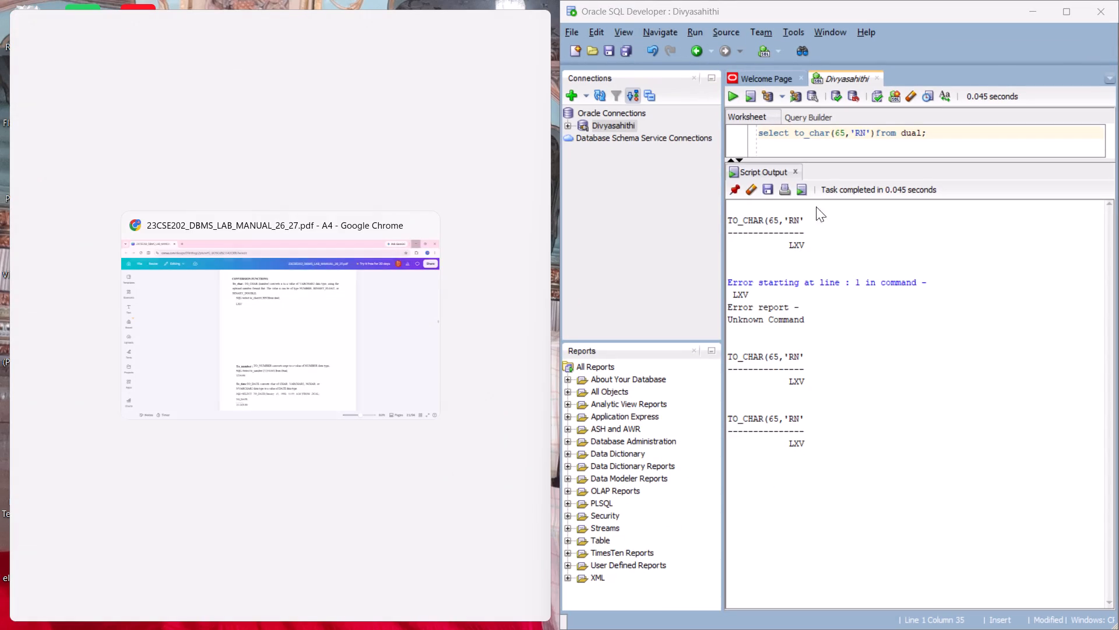
pyautogui.click(496, 492)
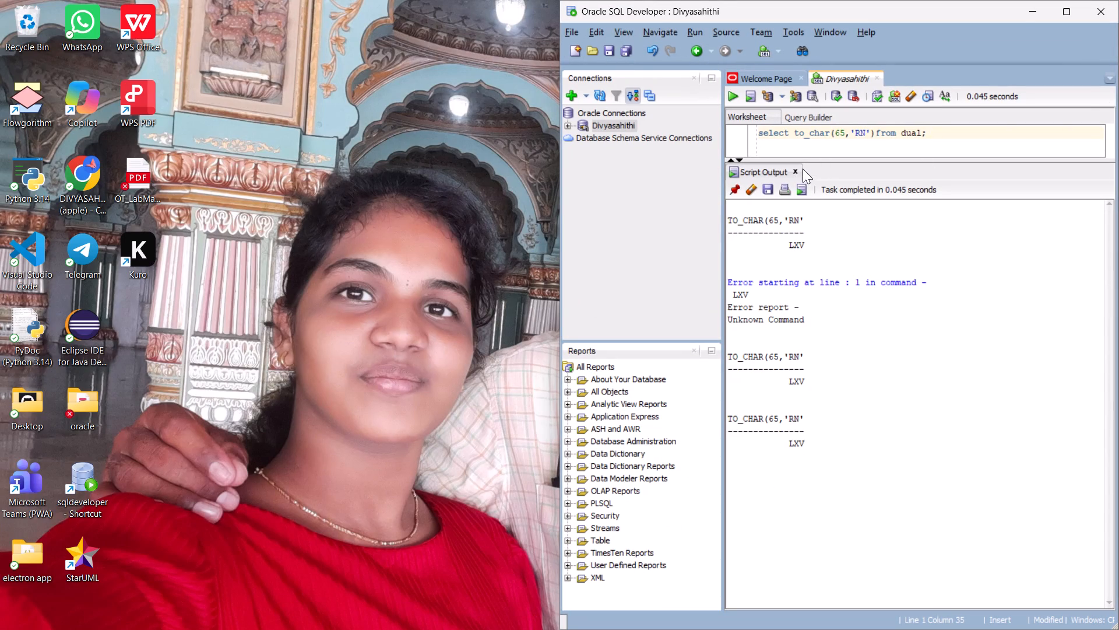
pyautogui.moveTo(799, 159); pyautogui.dragTo(795, 146)
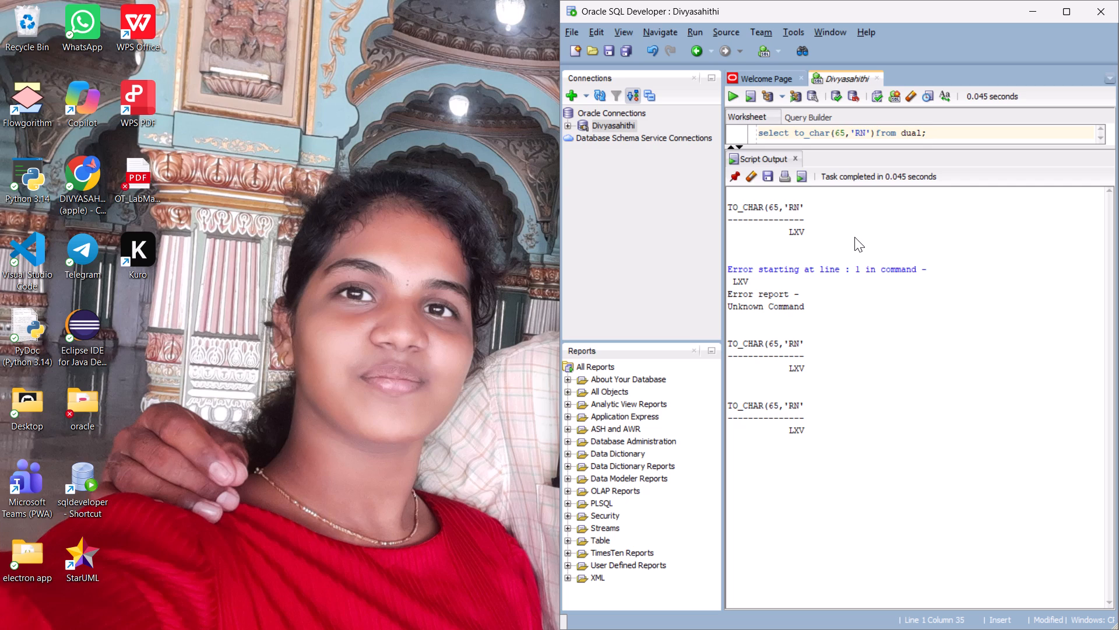
pyautogui.press('Print')
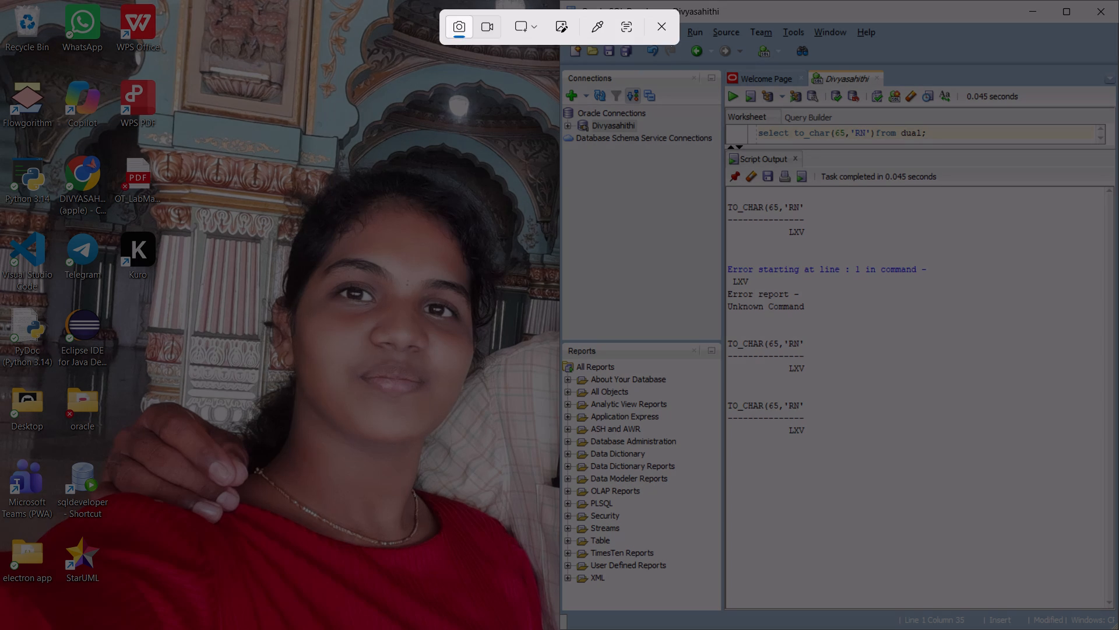
pyautogui.click(666, 29)
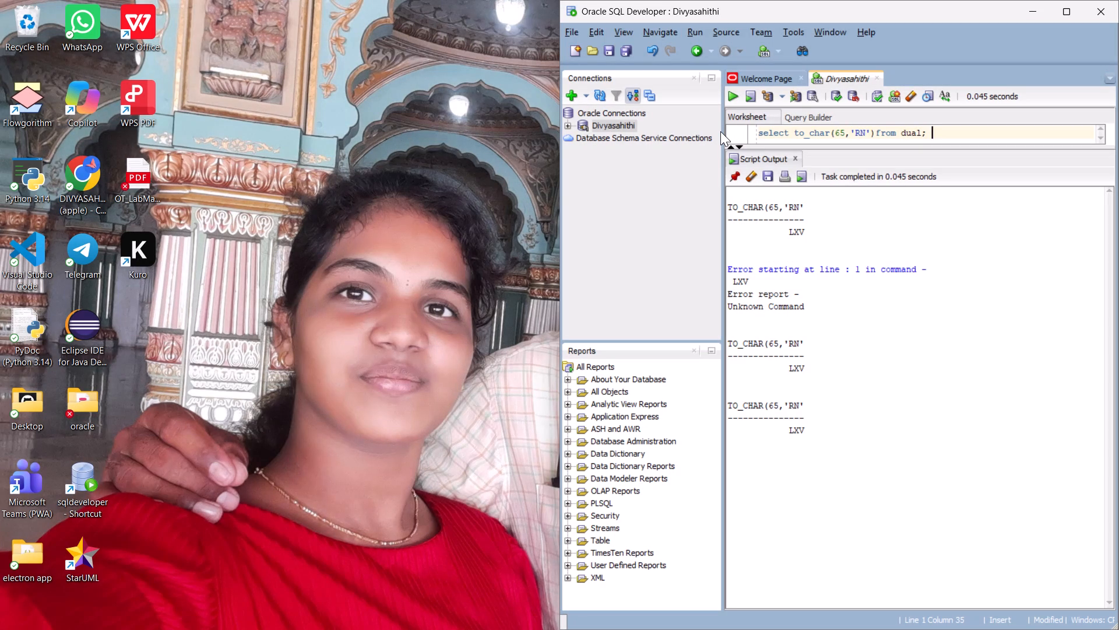
pyautogui.moveTo(723, 130); pyautogui.dragTo(641, 125)
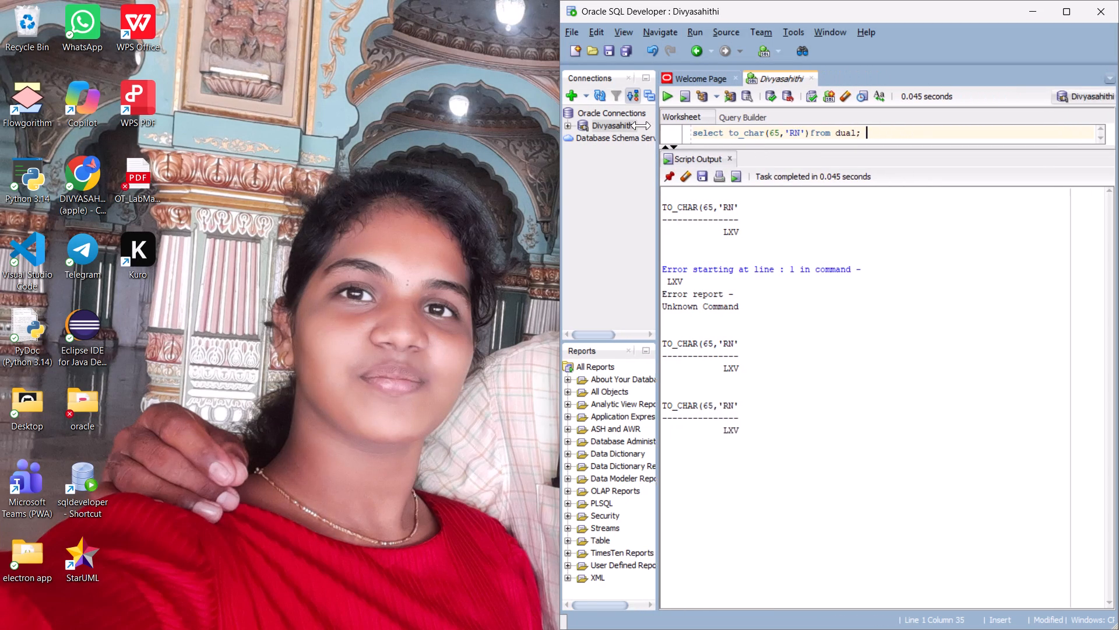
pyautogui.moveTo(641, 125); pyautogui.dragTo(633, 125)
# Capture a rectangular screenshot of the worksheet from its tabs down to the first to_char result.
pyautogui.press('Print')
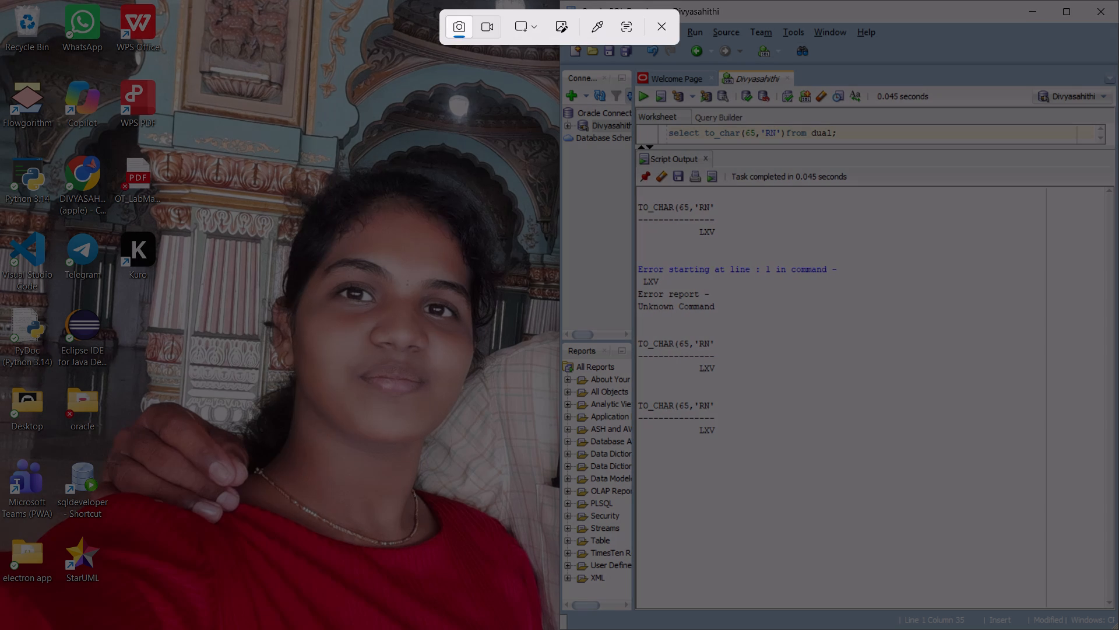
pyautogui.moveTo(635, 72); pyautogui.dragTo(1025, 229)
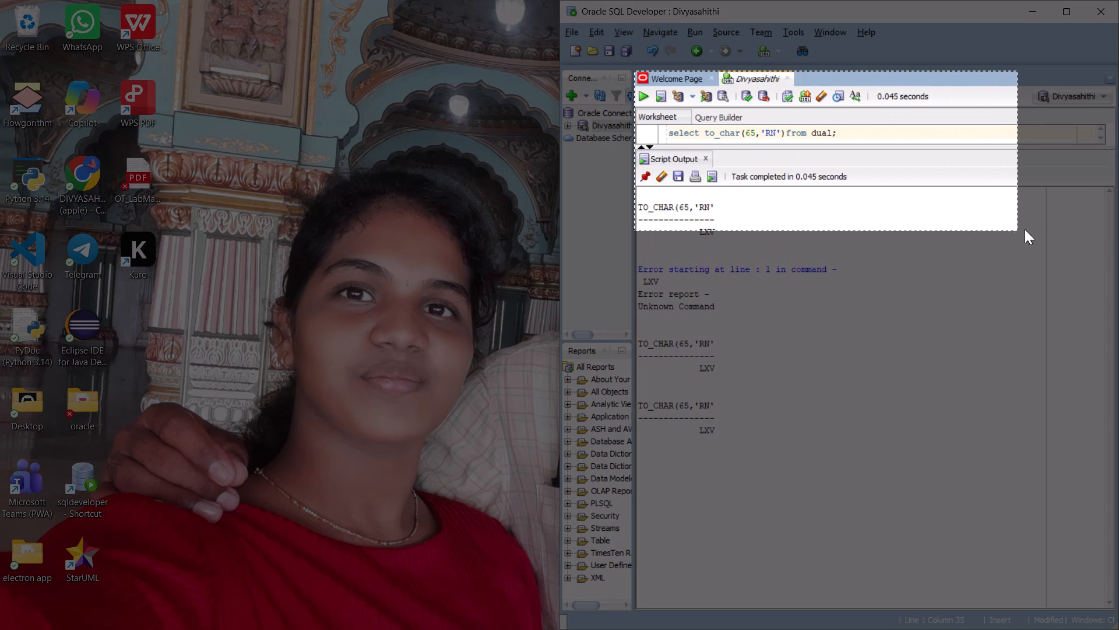
pyautogui.moveTo(1025, 229); pyautogui.dragTo(1116, 239)
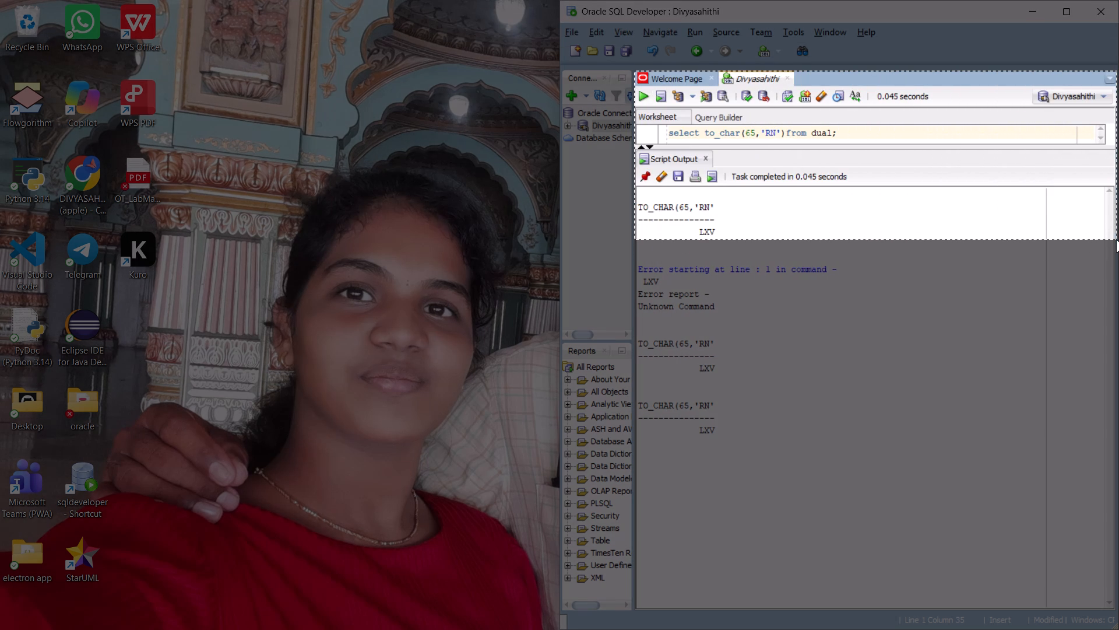
pyautogui.moveTo(1116, 239); pyautogui.dragTo(1118, 239)
pyautogui.moveTo(1118, 239); pyautogui.dragTo(1118, 237)
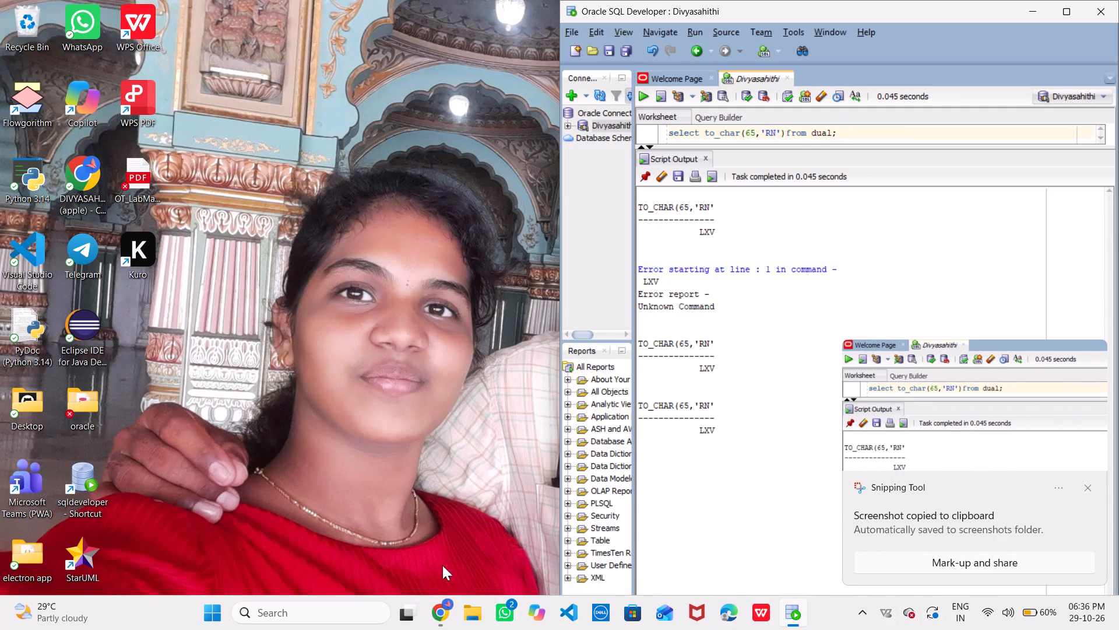
# Switch to the Canva lab manual in Chrome and copy the to_number ('1234.64') query from page 21 without its SQL> prompt.
pyautogui.click(446, 617)
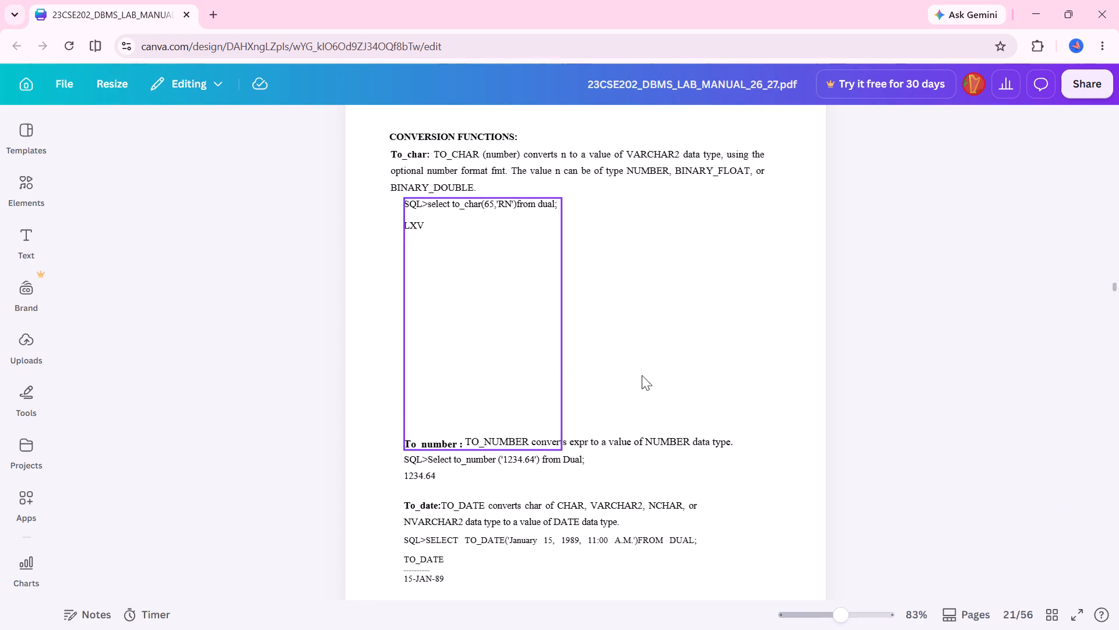
pyautogui.scroll(-6, 627, 376)
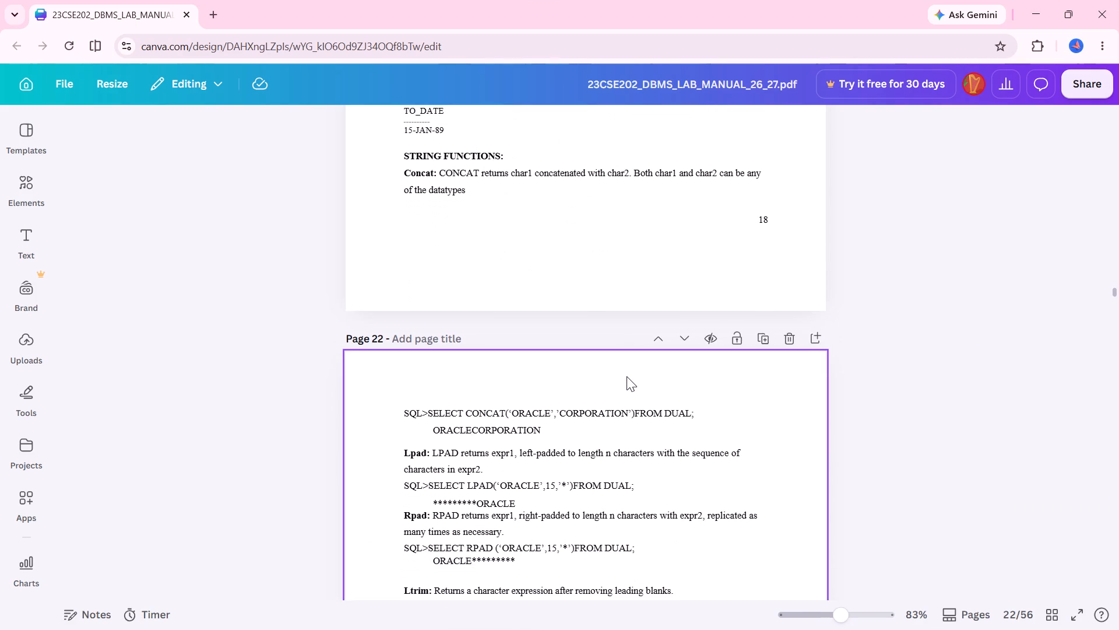
pyautogui.scroll(3, 627, 376)
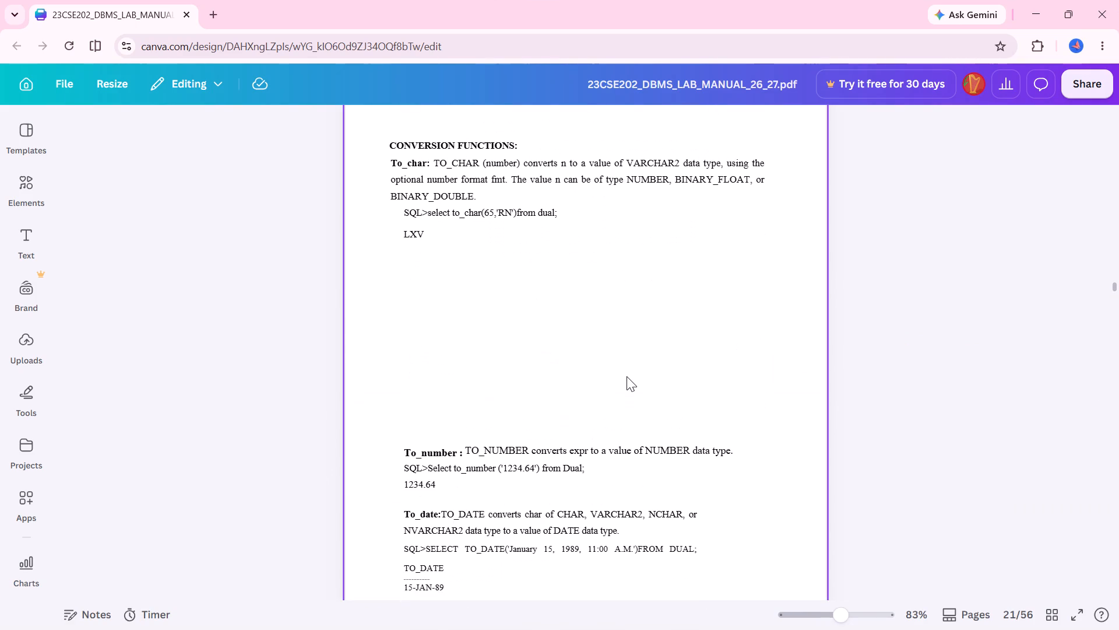
pyautogui.scroll(-1, 522, 397)
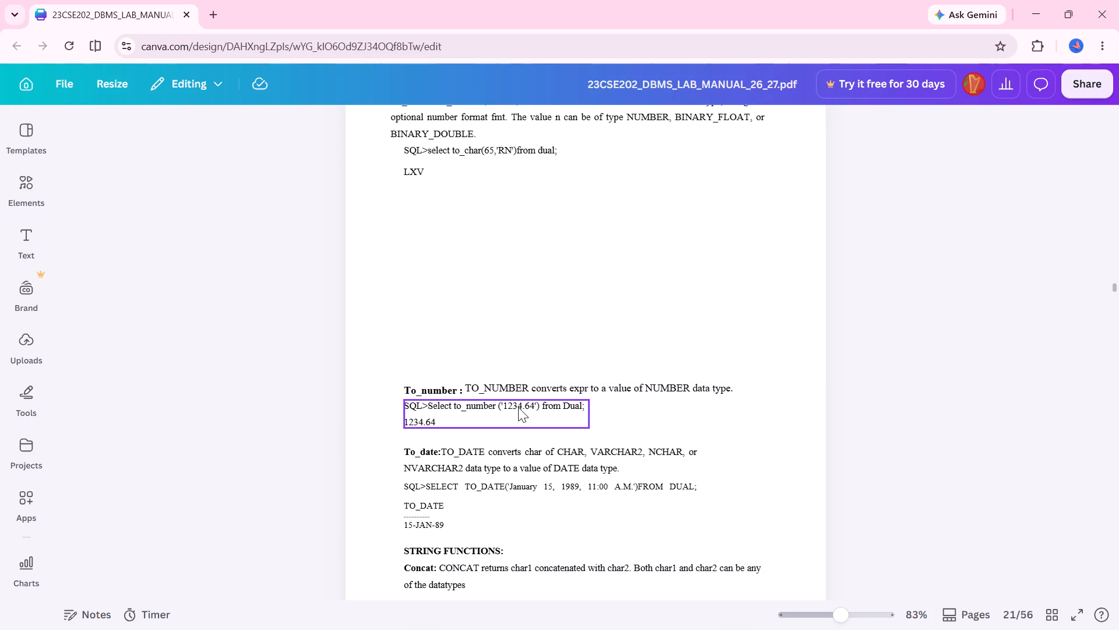
pyautogui.click(519, 406)
pyautogui.tripleClick(519, 406)
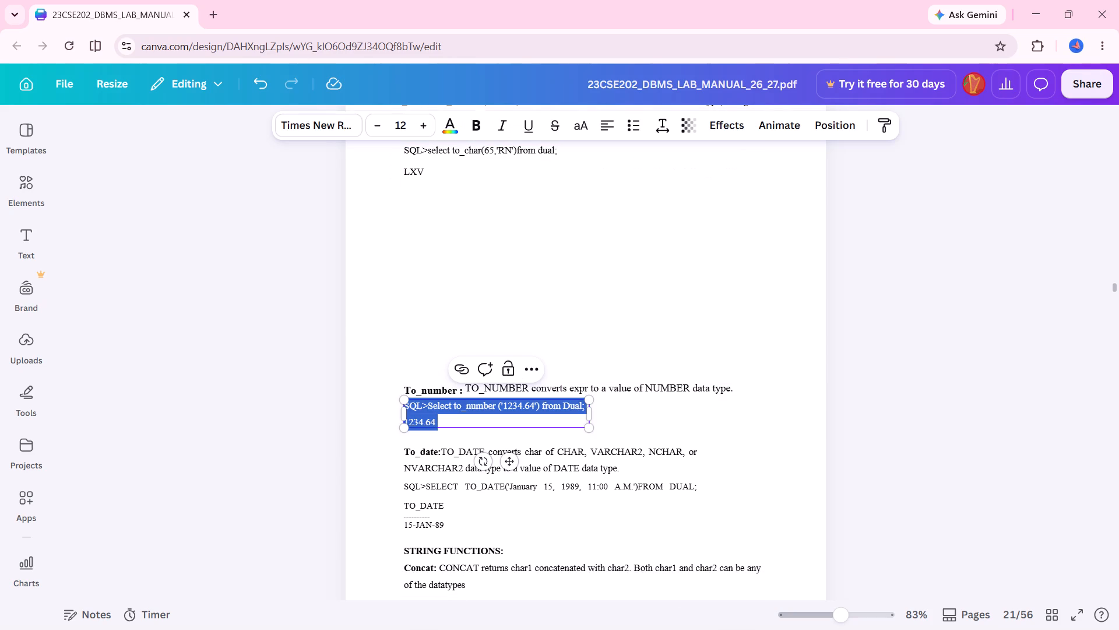
pyautogui.click(579, 405)
pyautogui.doubleClick(579, 405)
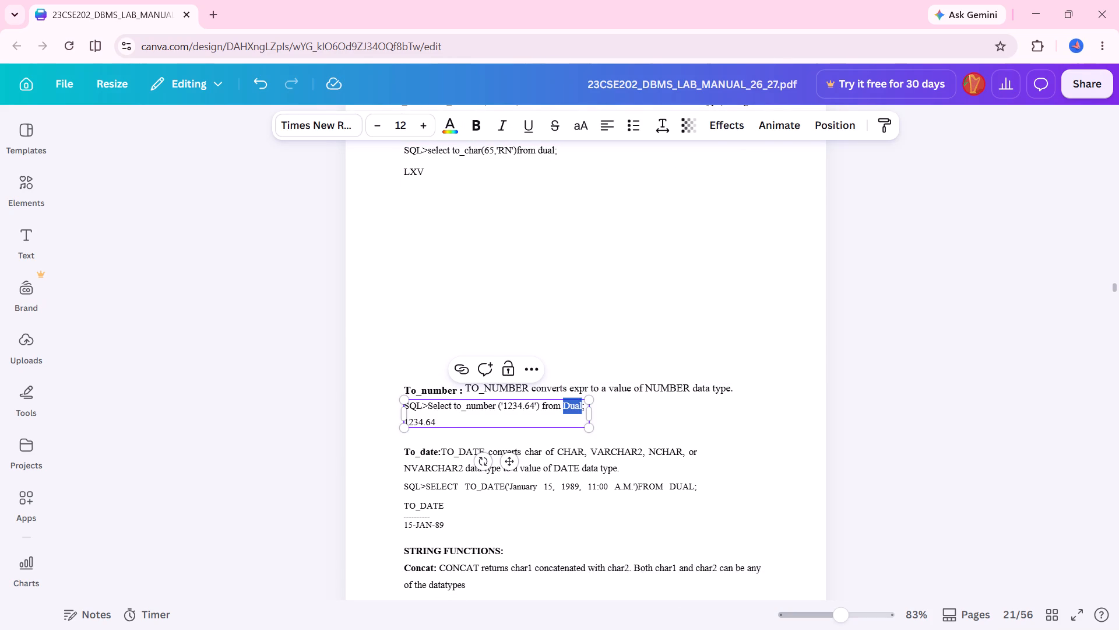
pyautogui.click(579, 405)
pyautogui.moveTo(579, 405); pyautogui.dragTo(437, 402)
pyautogui.hotkey('ctrl', 'c')
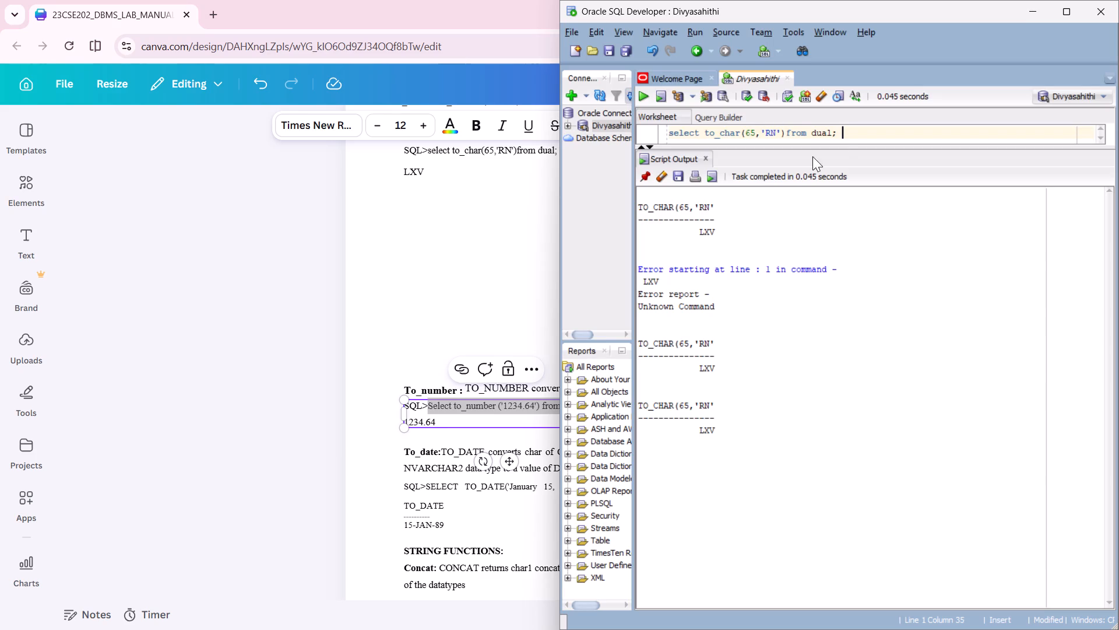
# In SQL Developer, clear the script output, replace the worksheet query with the copied to_number query and run it as a script.
pyautogui.click(660, 176)
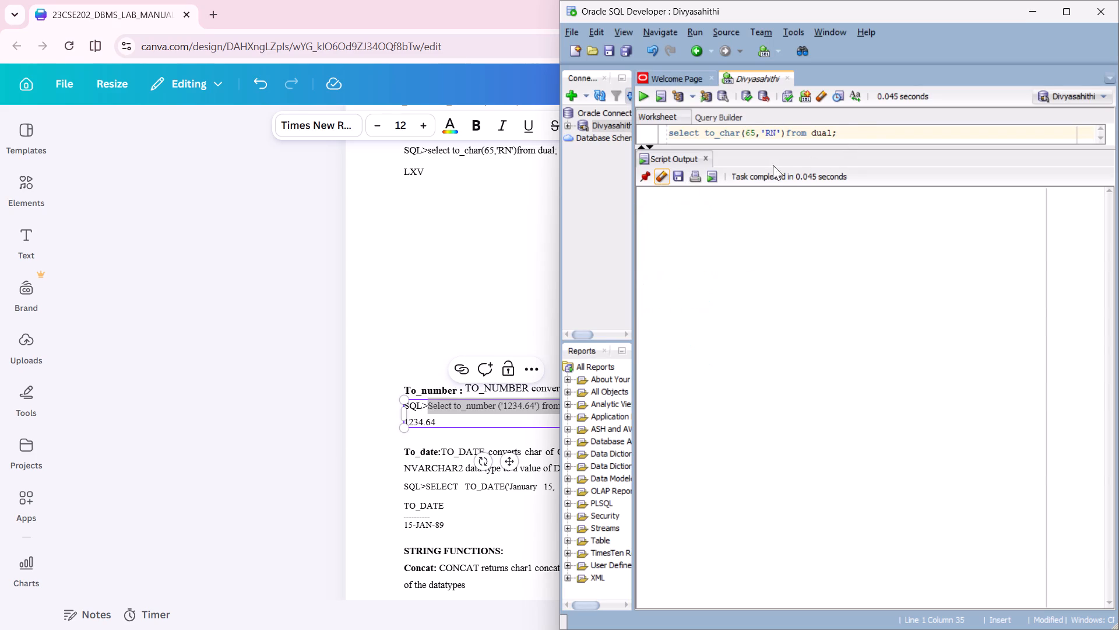
pyautogui.click(860, 129)
pyautogui.hotkey('ctrl', 'a')
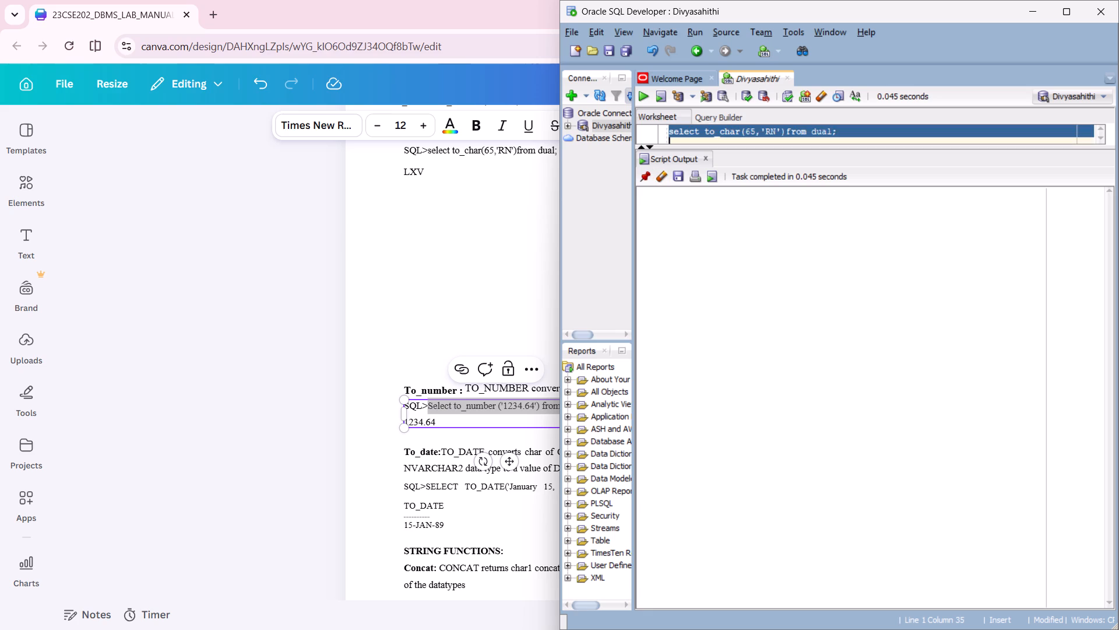
pyautogui.press('BackSpace')
pyautogui.hotkey('ctrl', 'v')
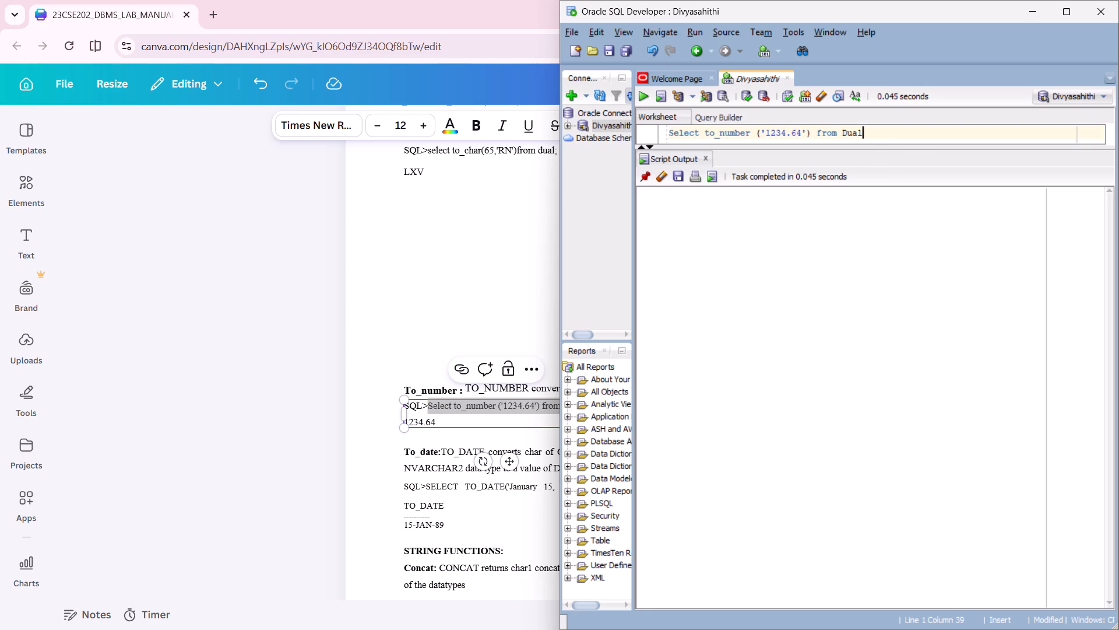
pyautogui.press('F5')
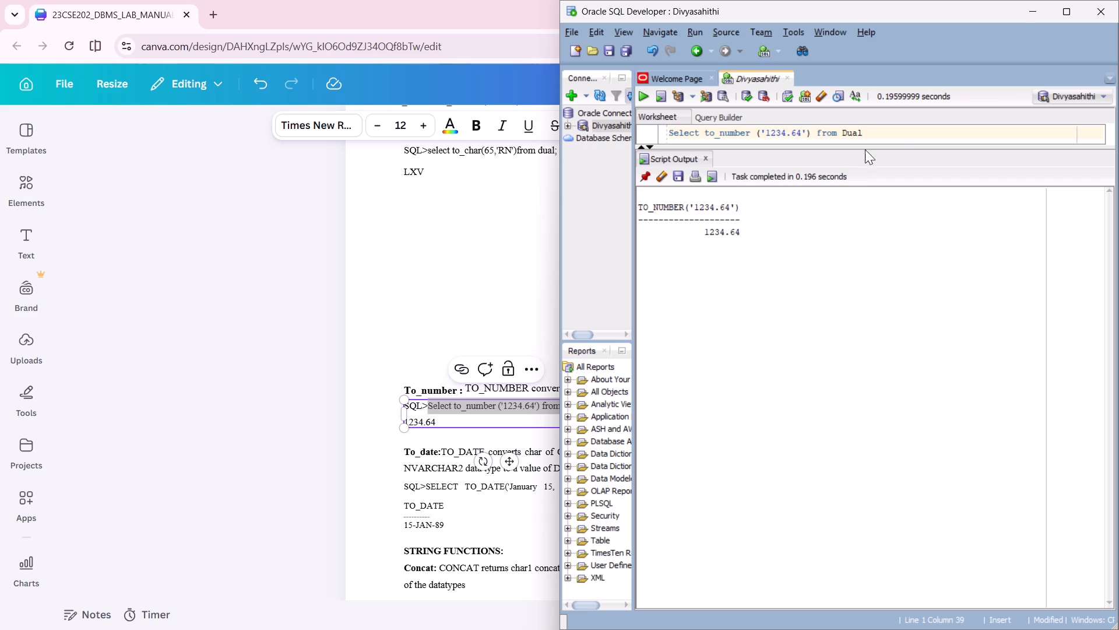
# Capture a rectangular screenshot of the worksheet from its tabs down to the to_number result.
pyautogui.press('Print')
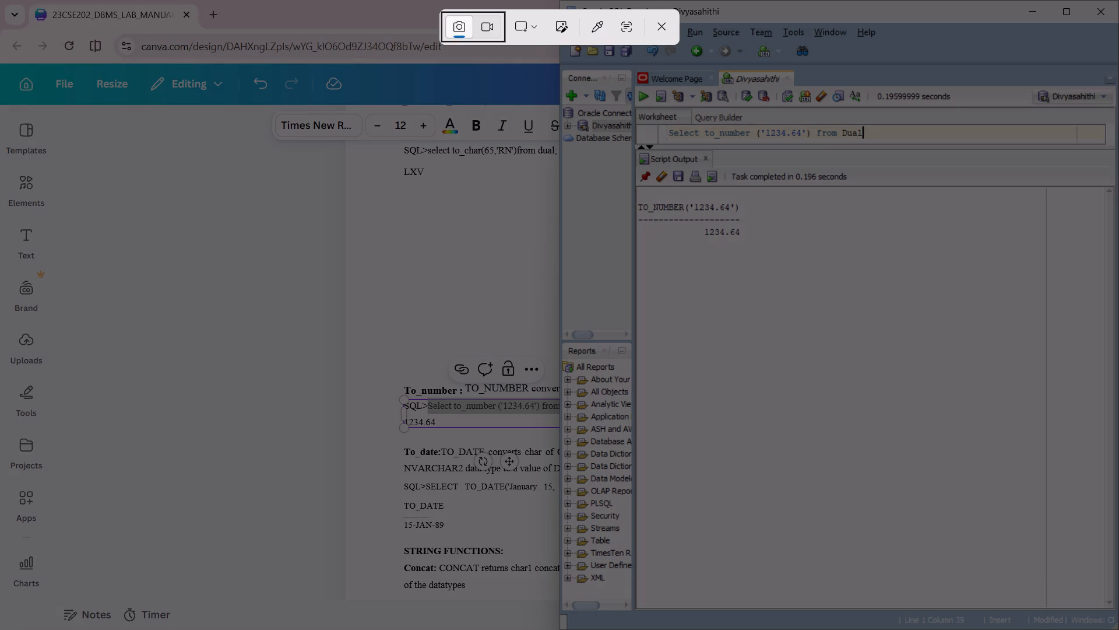
pyautogui.moveTo(638, 77); pyautogui.dragTo(1118, 282)
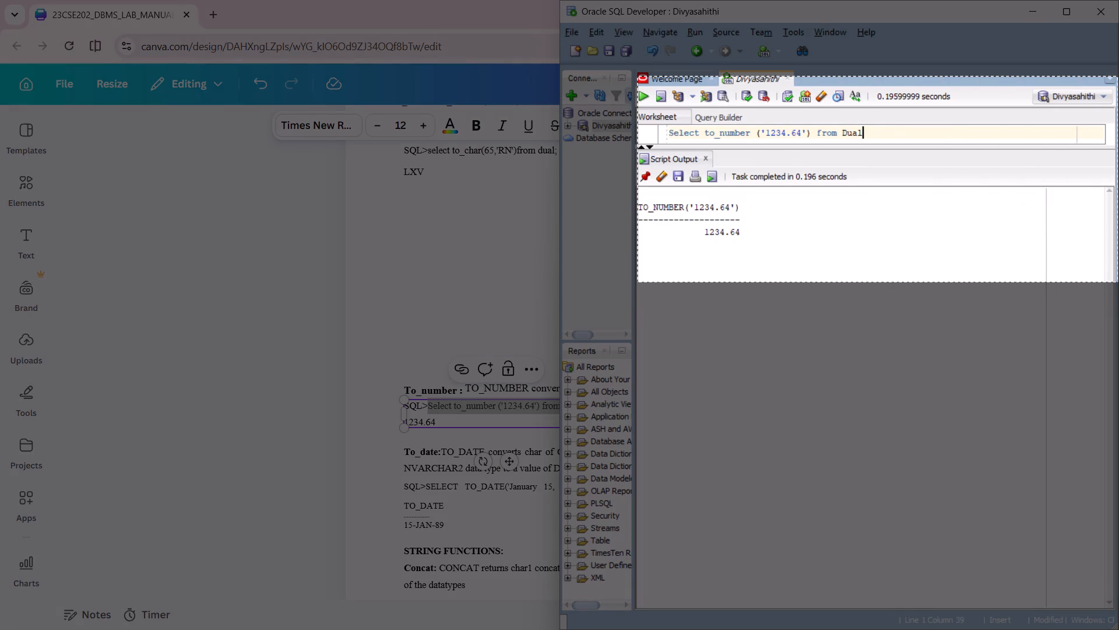
pyautogui.moveTo(1118, 282); pyautogui.dragTo(1116, 242)
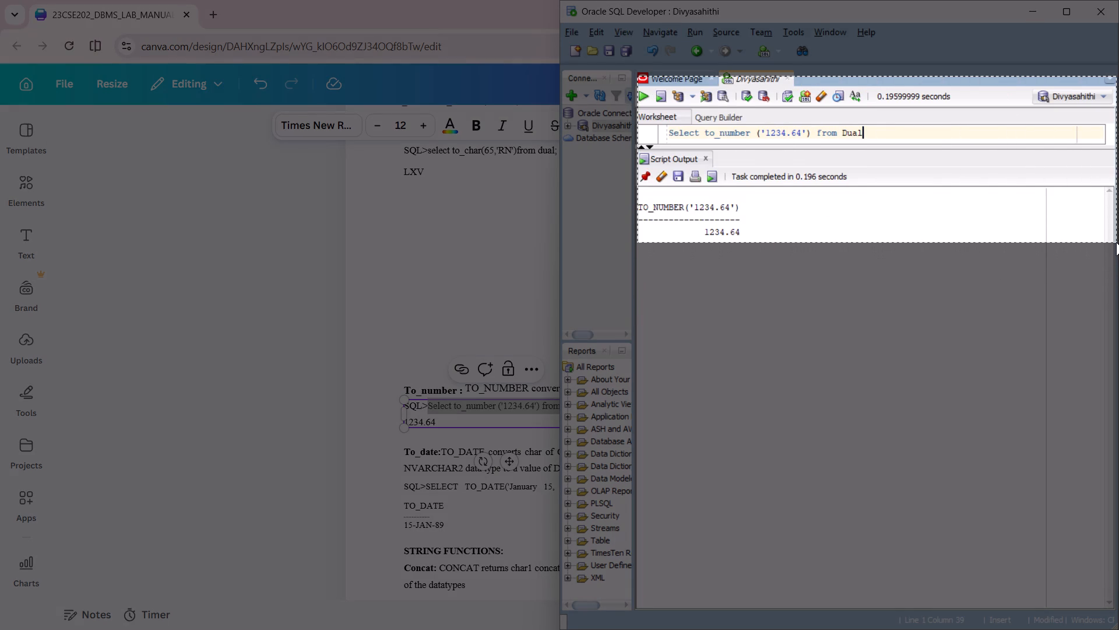
pyautogui.moveTo(1116, 242); pyautogui.dragTo(1114, 242)
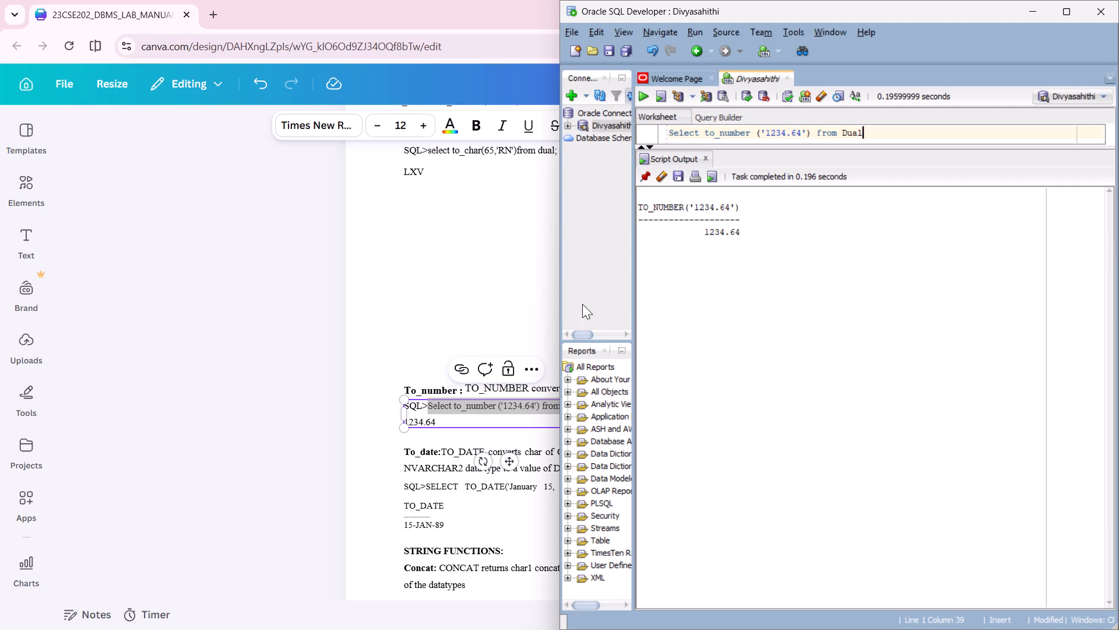
# Back in the Canva manual, copy the SELECT TO_DATE('January 15, 1989, 11:00 A.M.')FROM DUAL query without its SQL> prompt.
pyautogui.click(466, 304)
pyautogui.scroll(-1, 534, 448)
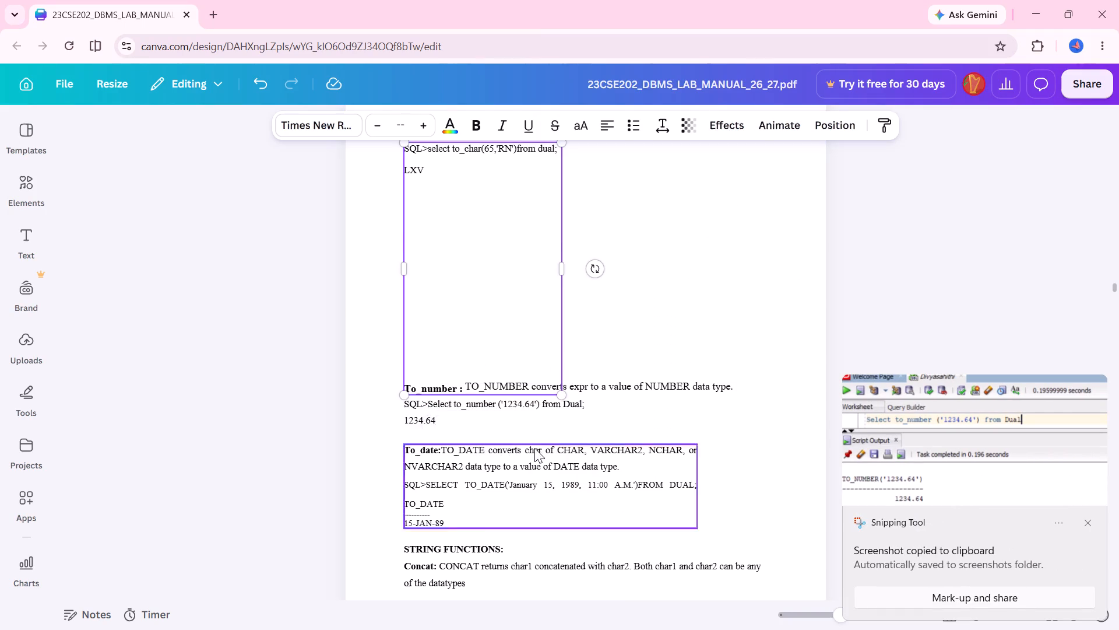
pyautogui.scroll(-1, 534, 448)
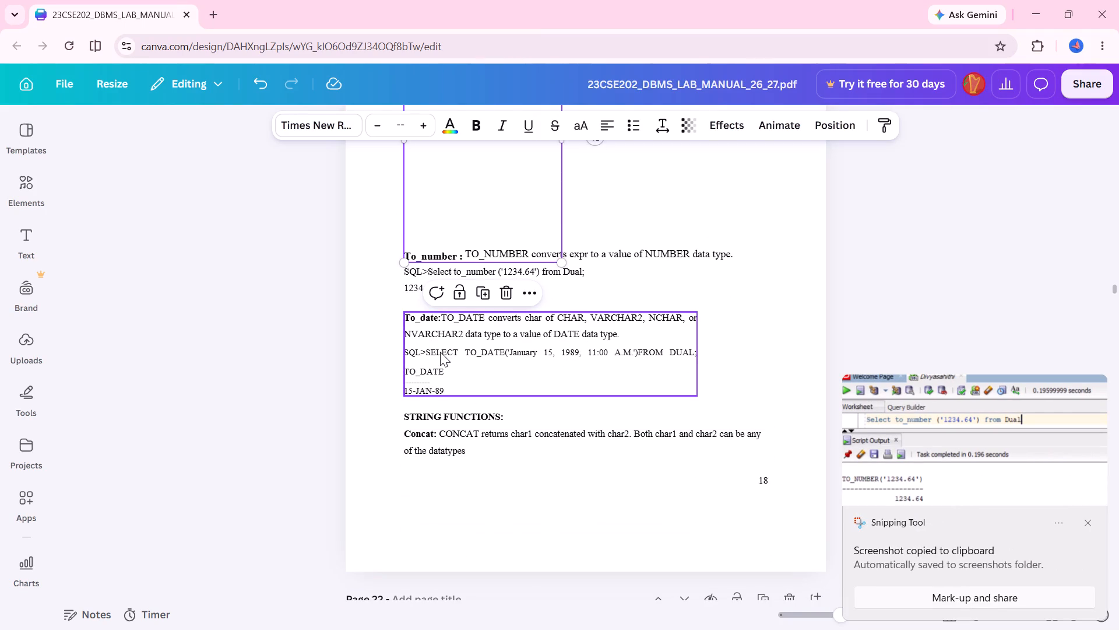
pyautogui.doubleClick(440, 352)
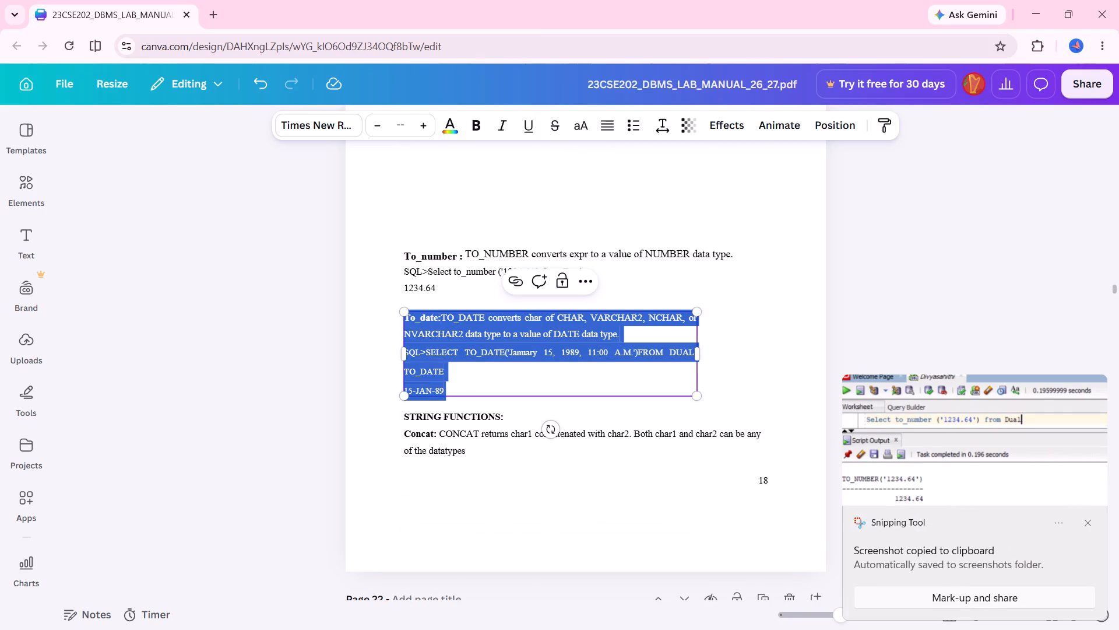
pyautogui.moveTo(425, 353); pyautogui.dragTo(432, 352)
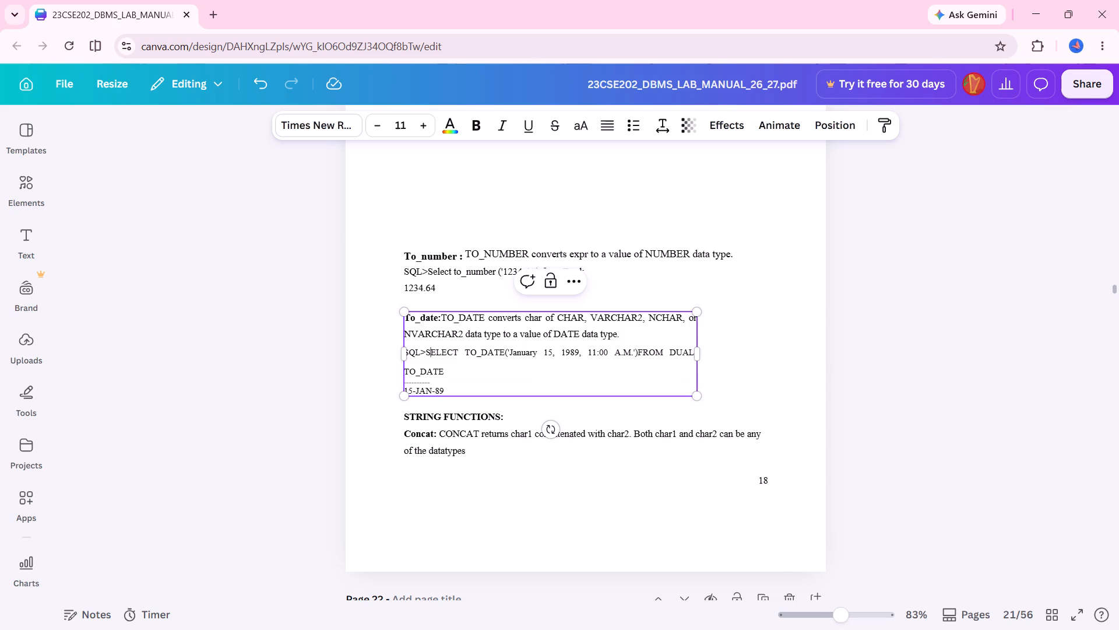
pyautogui.moveTo(425, 352); pyautogui.dragTo(661, 353)
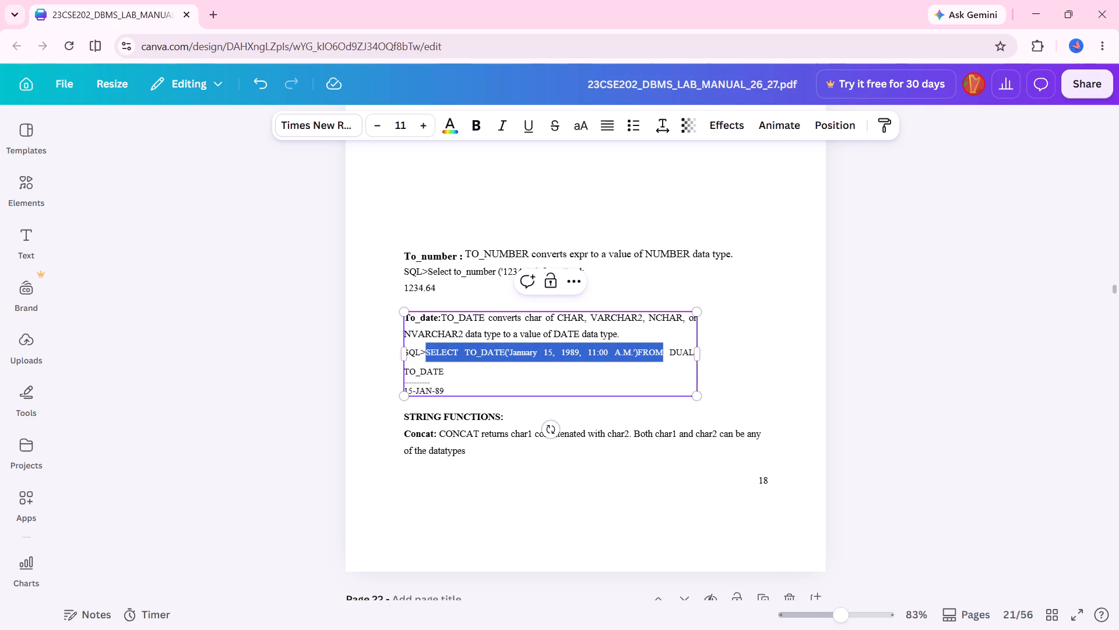
pyautogui.moveTo(661, 353); pyautogui.dragTo(693, 355)
pyautogui.moveTo(693, 355); pyautogui.dragTo(692, 355)
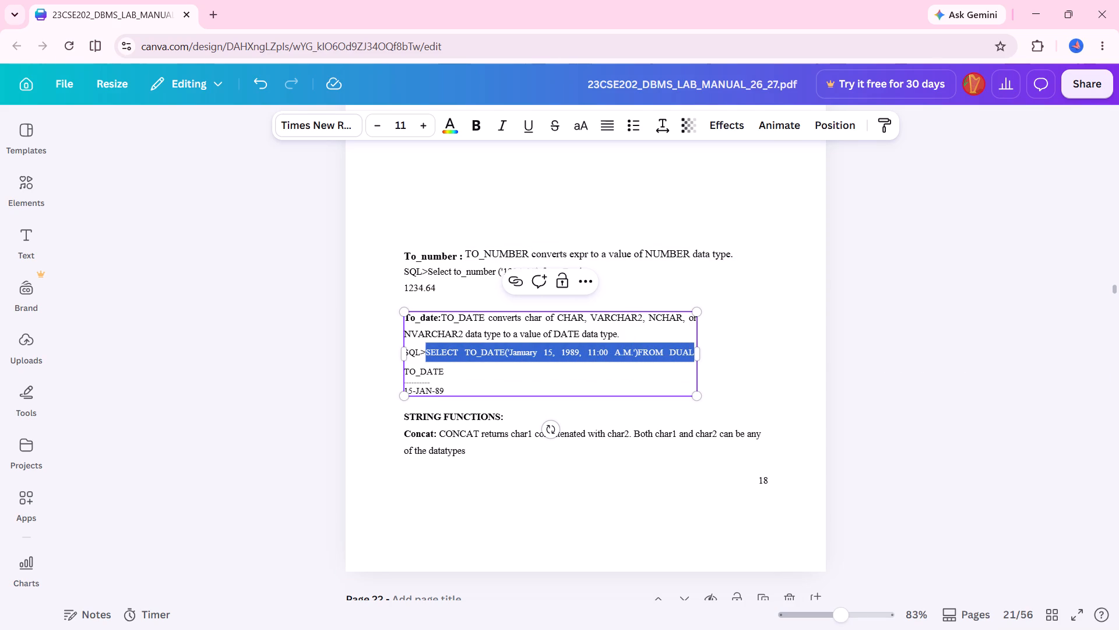
pyautogui.hotkey('ctrl', 'c')
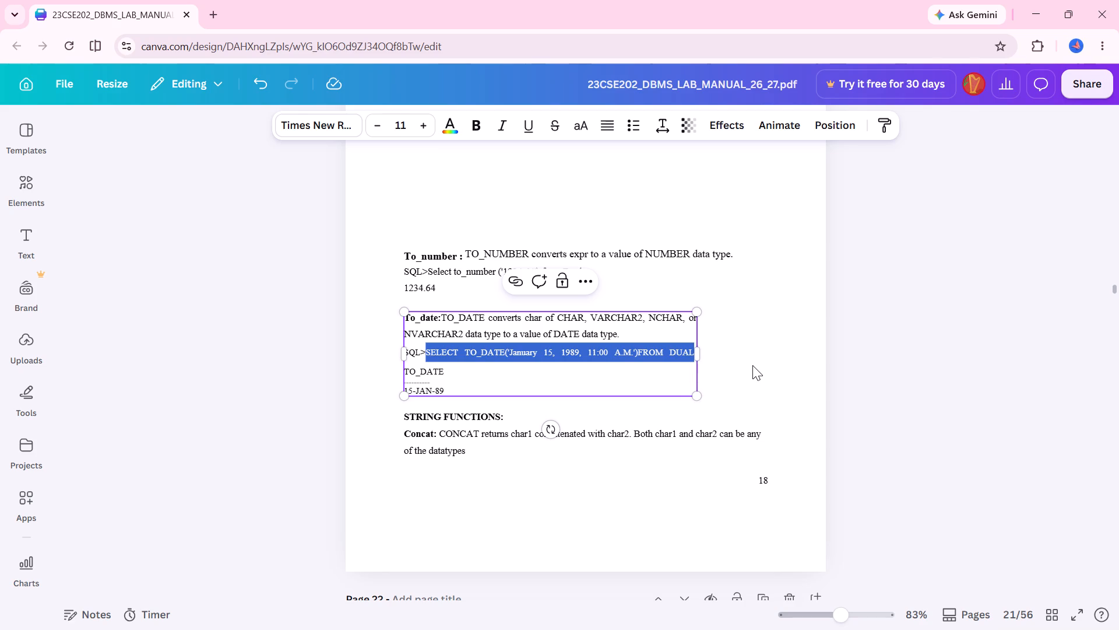
pyautogui.click(752, 365)
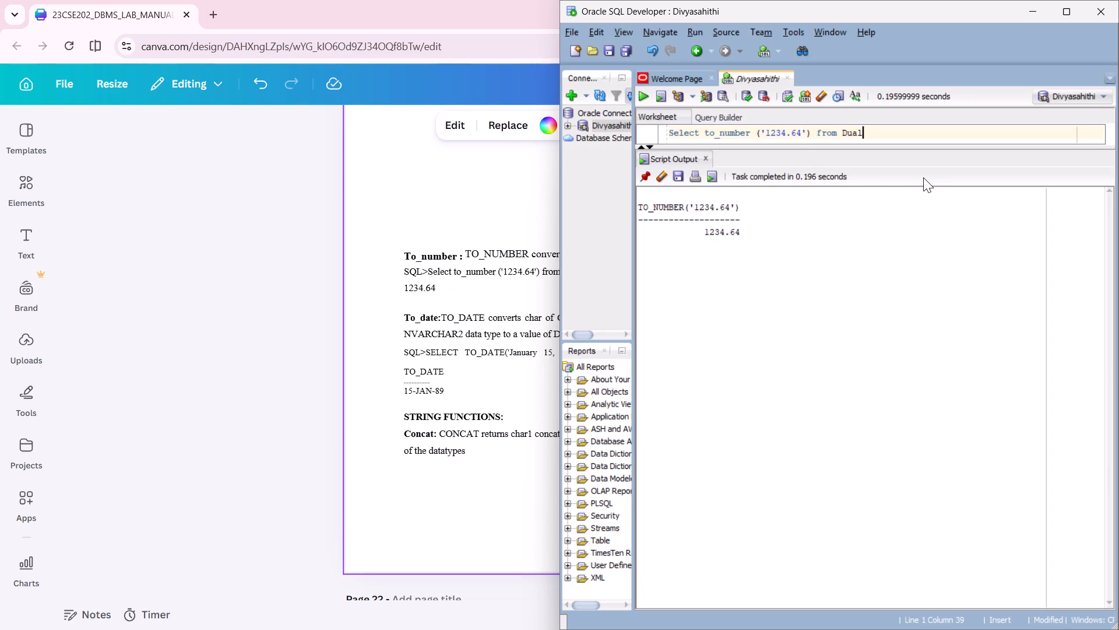
# In SQL Developer, replace the worksheet query with the copied TO_DATE query, clear the script output and run the script.
pyautogui.hotkey('ctrl', 'a')
pyautogui.press('BackSpace')
pyautogui.hotkey('ctrl', 'v')
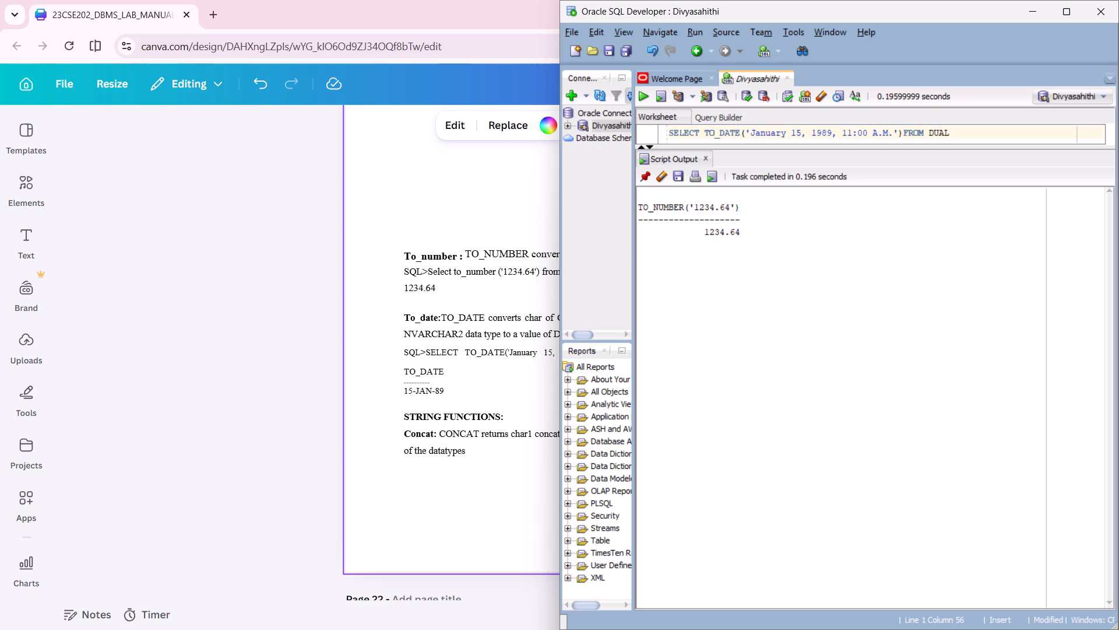
pyautogui.click(661, 170)
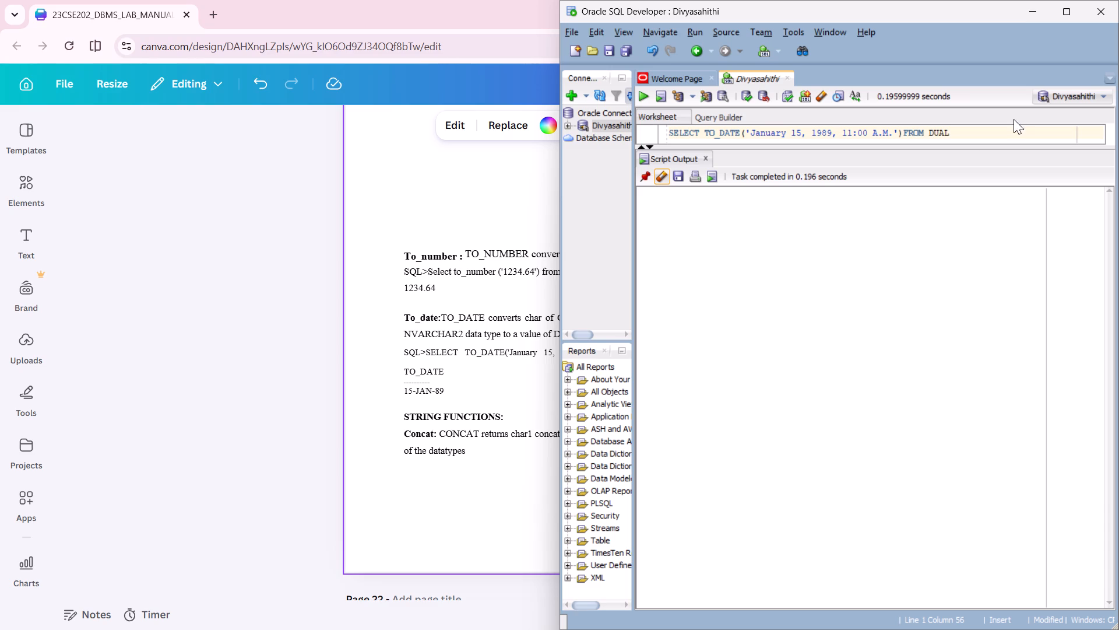
pyautogui.click(987, 136)
pyautogui.press('F5')
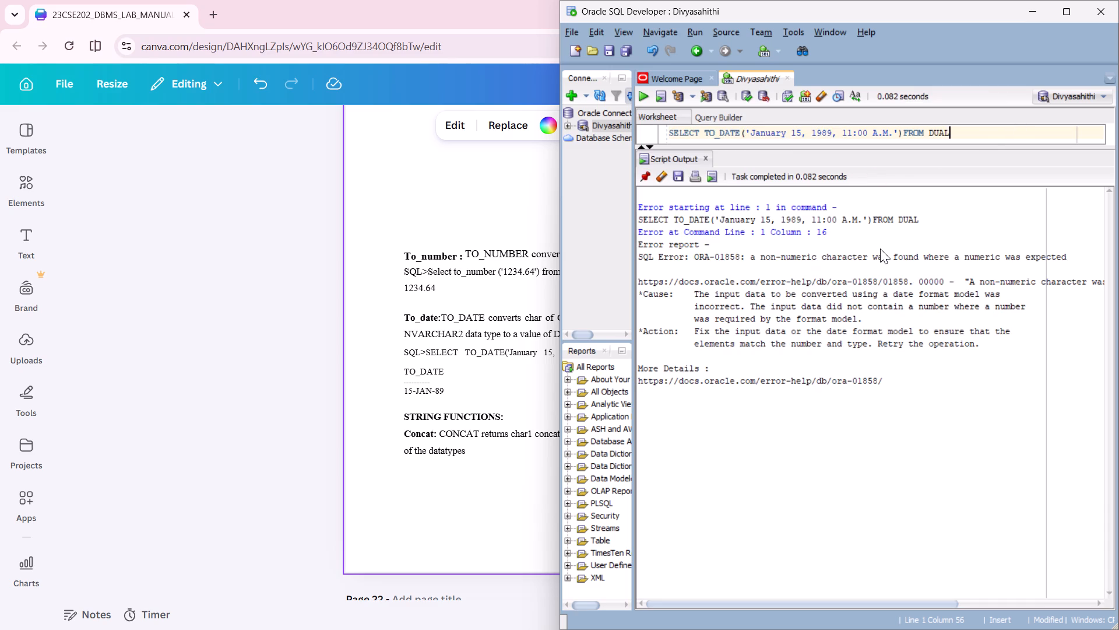
pyautogui.scroll(1, 880, 249)
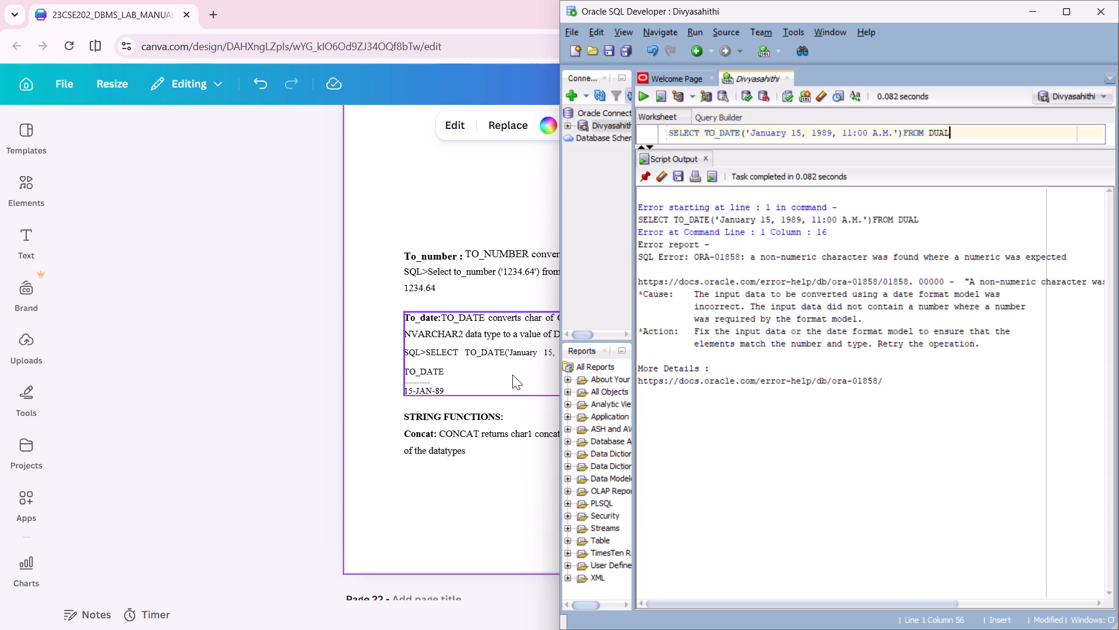
# Add a semicolon to the end of the TO_DATE query, clear the script output and run the script again.
pyautogui.click(510, 427)
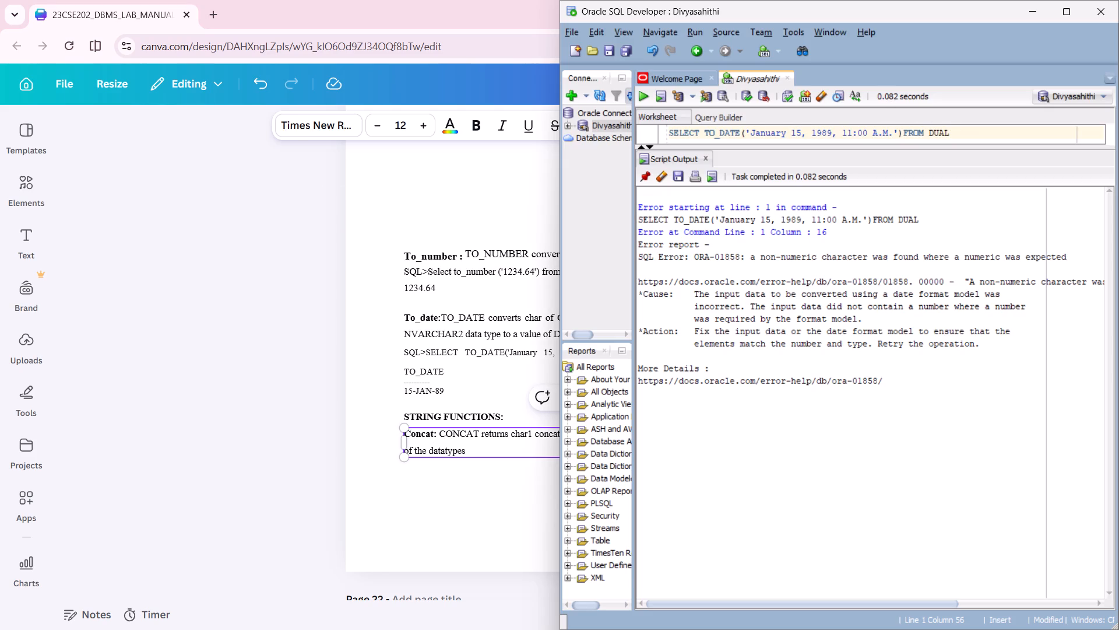
pyautogui.press(';')
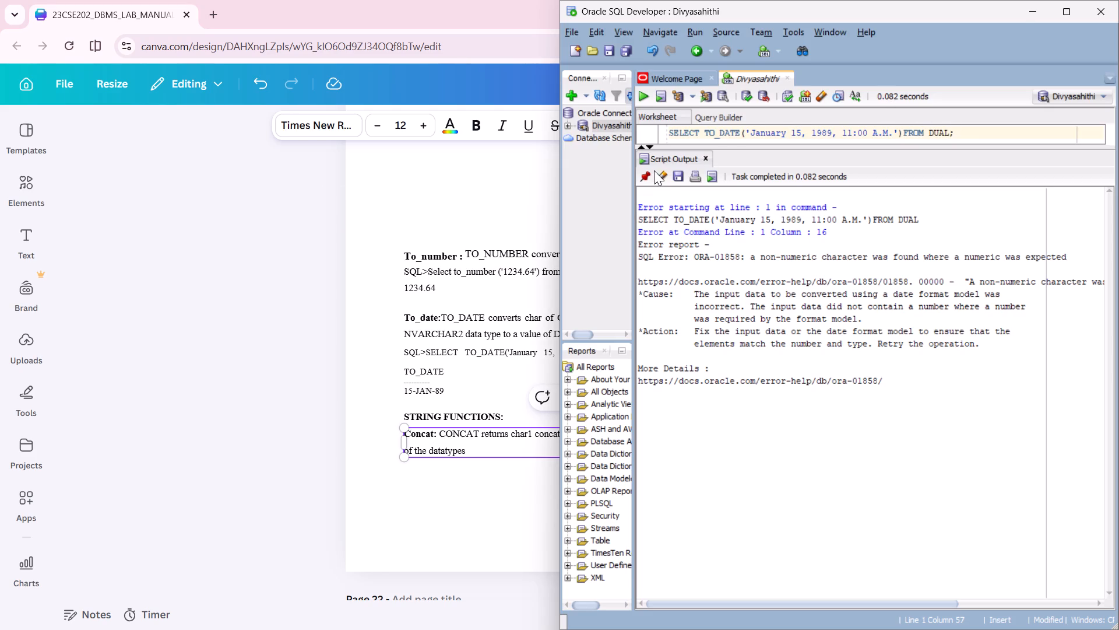
pyautogui.click(664, 173)
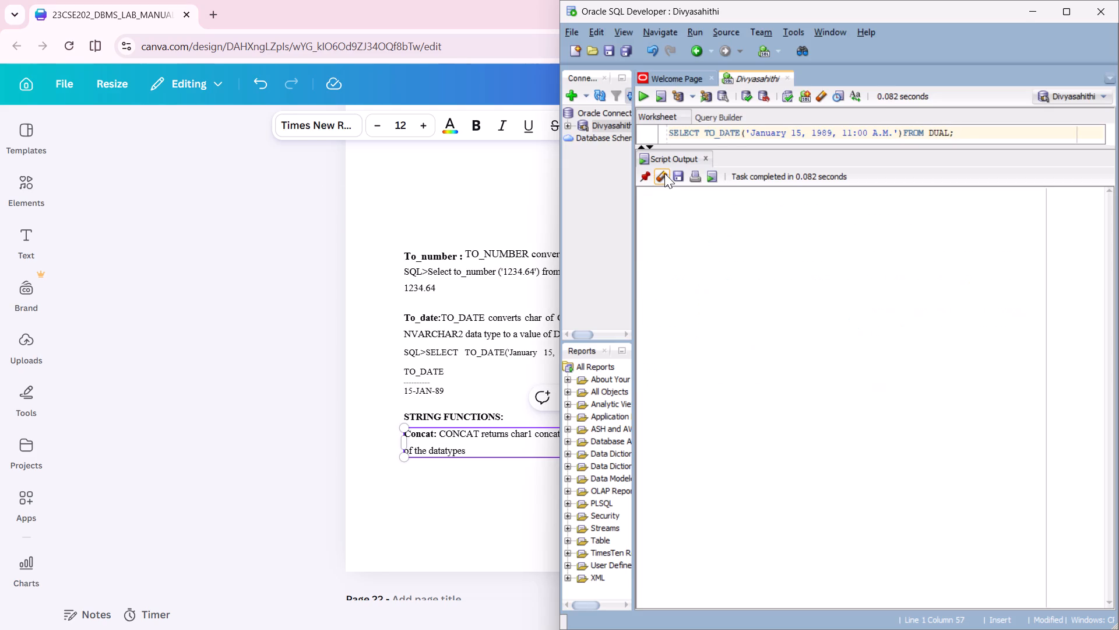
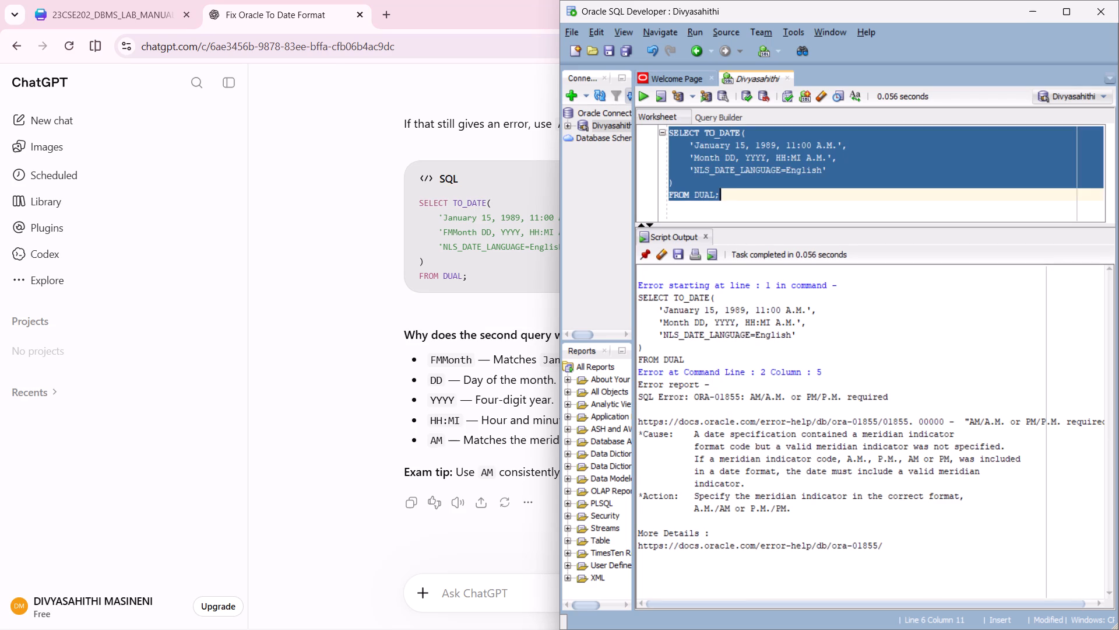
pyautogui.press('BackSpace')
pyautogui.hotkey('ctrl', 'v')
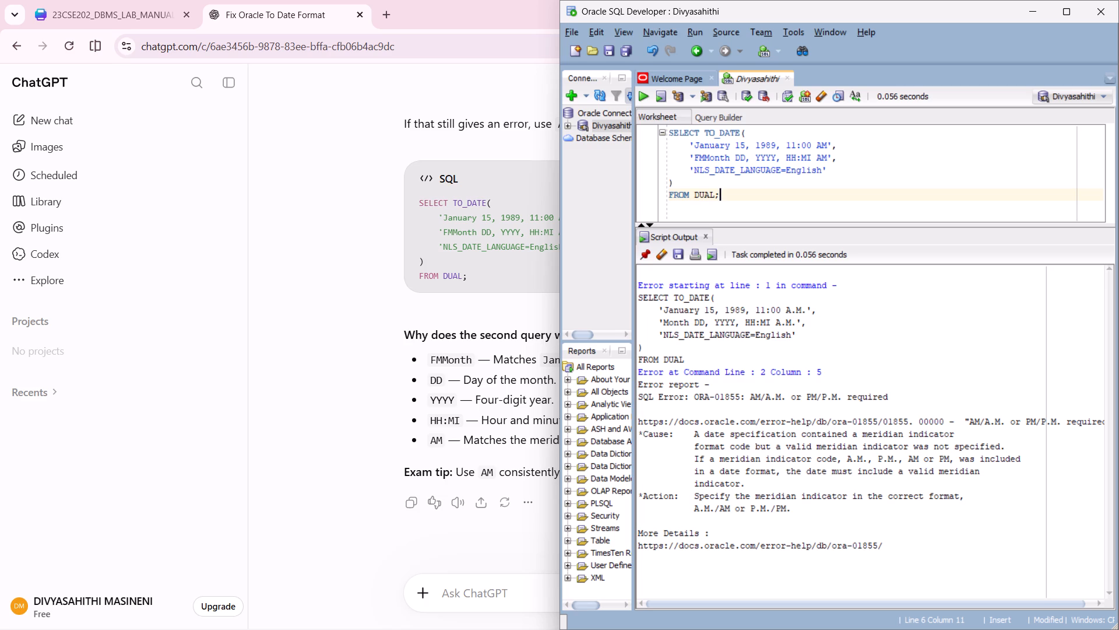
pyautogui.press('F5')
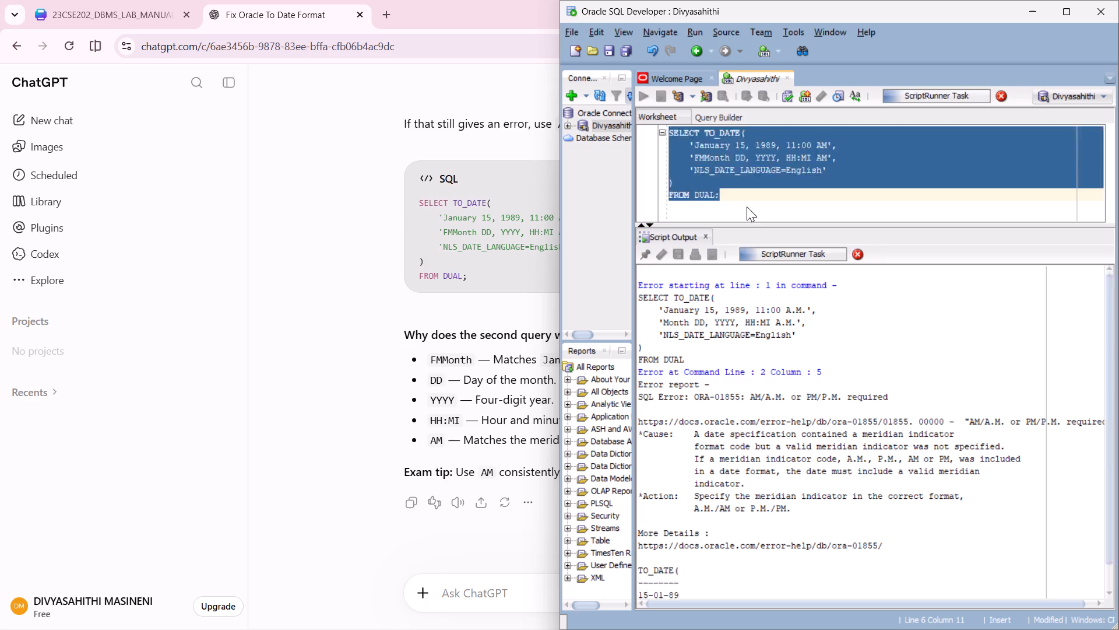
pyautogui.scroll(-3, 768, 485)
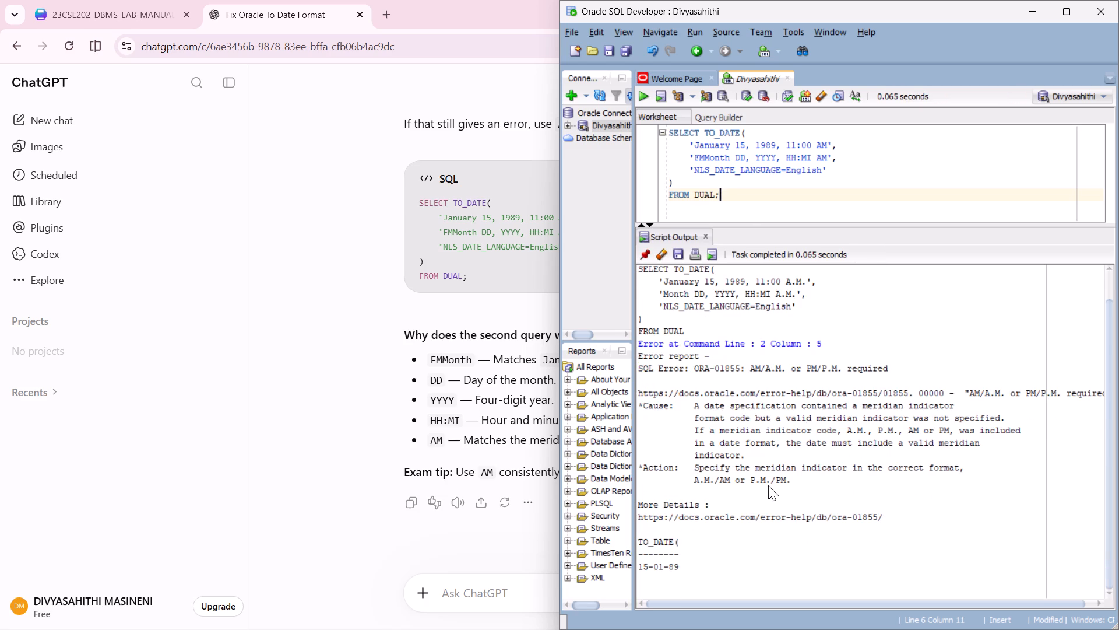
pyautogui.scroll(-7, 882, 517)
# Clear the script output and run the FMMonth query again as a script for a clean result.
pyautogui.click(663, 257)
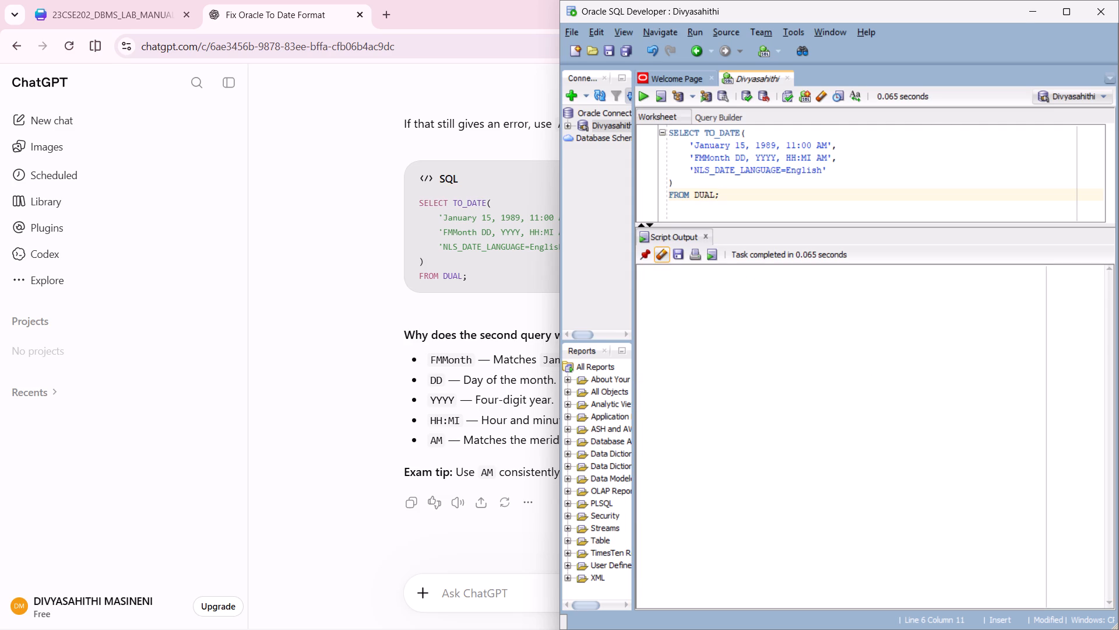
pyautogui.click(897, 177)
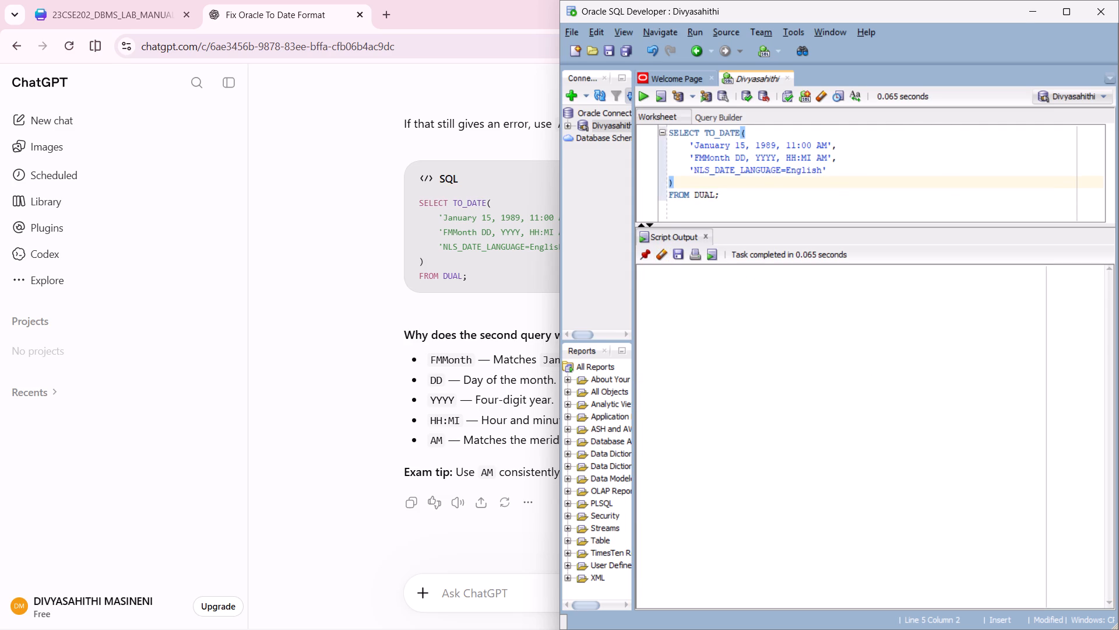
pyautogui.press('F5')
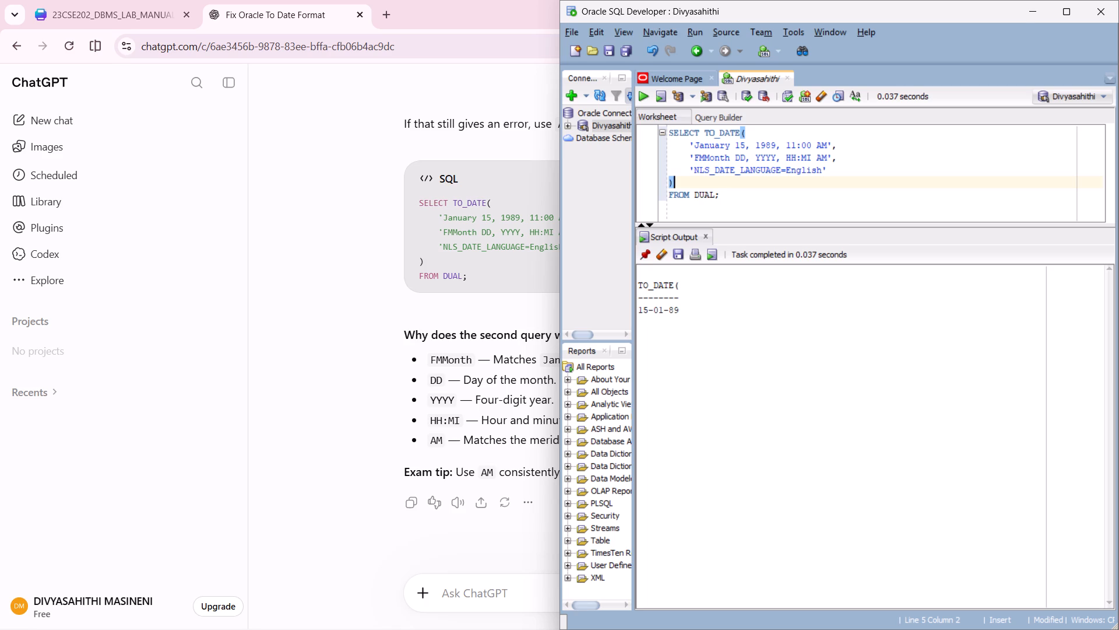
# Remove the format and NLS language arguments, shortening the worksheet text to SELECT TO_DATE('January 15, 1989, 11:00 AM') FROM DUAL;.
pyautogui.moveTo(835, 176); pyautogui.dragTo(714, 165)
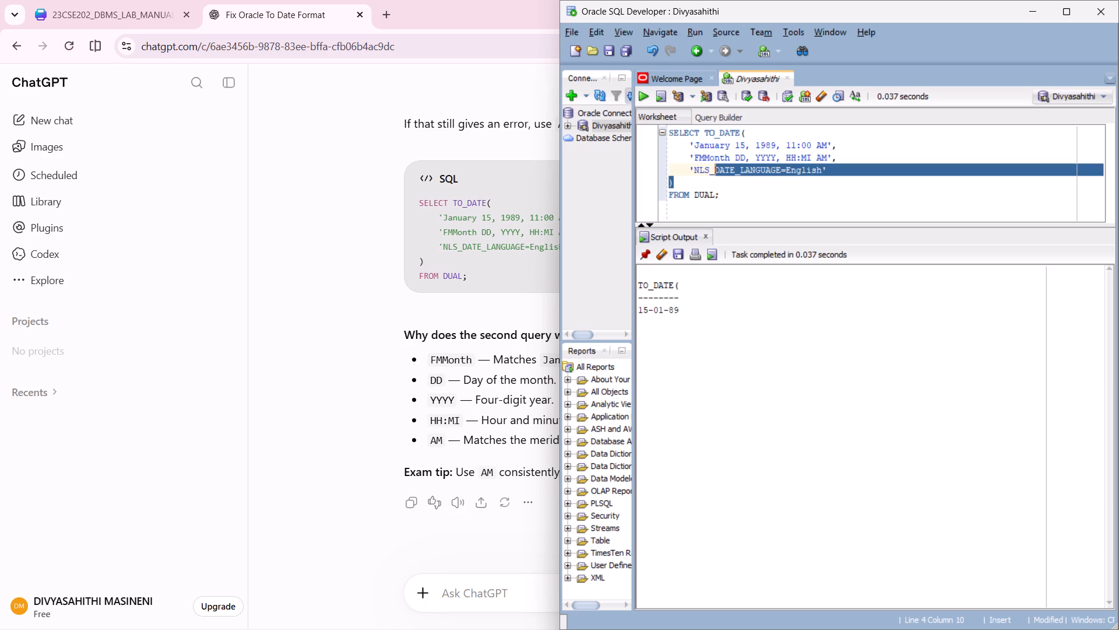
pyautogui.click(836, 171)
pyautogui.moveTo(836, 171); pyautogui.dragTo(764, 159)
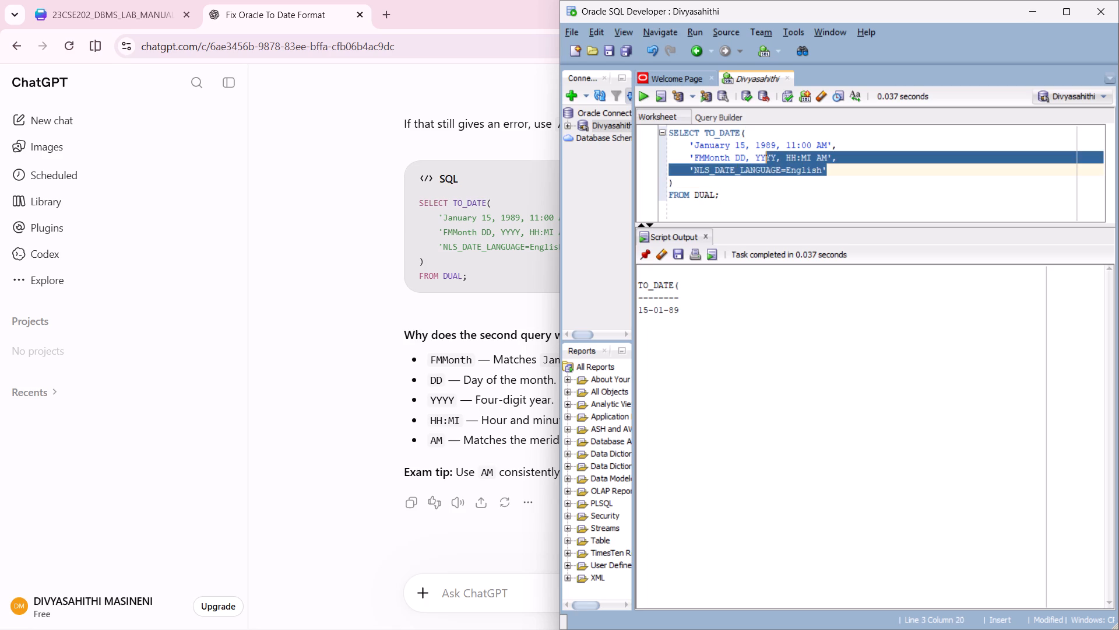
# Delete the 'FMMonth DD, YYYY, HH:MI AM' and NLS_DATE_LANGUAGE arguments, closing the TO_DATE parenthesis directly after 'January 15, 1989, 11:00 AM'.
pyautogui.moveTo(764, 159); pyautogui.dragTo(688, 157)
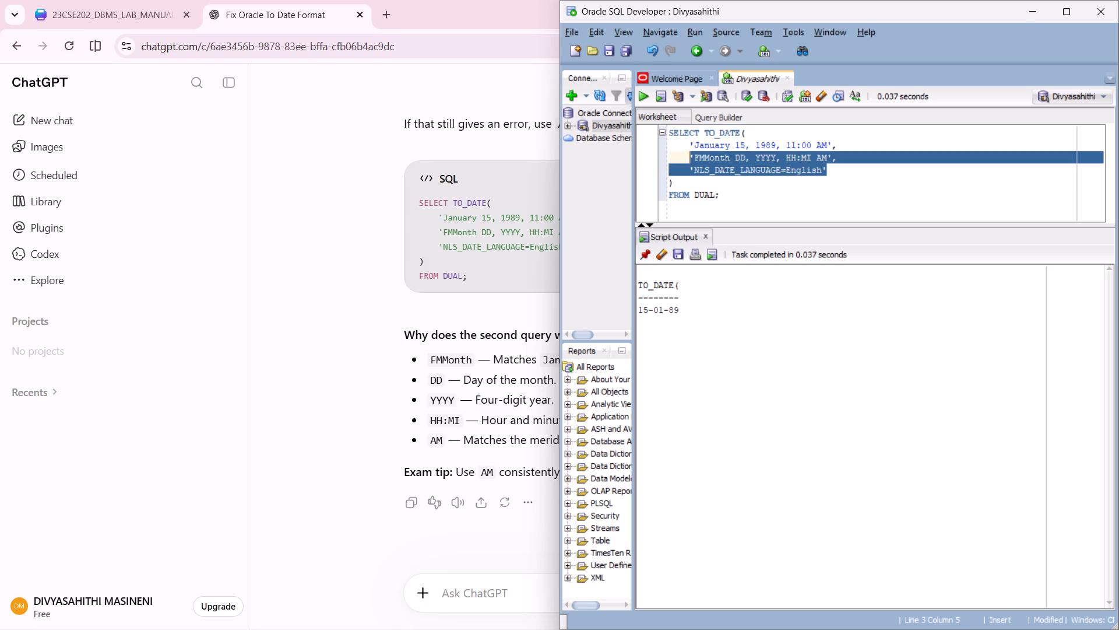
pyautogui.press('BackSpace')
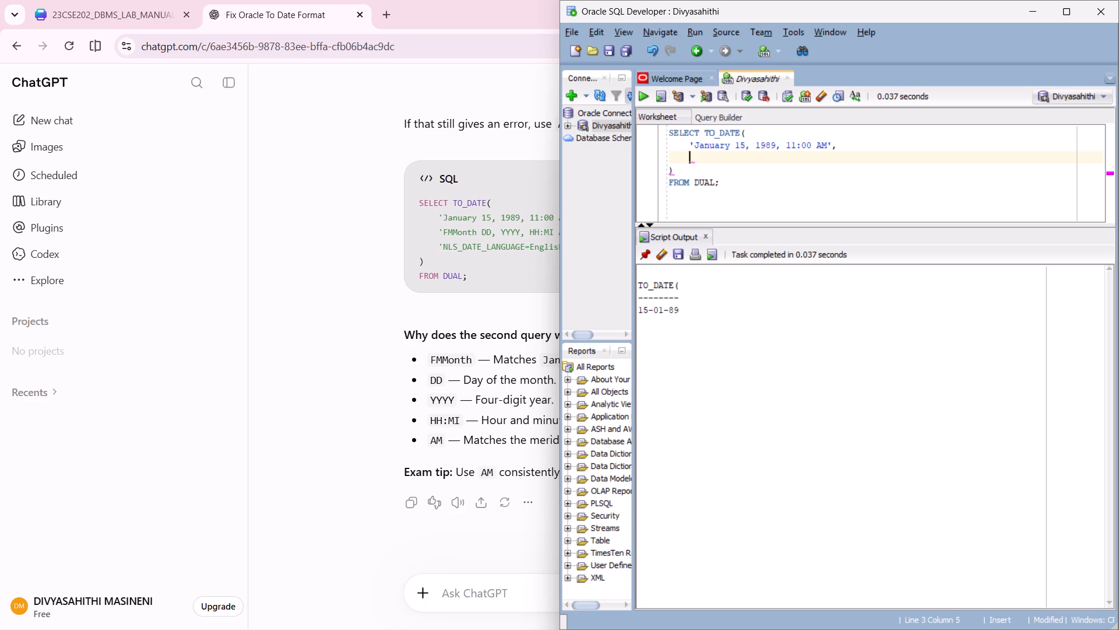
pyautogui.press('Delete')
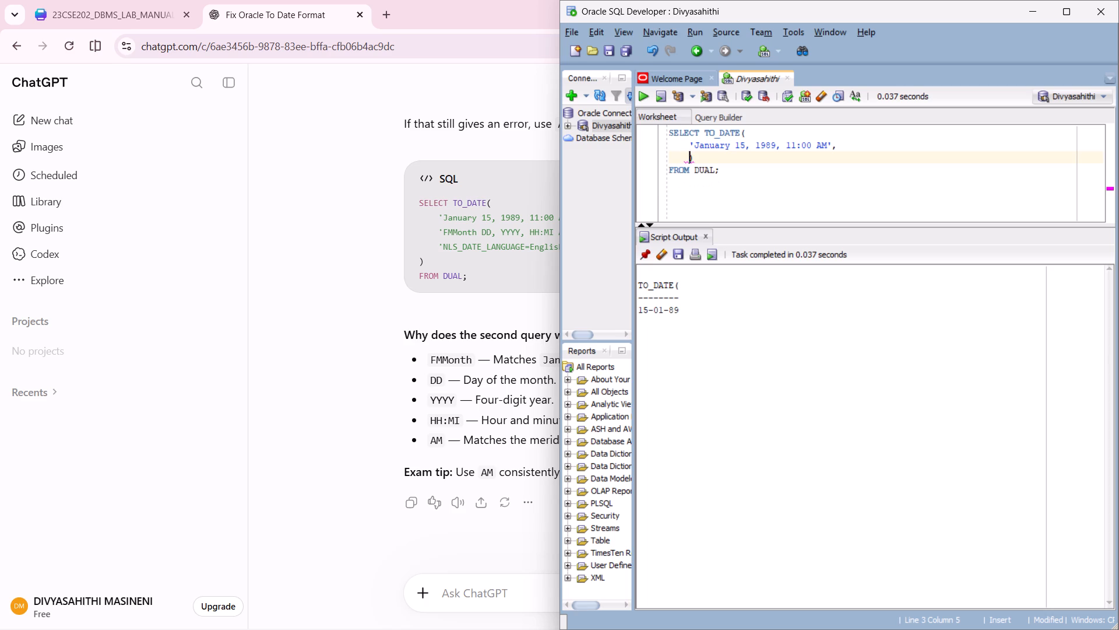
pyautogui.press('BackSpace')
pyautogui.press('BackSpace')
pyautogui.press('BackSpace')
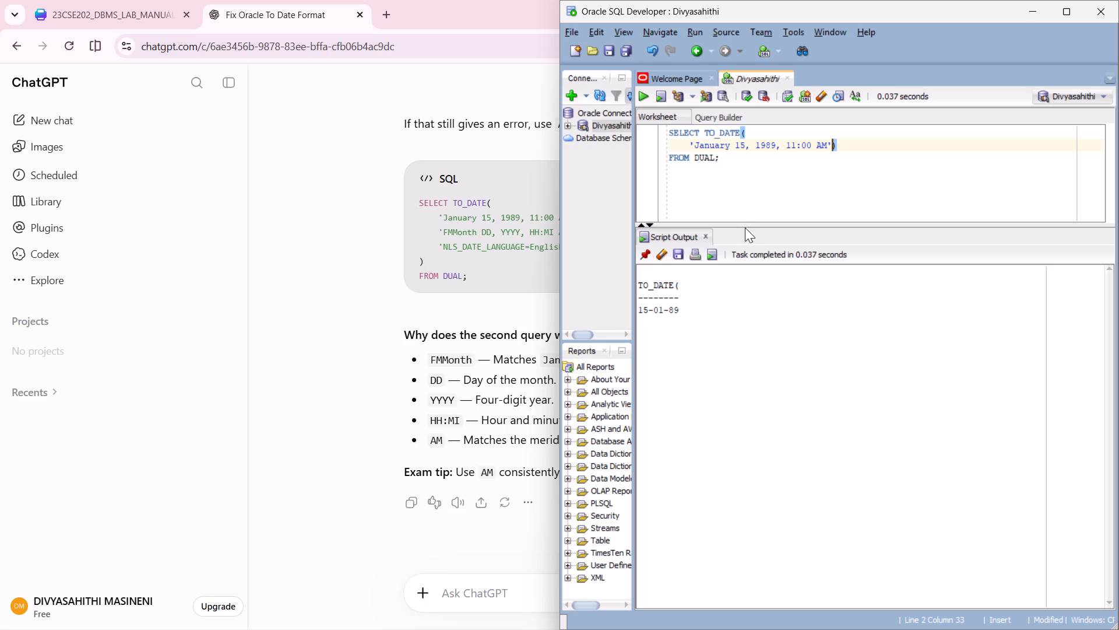
# Shrink the worksheet pane to the height of the three-line query, bringing the script output directly beneath it.
pyautogui.moveTo(747, 225); pyautogui.dragTo(737, 173)
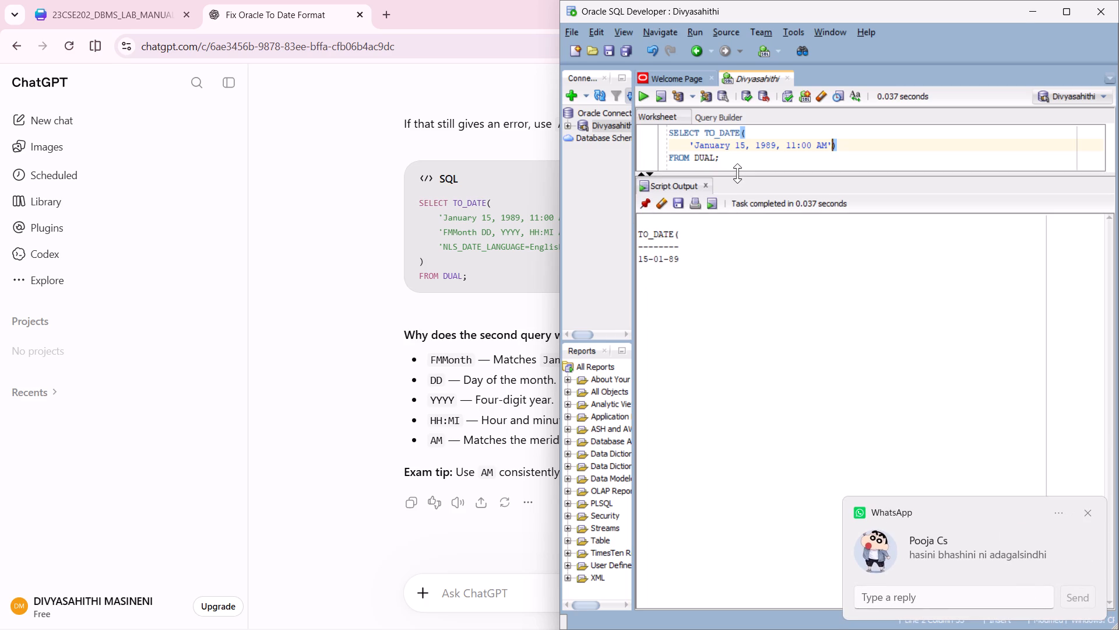
pyautogui.click(900, 596)
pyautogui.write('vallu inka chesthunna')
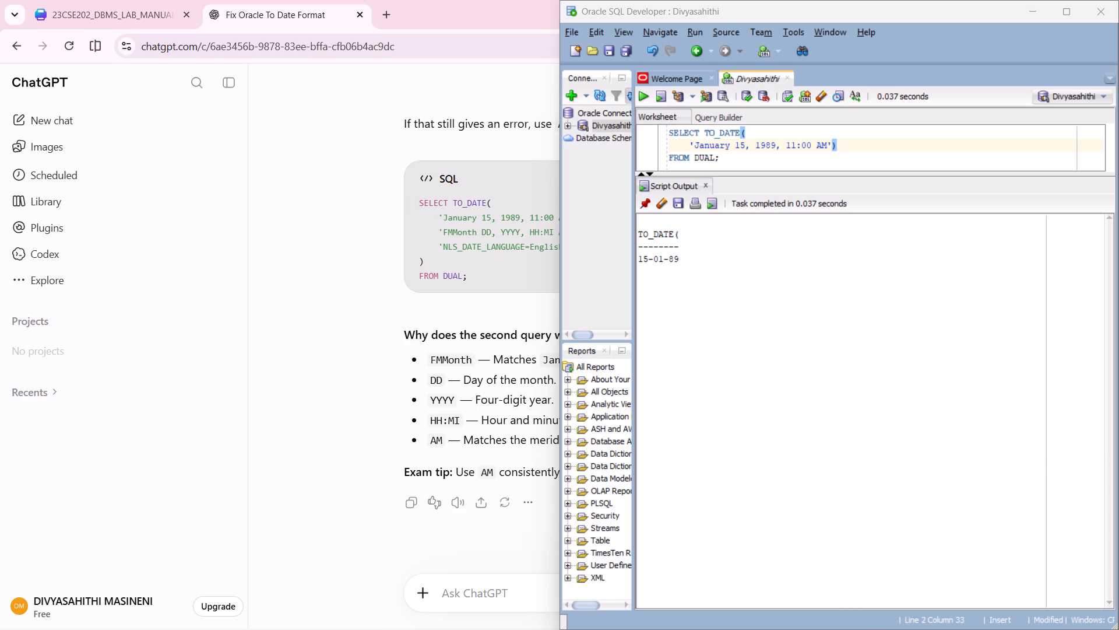
# Place the cursor after FROM DUAL; and start a screen snip for capturing the shortened TO_DATE query with its script output.
pyautogui.click(828, 257)
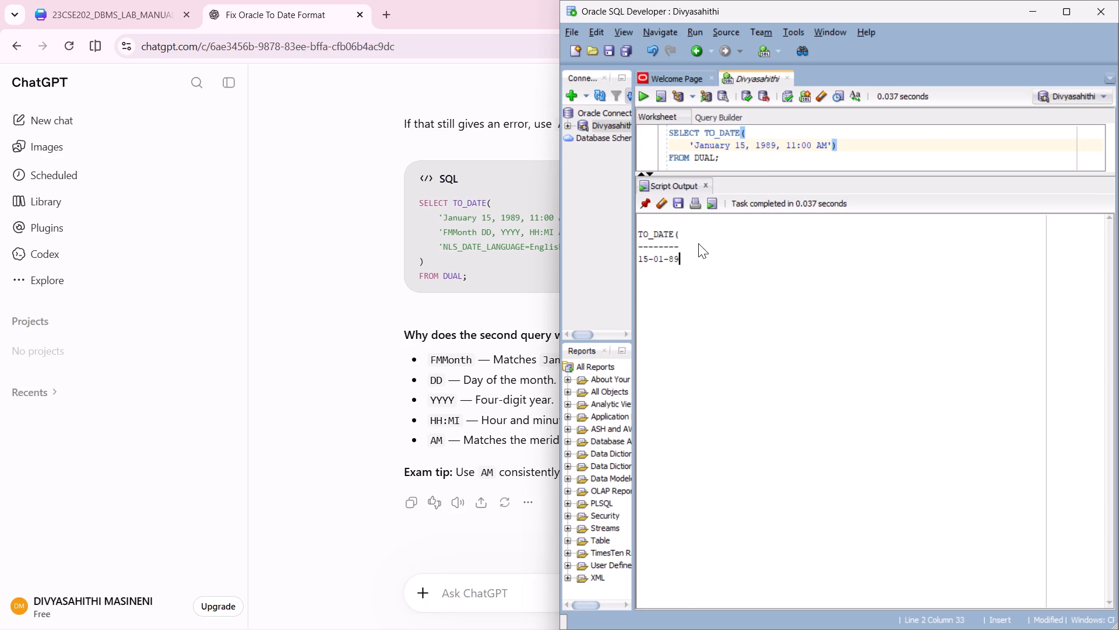
pyautogui.click(875, 144)
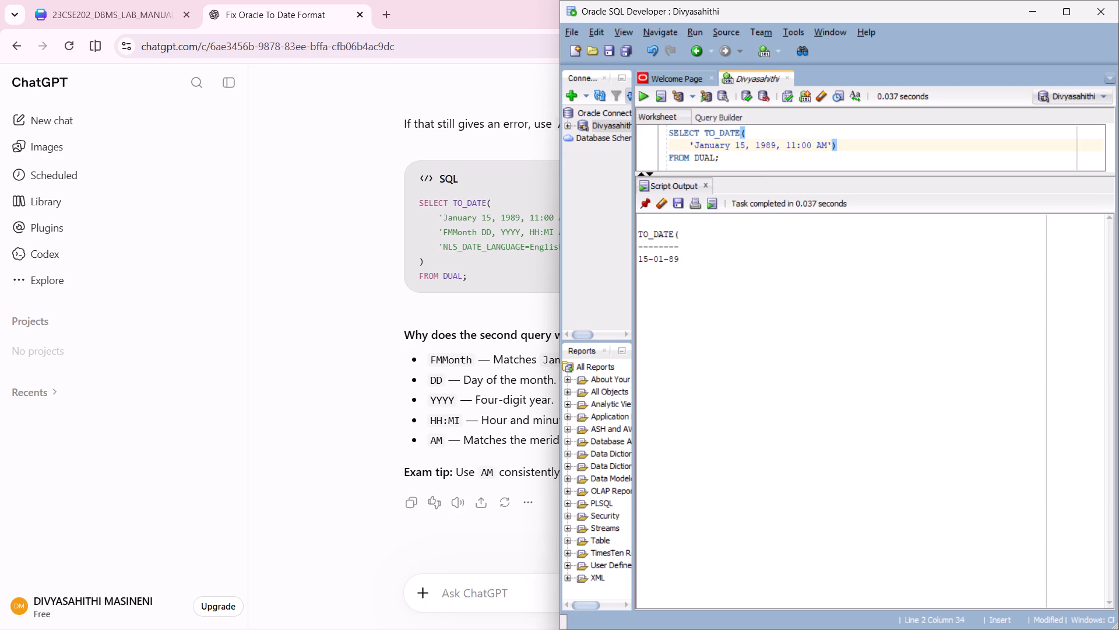
pyautogui.click(763, 159)
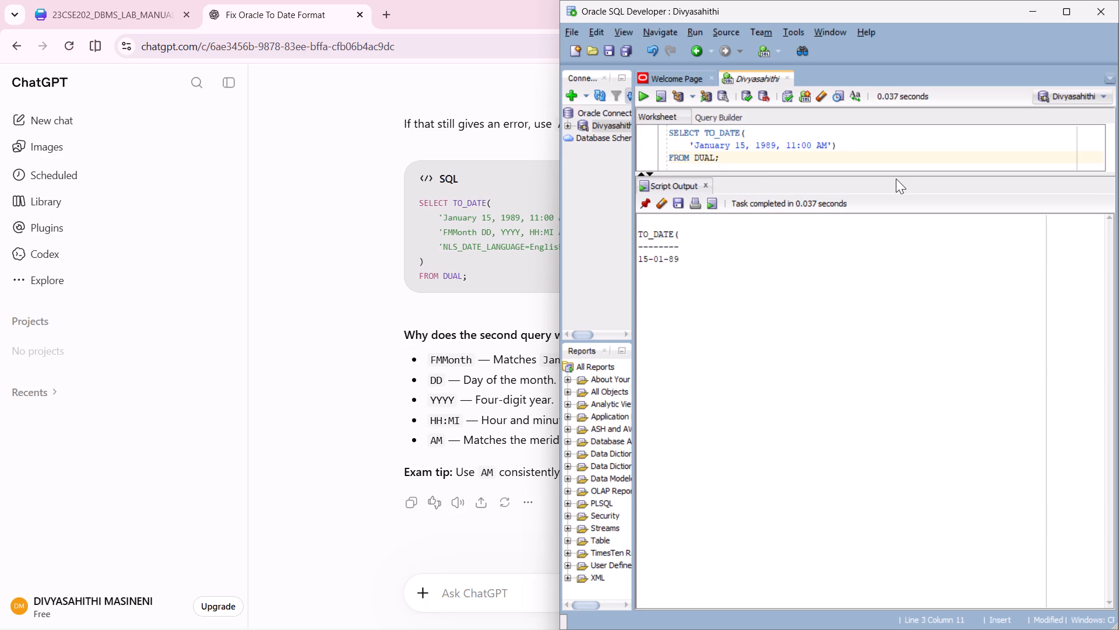
pyautogui.press('Print')
pyautogui.click(783, 299)
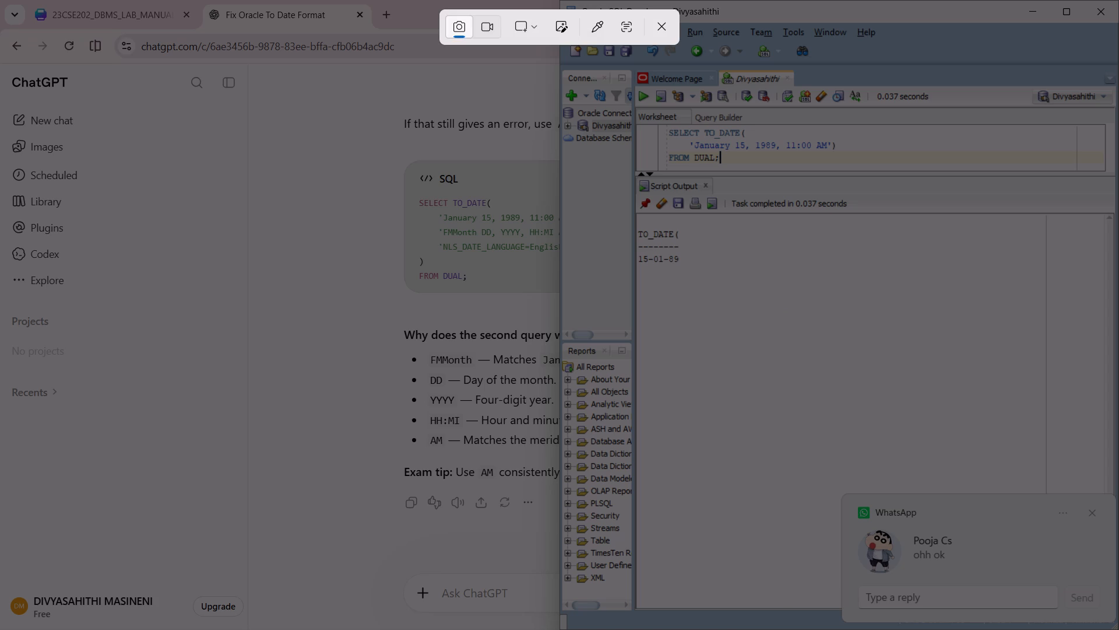
# Capture a rectangular screenshot covering the shortened TO_DATE query and its script output.
pyautogui.moveTo(633, 82); pyautogui.dragTo(1118, 278)
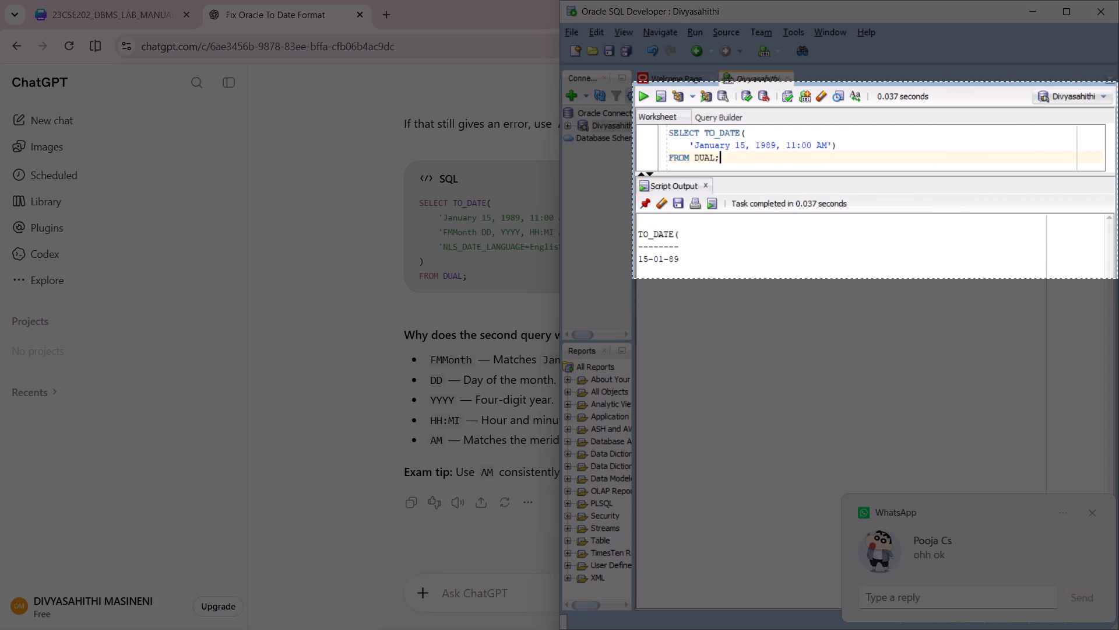
pyautogui.moveTo(1118, 278); pyautogui.dragTo(1118, 271)
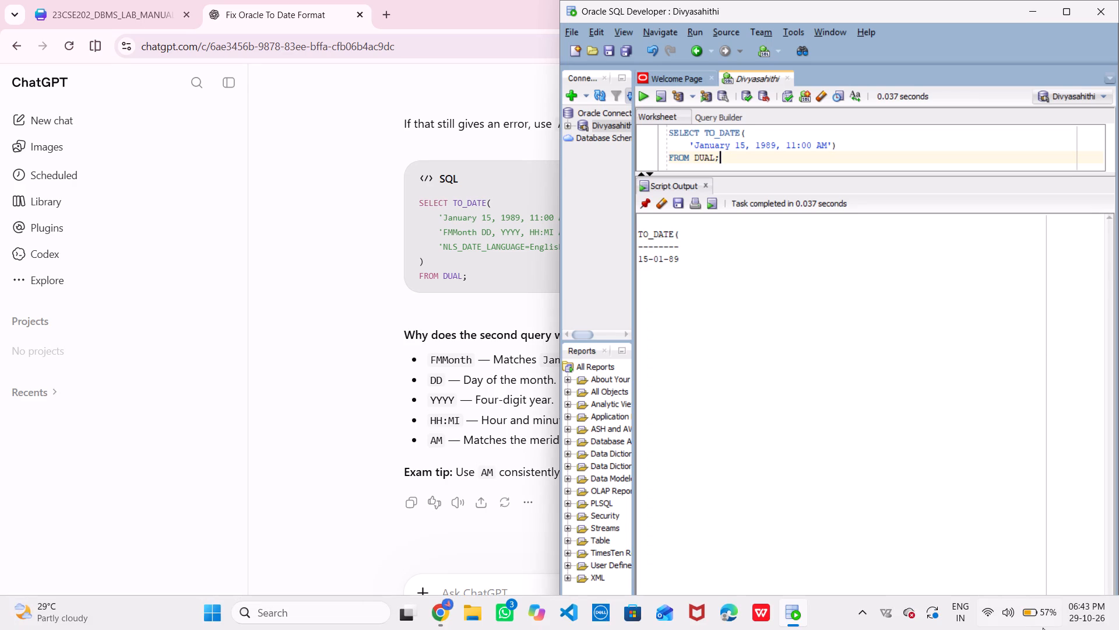
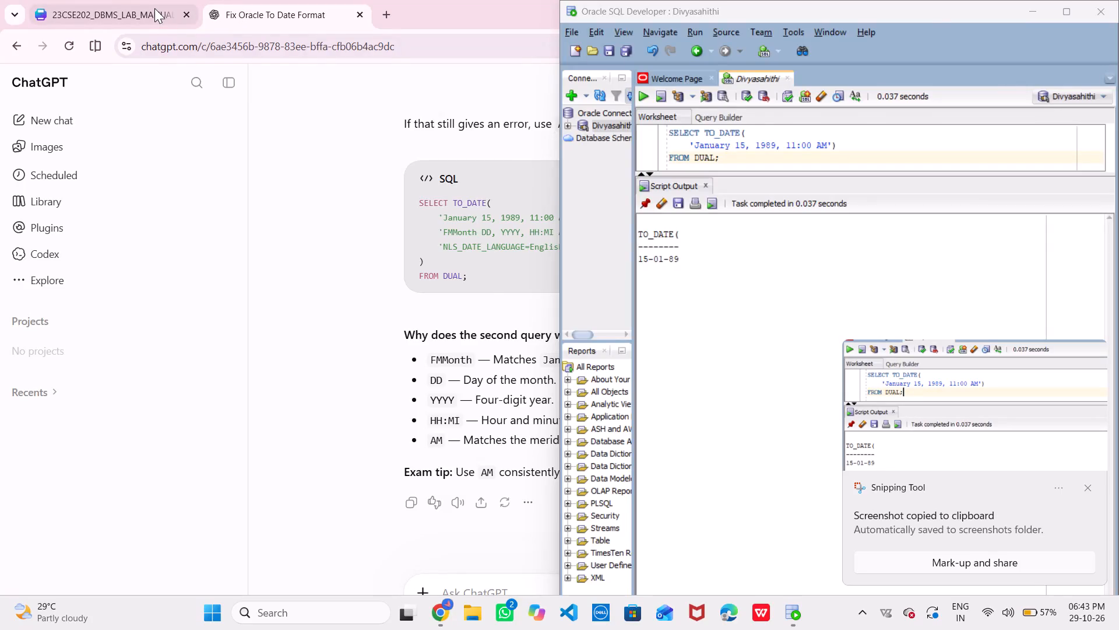
pyautogui.click(154, 8)
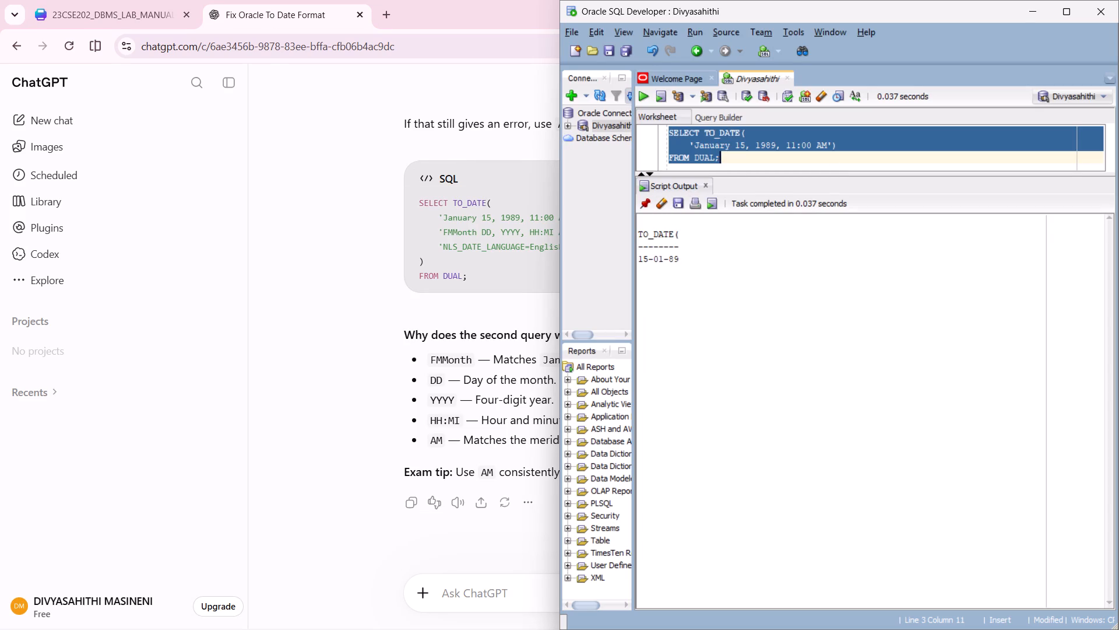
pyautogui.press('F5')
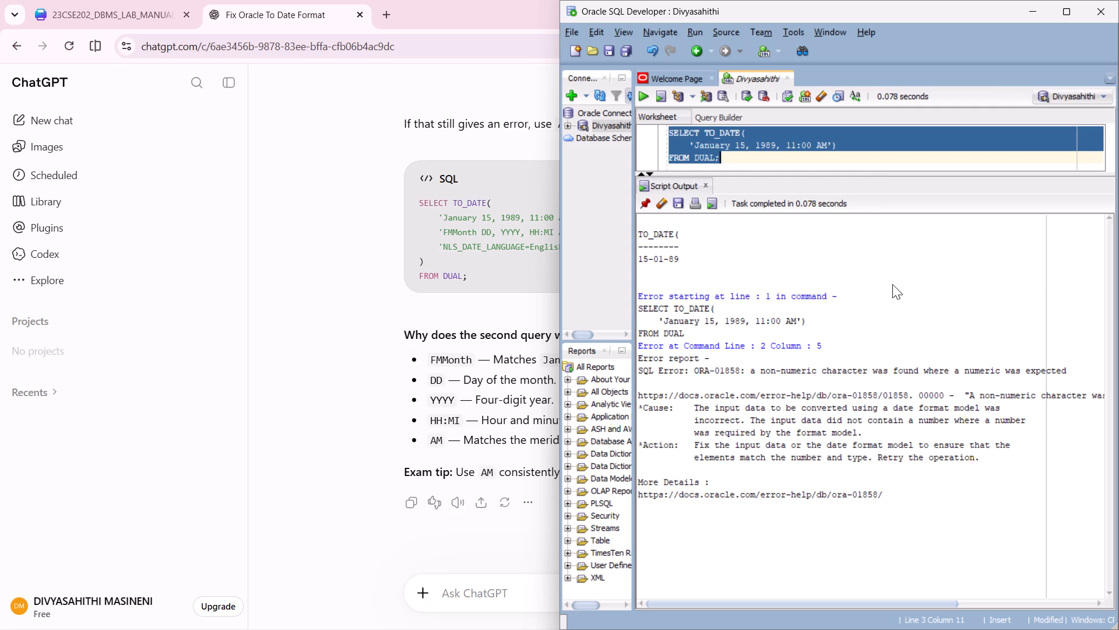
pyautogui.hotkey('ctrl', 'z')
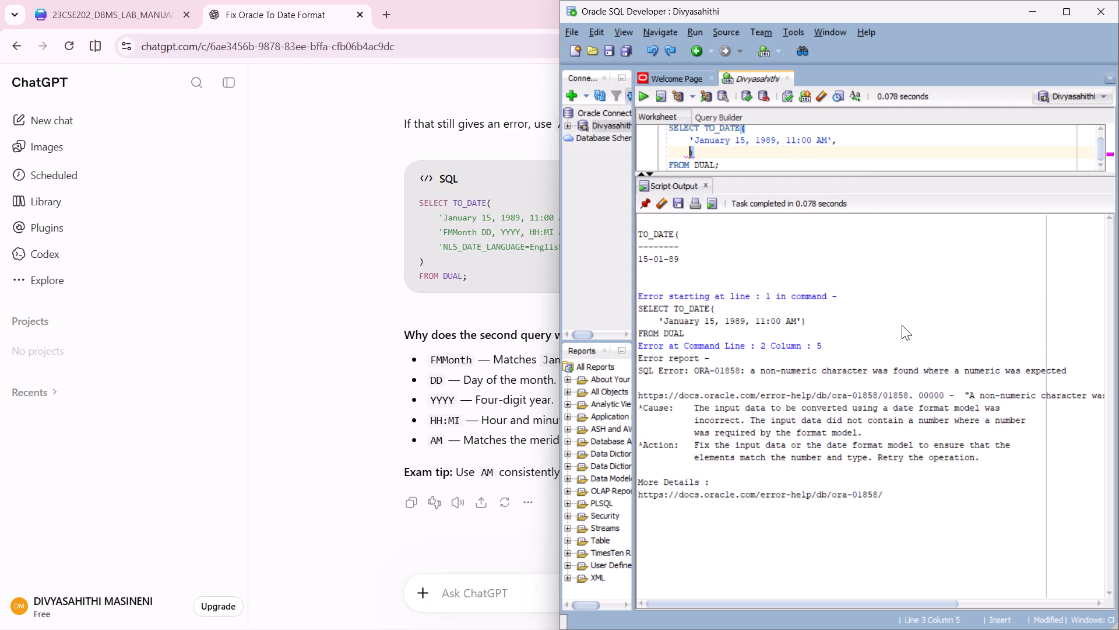
# Clear the script output and replace the whole worksheet text with the copied CONCAT query.
pyautogui.click(666, 201)
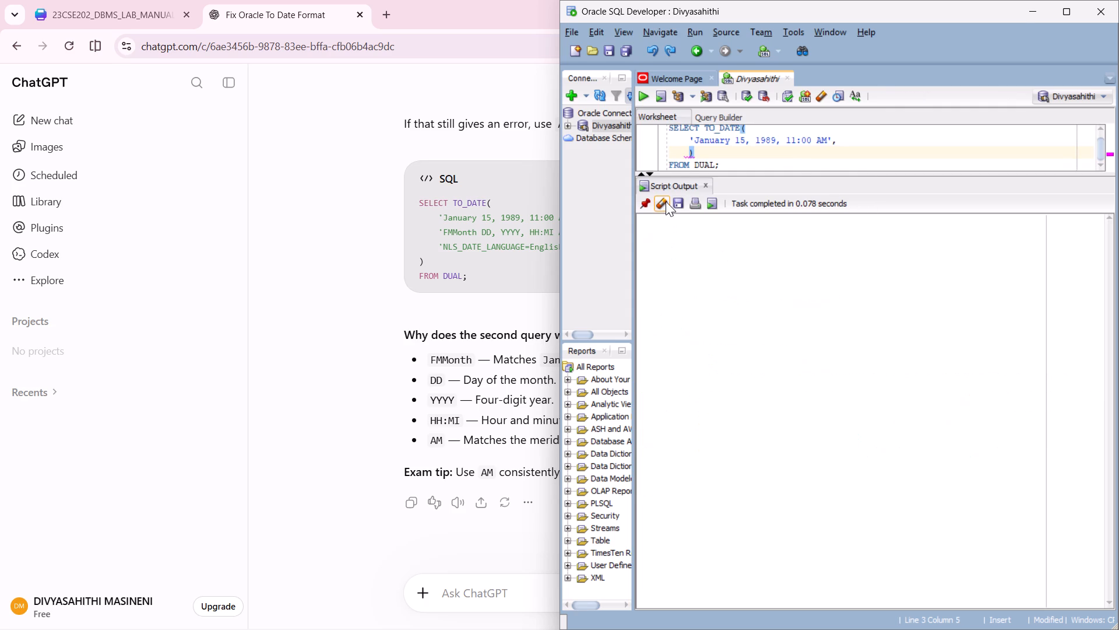
pyautogui.click(815, 155)
pyautogui.hotkey('ctrl', 'a')
pyautogui.press('BackSpace')
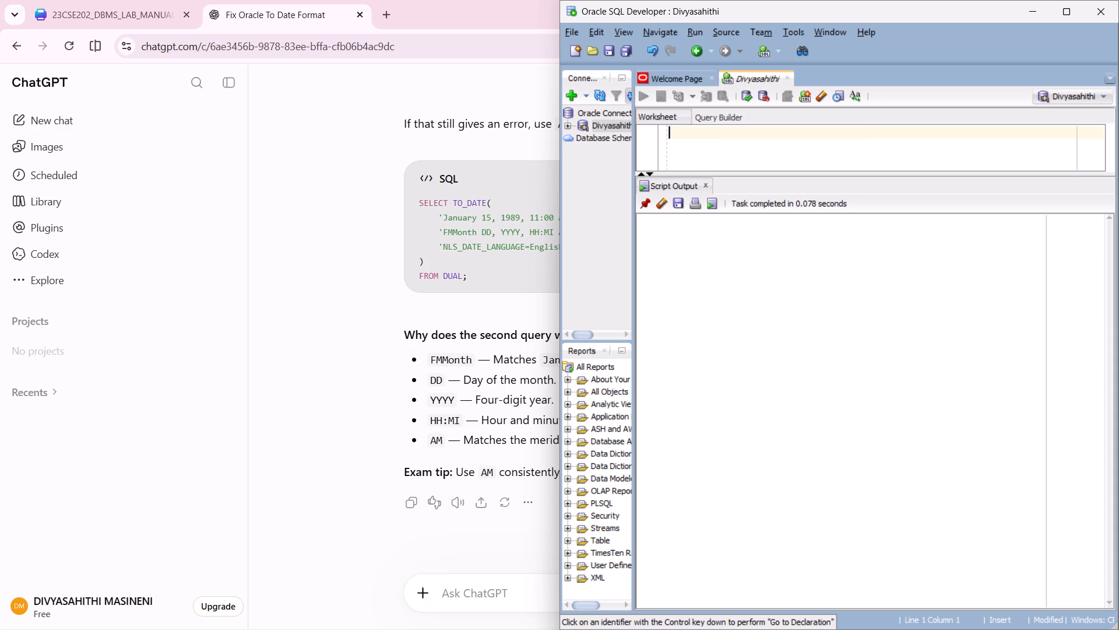
pyautogui.hotkey('ctrl', 'v')
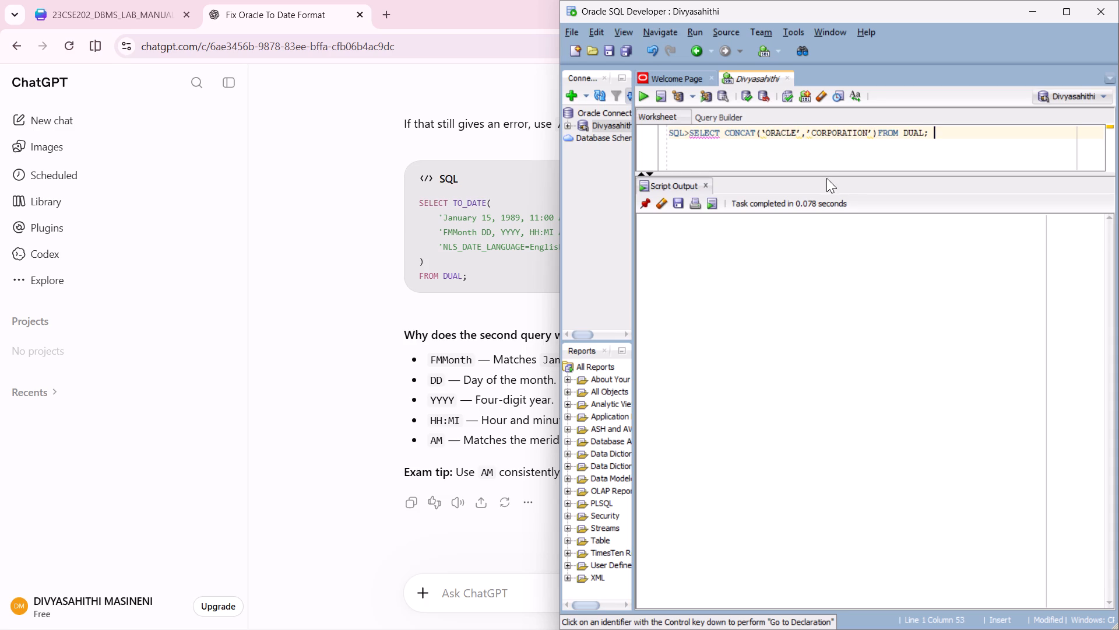
# Remove the SQL> prefix from the start of the CONCAT query.
pyautogui.click(690, 136)
pyautogui.press('BackSpace')
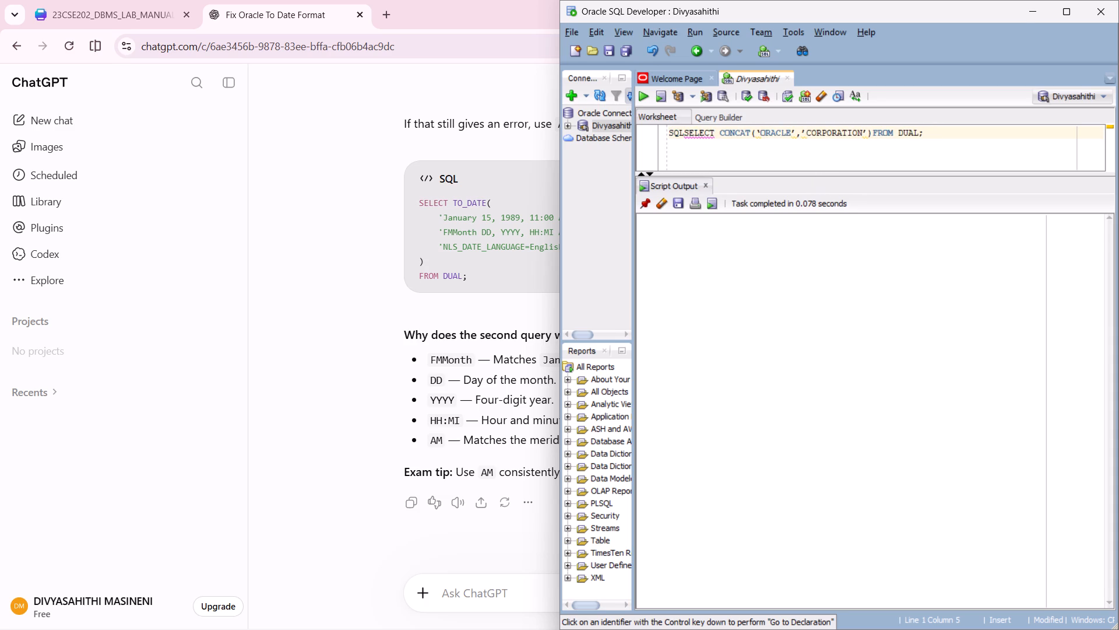
pyautogui.press('BackSpace')
pyautogui.press('BackSpace')
pyautogui.press('BackSpace')
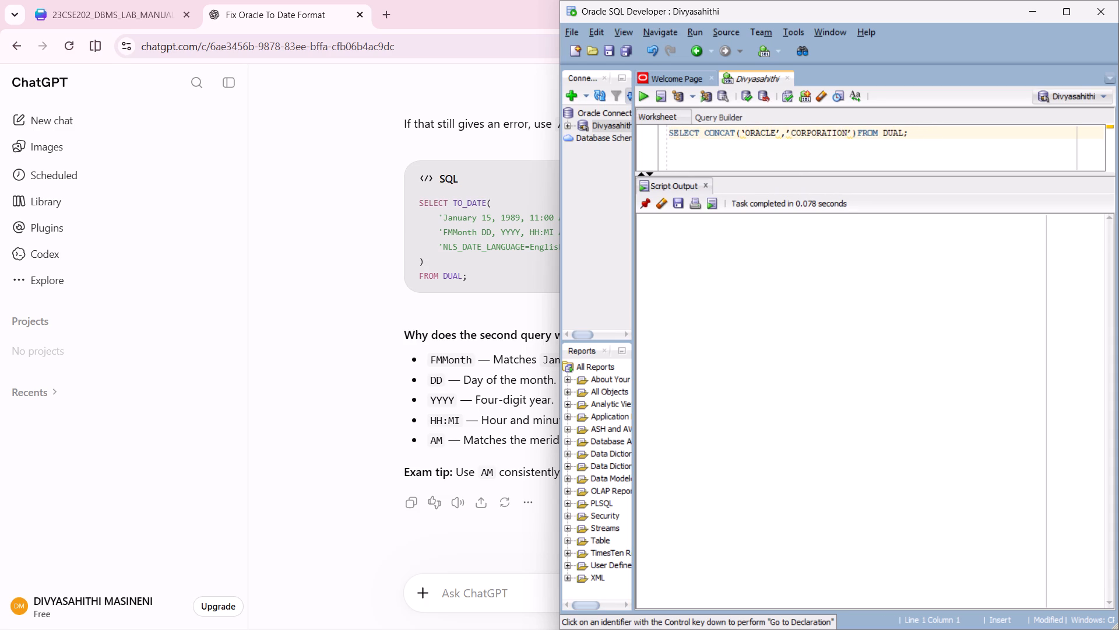
# Replace the curly quotes around ORACLE with straight single quotes in the CONCAT query.
pyautogui.click(779, 134)
pyautogui.press('Left')
pyautogui.press("'")
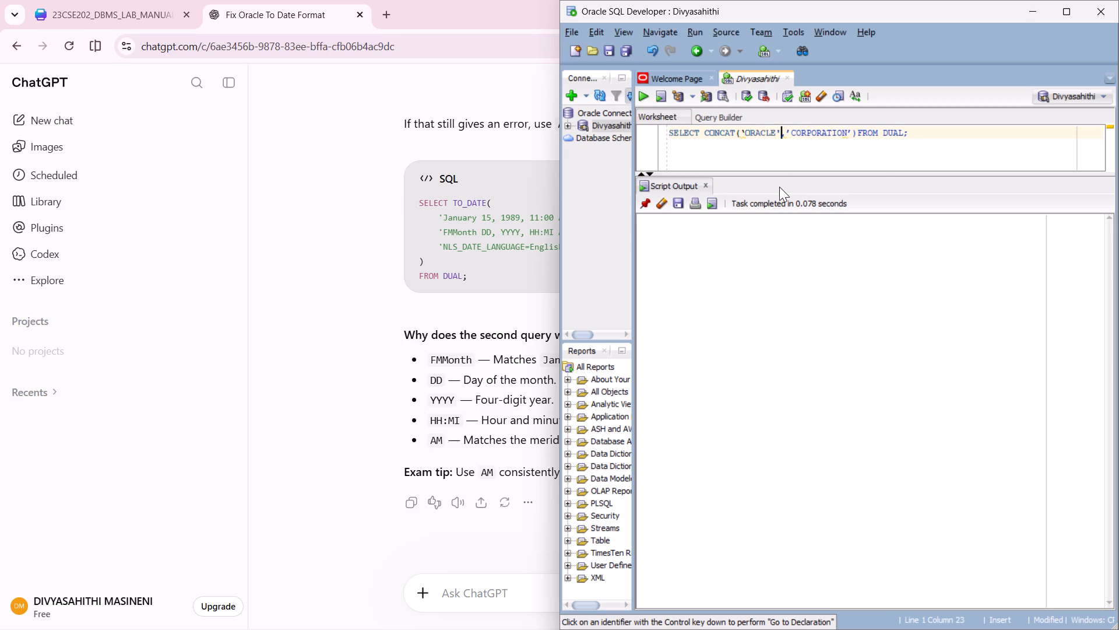
pyautogui.press('Left')
pyautogui.press('Left')
pyautogui.press('Left')
pyautogui.press('Left')
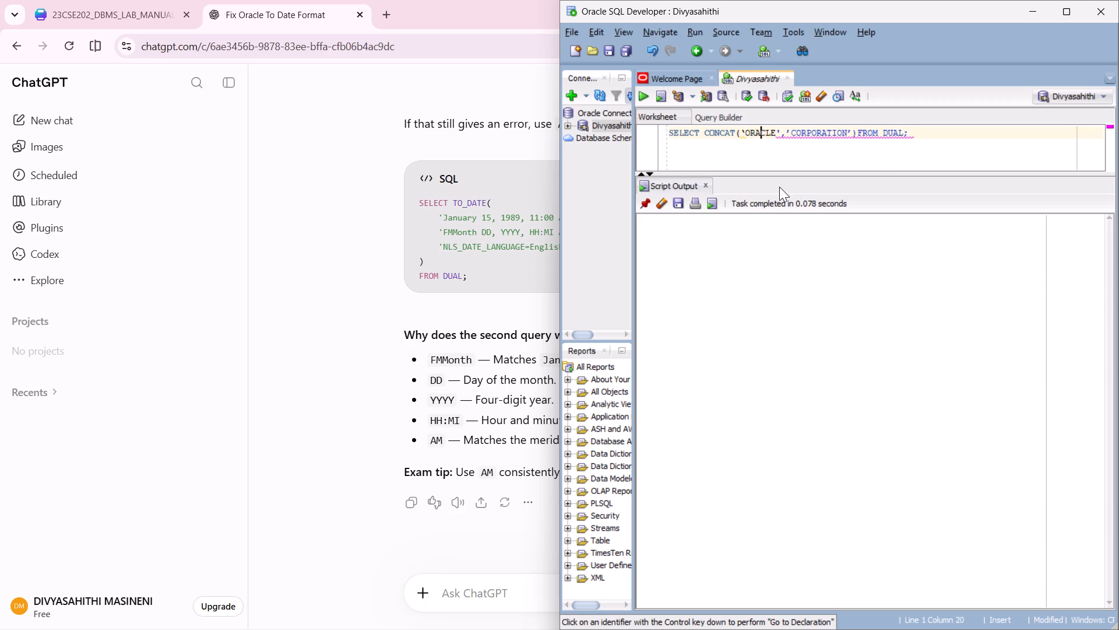
pyautogui.press('Left')
pyautogui.press('Left')
pyautogui.press('Left')
pyautogui.press('BackSpace')
pyautogui.press("'")
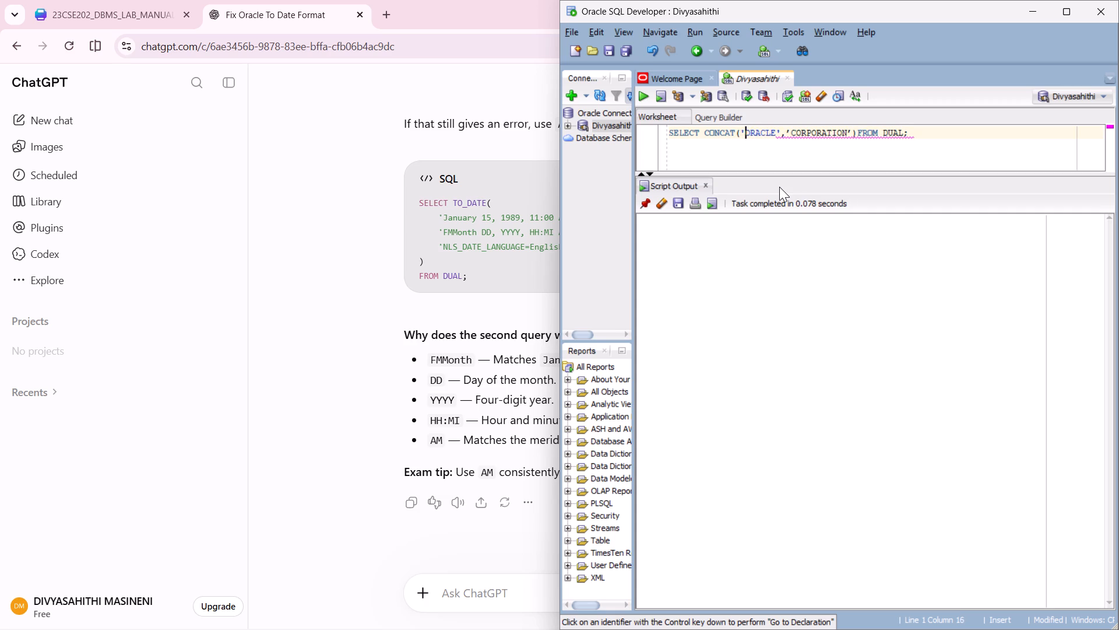
# Replace the curly quotes around CORPORATION with straight single quotes.
pyautogui.moveTo(792, 135); pyautogui.dragTo(801, 166)
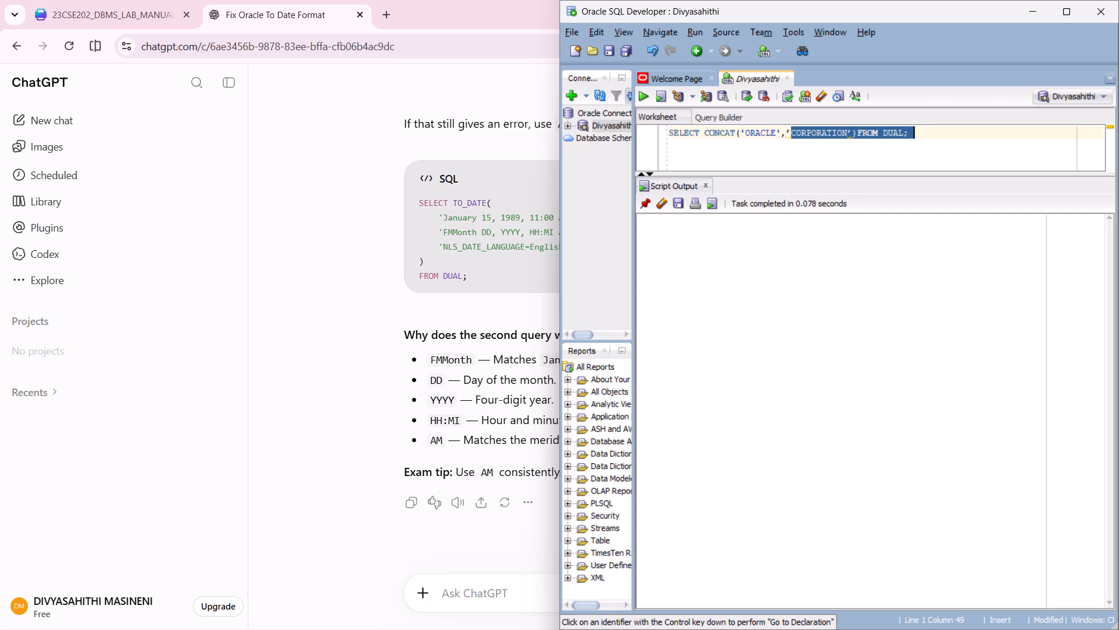
pyautogui.click(792, 128)
pyautogui.press('BackSpace')
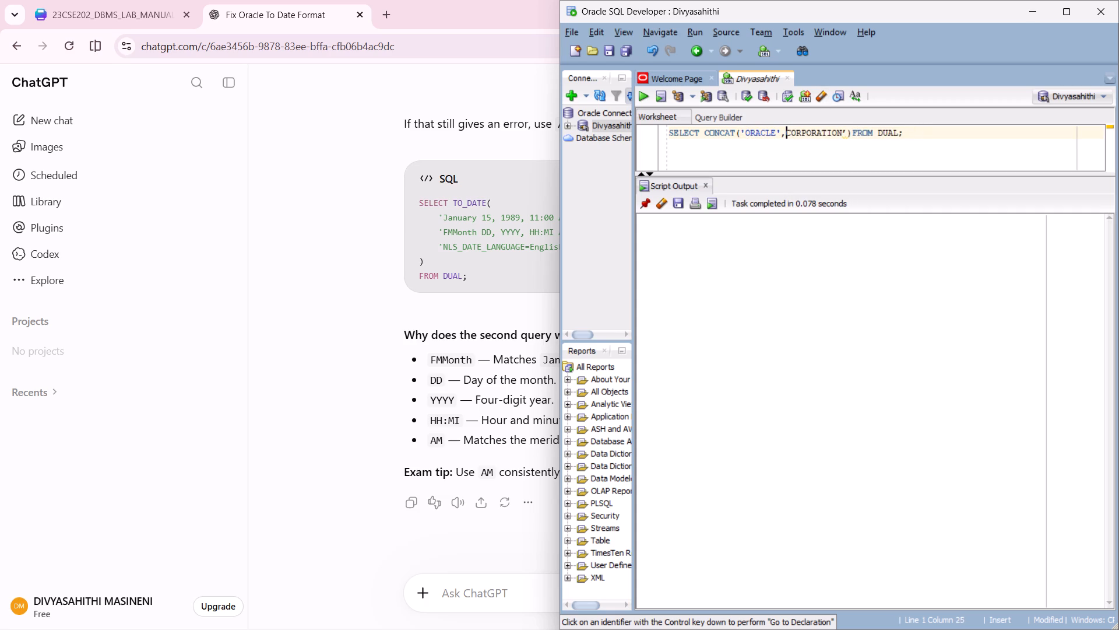
pyautogui.press("'")
pyautogui.moveTo(846, 135); pyautogui.dragTo(844, 170)
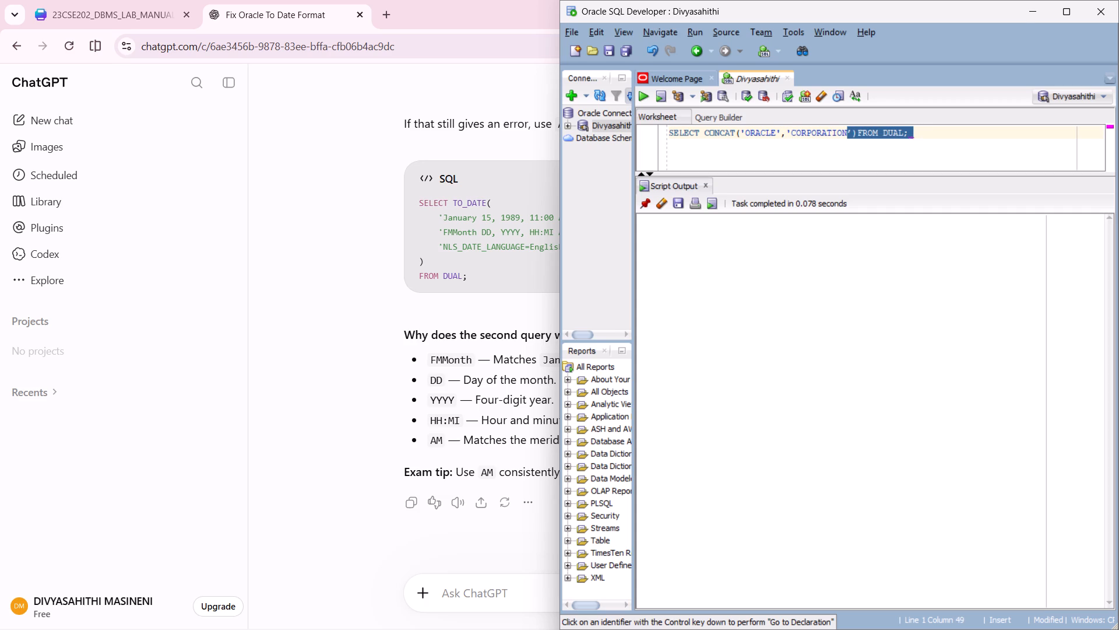
pyautogui.click(848, 135)
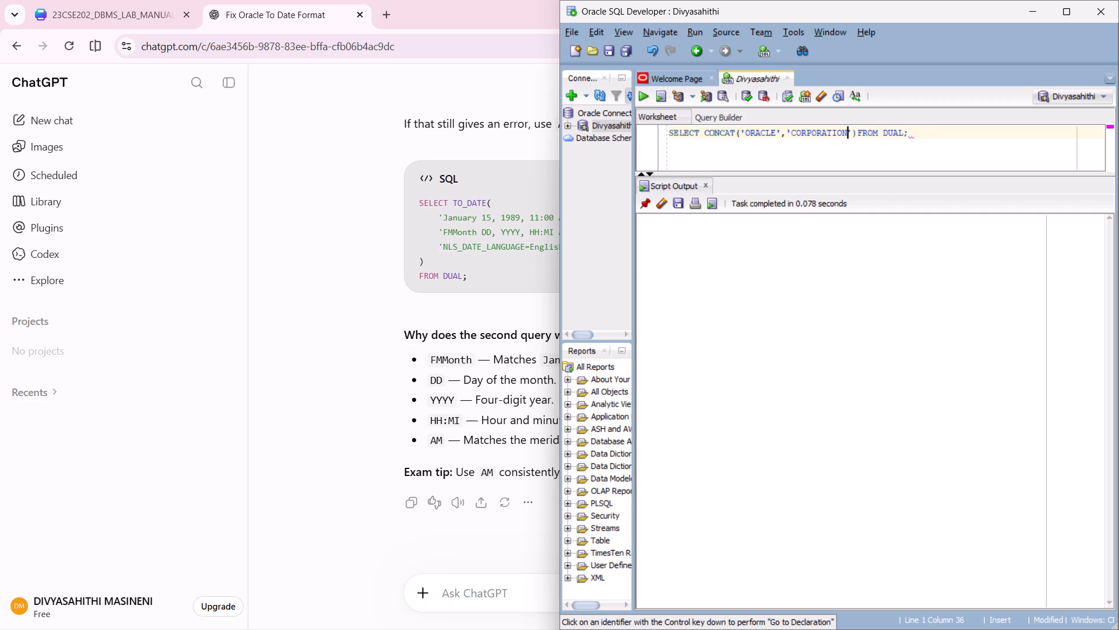
pyautogui.press('Delete')
pyautogui.press("'")
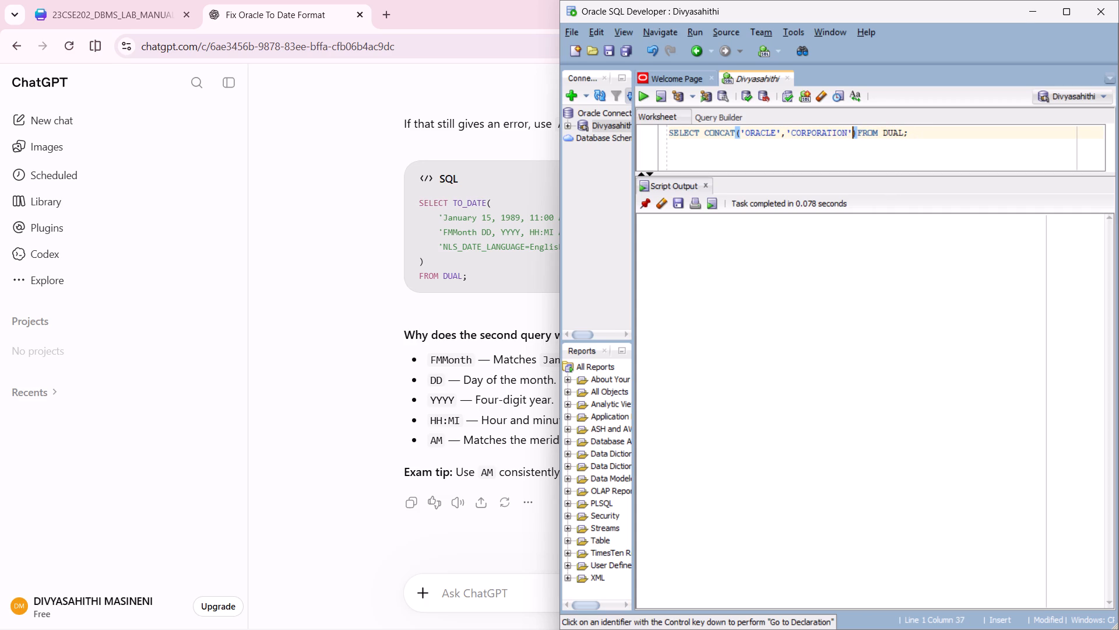
# Make the worksheet pane slightly shorter and run the CONCAT query as a script.
pyautogui.click(916, 137)
pyautogui.moveTo(907, 174); pyautogui.dragTo(905, 154)
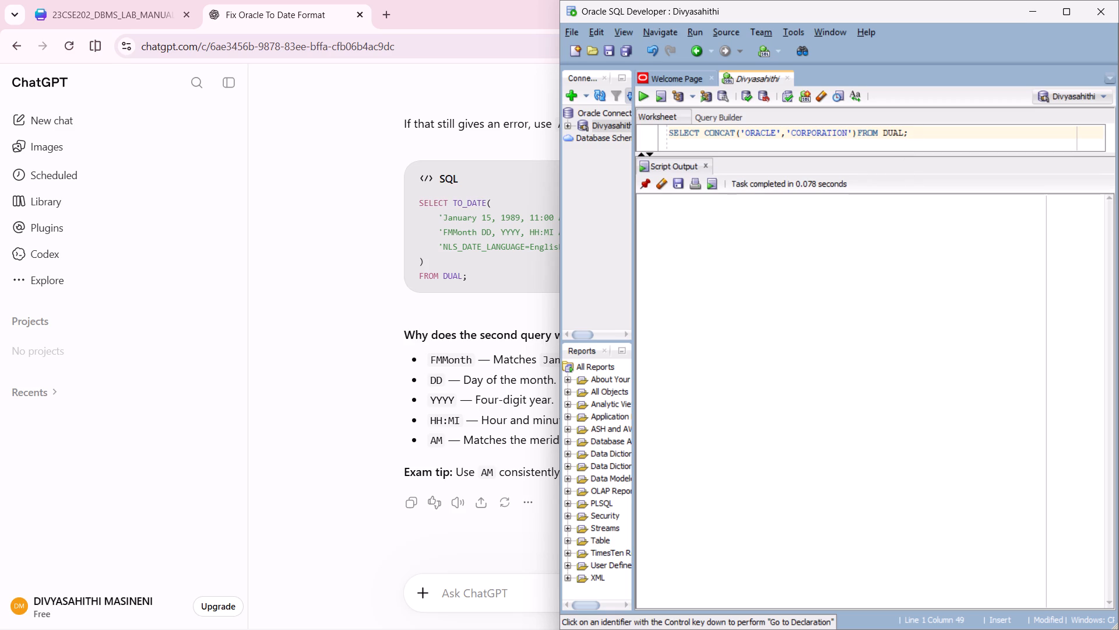
pyautogui.press('F5')
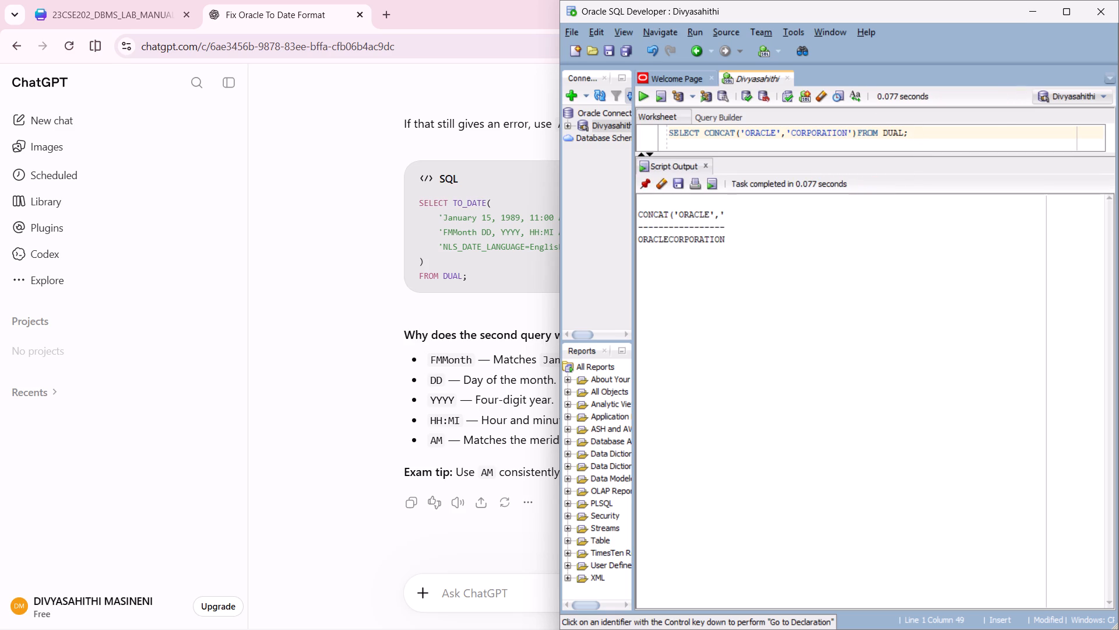
# Capture a rectangular screenshot covering the CONCAT query and its script output.
pyautogui.press('Print')
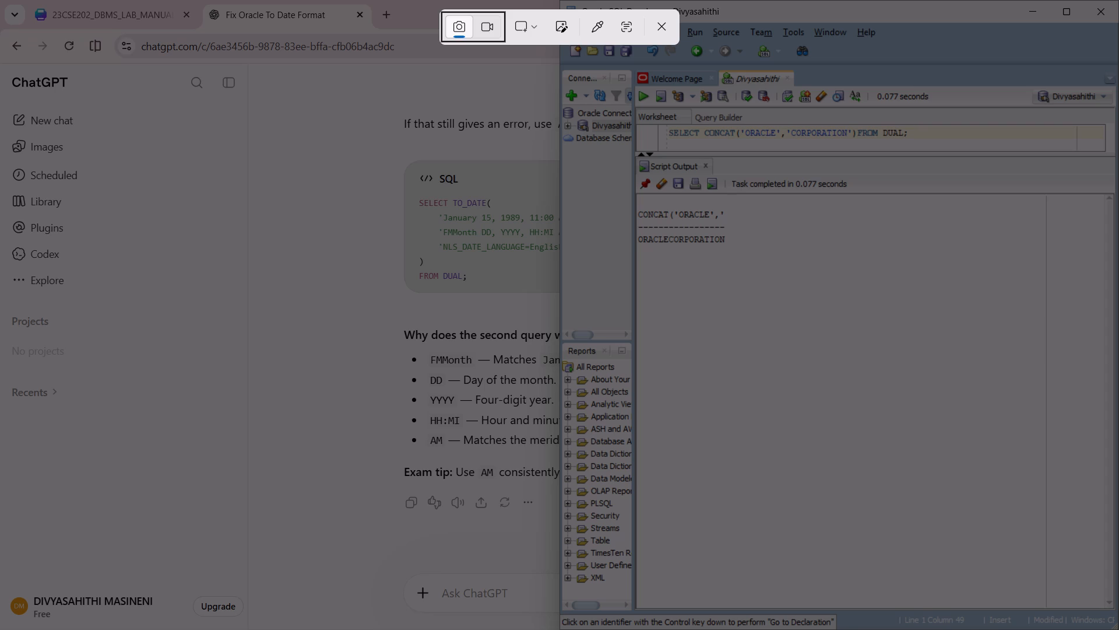
pyautogui.moveTo(634, 82); pyautogui.dragTo(1020, 250)
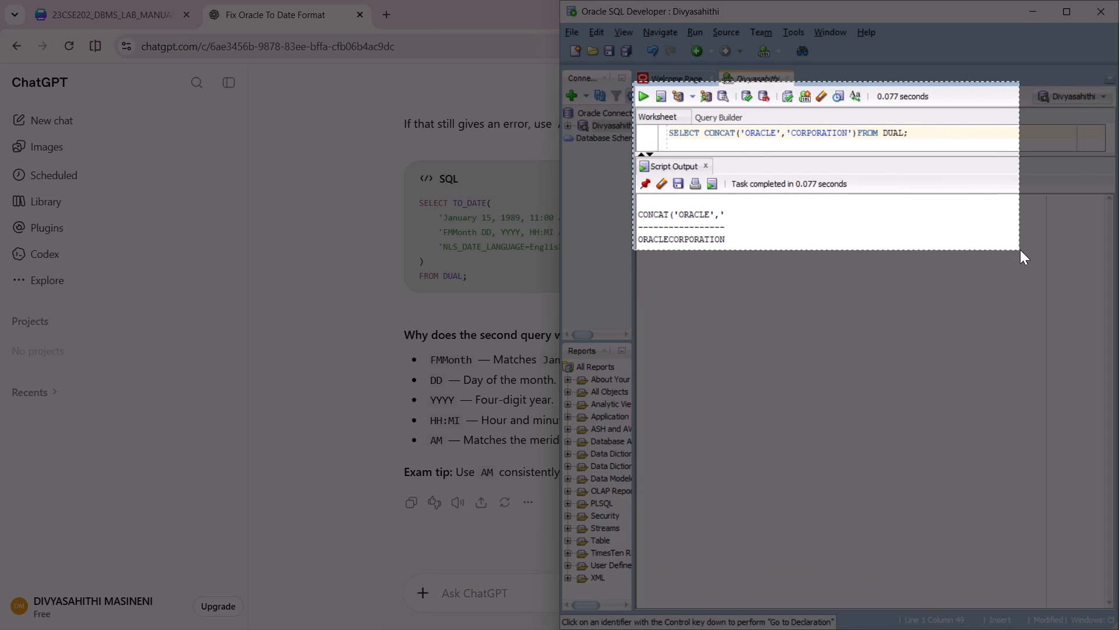
# Extend the screenshot area across the full width of the CONCAT query worksheet and its script output, and finish the capture.
pyautogui.moveTo(1020, 250); pyautogui.dragTo(1118, 258)
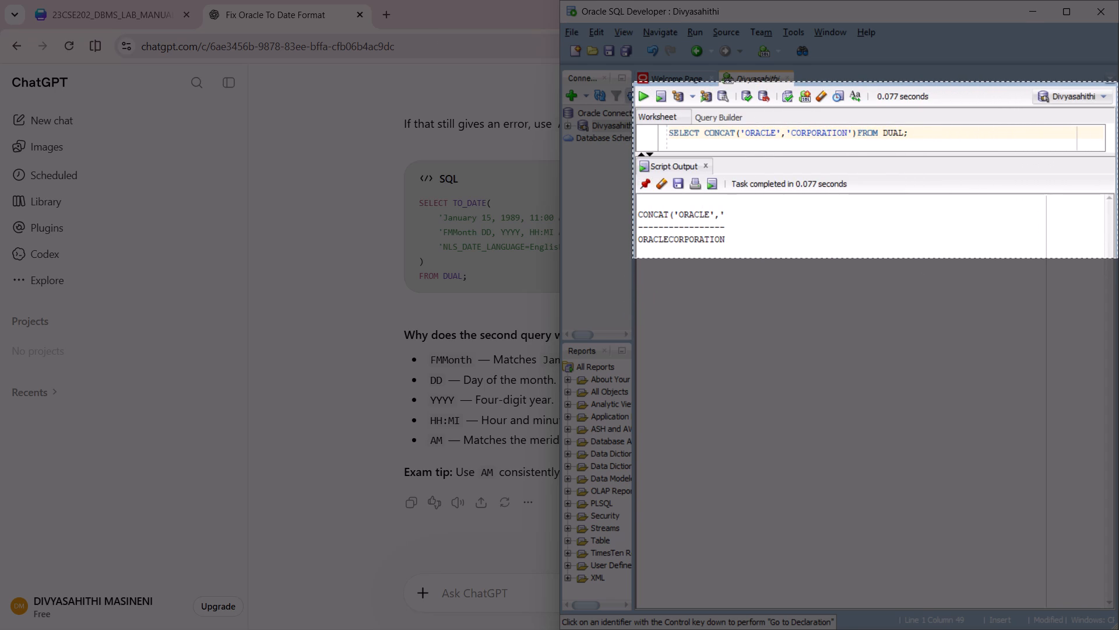
pyautogui.moveTo(1118, 258); pyautogui.dragTo(1118, 254)
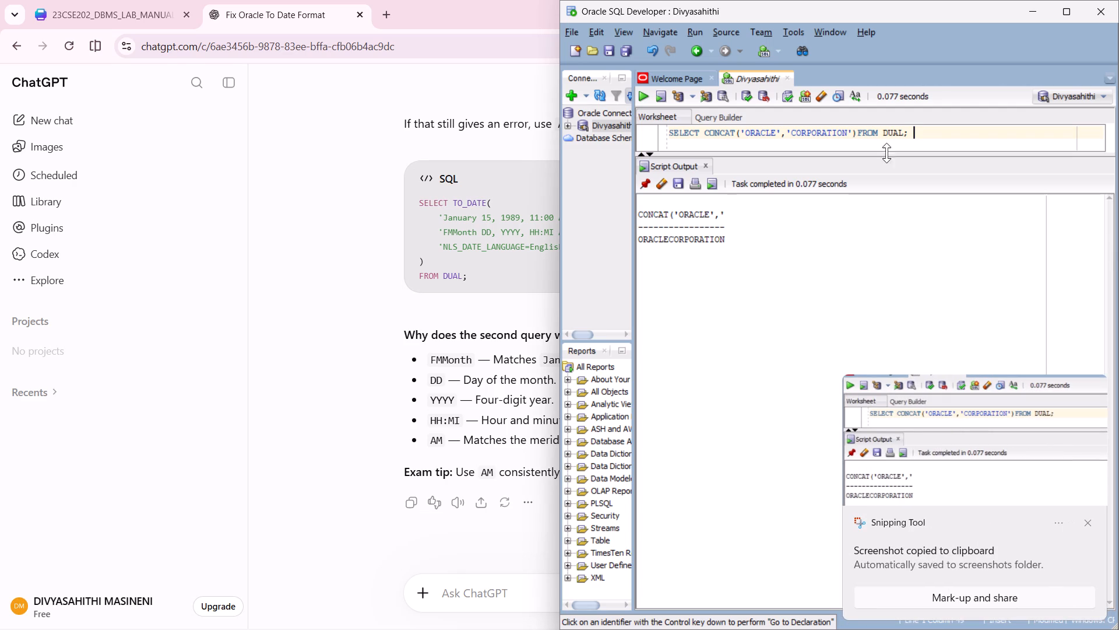
# Return to the lab manual in Canva and review the character, conversion and string function sections on pages 20 to 22.
pyautogui.click(143, 22)
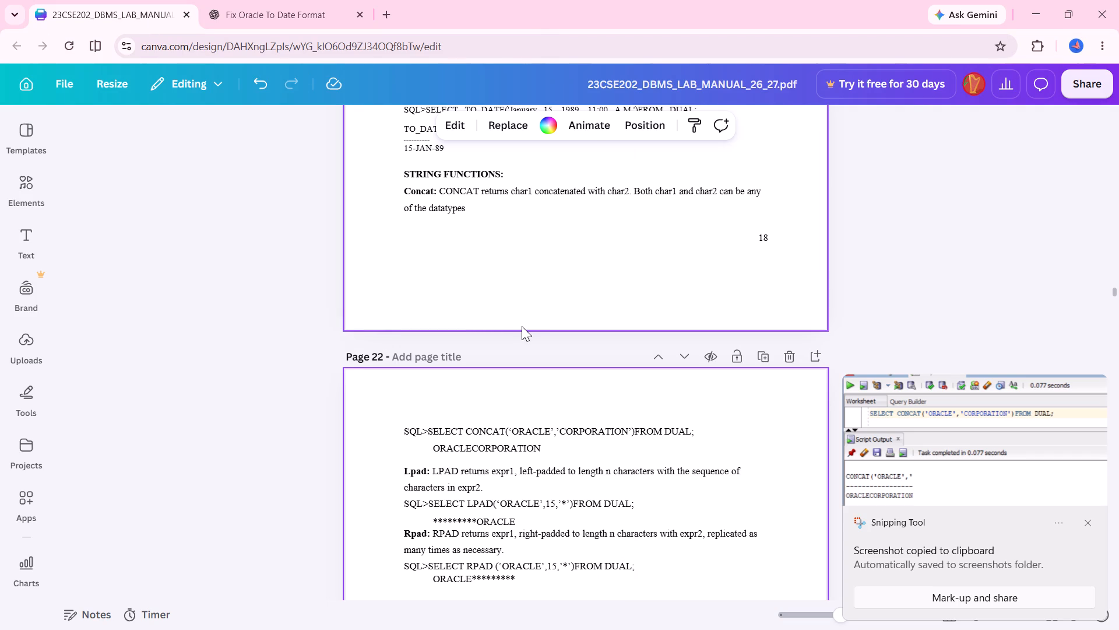
pyautogui.scroll(-2, 522, 326)
pyautogui.scroll(1, 522, 326)
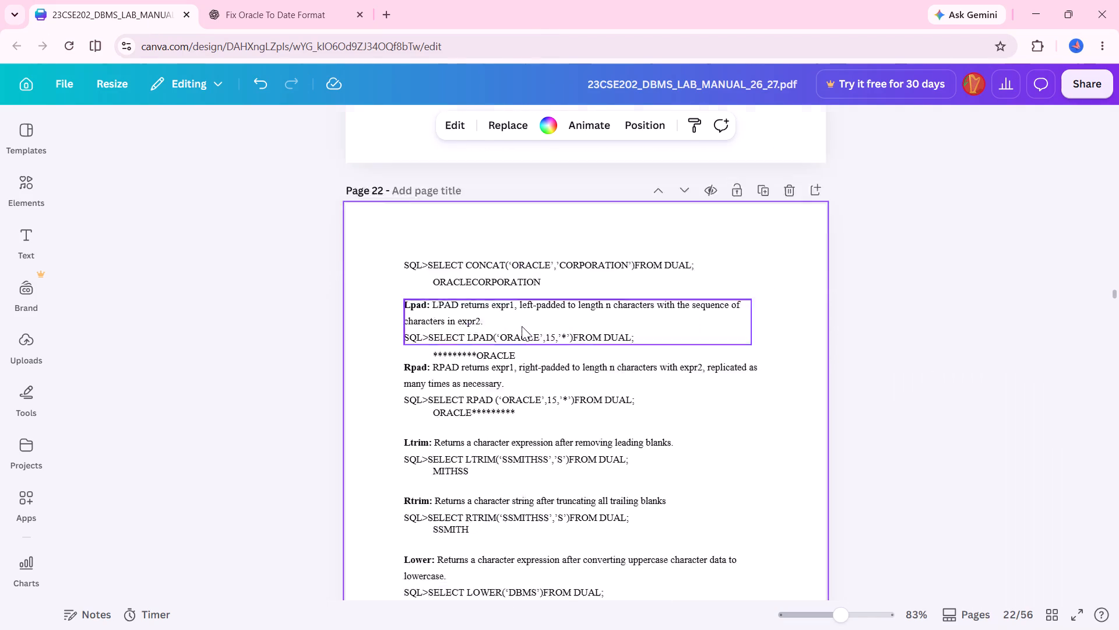
pyautogui.scroll(1, 522, 326)
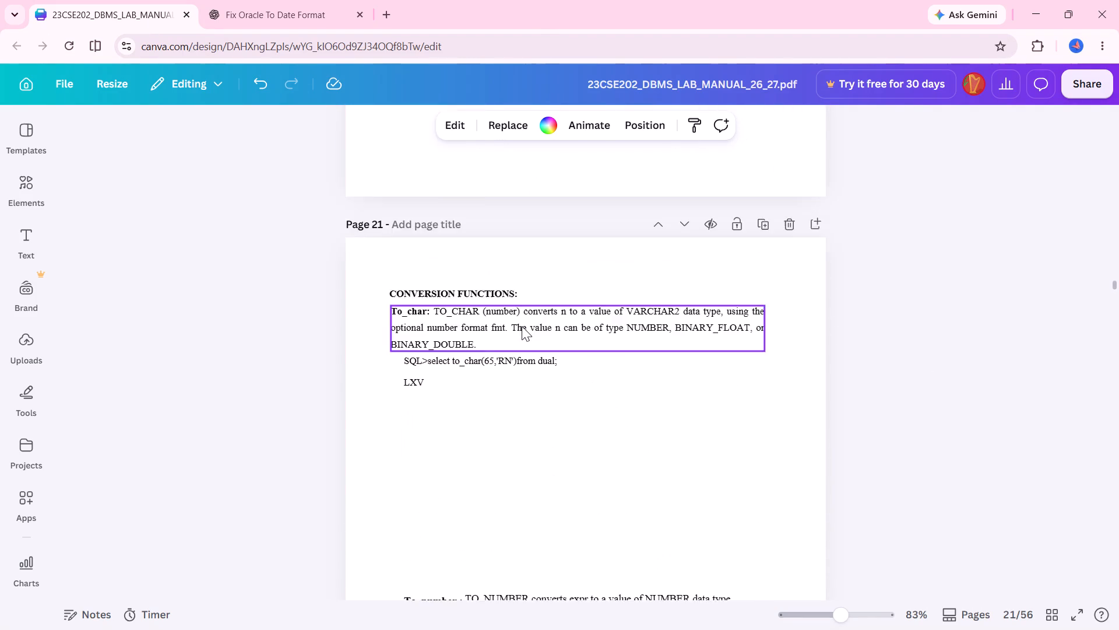
pyautogui.scroll(1, 522, 326)
pyautogui.scroll(-7, 522, 326)
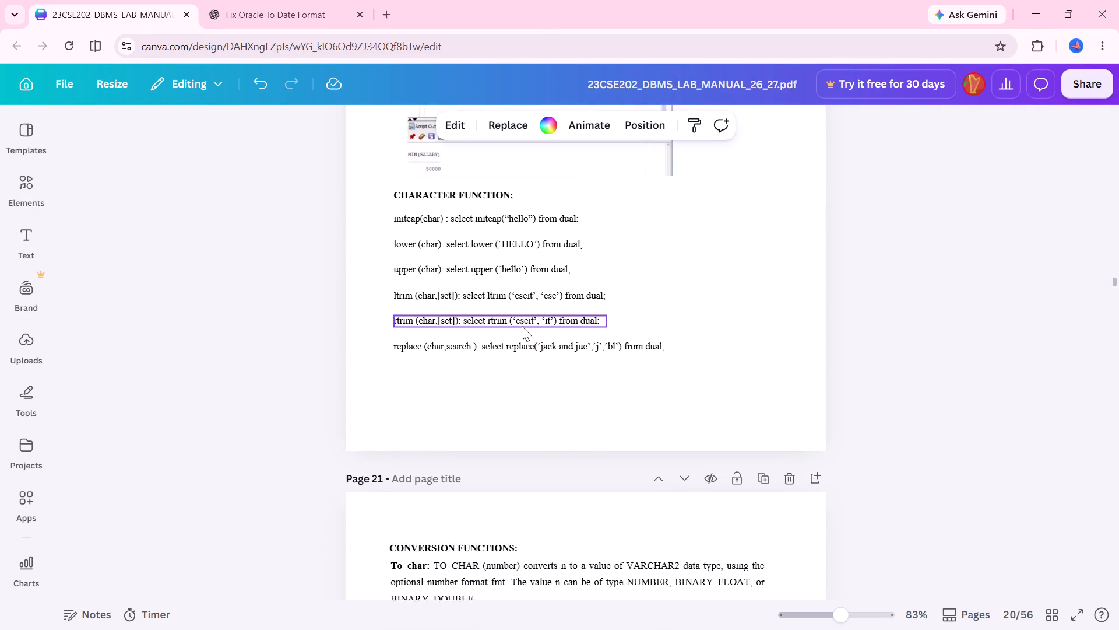
pyautogui.scroll(-4, 522, 326)
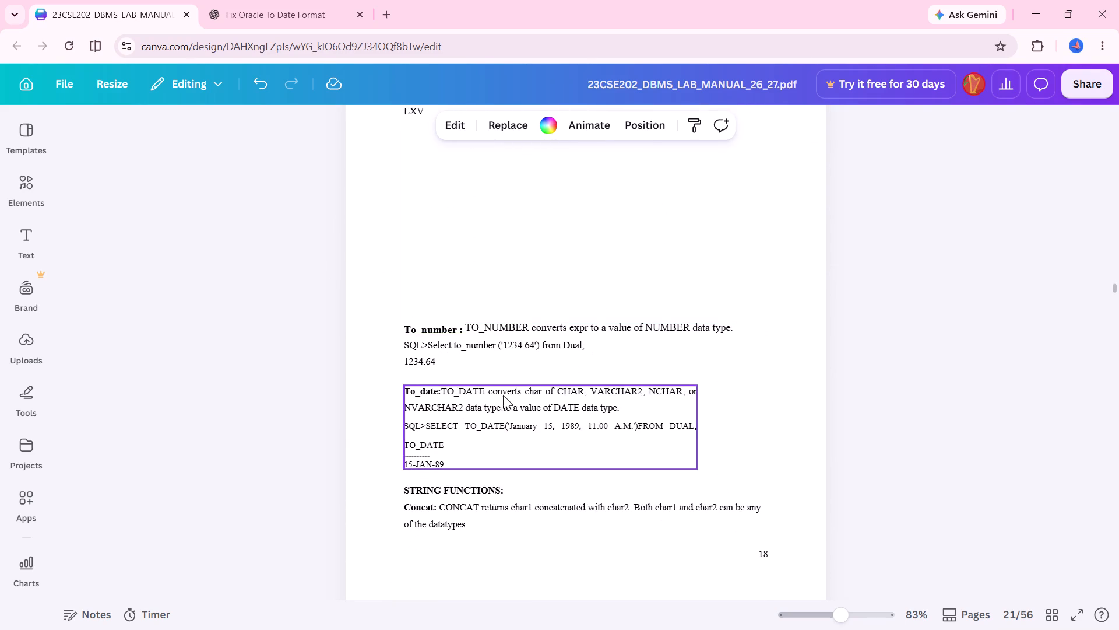
pyautogui.hscroll(1, 558, 369)
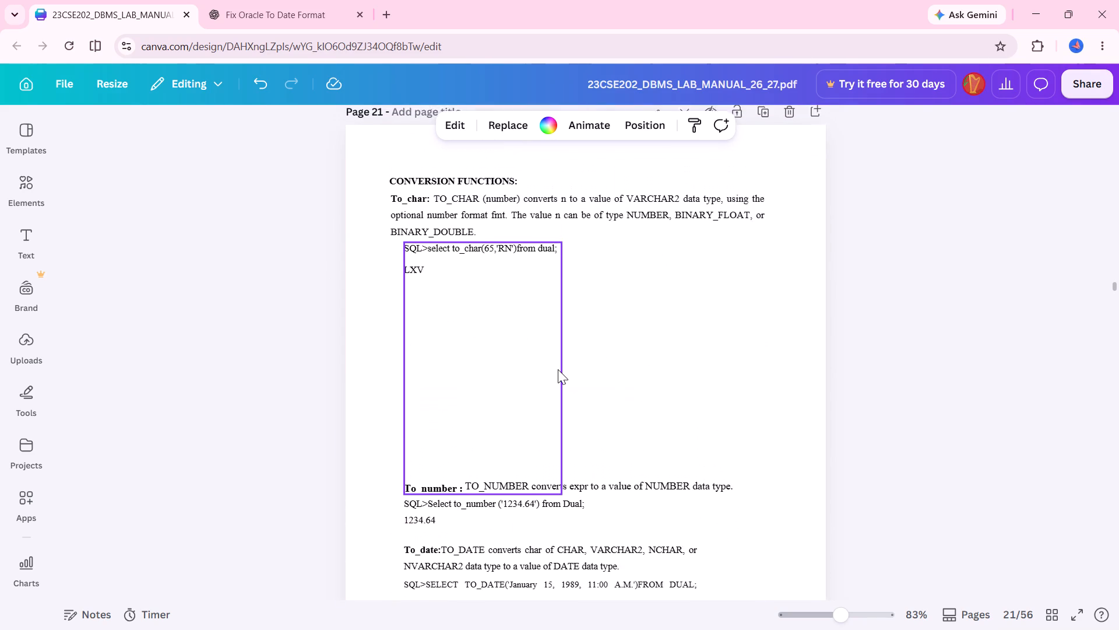
pyautogui.hscroll(1, 558, 369)
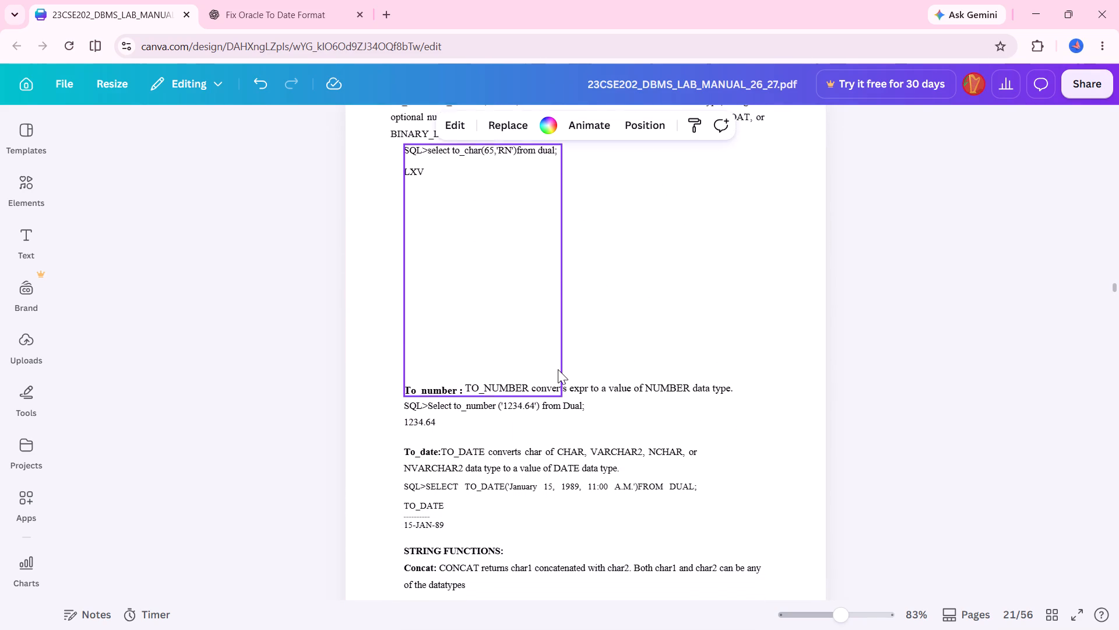
pyautogui.hscroll(1, 558, 369)
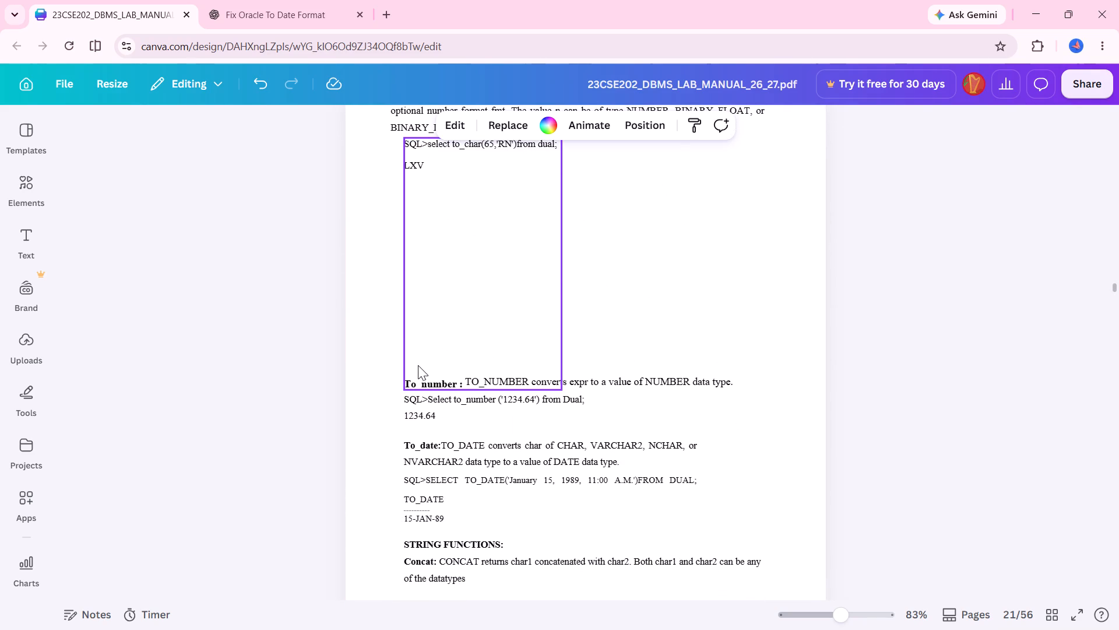
# Shorten the gap between LXV and the To_number heading on page 21 by one blank line.
pyautogui.click(418, 365)
pyautogui.click(434, 169)
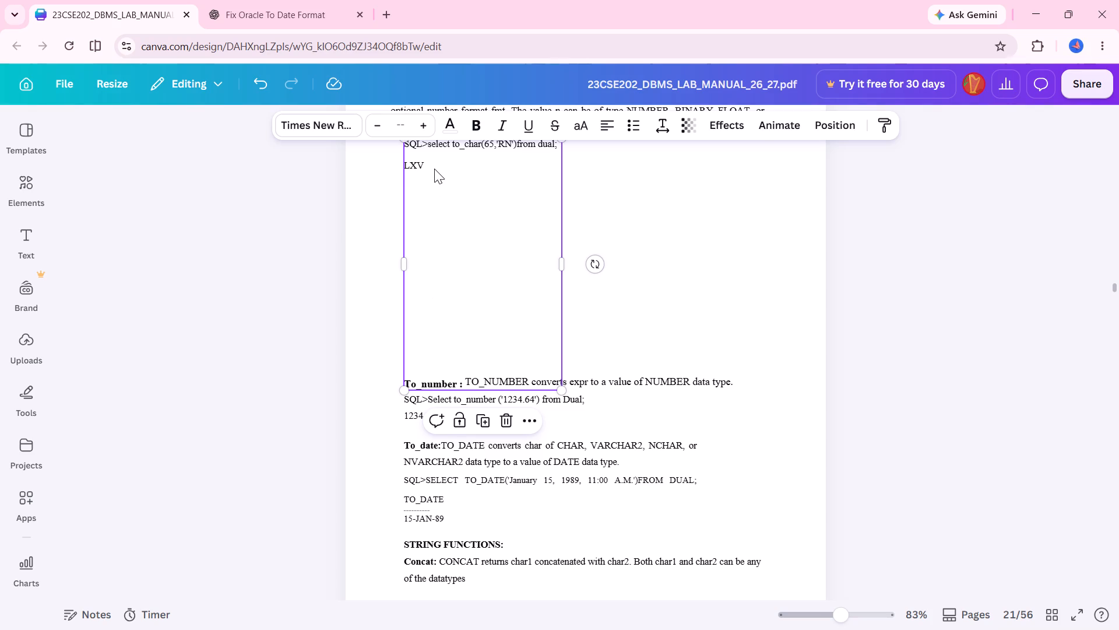
pyautogui.press('Delete')
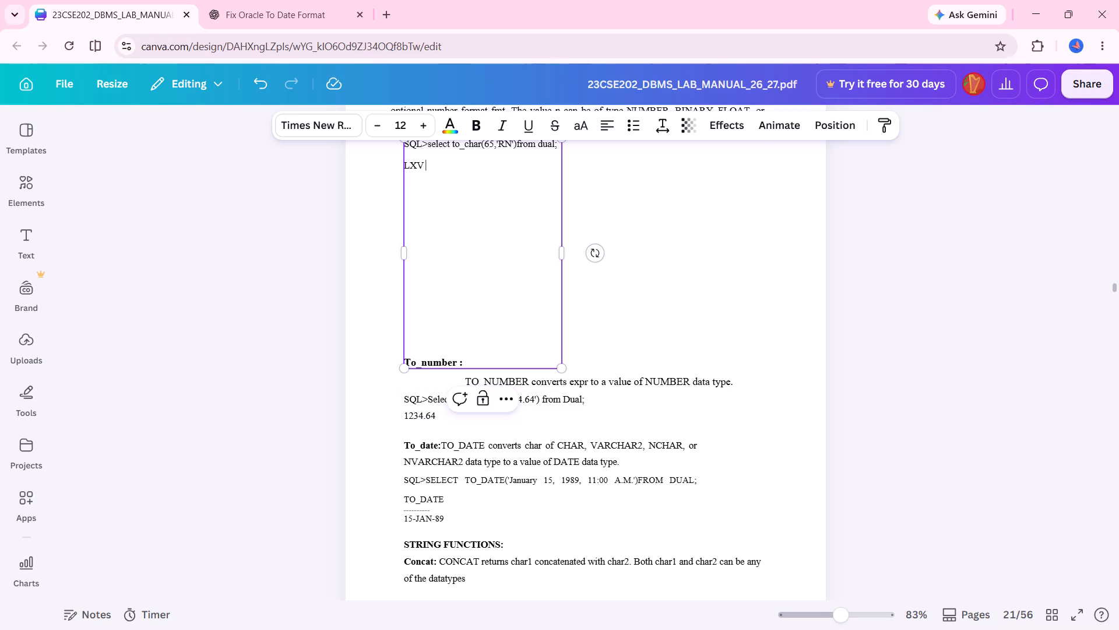
pyautogui.press('Delete')
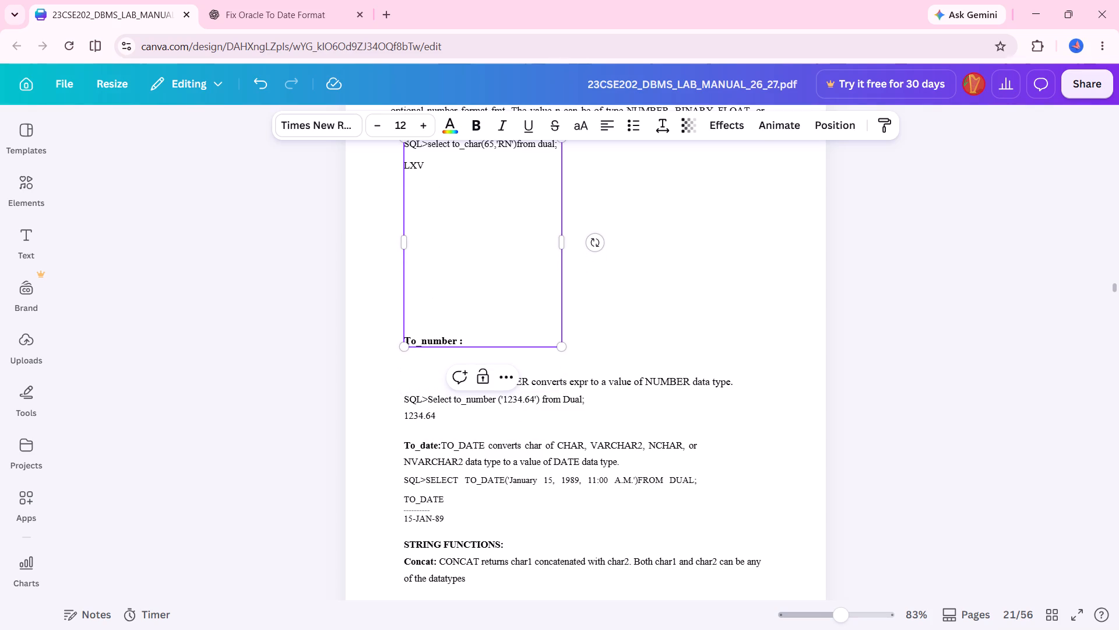
pyautogui.press('Return')
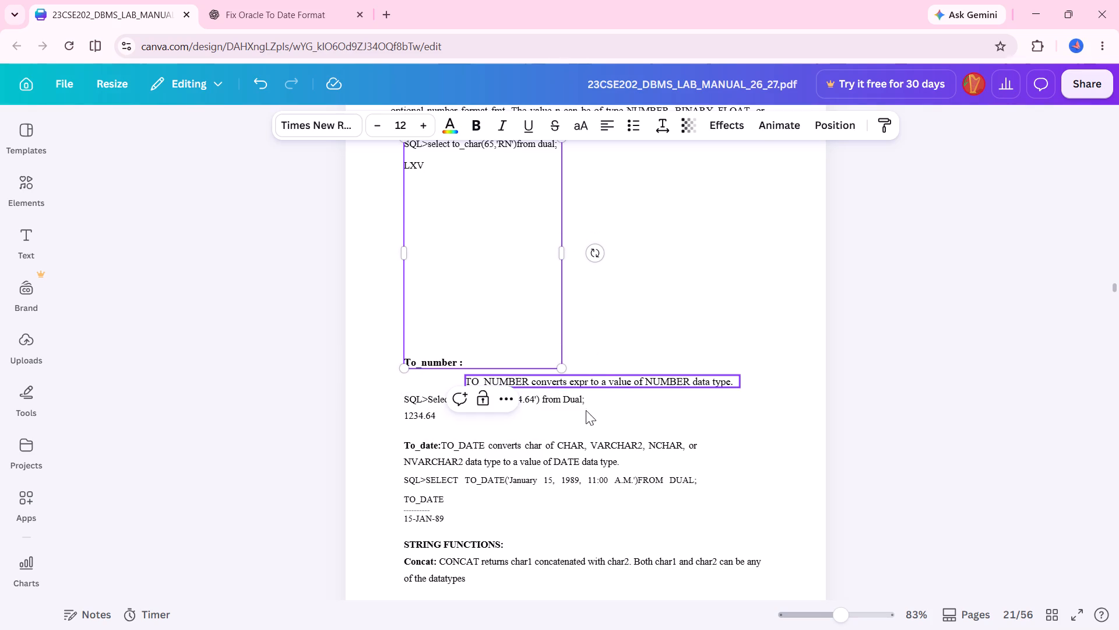
# Move the TO_NUMBER description up beside its heading and the to_number query text up directly beneath it.
pyautogui.moveTo(601, 381); pyautogui.dragTo(601, 366)
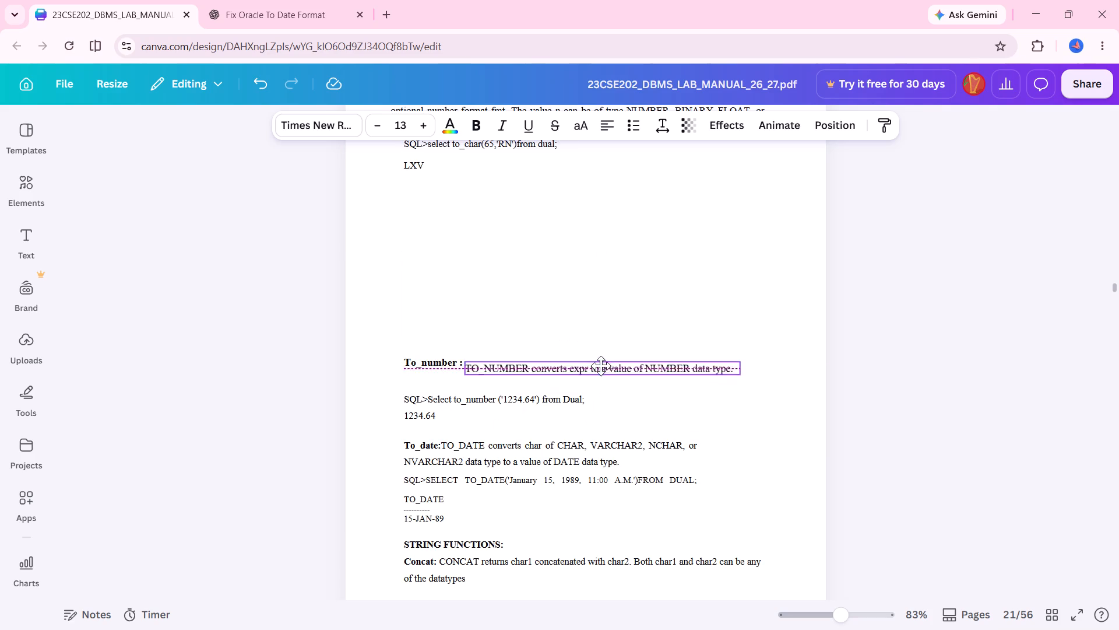
pyautogui.moveTo(601, 366); pyautogui.dragTo(601, 366)
pyautogui.moveTo(517, 413); pyautogui.dragTo(519, 405)
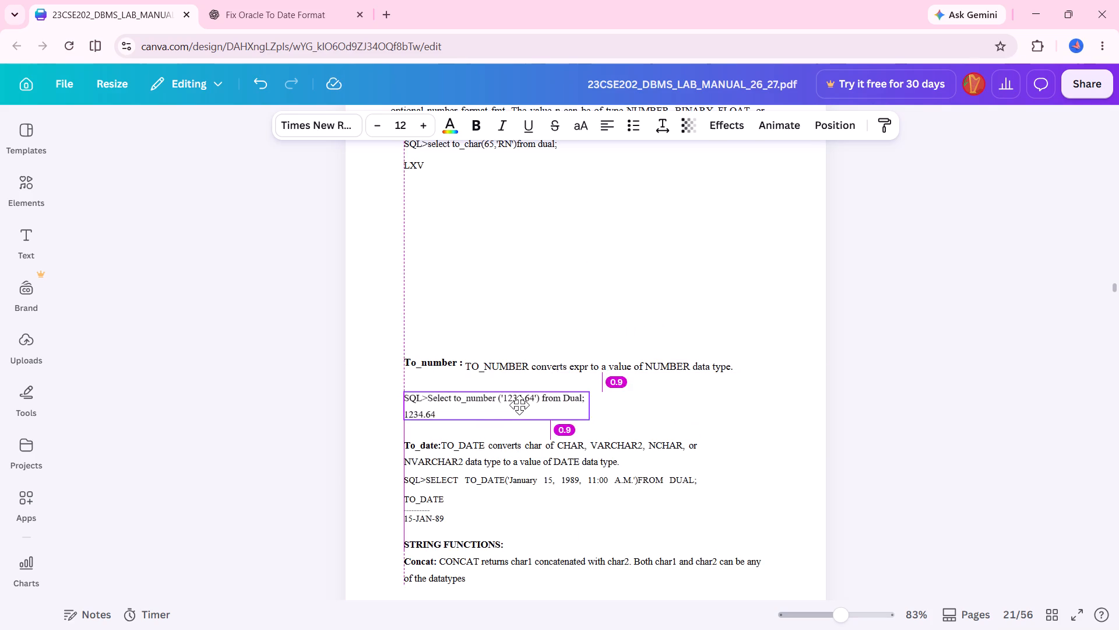
pyautogui.moveTo(519, 405); pyautogui.dragTo(520, 397)
pyautogui.click(608, 314)
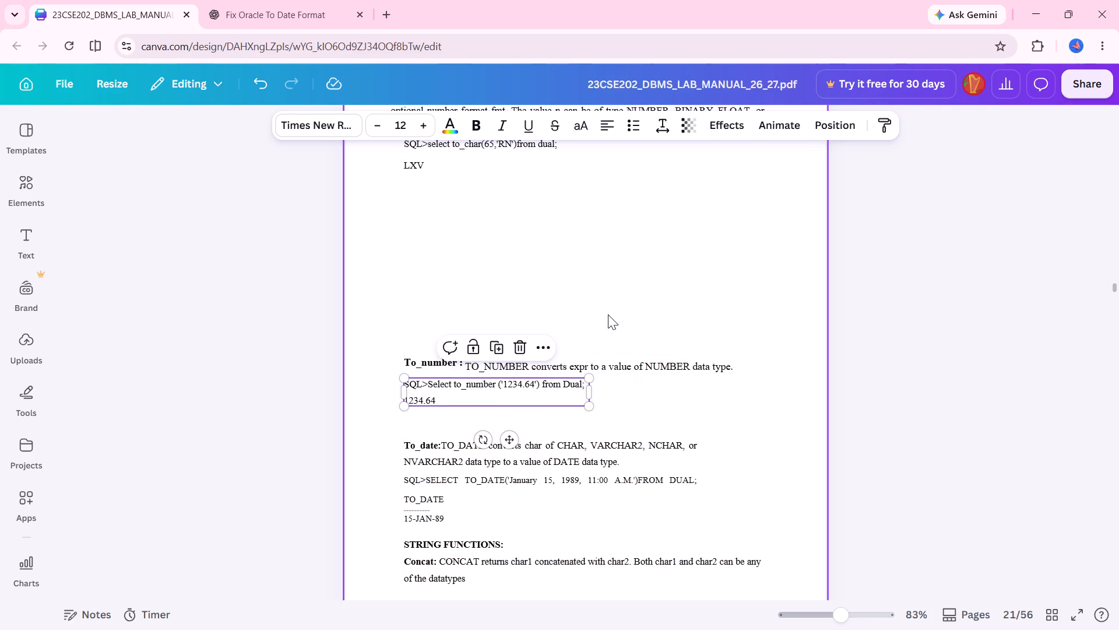
# Move all 16 old SQL Developer screenshots from the uploaded images to Trash, leaving only the Amrita Vishwa Vidyapeetham logo.
pyautogui.scroll(-1, 578, 398)
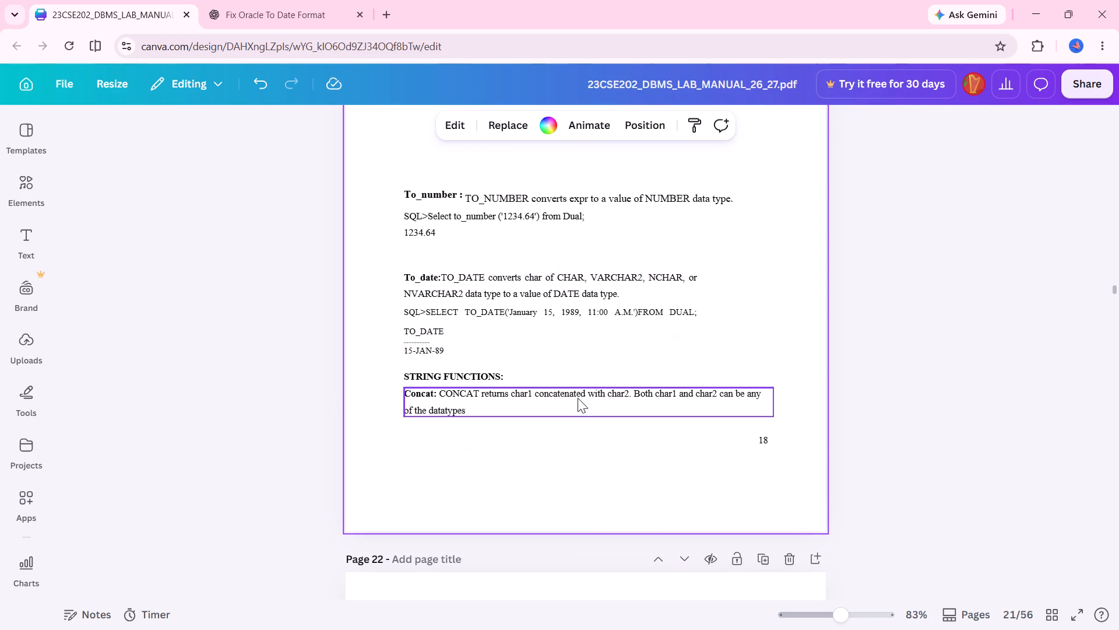
pyautogui.scroll(-1, 578, 398)
pyautogui.click(17, 345)
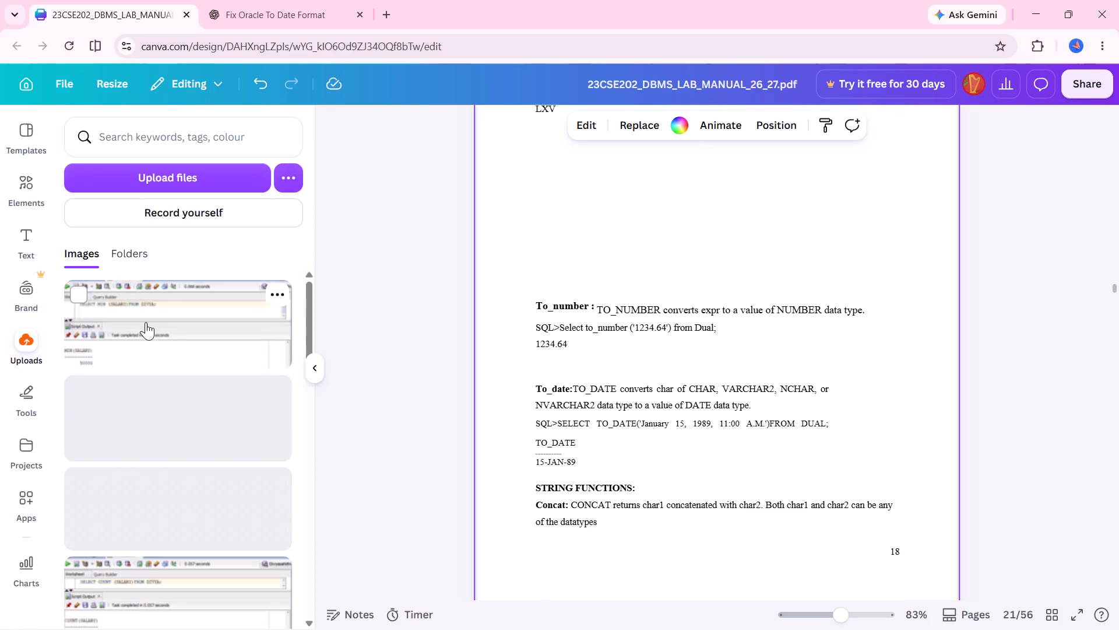
pyautogui.click(79, 290)
pyautogui.click(80, 380)
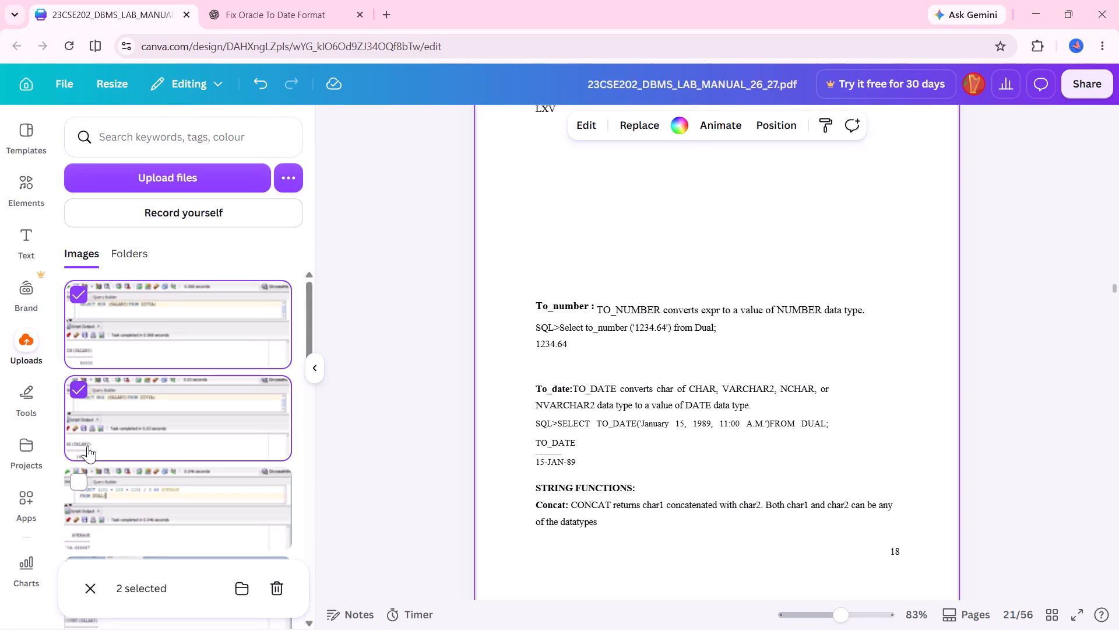
pyautogui.click(81, 479)
pyautogui.scroll(-3, 81, 479)
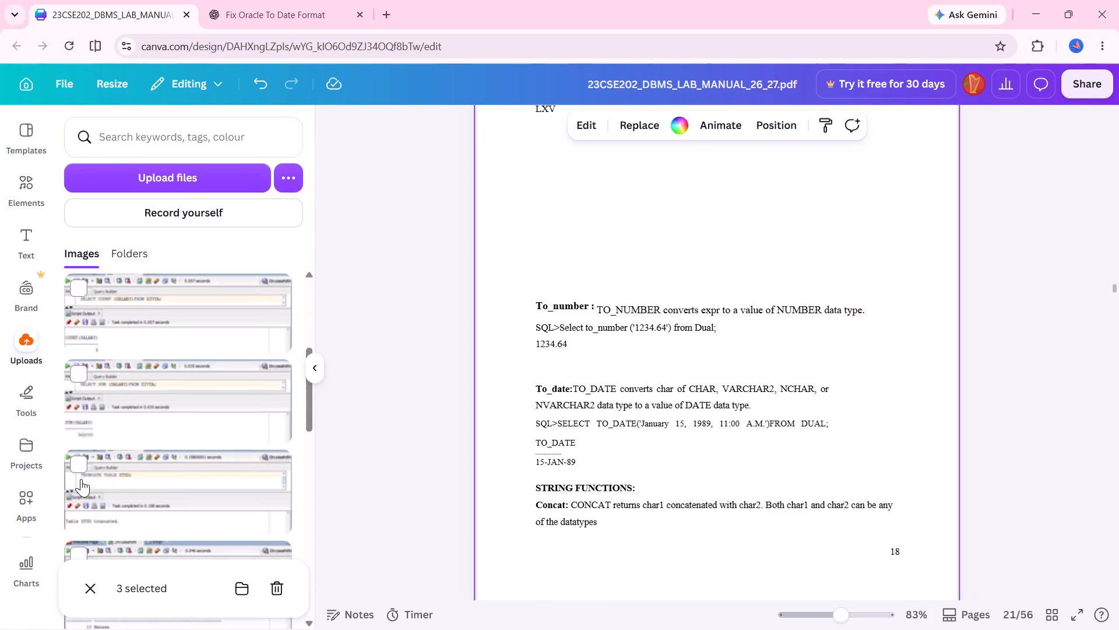
pyautogui.click(81, 479)
pyautogui.click(78, 372)
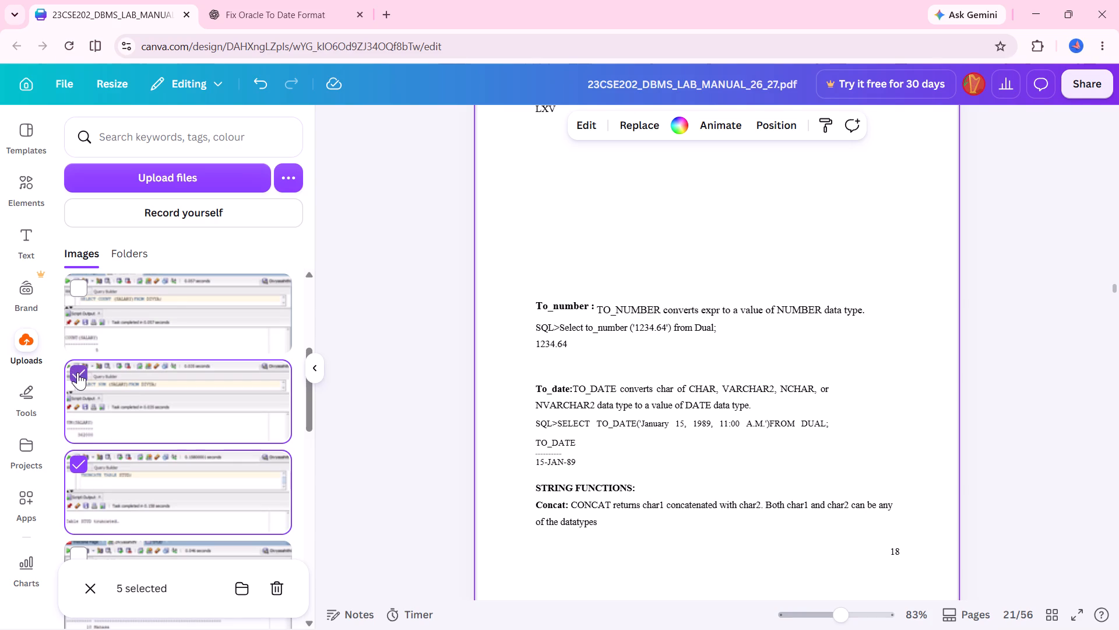
pyautogui.click(83, 280)
pyautogui.scroll(1, 90, 296)
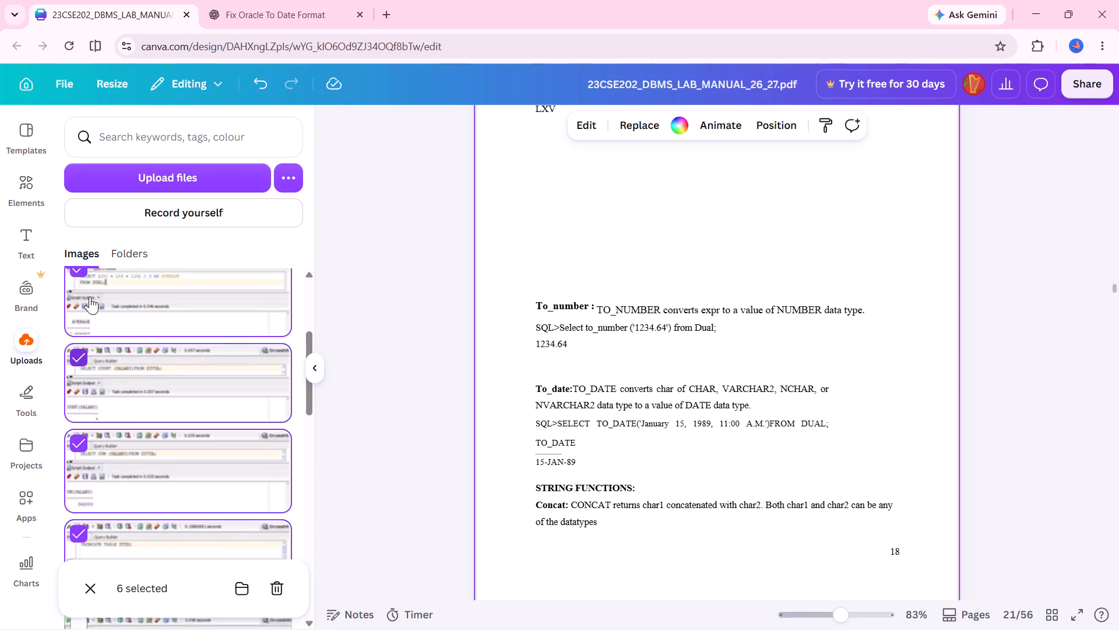
pyautogui.scroll(1, 90, 296)
pyautogui.scroll(-2, 90, 296)
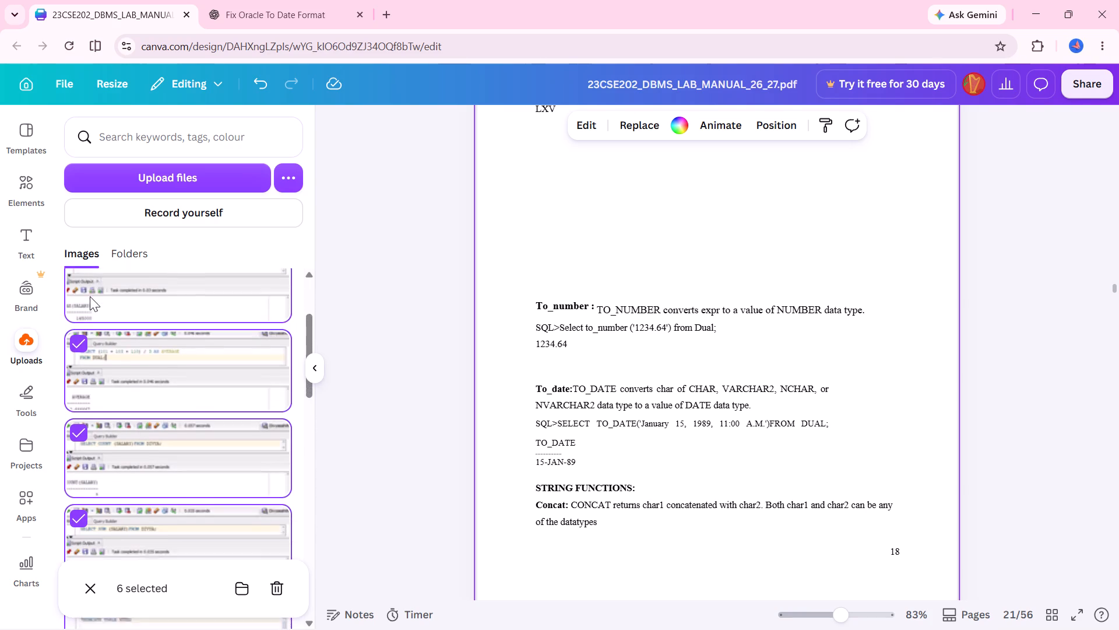
pyautogui.scroll(-2, 90, 296)
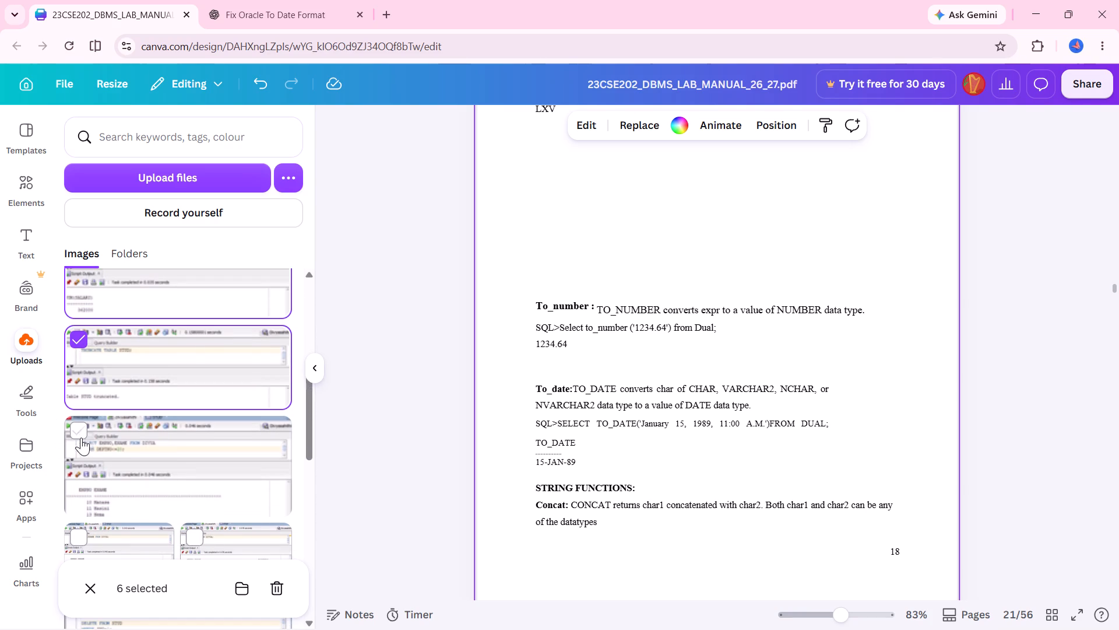
pyautogui.click(83, 430)
pyautogui.scroll(-2, 83, 430)
pyautogui.click(83, 430)
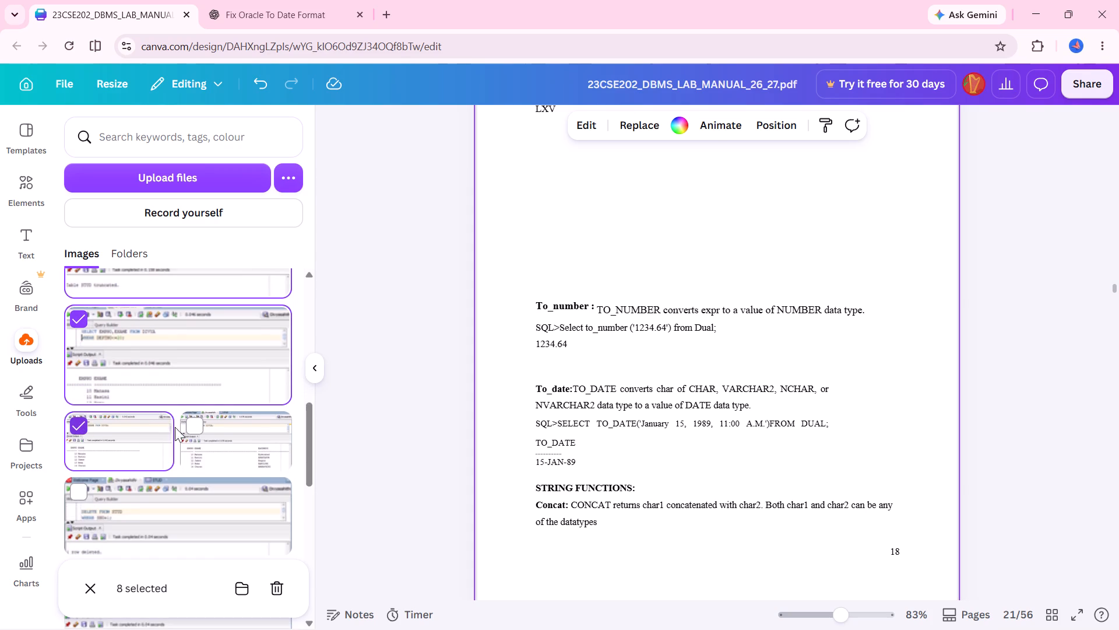
pyautogui.click(198, 432)
pyautogui.scroll(-1, 198, 432)
pyautogui.click(199, 451)
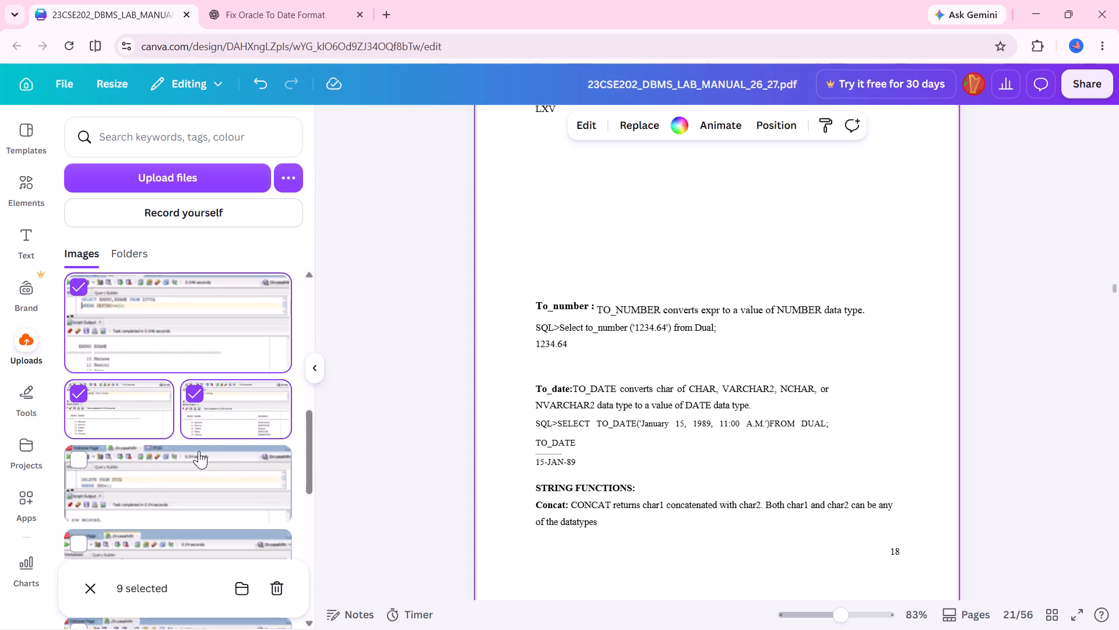
pyautogui.scroll(-1, 199, 451)
pyautogui.click(199, 451)
pyautogui.scroll(-1, 199, 451)
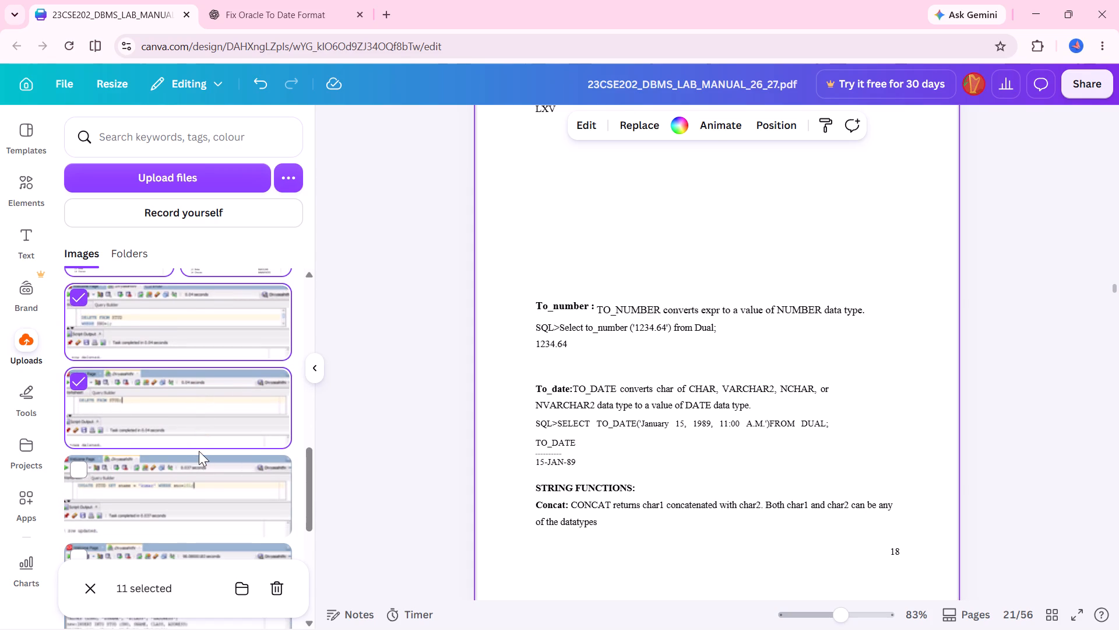
pyautogui.click(199, 473)
pyautogui.scroll(-1, 199, 473)
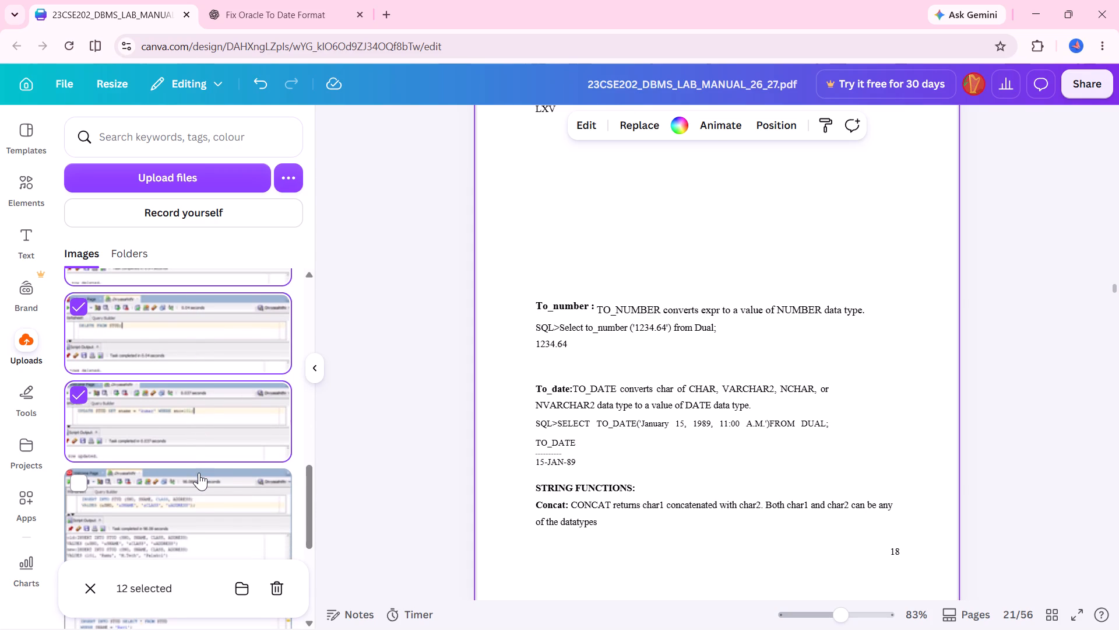
pyautogui.scroll(-1, 199, 473)
pyautogui.click(199, 473)
pyautogui.click(204, 528)
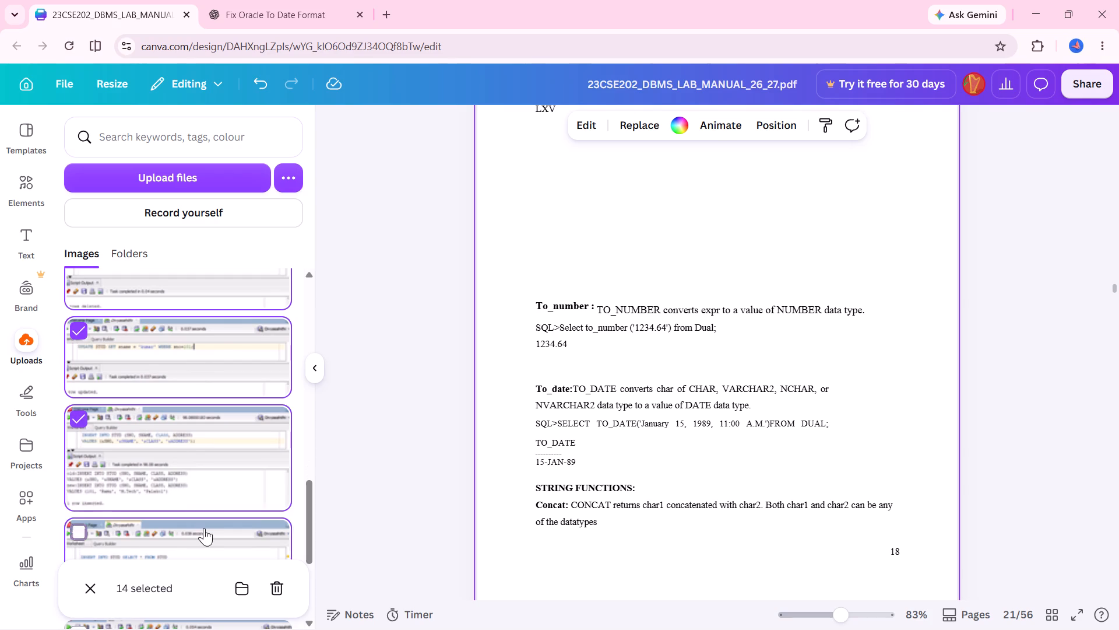
pyautogui.scroll(-2, 204, 528)
pyautogui.click(216, 506)
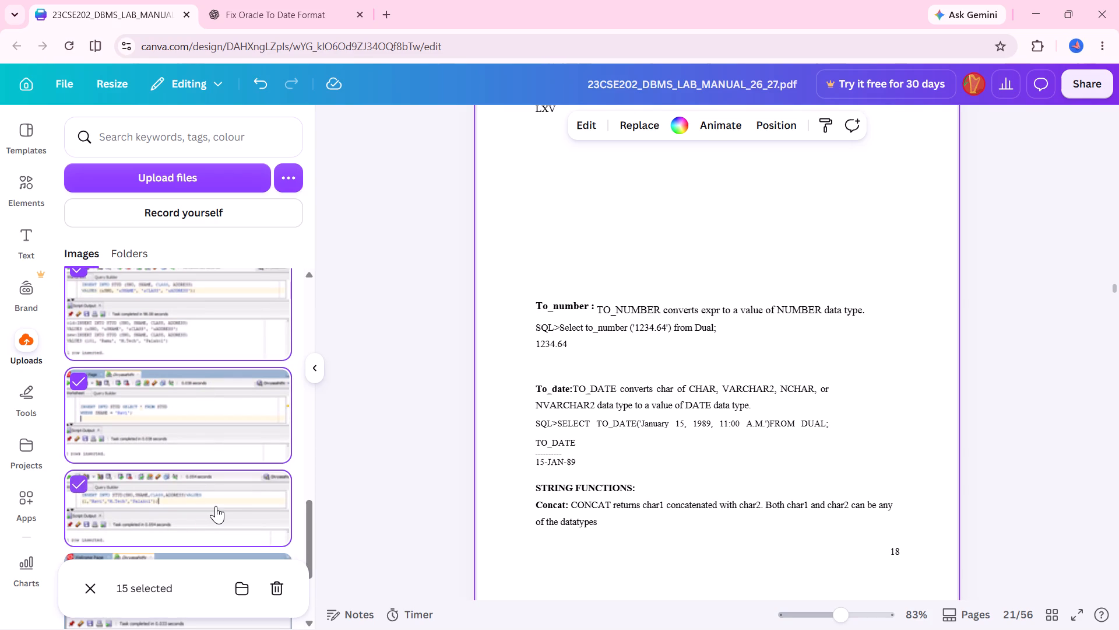
pyautogui.scroll(-1, 216, 506)
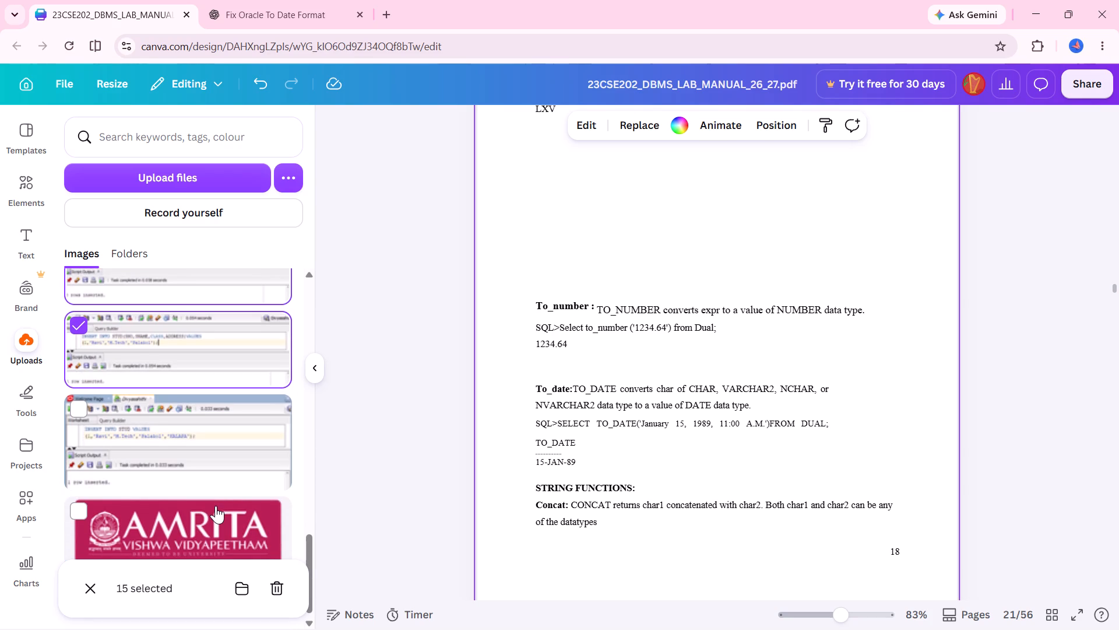
pyautogui.click(230, 443)
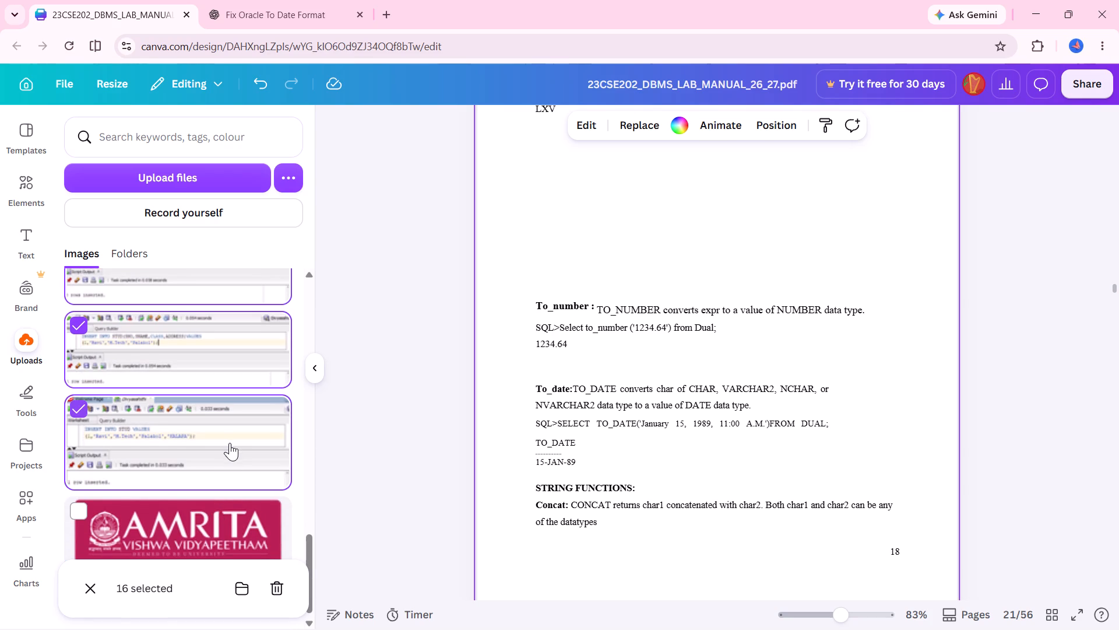
pyautogui.scroll(-3, 230, 443)
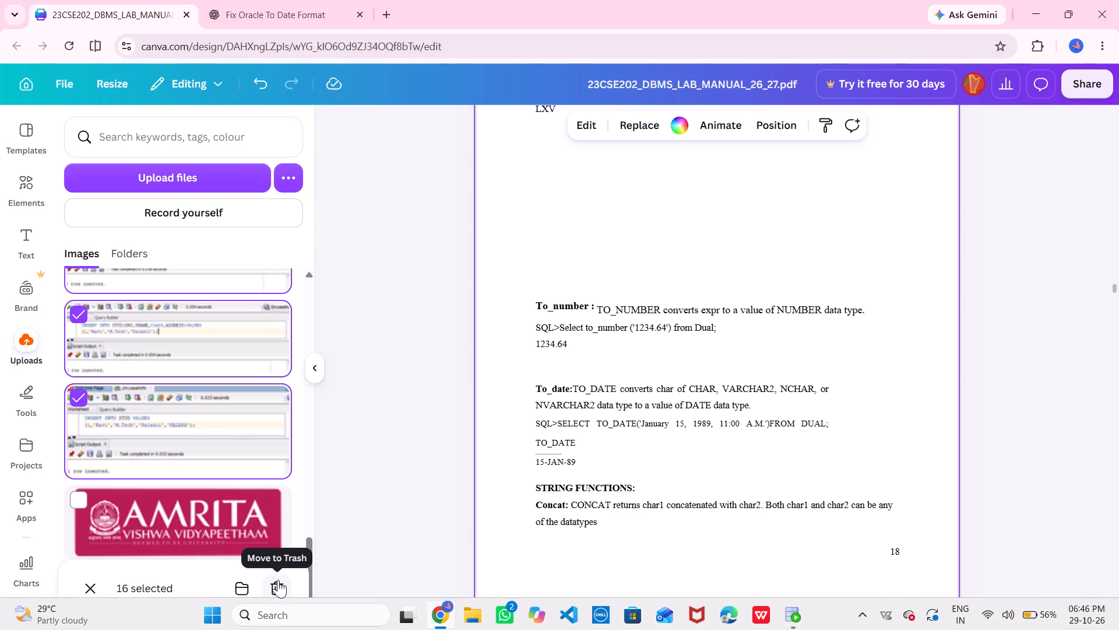
pyautogui.click(278, 580)
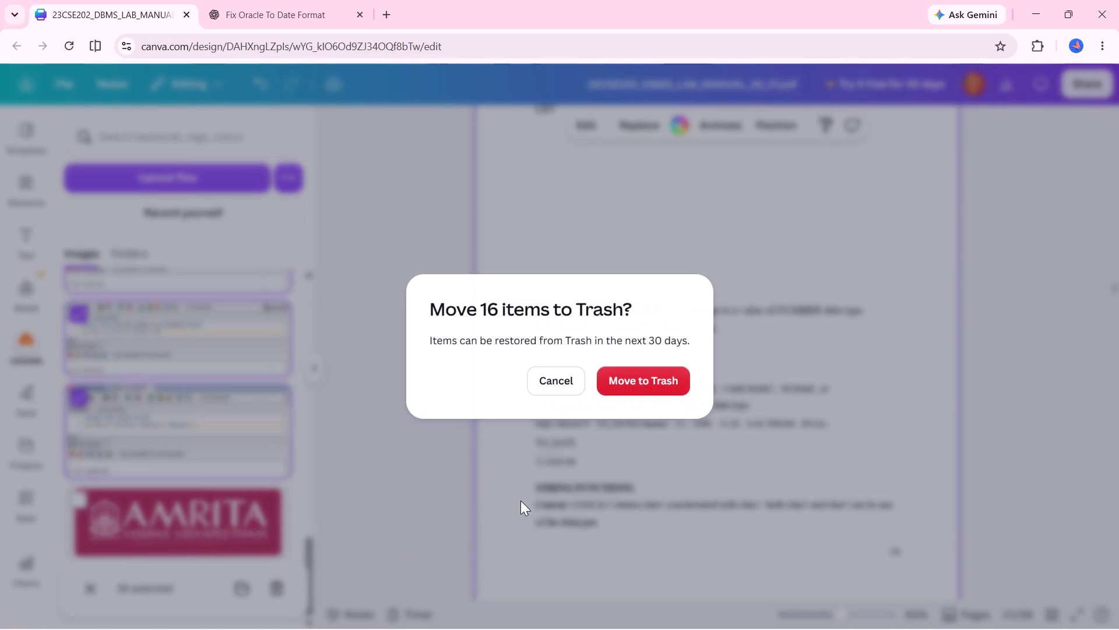
pyautogui.click(626, 385)
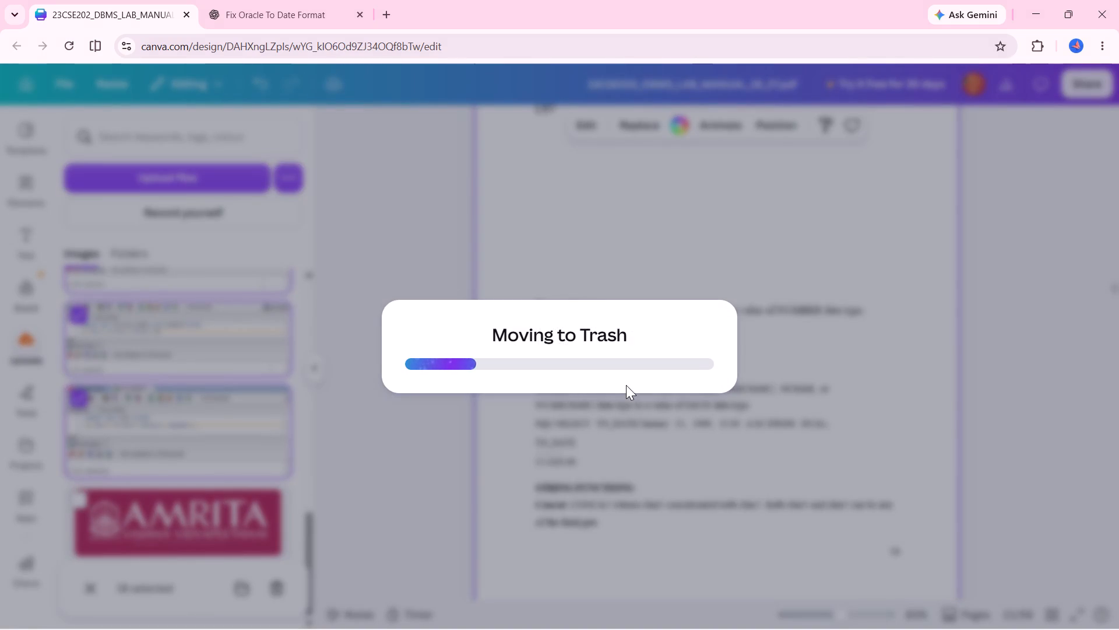
pyautogui.doubleClick(626, 385)
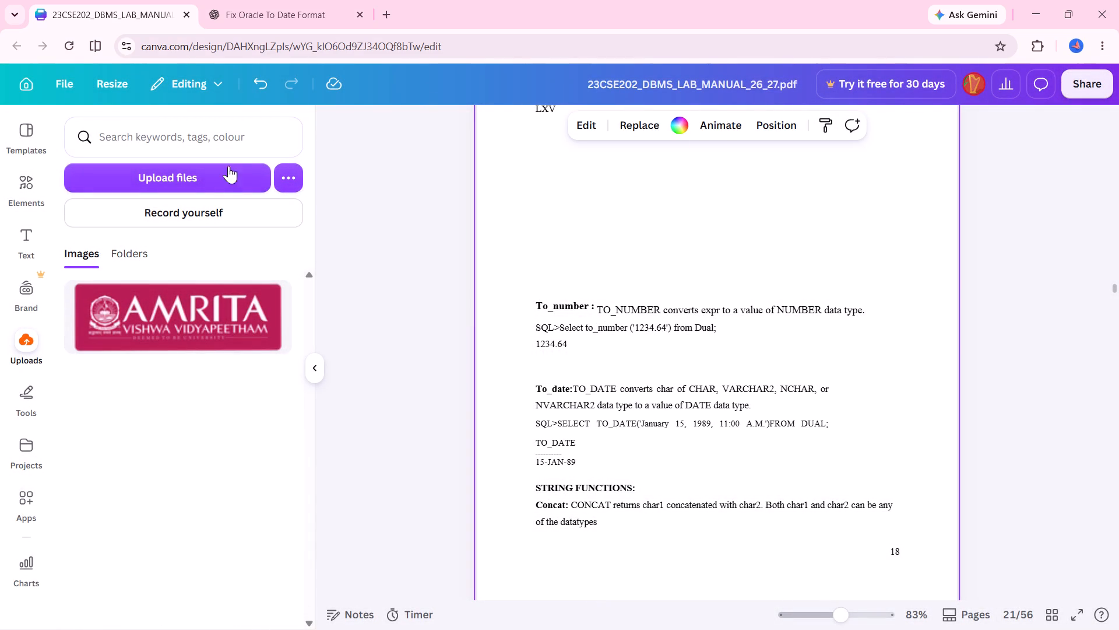
pyautogui.click(219, 181)
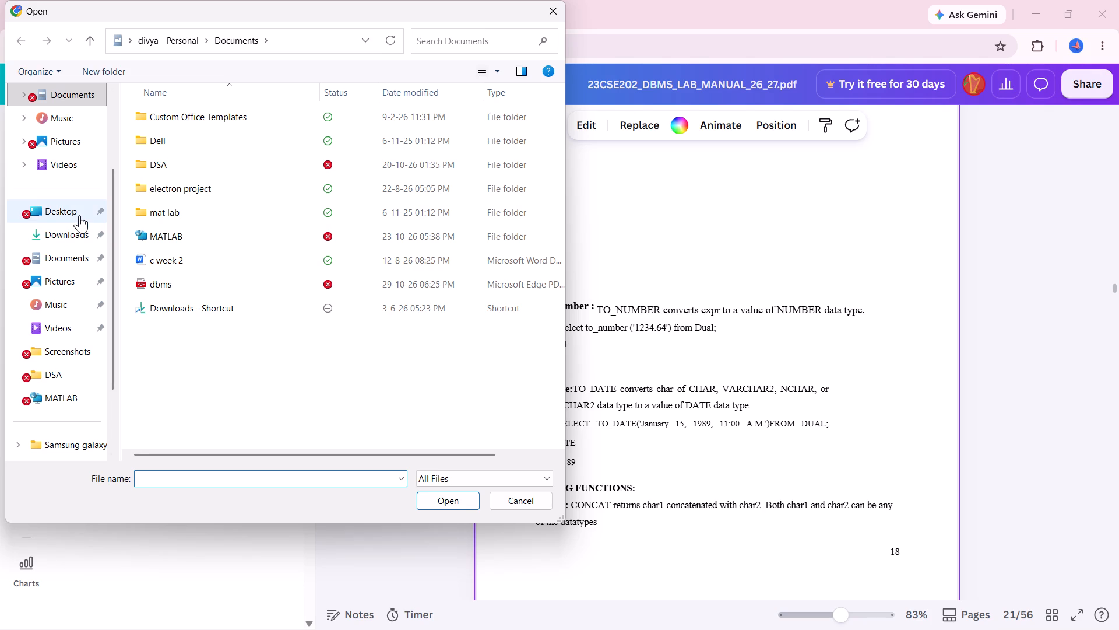
pyautogui.click(76, 251)
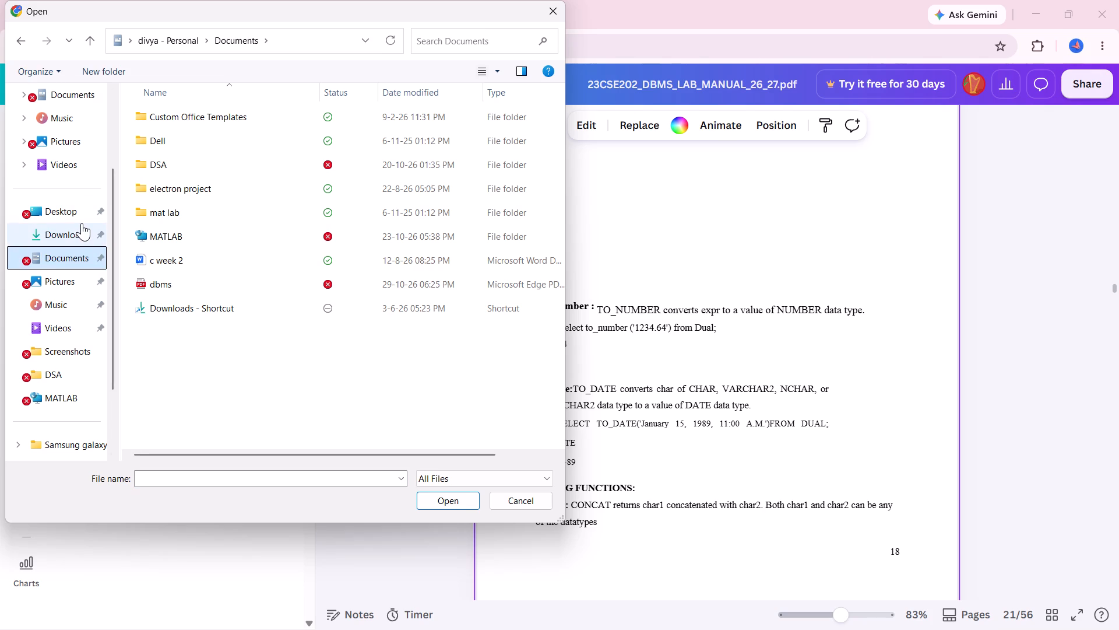
pyautogui.click(59, 344)
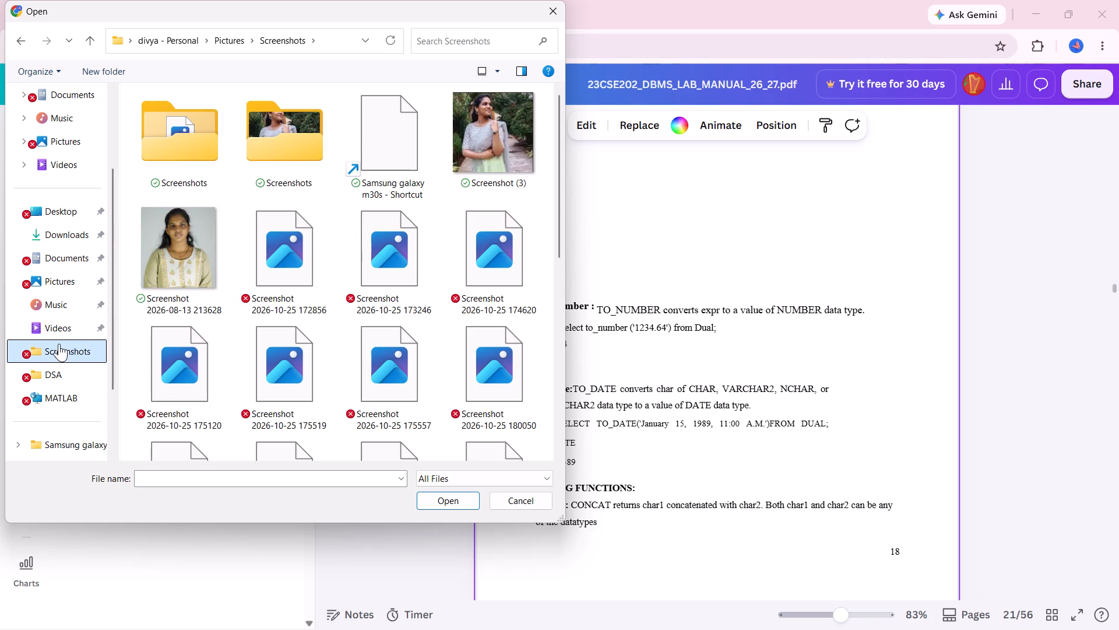
pyautogui.scroll(-7, 388, 248)
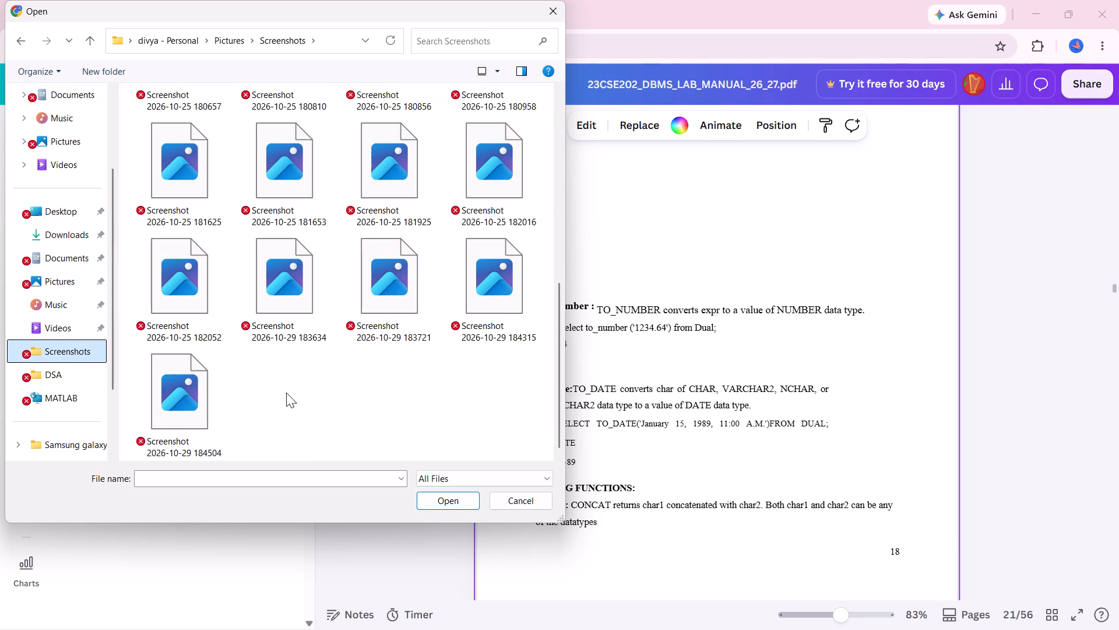
pyautogui.moveTo(259, 362); pyautogui.dragTo(508, 290)
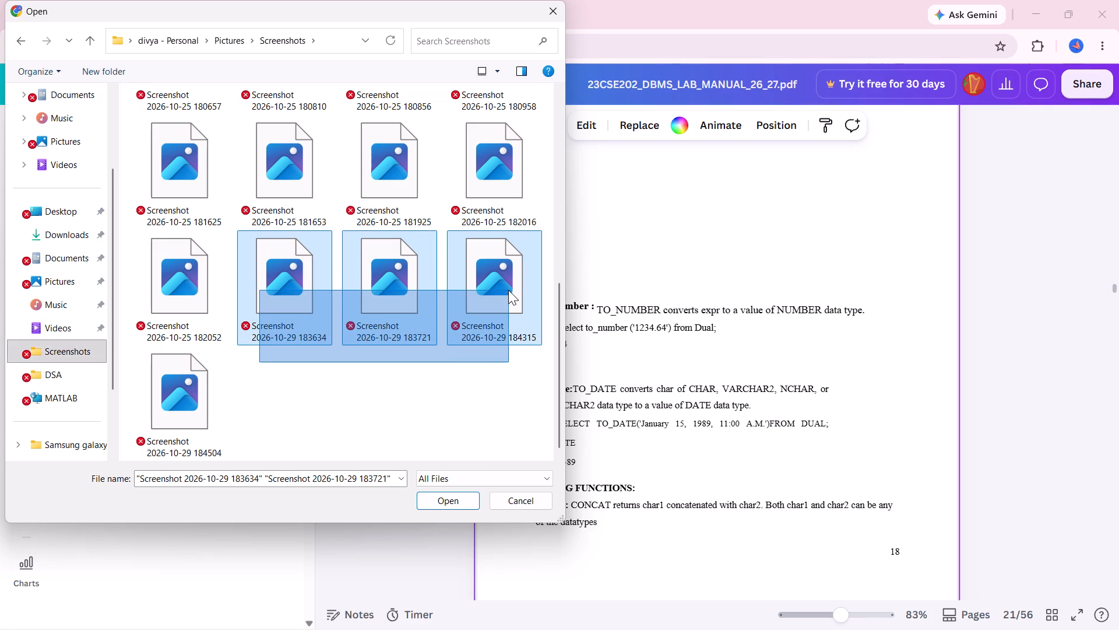
pyautogui.click(465, 505)
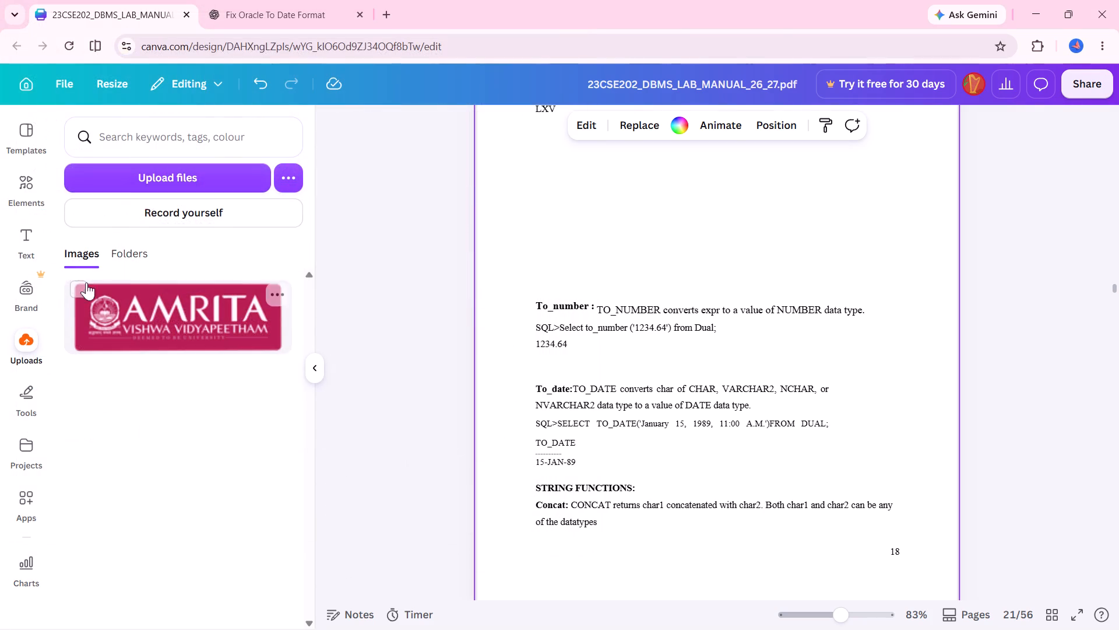
pyautogui.click(177, 166)
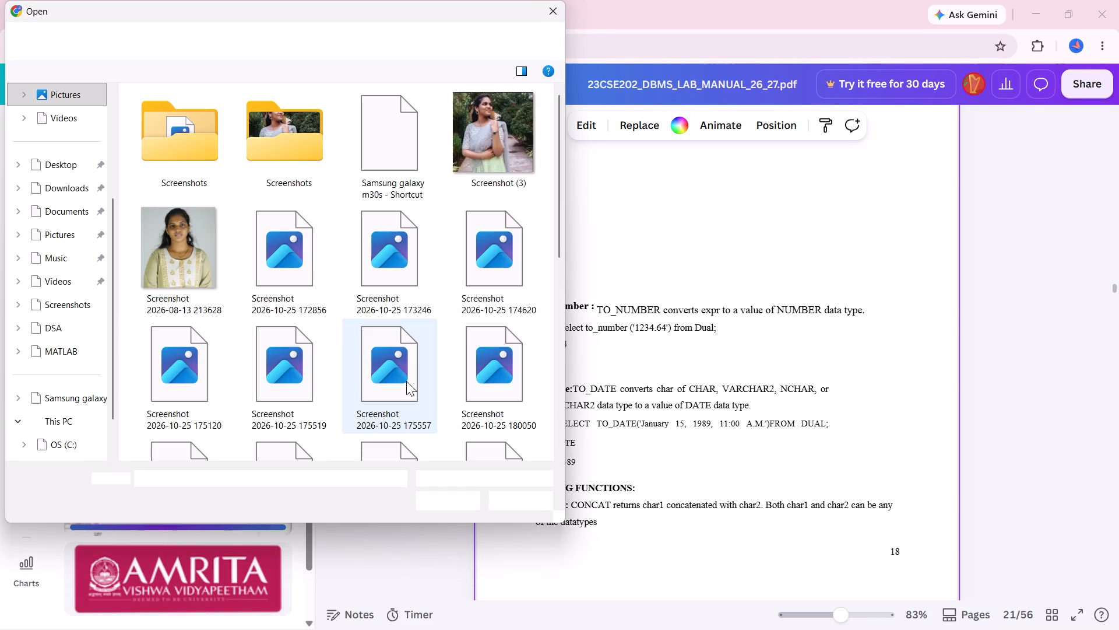
pyautogui.scroll(-20, 406, 381)
pyautogui.scroll(-20, 406, 381)
pyautogui.scroll(-20, 406, 381)
pyautogui.click(183, 421)
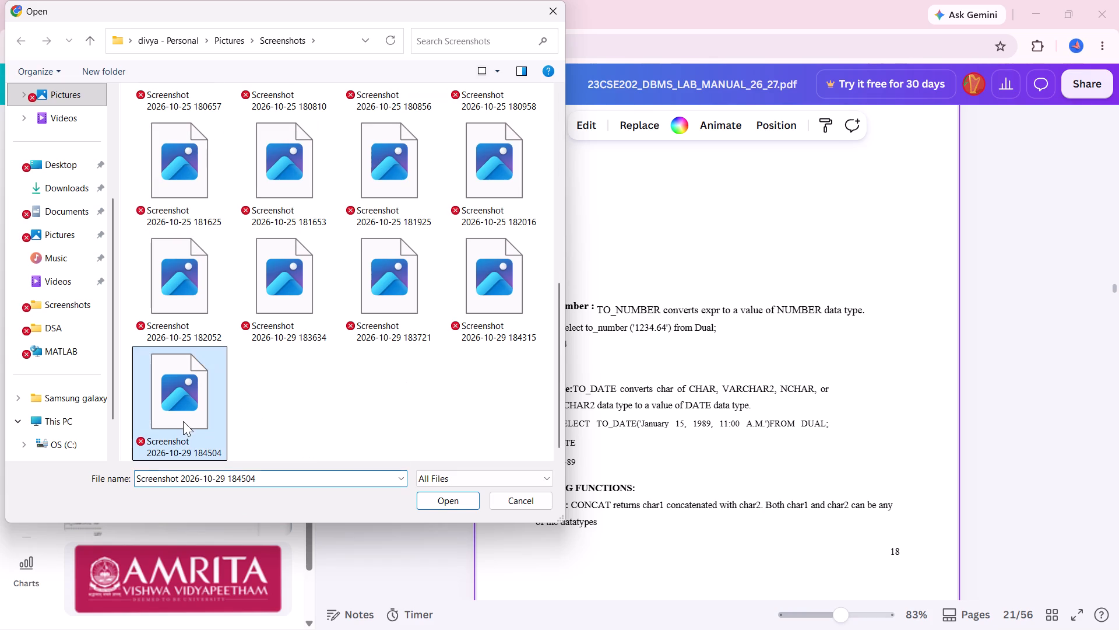
pyautogui.click(455, 505)
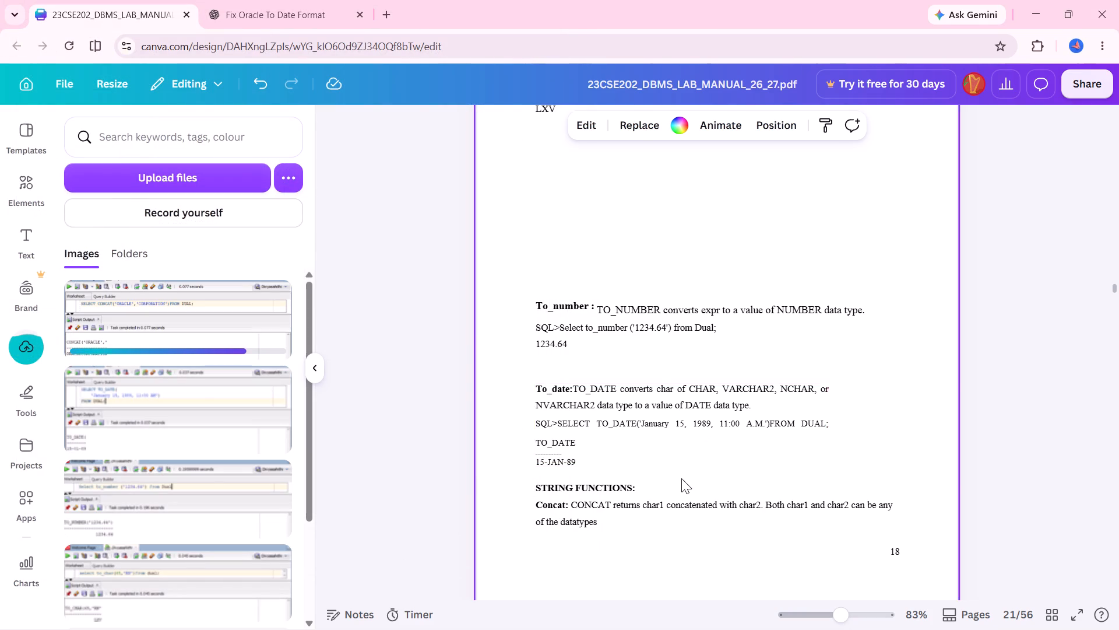
# Insert the to_char(65,'RN') output screenshot on page 21 and place it directly beneath LXV, aligned with the query text's left edge.
pyautogui.scroll(1, 694, 250)
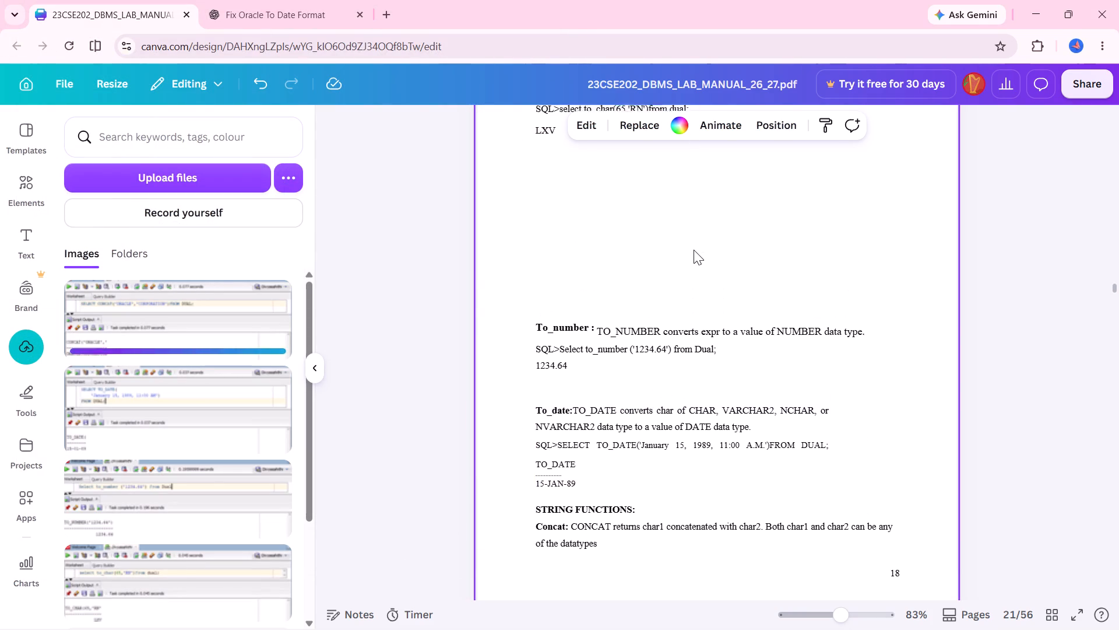
pyautogui.scroll(1, 694, 250)
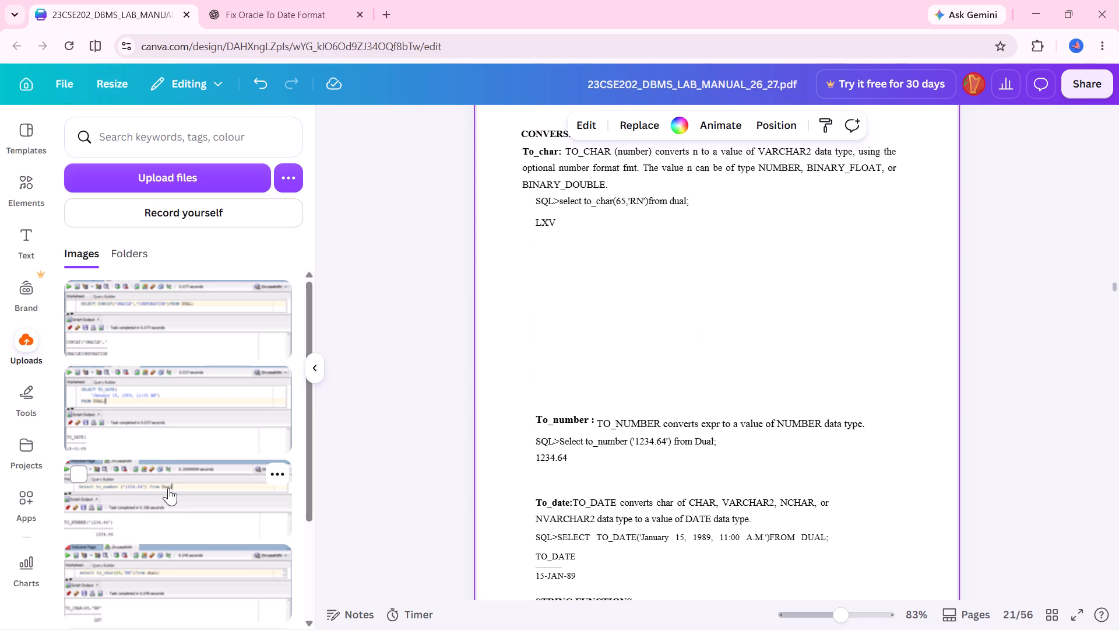
pyautogui.scroll(-1, 168, 488)
pyautogui.scroll(1, 168, 488)
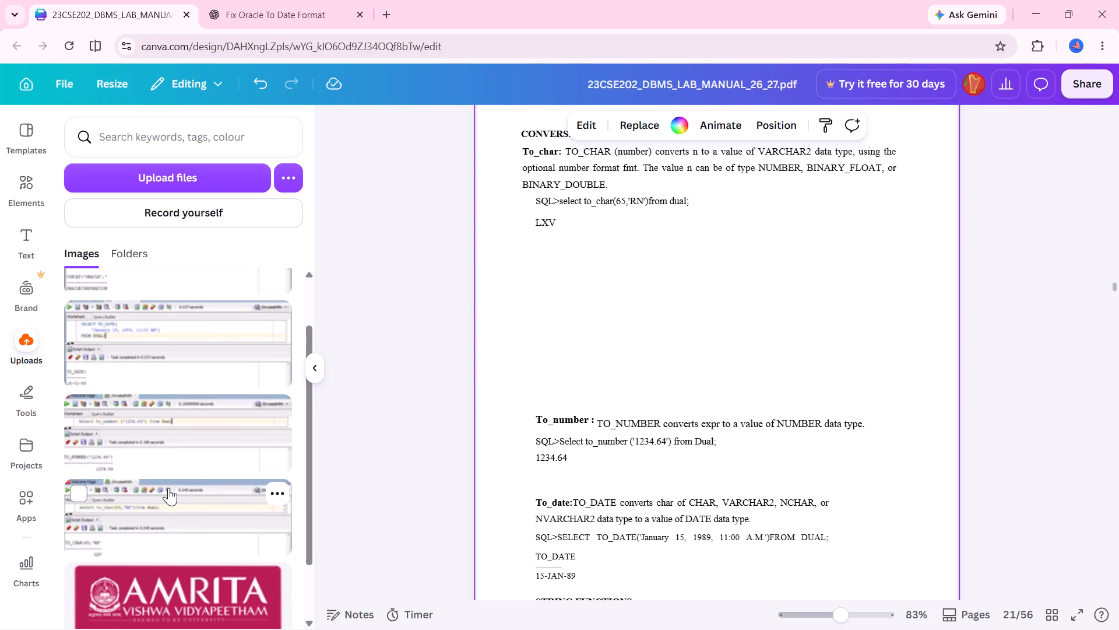
pyautogui.click(186, 528)
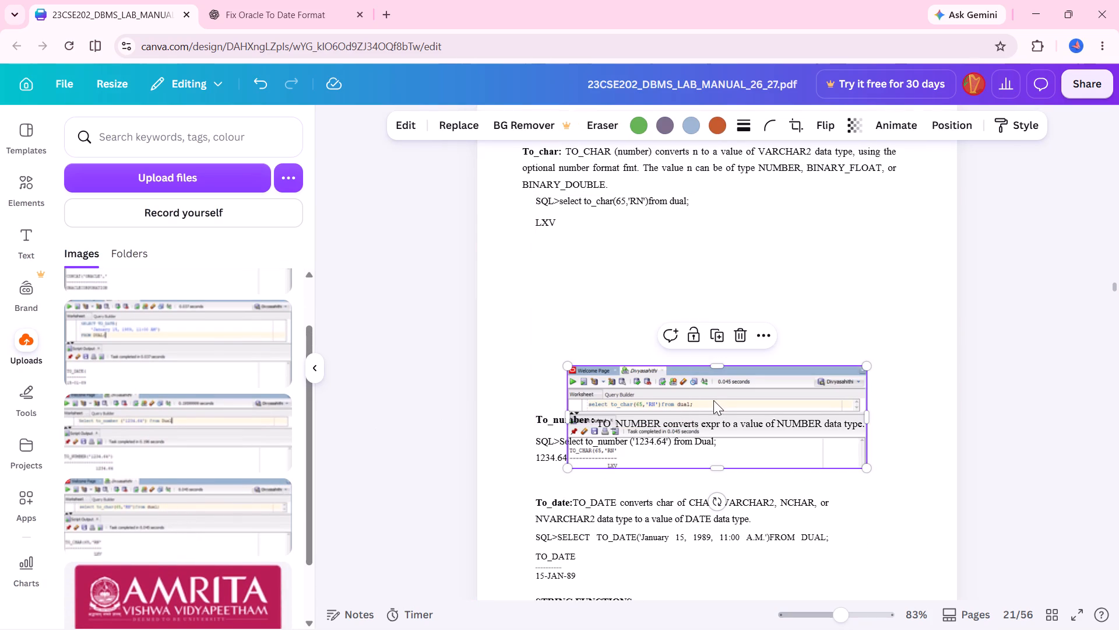
pyautogui.moveTo(712, 399); pyautogui.dragTo(689, 282)
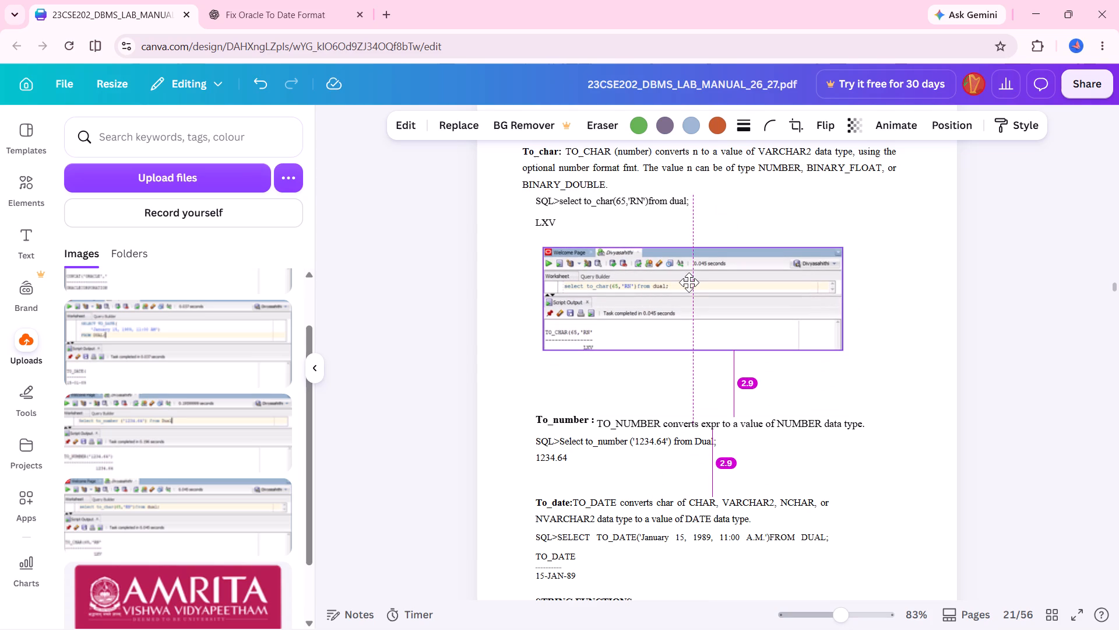
pyautogui.moveTo(689, 282); pyautogui.dragTo(681, 274)
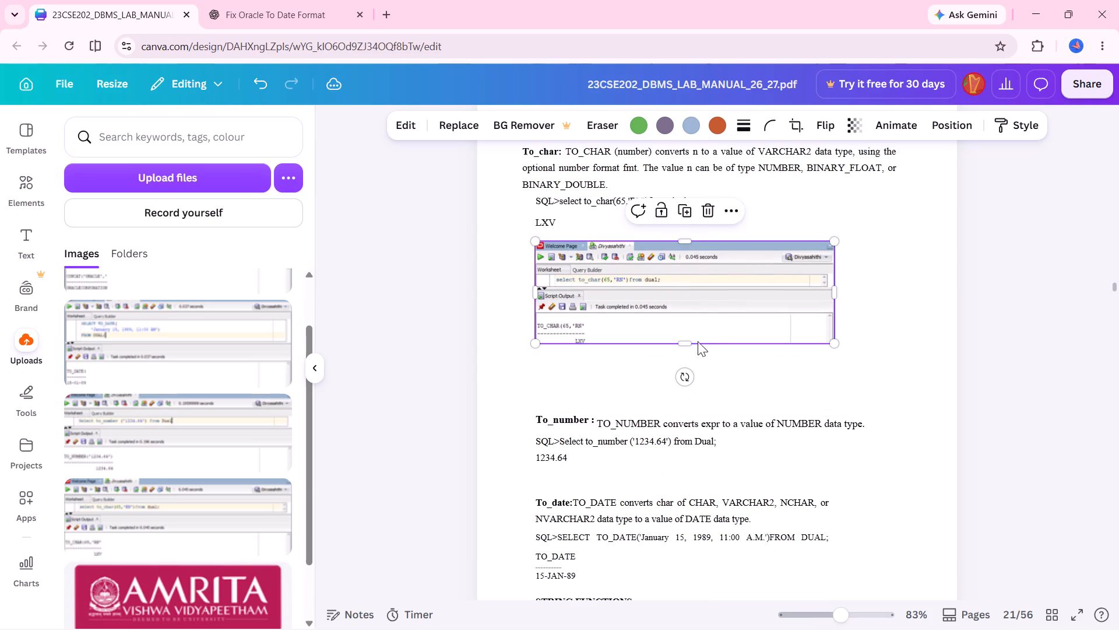
# Delete the blank lines after LXV in the to_char text box so the To_number heading sits directly beneath the screenshot.
pyautogui.click(551, 354)
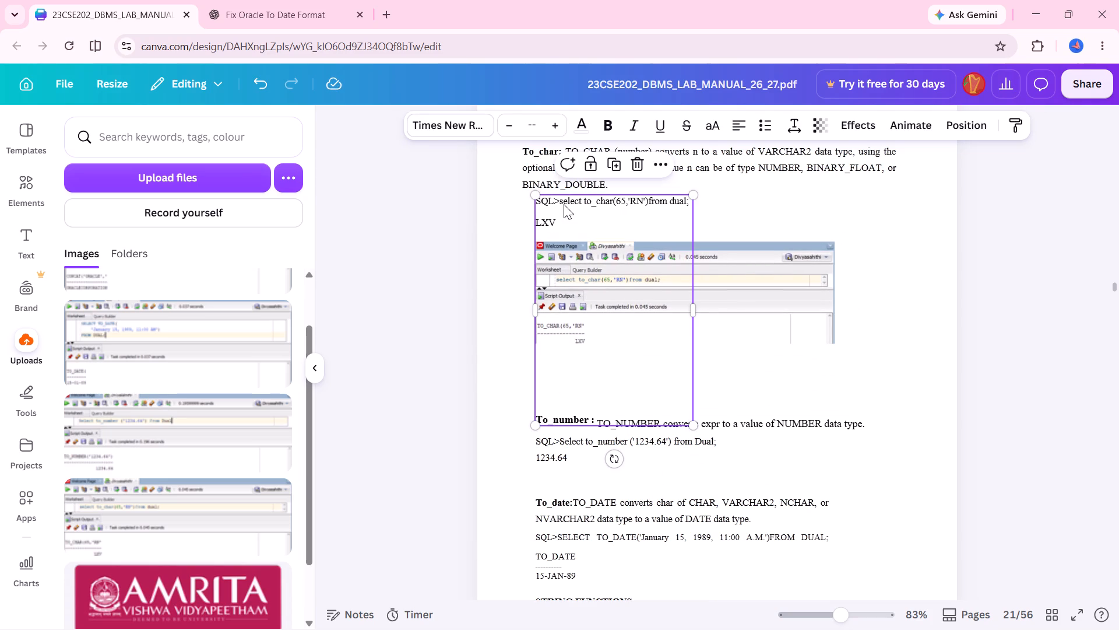
pyautogui.click(564, 205)
pyautogui.click(564, 222)
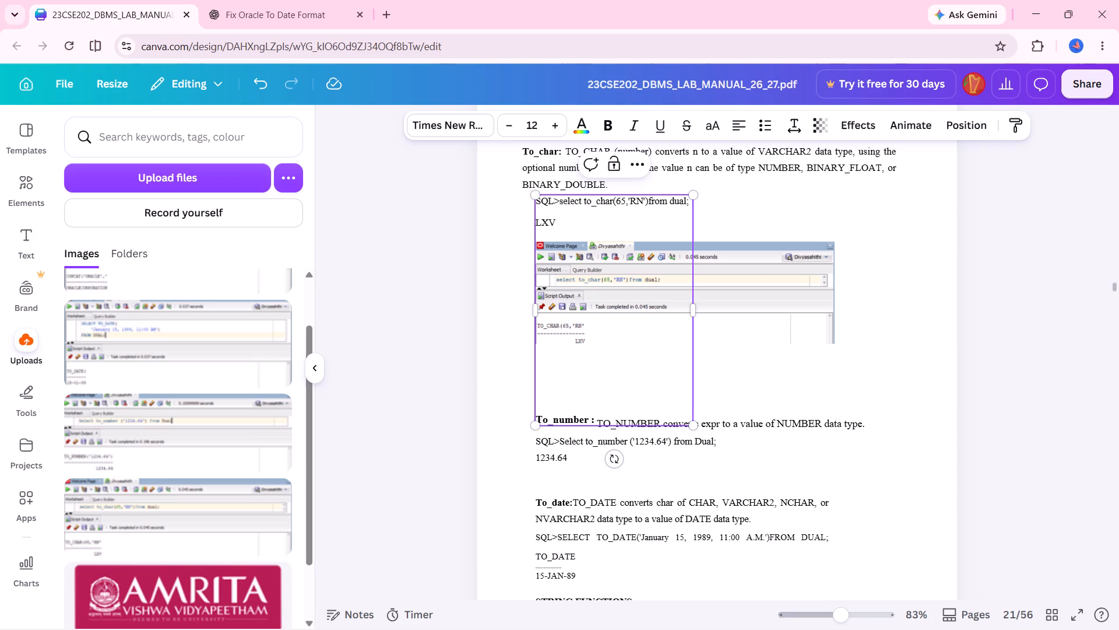
pyautogui.press('Delete')
pyautogui.press('Delete')
pyautogui.press('Delete')
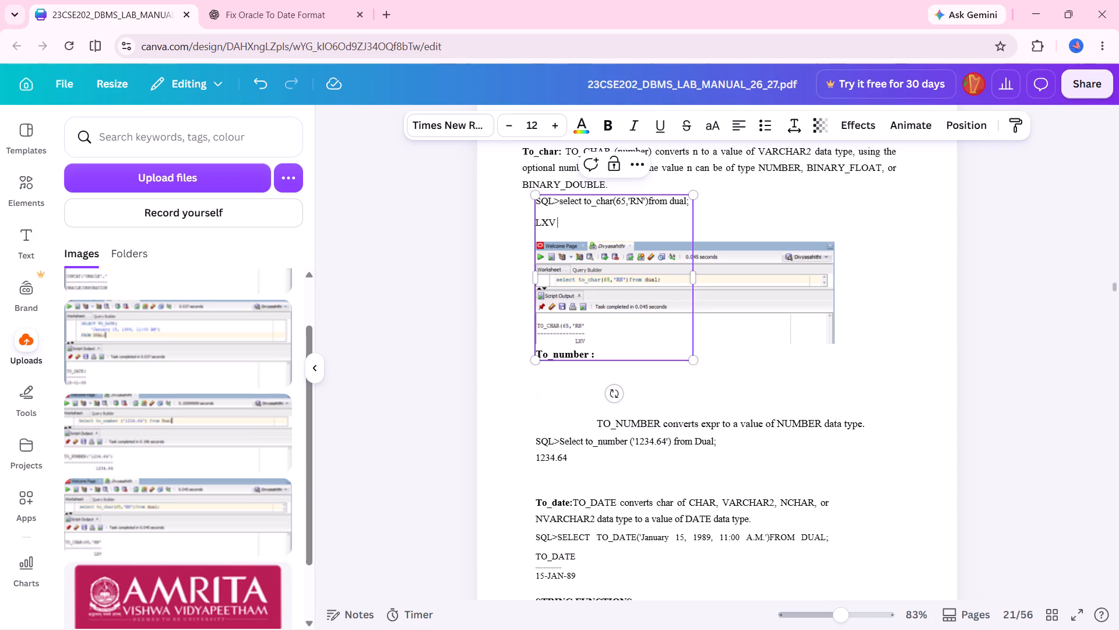
pyautogui.click(656, 401)
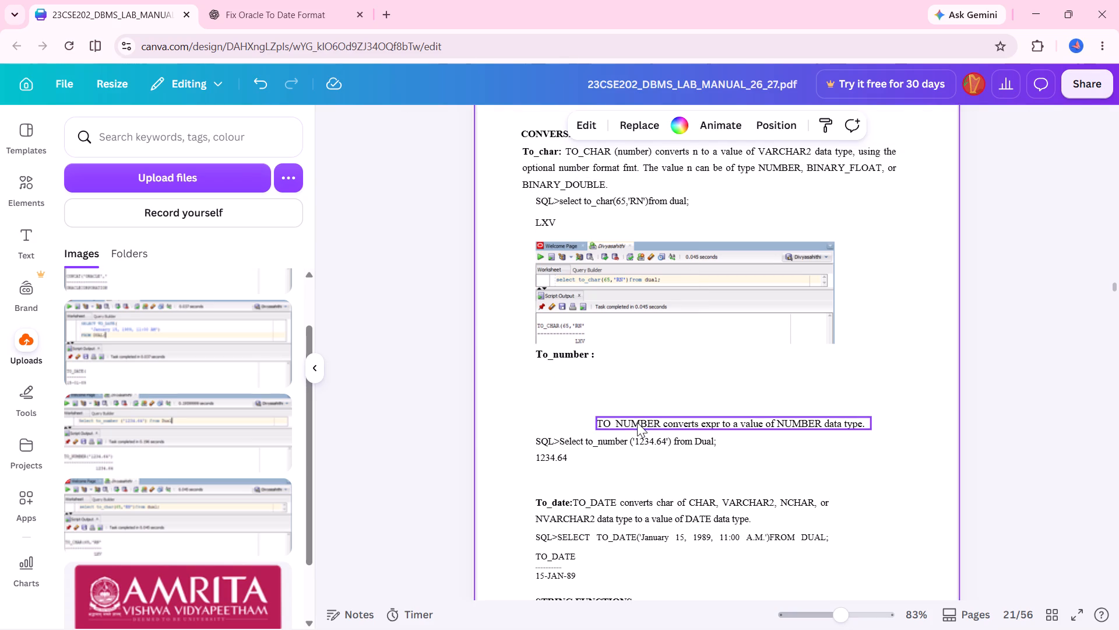
# Move the TO_NUMBER description up beside its heading and its query with 1234.64 directly below, aligned with the heading's left edge.
pyautogui.moveTo(637, 422); pyautogui.dragTo(642, 356)
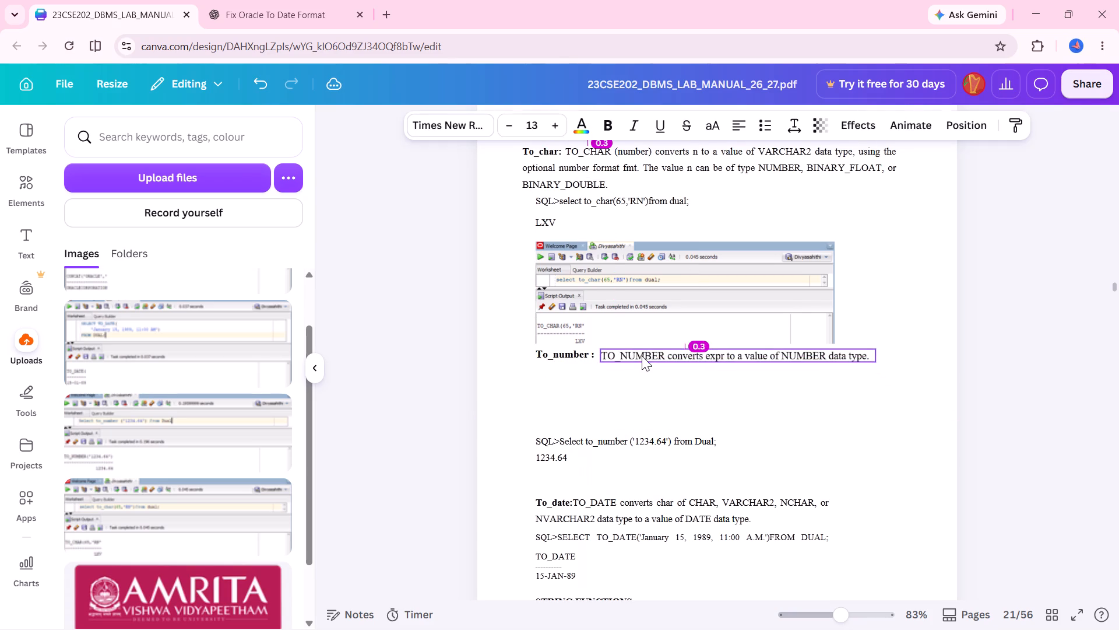
pyautogui.moveTo(620, 440); pyautogui.dragTo(627, 376)
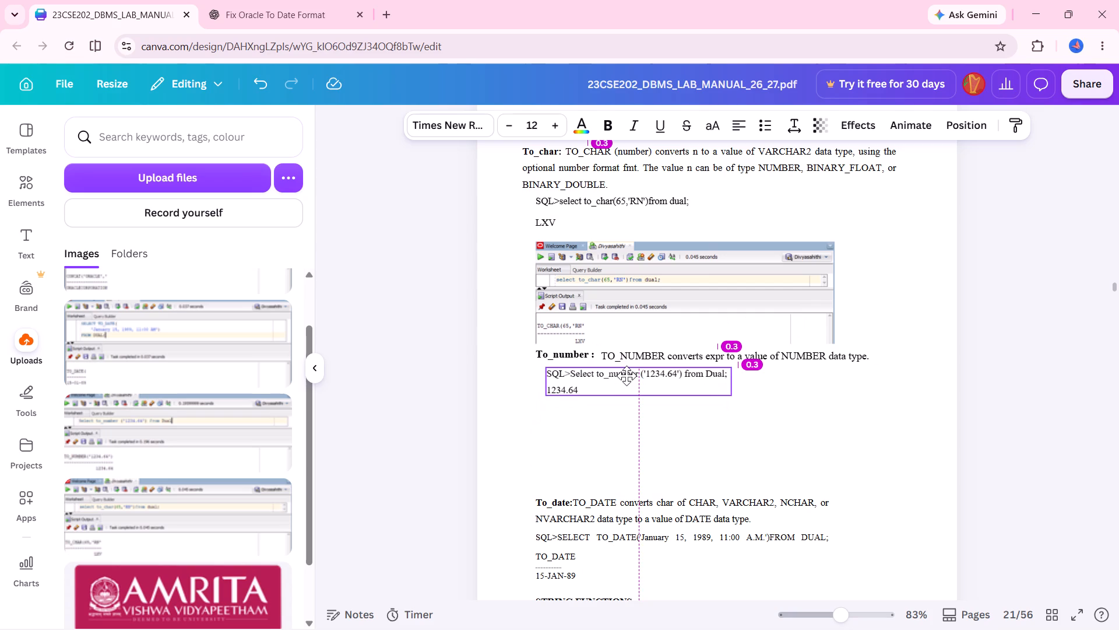
pyautogui.moveTo(627, 376); pyautogui.dragTo(624, 374)
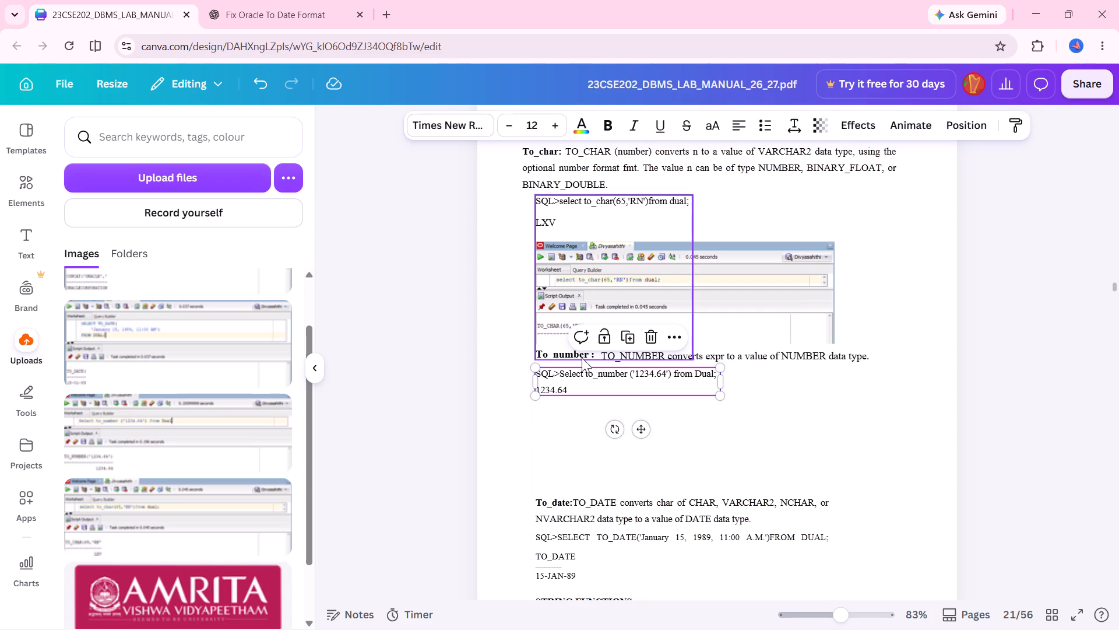
pyautogui.click(579, 464)
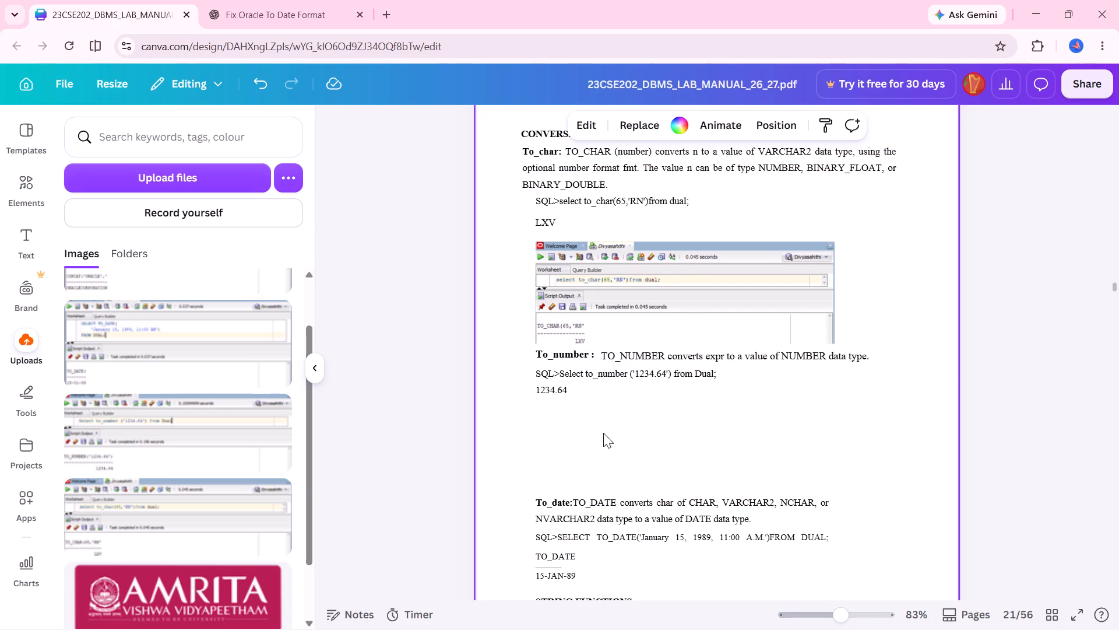
# Shift the Concat description, STRING FUNCTIONS heading and To_date block slightly down page 21, keeping their left alignment.
pyautogui.scroll(-2, 580, 488)
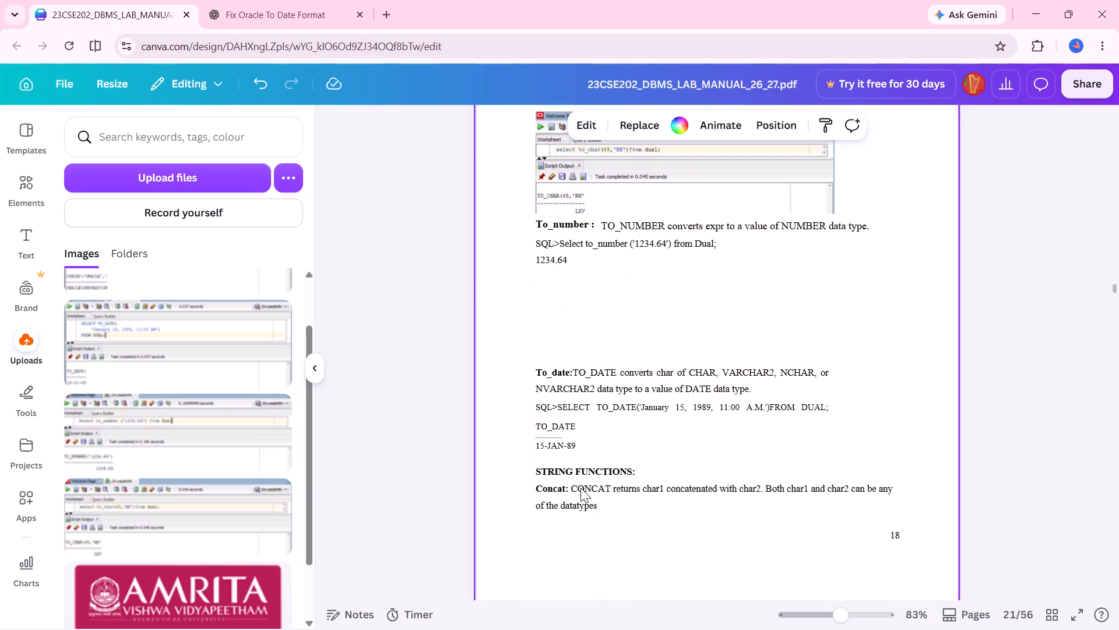
pyautogui.scroll(-1, 580, 488)
pyautogui.scroll(1, 580, 488)
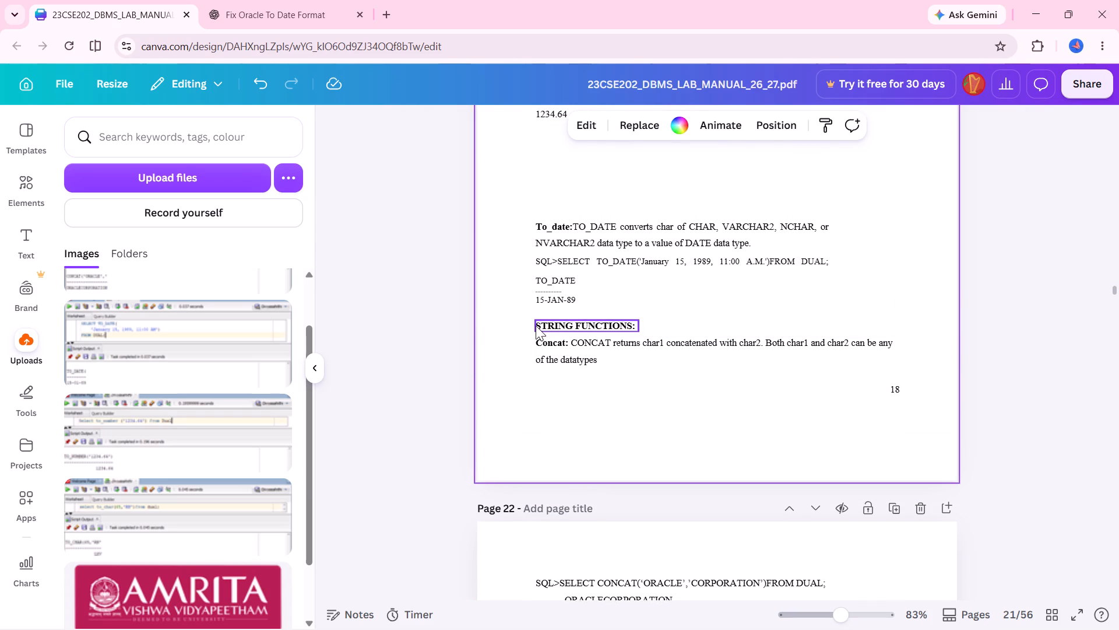
pyautogui.moveTo(553, 348); pyautogui.dragTo(555, 361)
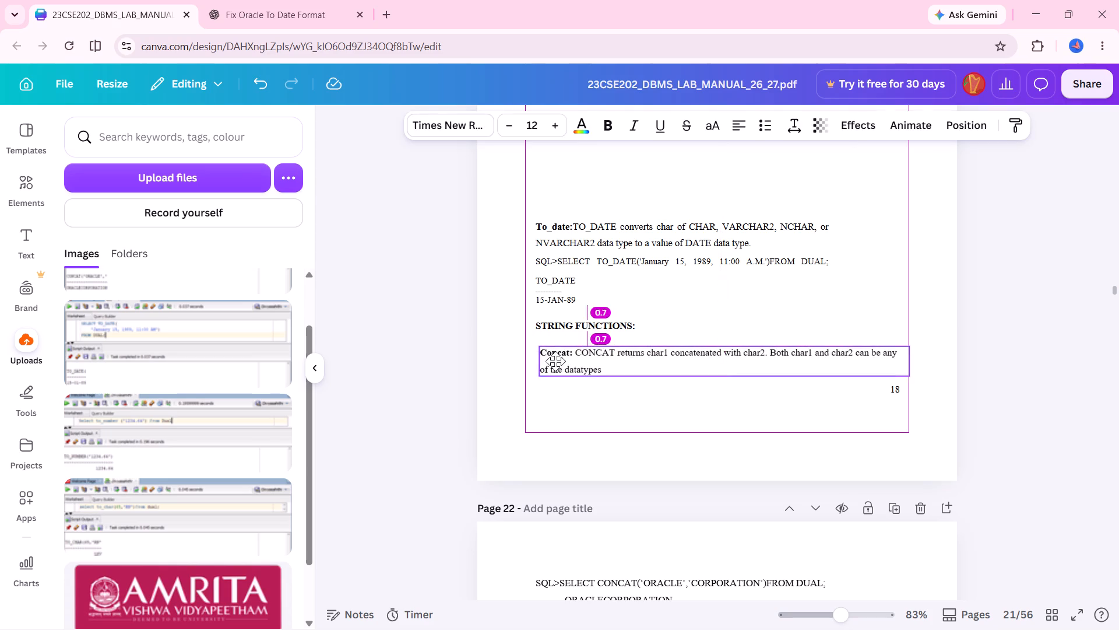
pyautogui.moveTo(555, 361); pyautogui.dragTo(553, 365)
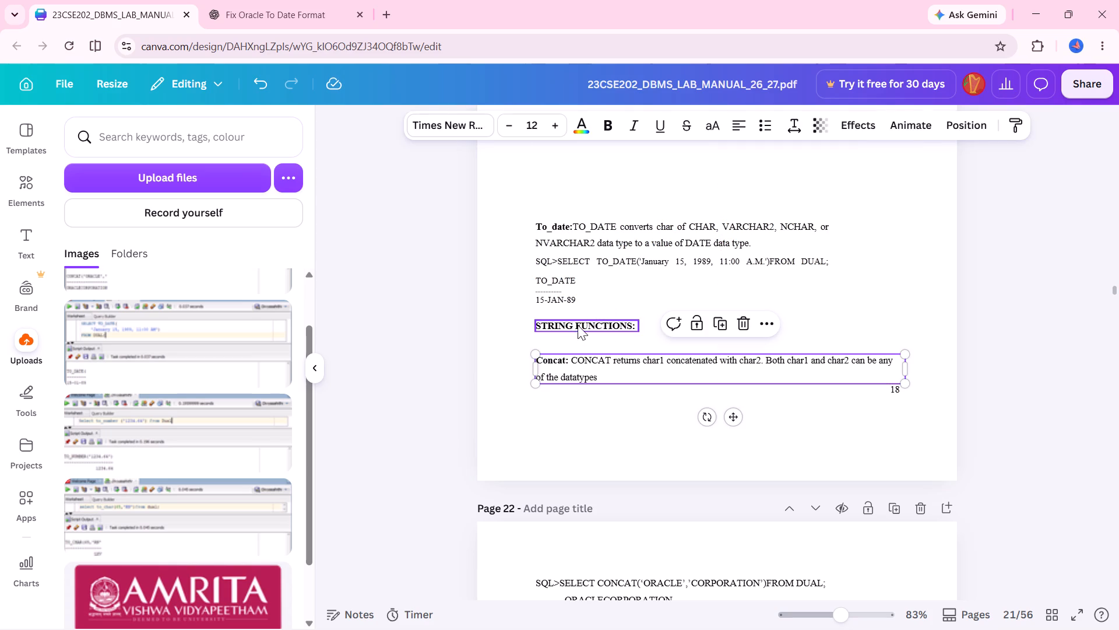
pyautogui.moveTo(578, 325); pyautogui.dragTo(581, 337)
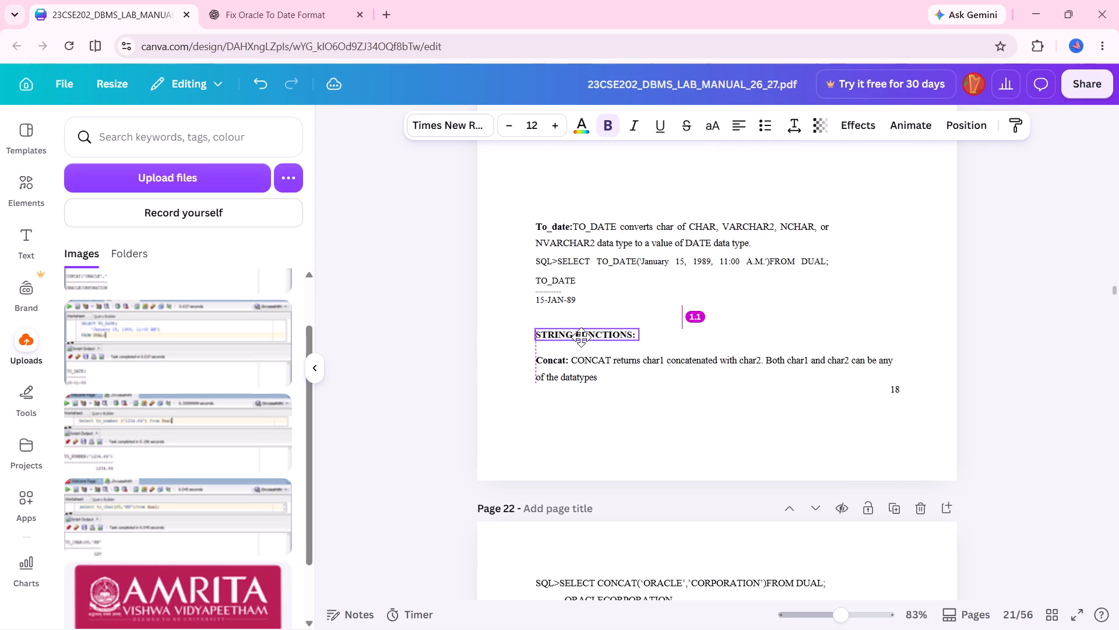
pyautogui.moveTo(581, 337); pyautogui.dragTo(582, 335)
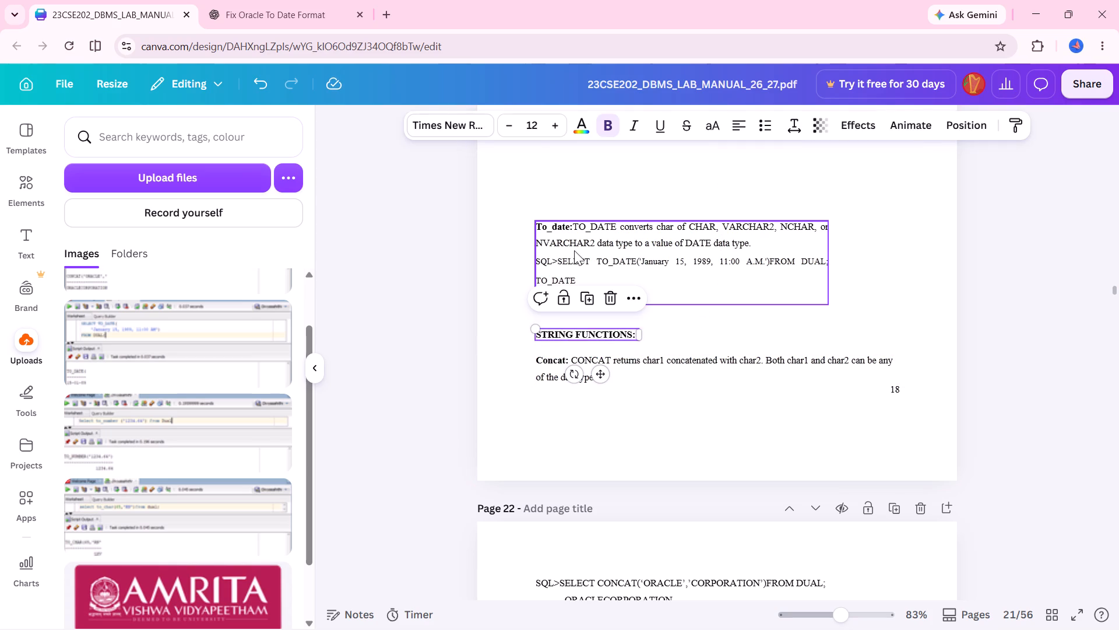
pyautogui.moveTo(574, 250); pyautogui.dragTo(572, 264)
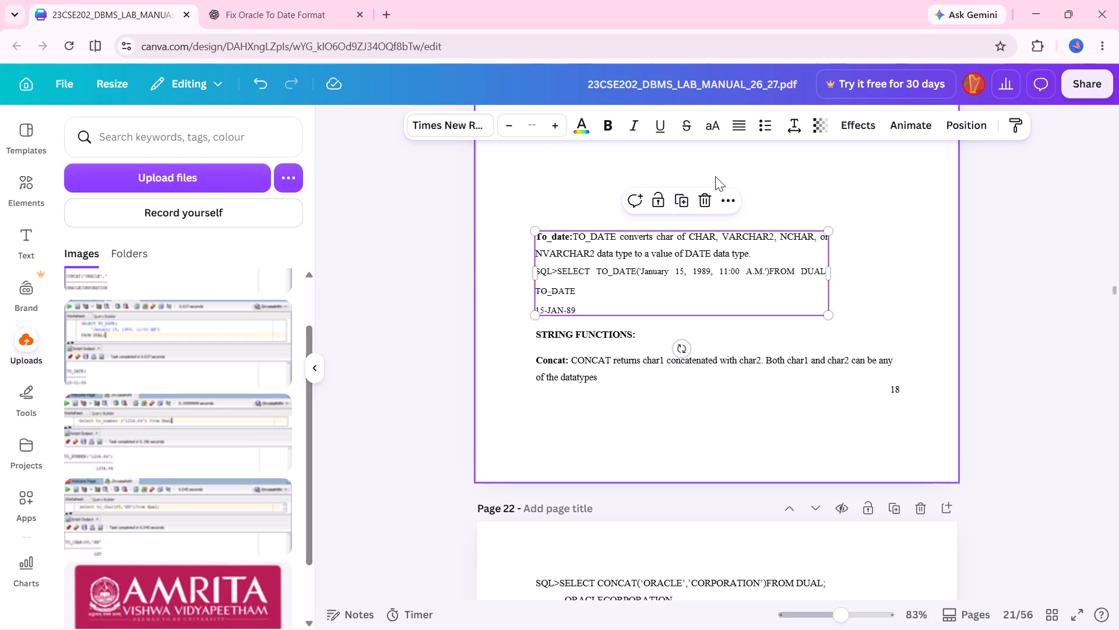
# Insert the to_number ('1234.64') output screenshot, crop its top edge to about 13 by 4.2, and place it beneath 1234.64 on page 21.
pyautogui.scroll(2, 715, 176)
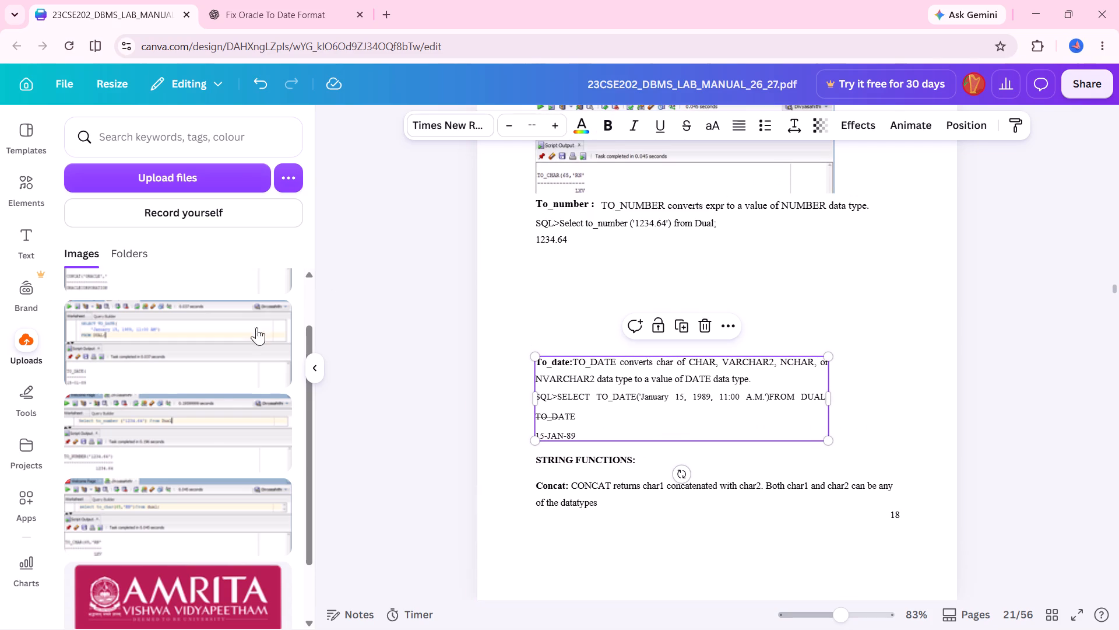
pyautogui.click(216, 432)
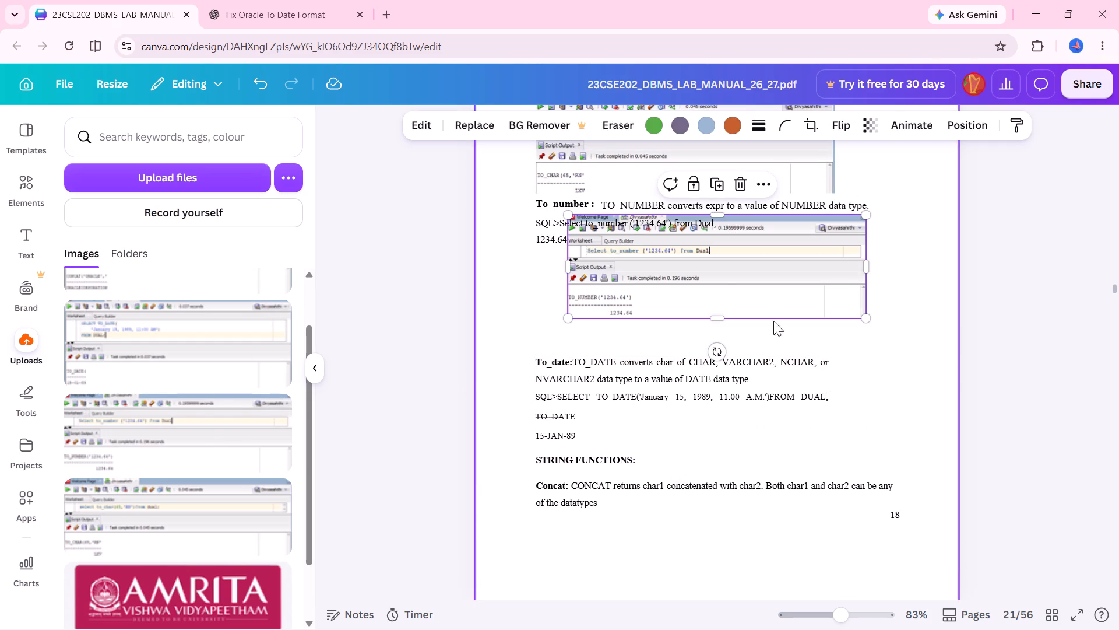
pyautogui.moveTo(719, 217); pyautogui.dragTo(720, 225)
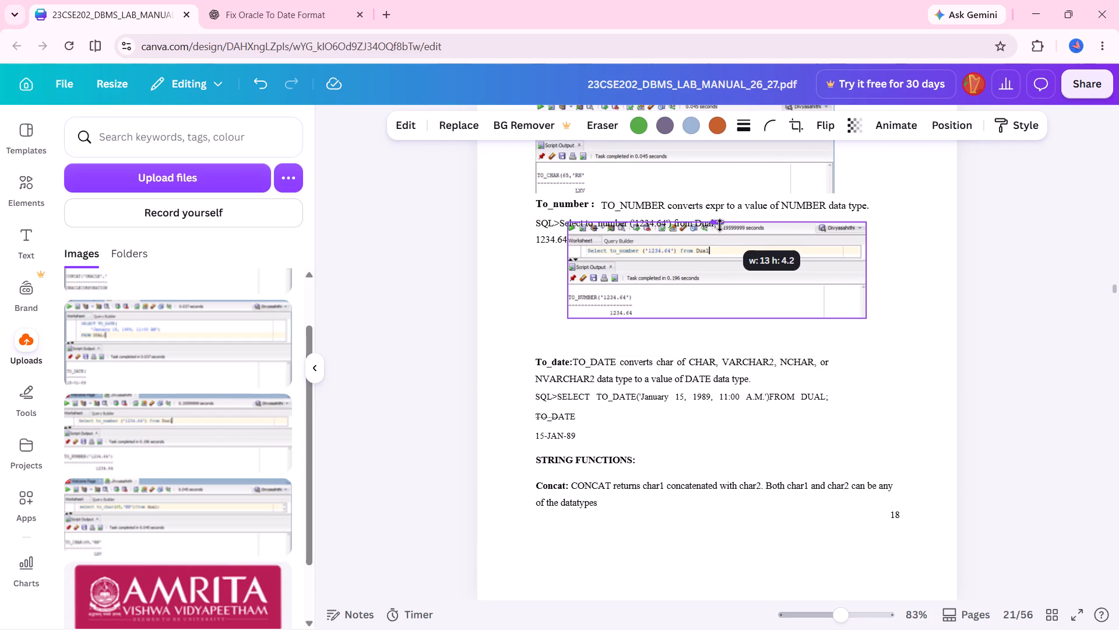
pyautogui.moveTo(720, 225); pyautogui.dragTo(722, 224)
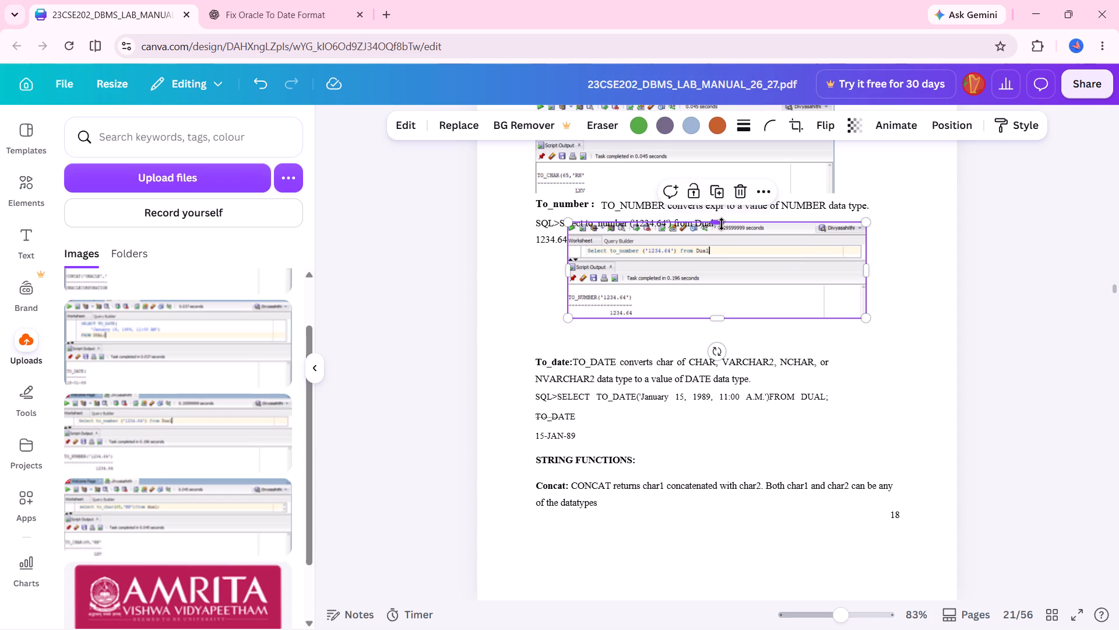
pyautogui.moveTo(720, 279); pyautogui.dragTo(701, 310)
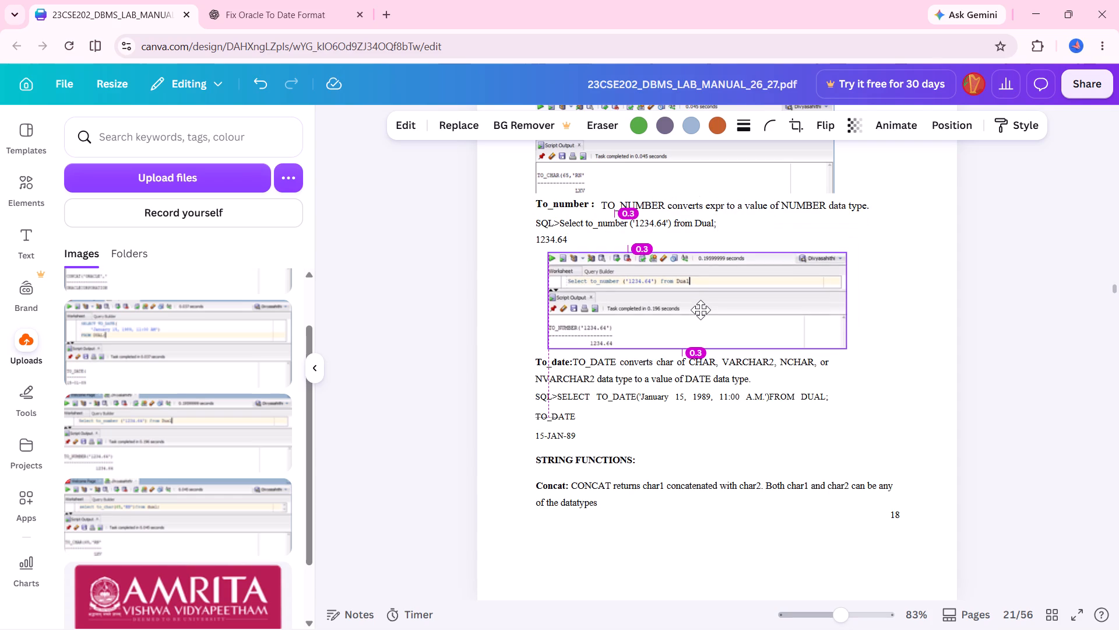
pyautogui.moveTo(701, 310); pyautogui.dragTo(695, 308)
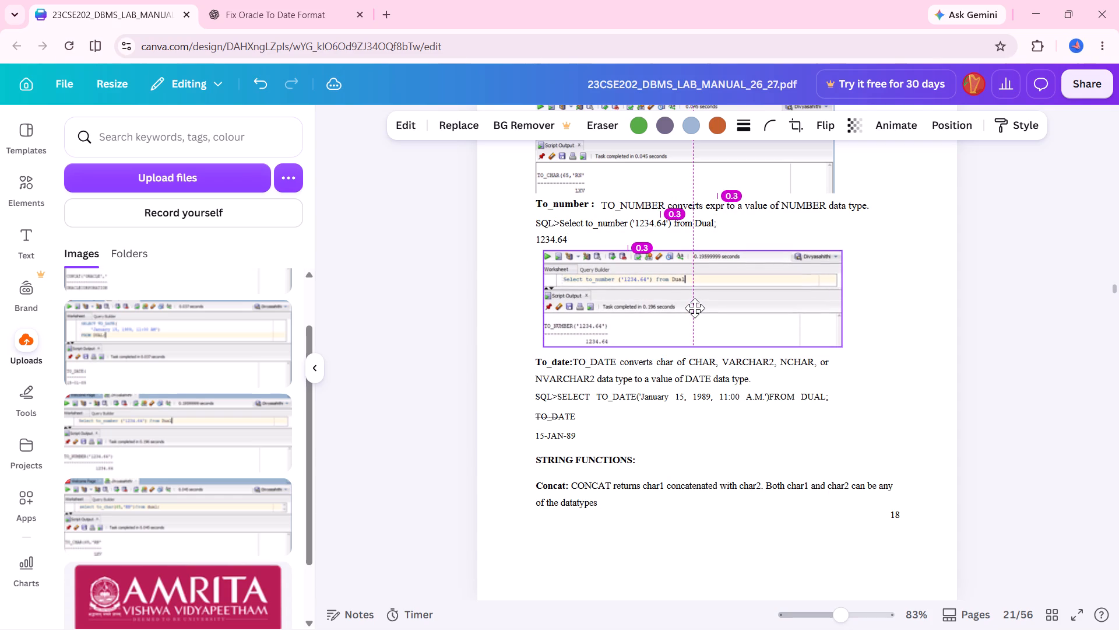
pyautogui.moveTo(695, 308); pyautogui.dragTo(694, 309)
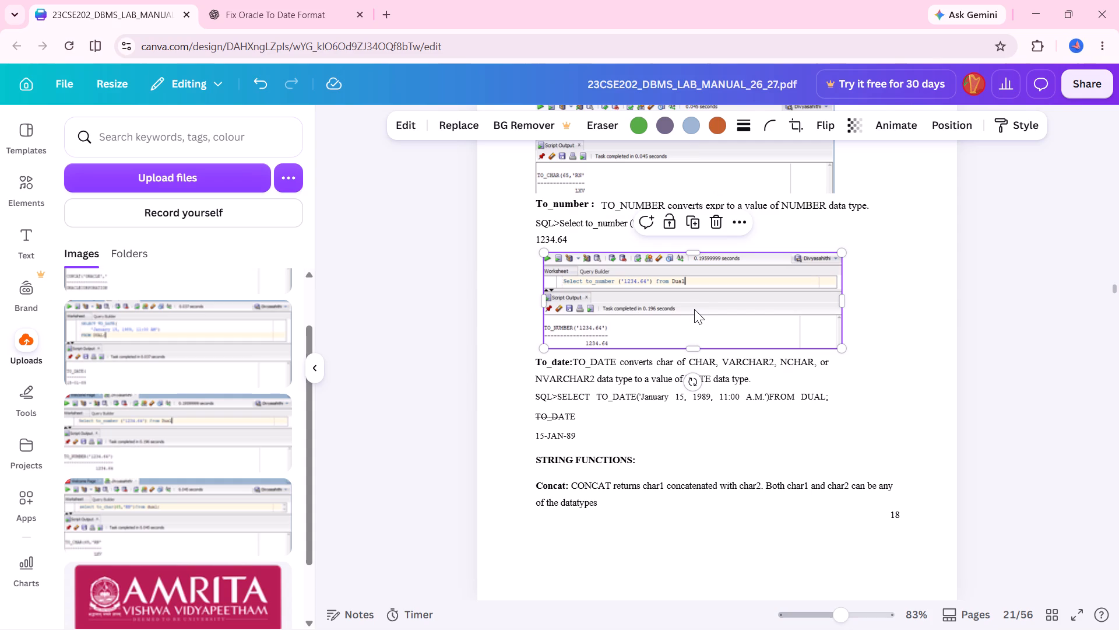
# Add a blank page directly after page 21.
pyautogui.scroll(-2, 610, 488)
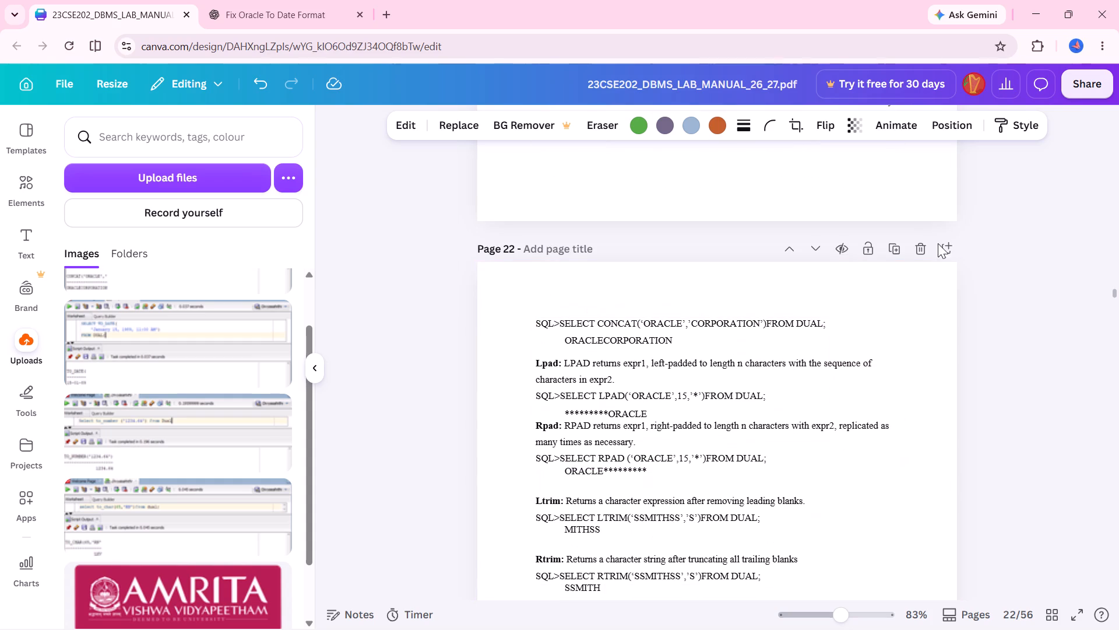
pyautogui.scroll(6, 942, 251)
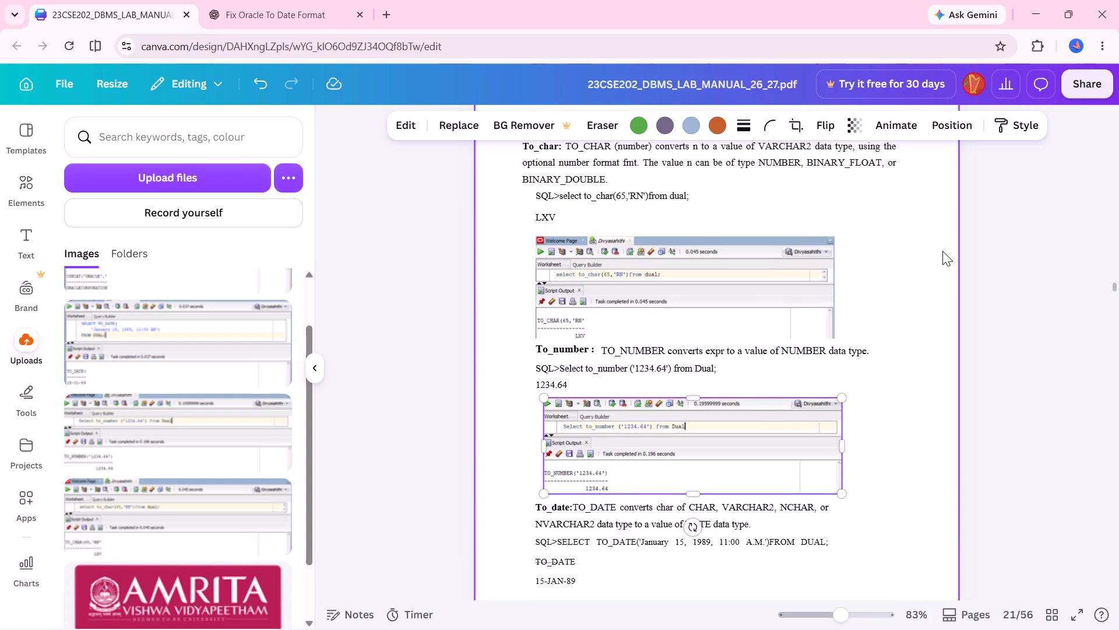
pyautogui.scroll(4, 942, 251)
pyautogui.click(952, 201)
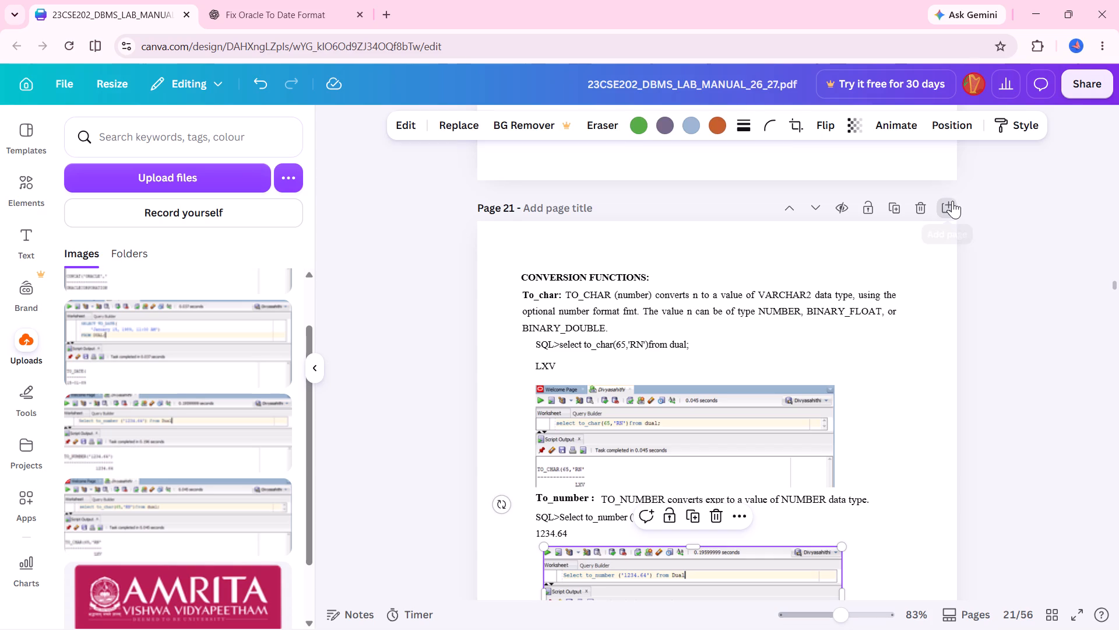
# Select the To_date text block on page 21.
pyautogui.scroll(1, 913, 326)
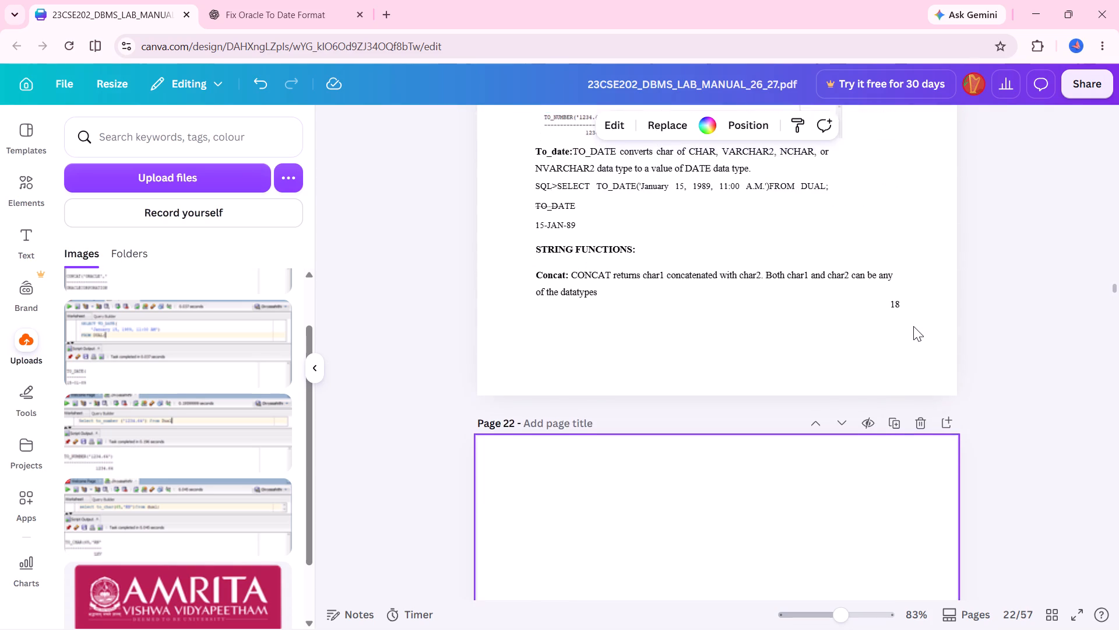
pyautogui.scroll(3, 913, 326)
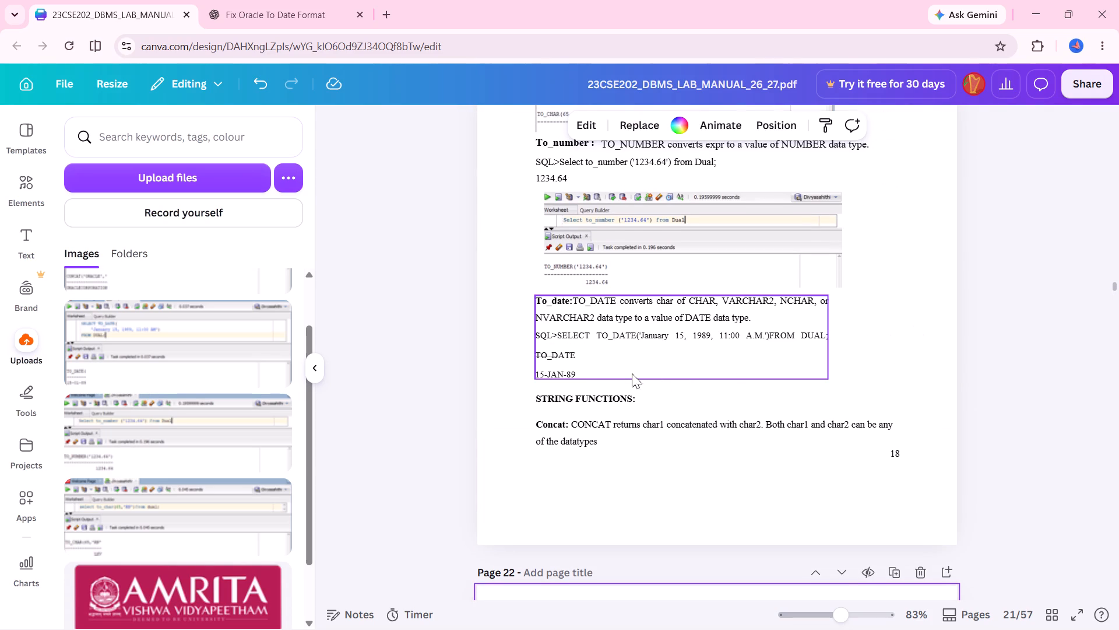
pyautogui.click(564, 354)
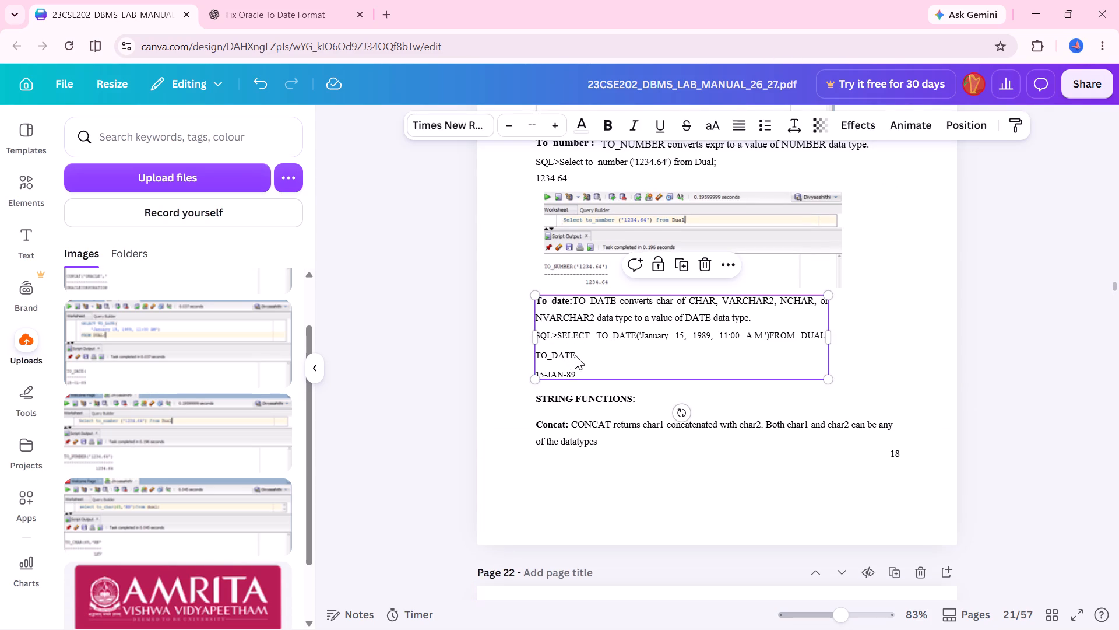
pyautogui.scroll(-1, 613, 352)
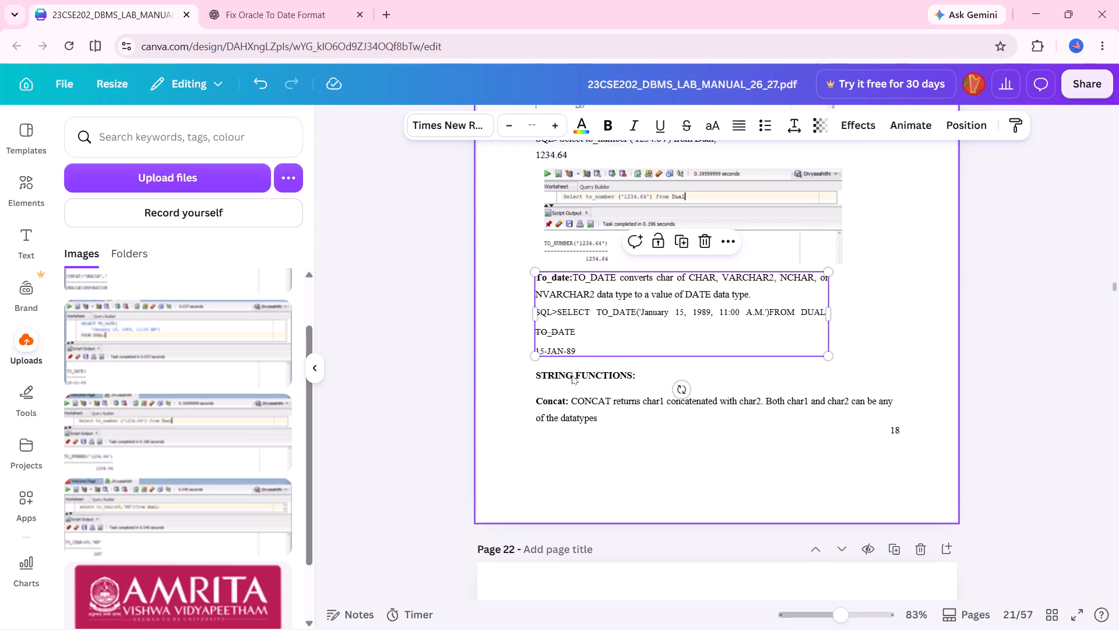
pyautogui.scroll(1, 609, 395)
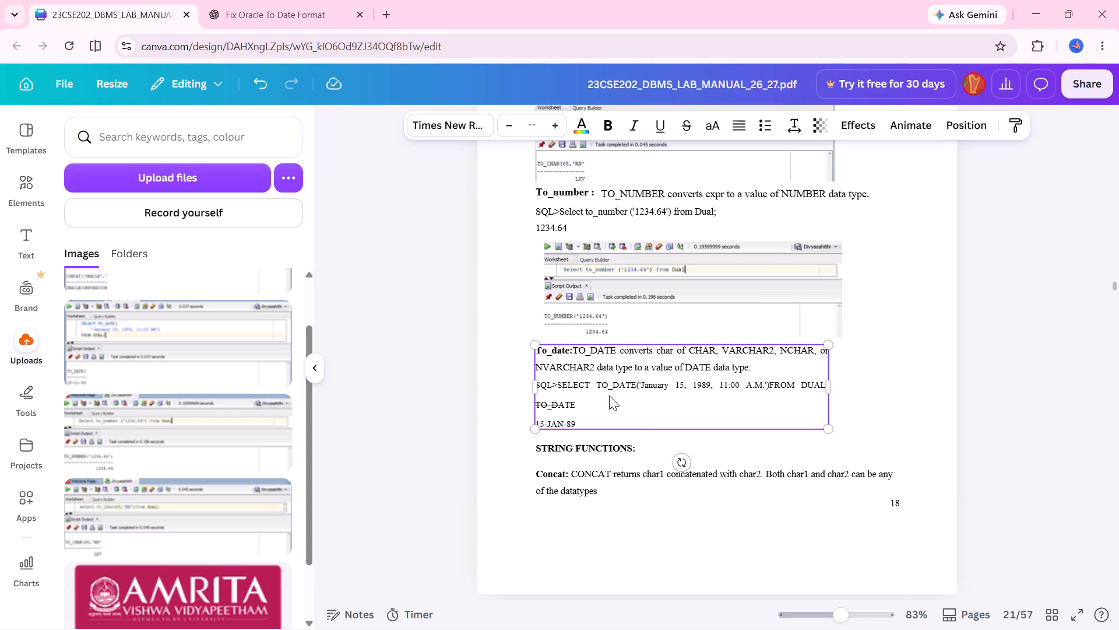
pyautogui.scroll(1, 609, 395)
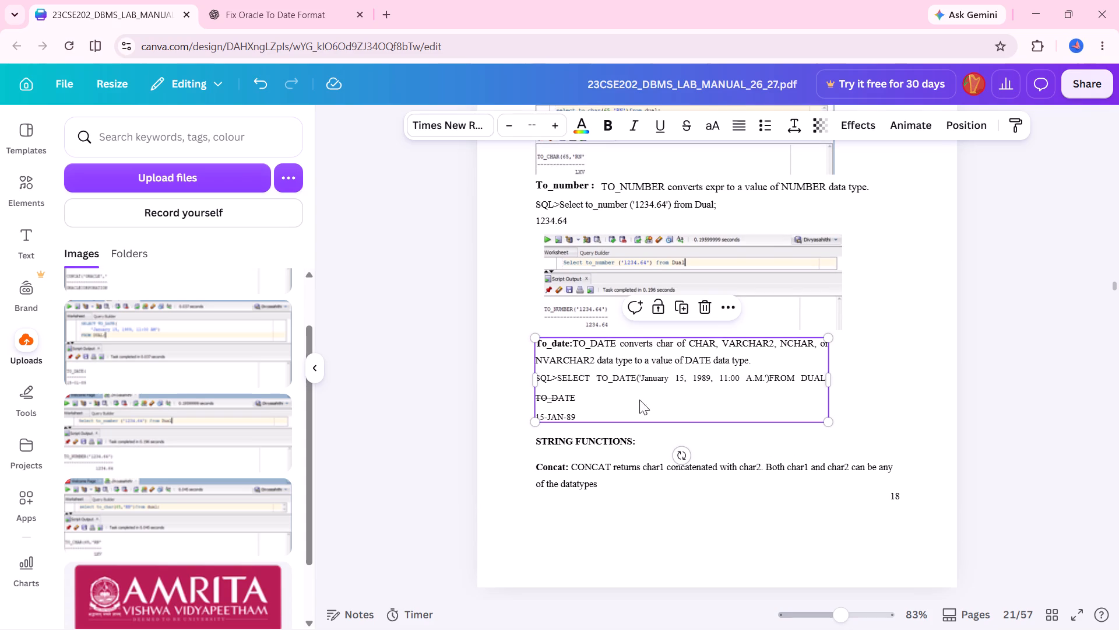
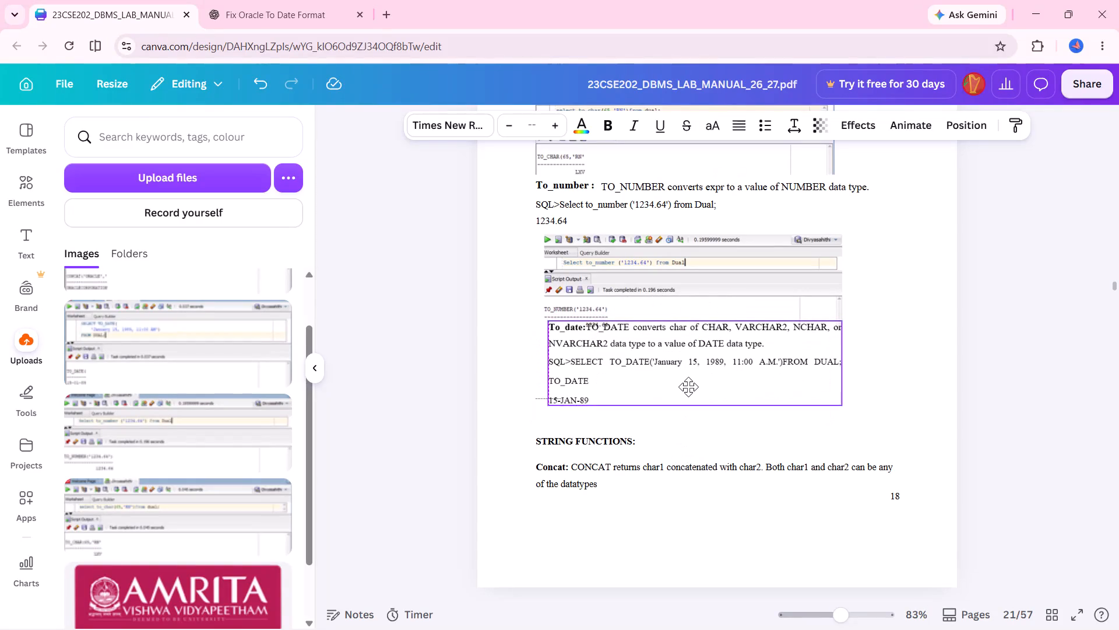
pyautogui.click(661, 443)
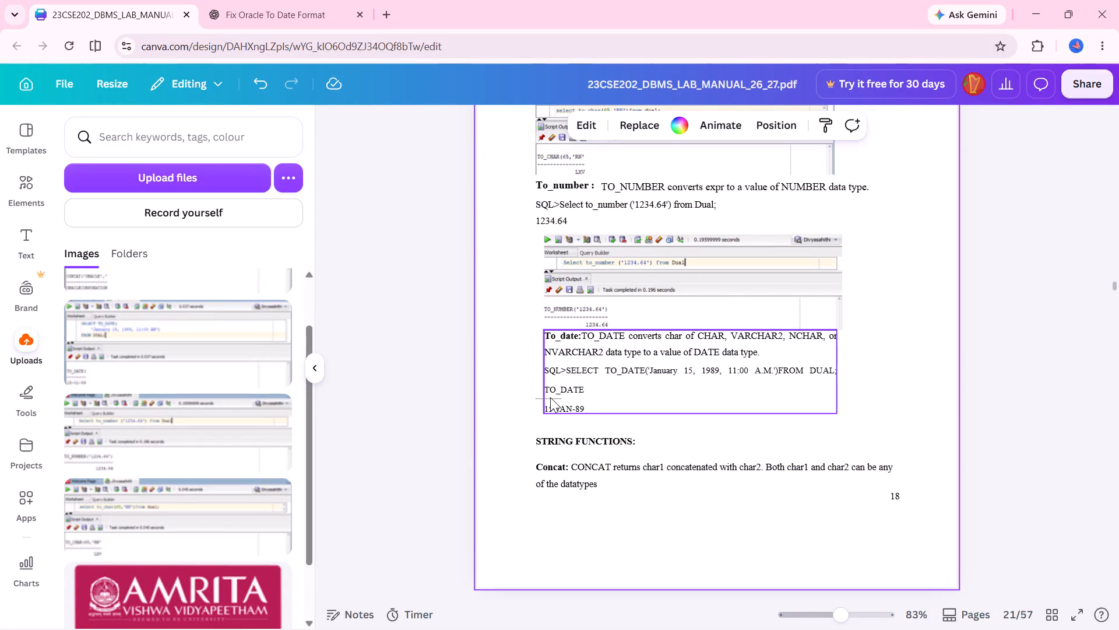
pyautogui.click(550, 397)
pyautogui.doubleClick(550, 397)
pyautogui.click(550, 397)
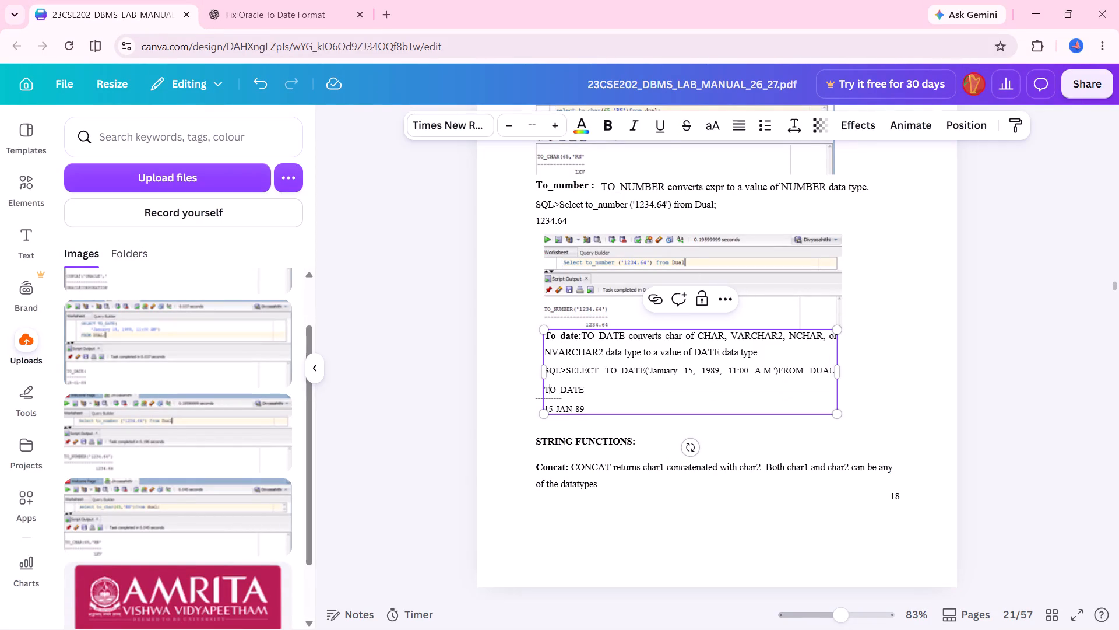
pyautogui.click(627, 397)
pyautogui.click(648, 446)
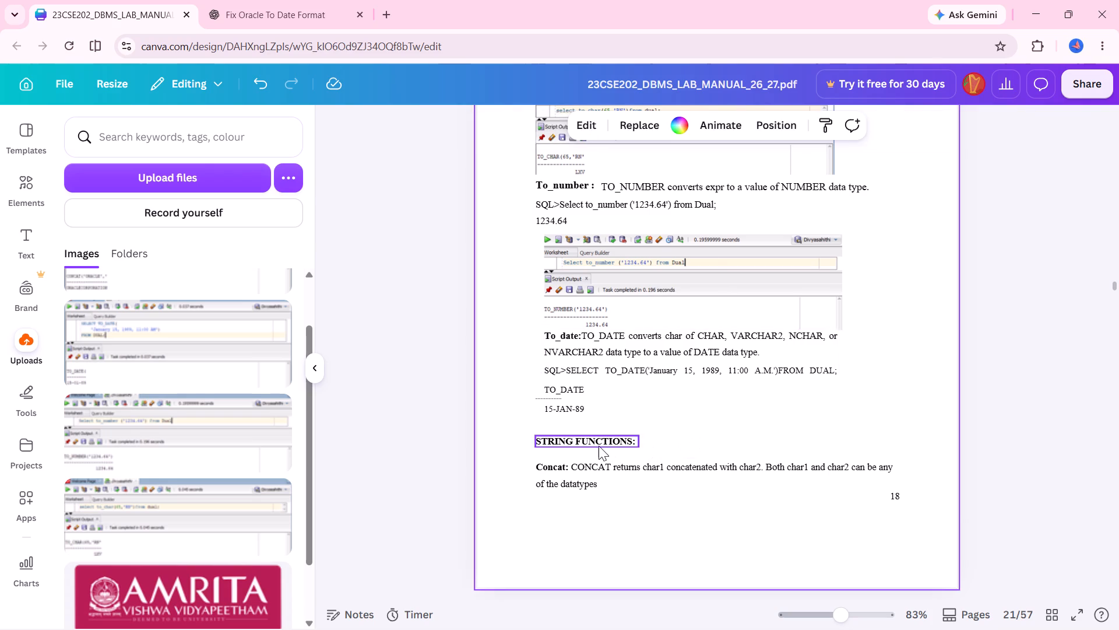
# Move the STRING FUNCTIONS heading and Concat description from page 21 to the top of page 22, left-aligned with the heading above.
pyautogui.moveTo(596, 445); pyautogui.dragTo(607, 629)
pyautogui.moveTo(607, 466); pyautogui.dragTo(624, 629)
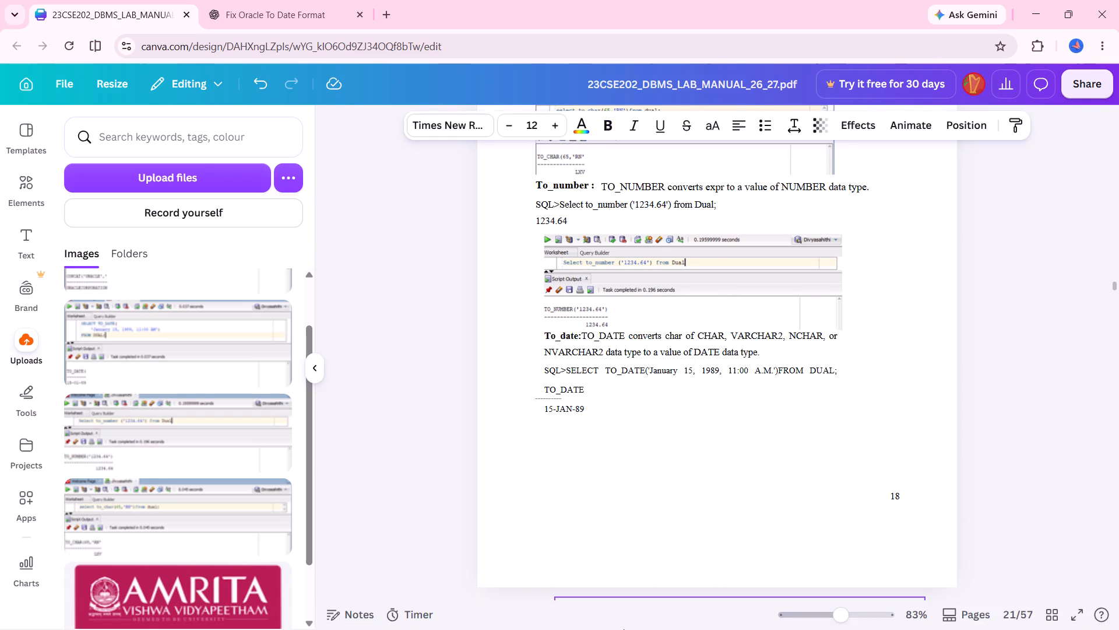
pyautogui.moveTo(624, 629); pyautogui.dragTo(622, 629)
pyautogui.scroll(-3, 680, 447)
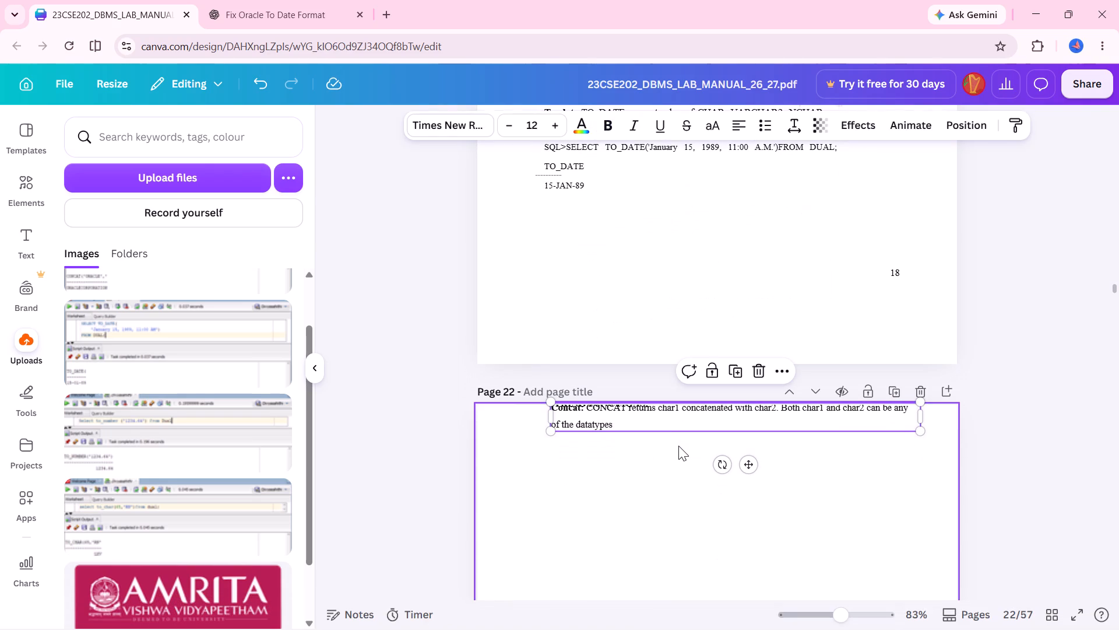
pyautogui.moveTo(664, 419); pyautogui.dragTo(656, 485)
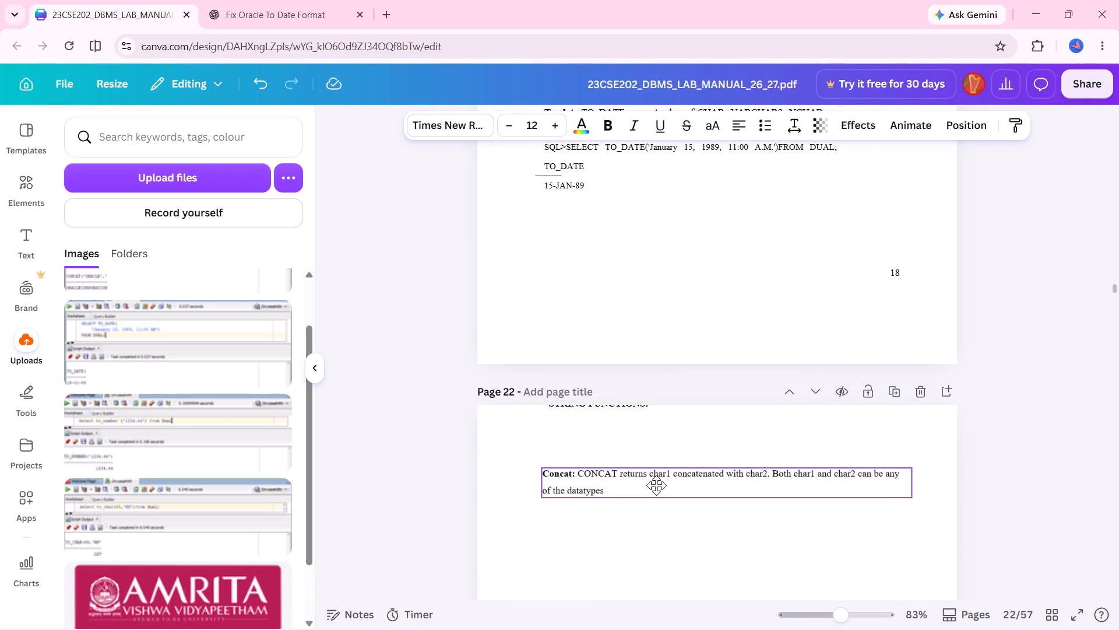
pyautogui.moveTo(656, 485); pyautogui.dragTo(656, 482)
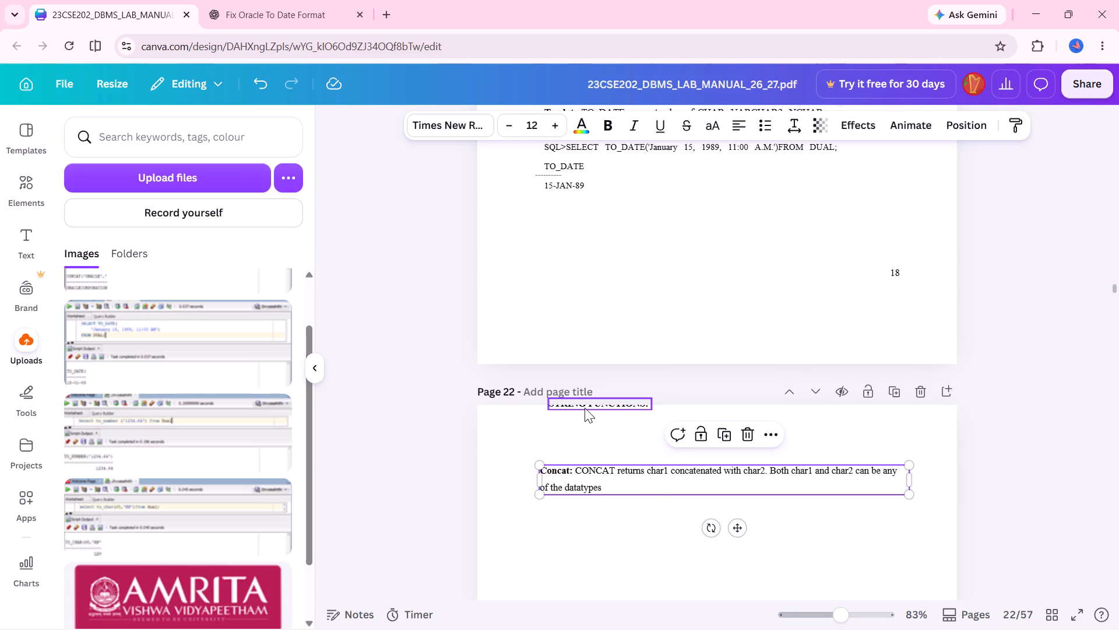
pyautogui.moveTo(585, 408); pyautogui.dragTo(575, 457)
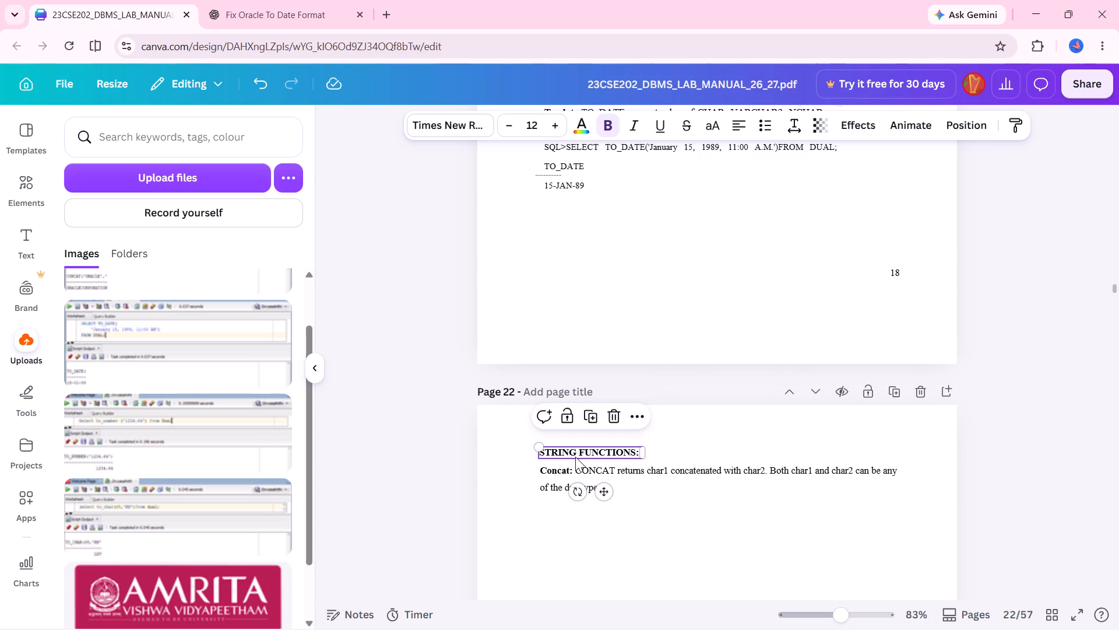
pyautogui.moveTo(584, 475); pyautogui.dragTo(582, 484)
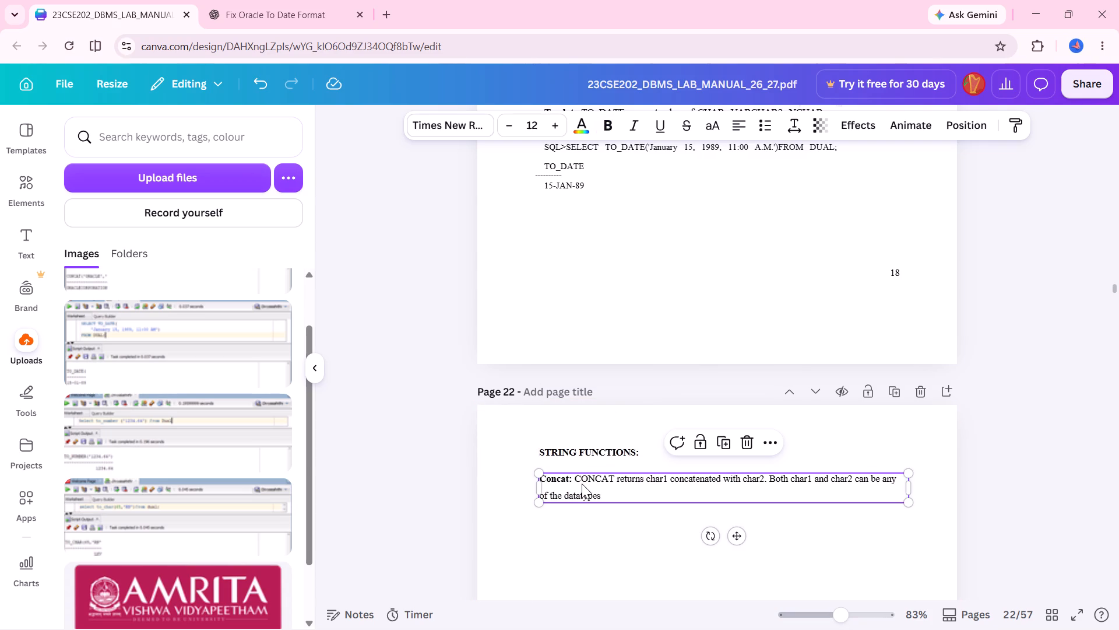
# Nudge the STRING FUNCTIONS heading on page 22 slightly down, closer to the Concat description.
pyautogui.moveTo(578, 450); pyautogui.dragTo(579, 458)
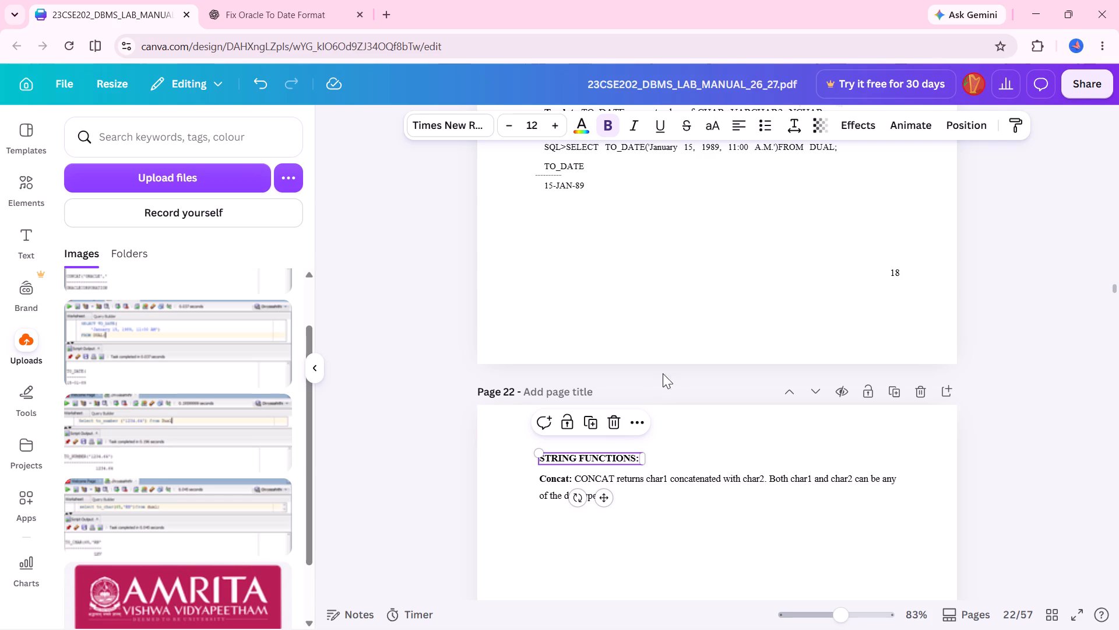
# Look through the uploaded images for the TO_DATE output screenshot that belongs with the To_date text on page 21.
pyautogui.scroll(3, 684, 318)
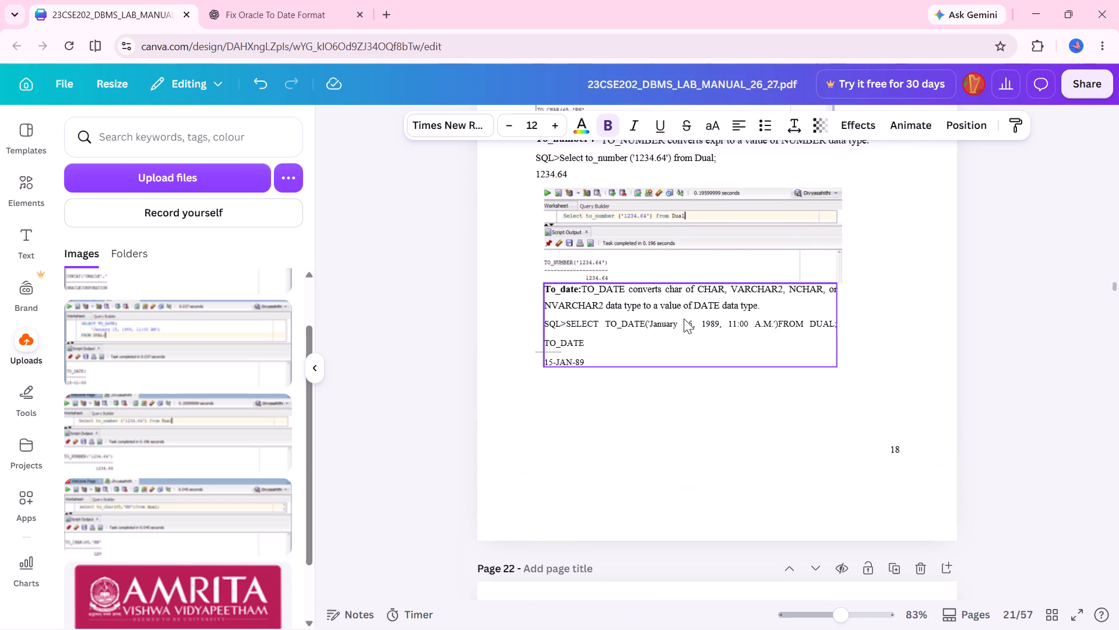
pyautogui.scroll(-1, 684, 318)
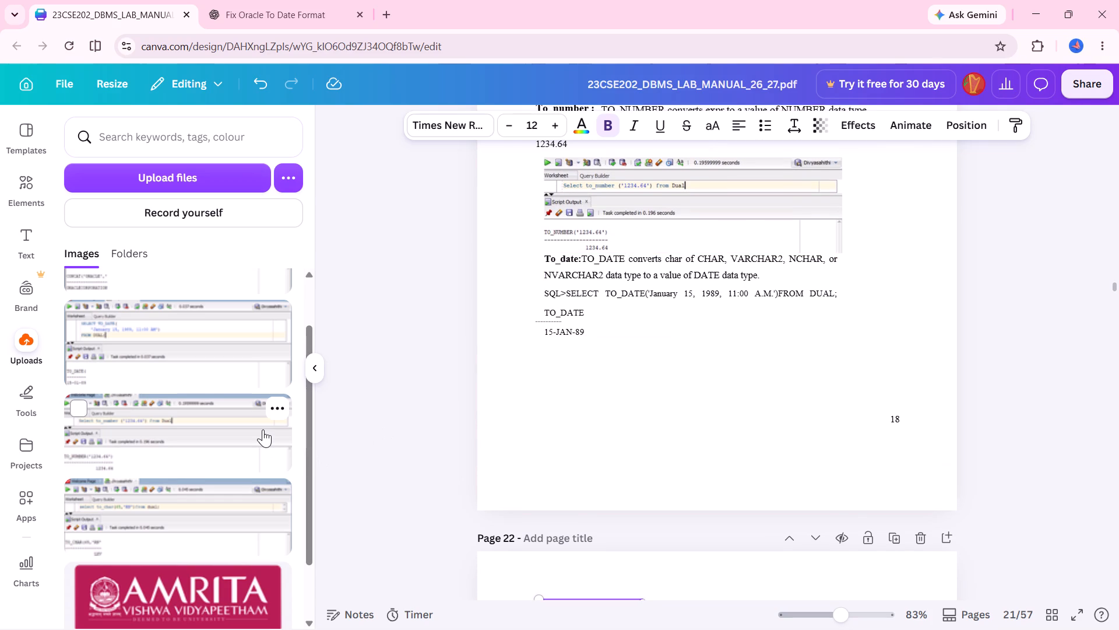
pyautogui.scroll(1, 263, 429)
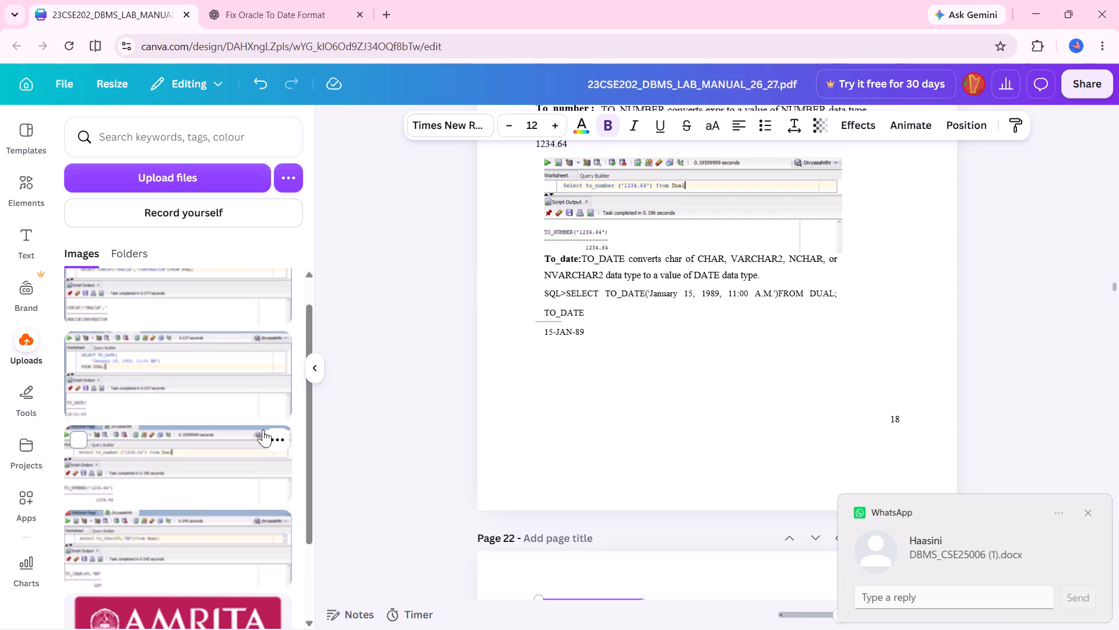
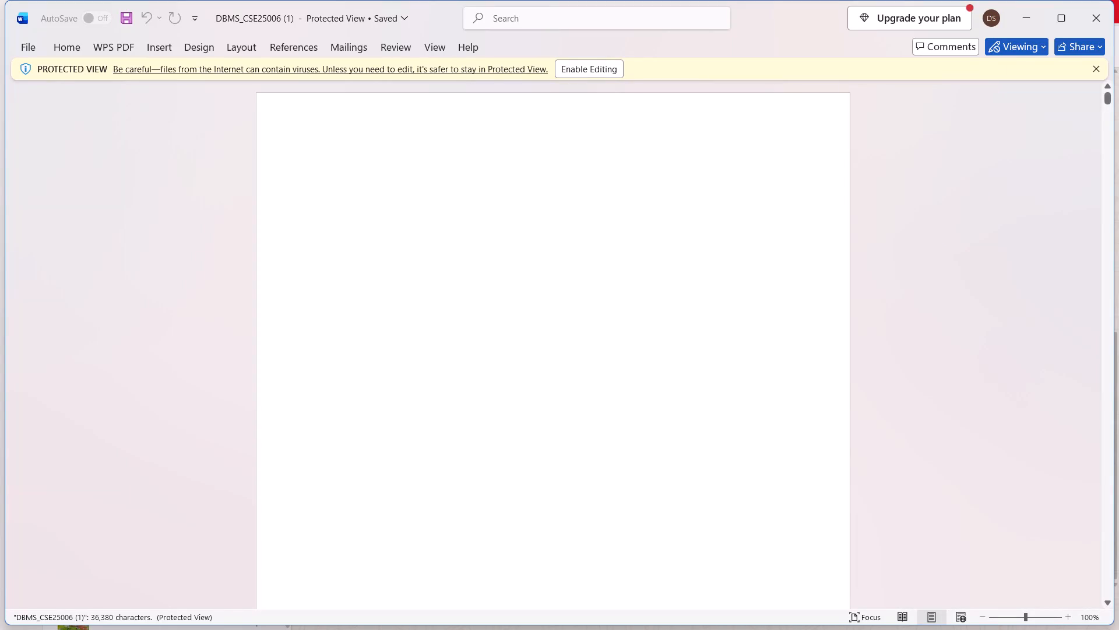
pyautogui.click(1097, 72)
pyautogui.scroll(-12, 805, 324)
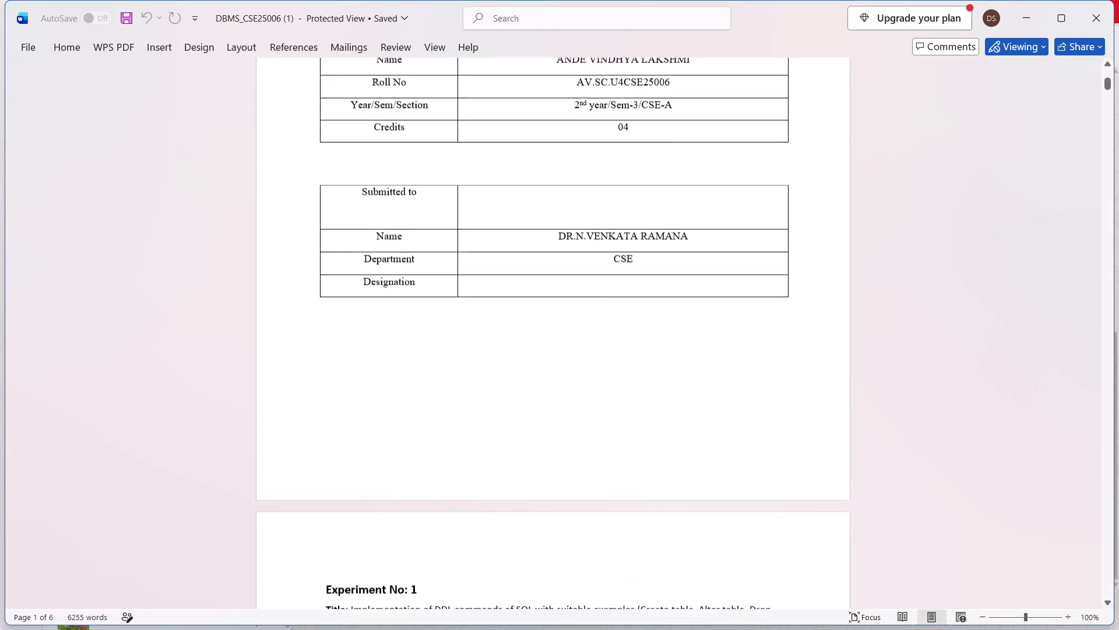
# In the Word copy of the DBMS lab manual, examine Experiment 1's DDL examples and practice assignment with their output screenshots.
pyautogui.scroll(-4, 805, 324)
pyautogui.scroll(1, 805, 324)
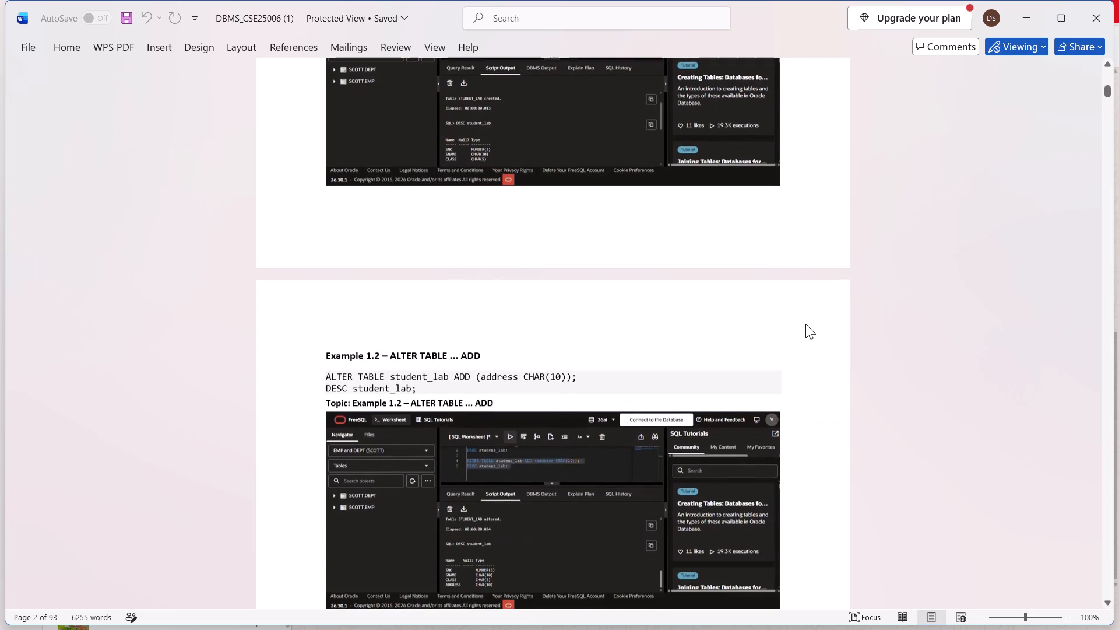
pyautogui.scroll(4, 805, 324)
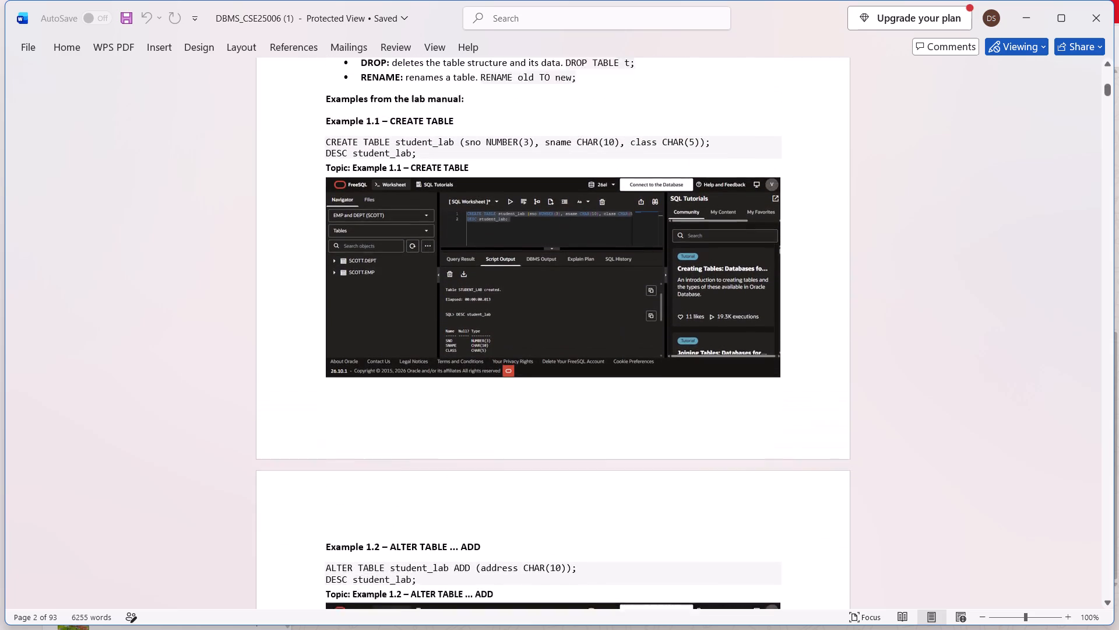
pyautogui.scroll(-4, 805, 324)
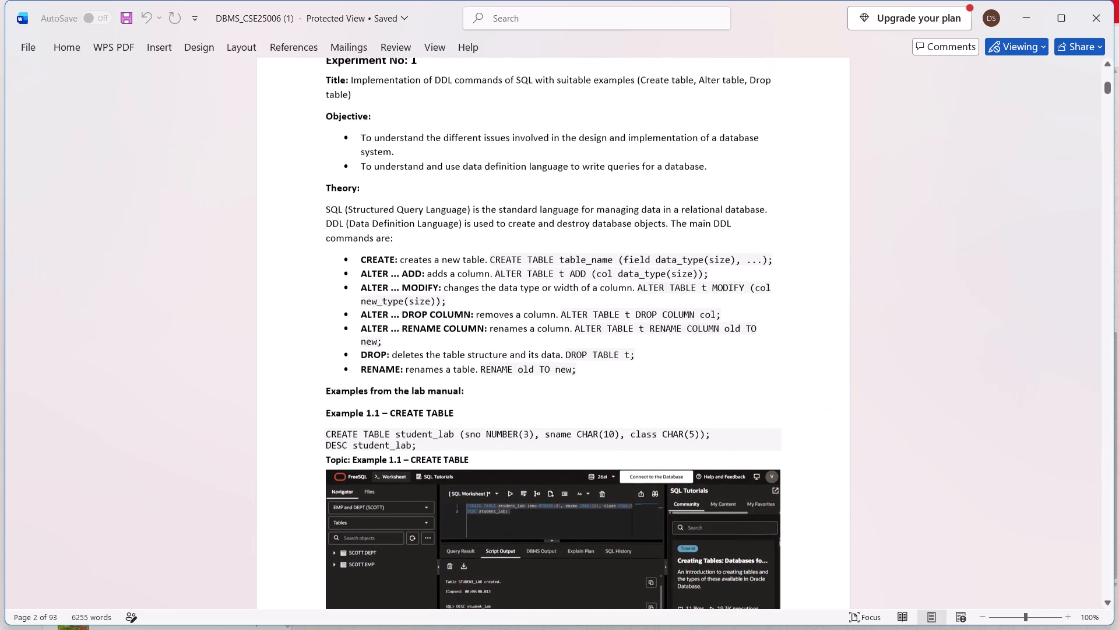
pyautogui.scroll(-5, 805, 324)
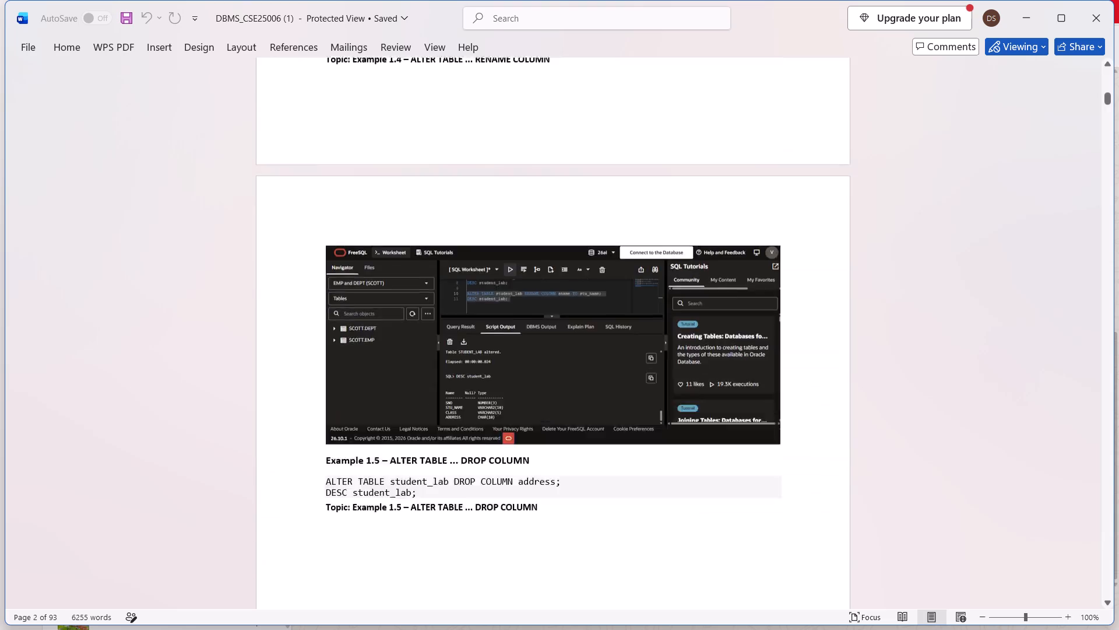
pyautogui.scroll(-4, 805, 324)
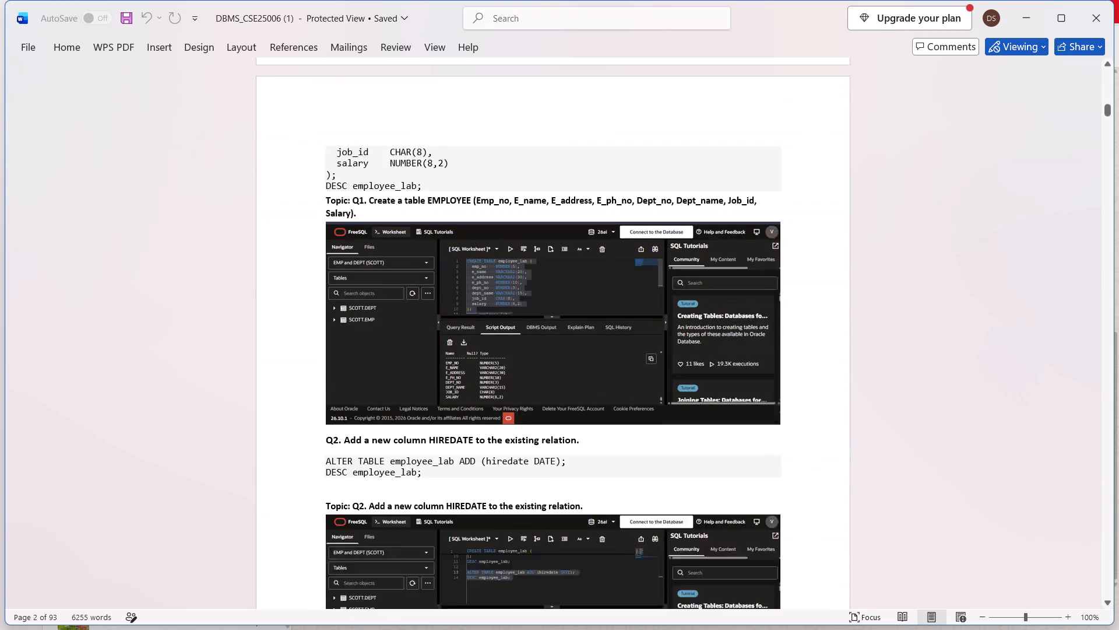
pyautogui.scroll(-1, 805, 324)
pyautogui.scroll(3, 805, 324)
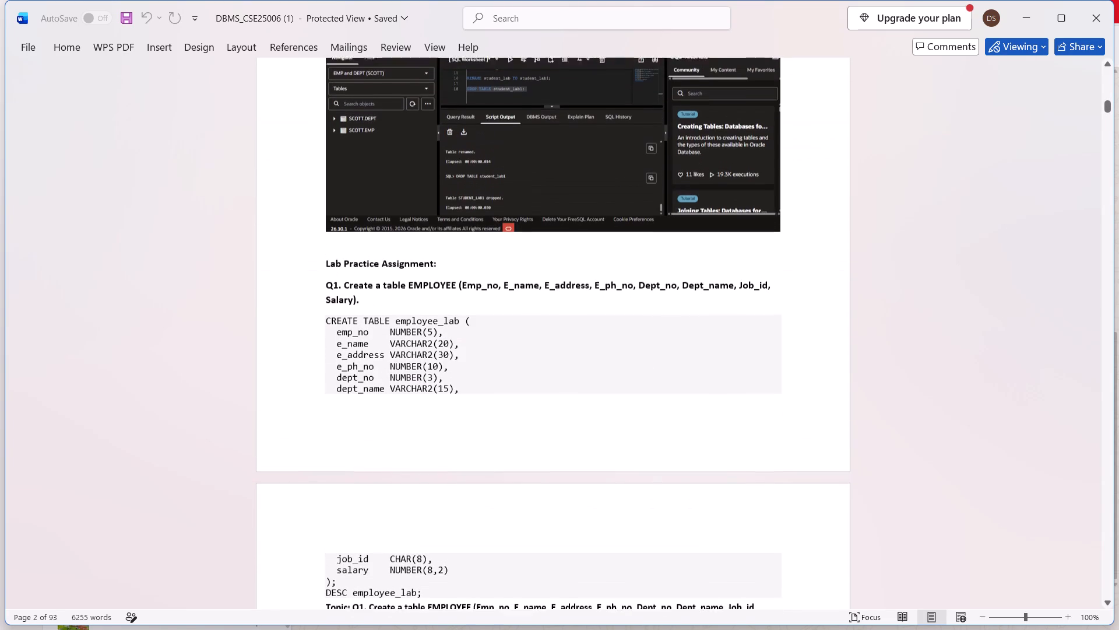
pyautogui.scroll(-1, 805, 324)
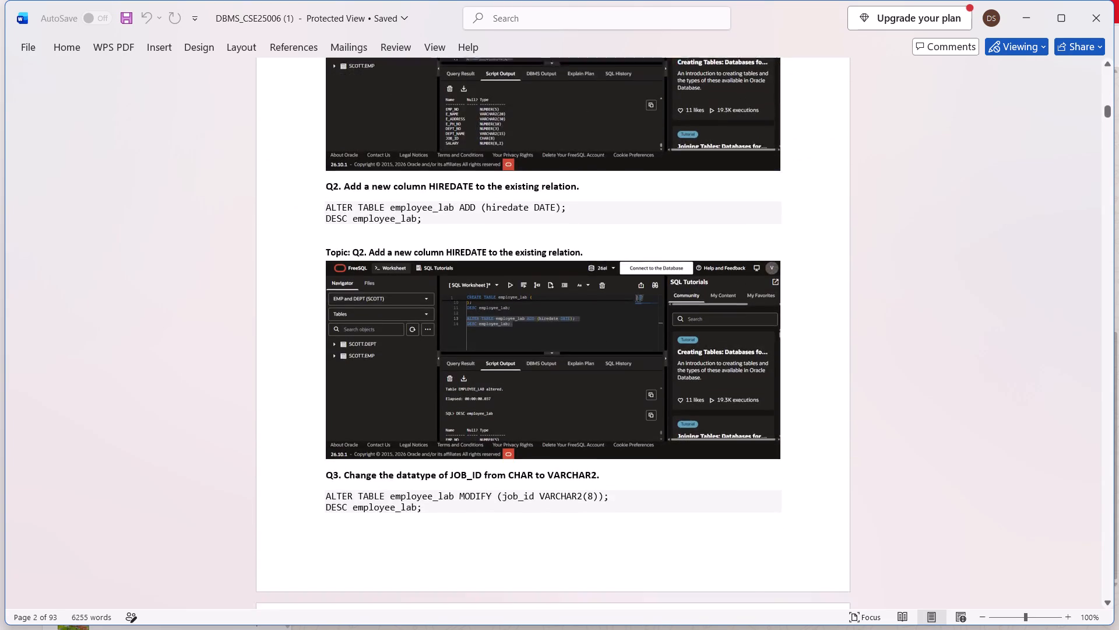
pyautogui.scroll(-1, 805, 324)
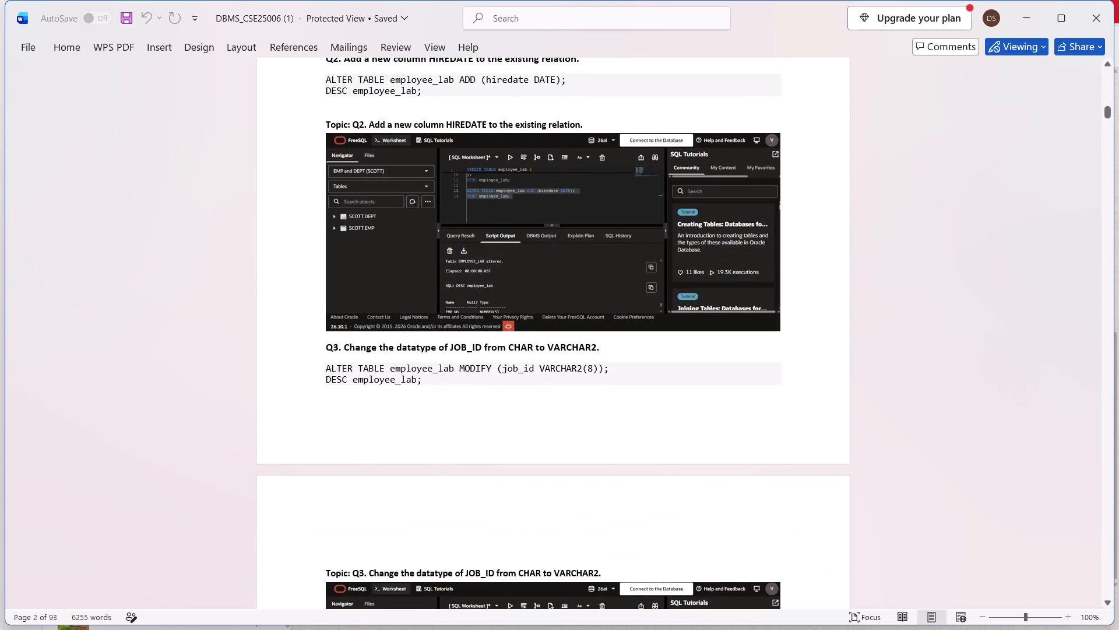
pyautogui.scroll(-3, 805, 324)
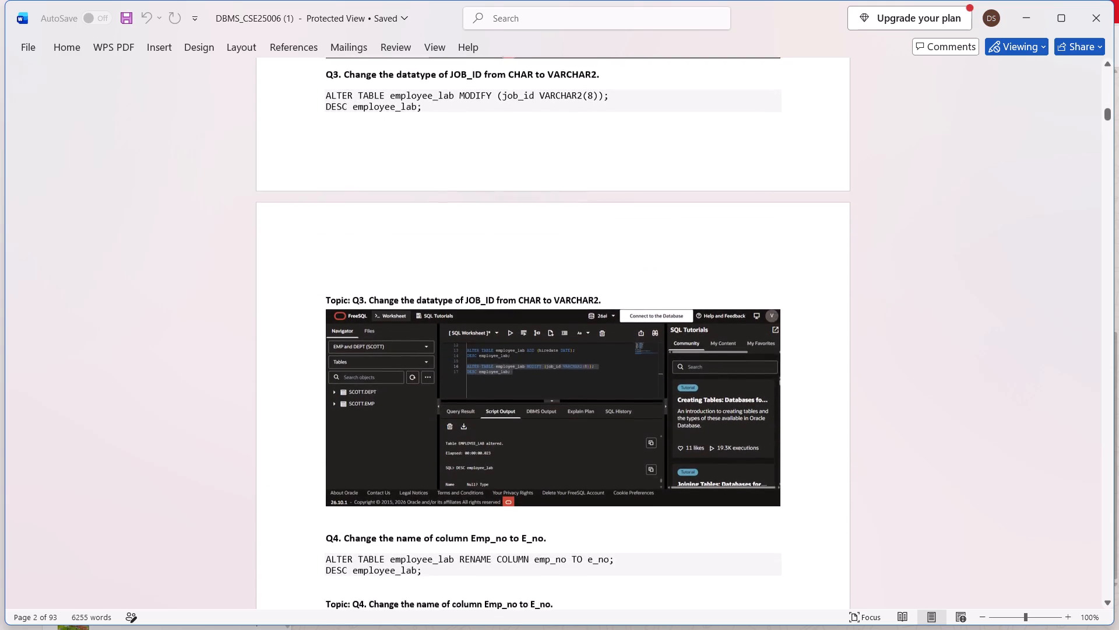
pyautogui.scroll(-4, 805, 324)
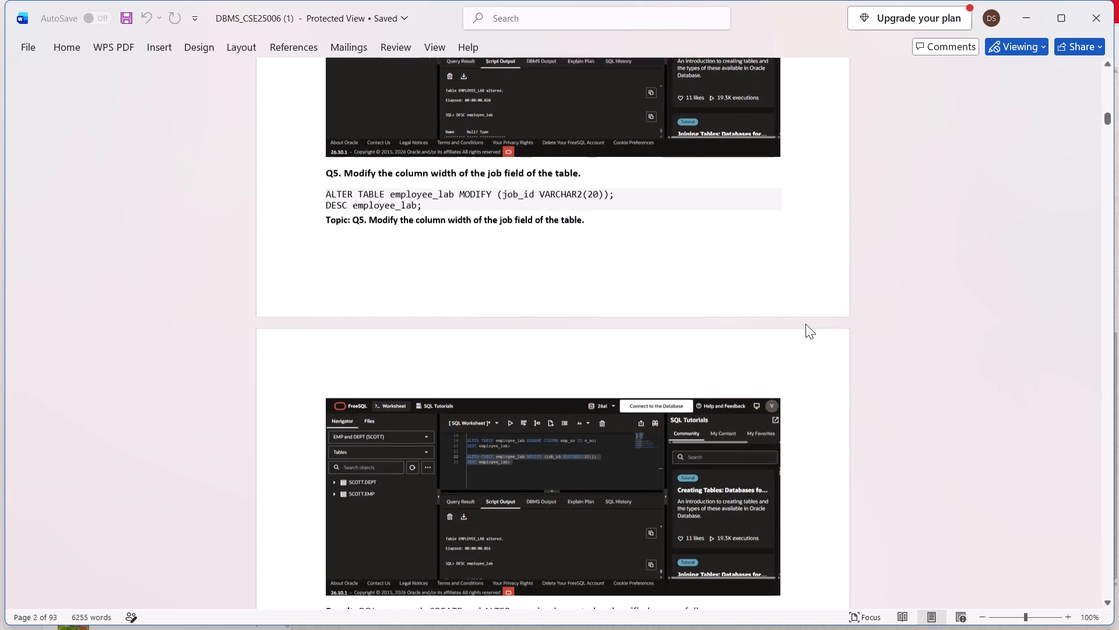
# Examine Experiment 2's DML theory, examples and practice questions through Q7 in the Word lab manual.
pyautogui.scroll(-5, 805, 324)
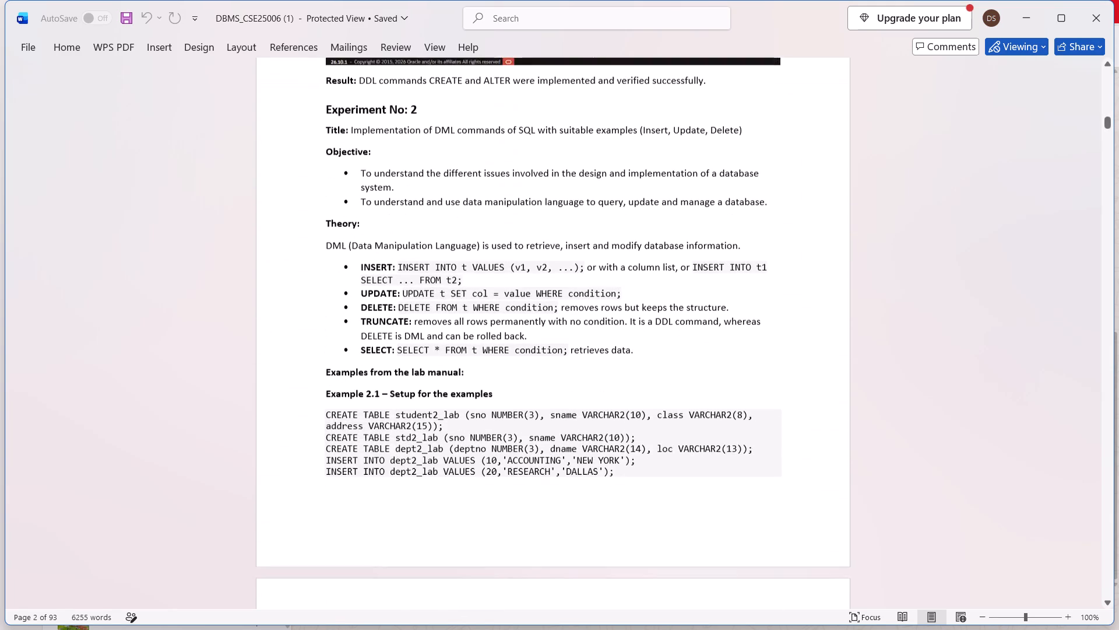
pyautogui.scroll(-3, 805, 324)
pyautogui.scroll(2, 805, 324)
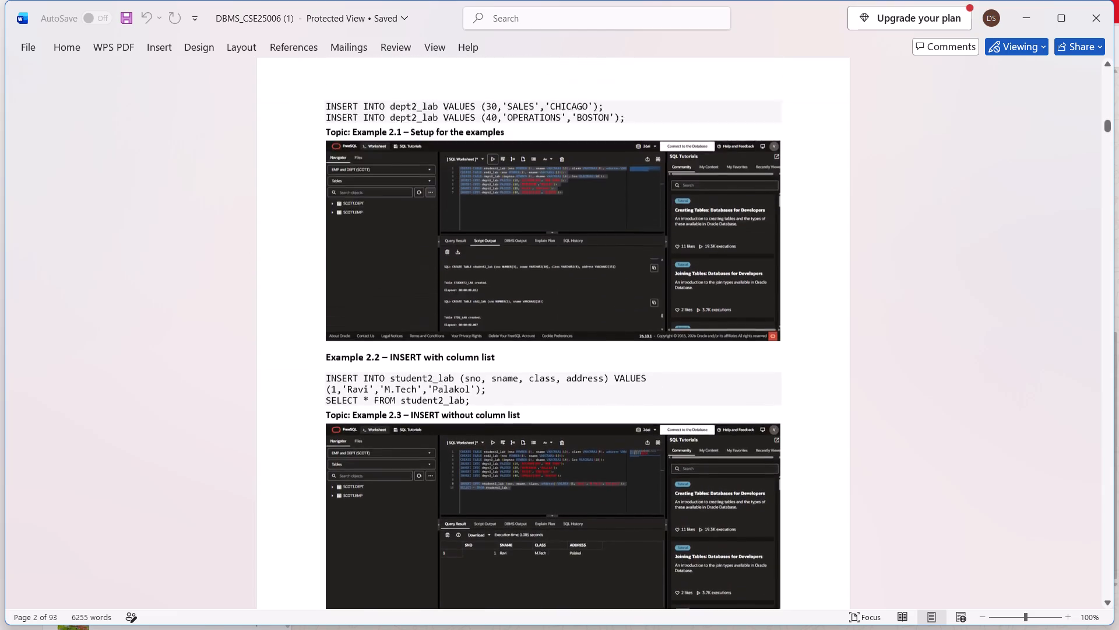
pyautogui.scroll(3, 805, 324)
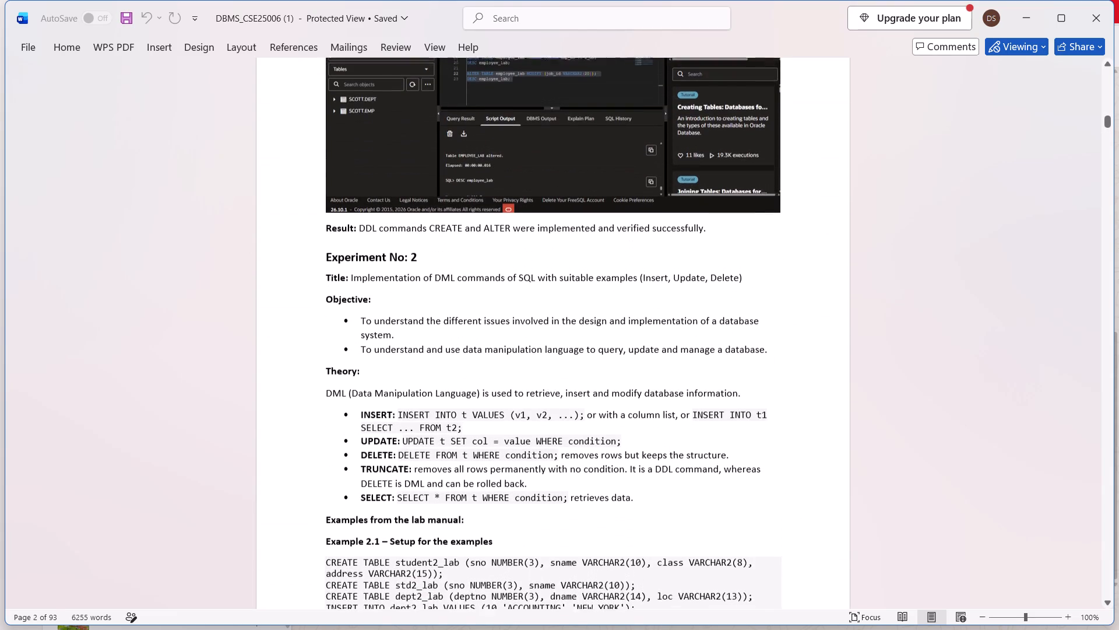
pyautogui.scroll(-2, 805, 324)
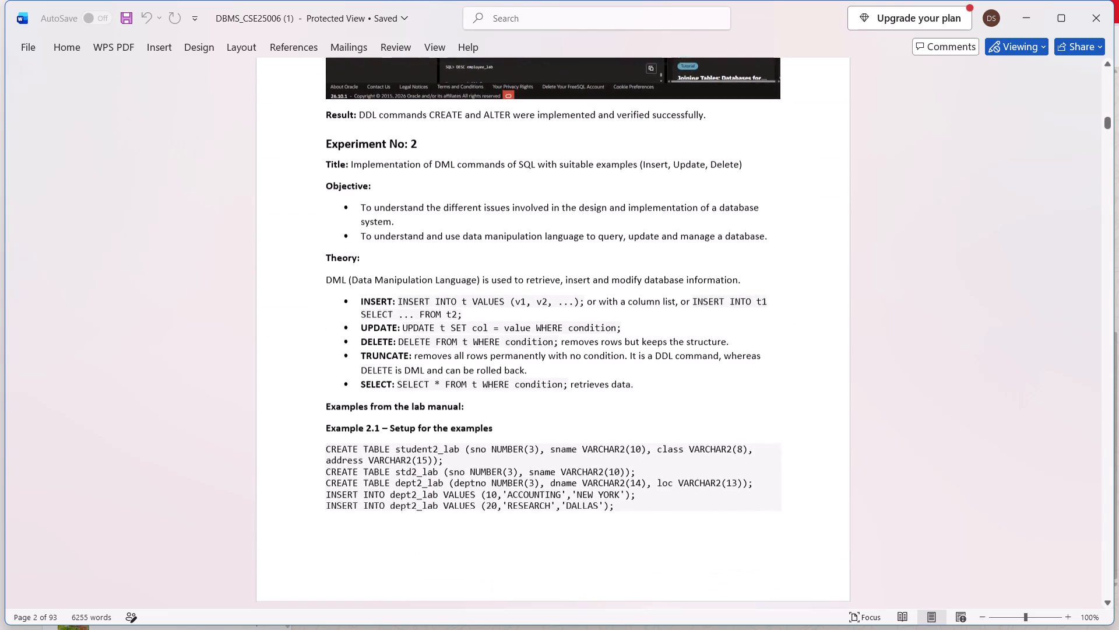
pyautogui.scroll(-15, 805, 324)
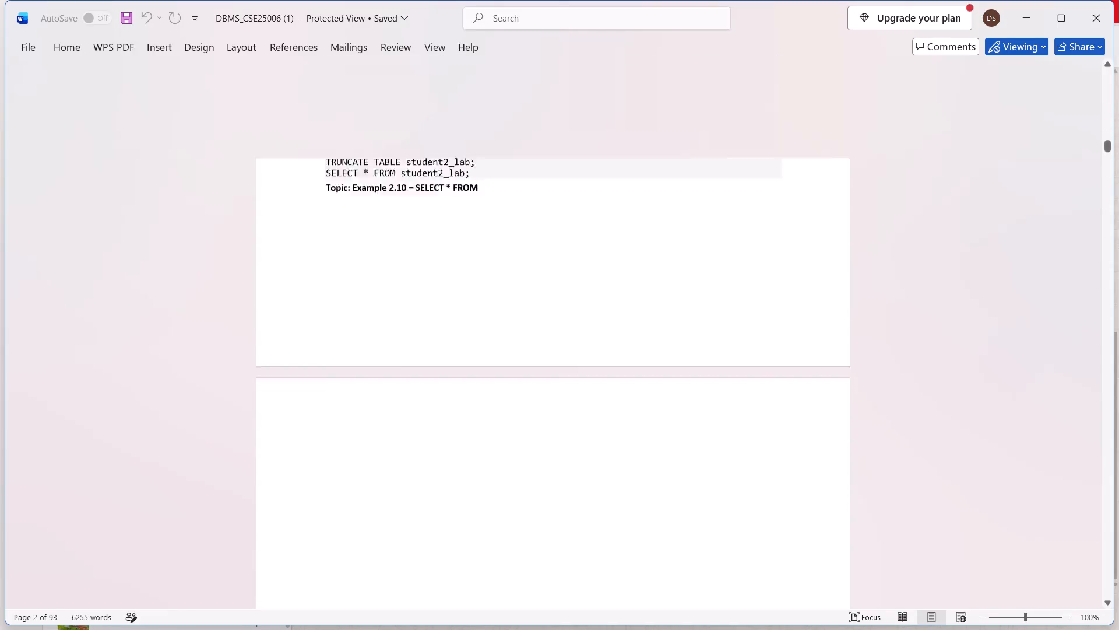
pyautogui.scroll(-1, 805, 324)
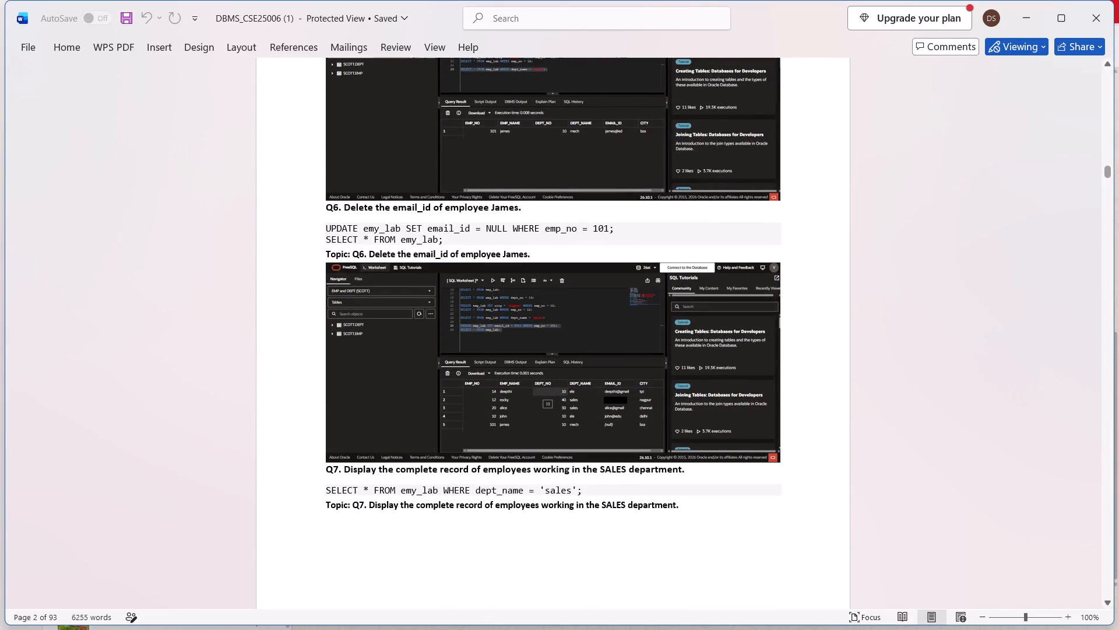
pyautogui.scroll(-1, 751, 353)
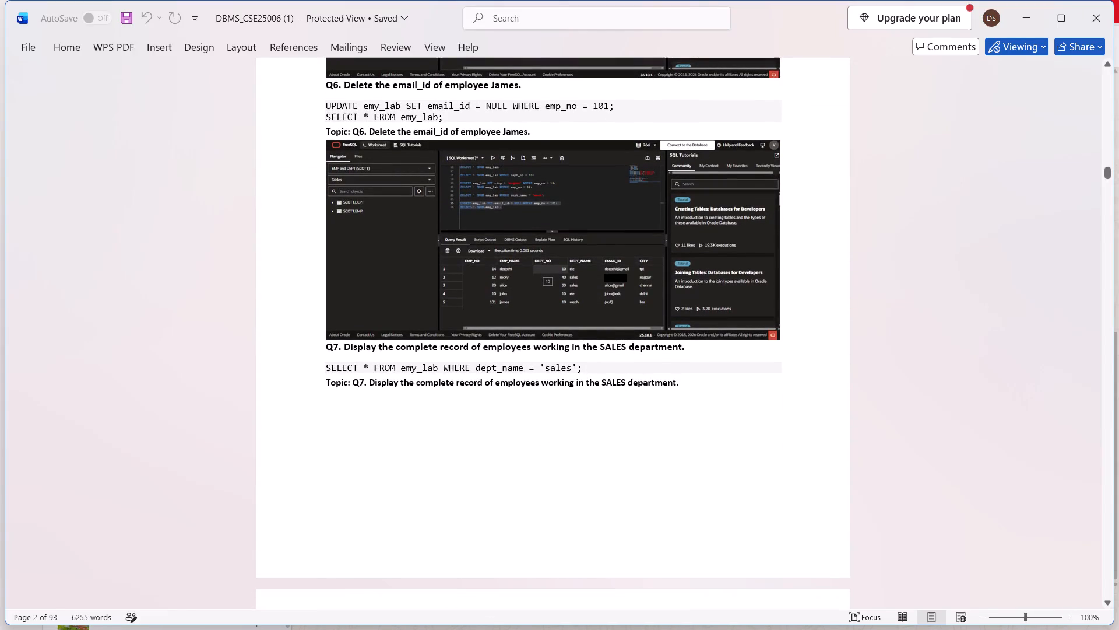
pyautogui.scroll(-1, 751, 353)
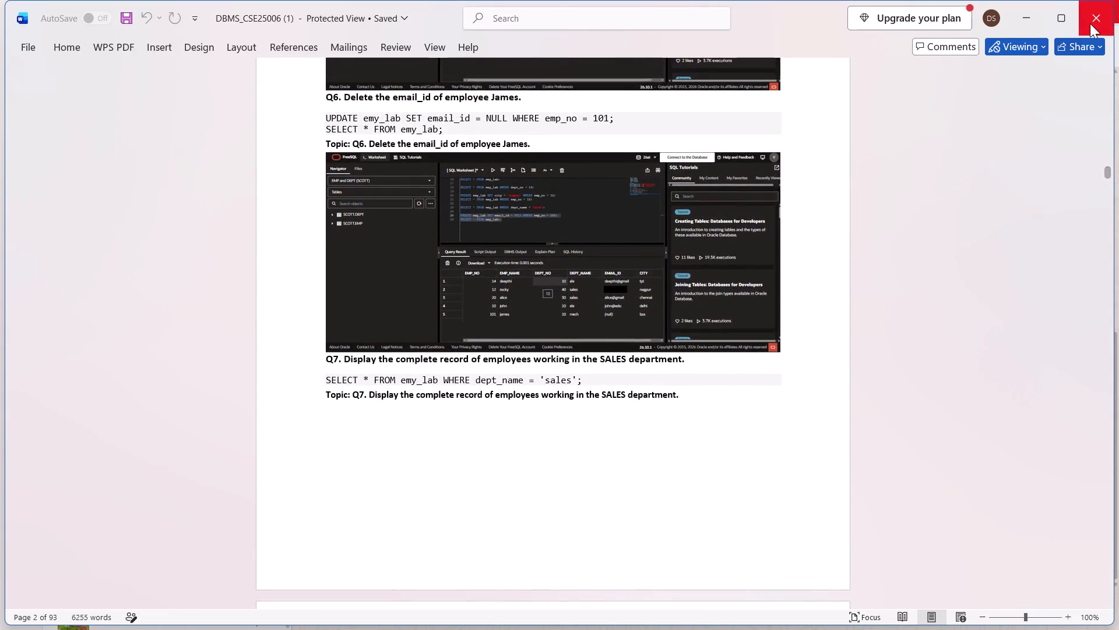
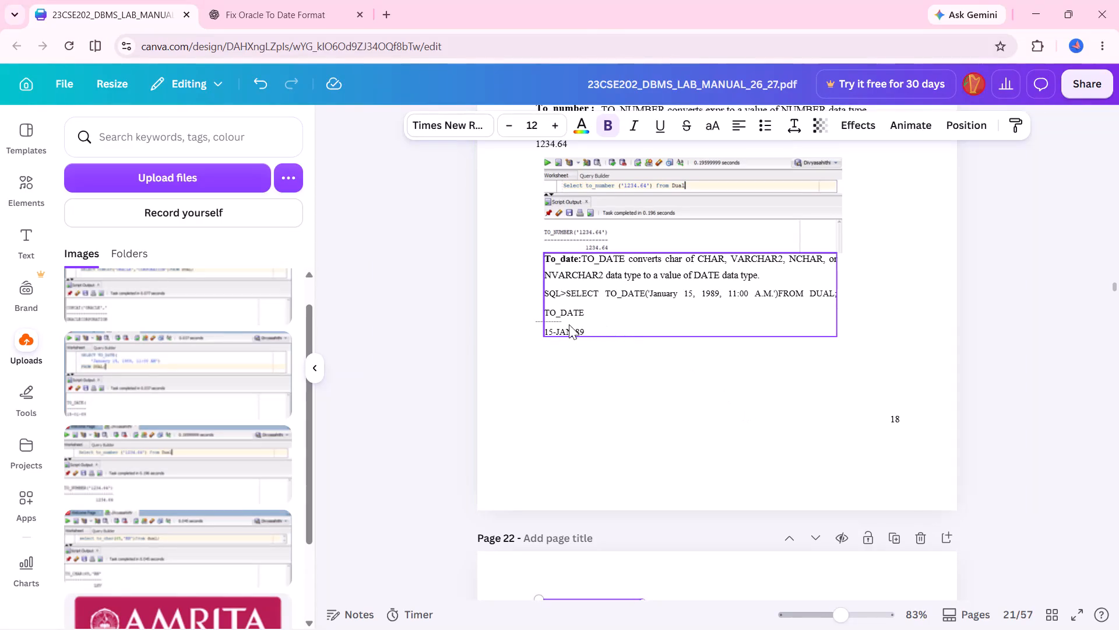
# Insert the uploaded TO_DATE output screenshot on page 21, shrink it to about 11.4 by 4.4, and place it beside the 15-JAN-89 result.
pyautogui.click(557, 321)
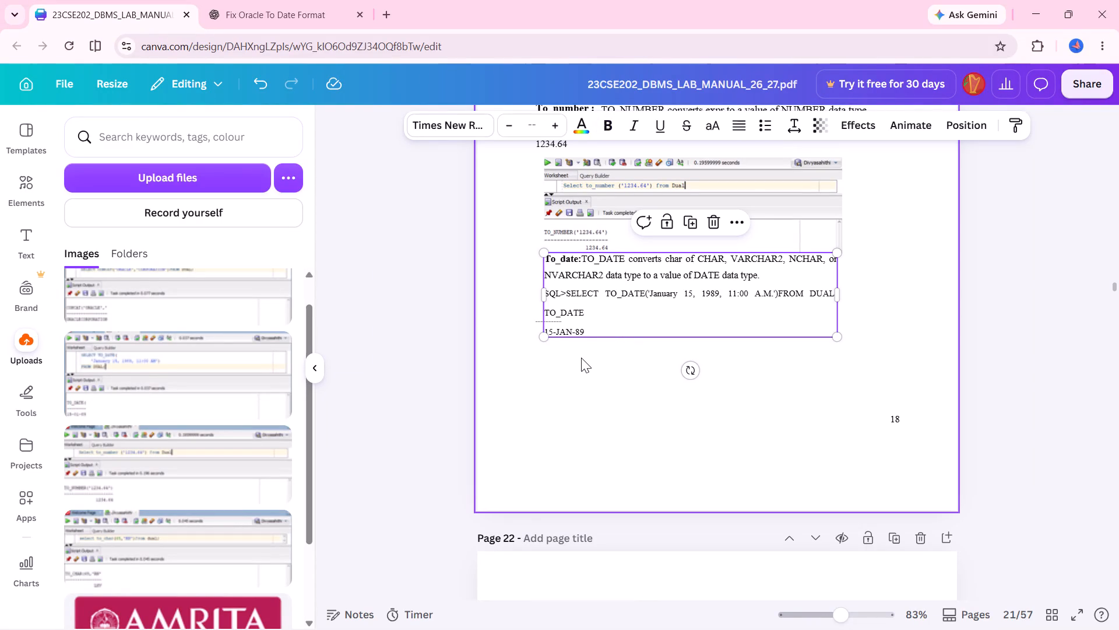
pyautogui.click(581, 358)
pyautogui.click(179, 379)
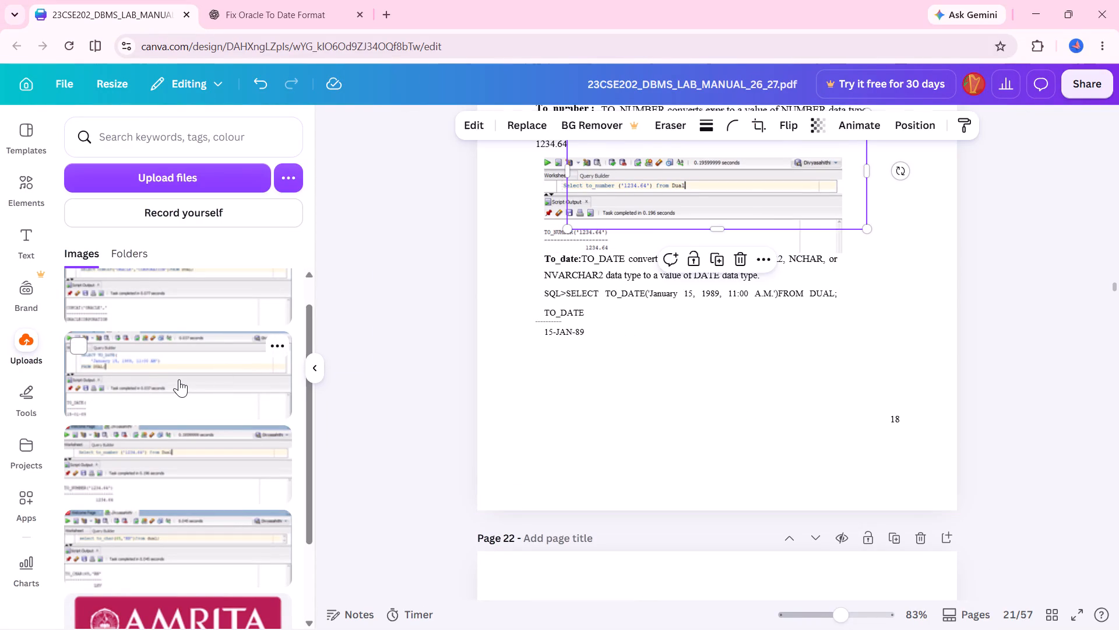
pyautogui.moveTo(722, 189); pyautogui.dragTo(707, 388)
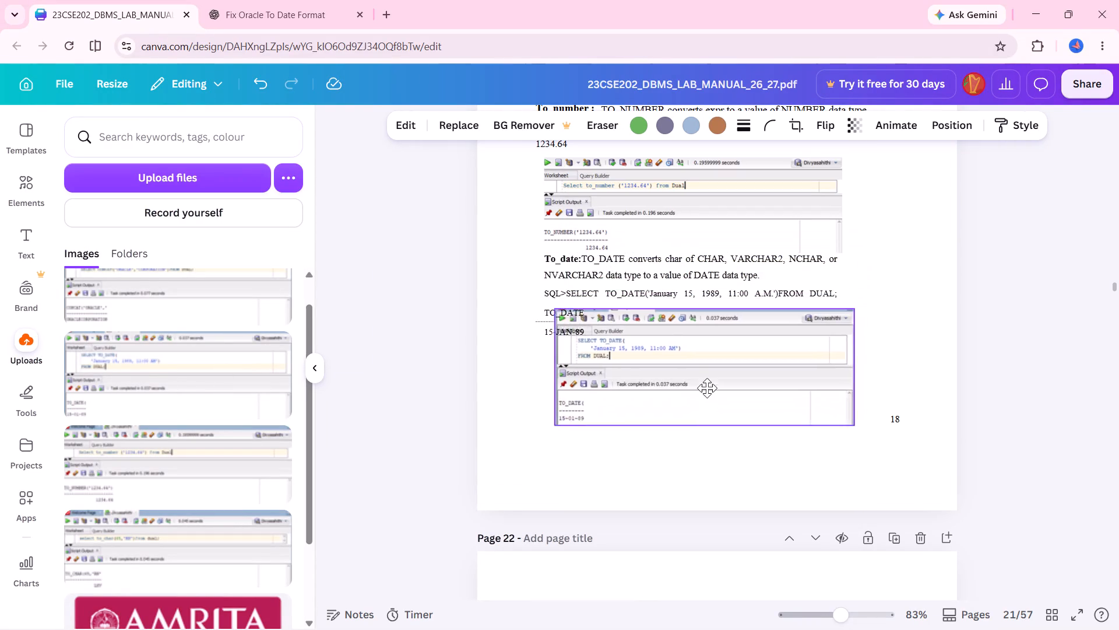
pyautogui.moveTo(707, 388); pyautogui.dragTo(702, 418)
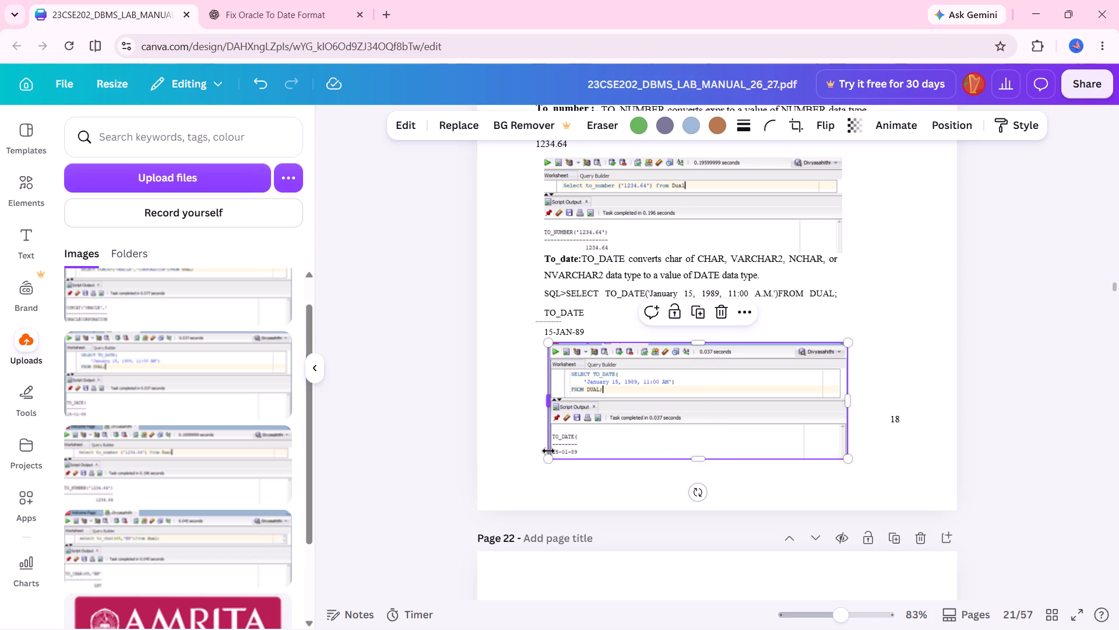
pyautogui.moveTo(549, 461); pyautogui.dragTo(573, 406)
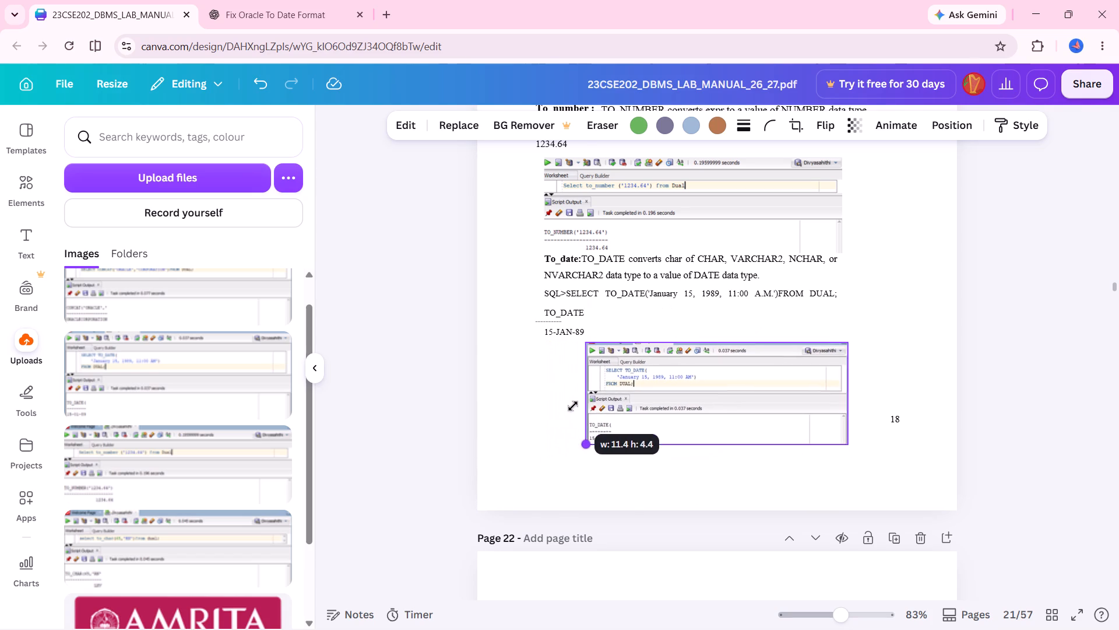
pyautogui.moveTo(573, 406); pyautogui.dragTo(573, 407)
pyautogui.moveTo(684, 391); pyautogui.dragTo(698, 360)
pyautogui.click(675, 437)
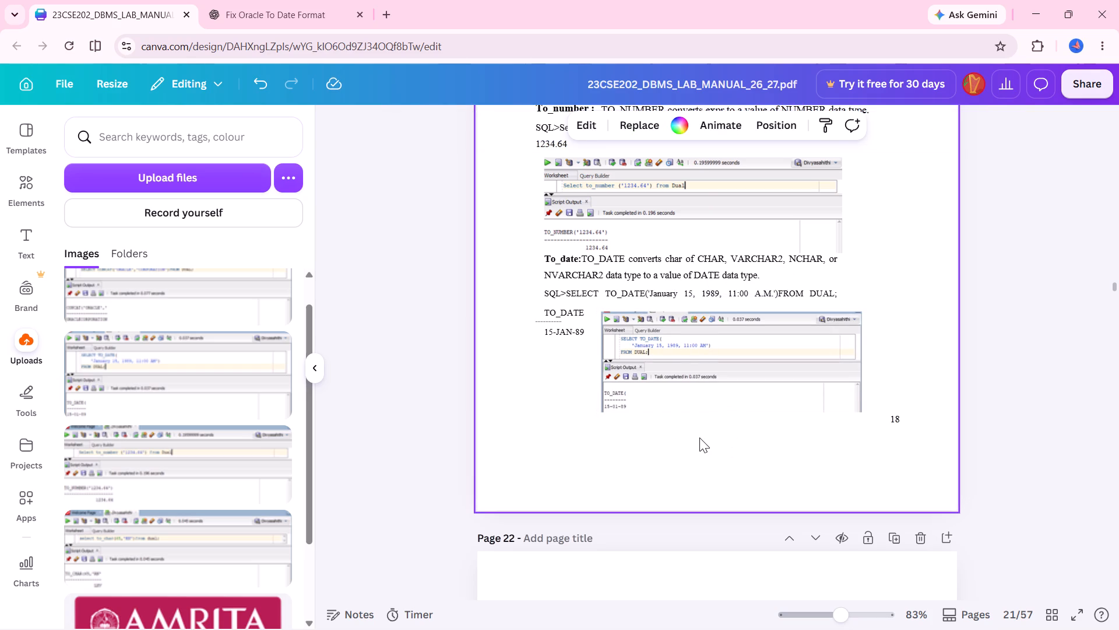
# Move the SELECT CONCAT query and its ORACLECORPORATION result from page 23 to beneath the Concat description on page 22.
pyautogui.scroll(-7, 699, 437)
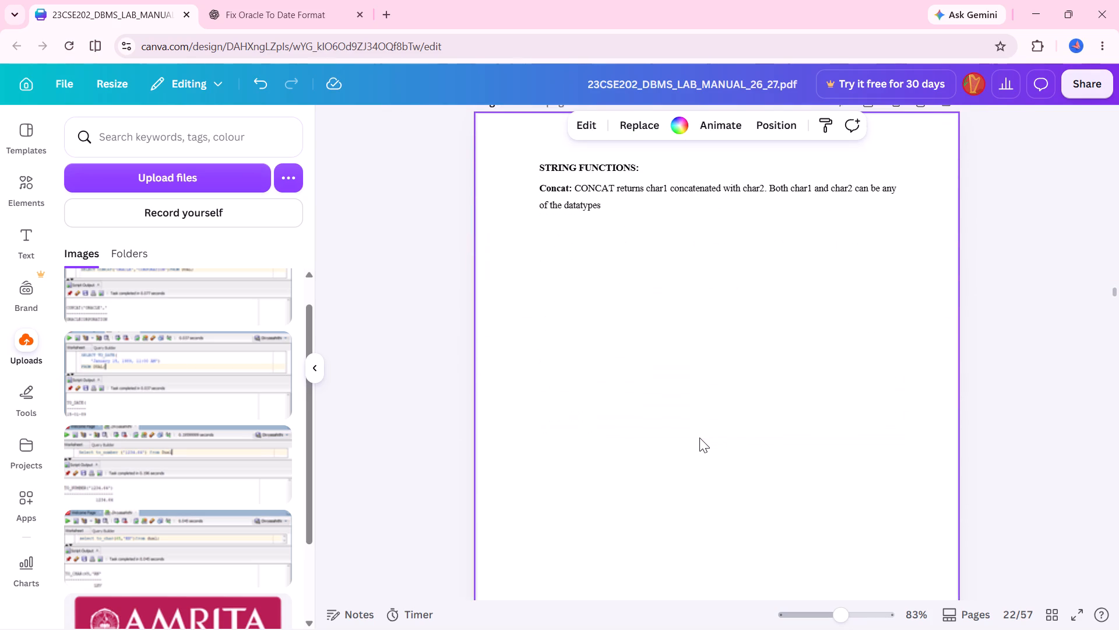
pyautogui.scroll(-3, 699, 437)
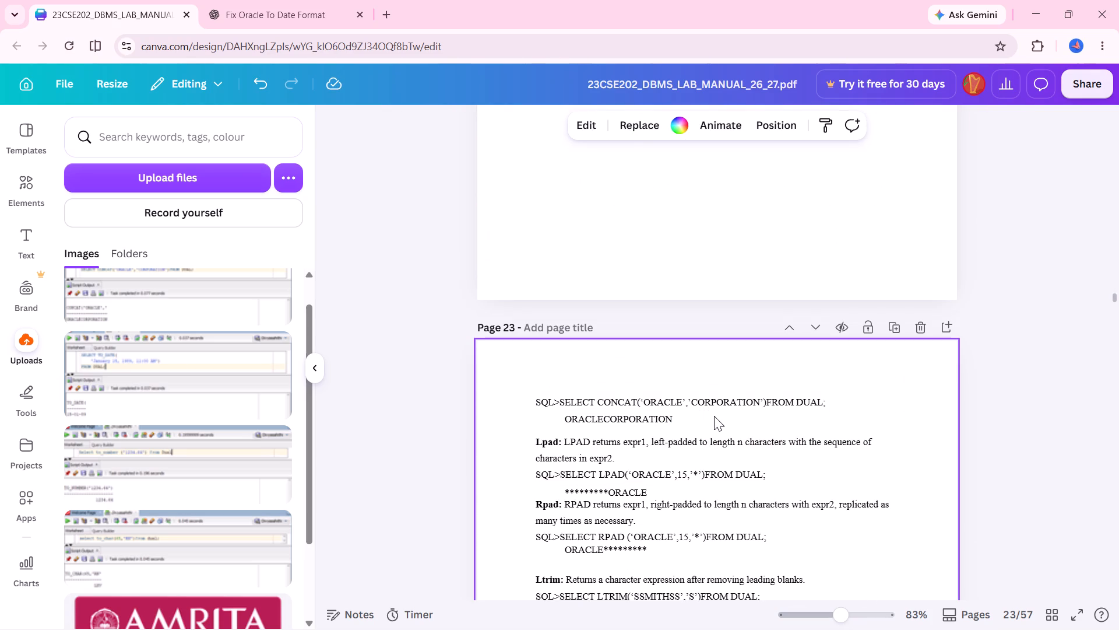
pyautogui.moveTo(710, 421); pyautogui.dragTo(638, 405)
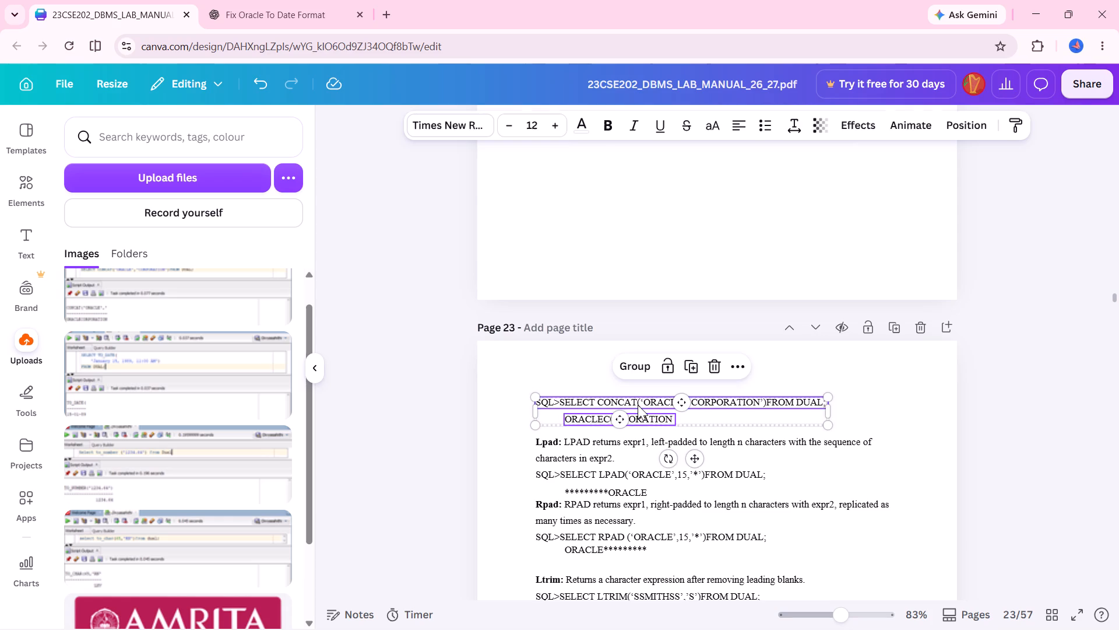
pyautogui.click(638, 405)
pyautogui.moveTo(638, 405); pyautogui.dragTo(640, 65)
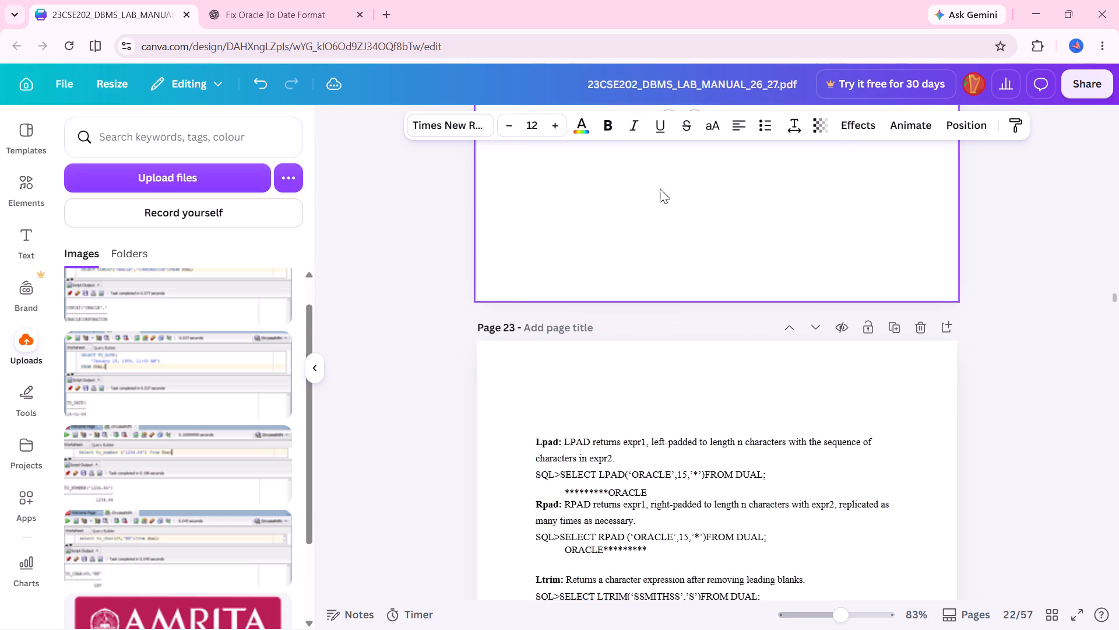
pyautogui.scroll(3, 654, 203)
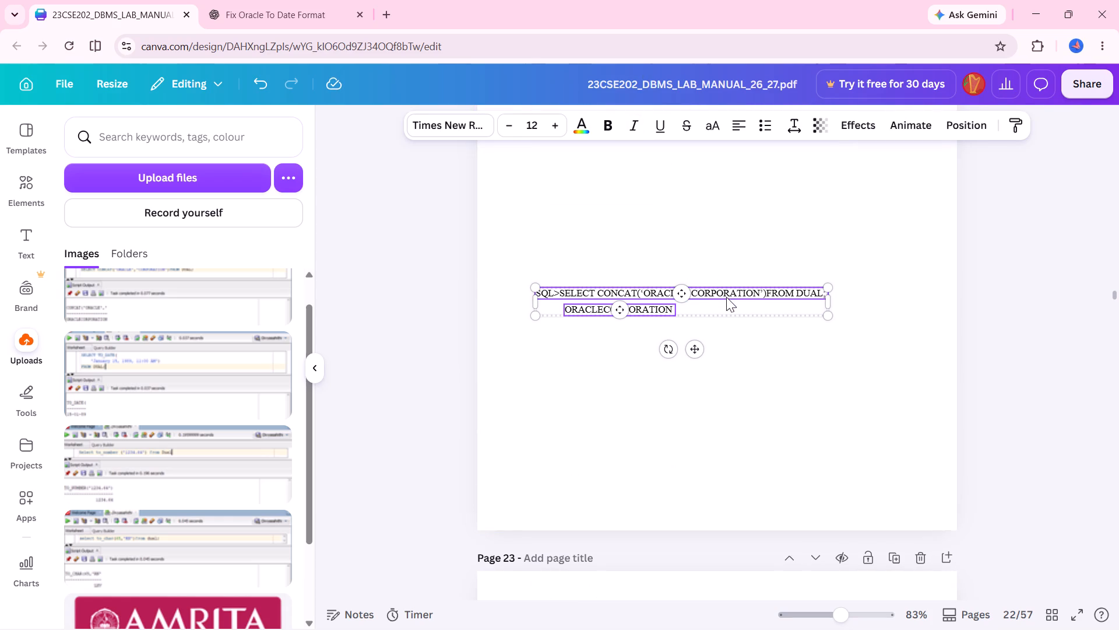
pyautogui.moveTo(724, 304); pyautogui.dragTo(733, 114)
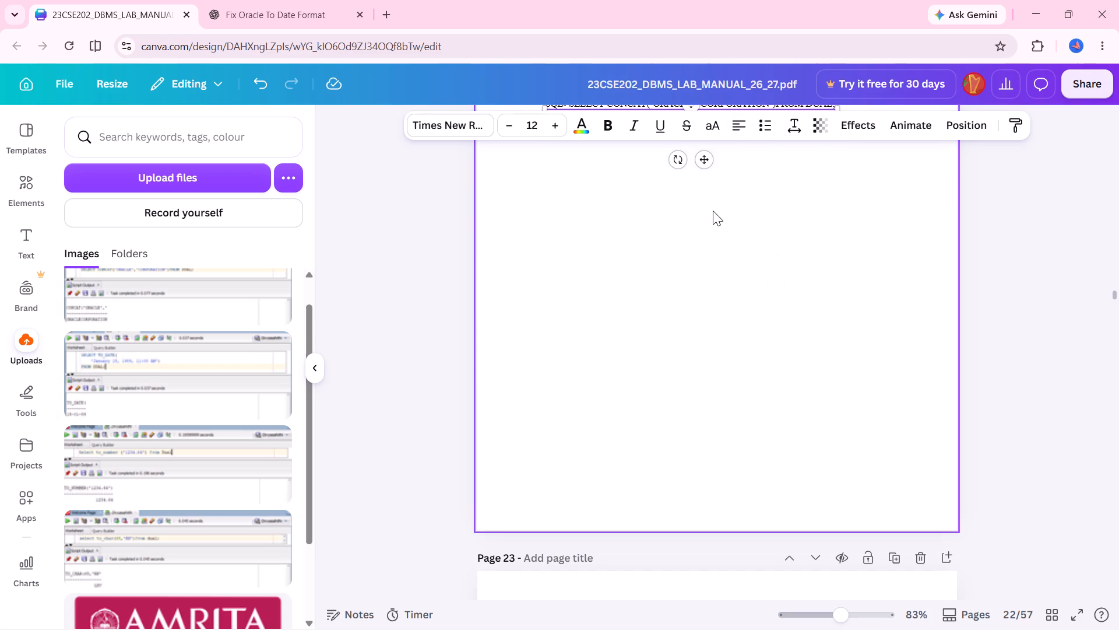
pyautogui.scroll(6, 713, 211)
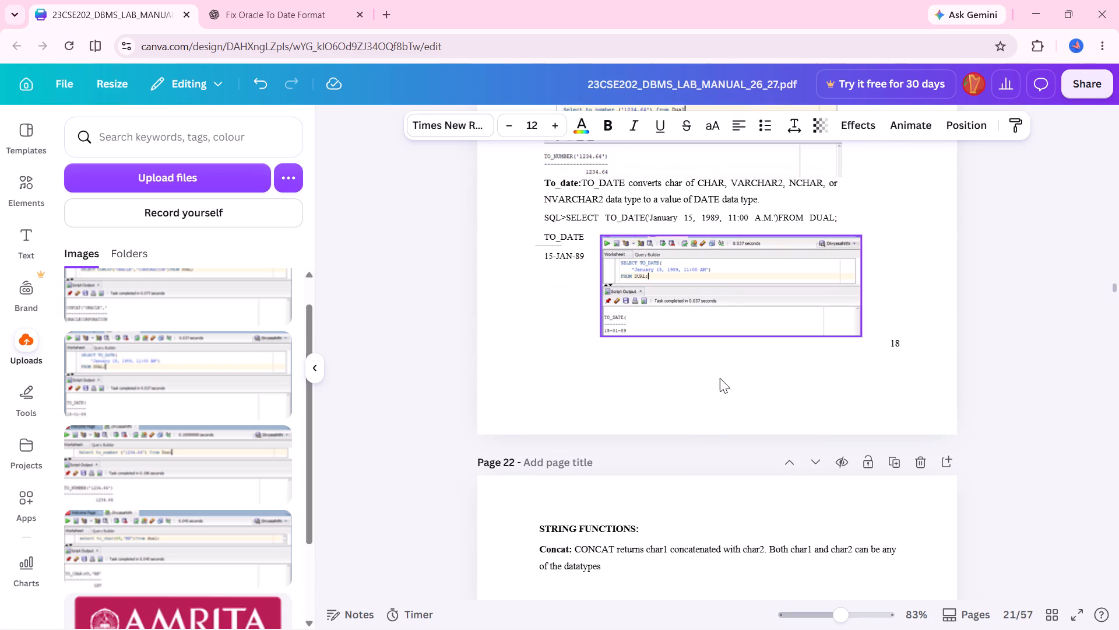
pyautogui.scroll(-3, 703, 436)
pyautogui.moveTo(712, 521); pyautogui.dragTo(724, 385)
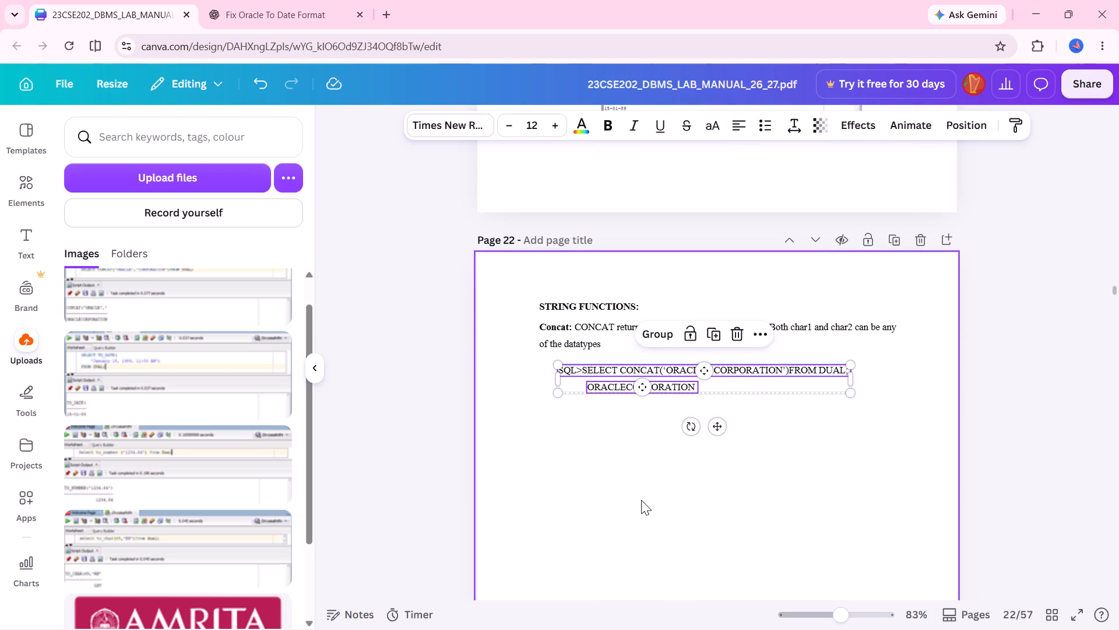
pyautogui.click(641, 500)
# Insert the uploaded CONCAT output screenshot on page 22 and place it directly beneath the ORACLECORPORATION line.
pyautogui.scroll(-2, 641, 500)
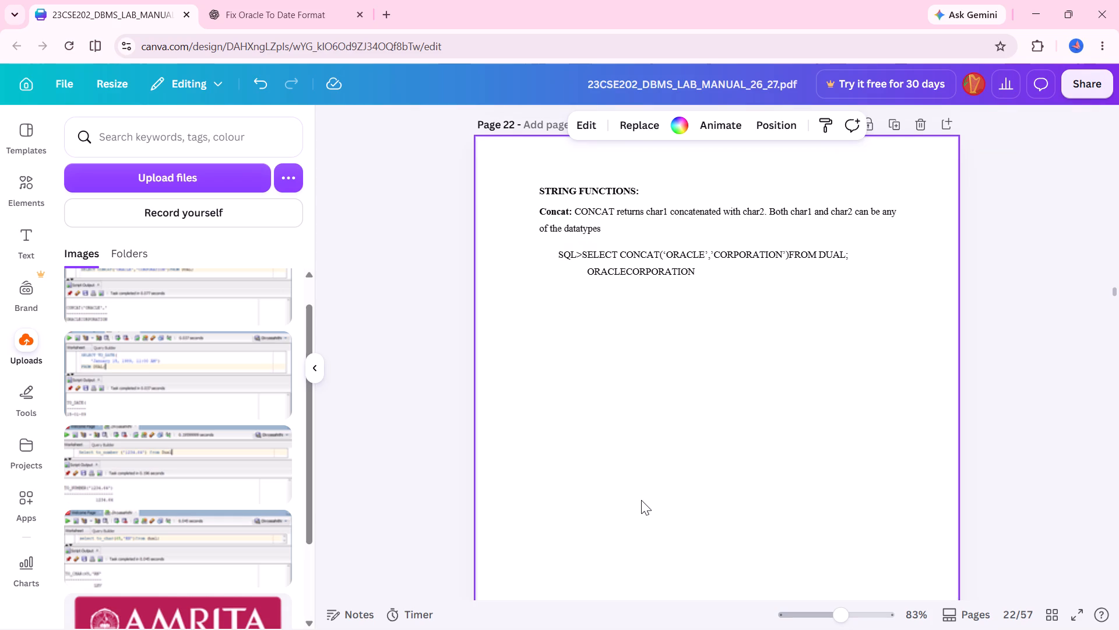
pyautogui.scroll(3, 148, 289)
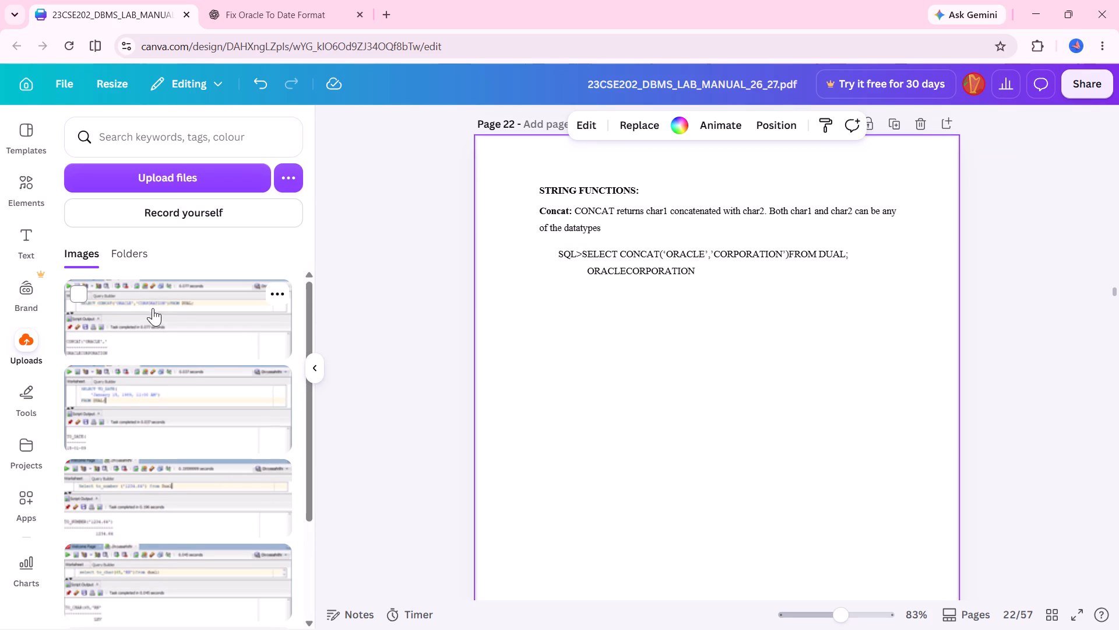
pyautogui.click(154, 310)
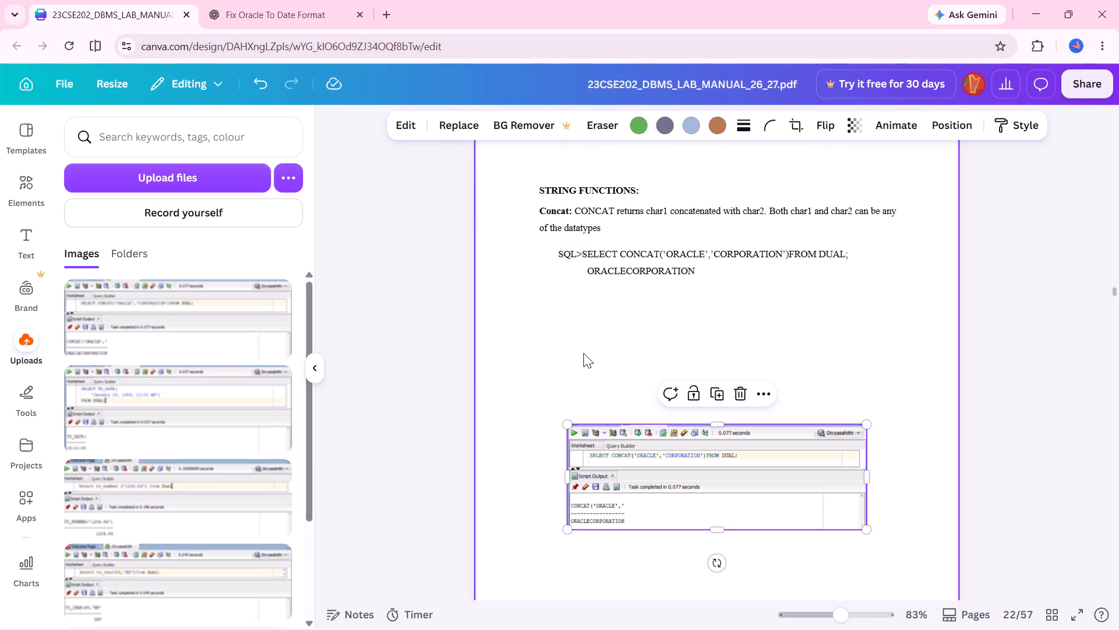
pyautogui.moveTo(667, 464); pyautogui.dragTo(664, 358)
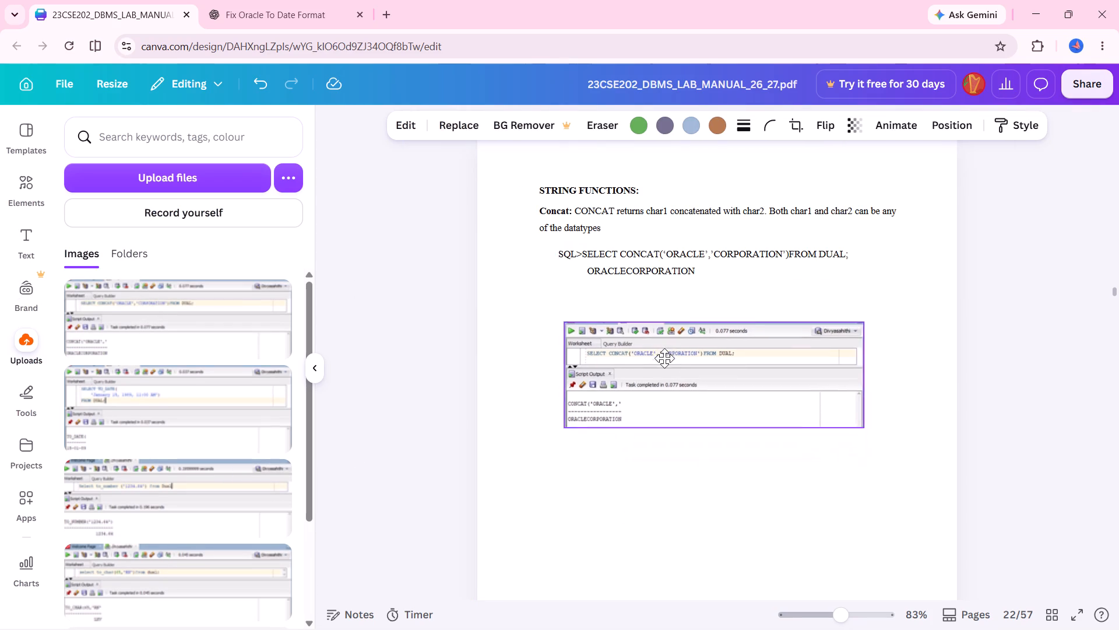
pyautogui.moveTo(664, 358); pyautogui.dragTo(654, 322)
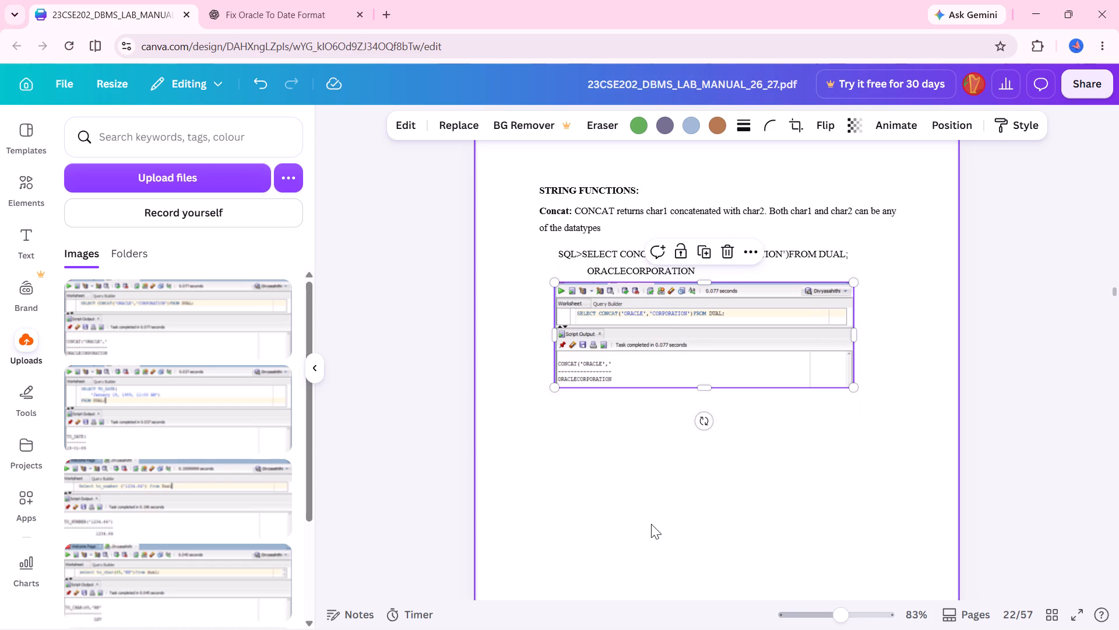
pyautogui.click(651, 524)
# Move the Lpad description, query and *********ORACLE result from page 23 to just below the CONCAT screenshot on page 22.
pyautogui.scroll(-5, 651, 524)
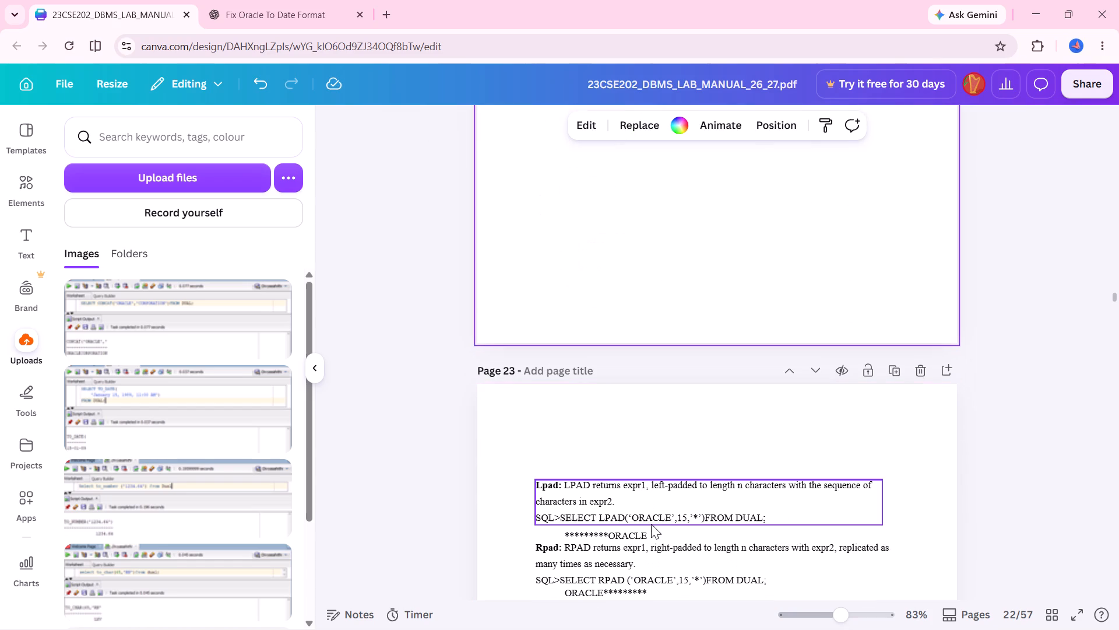
pyautogui.moveTo(684, 533); pyautogui.dragTo(590, 519)
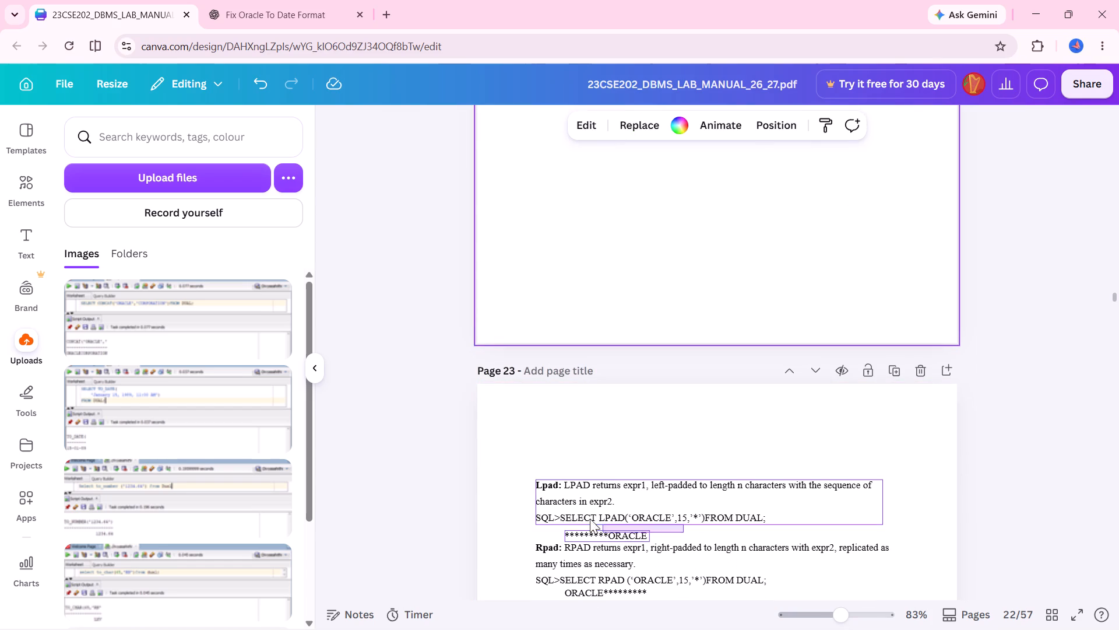
pyautogui.moveTo(590, 519); pyautogui.dragTo(553, 488)
pyautogui.moveTo(628, 503); pyautogui.dragTo(634, 161)
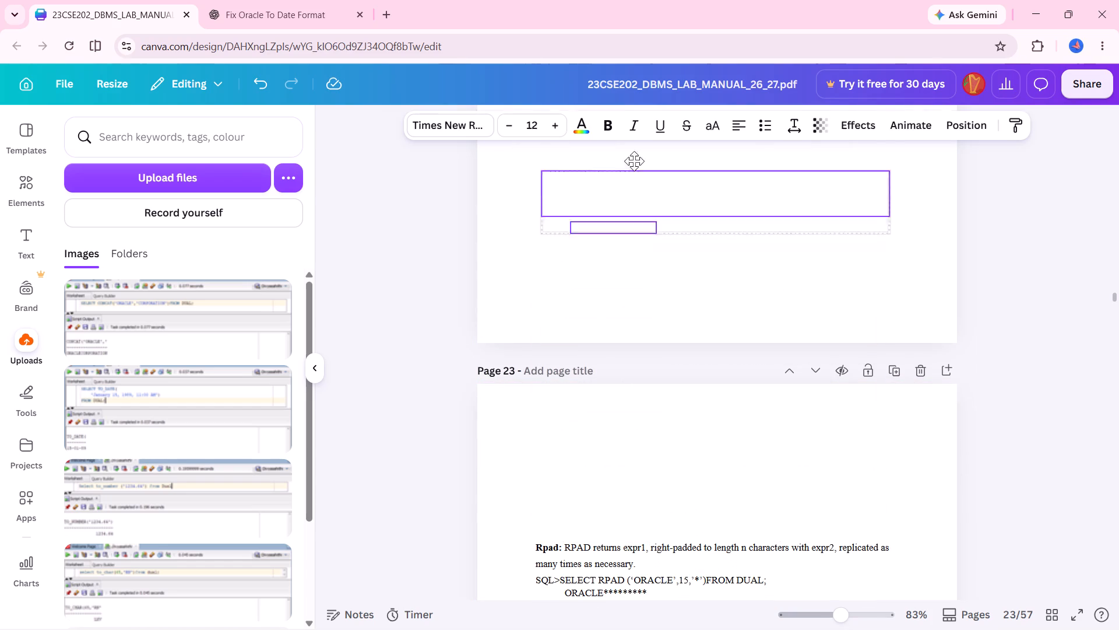
pyautogui.moveTo(634, 161); pyautogui.dragTo(626, 38)
pyautogui.scroll(5, 625, 176)
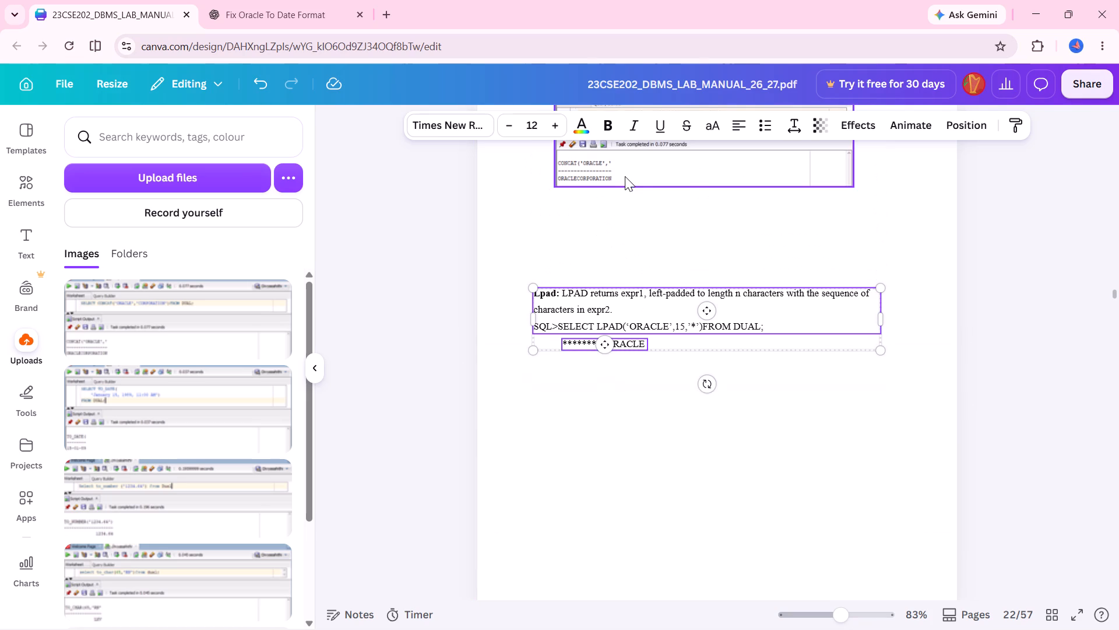
pyautogui.scroll(3, 681, 187)
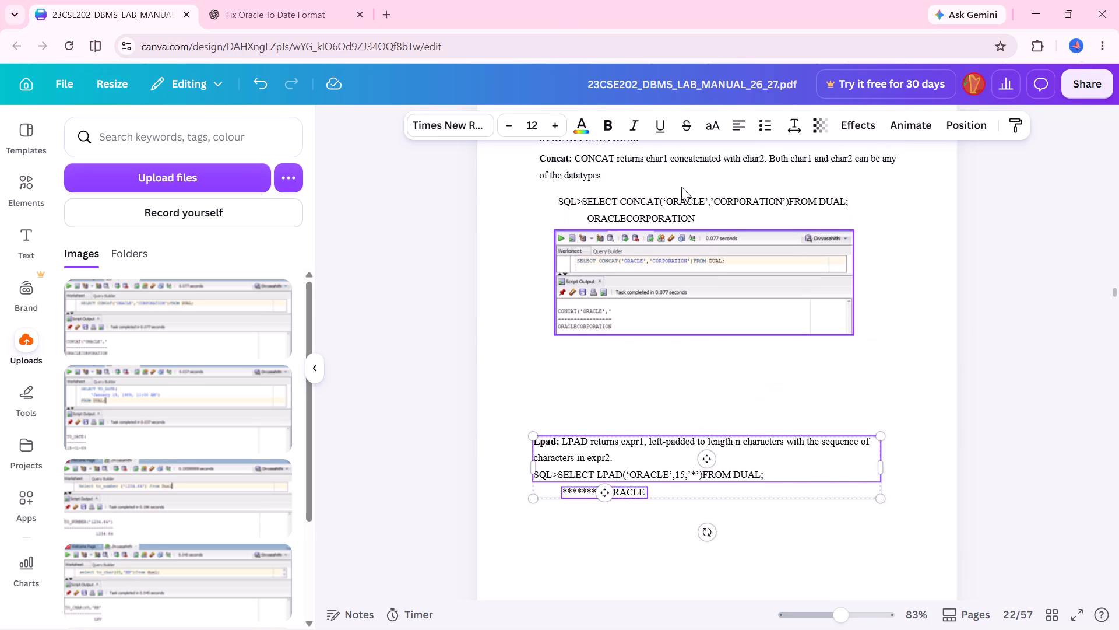
pyautogui.scroll(1, 681, 187)
pyautogui.scroll(-1, 667, 252)
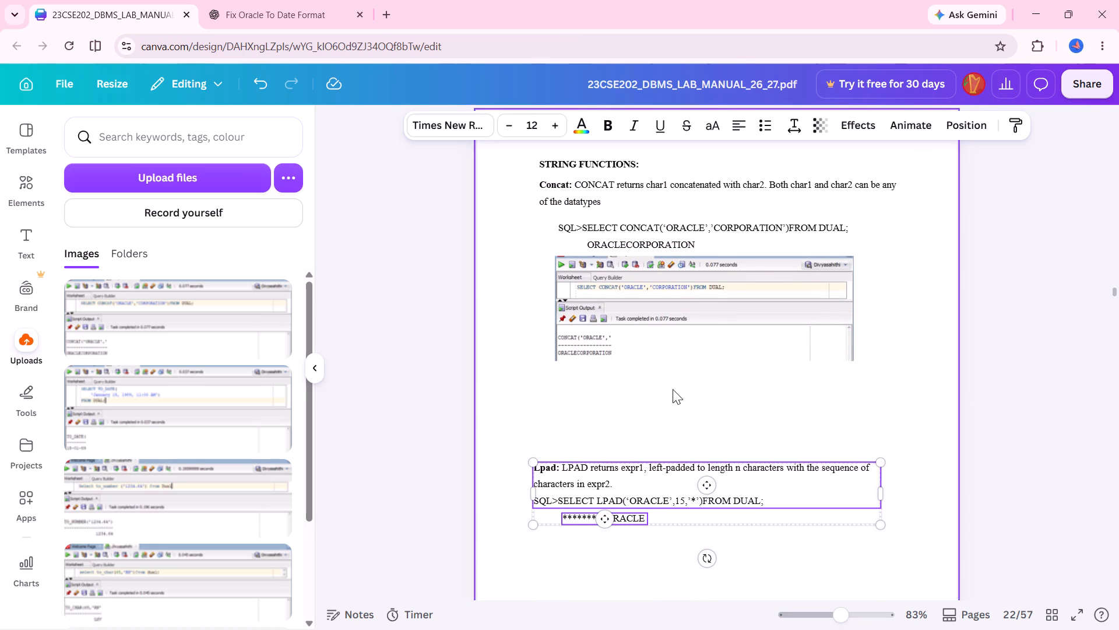
pyautogui.moveTo(659, 482); pyautogui.dragTo(668, 403)
pyautogui.moveTo(665, 416); pyautogui.dragTo(666, 394)
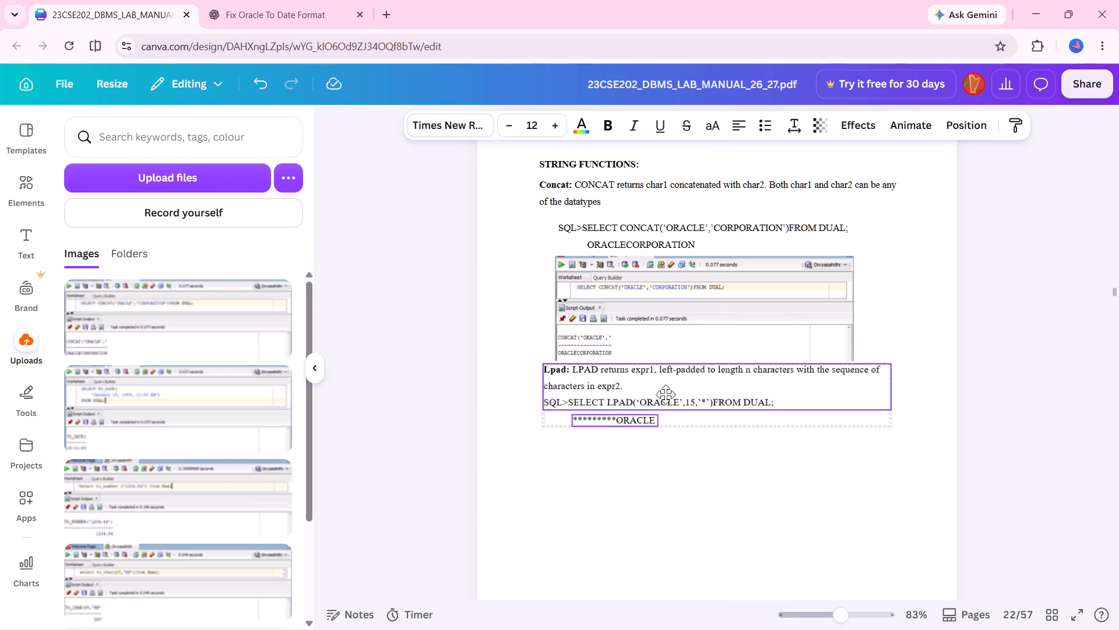
pyautogui.moveTo(666, 394); pyautogui.dragTo(666, 398)
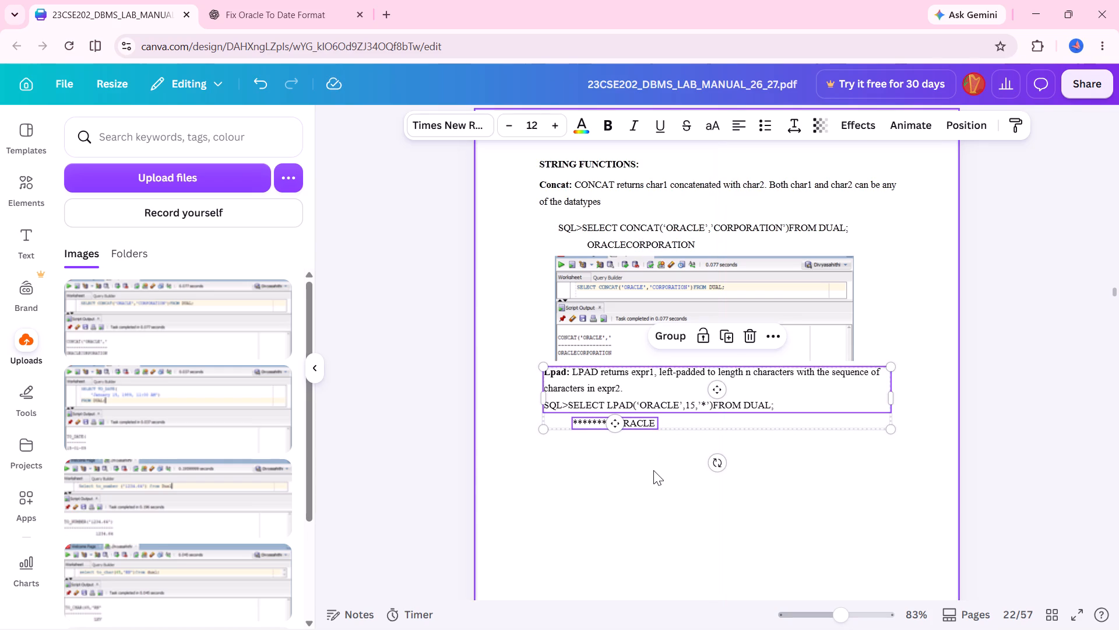
pyautogui.click(653, 470)
# Examine the remaining string functions on page 23 and the updated layout of pages 21 and 22.
pyautogui.scroll(-2, 653, 470)
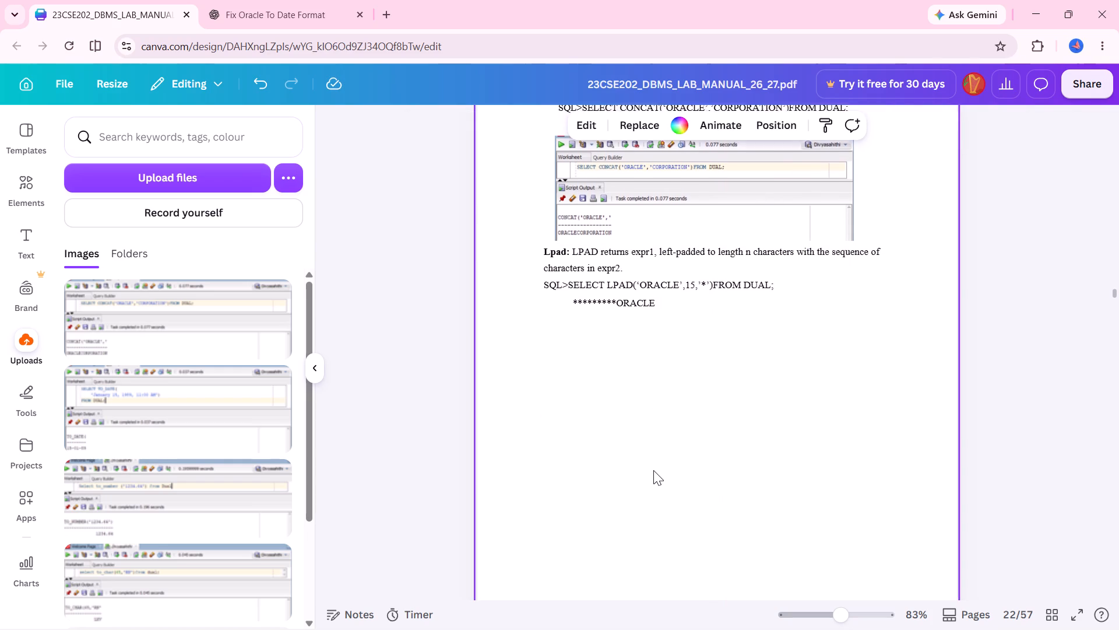
pyautogui.scroll(-6, 653, 470)
pyautogui.scroll(1, 653, 470)
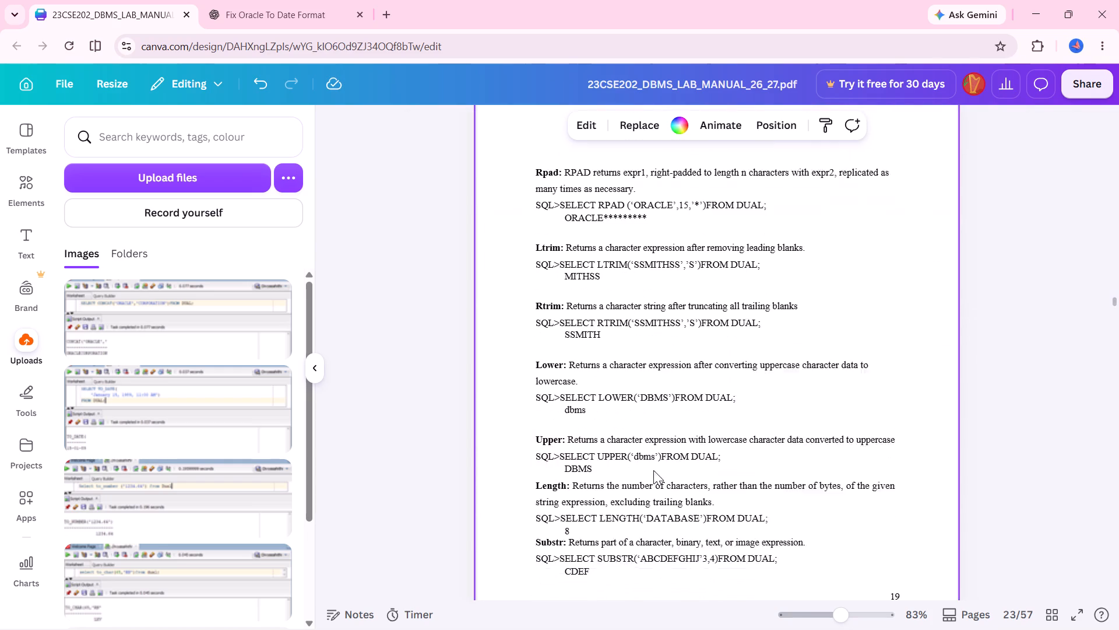
pyautogui.scroll(3, 653, 470)
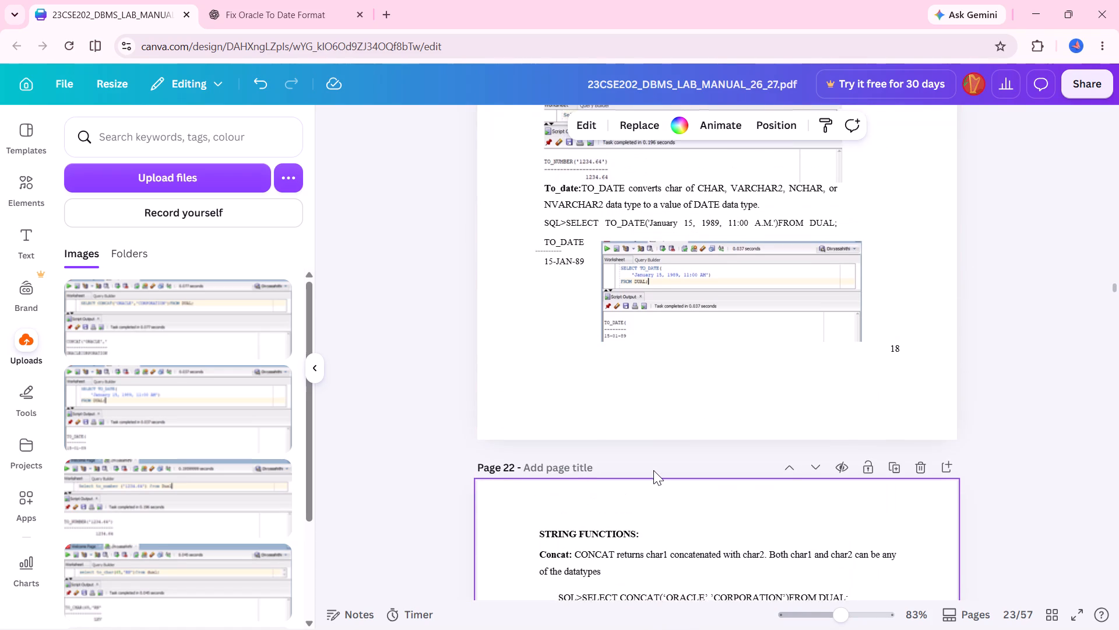
pyautogui.scroll(-4, 653, 470)
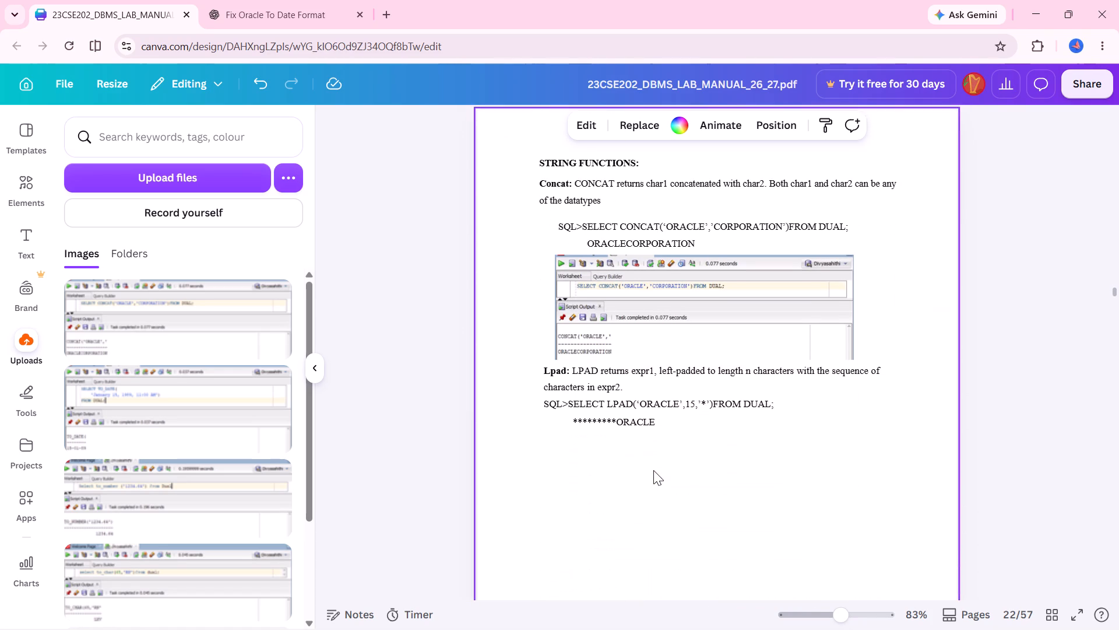
# Copy the query SELECT LPAD('ORACLE',15,'*')FROM DUAL; from the Lpad text on page 22, without the SQL> prefix.
pyautogui.click(731, 404)
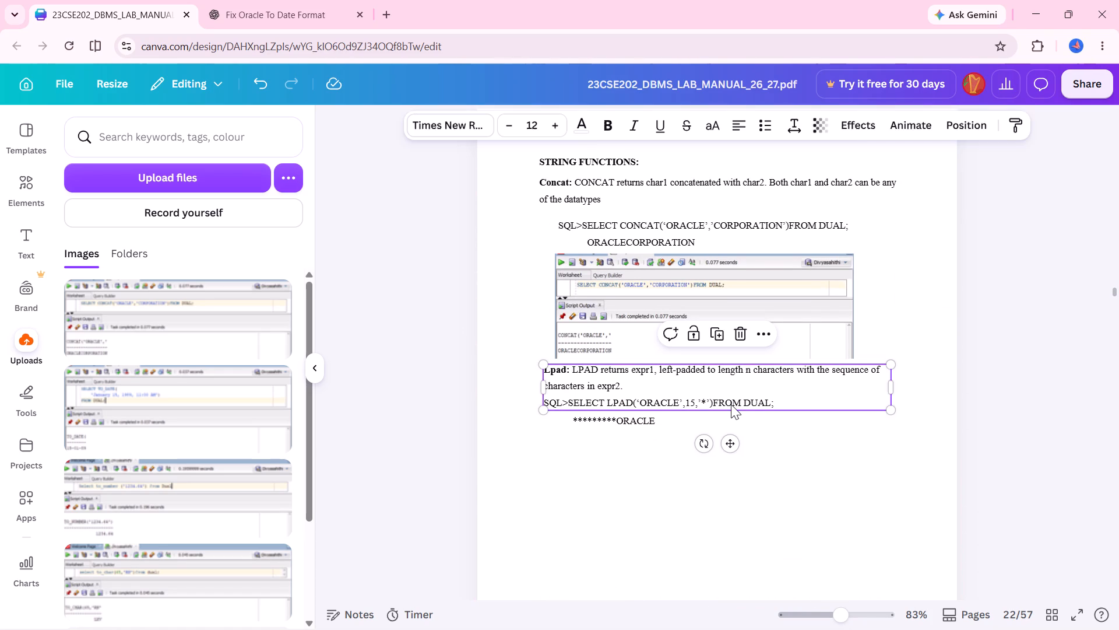
pyautogui.doubleClick(731, 404)
pyautogui.moveTo(776, 402); pyautogui.dragTo(761, 402)
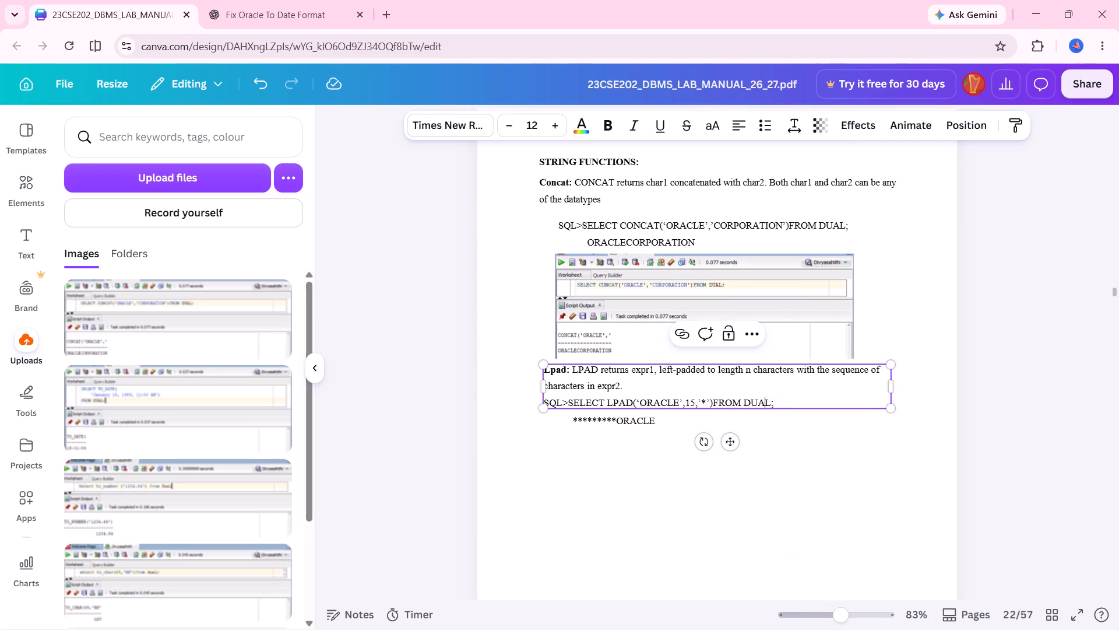
pyautogui.moveTo(761, 402); pyautogui.dragTo(787, 401)
pyautogui.moveTo(787, 401); pyautogui.dragTo(741, 413)
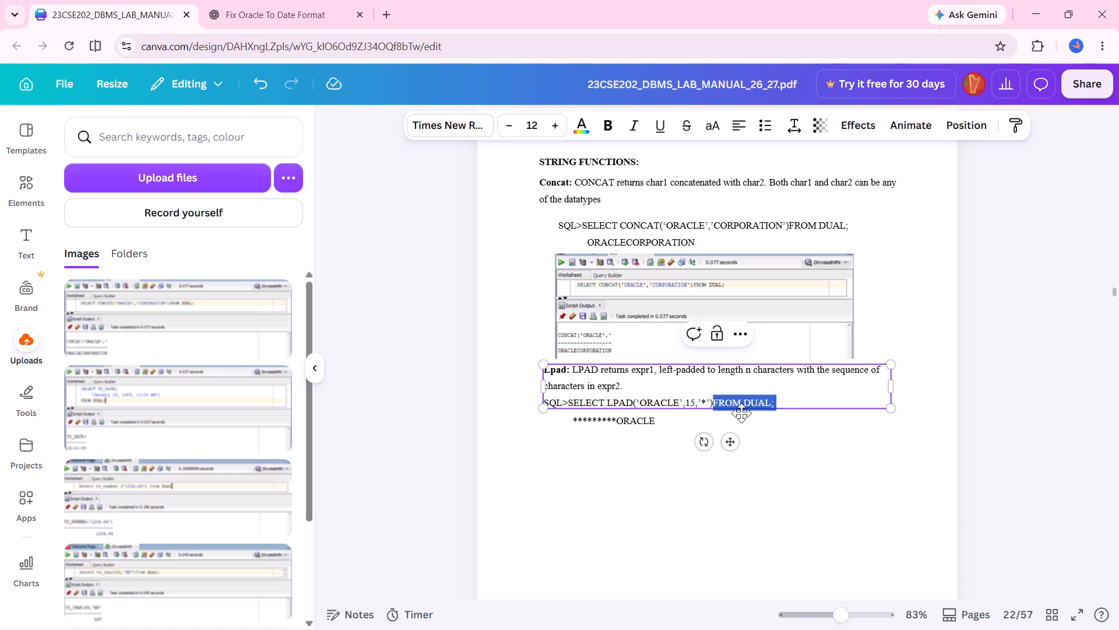
pyautogui.moveTo(741, 413); pyautogui.dragTo(573, 403)
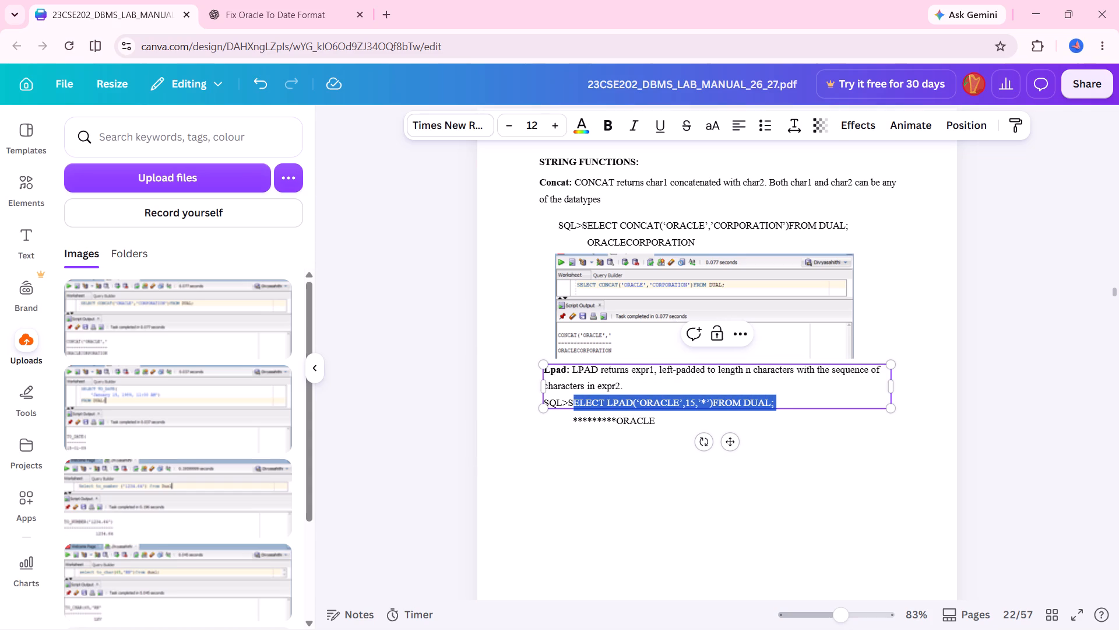
pyautogui.moveTo(573, 403); pyautogui.dragTo(571, 403)
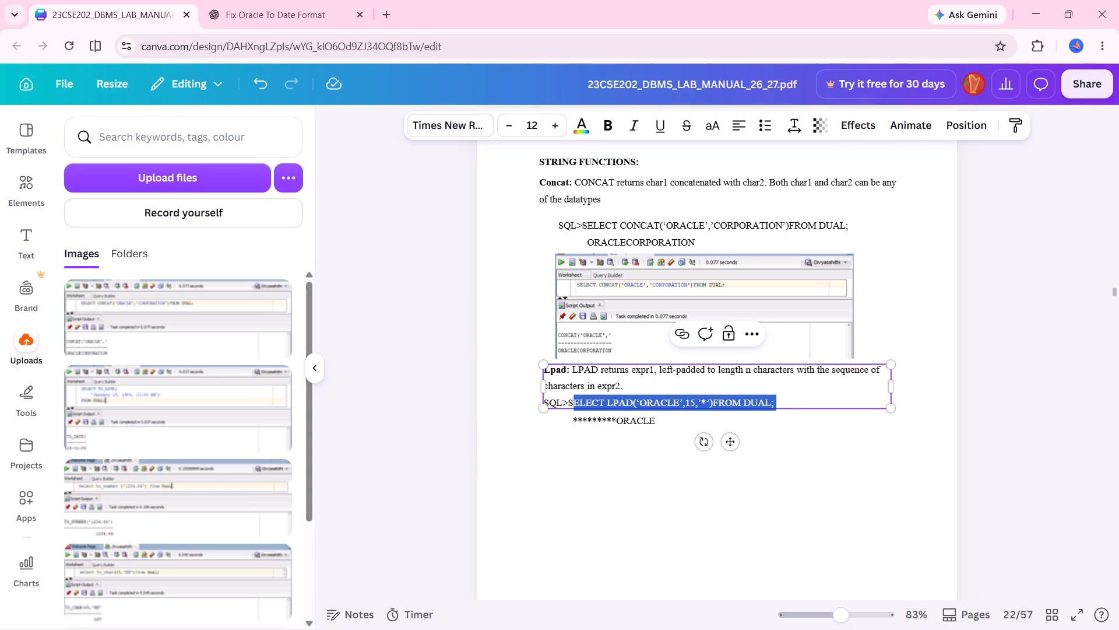
pyautogui.moveTo(566, 403); pyautogui.dragTo(569, 403)
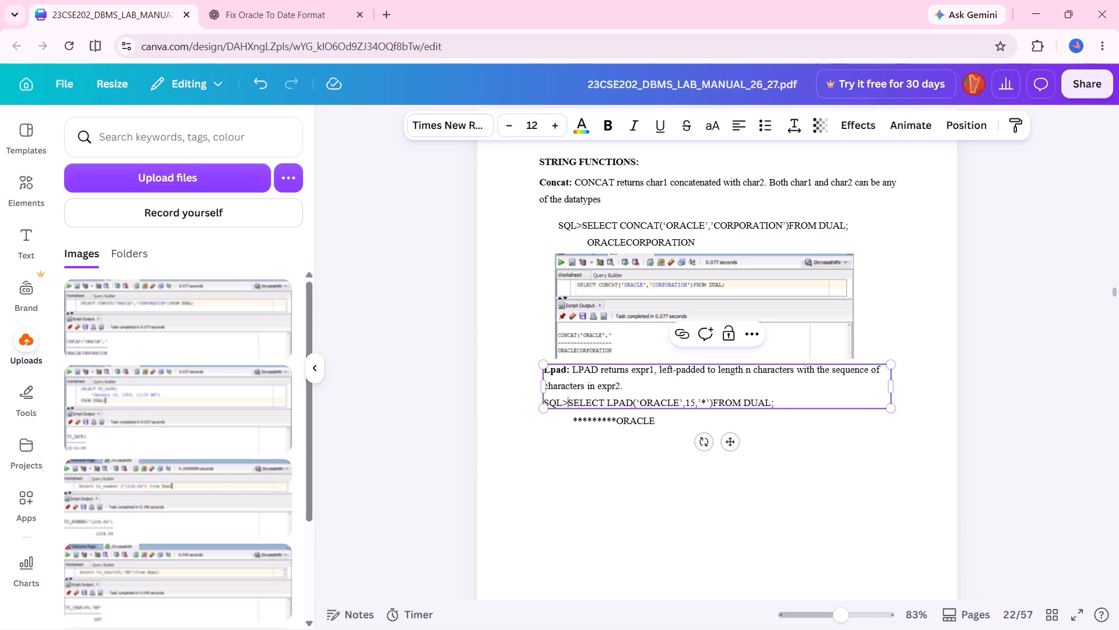
pyautogui.moveTo(569, 403); pyautogui.dragTo(775, 405)
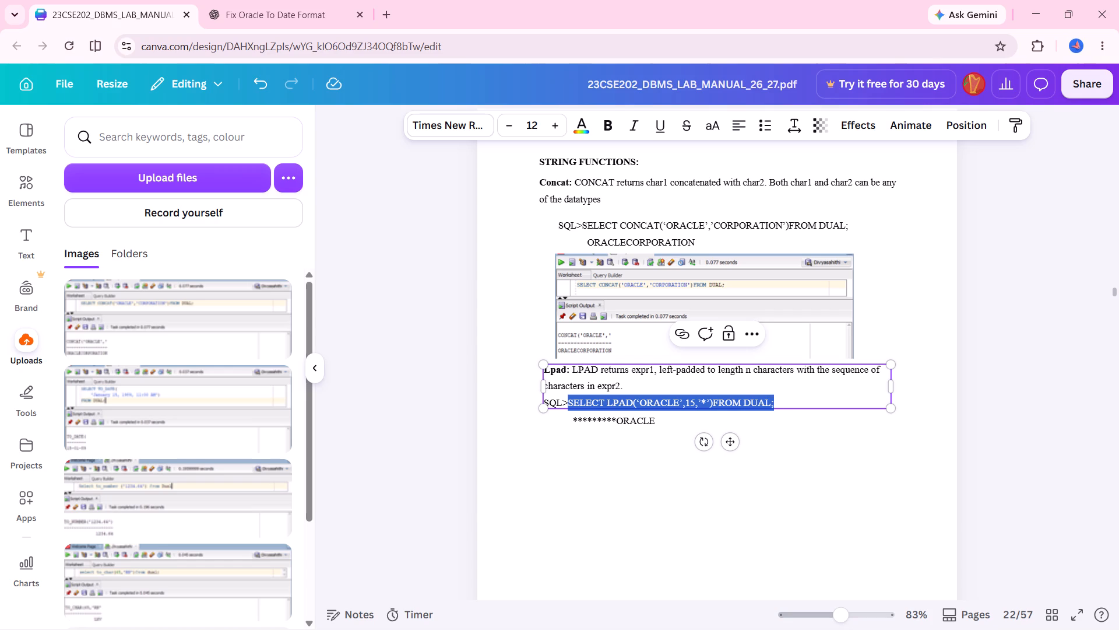
pyautogui.hotkey('ctrl', 'c')
# Switch to Oracle SQL Developer, replace the CONCAT query in the worksheet with the copied LPAD query and clear the old script output.
pyautogui.click(420, 358)
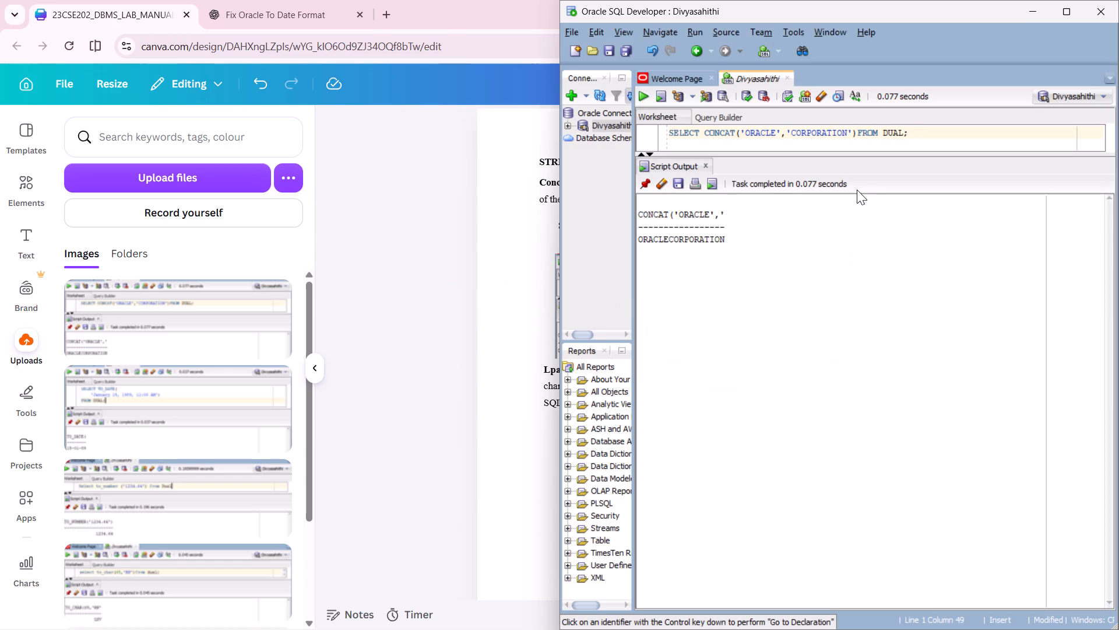
pyautogui.hotkey('ctrl', 'a')
pyautogui.press('BackSpace')
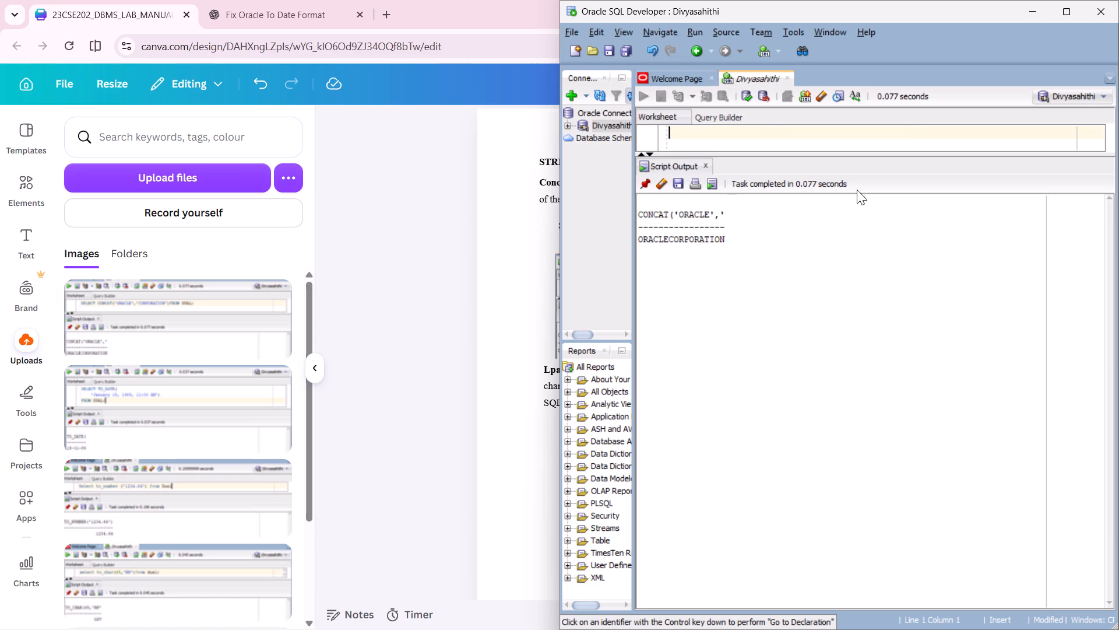
pyautogui.hotkey('ctrl', 'v')
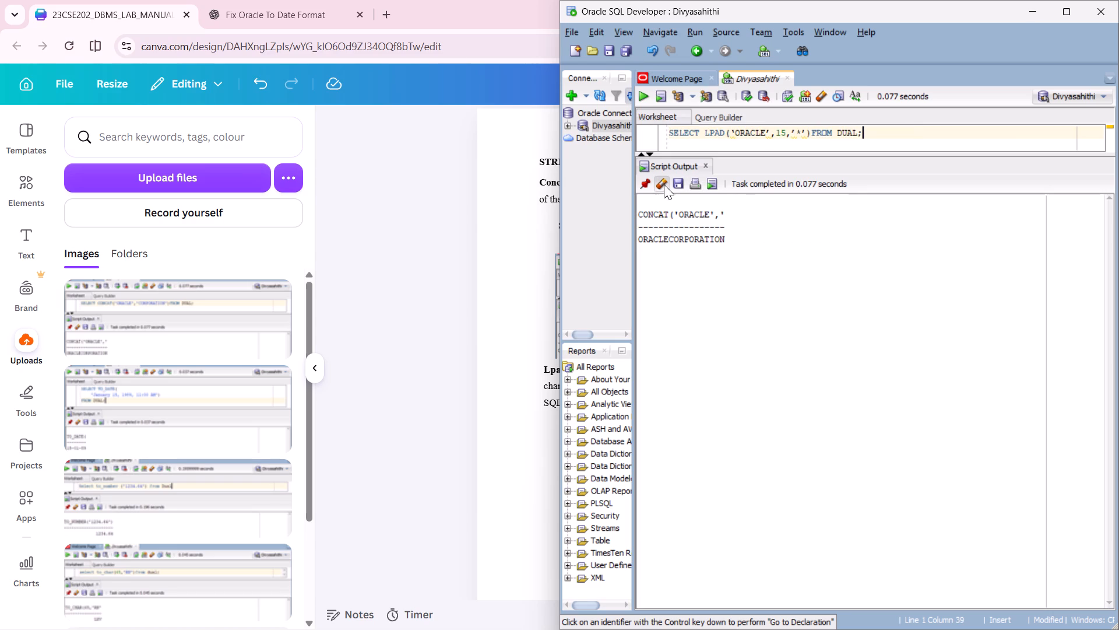
pyautogui.click(664, 184)
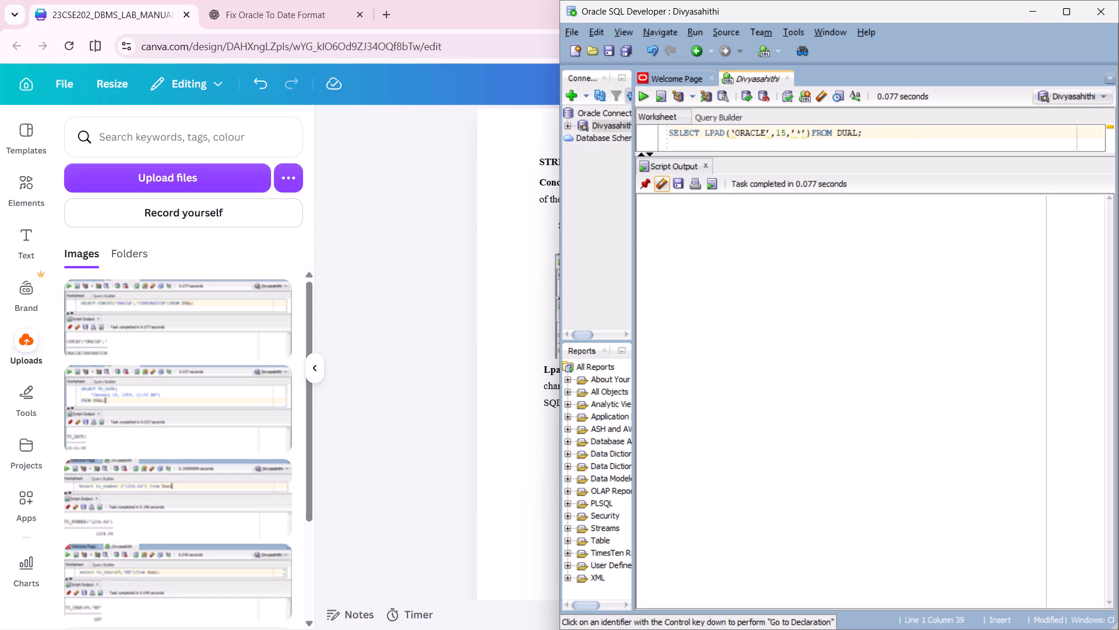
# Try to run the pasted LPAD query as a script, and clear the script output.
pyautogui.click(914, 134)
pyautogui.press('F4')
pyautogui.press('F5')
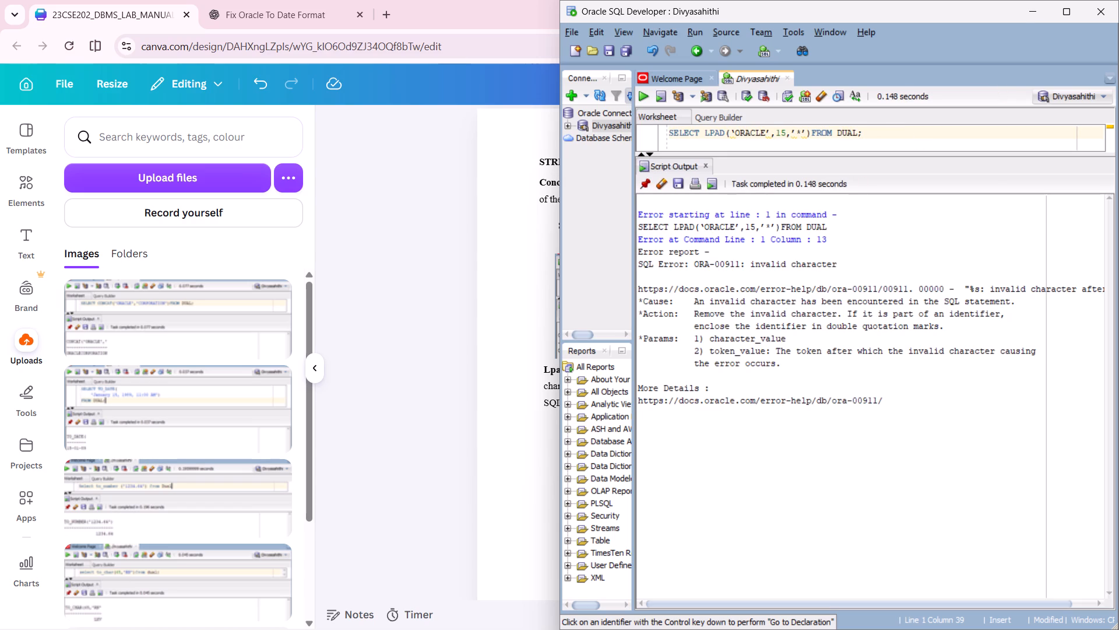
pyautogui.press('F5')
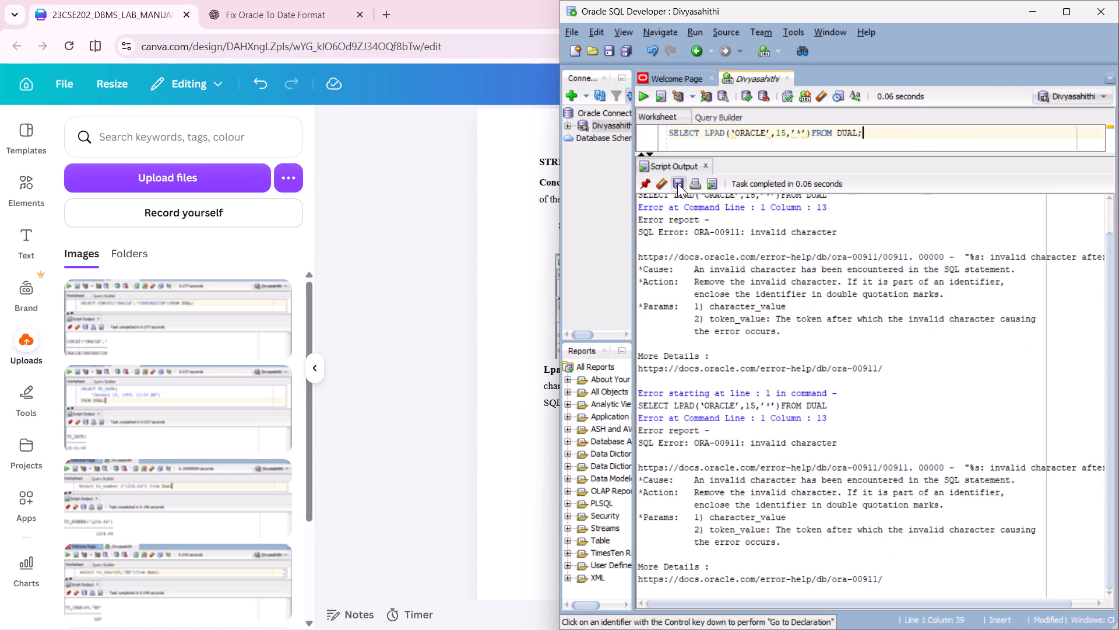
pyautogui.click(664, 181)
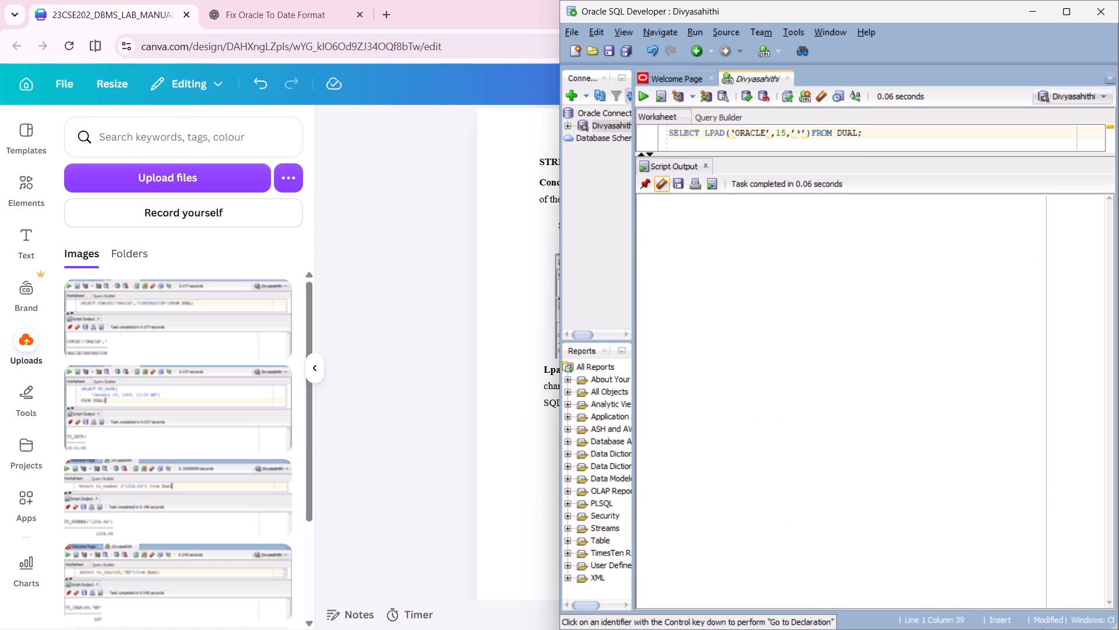
pyautogui.click(912, 136)
pyautogui.hotkey('ctrl', 'a')
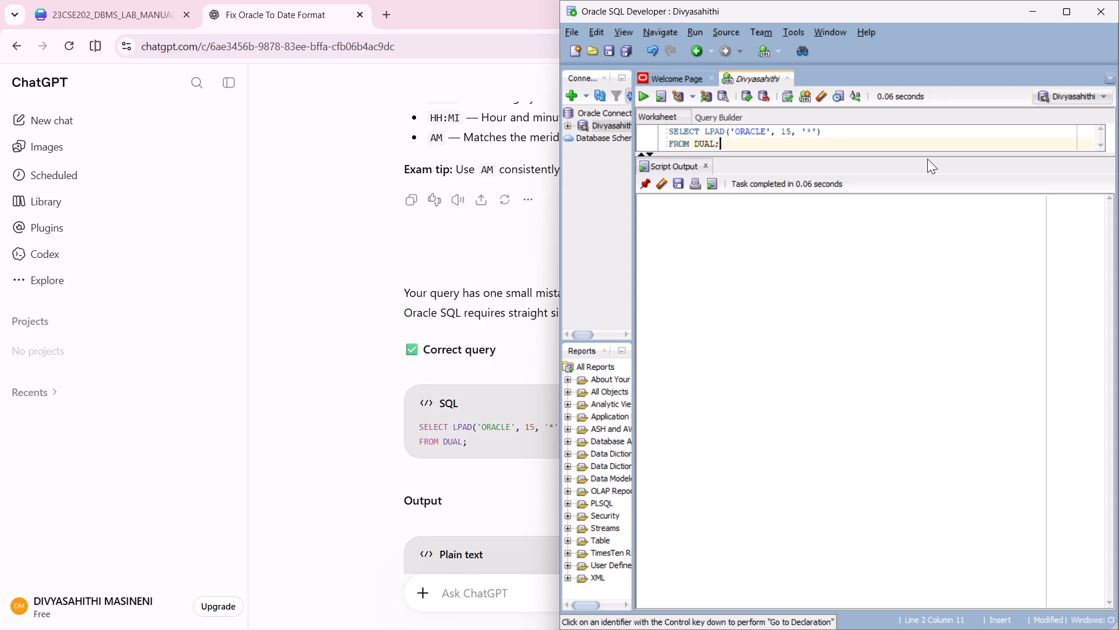
pyautogui.press('F5')
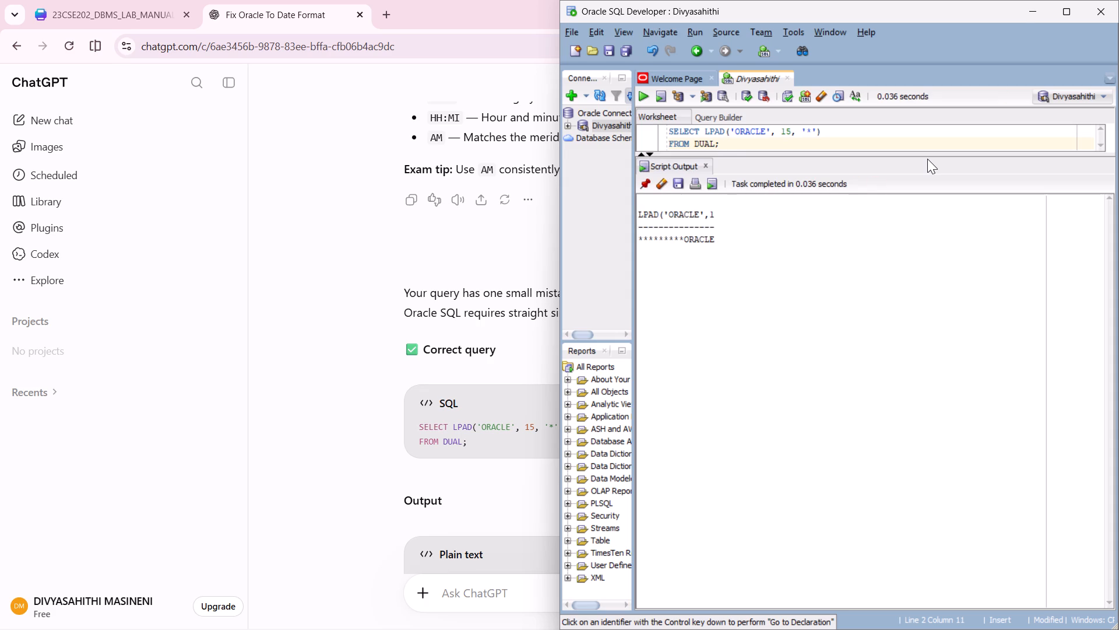
# Join the LPAD query onto a single line and shrink the worksheet area to one line's height.
pyautogui.click(668, 142)
pyautogui.press('BackSpace')
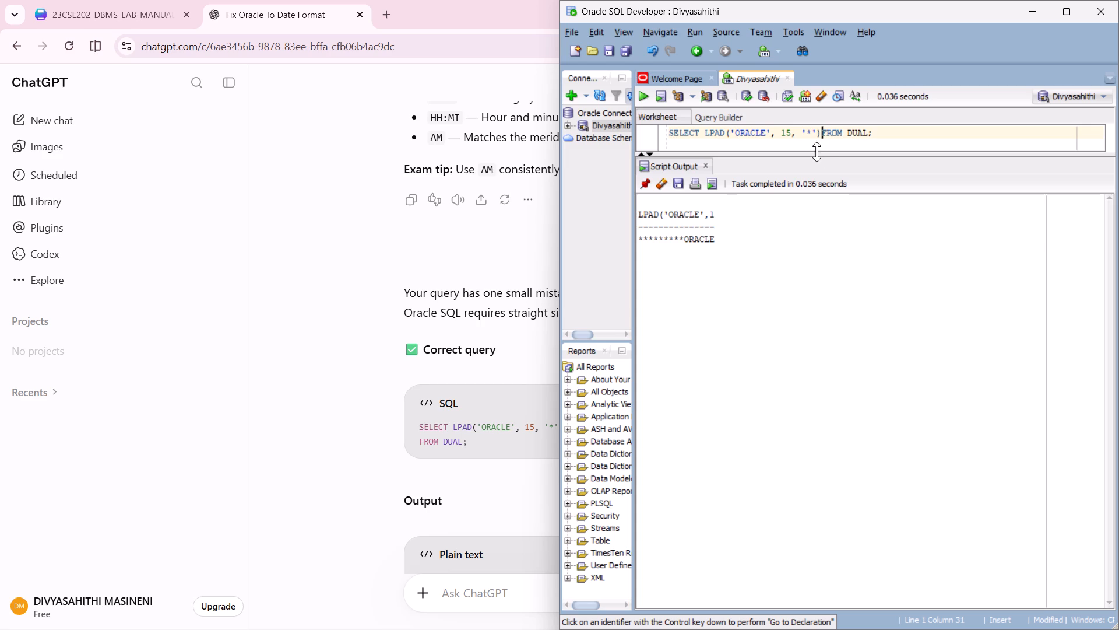
pyautogui.moveTo(816, 151); pyautogui.dragTo(814, 146)
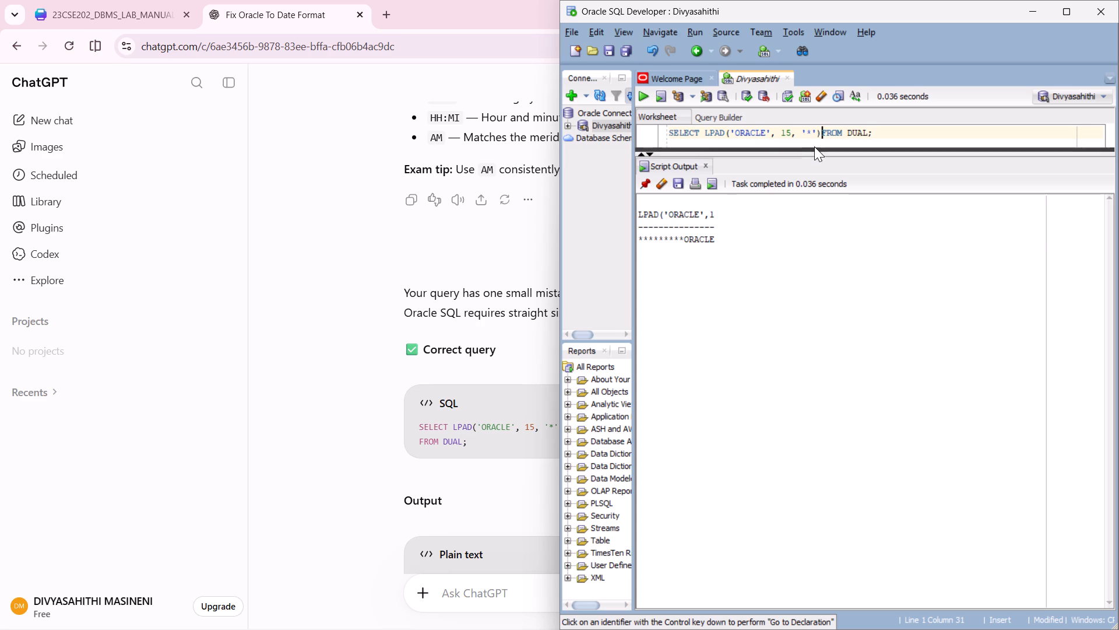
pyautogui.moveTo(814, 146); pyautogui.dragTo(815, 142)
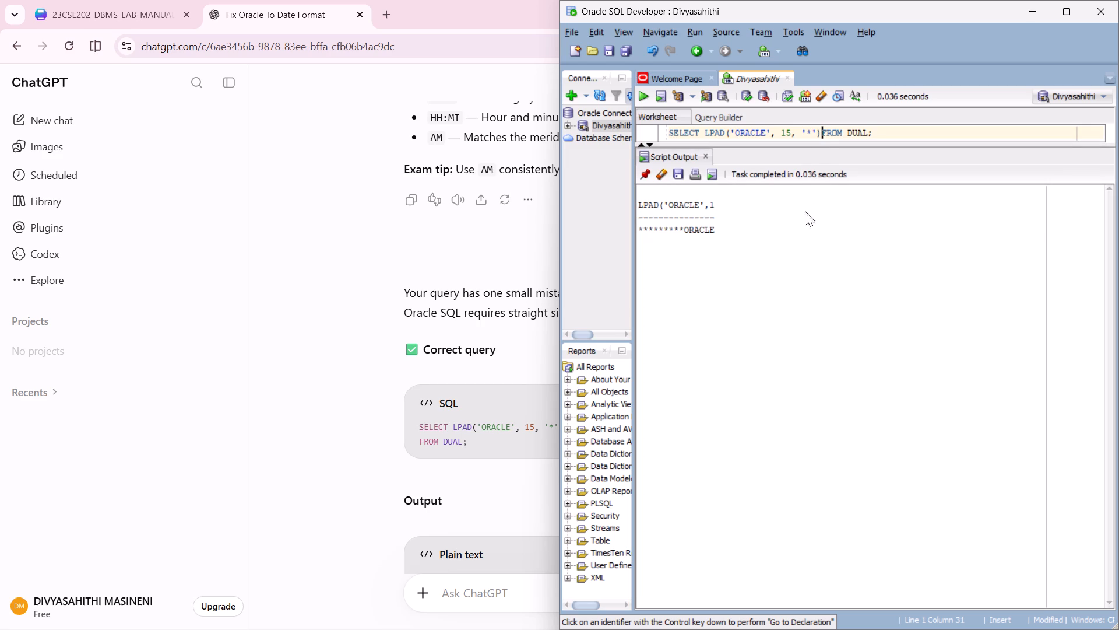
# Capture a screenshot of the LPAD query and its script output, from the worksheet toolbar down to the result line.
pyautogui.press('Print')
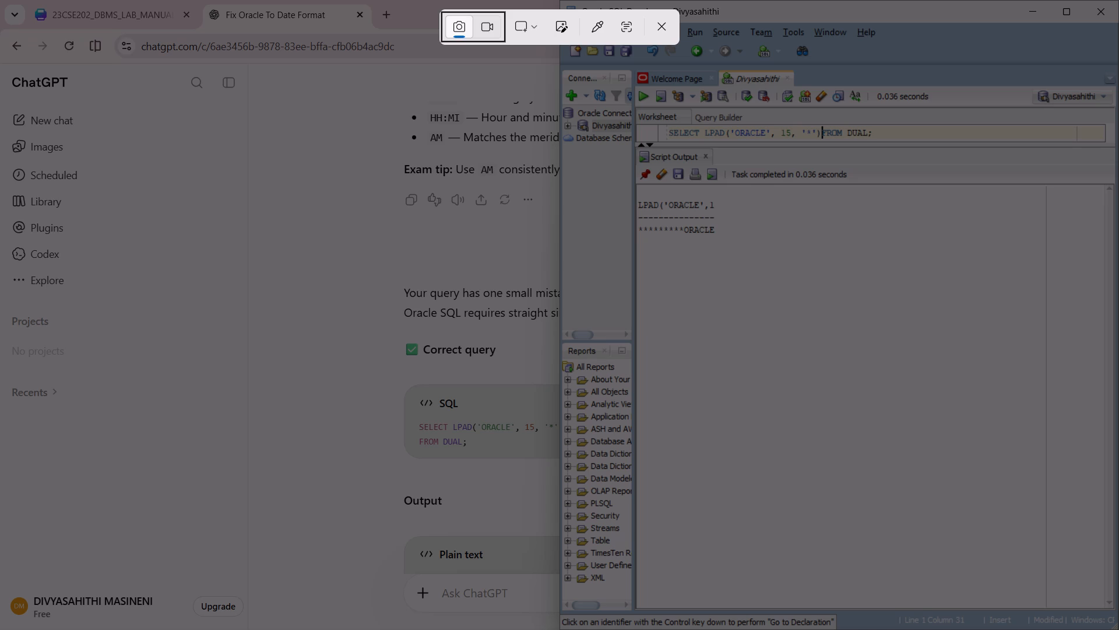
pyautogui.moveTo(634, 79); pyautogui.dragTo(1118, 242)
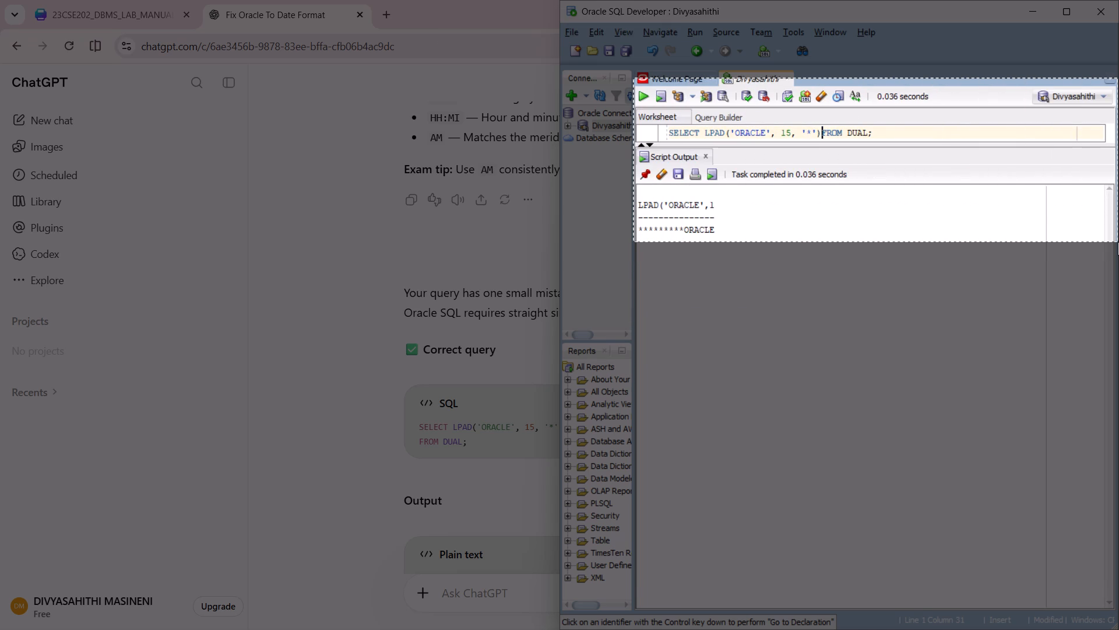
pyautogui.moveTo(1118, 242); pyautogui.dragTo(1118, 242)
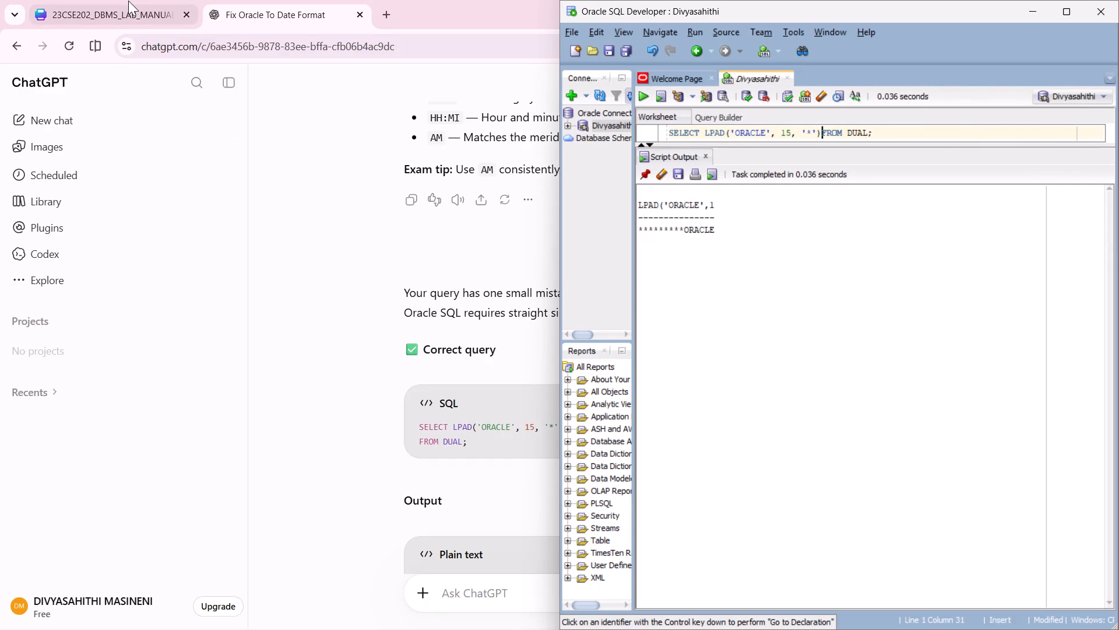
# Check the next function in the Canva manual, then in SQL Developer change LPAD to RPAD, clear the old output and run the query as a script.
pyautogui.click(128, 1)
pyautogui.scroll(-2, 622, 401)
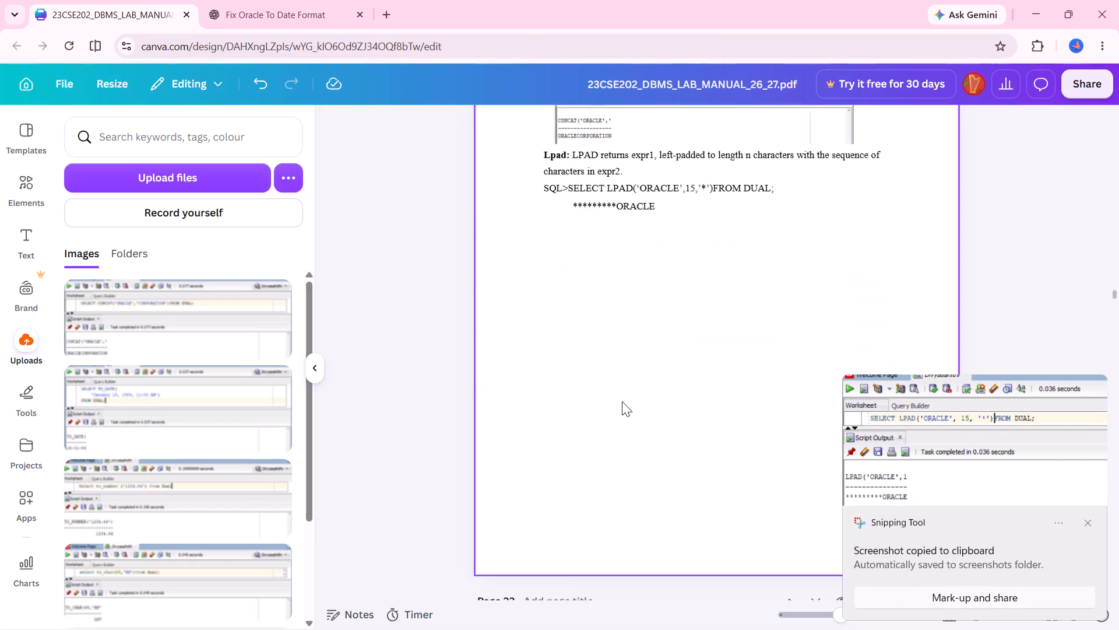
pyautogui.scroll(-5, 622, 401)
pyautogui.scroll(1, 622, 401)
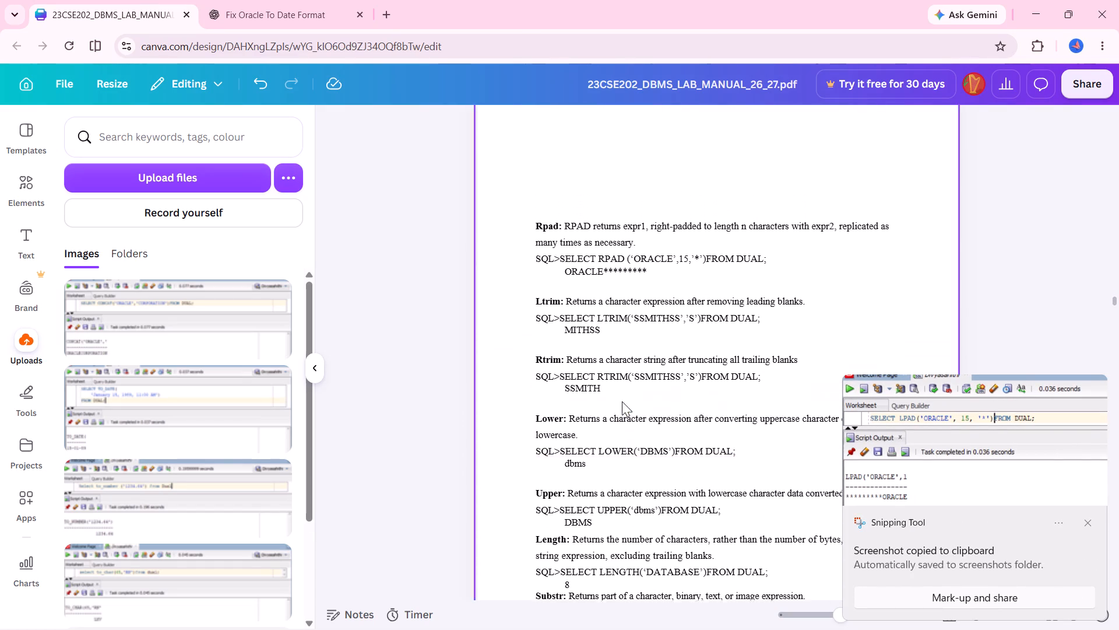
pyautogui.scroll(1, 622, 401)
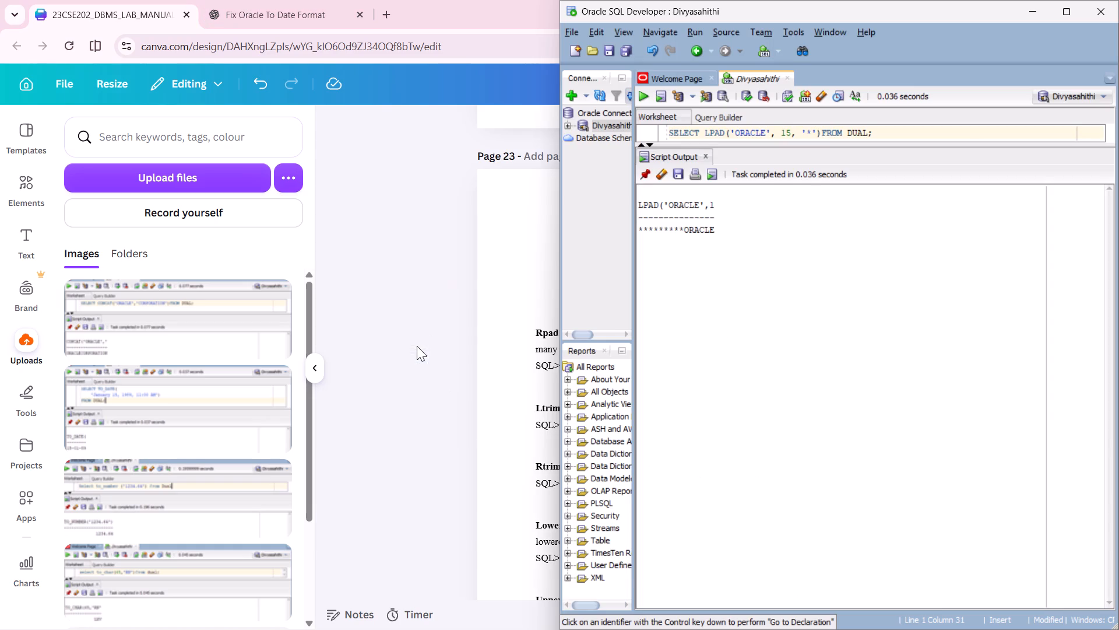
pyautogui.click(714, 131)
pyautogui.press('Left')
pyautogui.press('BackSpace')
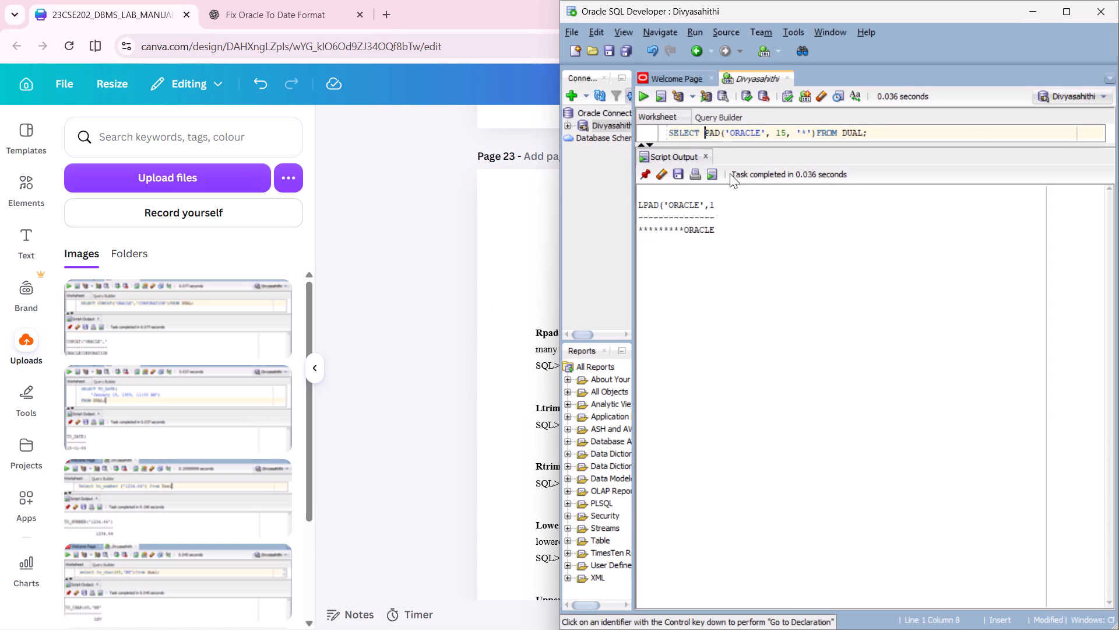
pyautogui.hotkey('shift', 'r')
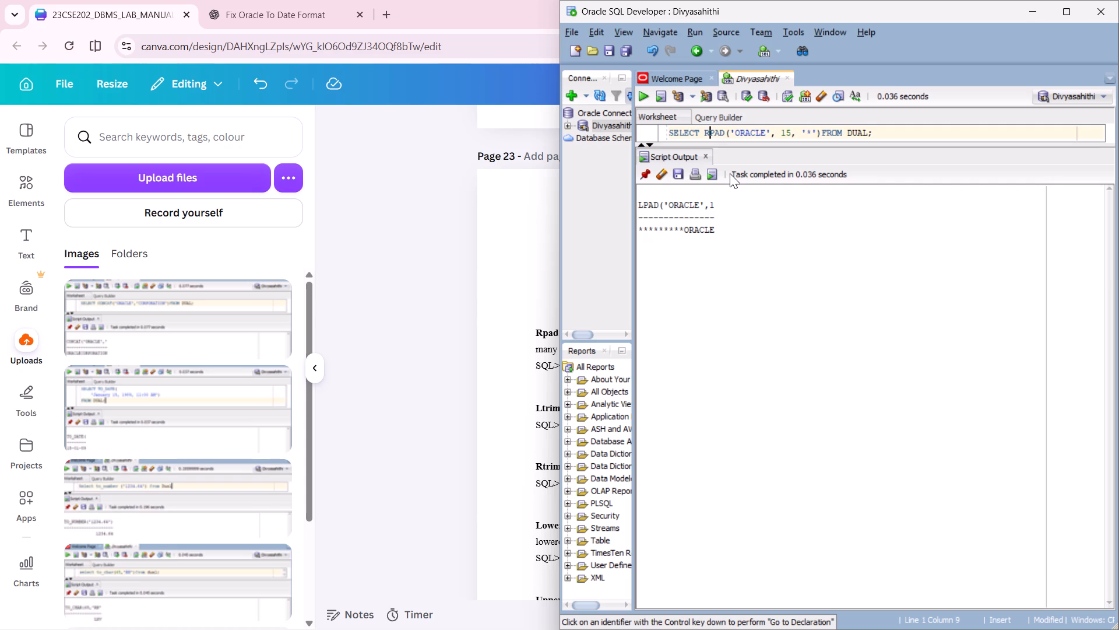
pyautogui.click(659, 176)
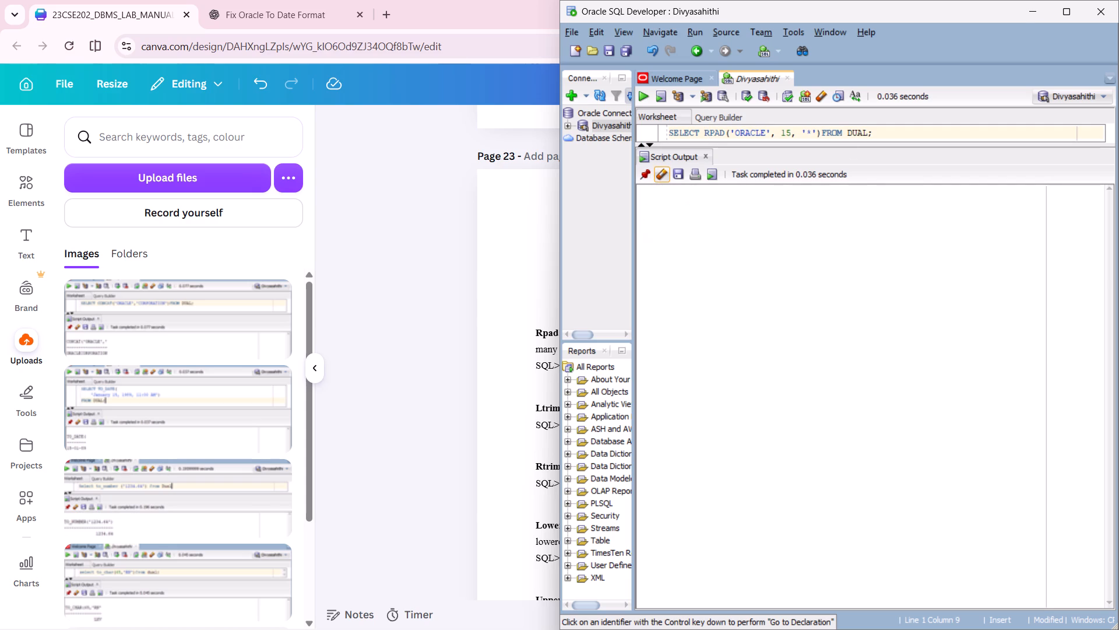
pyautogui.click(931, 127)
pyautogui.press('F5')
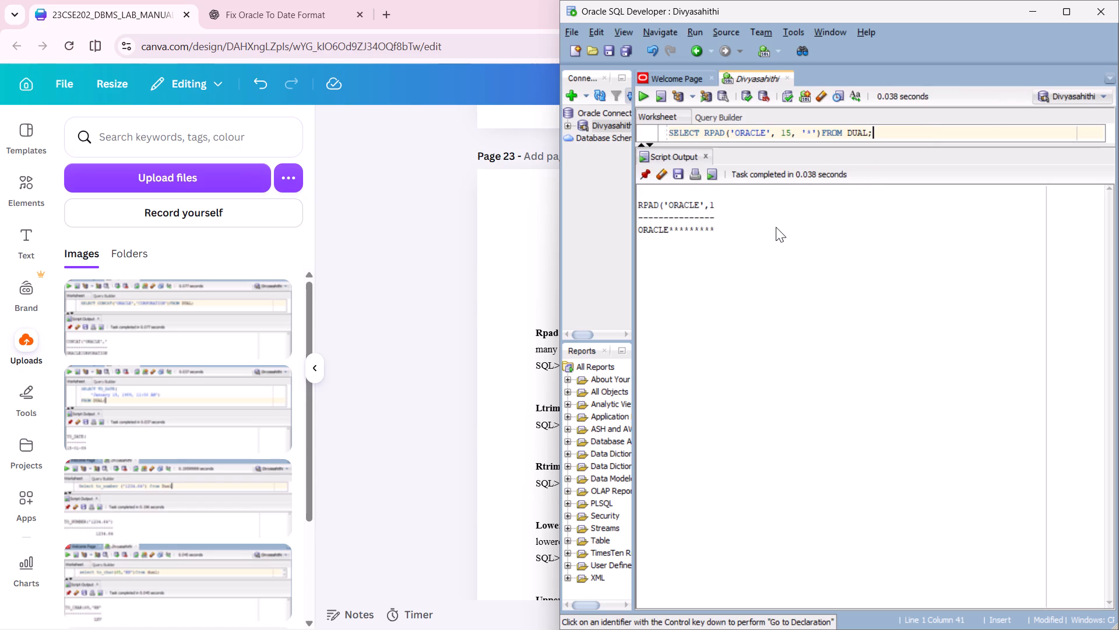
# Capture a screenshot of the RPAD query and its script output, from the worksheet toolbar down to the result line.
pyautogui.press('Print')
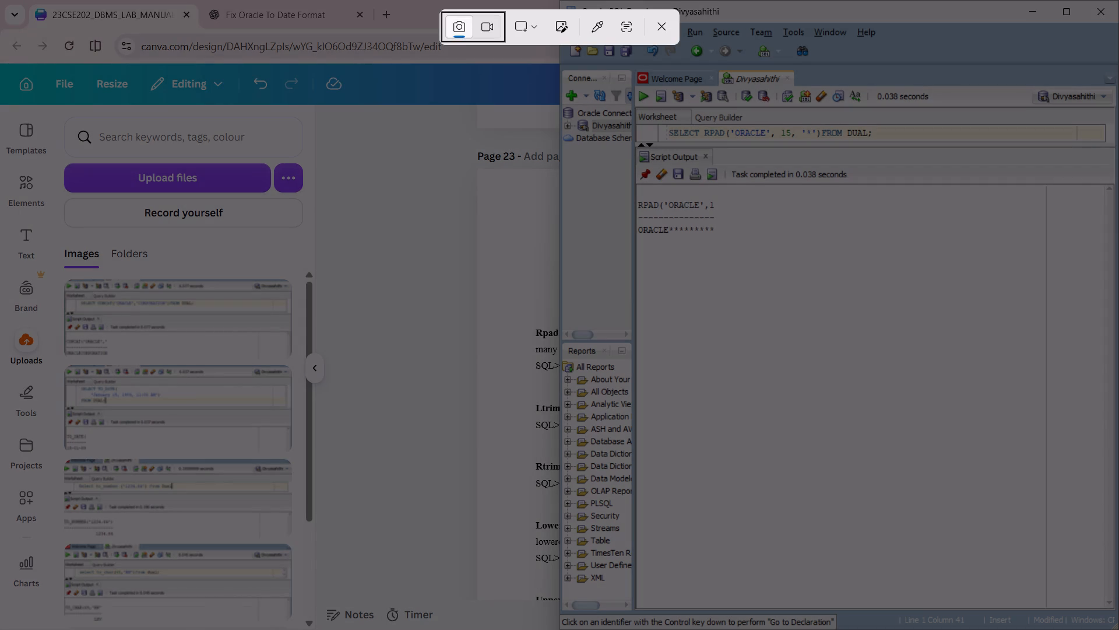
pyautogui.moveTo(640, 87); pyautogui.dragTo(1008, 236)
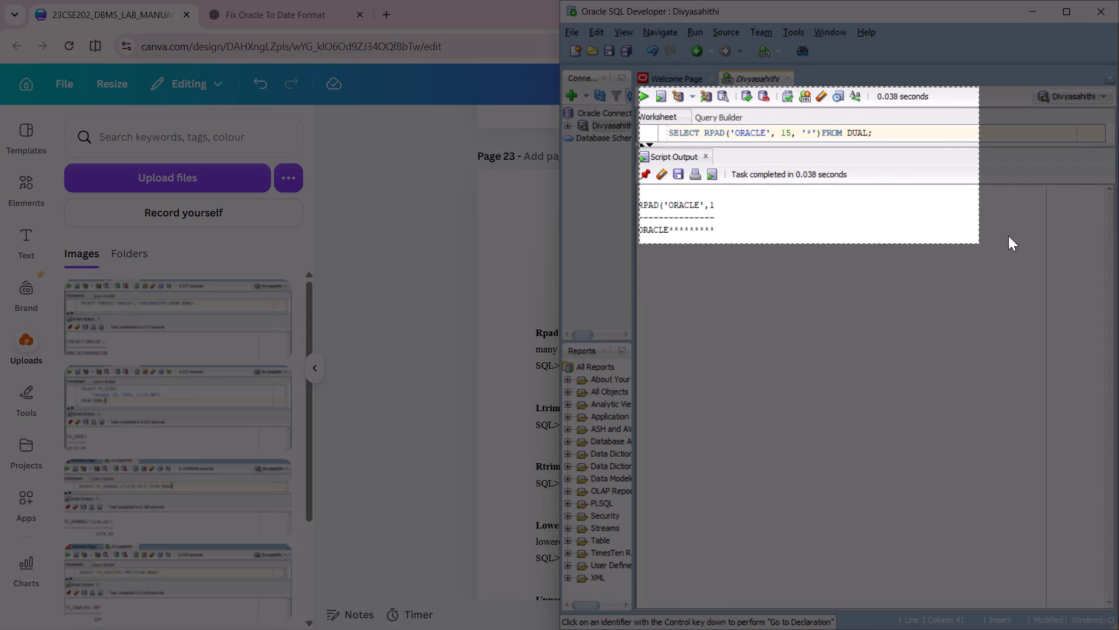
pyautogui.moveTo(1008, 236); pyautogui.dragTo(1114, 246)
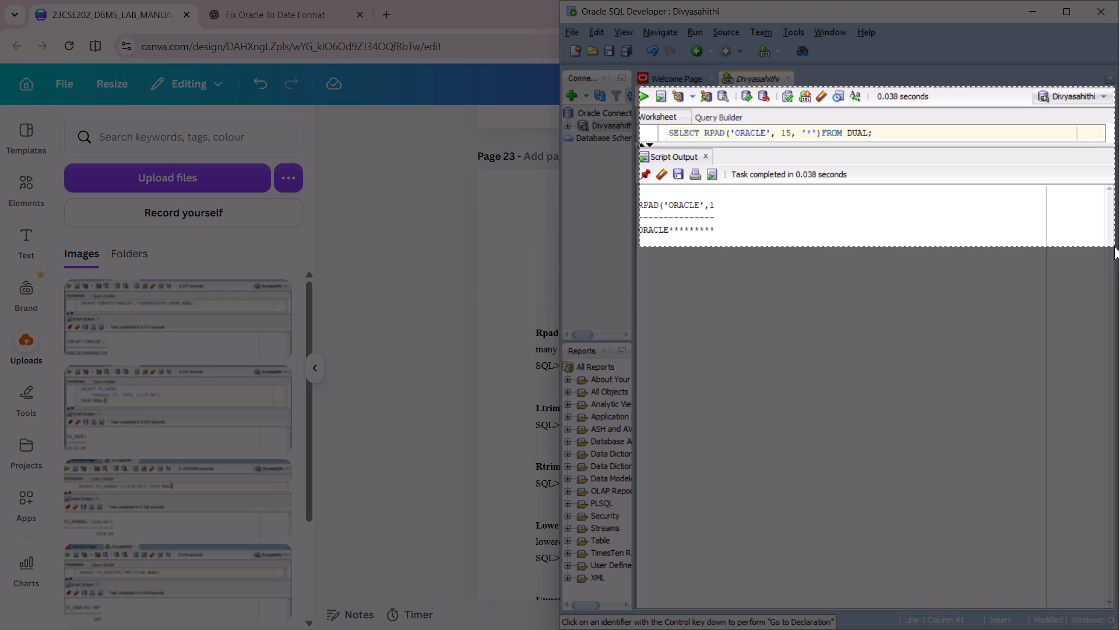
pyautogui.moveTo(1114, 246); pyautogui.dragTo(1114, 246)
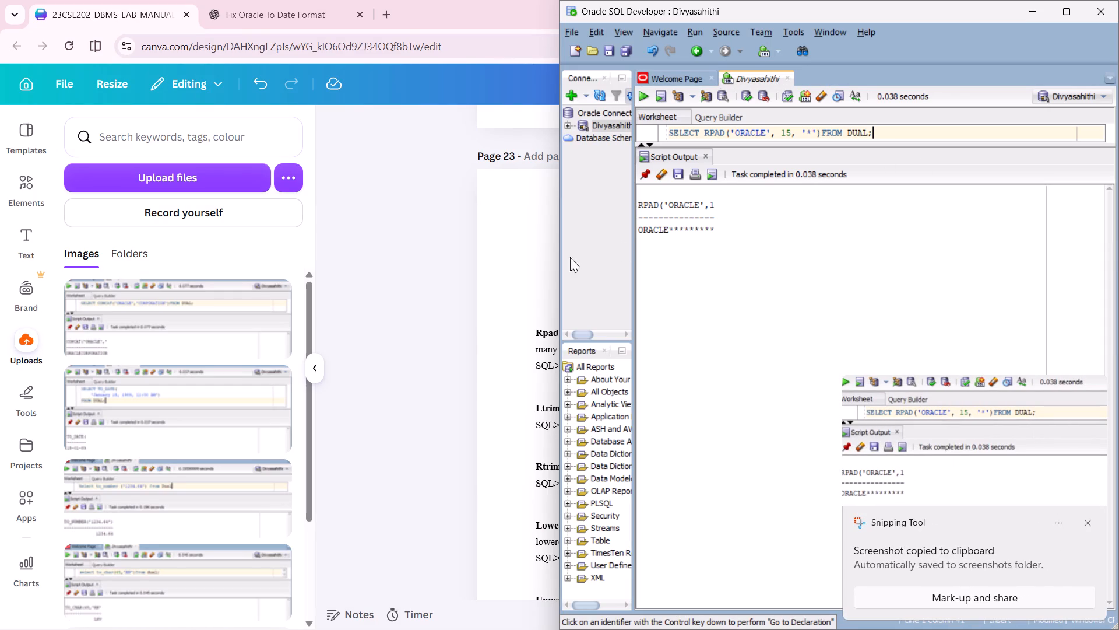
# Copy the query SELECT LTRIM('SSMITHSS','S')FROM DUAL; from the Ltrim entry on page 23 of the Canva manual, without the SQL> prefix.
pyautogui.click(433, 341)
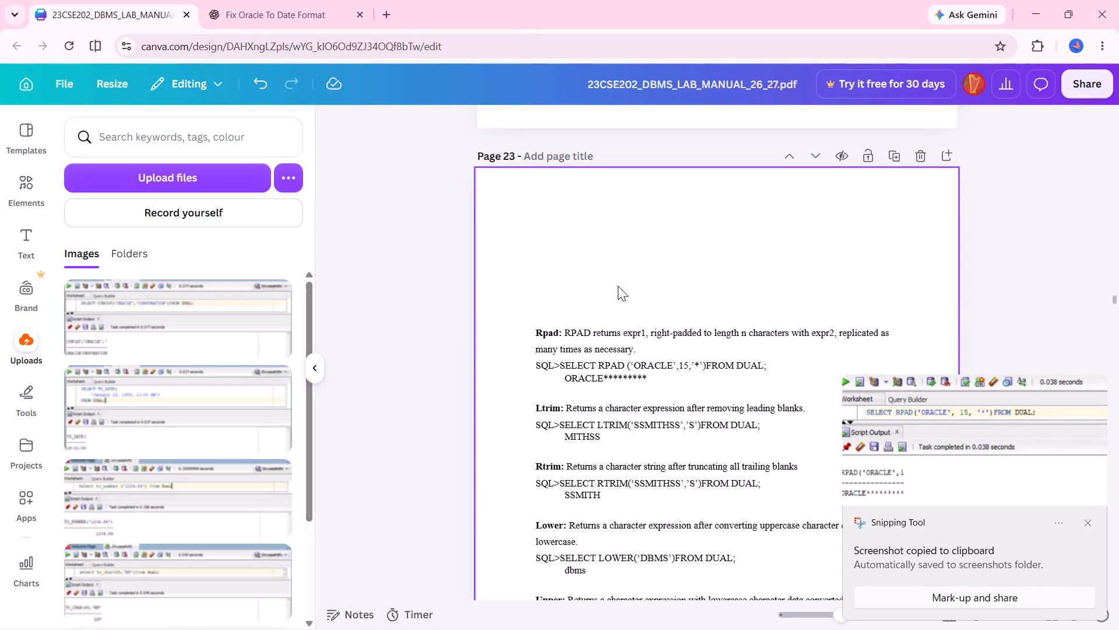
pyautogui.scroll(-1, 632, 302)
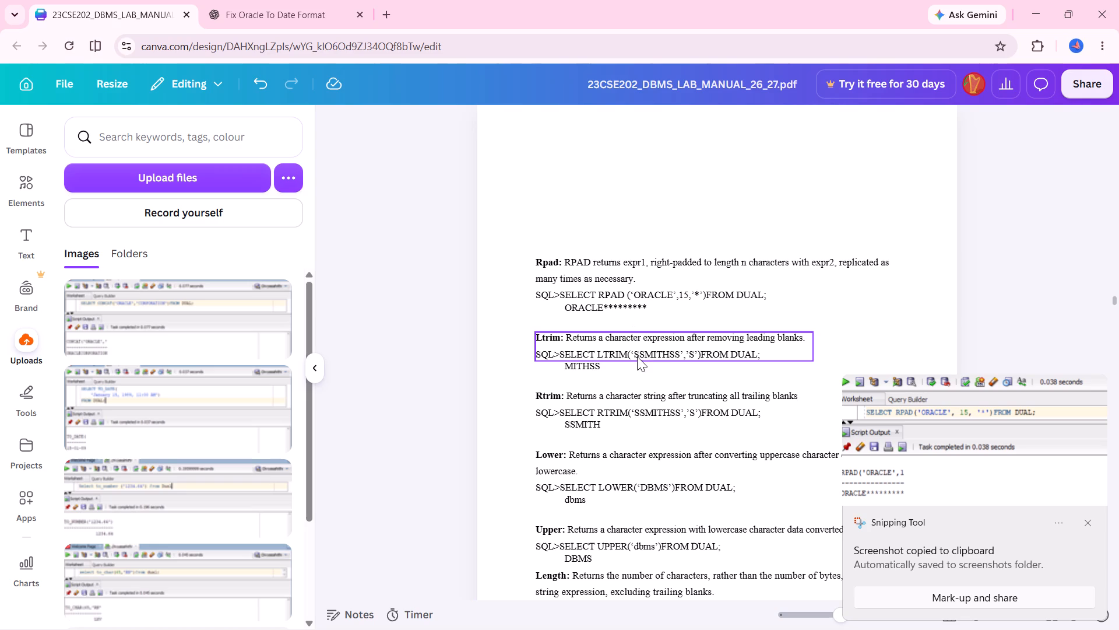
pyautogui.click(660, 352)
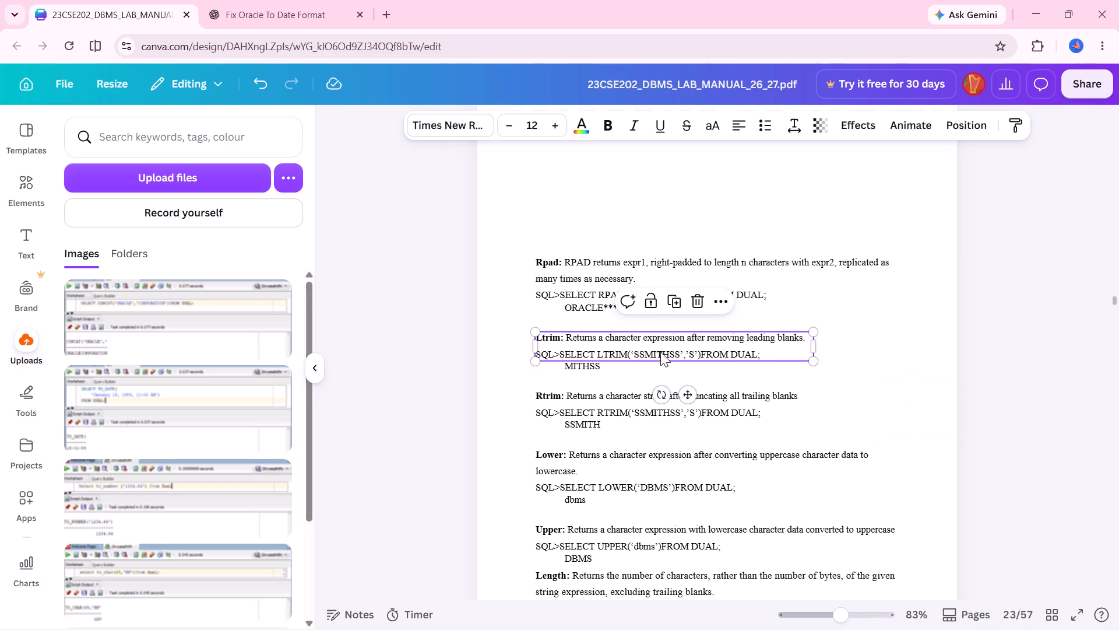
pyautogui.doubleClick(660, 352)
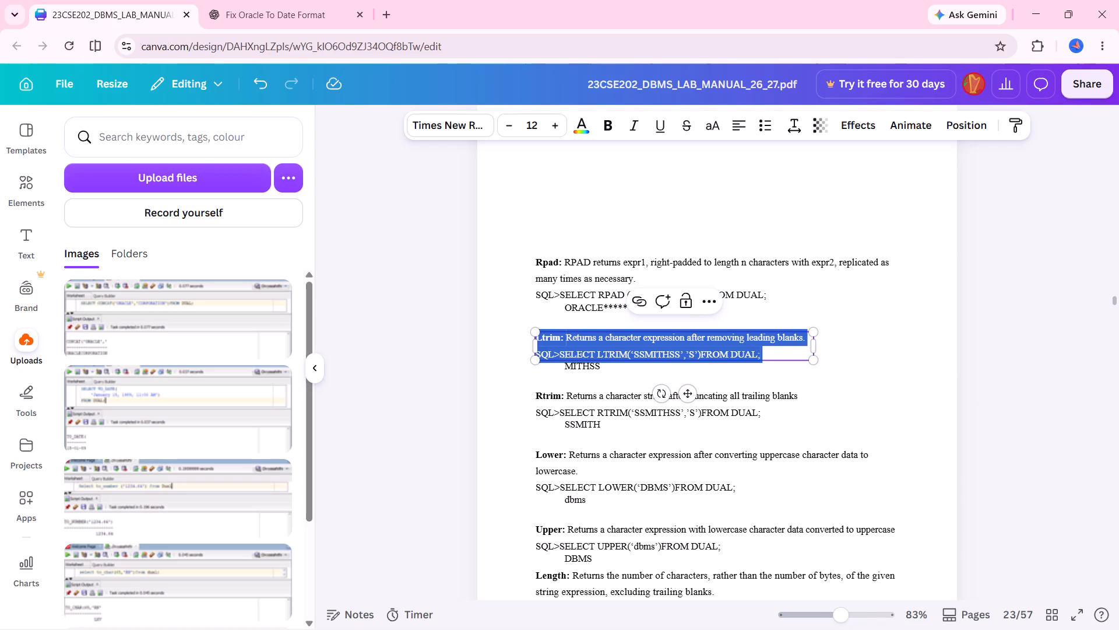
pyautogui.moveTo(769, 352); pyautogui.dragTo(564, 347)
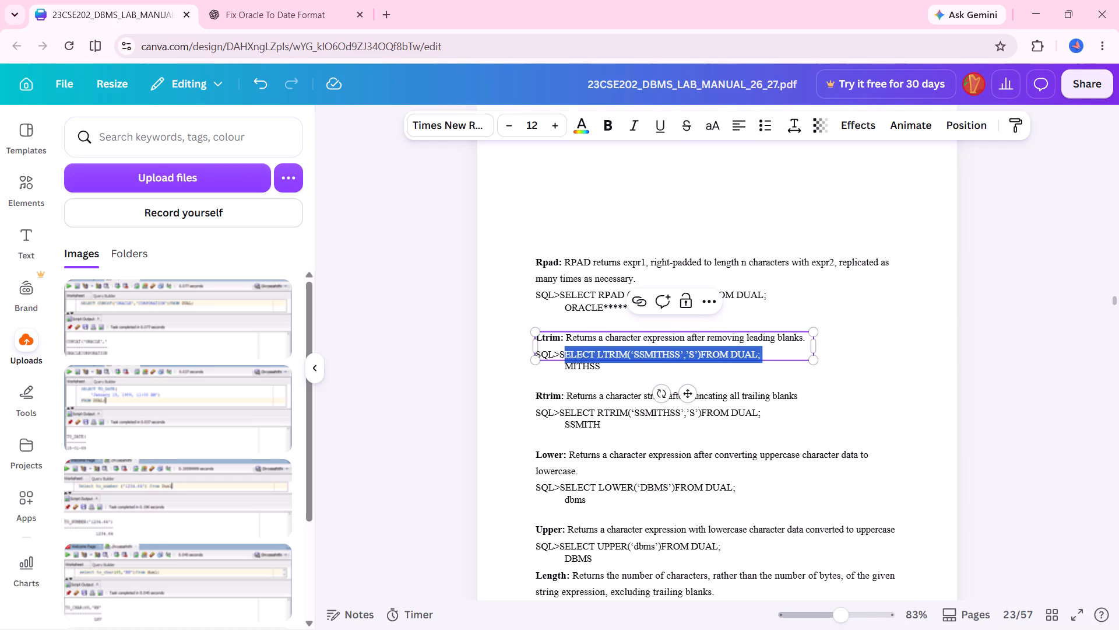
pyautogui.moveTo(564, 347); pyautogui.dragTo(564, 348)
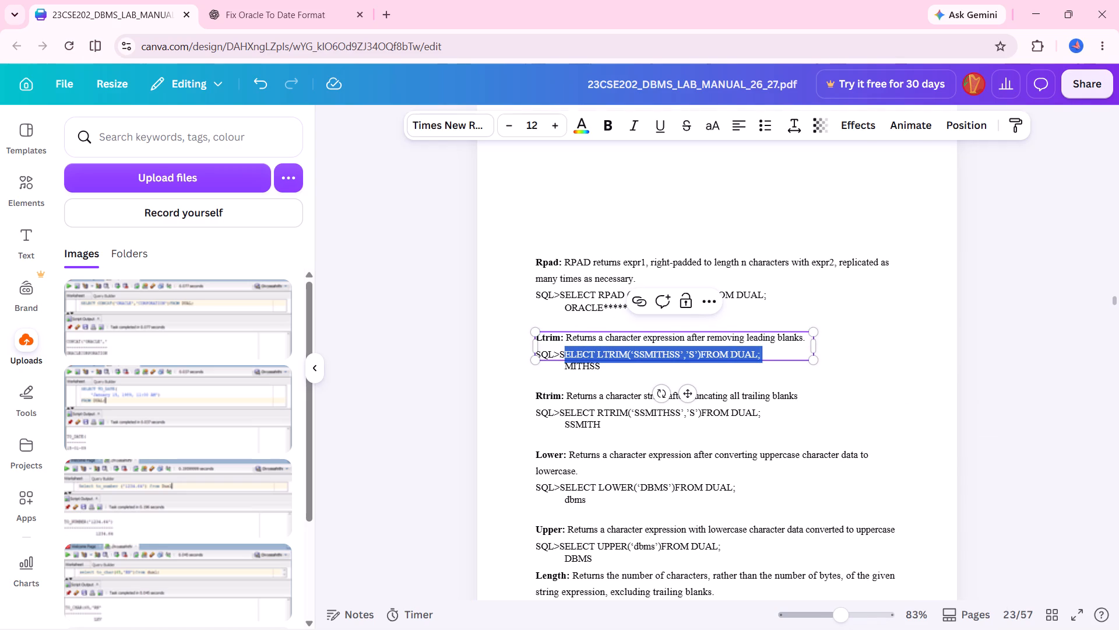
pyautogui.click(559, 352)
pyautogui.moveTo(559, 352); pyautogui.dragTo(593, 352)
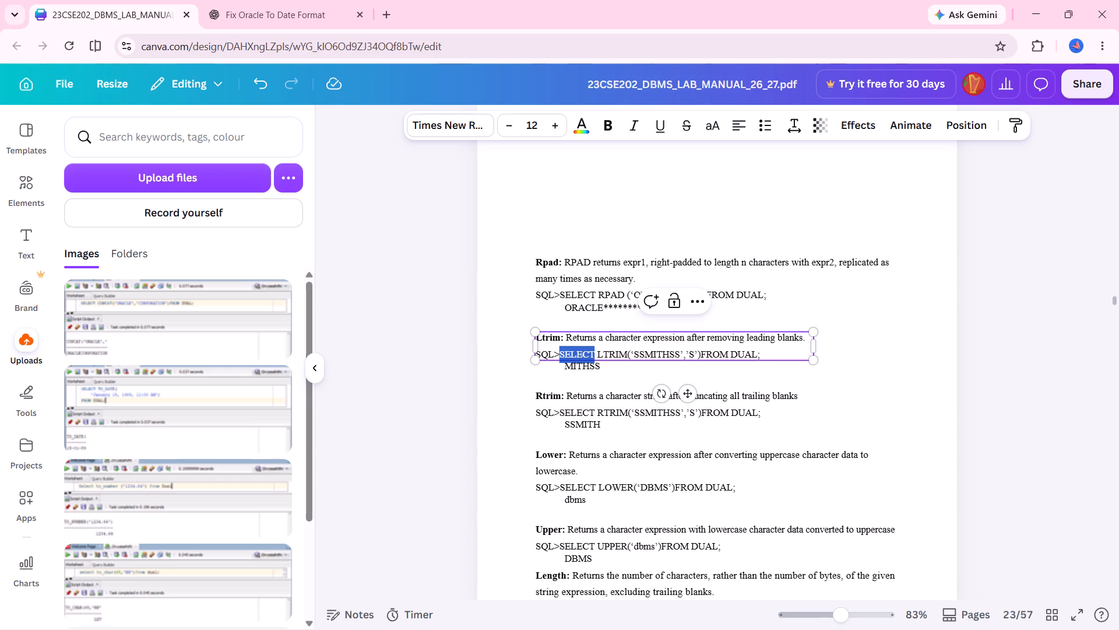
pyautogui.moveTo(593, 352); pyautogui.dragTo(759, 352)
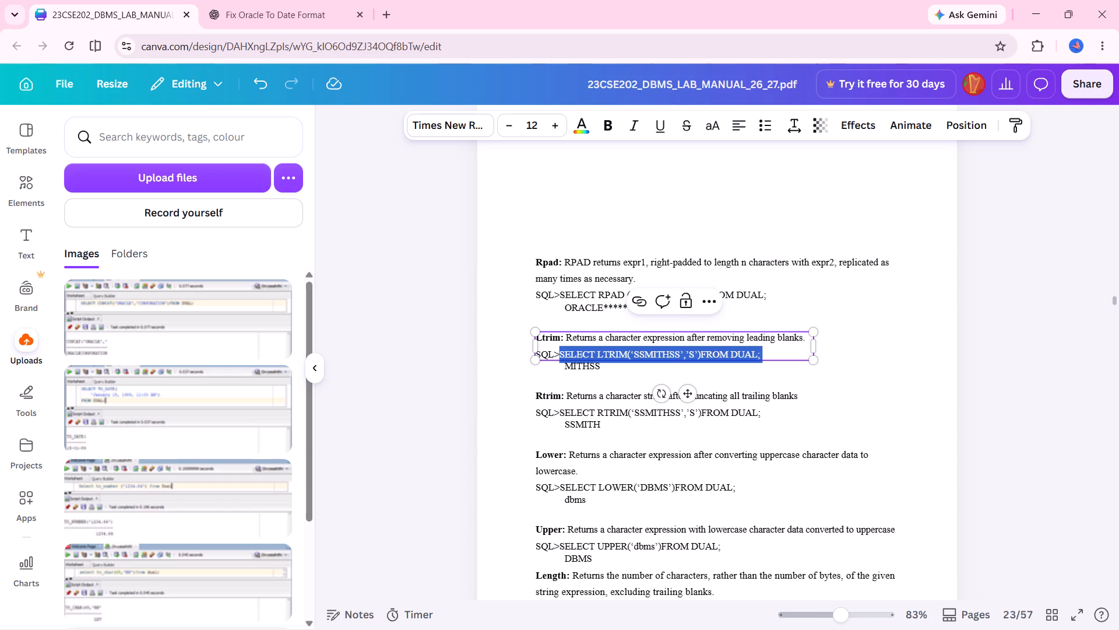
pyautogui.hotkey('ctrl', 'c')
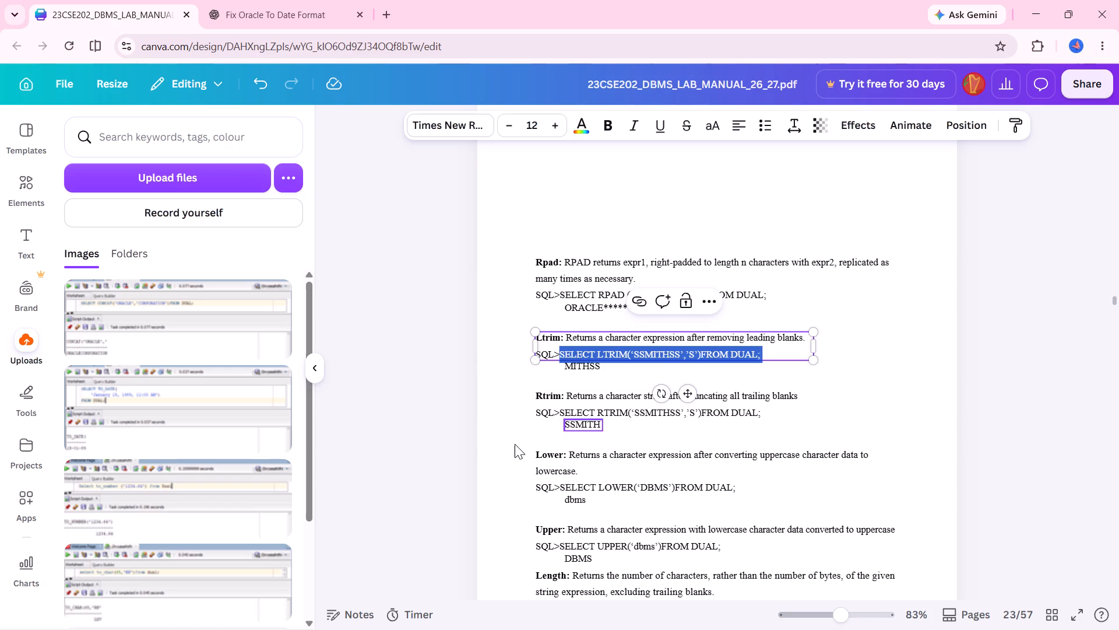
pyautogui.click(515, 444)
pyautogui.scroll(-3, 515, 444)
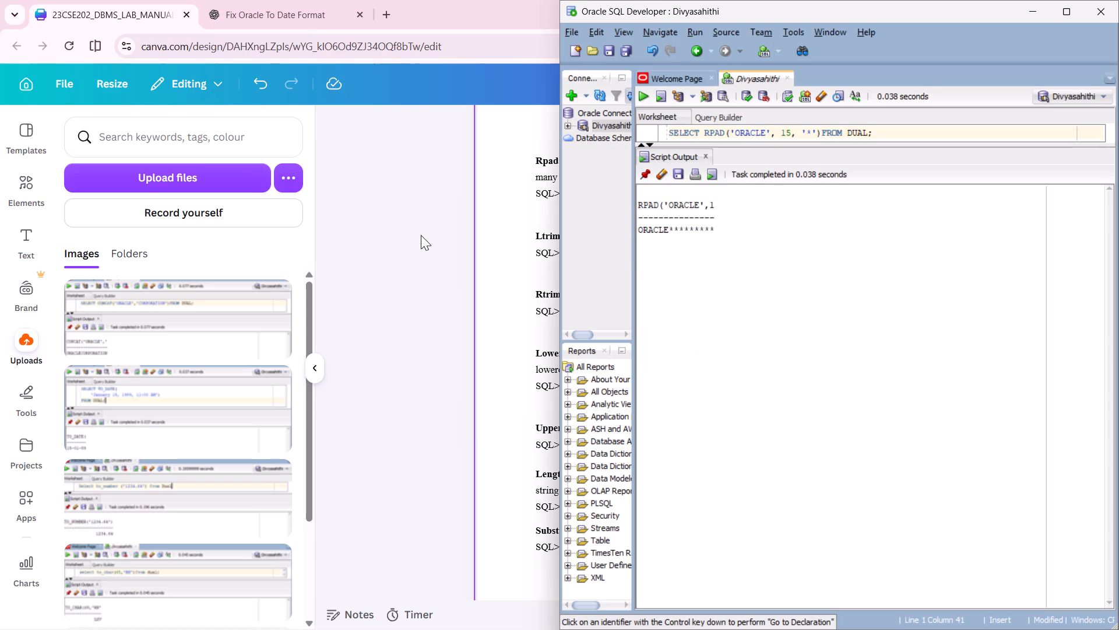
# In Oracle SQL Developer, clear the script output, replace the worksheet query with the copied LTRIM query and run it as a script.
pyautogui.click(661, 172)
pyautogui.click(931, 135)
pyautogui.hotkey('ctrl', 'a')
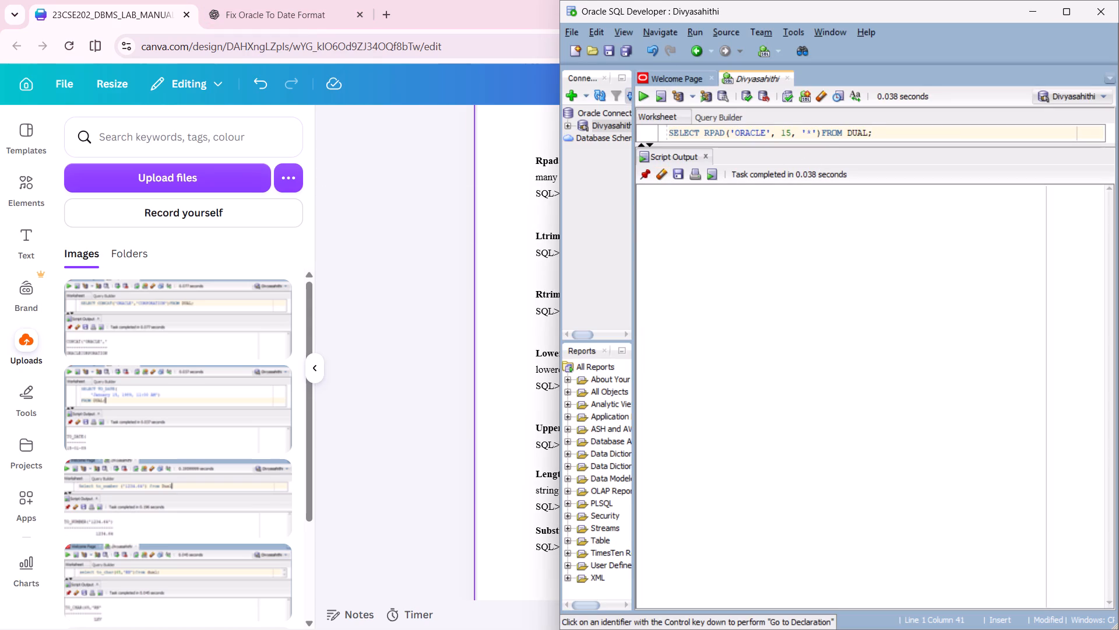
pyautogui.press('BackSpace')
pyautogui.hotkey('ctrl', 'v')
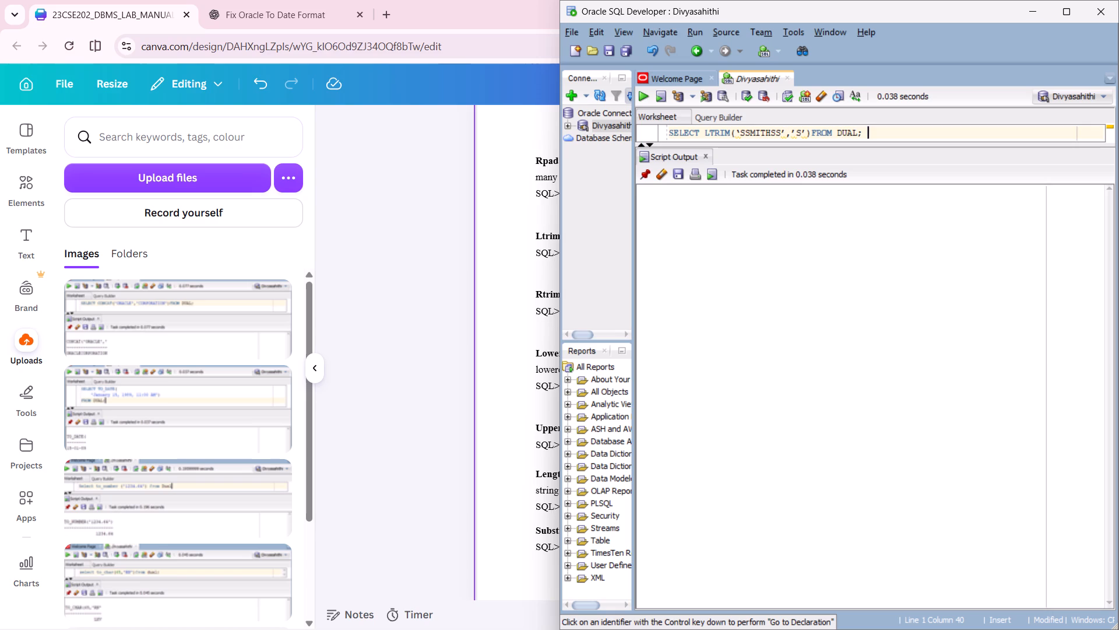
pyautogui.press('F5')
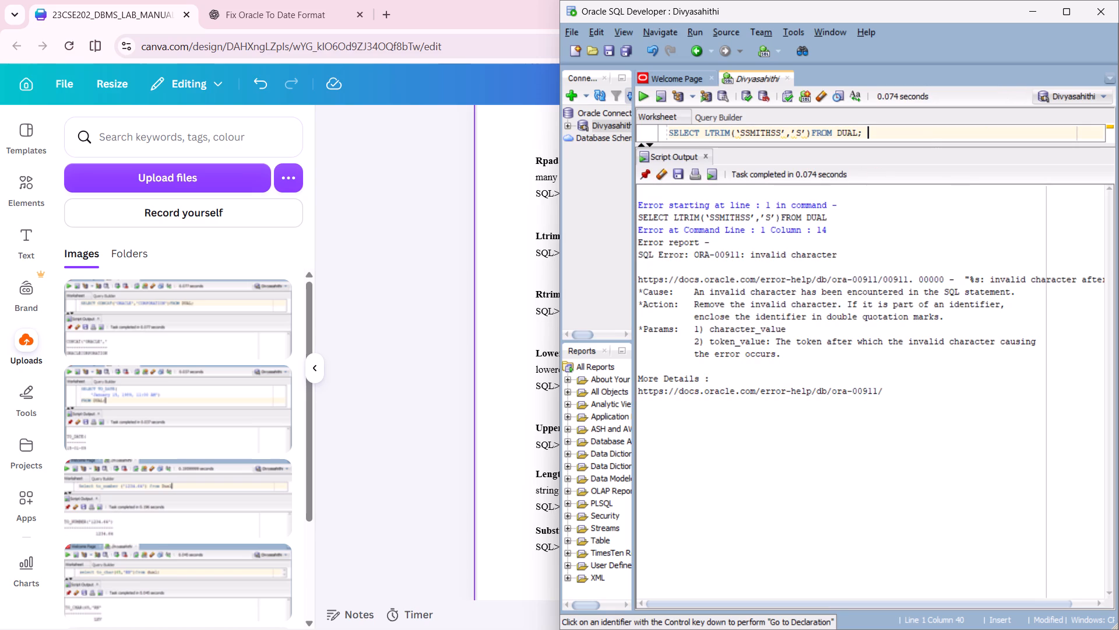
# Replace the curly quotes around SSMITHSS in the LTRIM query with straight single quotes.
pyautogui.click(786, 132)
pyautogui.press('BackSpace')
pyautogui.press("'")
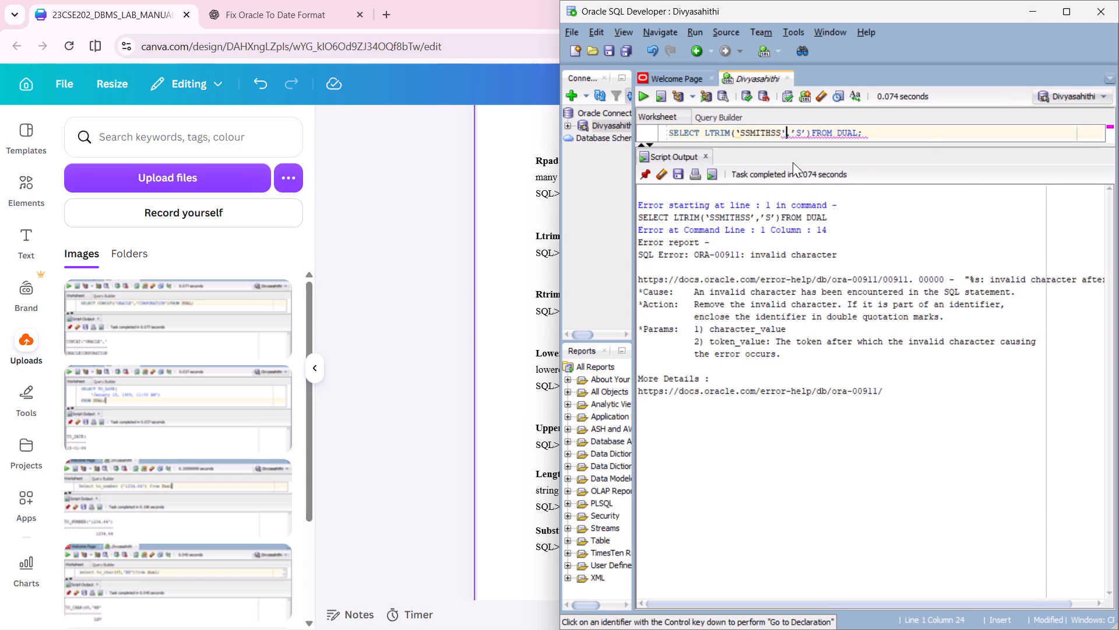
pyautogui.press('Left')
pyautogui.press('Left')
pyautogui.press('Left')
pyautogui.press('Left')
pyautogui.press('Left')
pyautogui.press('Left')
pyautogui.press('Left')
pyautogui.press('Left')
pyautogui.press('Left')
pyautogui.press('Left')
pyautogui.press('Left')
pyautogui.press('Right')
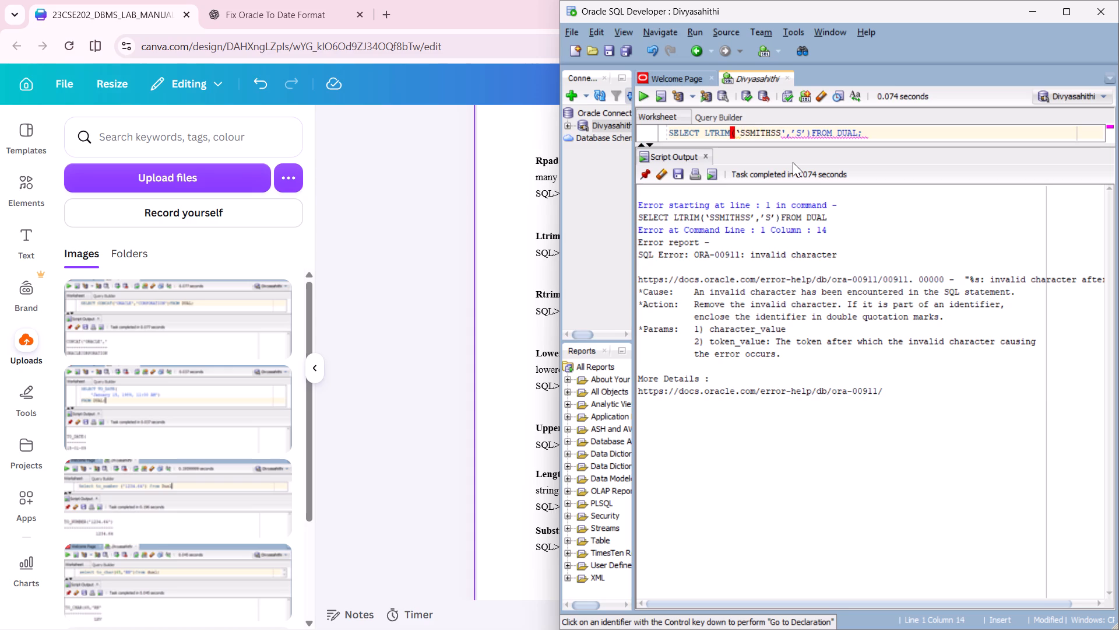
pyautogui.press('Delete')
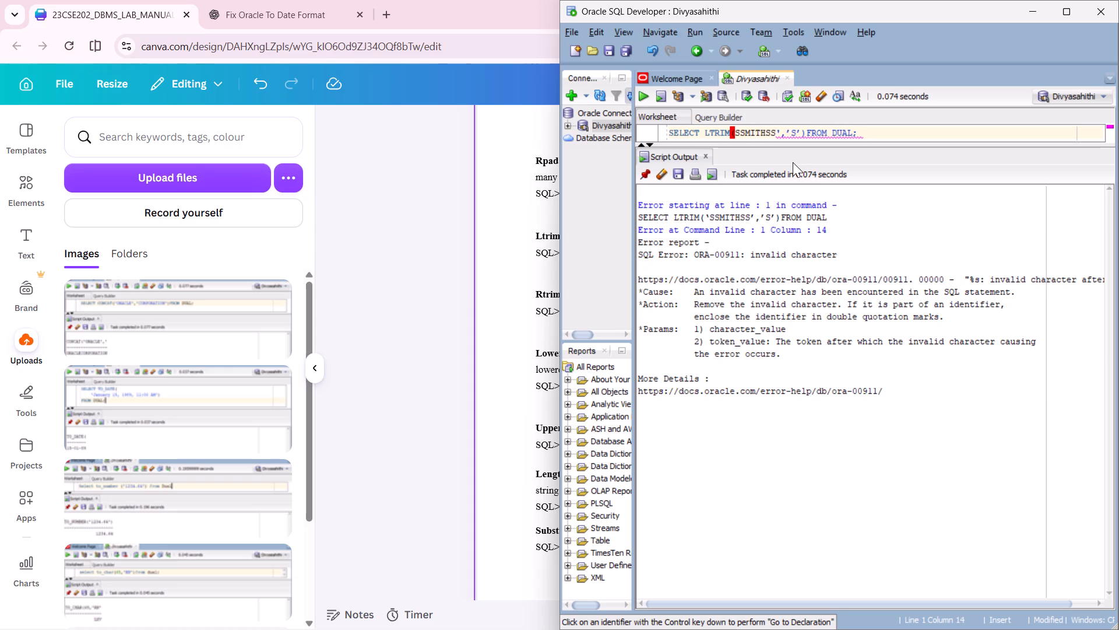
pyautogui.press("'")
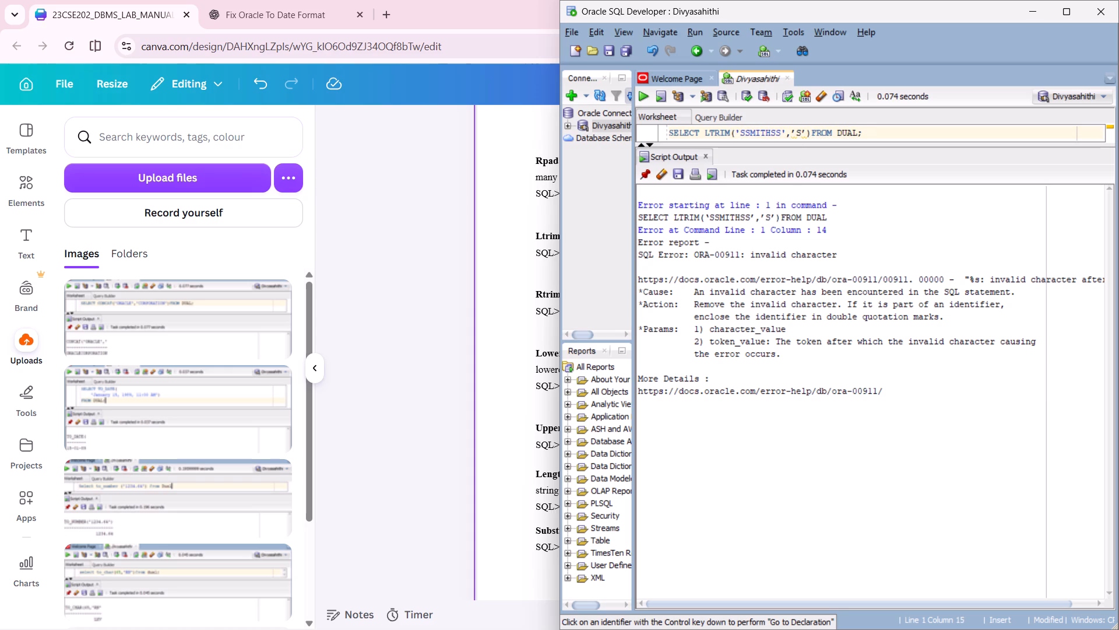
# Replace the curly quotes around S, the LTRIM query's second argument, with straight single quotes.
pyautogui.click(796, 133)
pyautogui.press('BackSpace')
pyautogui.press("'")
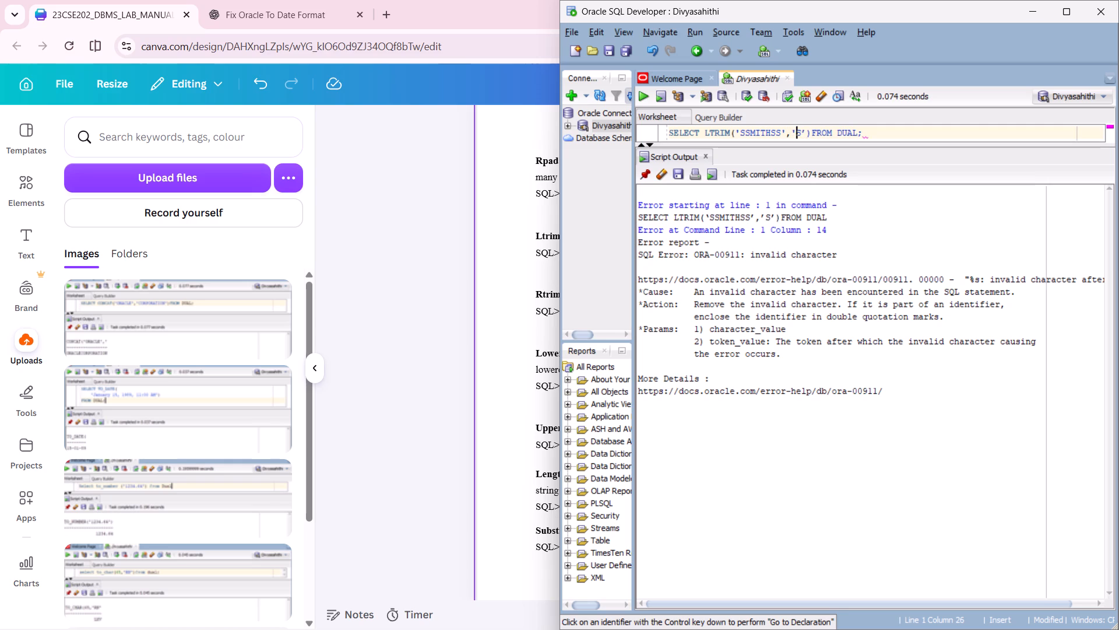
pyautogui.click(803, 131)
pyautogui.press('Delete')
pyautogui.press("'")
pyautogui.click(892, 132)
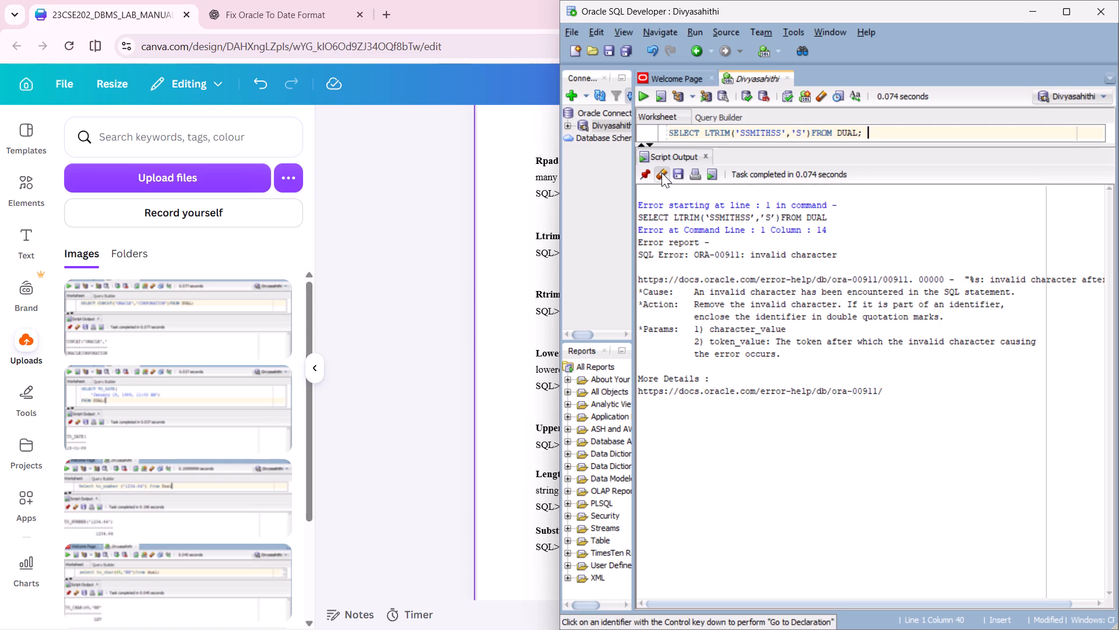
# Run the corrected LTRIM query as a script on a cleared output and capture a screenshot of the query with its result.
pyautogui.click(661, 173)
pyautogui.click(879, 133)
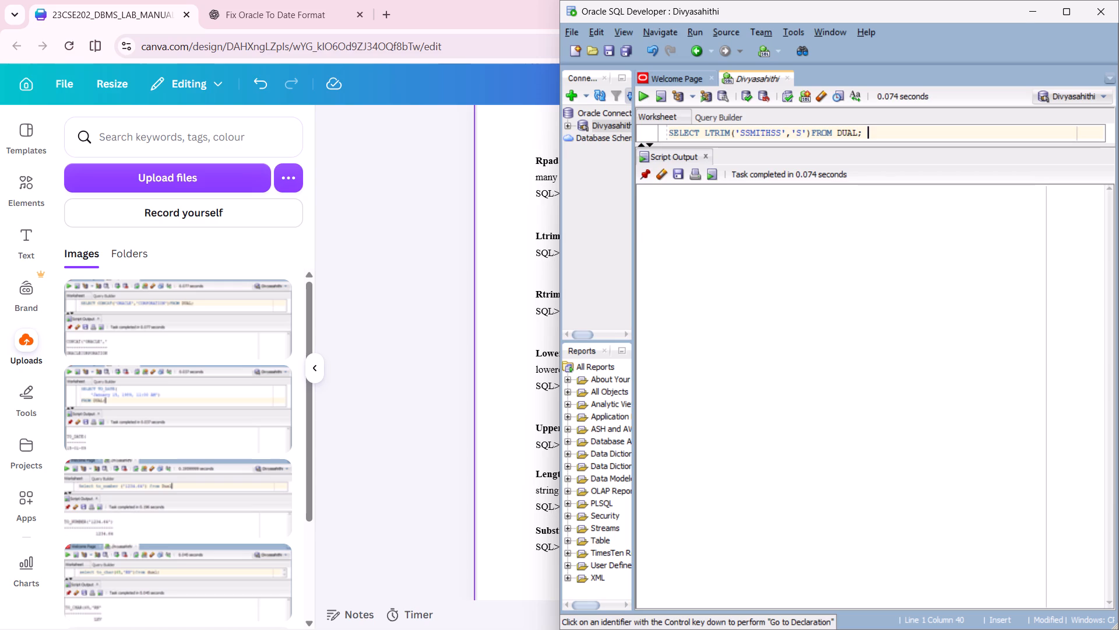
pyautogui.press('F5')
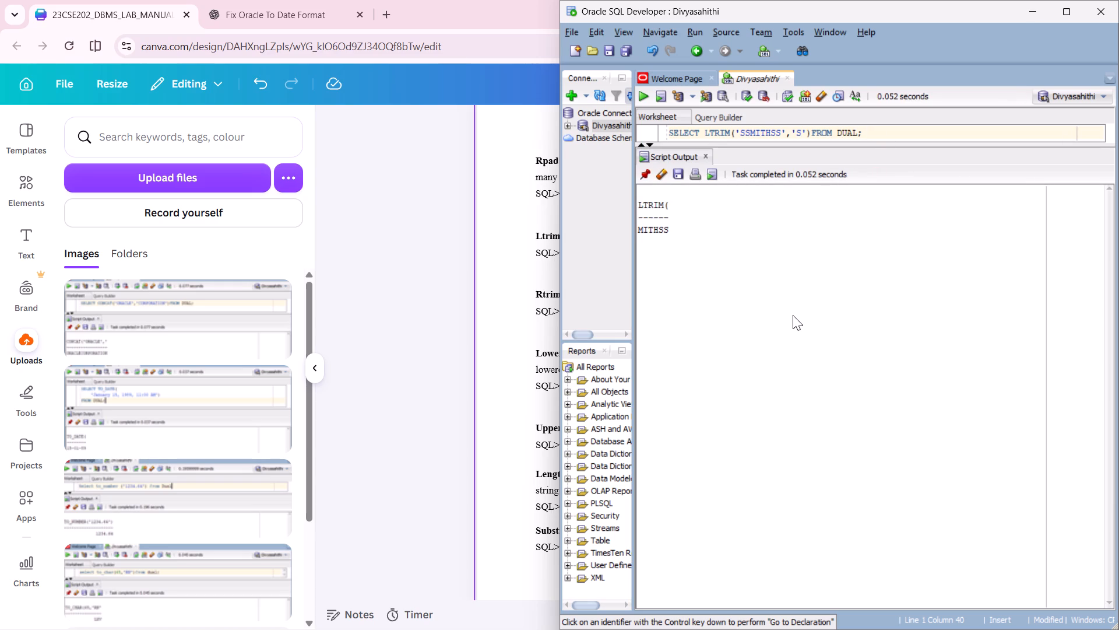
pyautogui.press('Print')
pyautogui.moveTo(635, 87); pyautogui.dragTo(1118, 235)
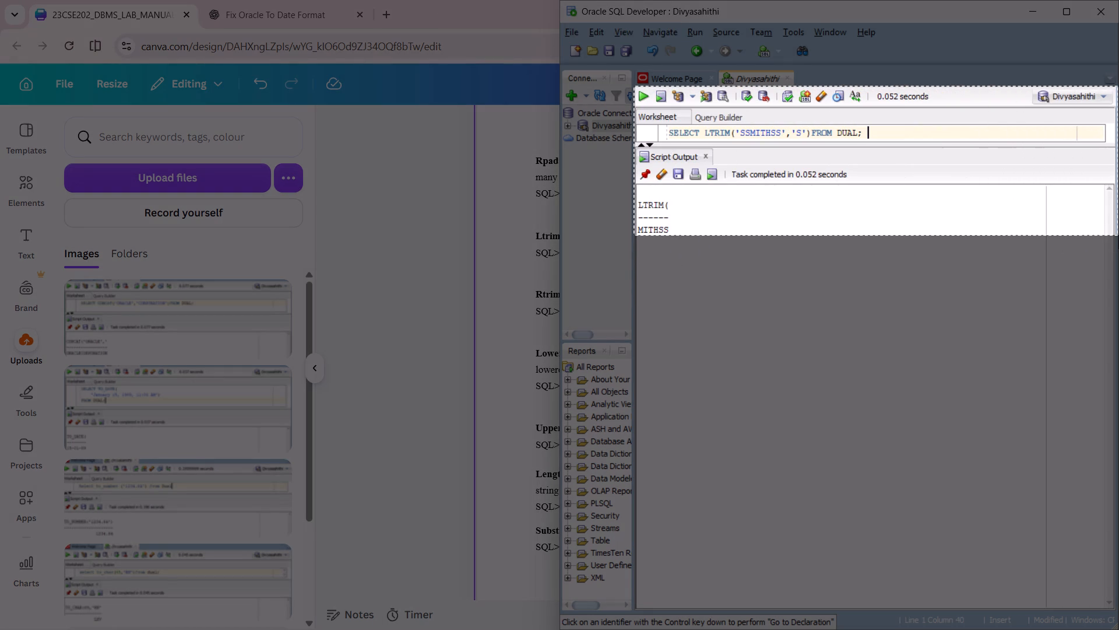
pyautogui.moveTo(1118, 235); pyautogui.dragTo(1118, 239)
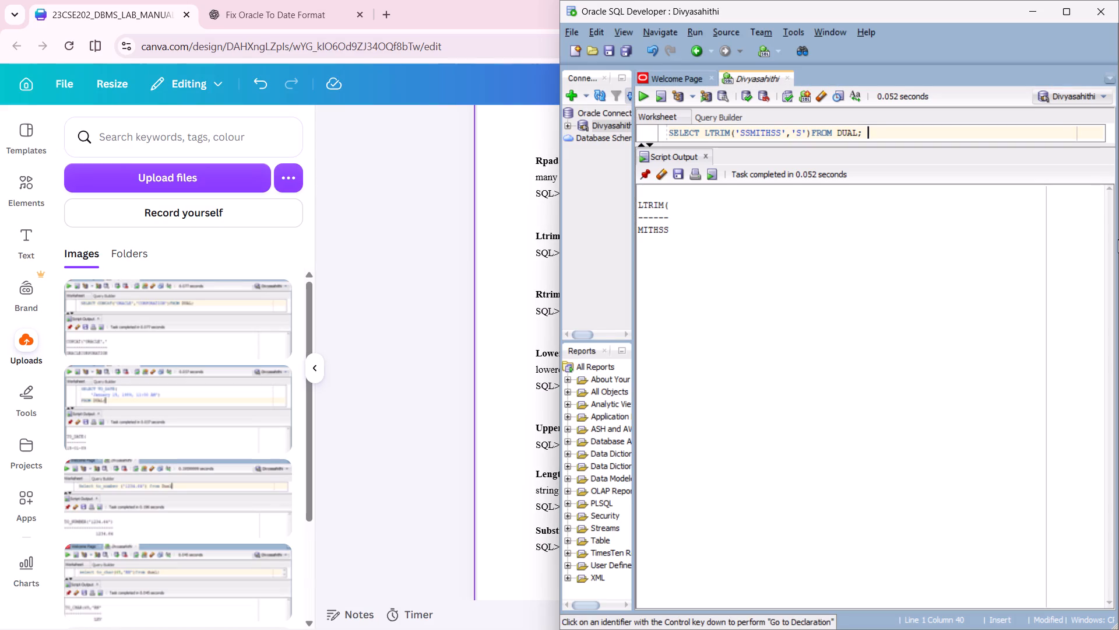
# Switch to the Canva manual and copy the Rtrim entry's query SELECT RTRIM('SSMITHSS','S')FROM DUAL; without the SQL> prefix.
pyautogui.click(399, 362)
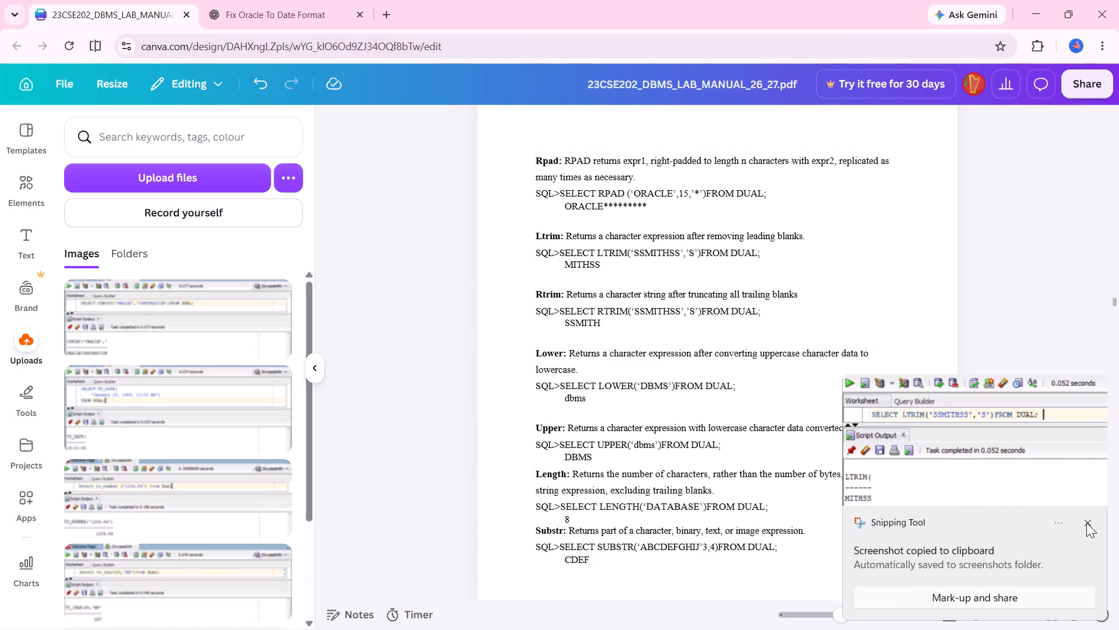
pyautogui.scroll(-1, 670, 344)
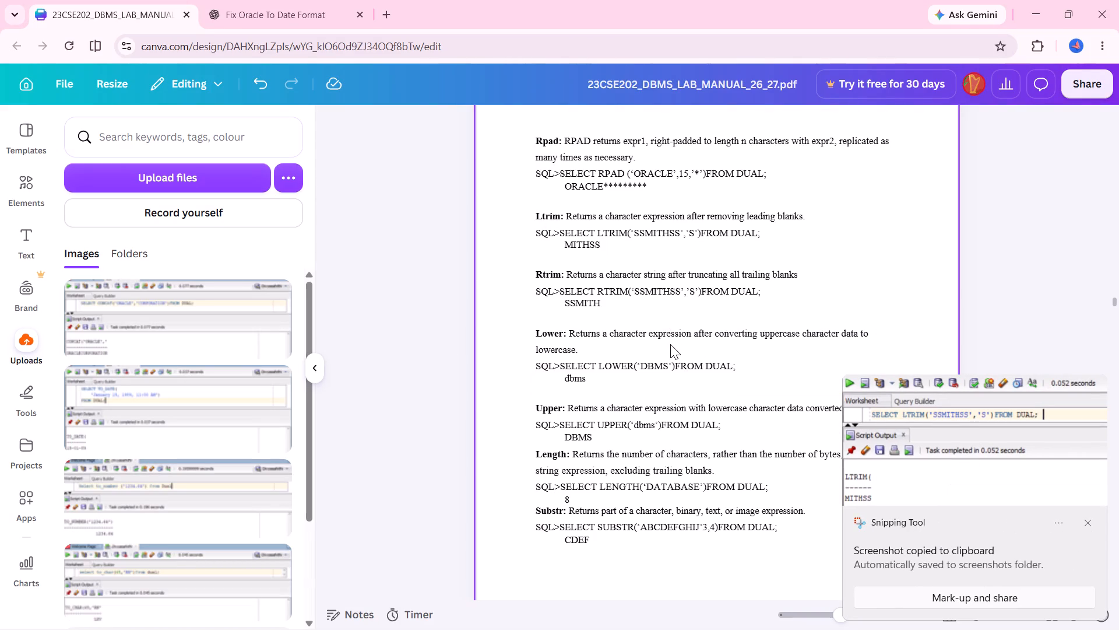
pyautogui.scroll(-1, 670, 344)
pyautogui.click(644, 281)
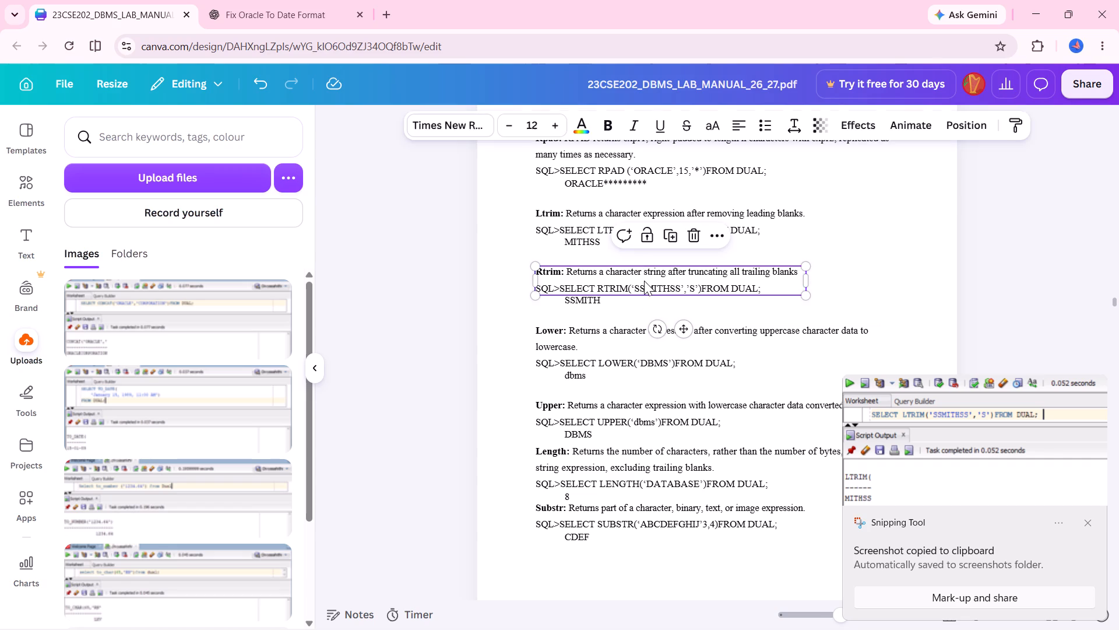
pyautogui.click(657, 286)
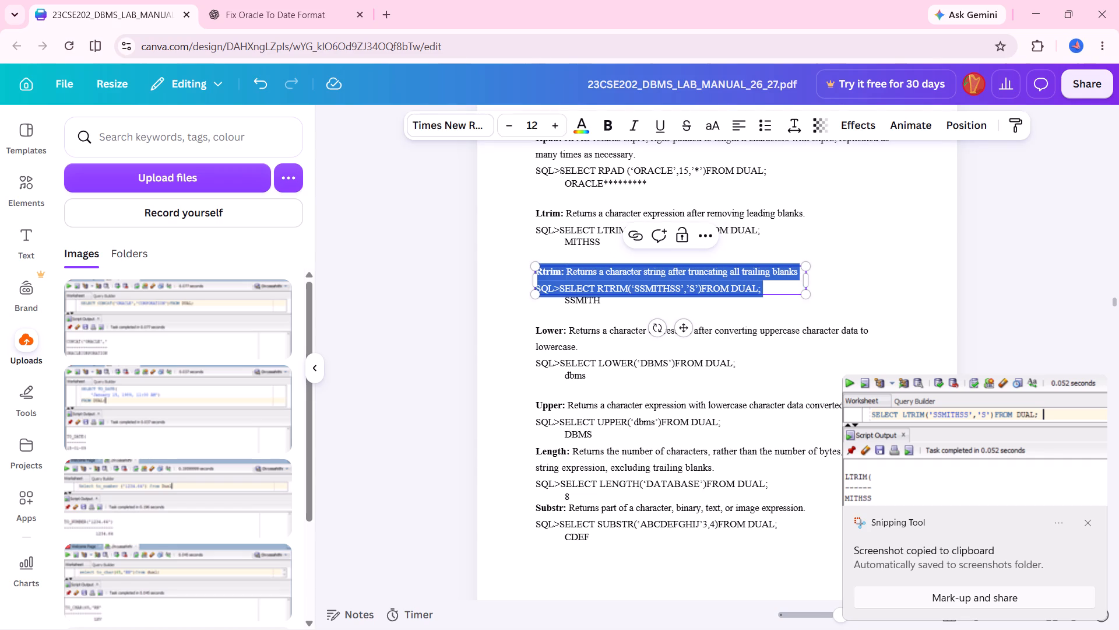
pyautogui.moveTo(767, 291); pyautogui.dragTo(564, 287)
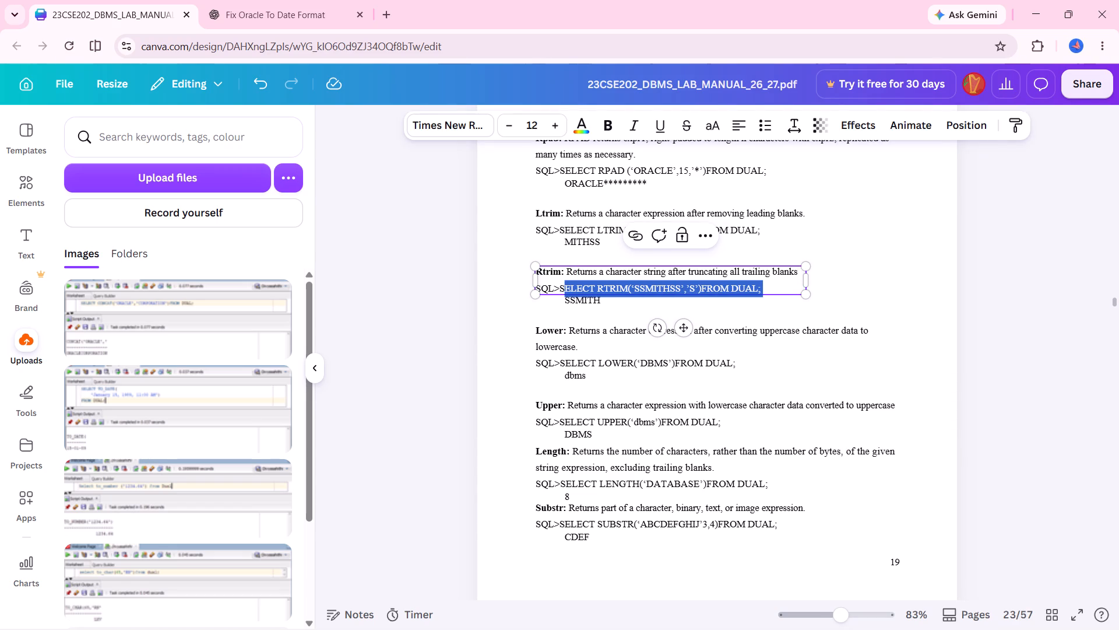
pyautogui.moveTo(564, 287); pyautogui.dragTo(561, 287)
pyautogui.hotkey('ctrl', 'c')
# In Oracle SQL Developer, replace the worksheet's LTRIM query with the copied RTRIM query and clear the script output.
pyautogui.click(884, 310)
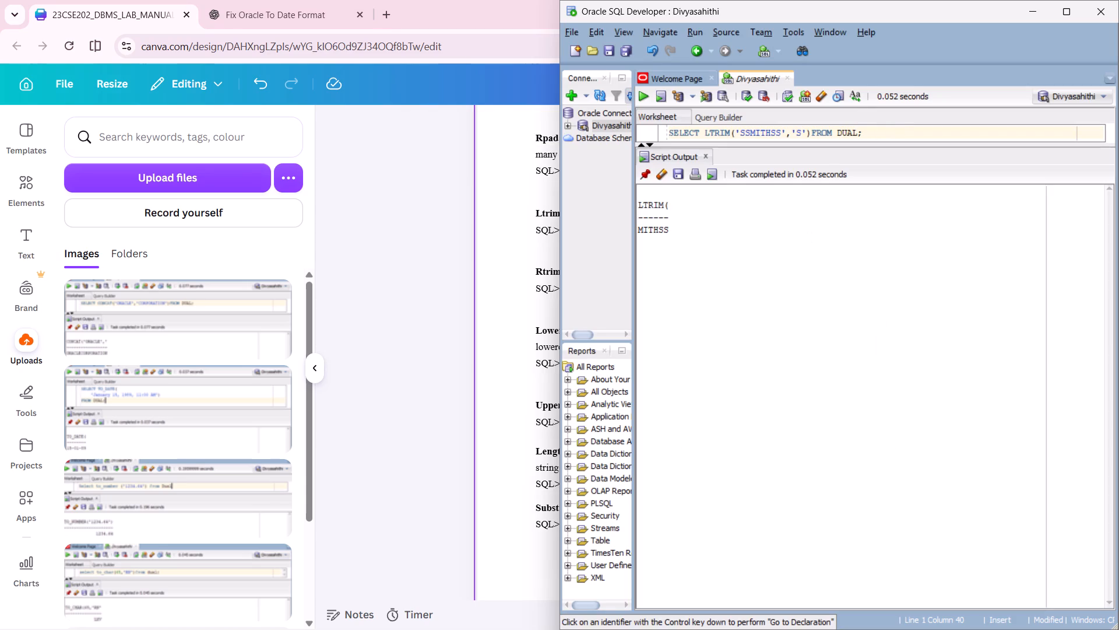
pyautogui.click(901, 136)
pyautogui.hotkey('ctrl', 'a')
pyautogui.press('BackSpace')
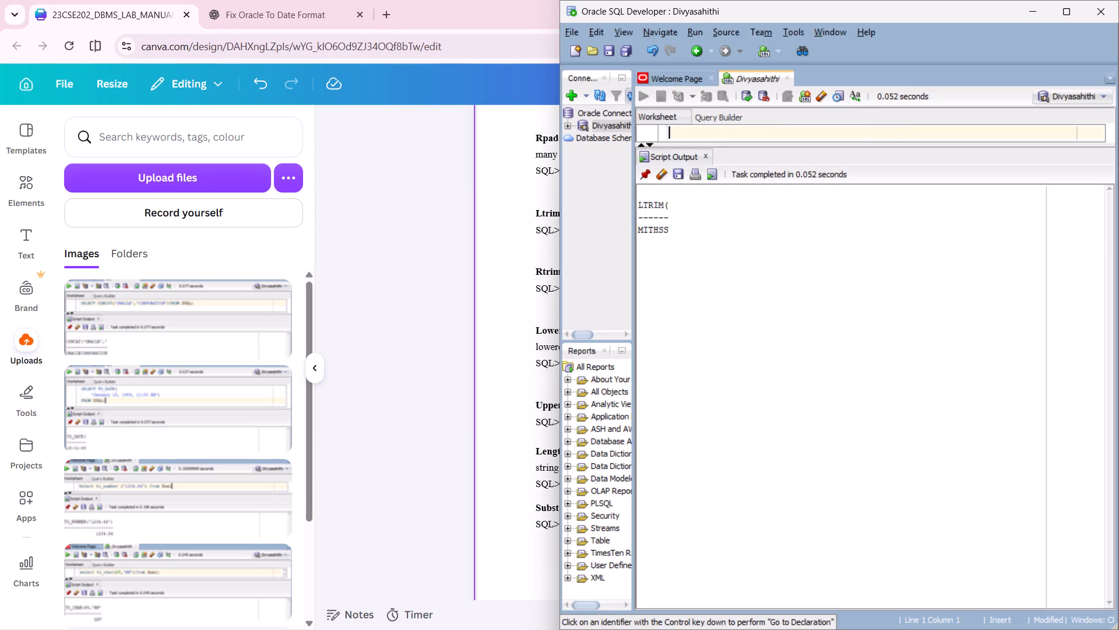
pyautogui.hotkey('ctrl', 'v')
pyautogui.click(661, 176)
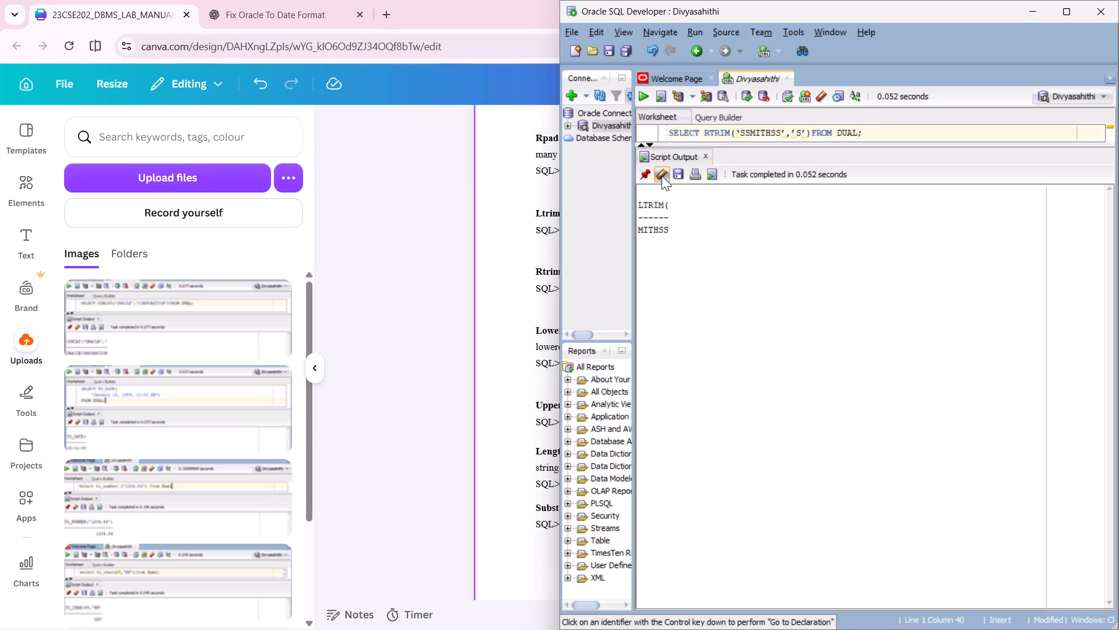
# Replace the curly quotes around both RTRIM arguments, SSMITHSS and S, with straight single quotes.
pyautogui.click(740, 132)
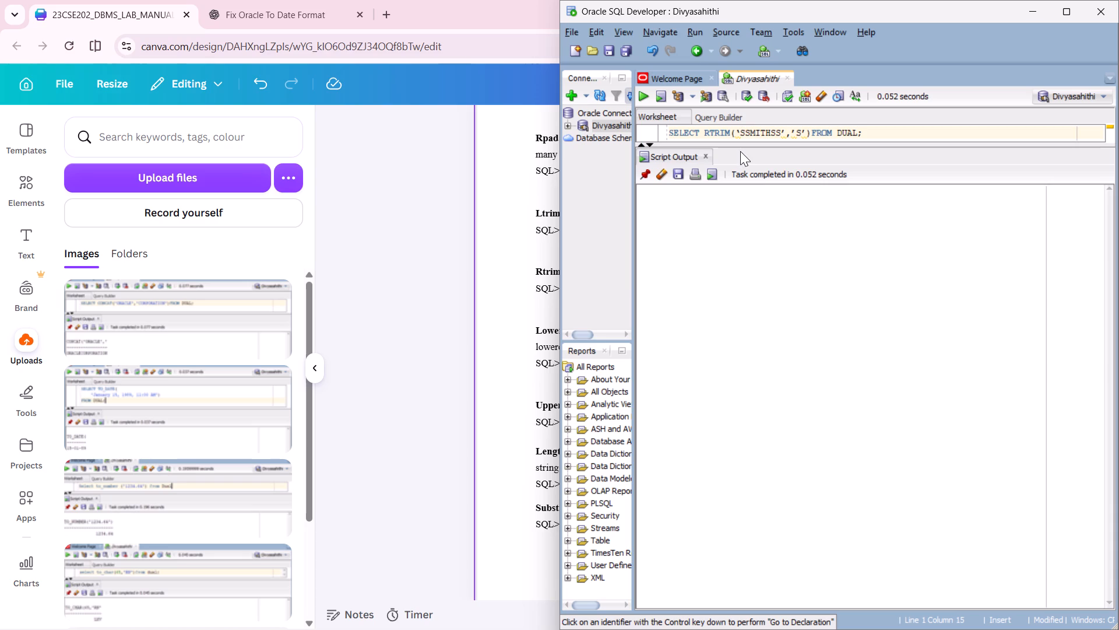
pyautogui.press('BackSpace')
pyautogui.press("'")
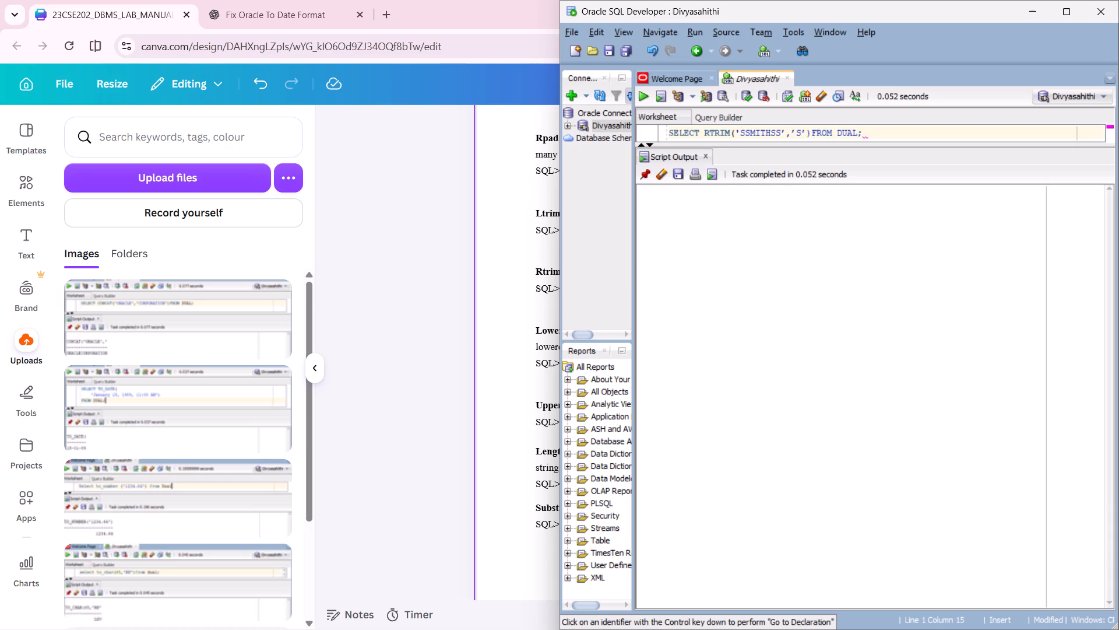
pyautogui.click(782, 134)
pyautogui.press('Delete')
pyautogui.press("'")
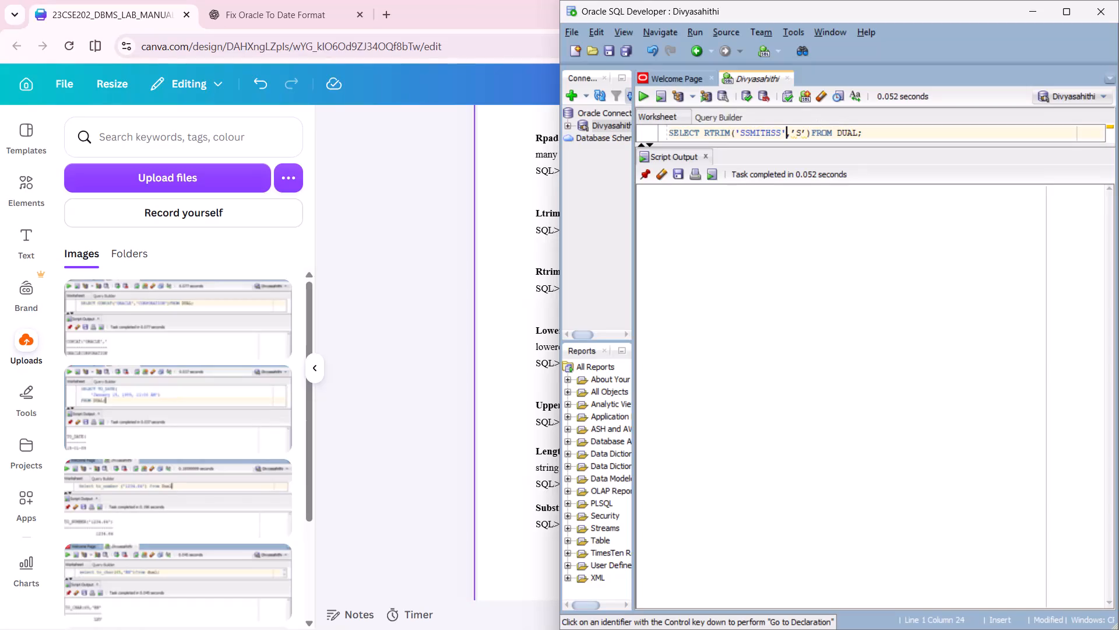
pyautogui.click(797, 132)
pyautogui.press('BackSpace')
pyautogui.press("'")
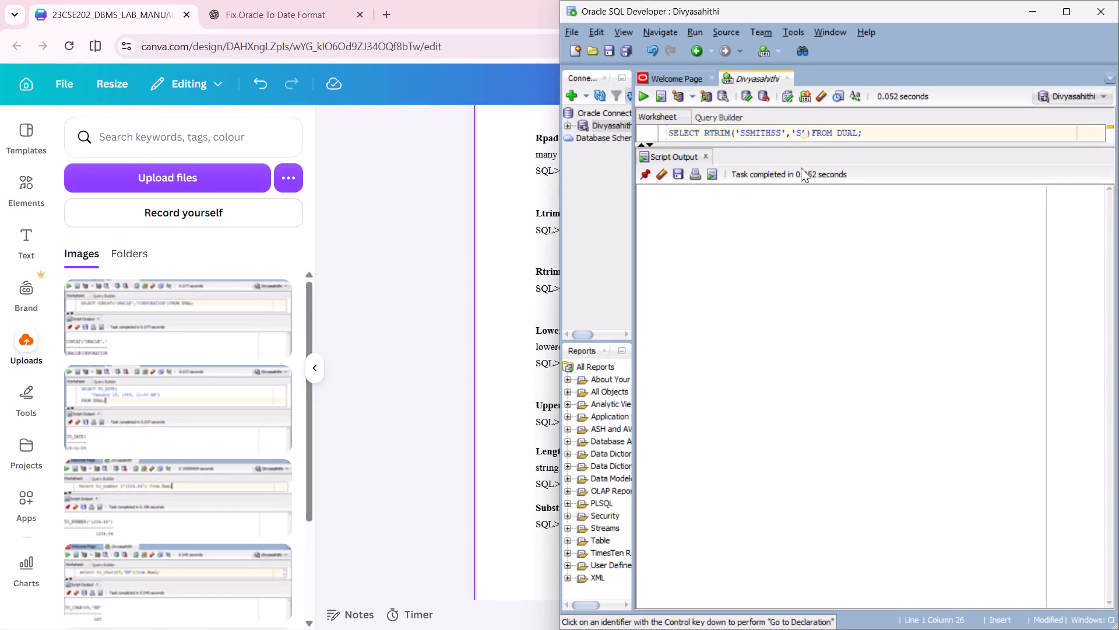
pyautogui.moveTo(801, 136); pyautogui.dragTo(797, 202)
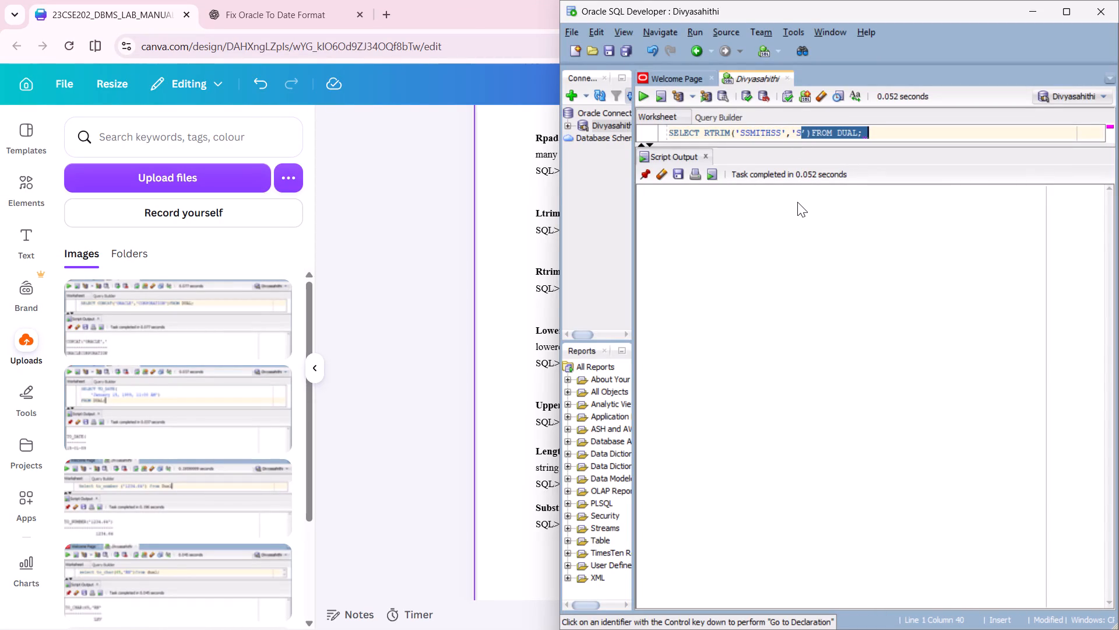
pyautogui.click(801, 135)
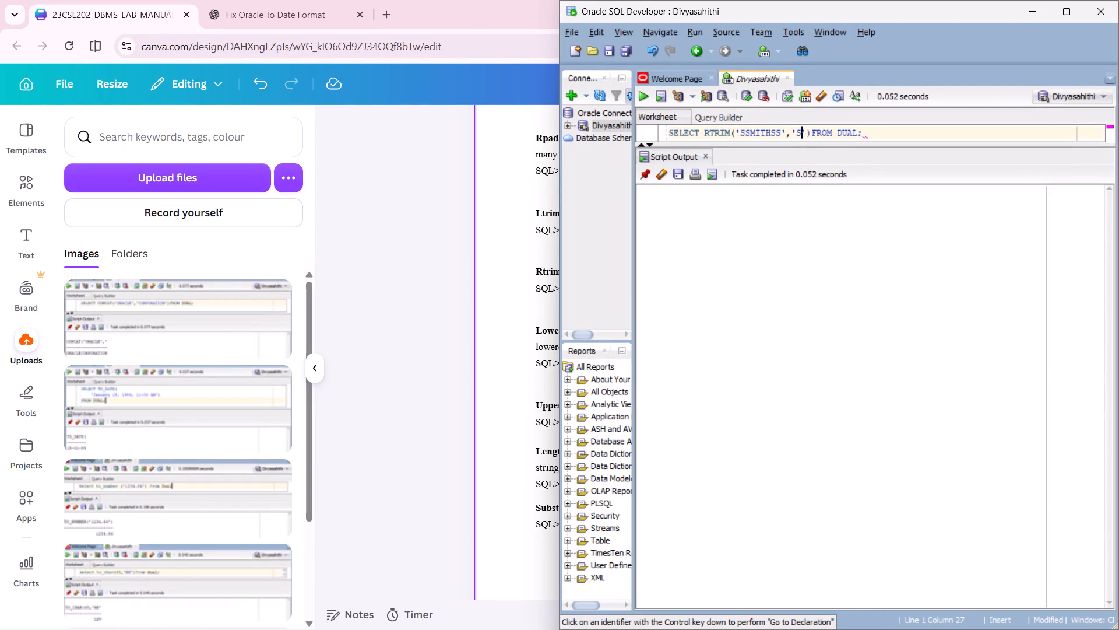
pyautogui.press('Delete')
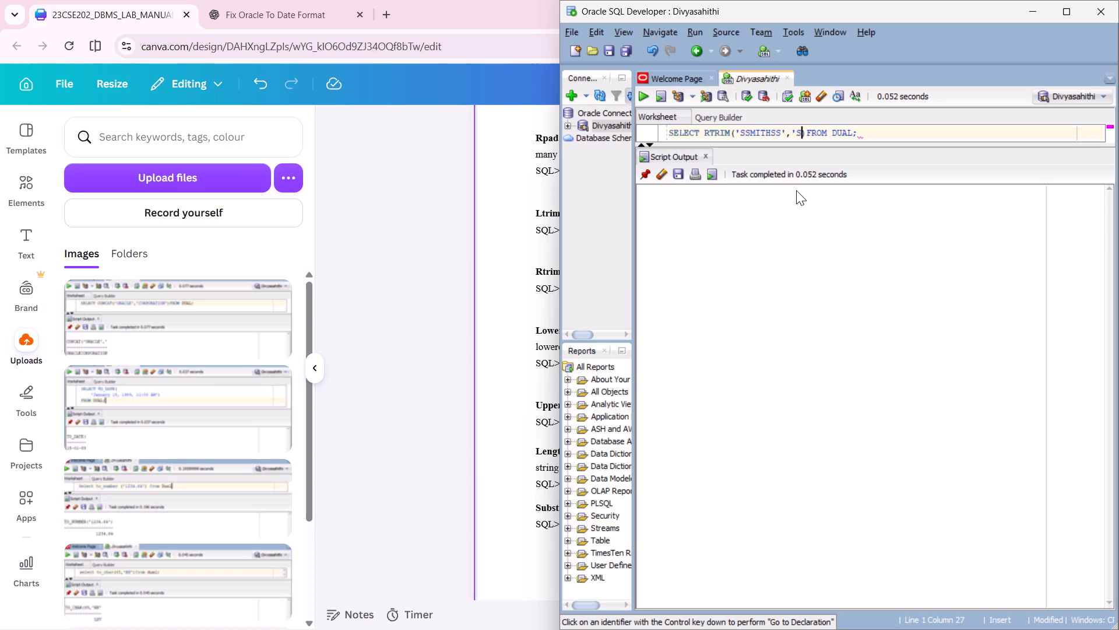
pyautogui.press("'")
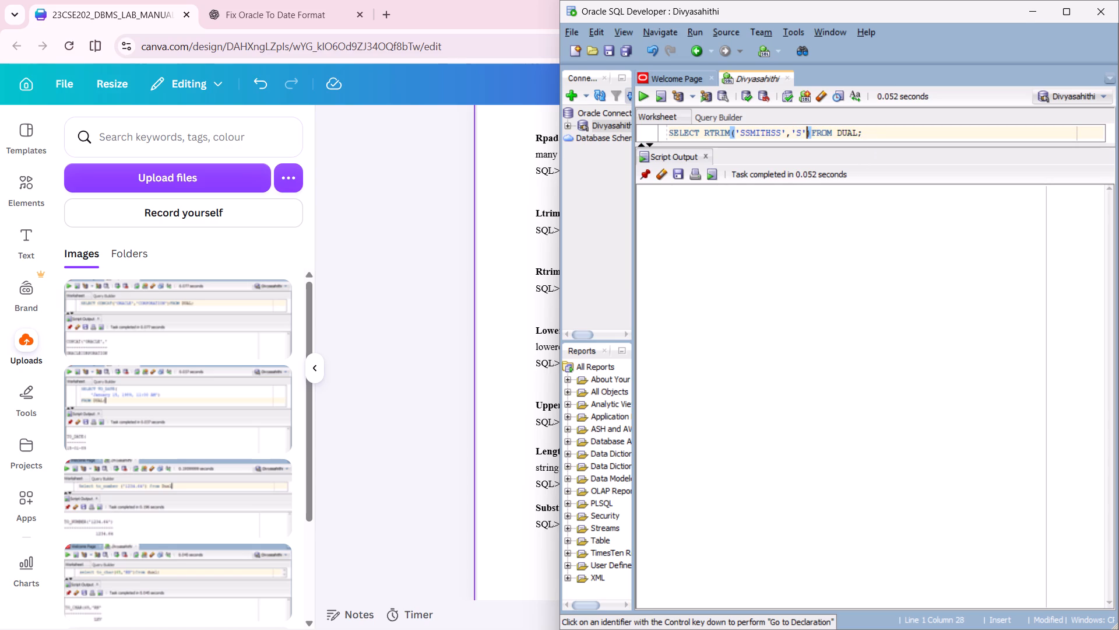
# Run the RTRIM query as a script and capture a screenshot of the query with its result.
pyautogui.click(872, 138)
pyautogui.press('F5')
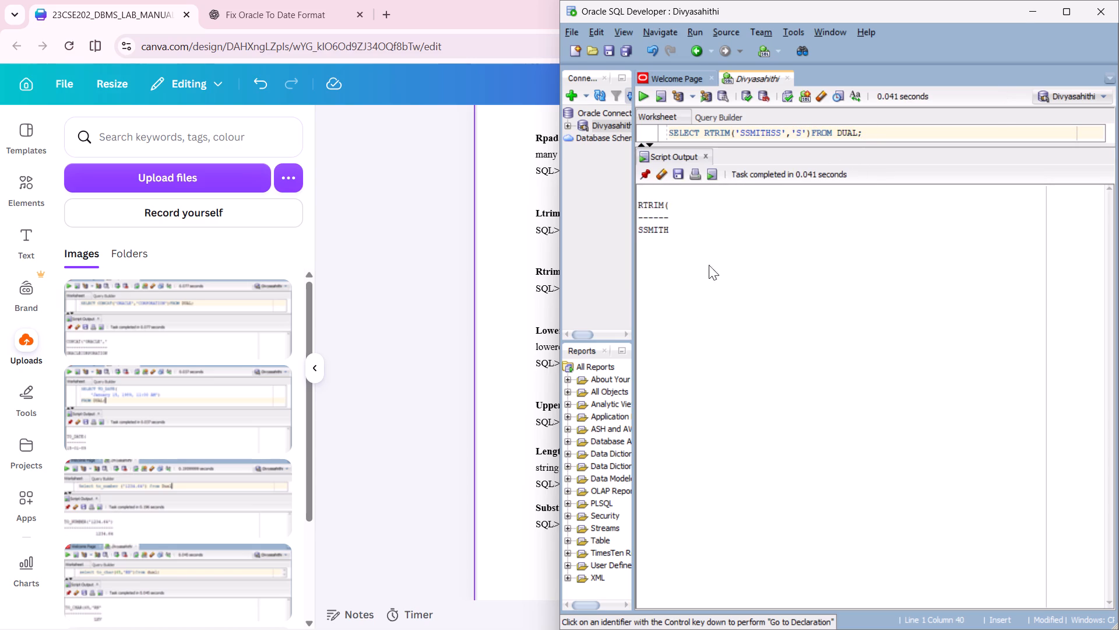
pyautogui.press('Print')
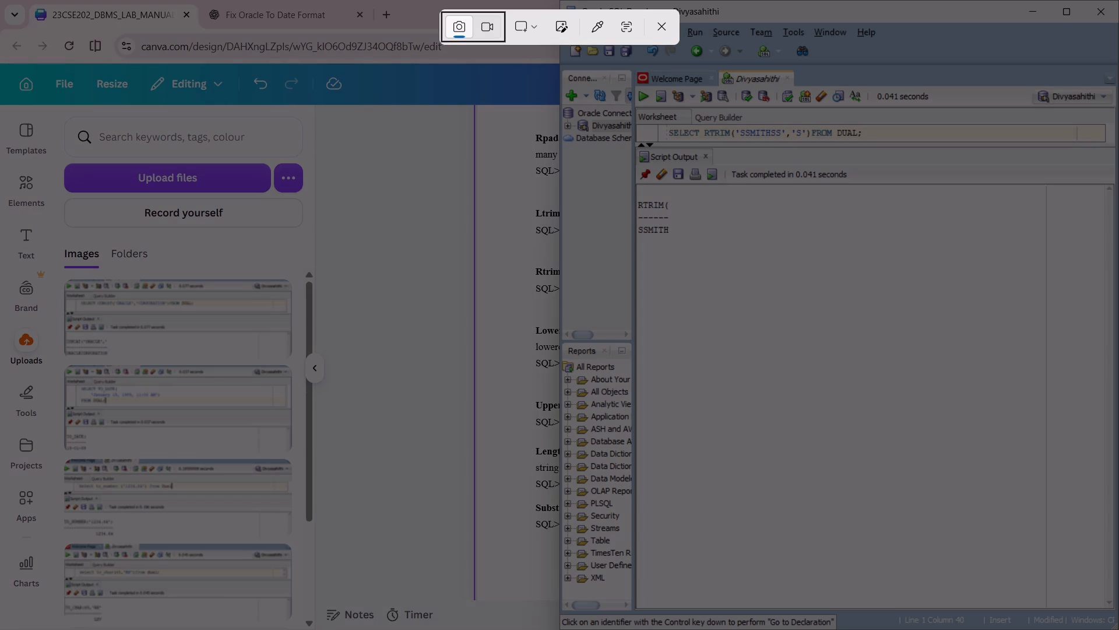
pyautogui.moveTo(636, 89); pyautogui.dragTo(1000, 246)
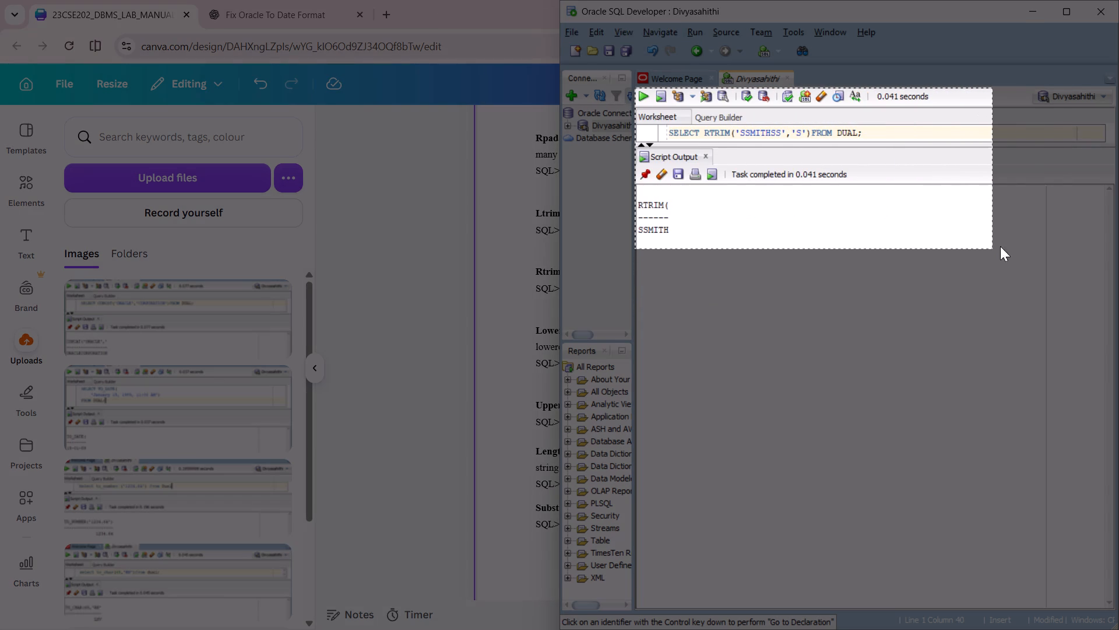
pyautogui.moveTo(1000, 246); pyautogui.dragTo(1118, 242)
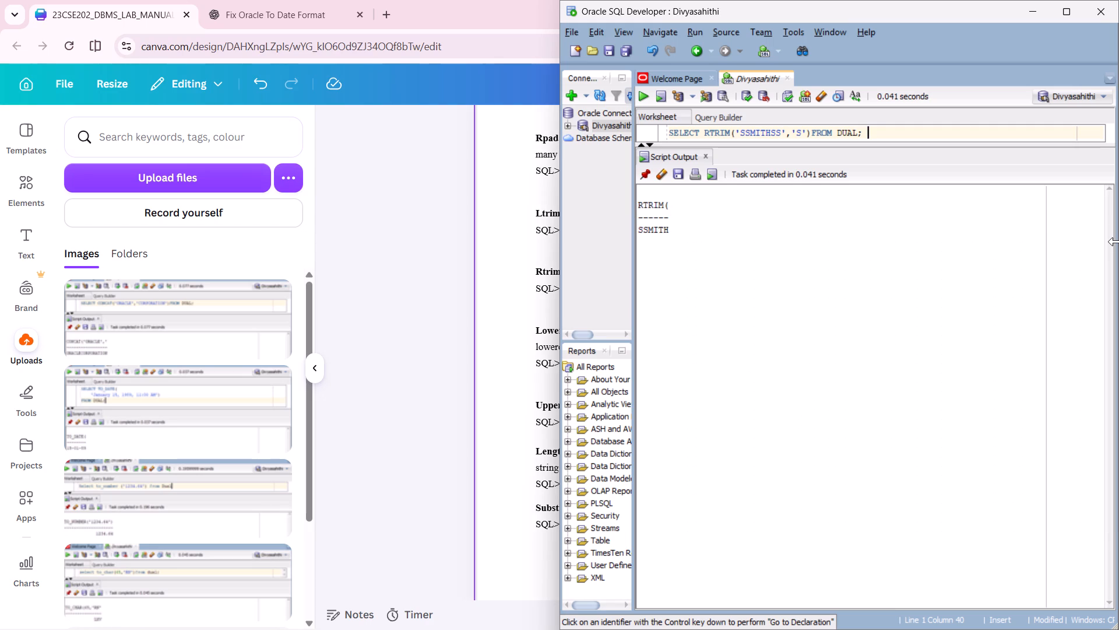
pyautogui.click(396, 317)
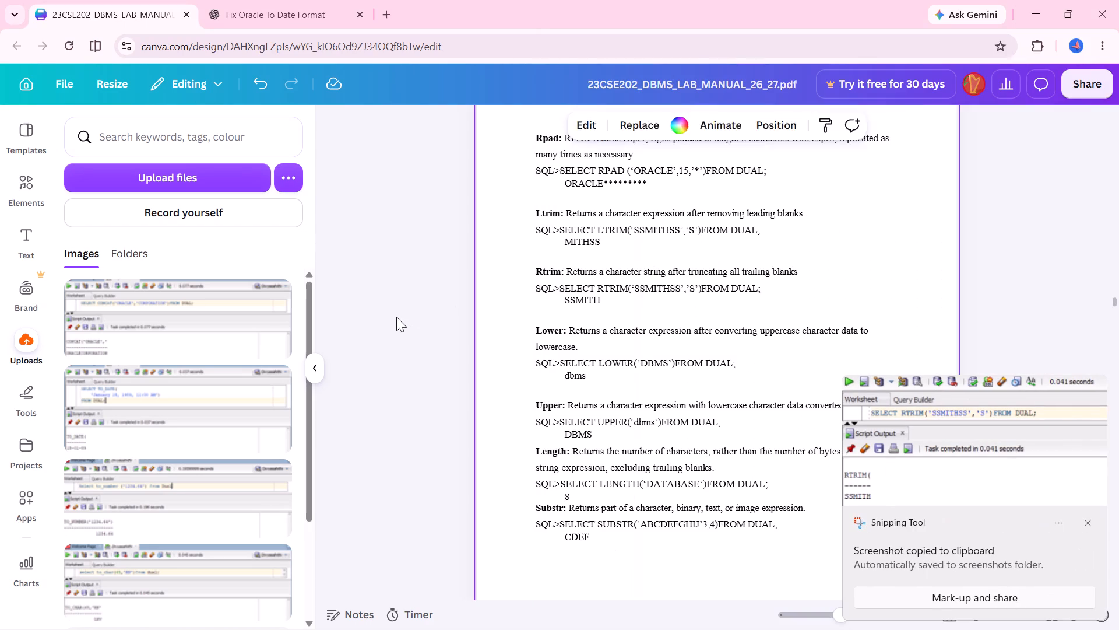
pyautogui.scroll(-1, 699, 351)
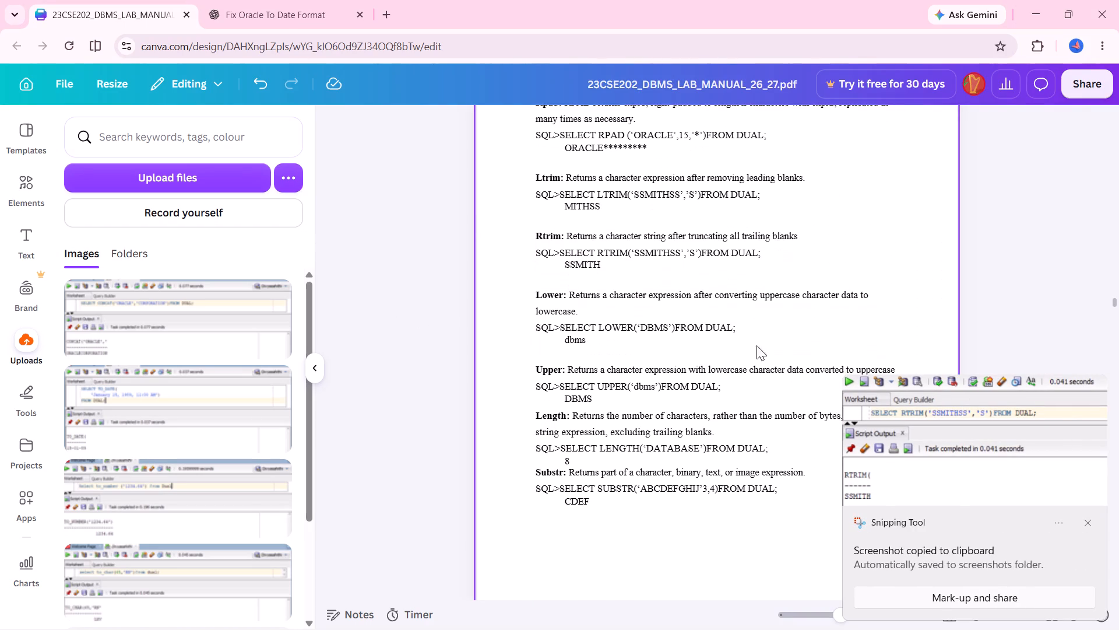
pyautogui.click(634, 329)
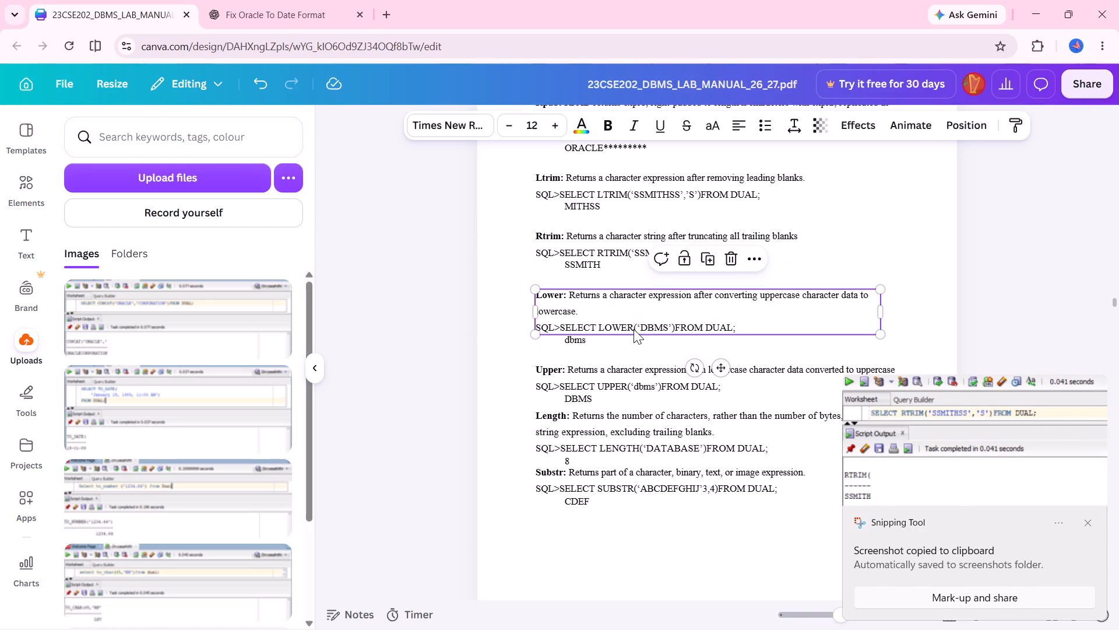
pyautogui.doubleClick(691, 323)
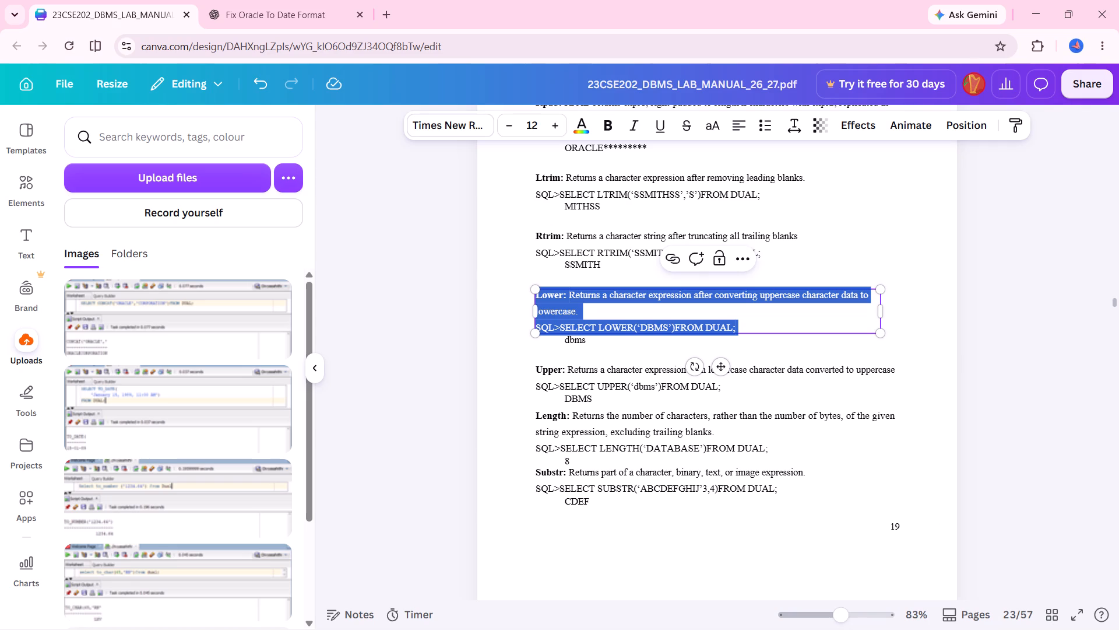
pyautogui.moveTo(740, 330); pyautogui.dragTo(561, 328)
pyautogui.moveTo(561, 328); pyautogui.dragTo(749, 322)
pyautogui.hotkey('ctrl', 'v')
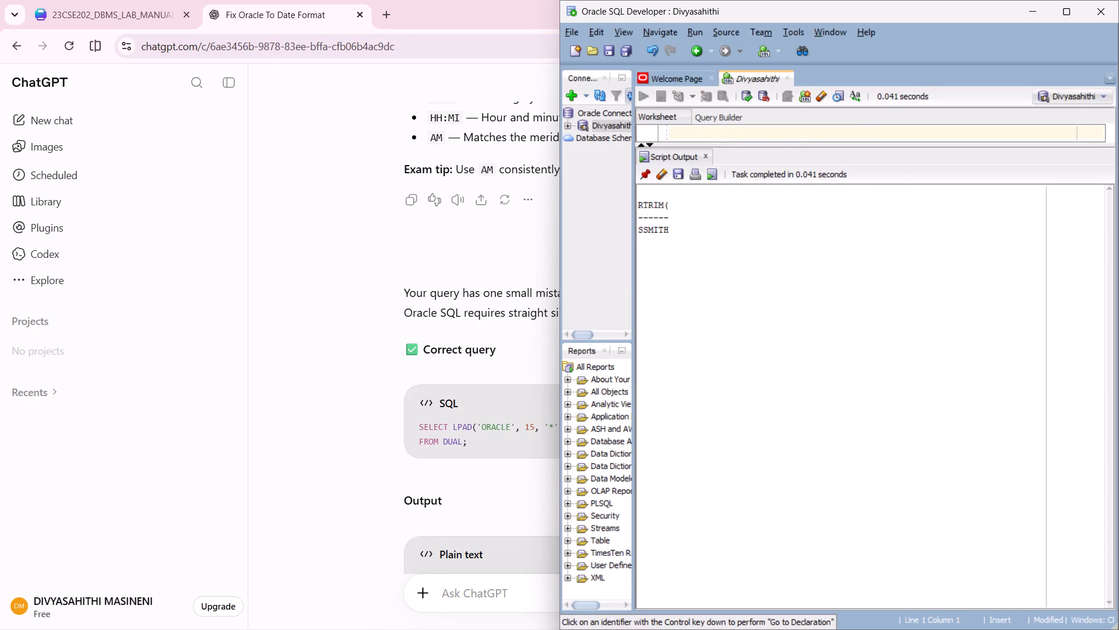
pyautogui.click(660, 177)
pyautogui.click(704, 135)
pyautogui.hotkey('ctrl', 'v')
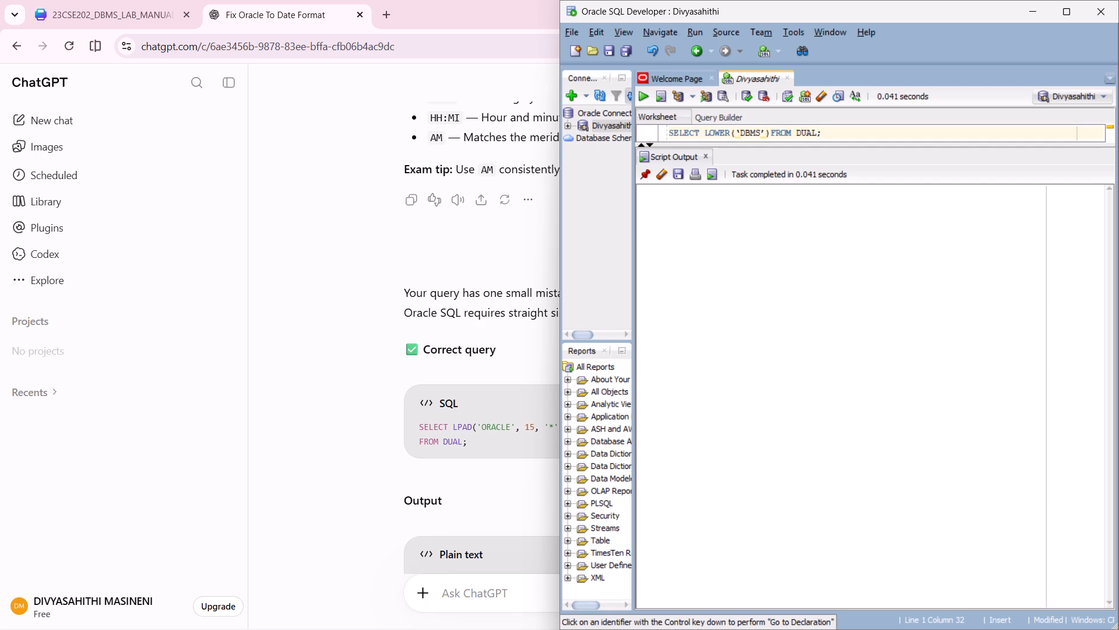
# Replace the curly quotes around DBMS in the LOWER query with straight single quotes.
pyautogui.click(765, 134)
pyautogui.click(766, 141)
pyautogui.click(766, 133)
pyautogui.press('BackSpace')
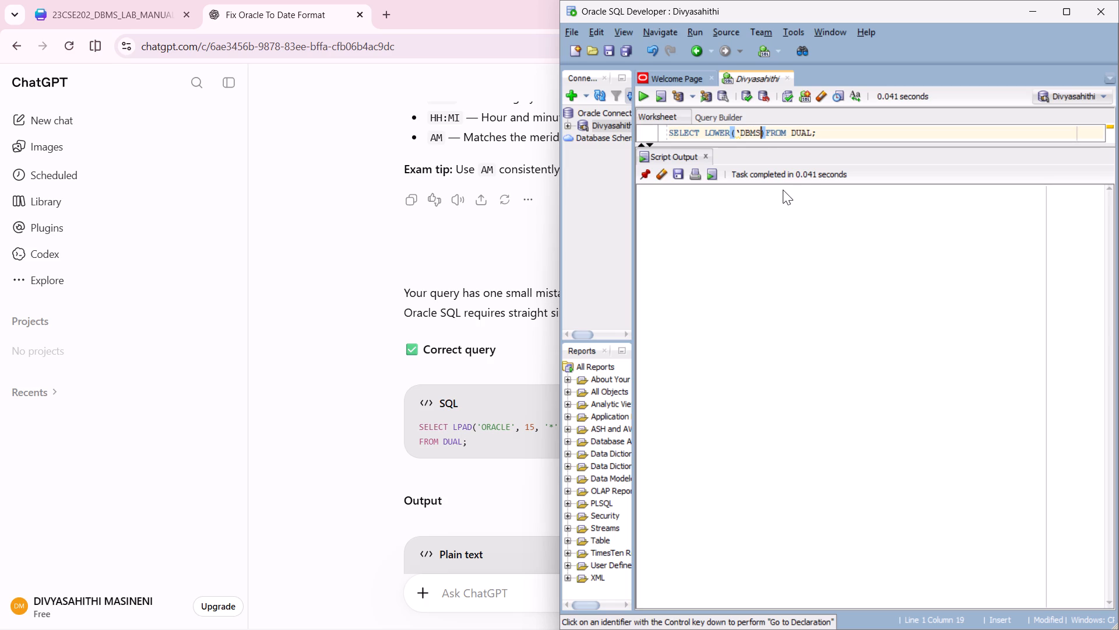
pyautogui.press("'")
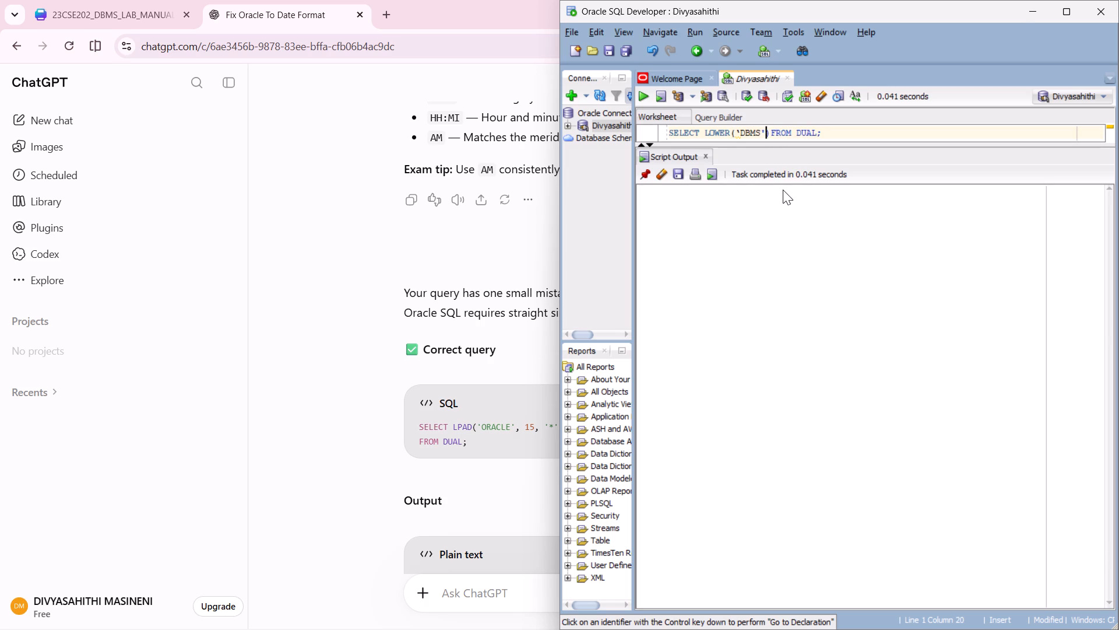
pyautogui.click(736, 129)
pyautogui.click(736, 132)
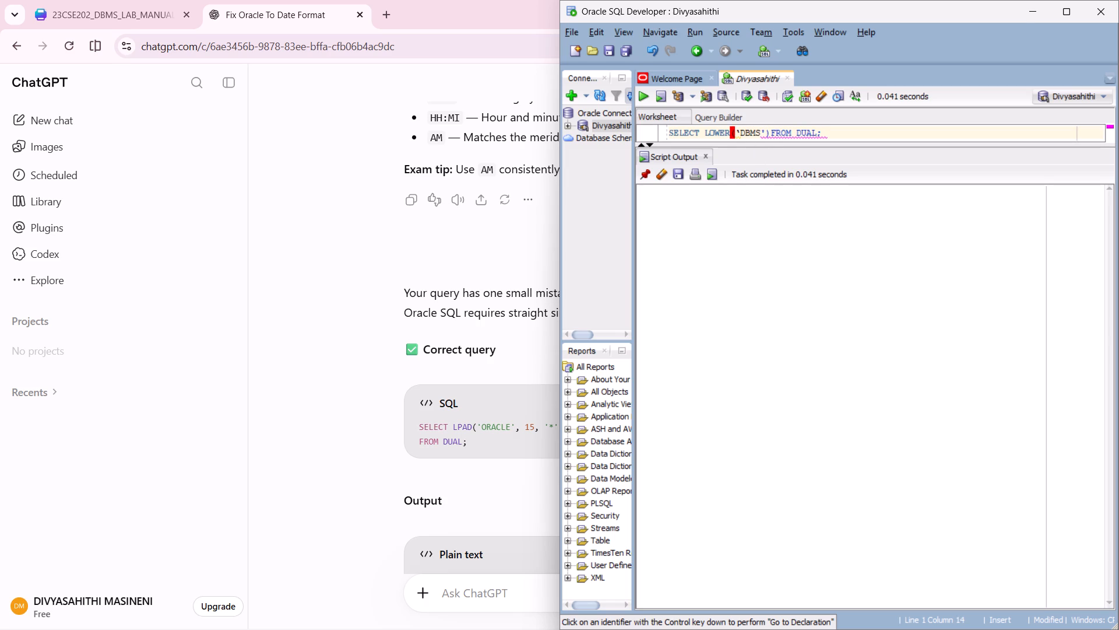
pyautogui.click(742, 134)
pyautogui.press('BackSpace')
pyautogui.press("'")
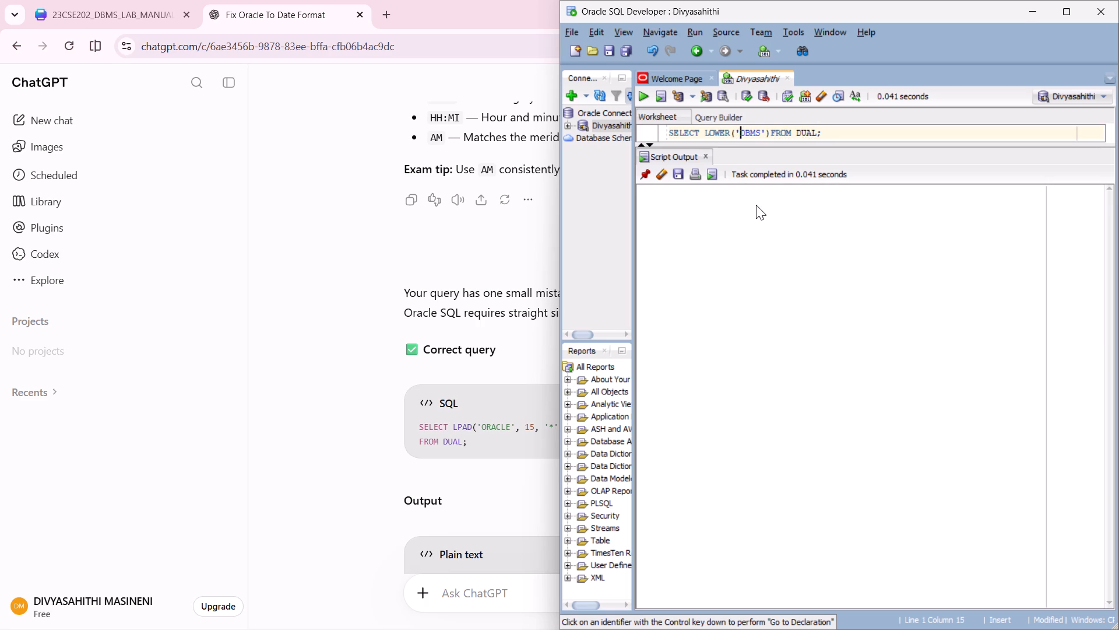
# Run the LOWER query as a script and capture a screenshot of the query with its result.
pyautogui.click(850, 132)
pyautogui.press('F5')
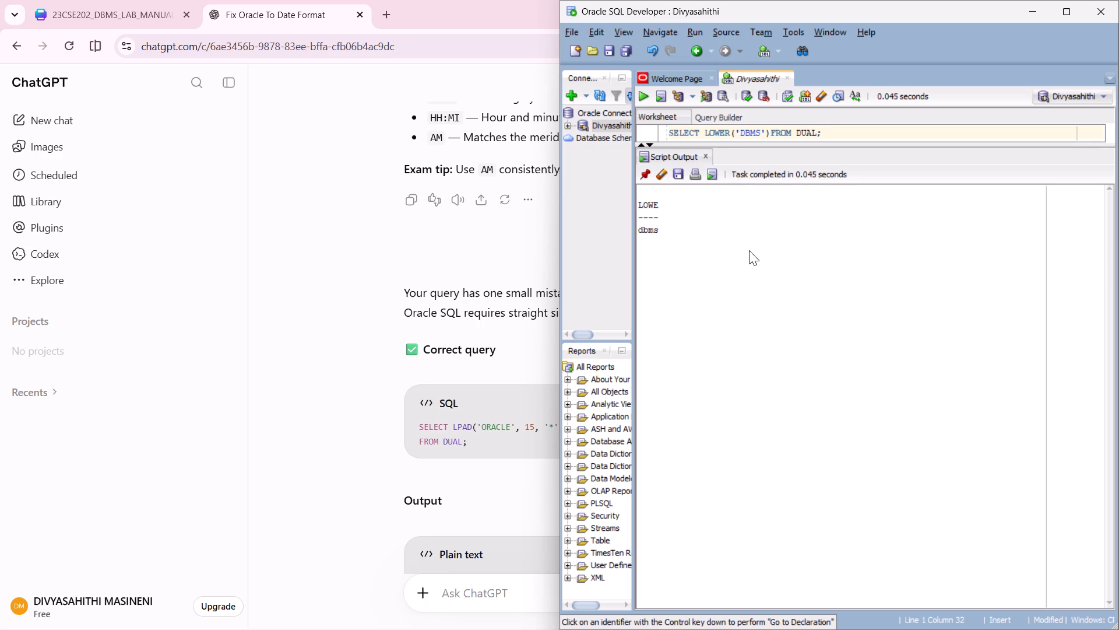
pyautogui.press('Print')
pyautogui.moveTo(631, 84); pyautogui.dragTo(748, 299)
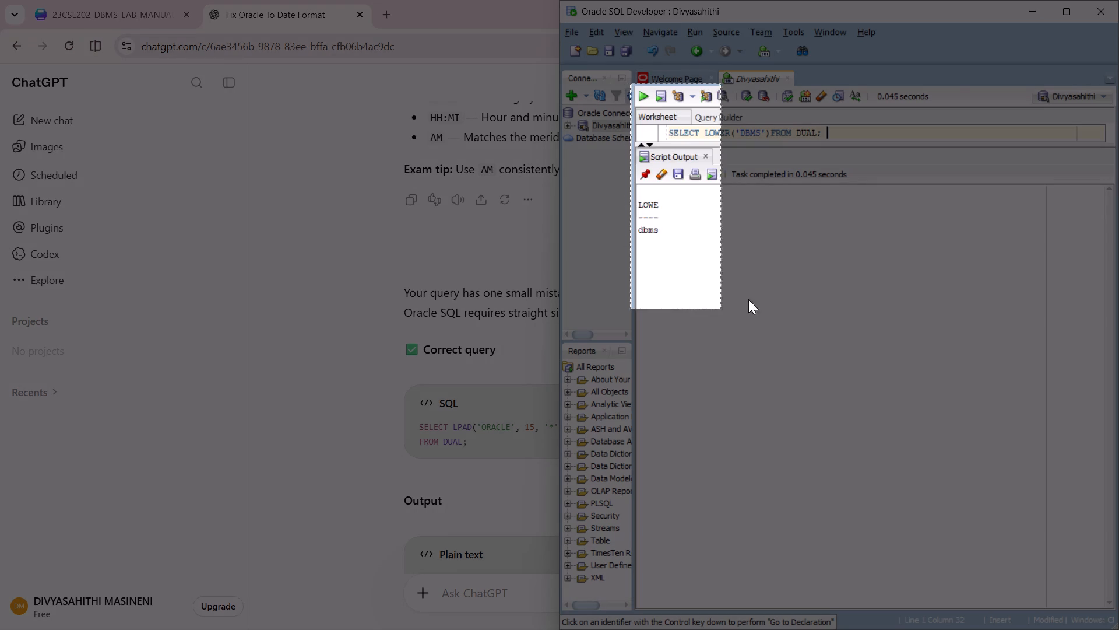
pyautogui.moveTo(748, 299); pyautogui.dragTo(1118, 243)
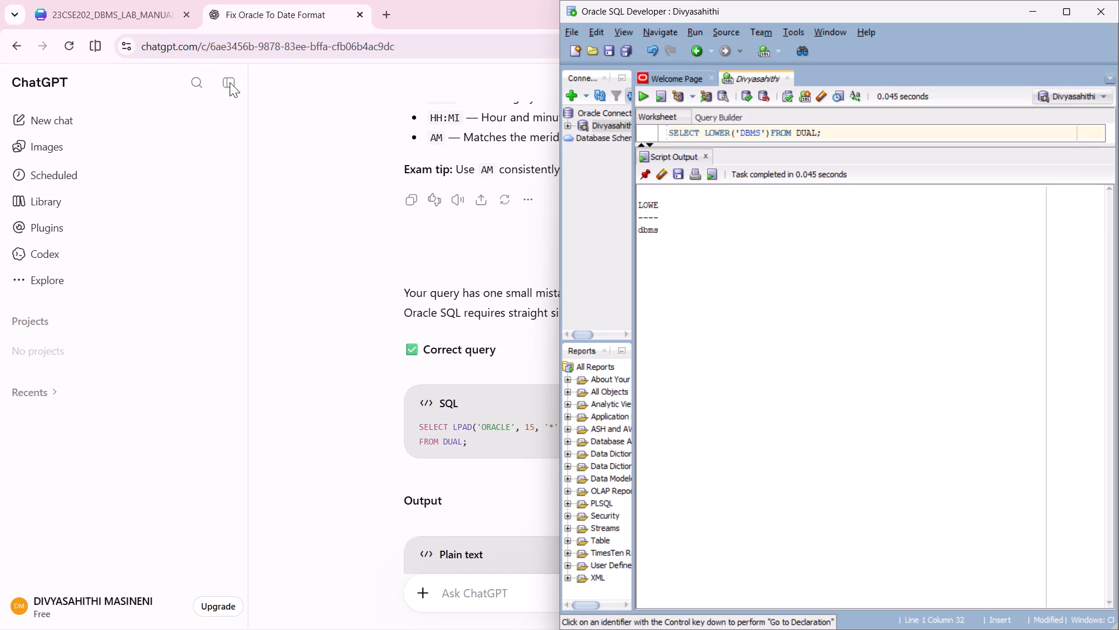
# Back in the Canva manual, copy the Upper entry's query SELECT UPPER('dbms')FROM DUAL; without the SQL> prefix.
pyautogui.click(148, 27)
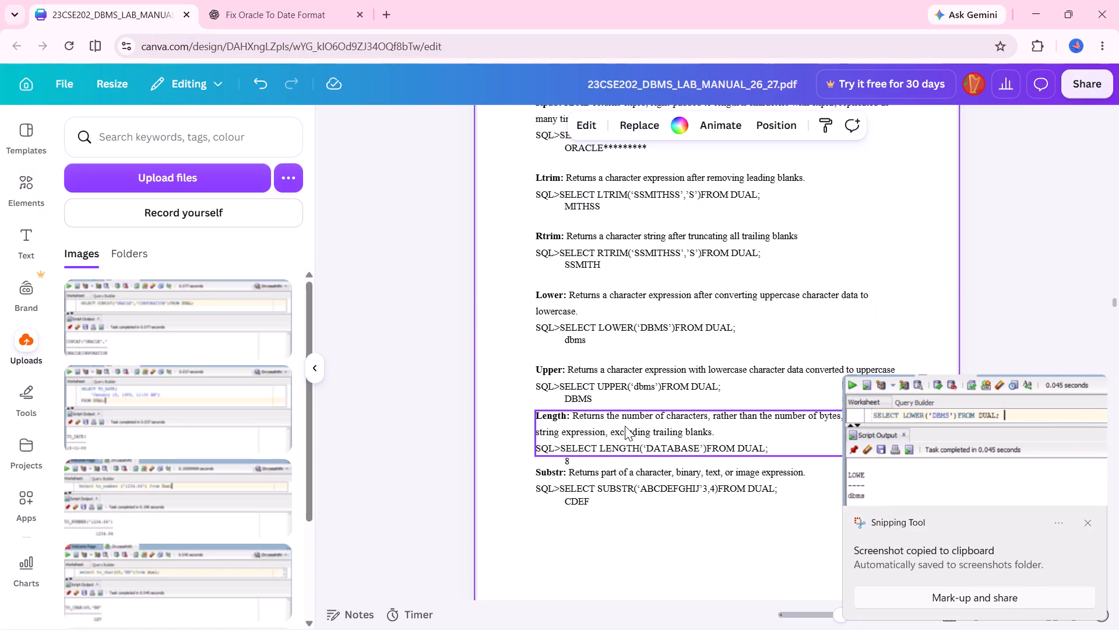
pyautogui.scroll(-1, 625, 426)
pyautogui.doubleClick(660, 323)
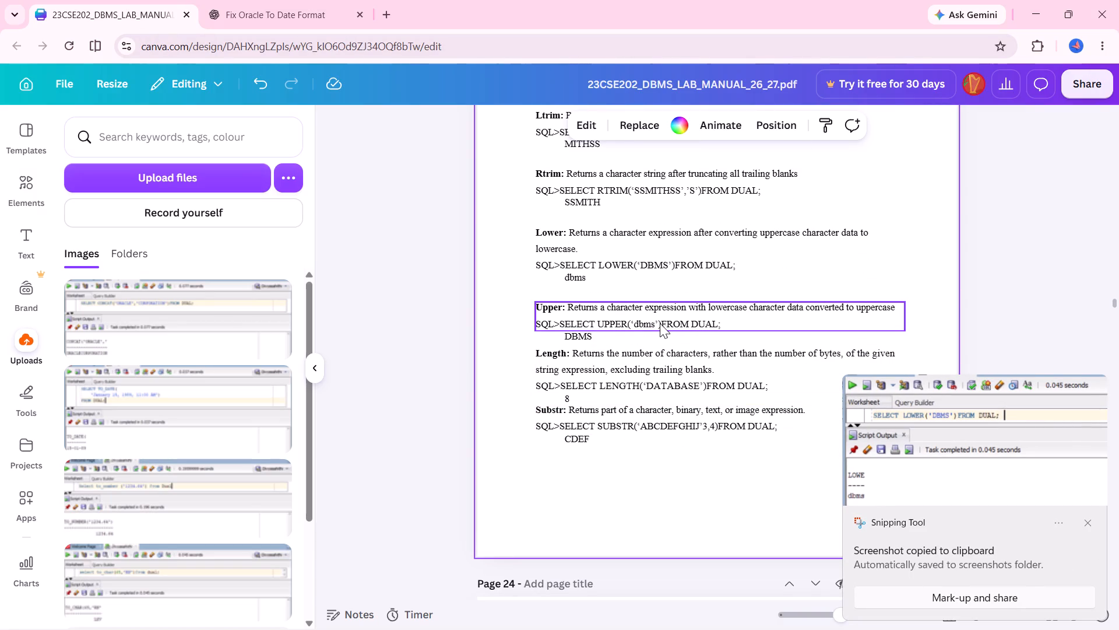
pyautogui.moveTo(734, 327); pyautogui.dragTo(560, 322)
pyautogui.hotkey('ctrl', 'c')
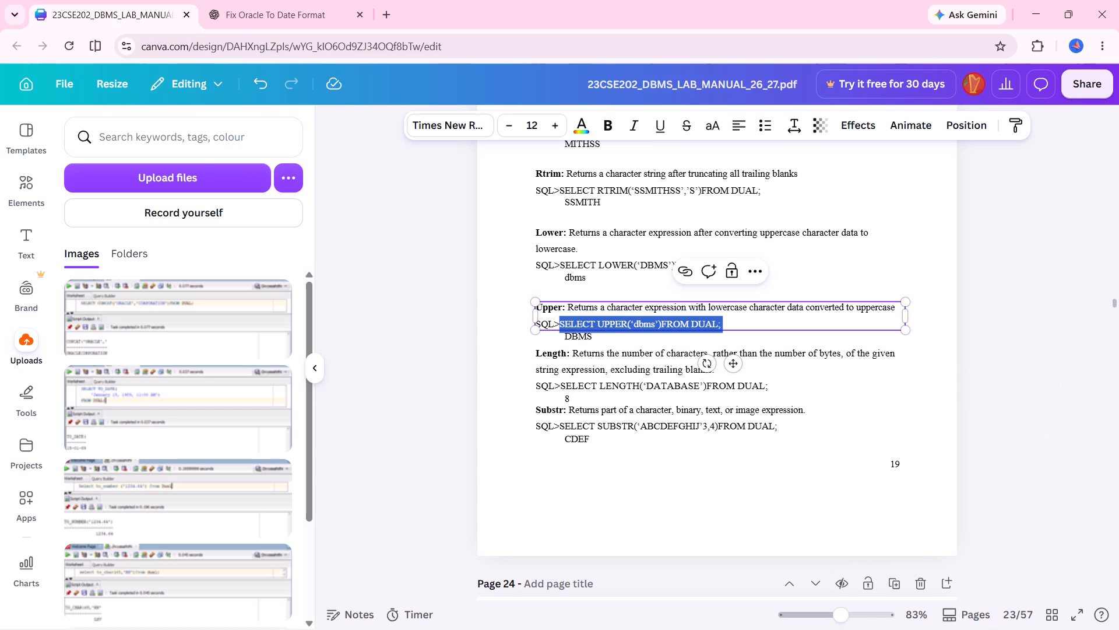
# In Oracle SQL Developer, replace the worksheet's LOWER query with the copied UPPER query and clear the script output.
pyautogui.click(838, 268)
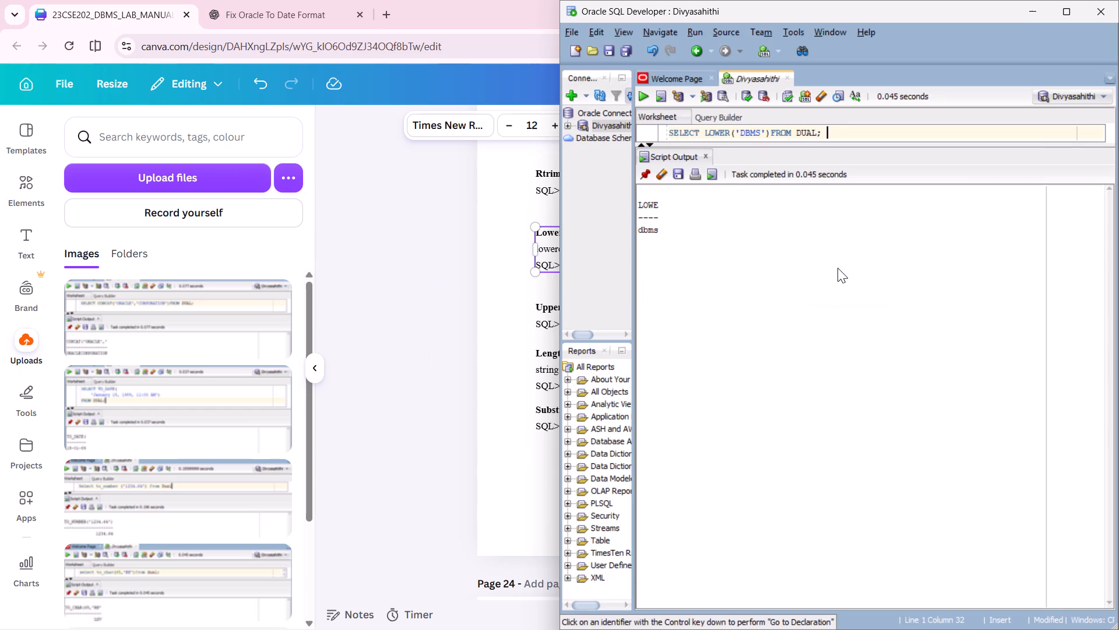
pyautogui.hotkey('ctrl', 'a')
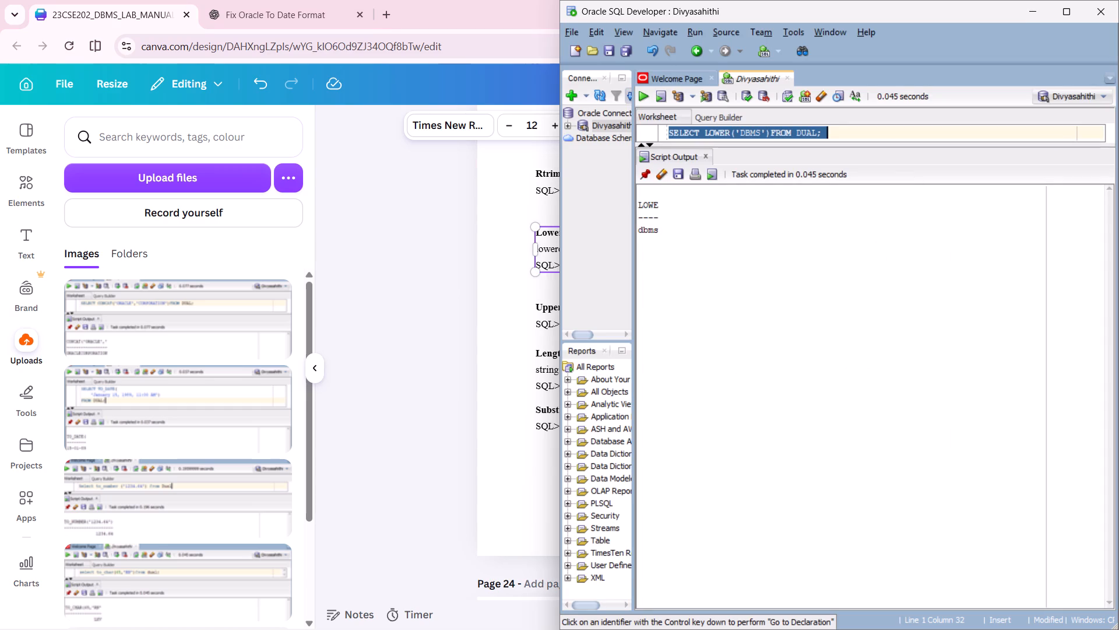
pyautogui.press('BackSpace')
pyautogui.click(654, 174)
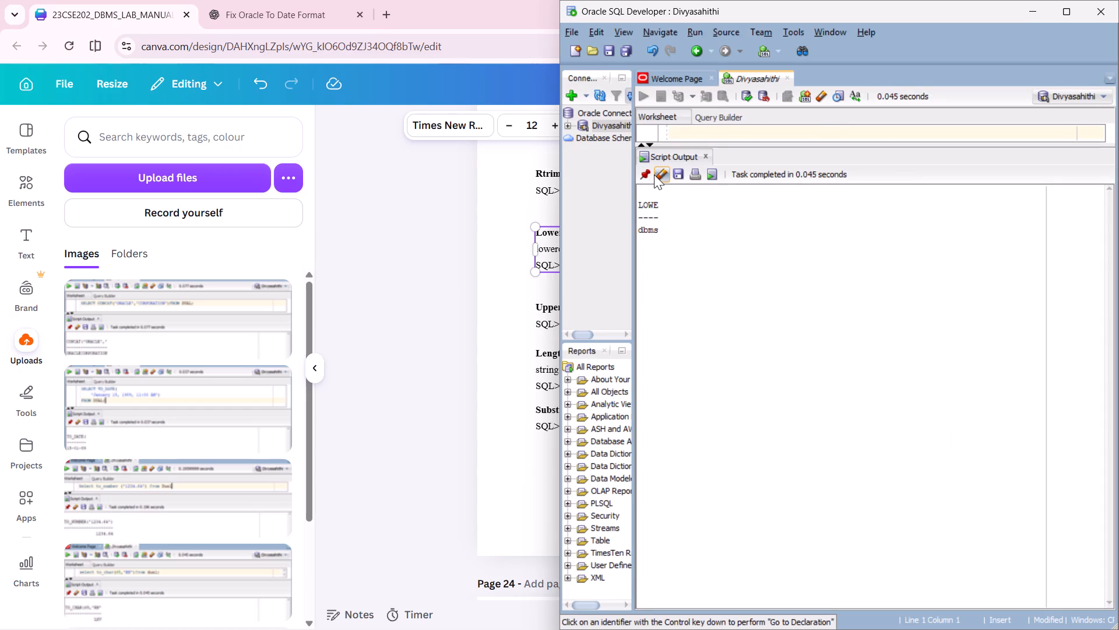
pyautogui.moveTo(764, 146); pyautogui.dragTo(764, 204)
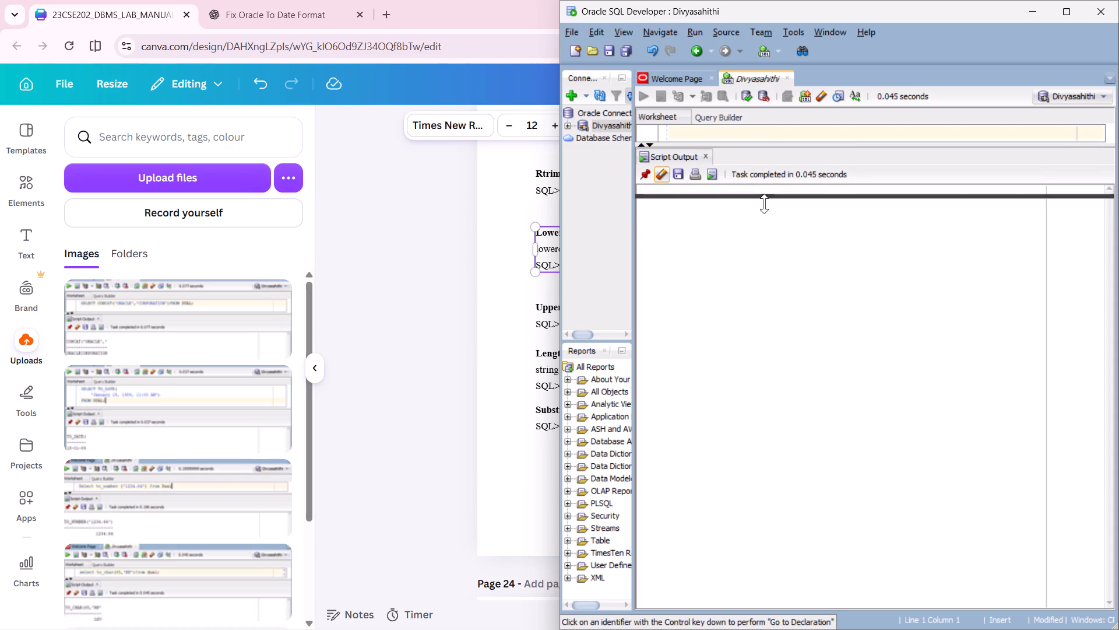
pyautogui.moveTo(764, 204); pyautogui.dragTo(763, 199)
pyautogui.click(712, 146)
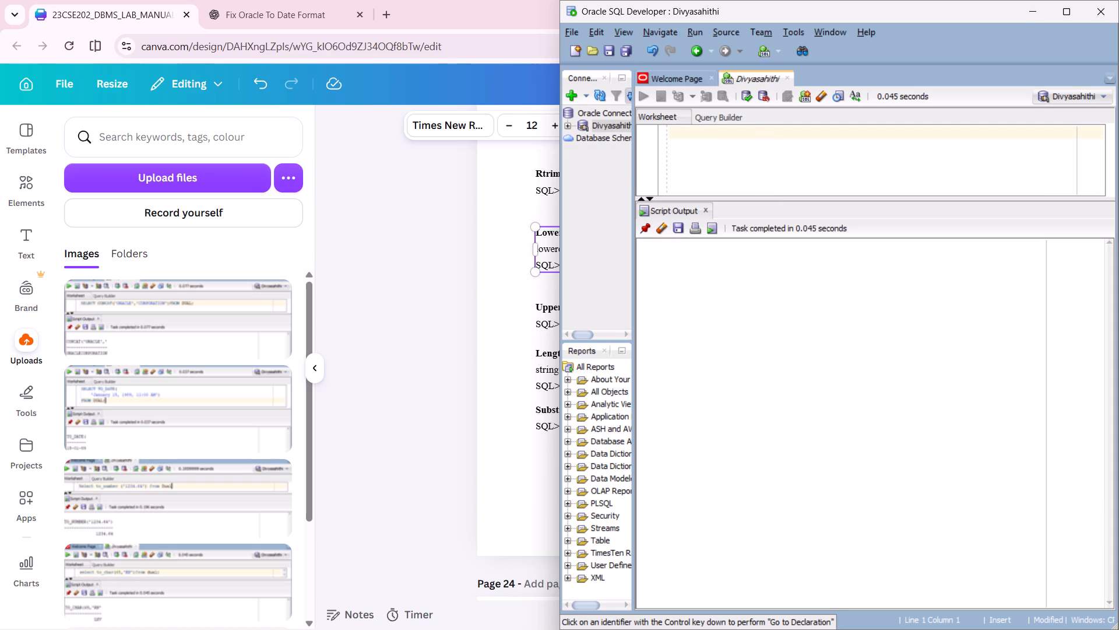
pyautogui.hotkey('ctrl', 'v')
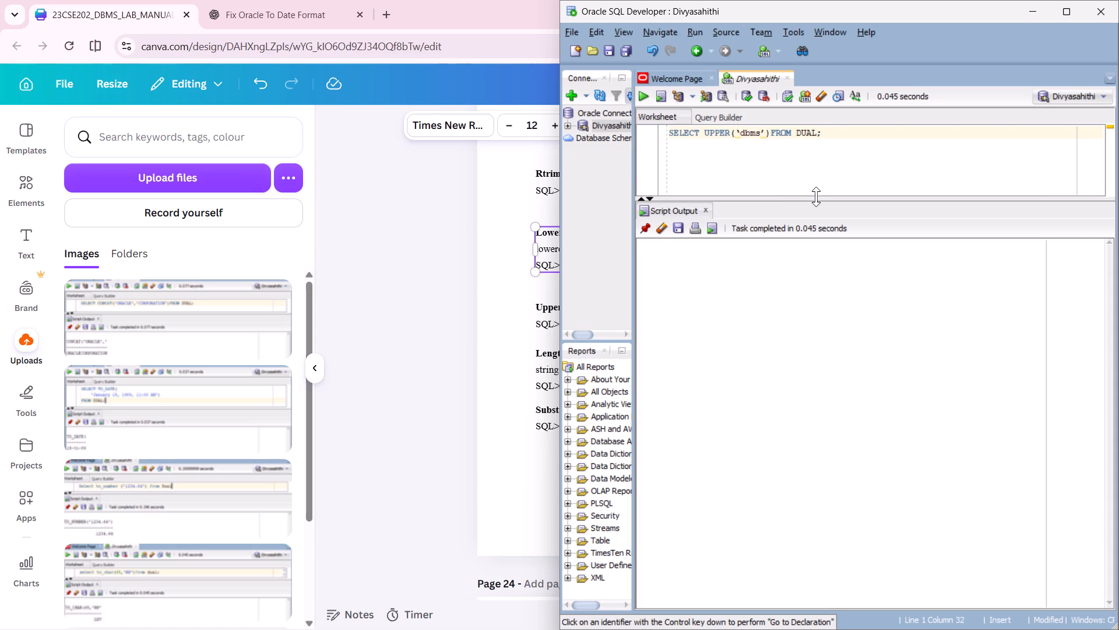
pyautogui.moveTo(817, 198); pyautogui.dragTo(814, 145)
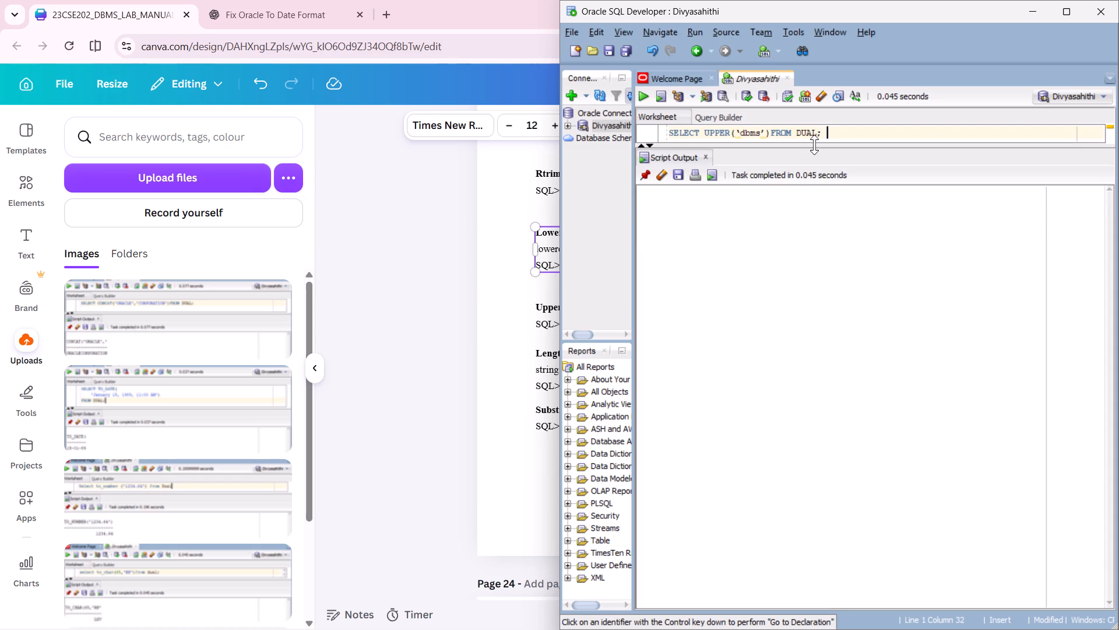
# Replace the curly quotes around dbms in the UPPER query with straight single quotes.
pyautogui.click(765, 132)
pyautogui.press('BackSpace')
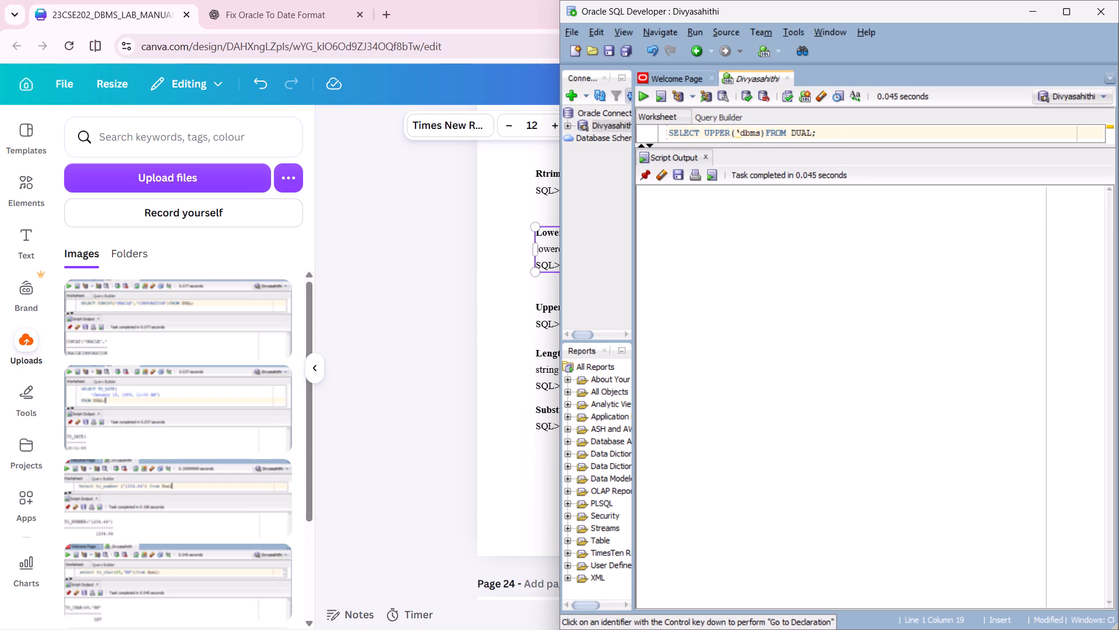
pyautogui.press("'")
pyautogui.press('Left')
pyautogui.press('Left')
pyautogui.press('Left')
pyautogui.press('Left')
pyautogui.press('Left')
pyautogui.press('BackSpace')
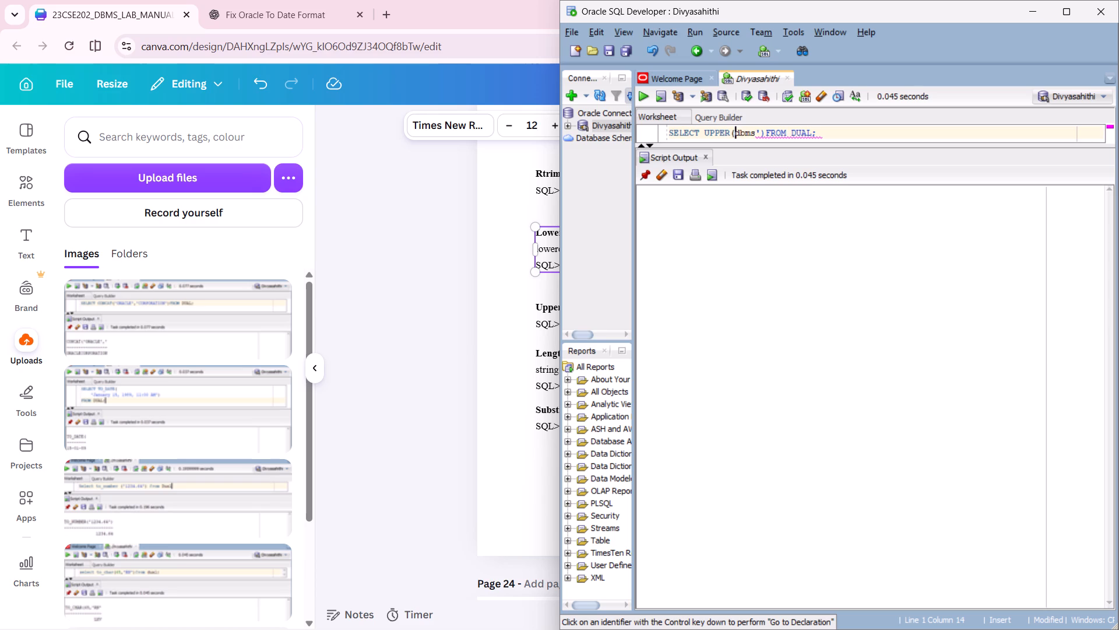
pyautogui.press("'")
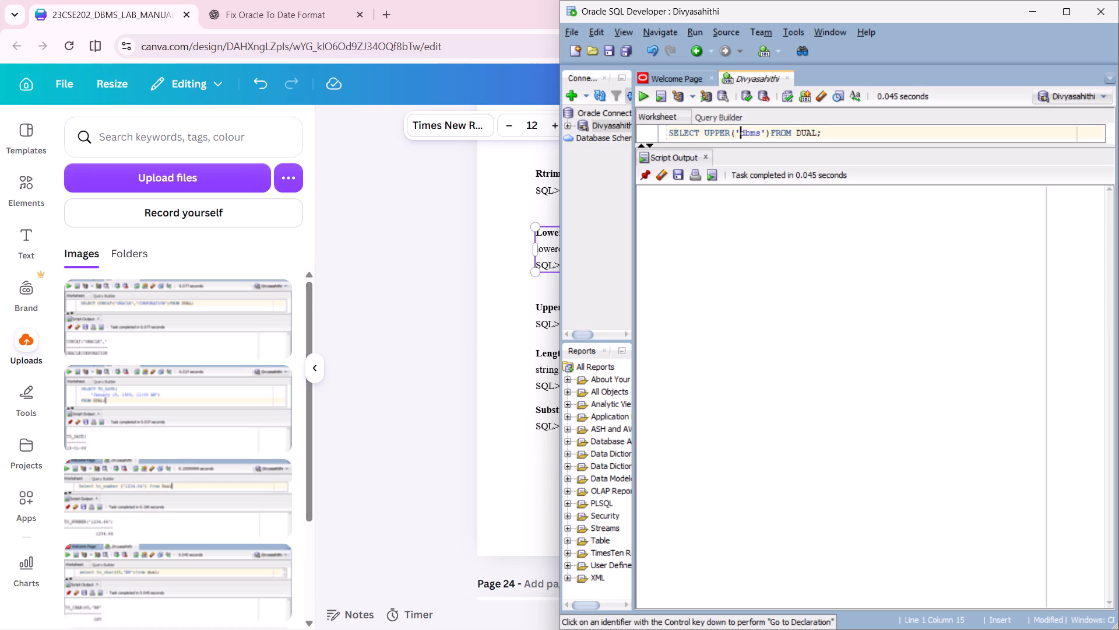
# Run the UPPER query as a script and capture a screenshot of the query with its result.
pyautogui.click(863, 136)
pyautogui.press('F5')
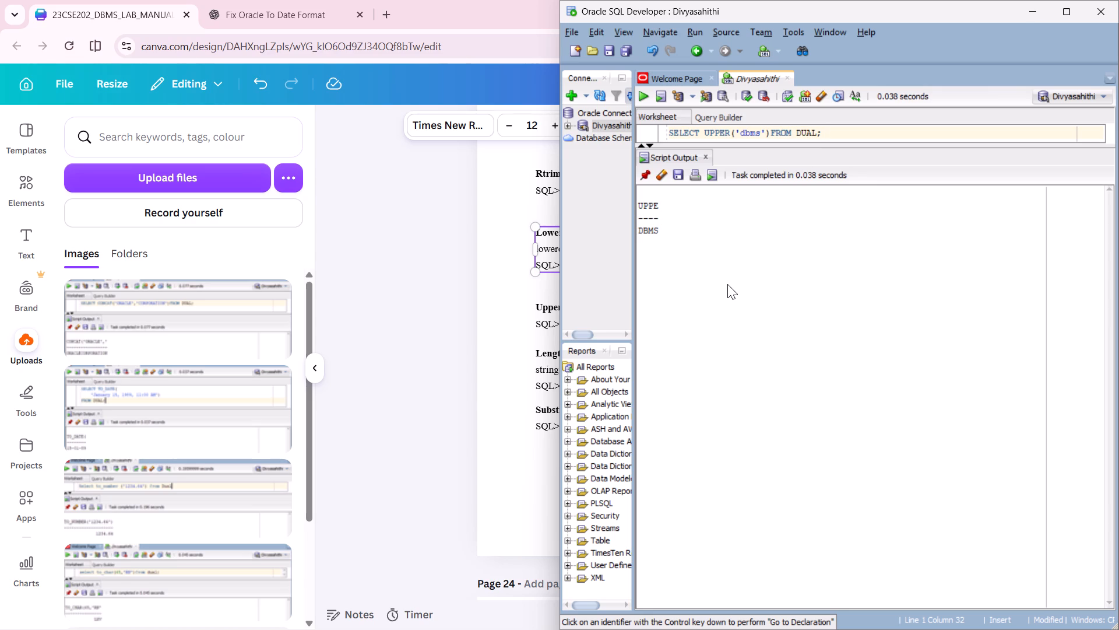
pyautogui.press('Print')
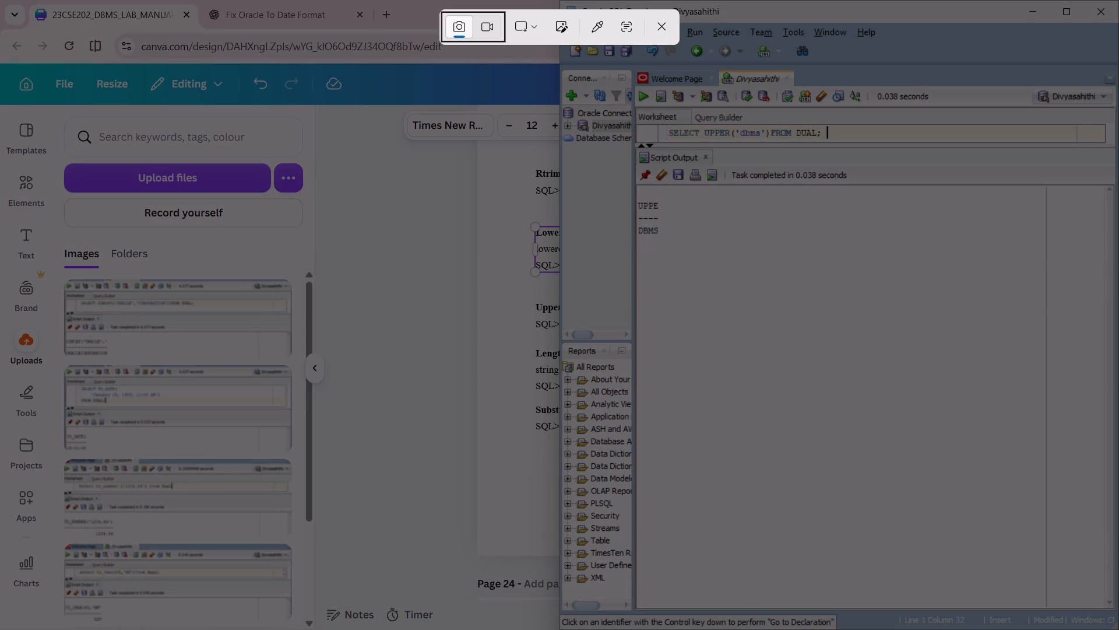
pyautogui.moveTo(638, 86); pyautogui.dragTo(1118, 246)
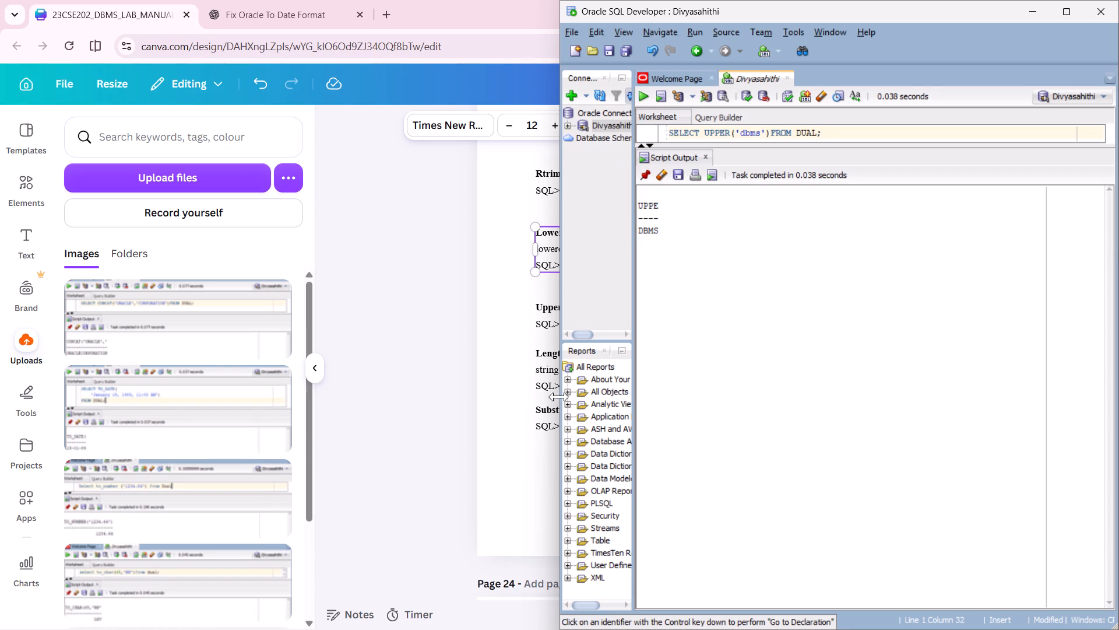
# Back in the Canva manual, copy the Length entry's query SELECT LENGTH('DATABASE')FROM DUAL; without the SQL> prefix.
pyautogui.click(521, 453)
pyautogui.click(654, 384)
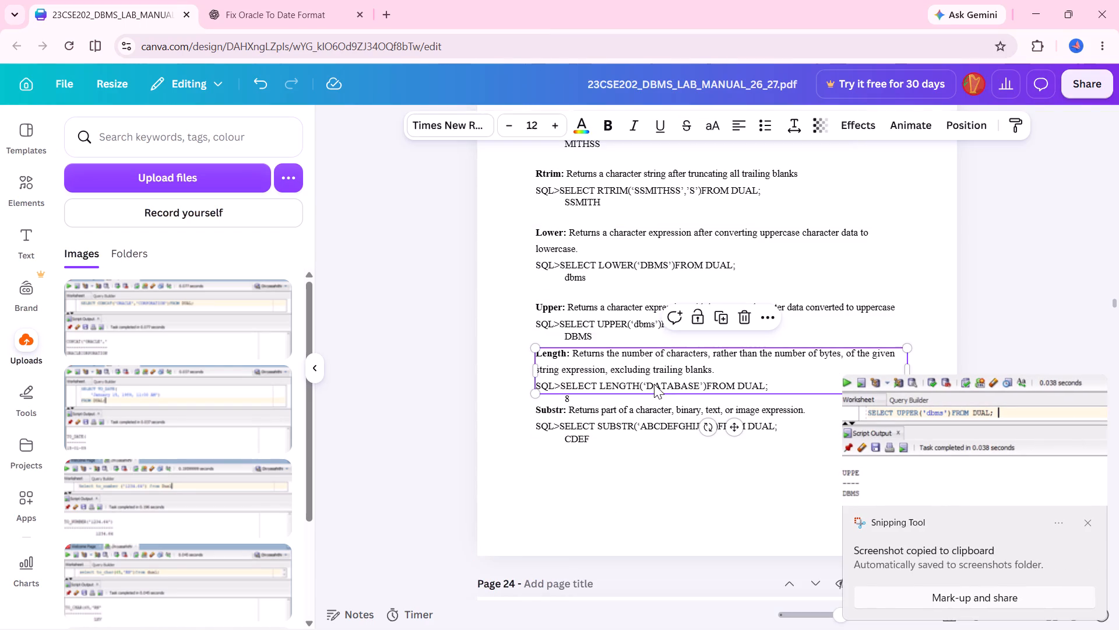
pyautogui.click(737, 380)
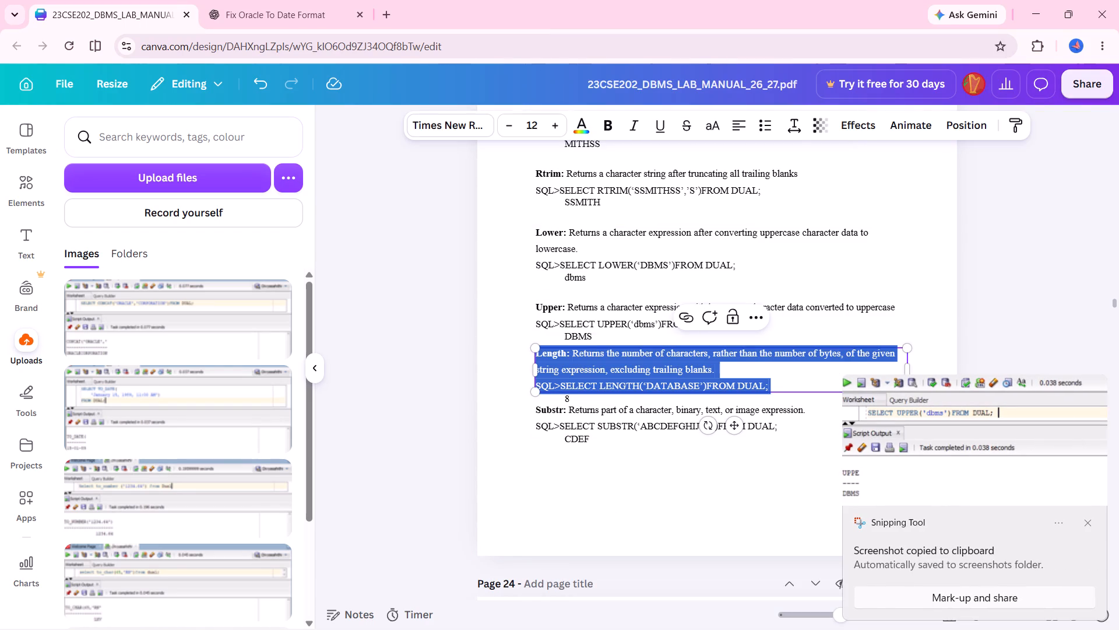
pyautogui.click(773, 387)
pyautogui.moveTo(773, 387); pyautogui.dragTo(569, 384)
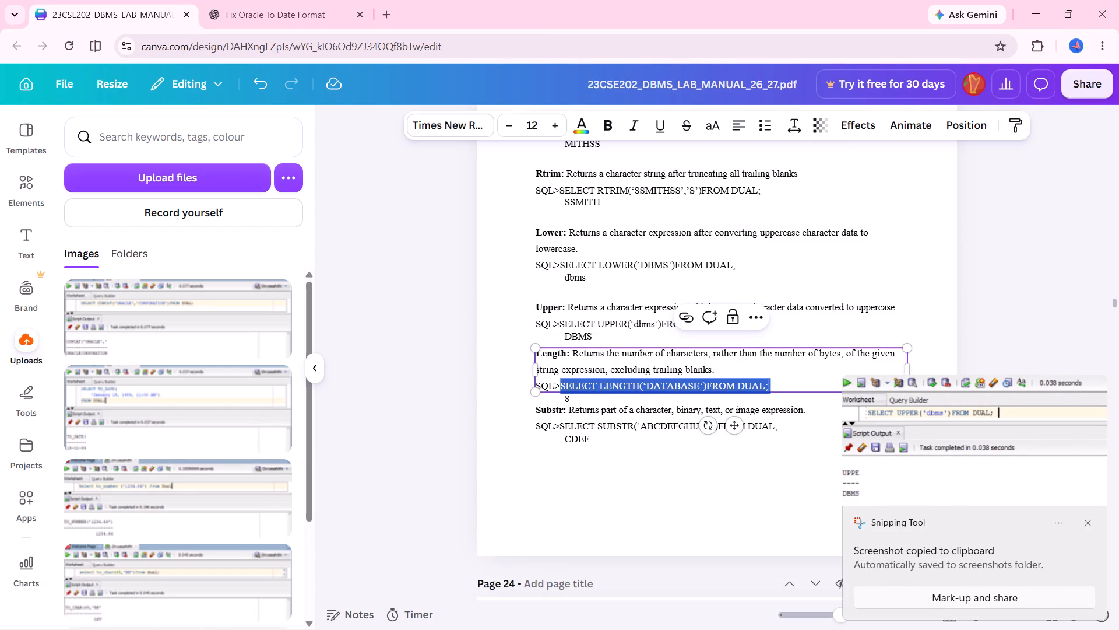
pyautogui.hotkey('ctrl', 'c')
# In Oracle SQL Developer, replace the worksheet's UPPER query with the copied LENGTH query and clear the script output.
pyautogui.click(667, 479)
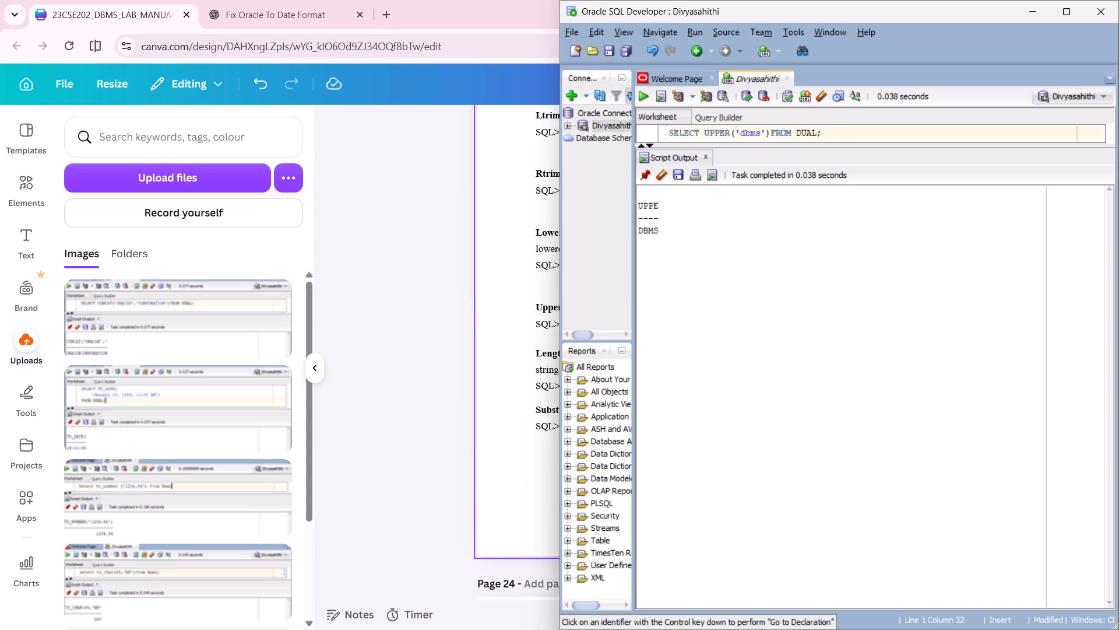
pyautogui.hotkey('ctrl', 'a')
pyautogui.press('BackSpace')
pyautogui.hotkey('ctrl', 'v')
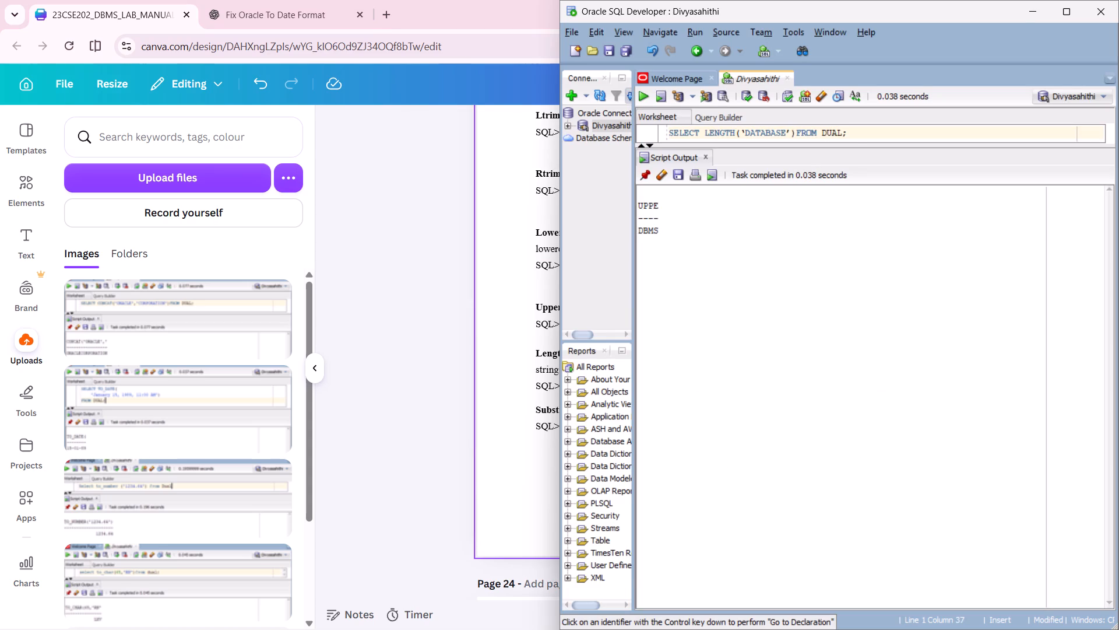
pyautogui.click(661, 174)
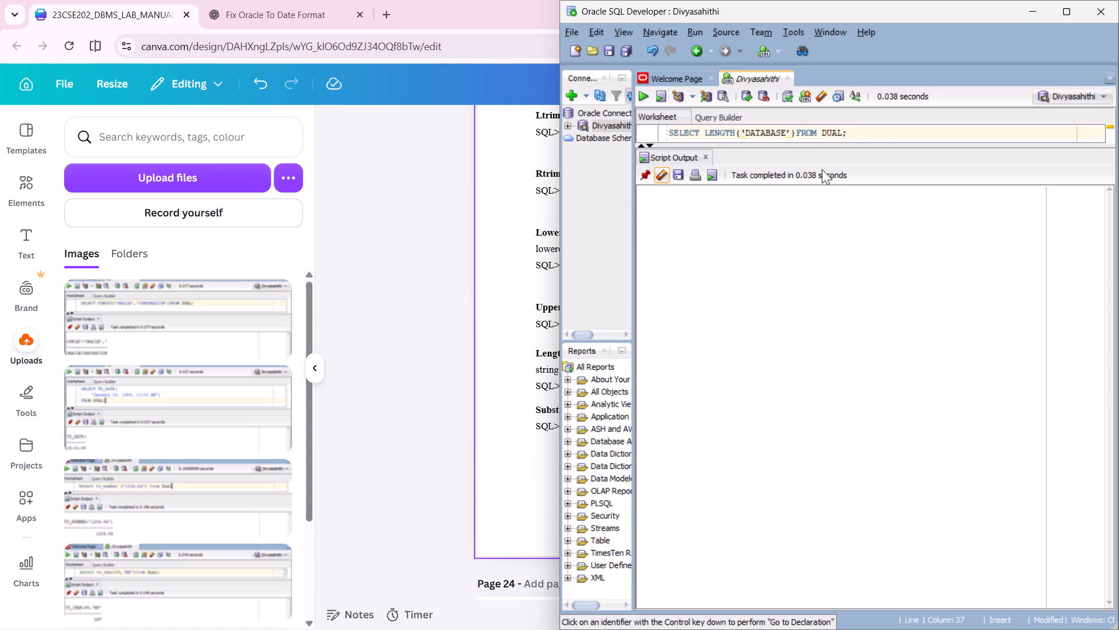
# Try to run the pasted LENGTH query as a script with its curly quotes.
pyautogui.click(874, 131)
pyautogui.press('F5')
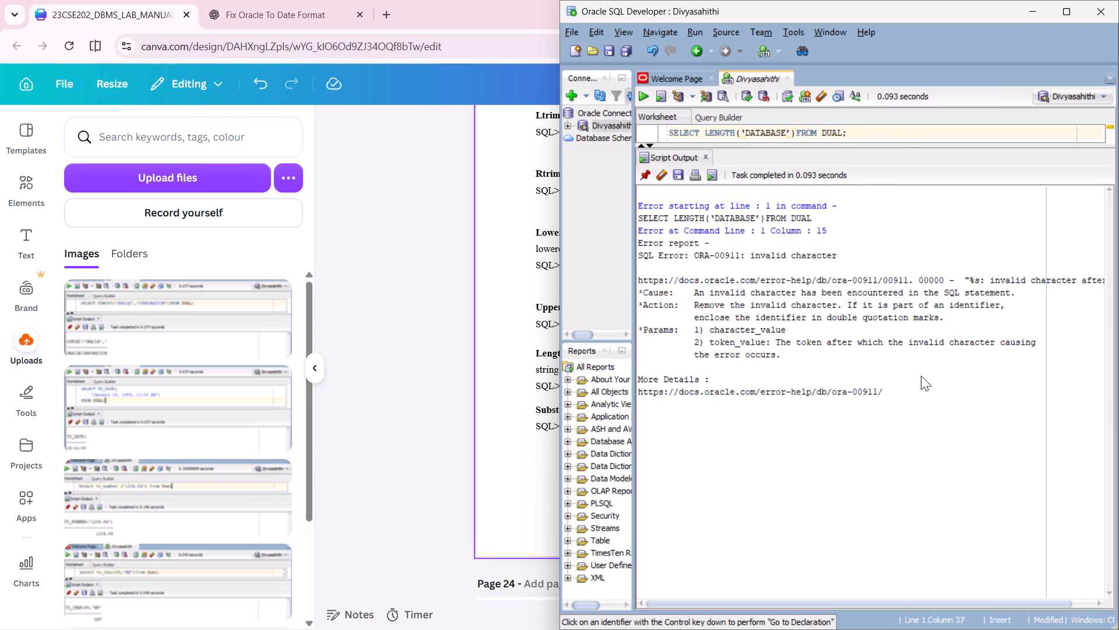
# Replace the curly quotes around DATABASE in the LENGTH query with straight single quotes and clear the script output.
pyautogui.click(790, 131)
pyautogui.press('BackSpace')
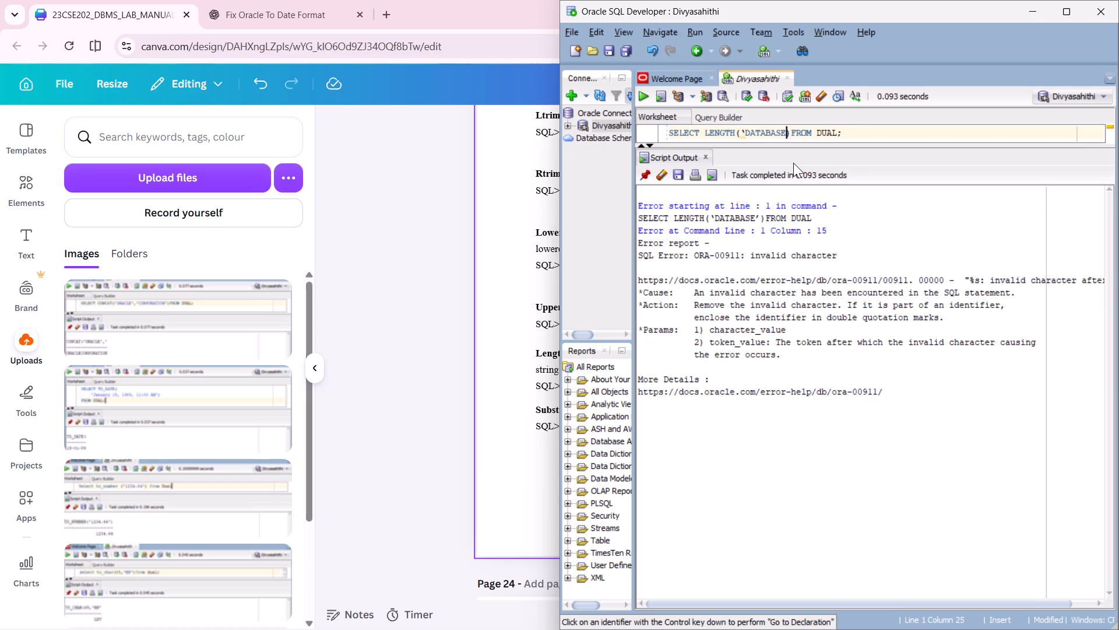
pyautogui.press("'")
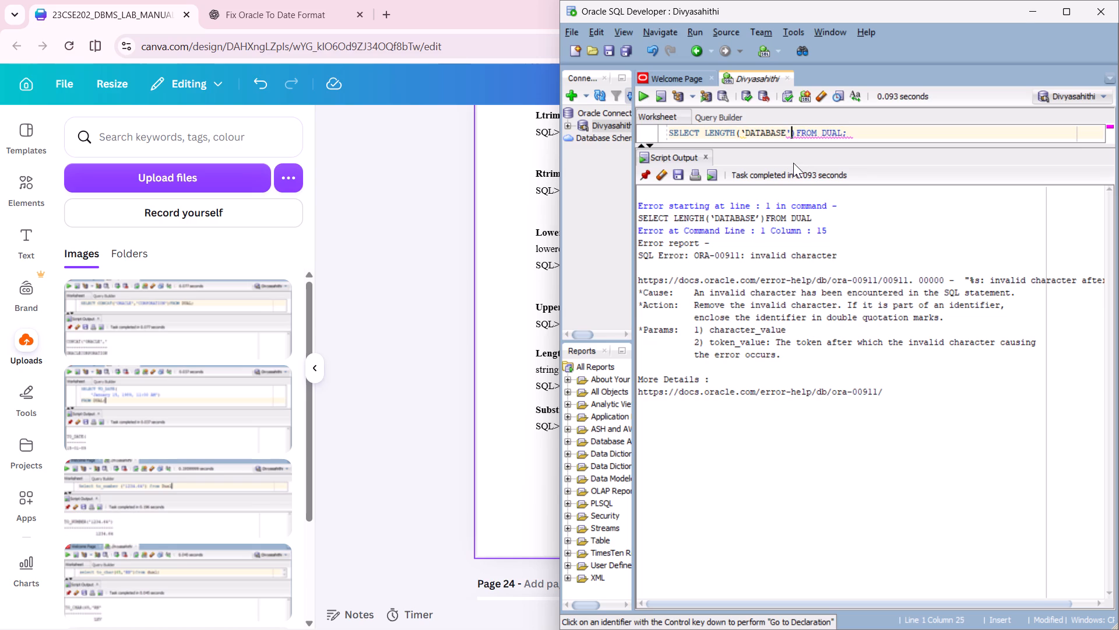
pyautogui.press('Left')
pyautogui.press('Left')
pyautogui.press('Left')
pyautogui.press('Left')
pyautogui.press('Left')
pyautogui.press('Left')
pyautogui.press('Left')
pyautogui.press('Left')
pyautogui.press('Left')
pyautogui.press('BackSpace')
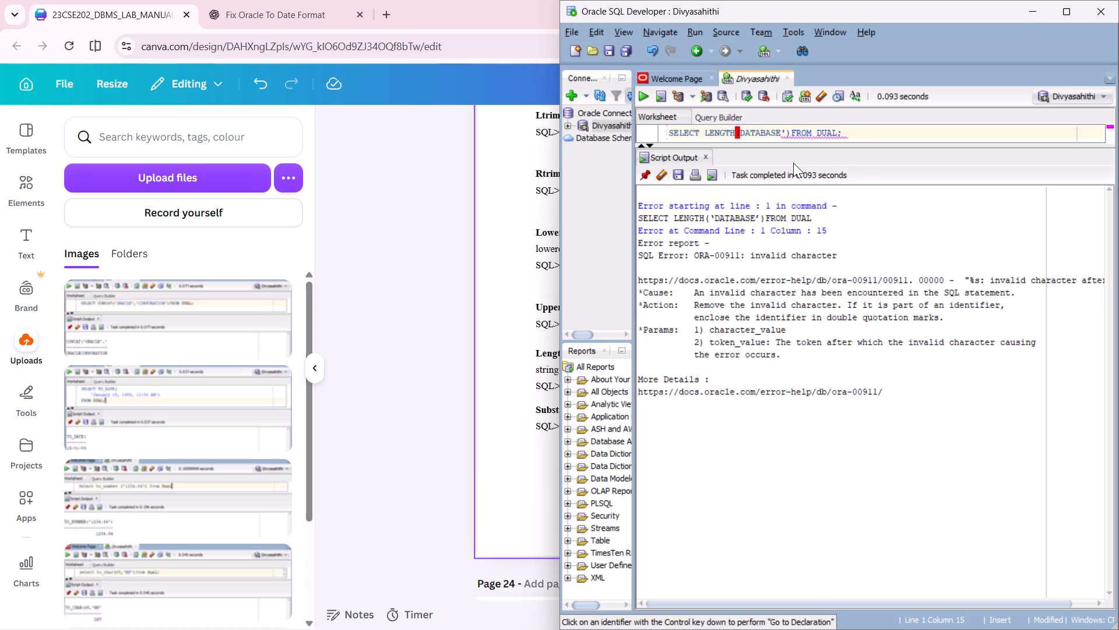
pyautogui.press("'")
pyautogui.click(878, 140)
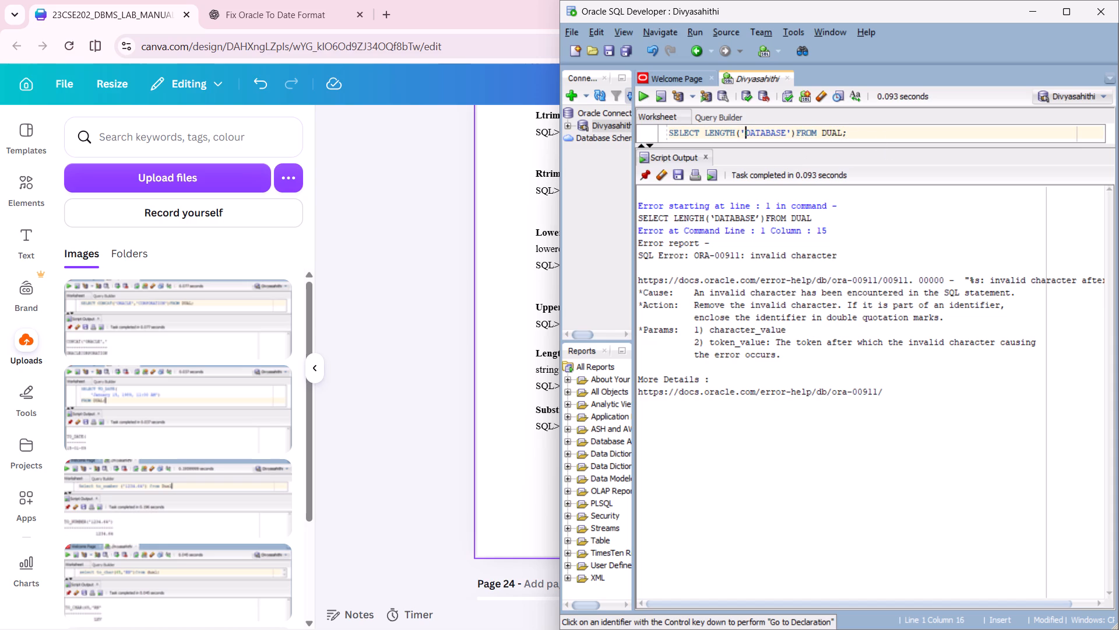
pyautogui.click(664, 176)
# Run the corrected LENGTH query as a script and capture a screenshot of the query with its result.
pyautogui.click(880, 132)
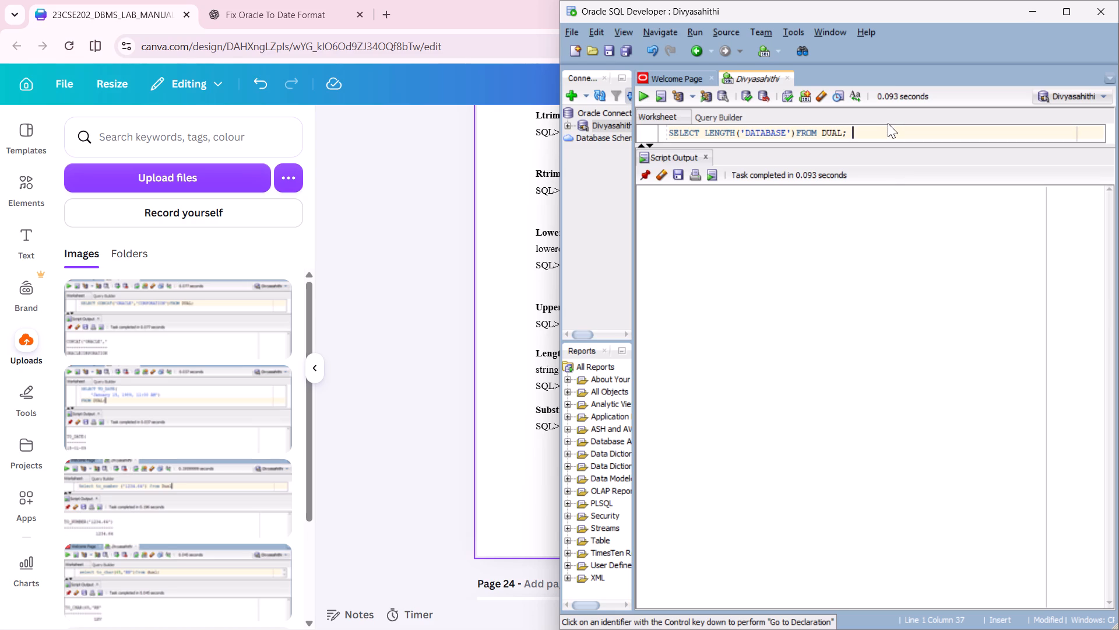
pyautogui.press('F5')
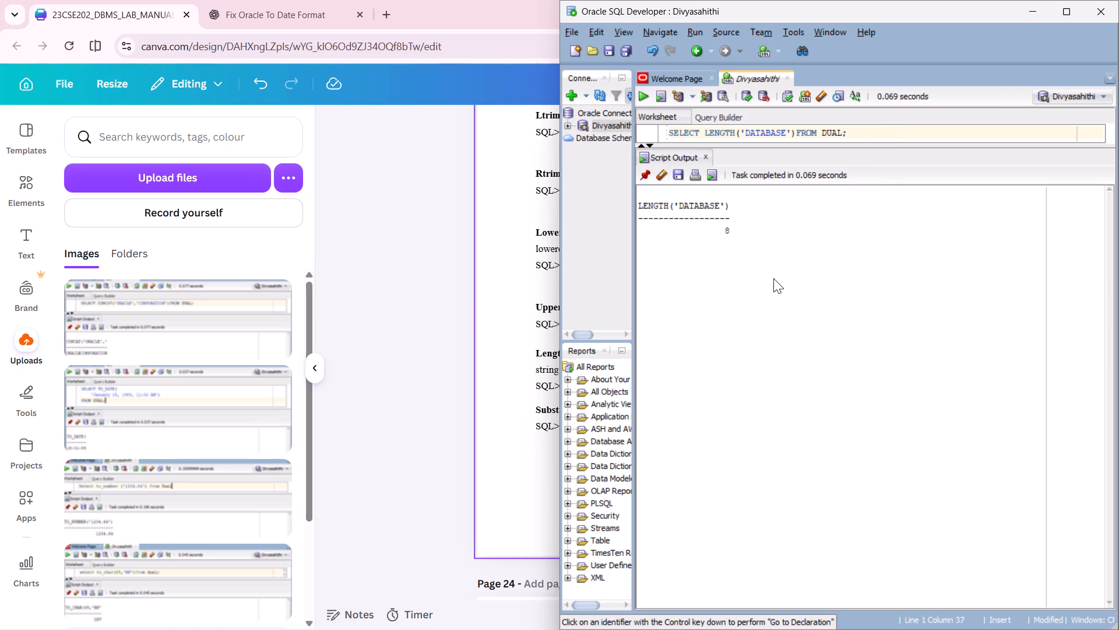
pyautogui.press('Print')
pyautogui.click(637, 121)
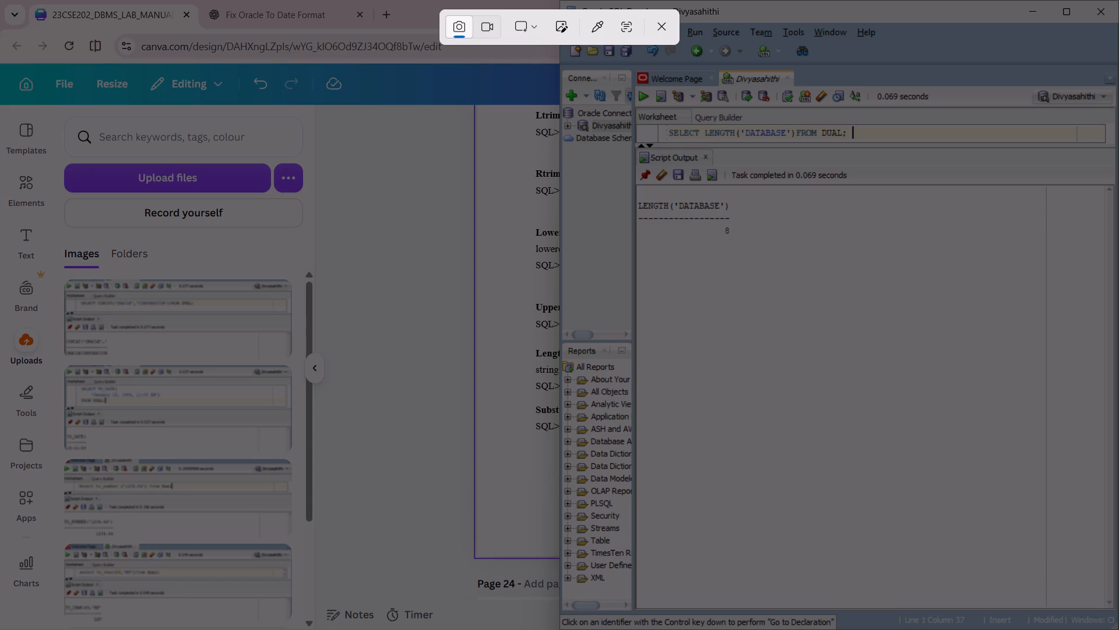
pyautogui.moveTo(635, 83); pyautogui.dragTo(1114, 247)
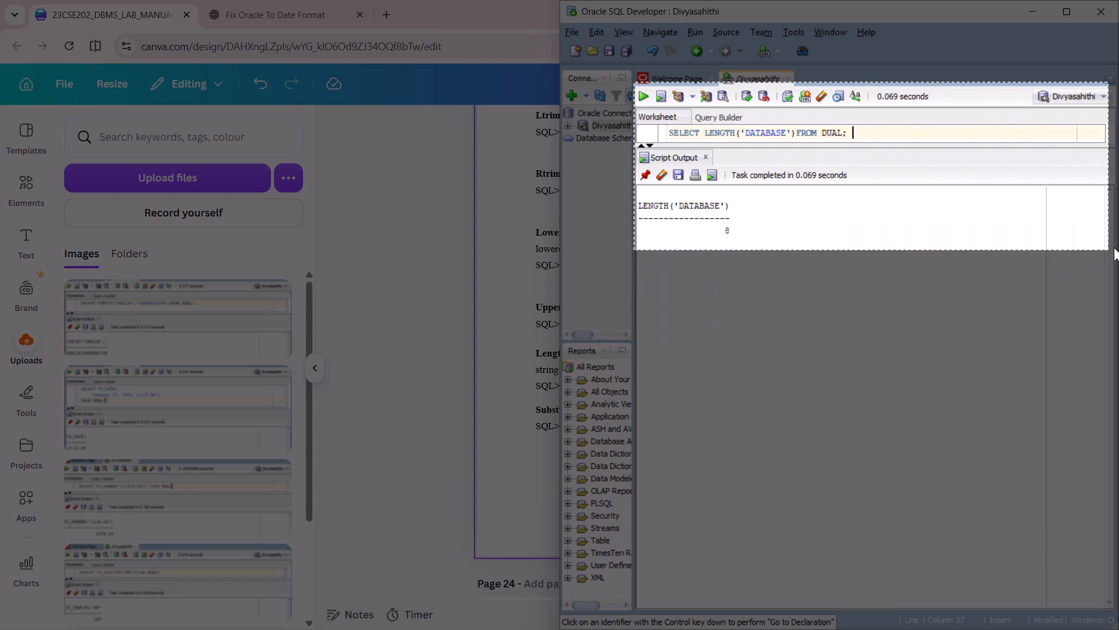
pyautogui.moveTo(1114, 247); pyautogui.dragTo(1118, 241)
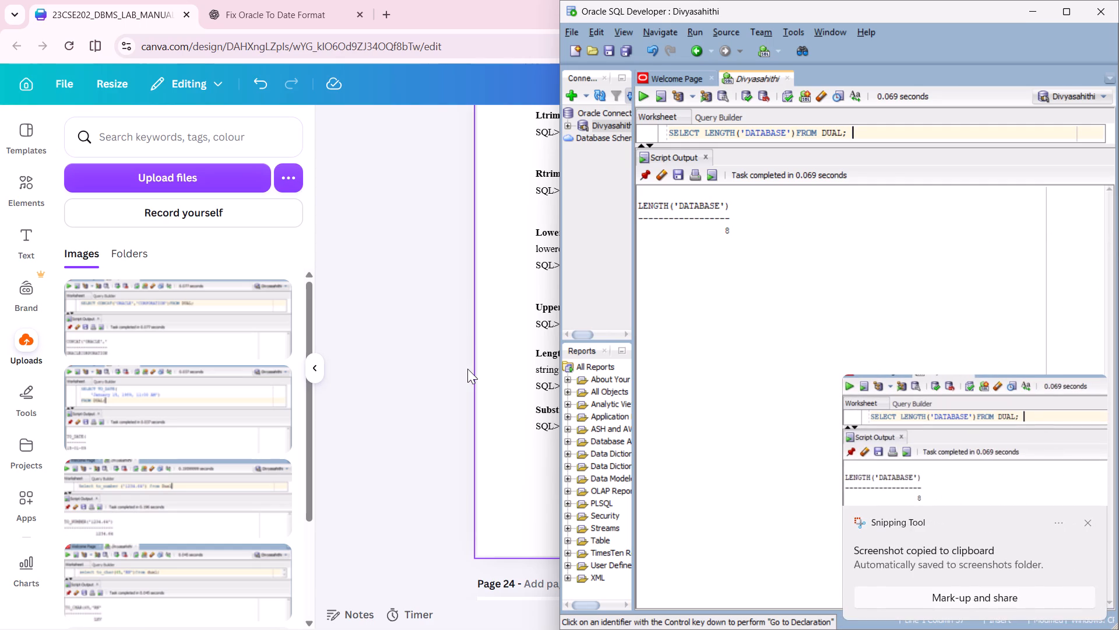
# Back in the Canva manual, copy the Substr entry's query SELECT SUBSTR('ABCDEFGHIJ'3,4)FROM DUAL; without the SQL> prefix.
pyautogui.click(511, 440)
pyautogui.scroll(-1, 569, 472)
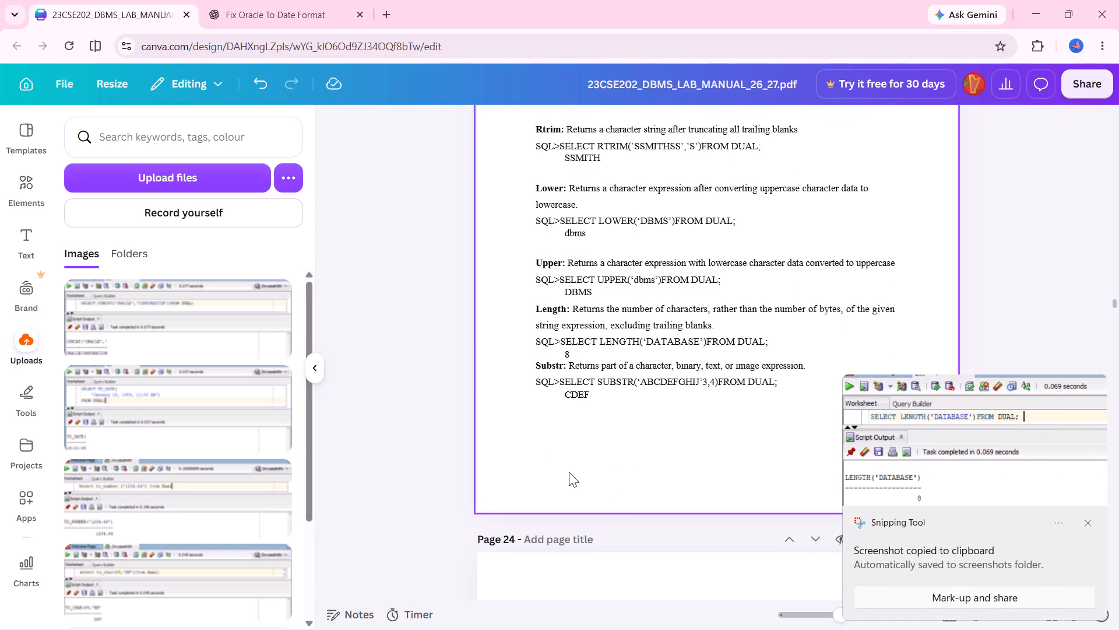
pyautogui.scroll(-1, 569, 472)
pyautogui.click(610, 387)
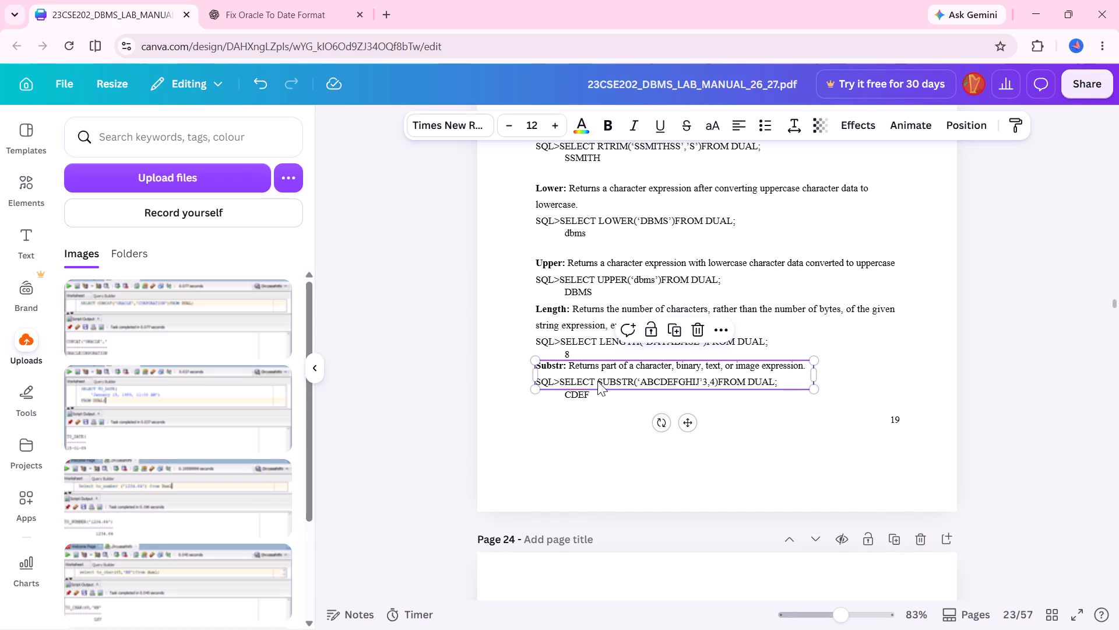
pyautogui.click(606, 380)
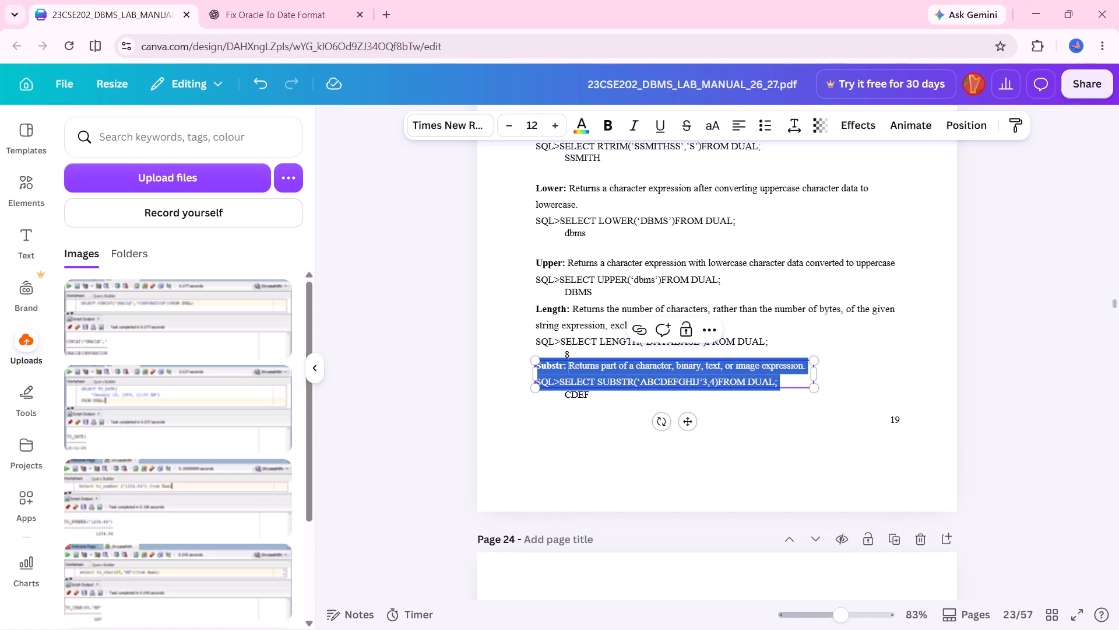
pyautogui.moveTo(784, 381); pyautogui.dragTo(558, 377)
pyautogui.moveTo(558, 377); pyautogui.dragTo(783, 383)
pyautogui.hotkey('ctrl', 'c')
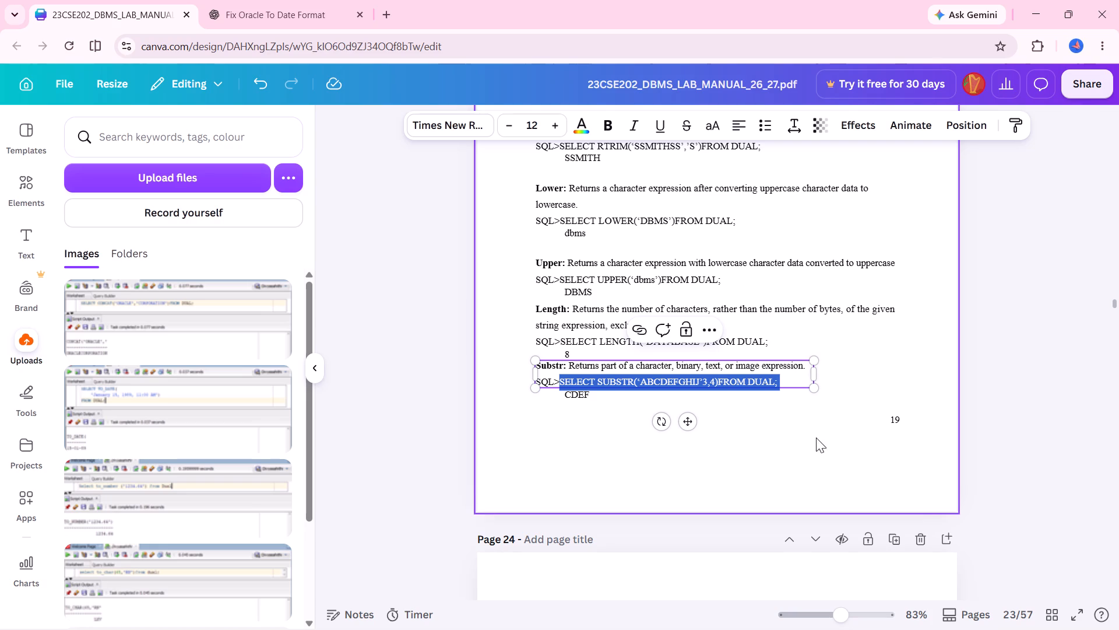
# In Oracle SQL Developer, replace the LENGTH query with the copied SUBSTR query, clearing the script output and making the worksheet area taller.
pyautogui.click(821, 463)
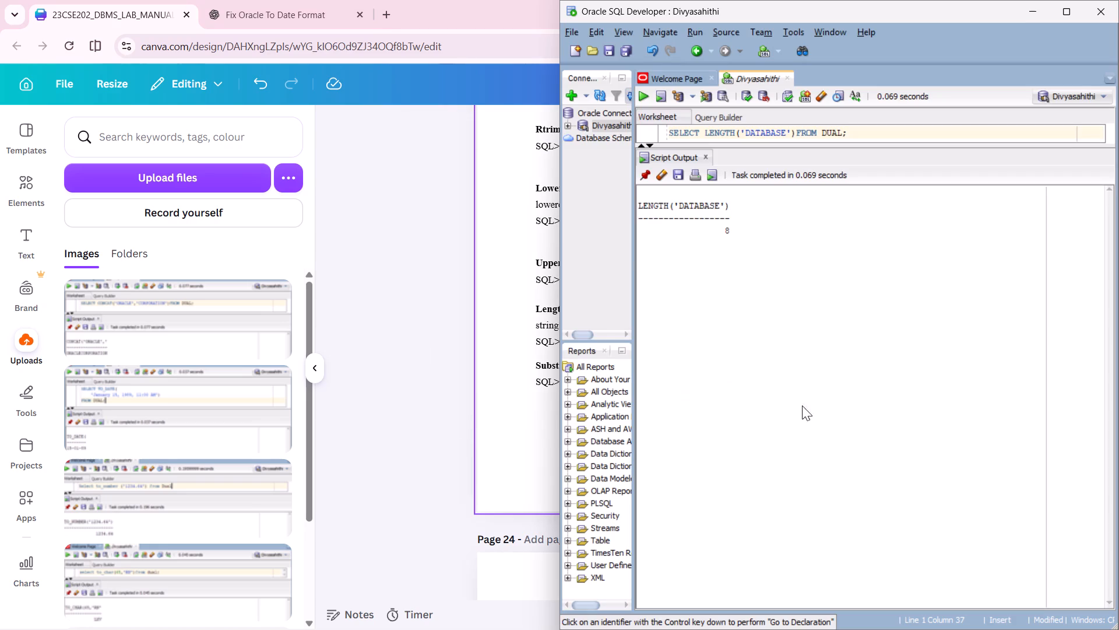
pyautogui.click(861, 137)
pyautogui.hotkey('ctrl', 'a')
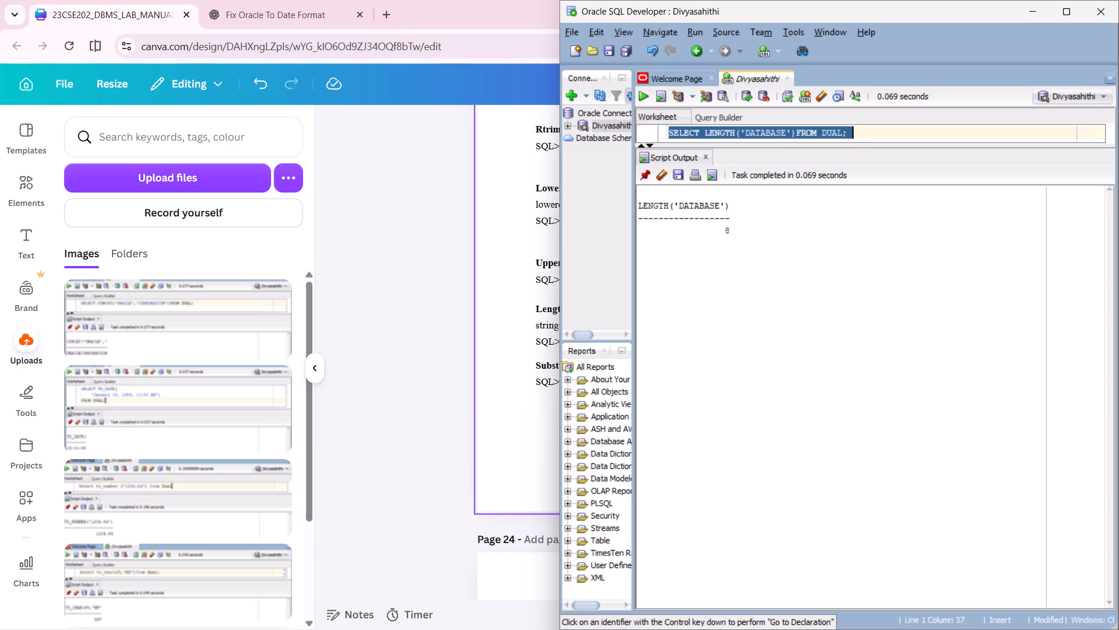
pyautogui.press('BackSpace')
pyautogui.click(660, 172)
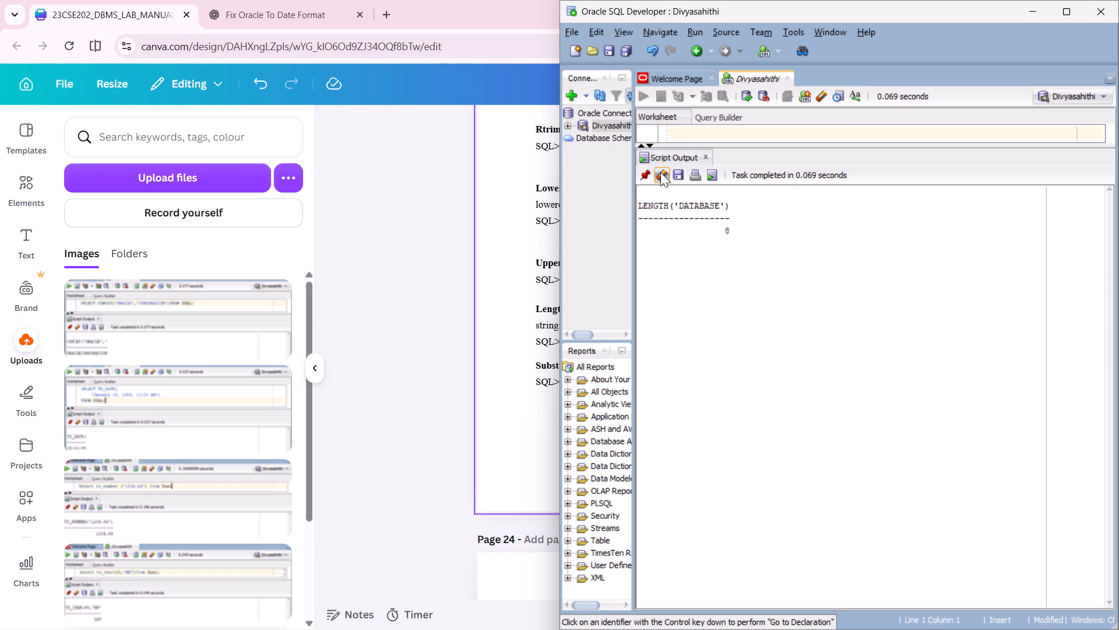
pyautogui.moveTo(737, 146); pyautogui.dragTo(748, 177)
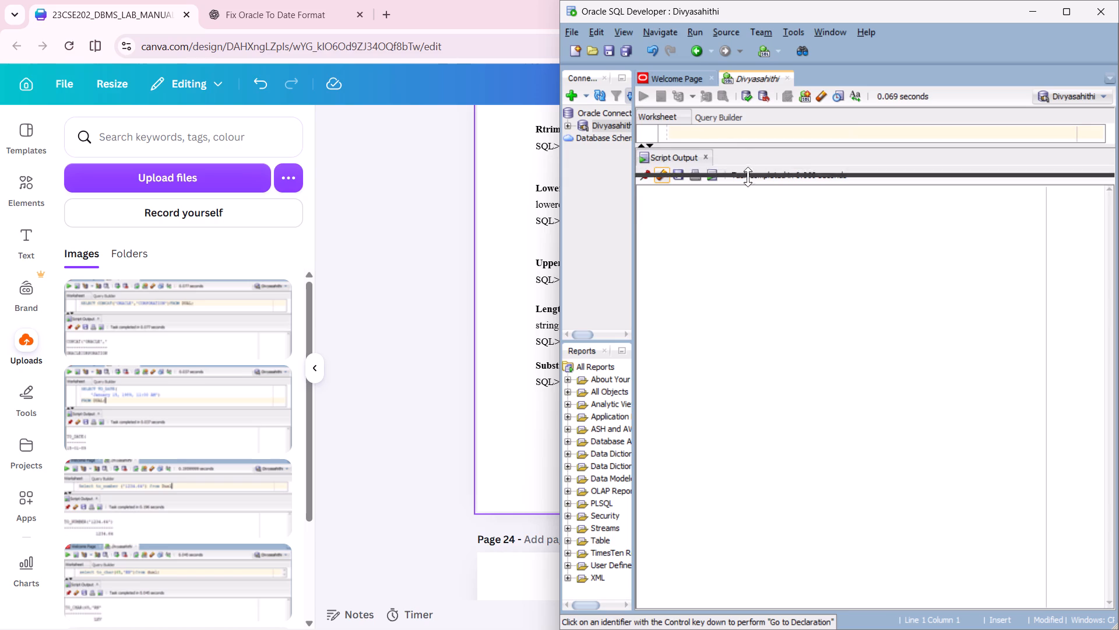
pyautogui.moveTo(748, 177); pyautogui.dragTo(752, 185)
pyautogui.click(716, 142)
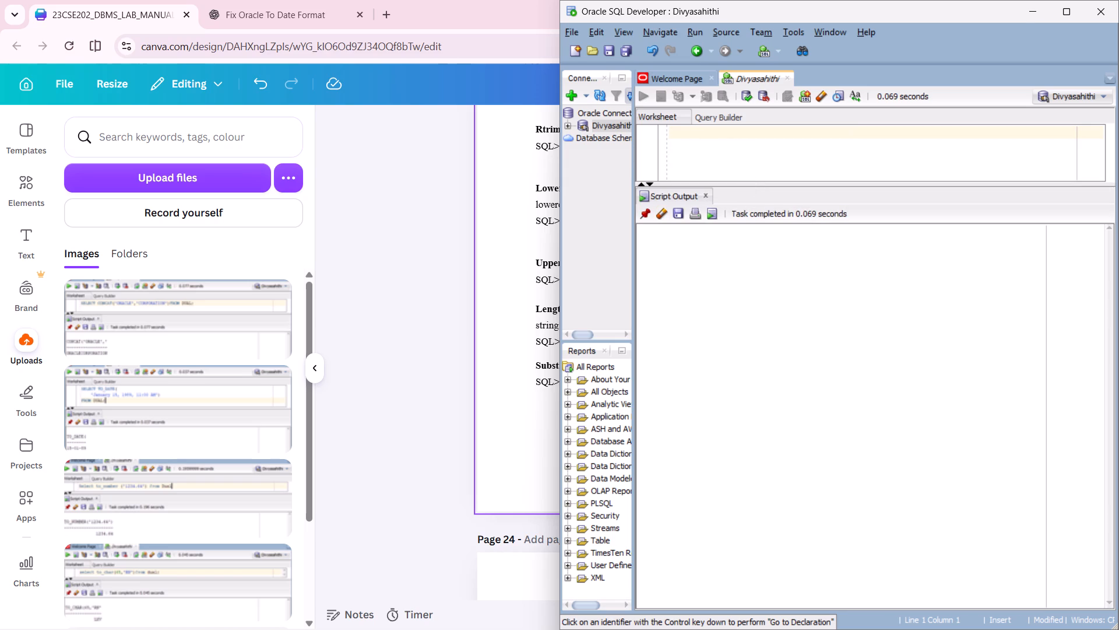
pyautogui.hotkey('ctrl', 'v')
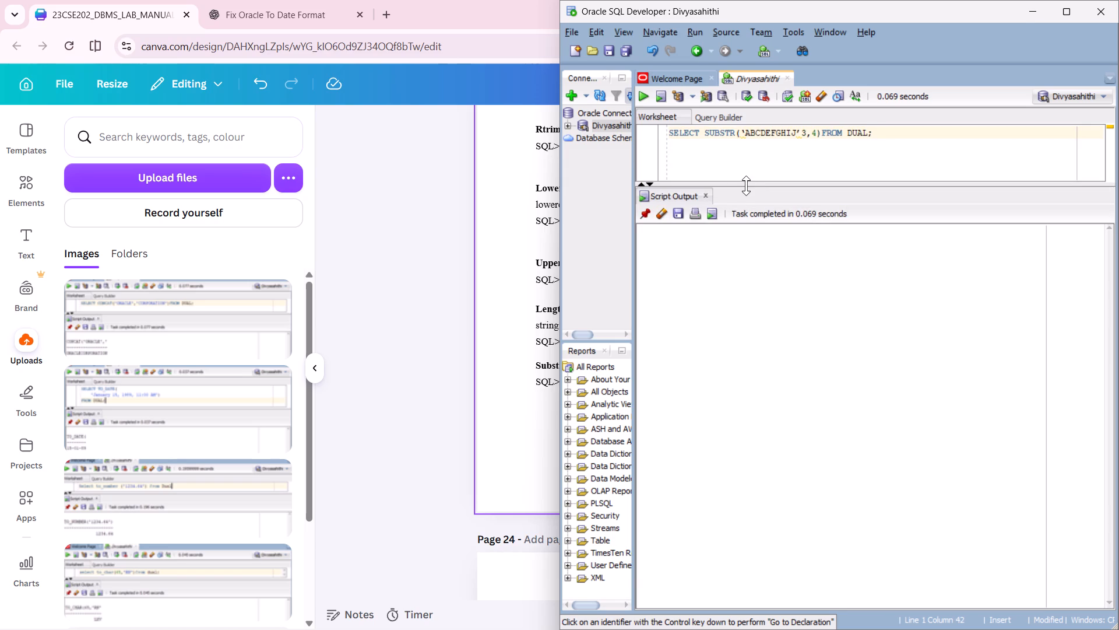
# Shrink the worksheet area and correct the SUBSTR query with straight single quotes around ABCDEFGHIJ and a comma before 3.
pyautogui.moveTo(746, 185); pyautogui.dragTo(738, 151)
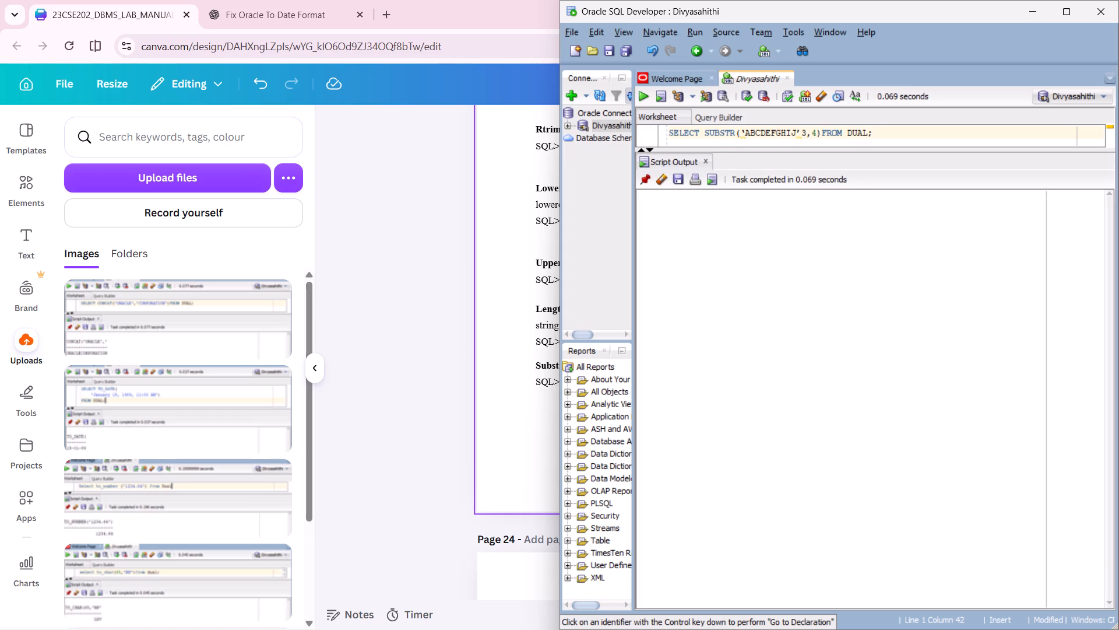
pyautogui.click(747, 131)
pyautogui.press('BackSpace')
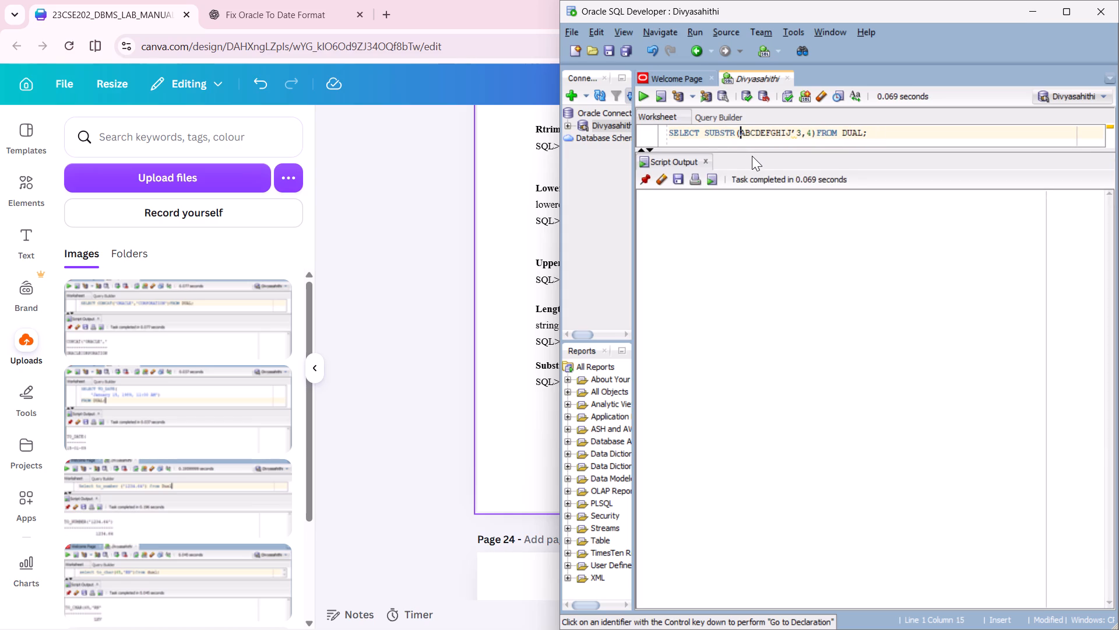
pyautogui.press(',')
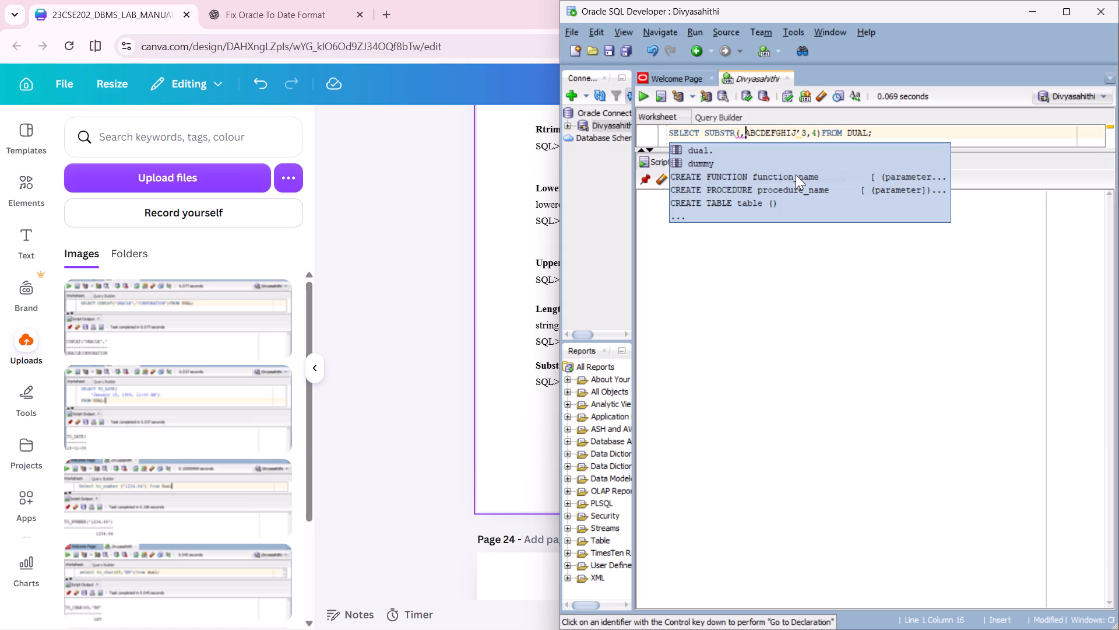
pyautogui.press('BackSpace')
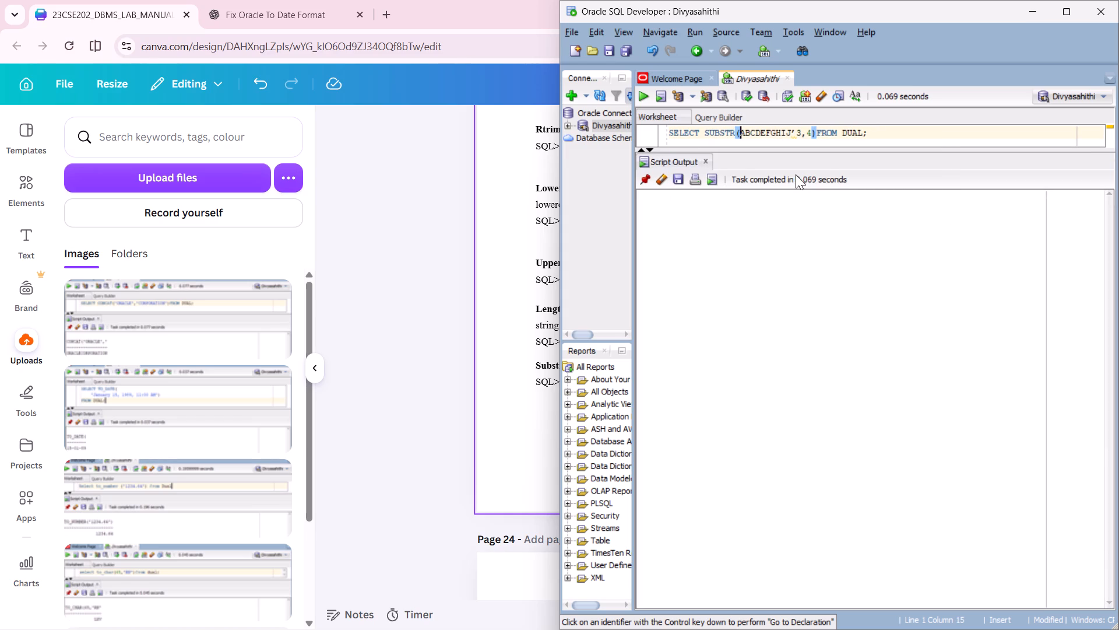
pyautogui.press("'")
pyautogui.click(796, 137)
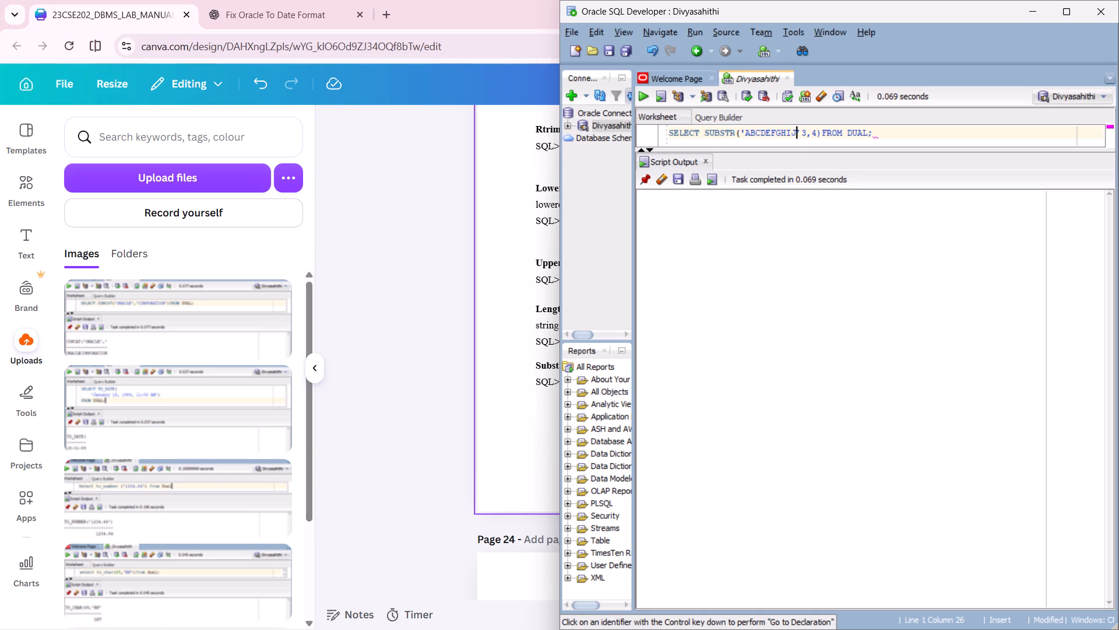
pyautogui.press('Delete')
pyautogui.press("'")
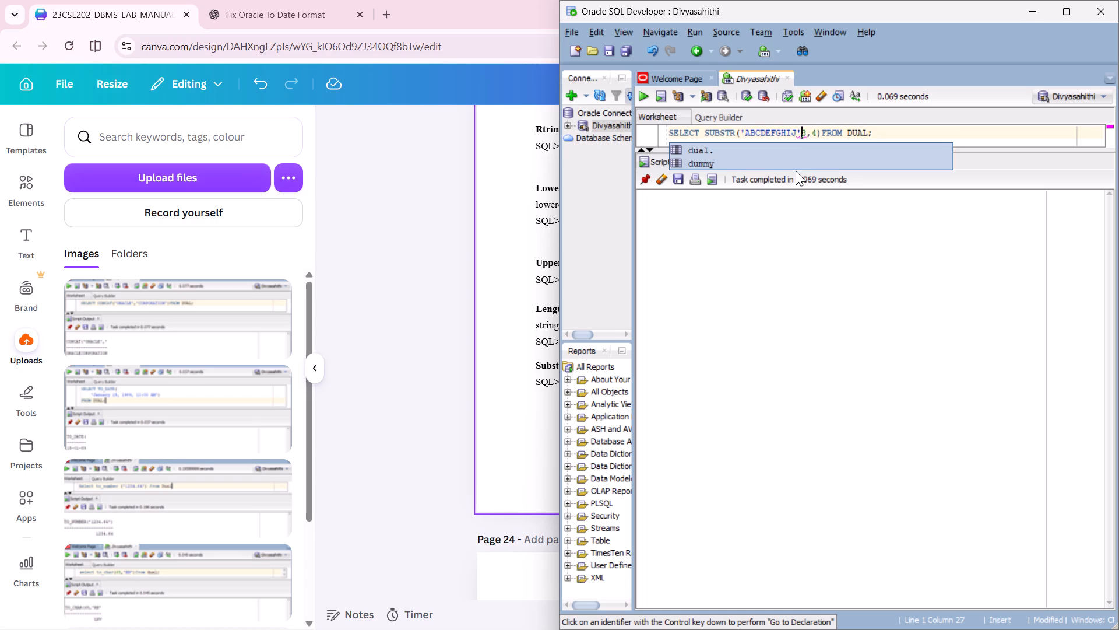
pyautogui.press('BackSpace')
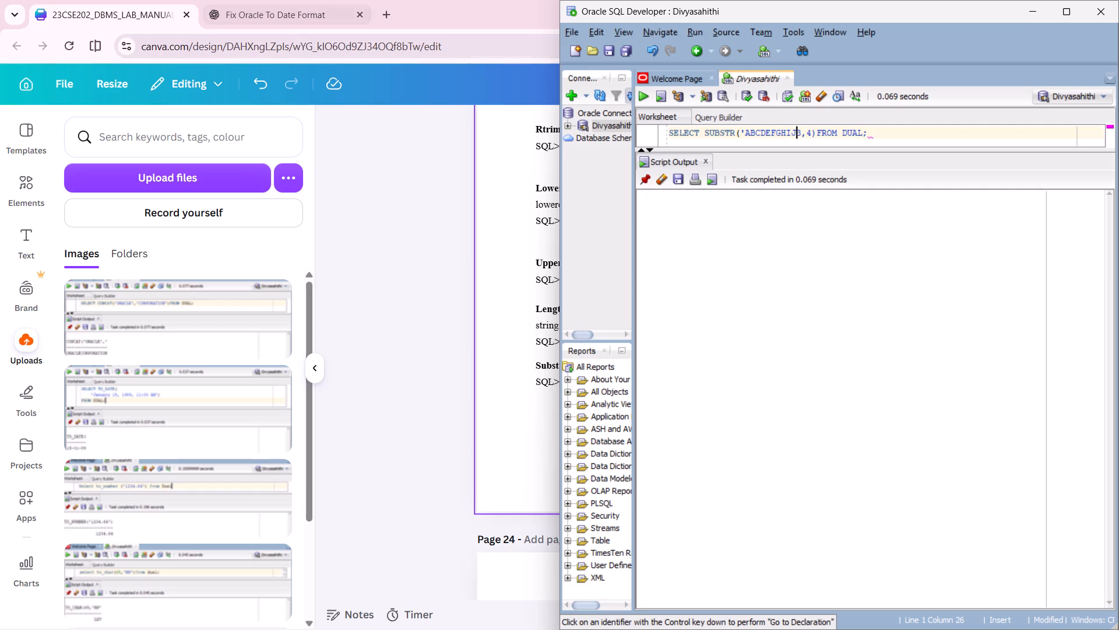
pyautogui.click(420, 353)
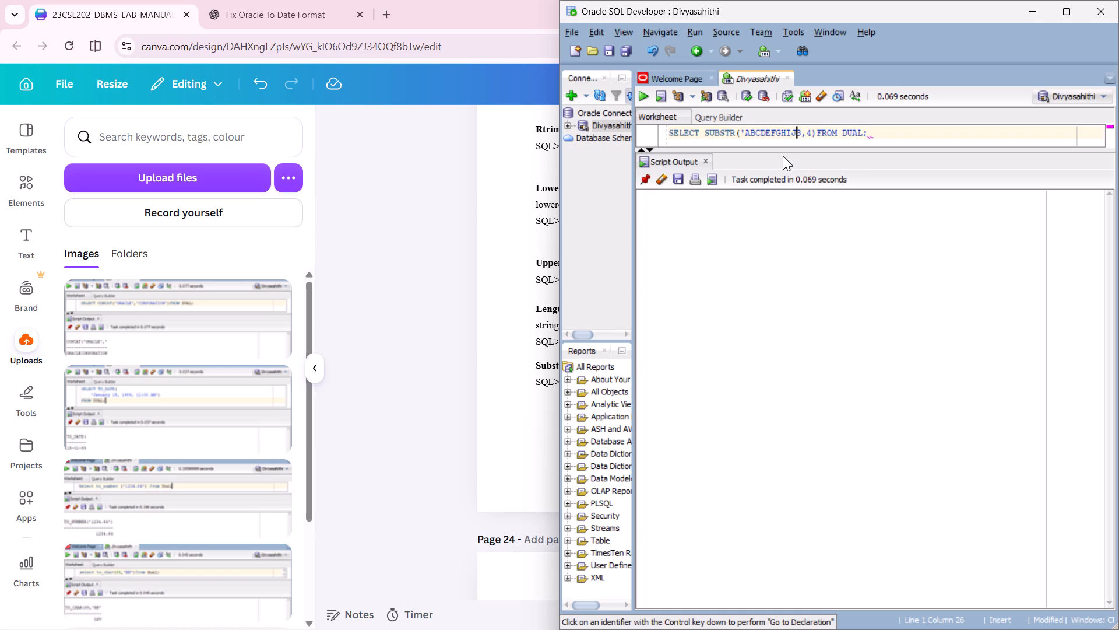
pyautogui.press("'")
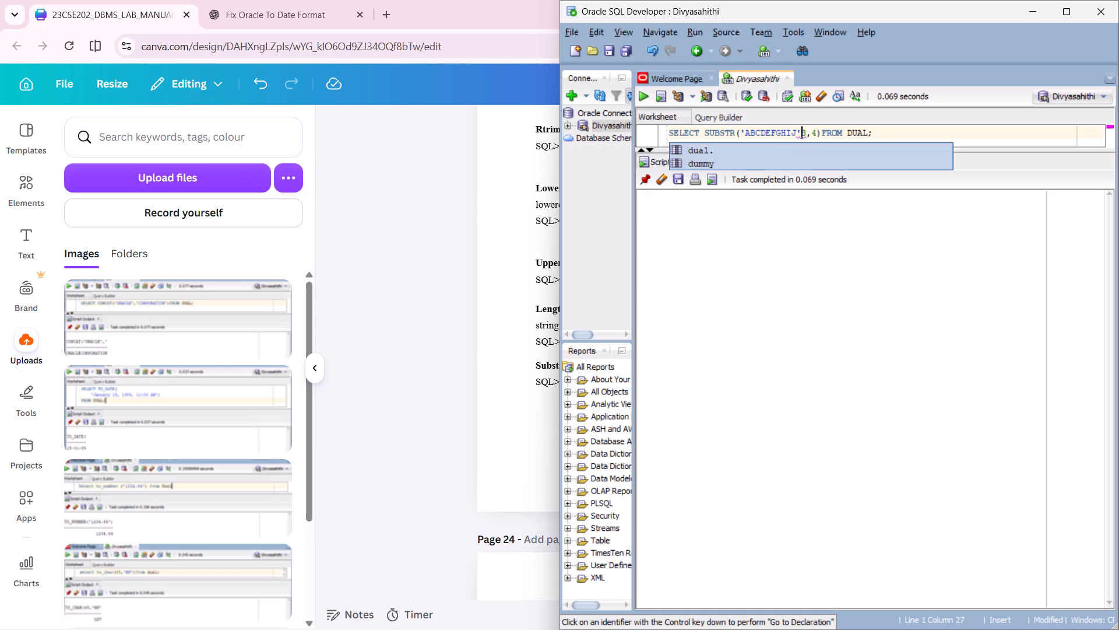
pyautogui.press(',')
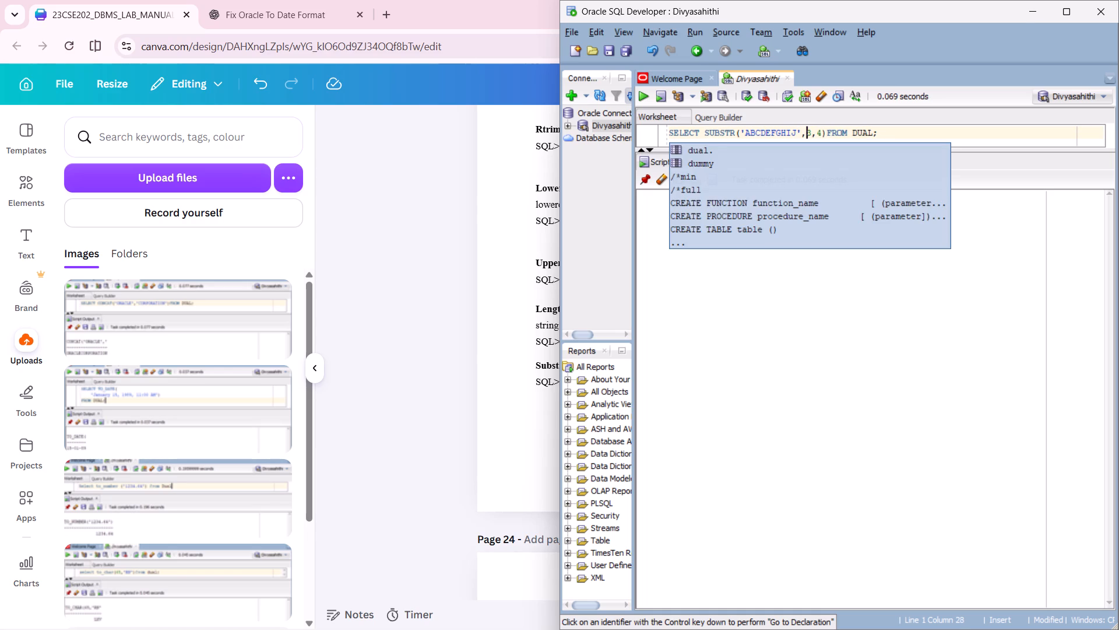
pyautogui.click(922, 135)
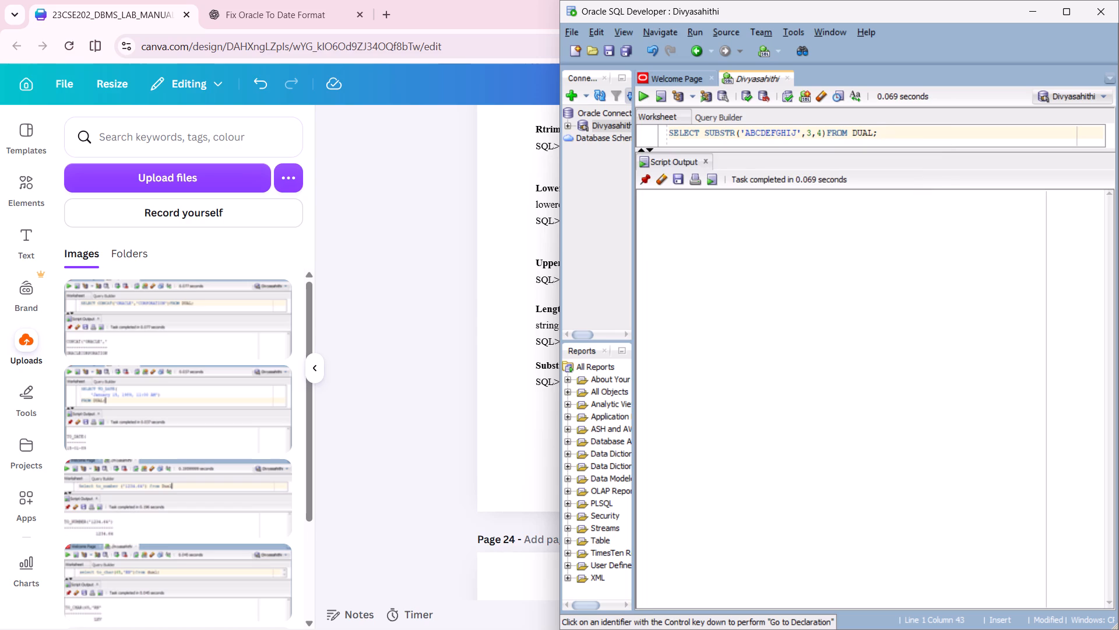
# Run the corrected SUBSTR query as a script and capture a screenshot of the query with its result.
pyautogui.press('F5')
pyautogui.click(423, 346)
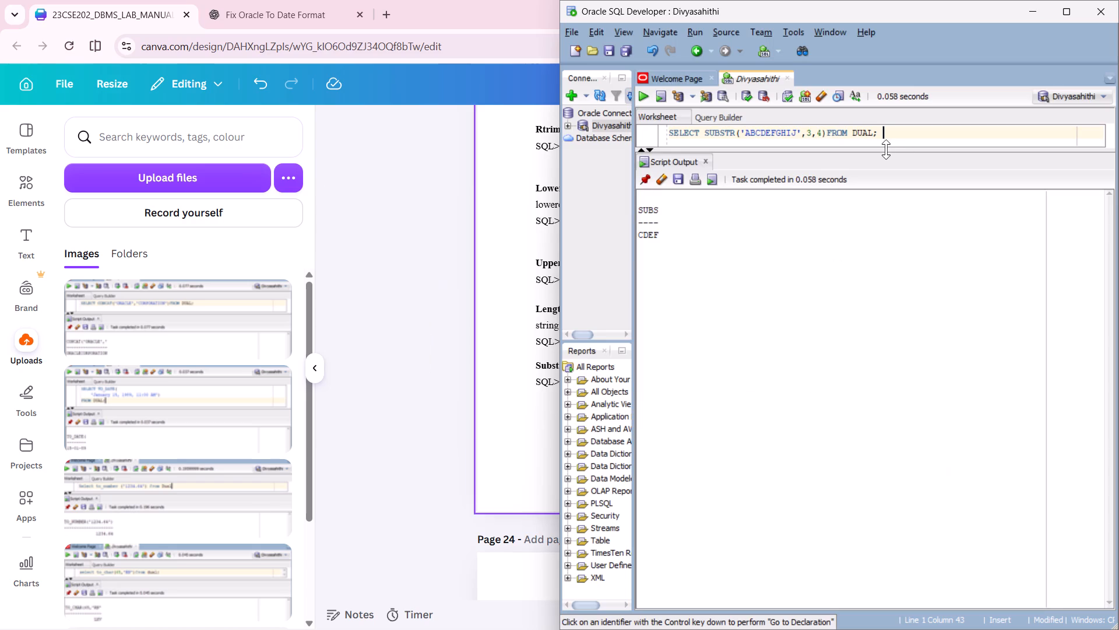
pyautogui.press('Print')
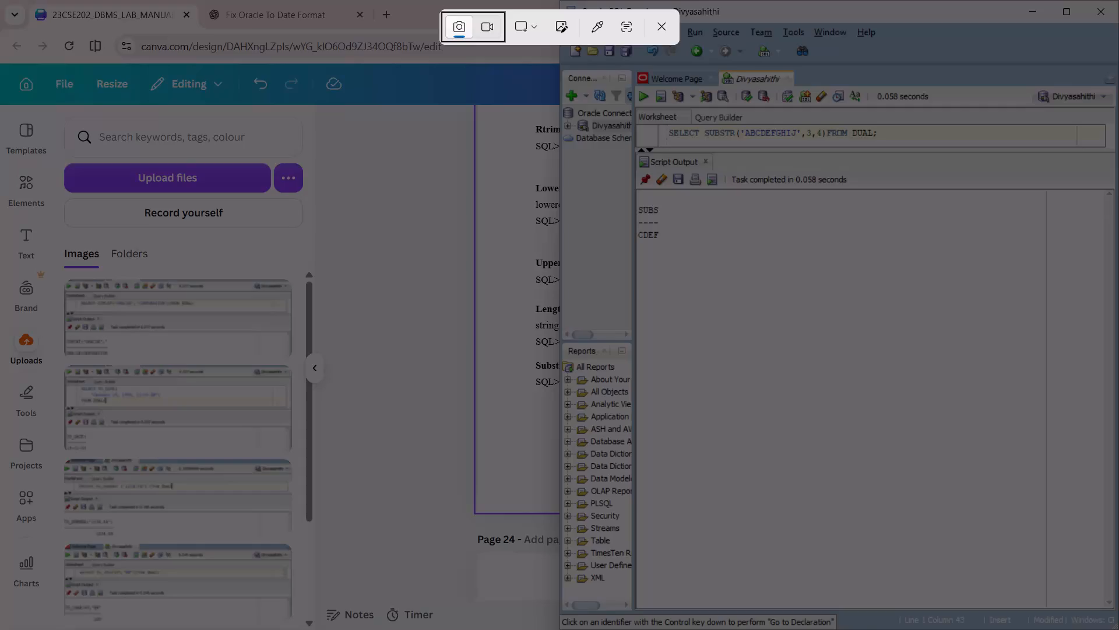
pyautogui.moveTo(637, 86); pyautogui.dragTo(1118, 267)
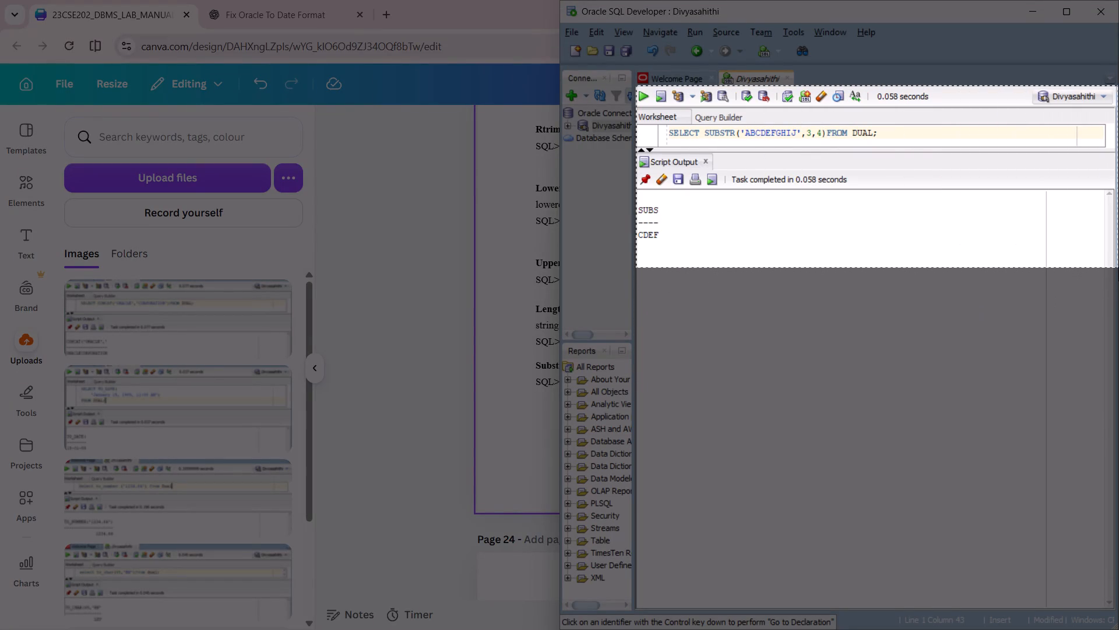
pyautogui.moveTo(1118, 267); pyautogui.dragTo(1116, 228)
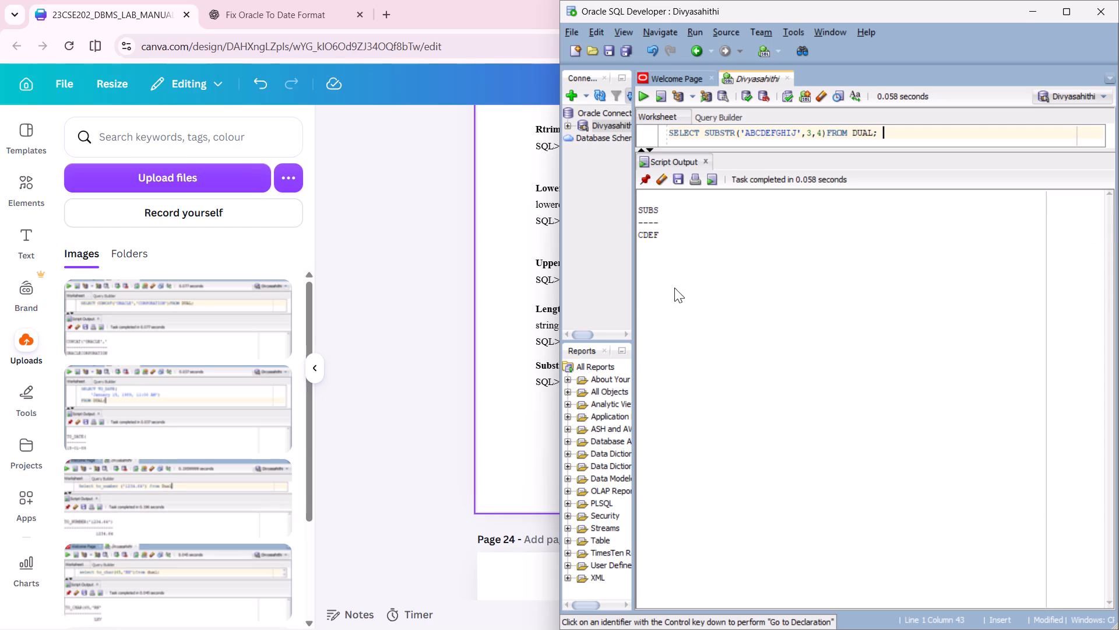
# In the Canva manual, copy the Instr entry's query SELECT INSTR('CORPORATE FLOOR','OR',3,2)FROM DUAL; on page 24 without the SQL> prefix.
pyautogui.click(495, 438)
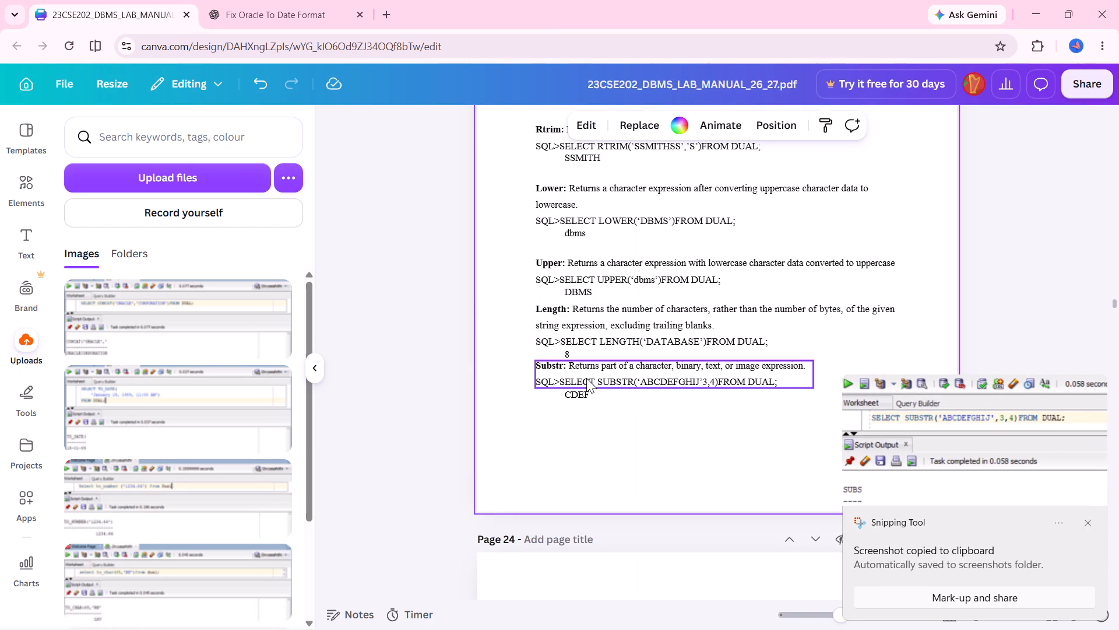
pyautogui.click(588, 377)
pyautogui.click(606, 433)
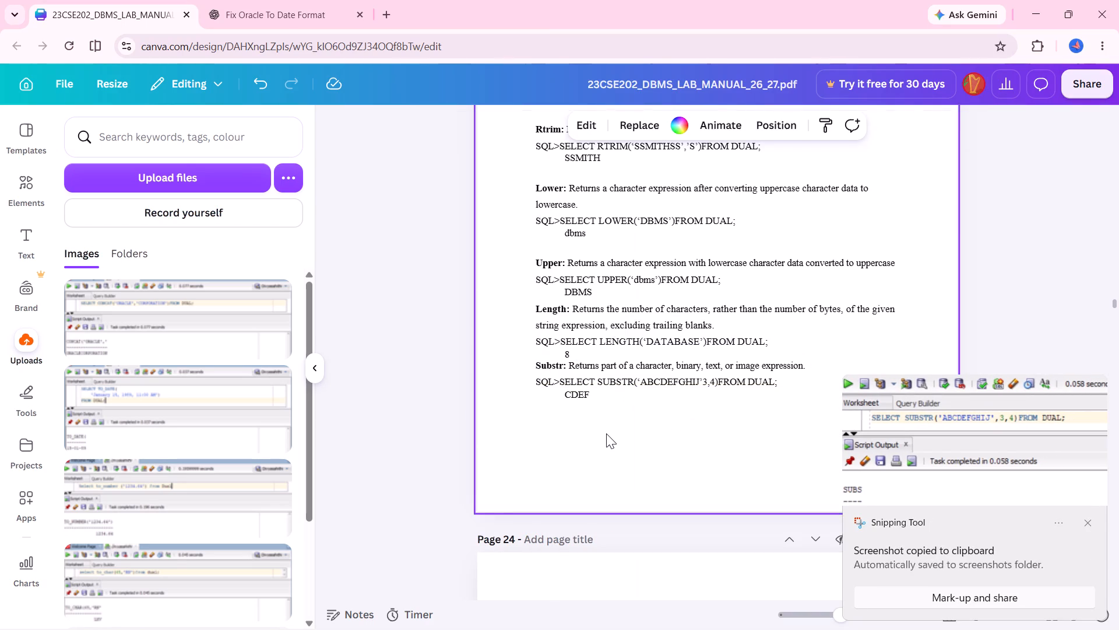
pyautogui.scroll(-4, 606, 433)
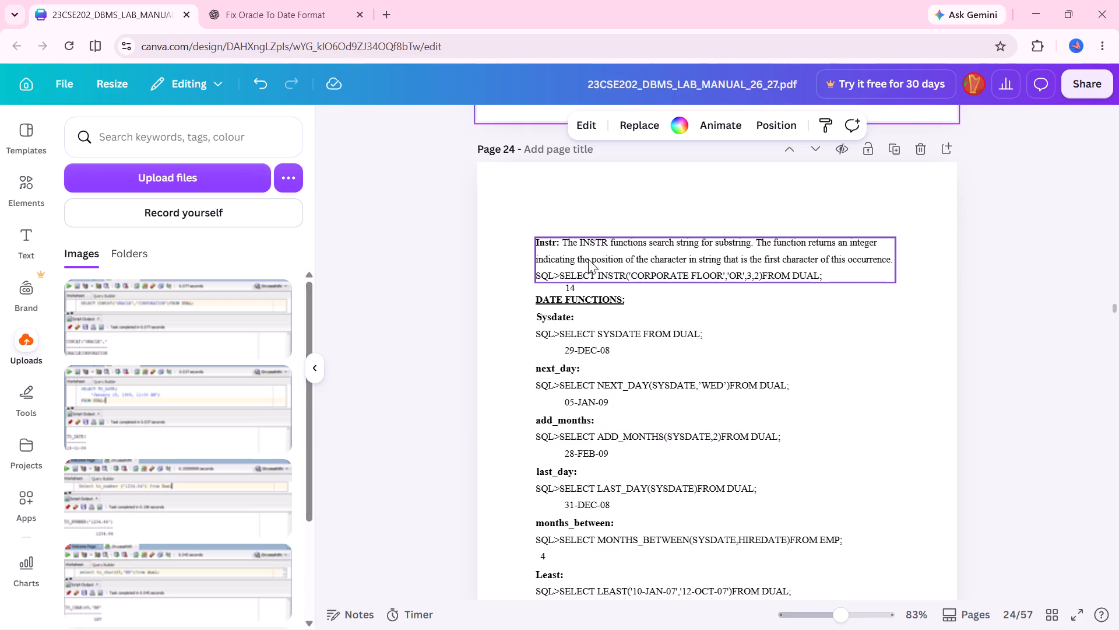
pyautogui.tripleClick(565, 275)
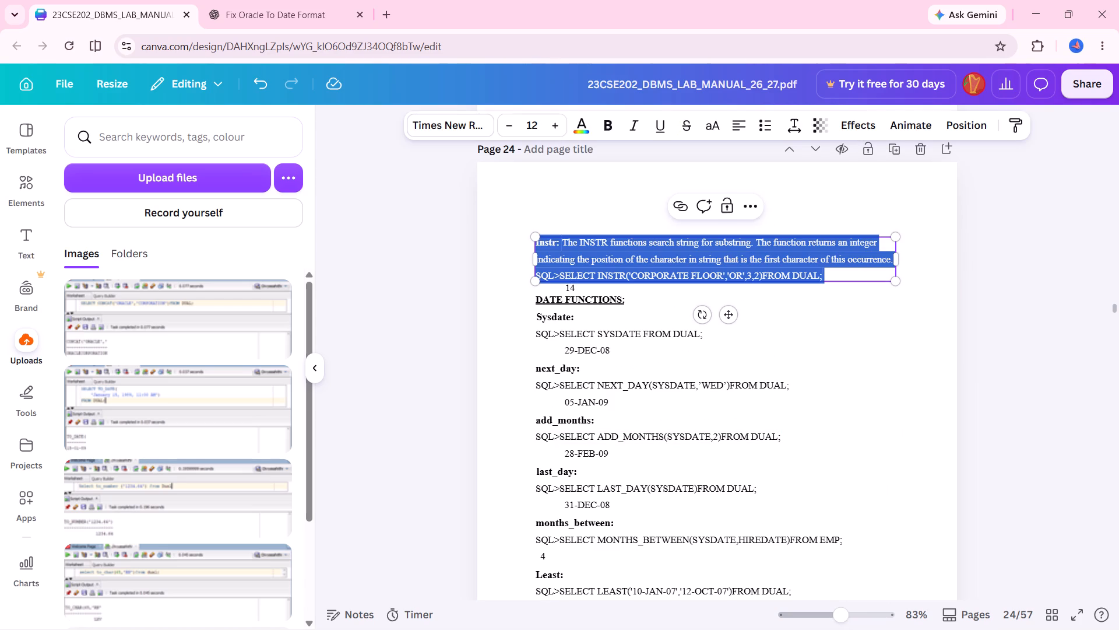
pyautogui.click(561, 274)
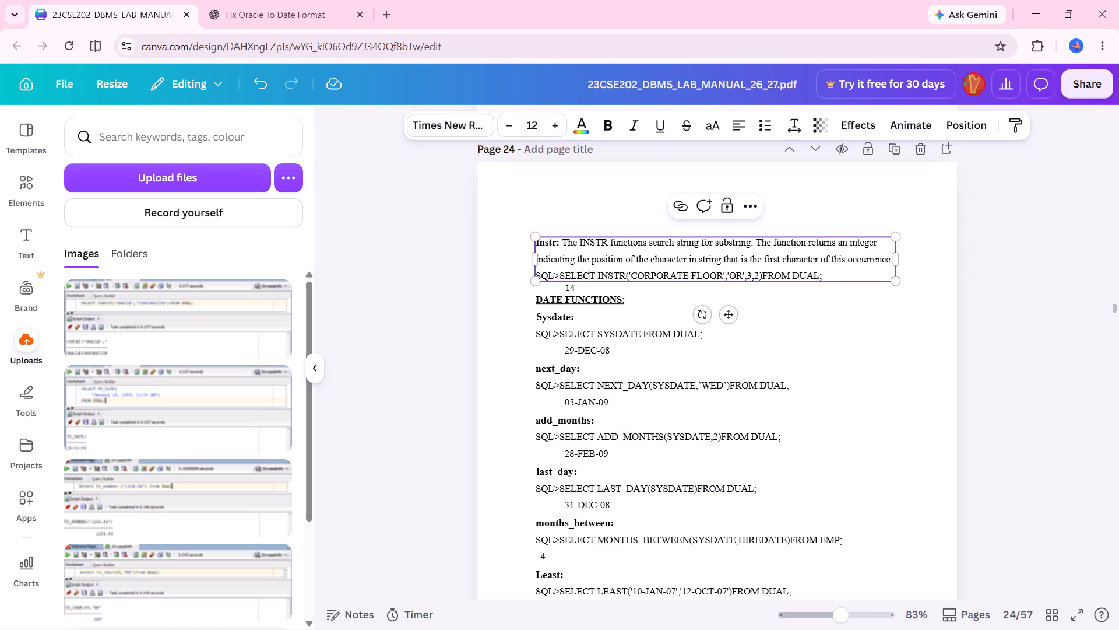
pyautogui.moveTo(557, 275); pyautogui.dragTo(804, 275)
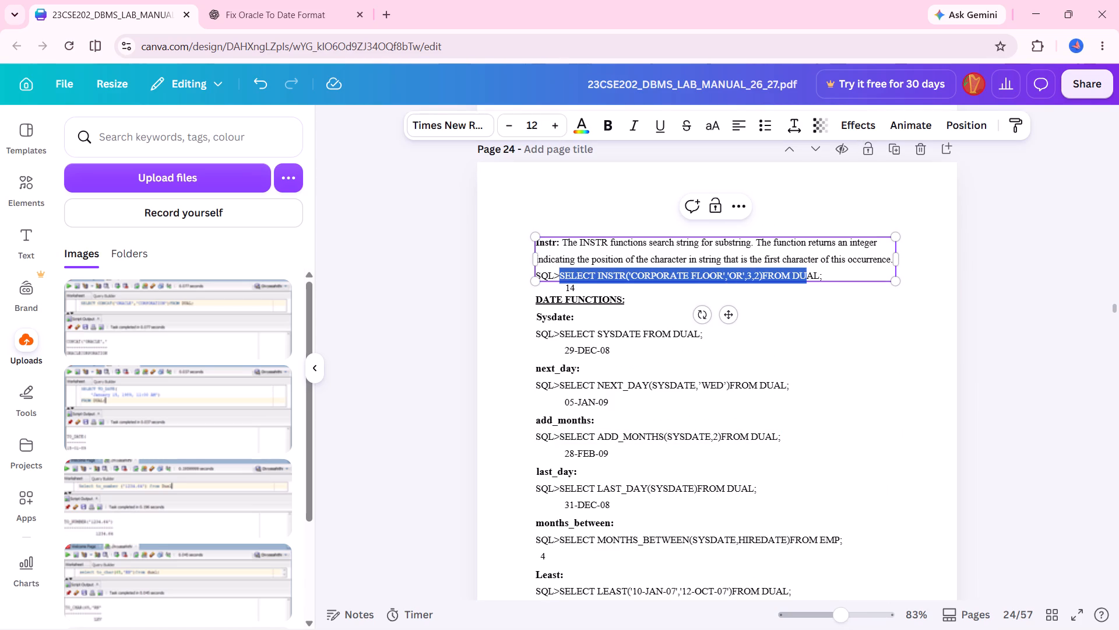
pyautogui.moveTo(804, 275); pyautogui.dragTo(829, 276)
pyautogui.hotkey('ctrl', 'c')
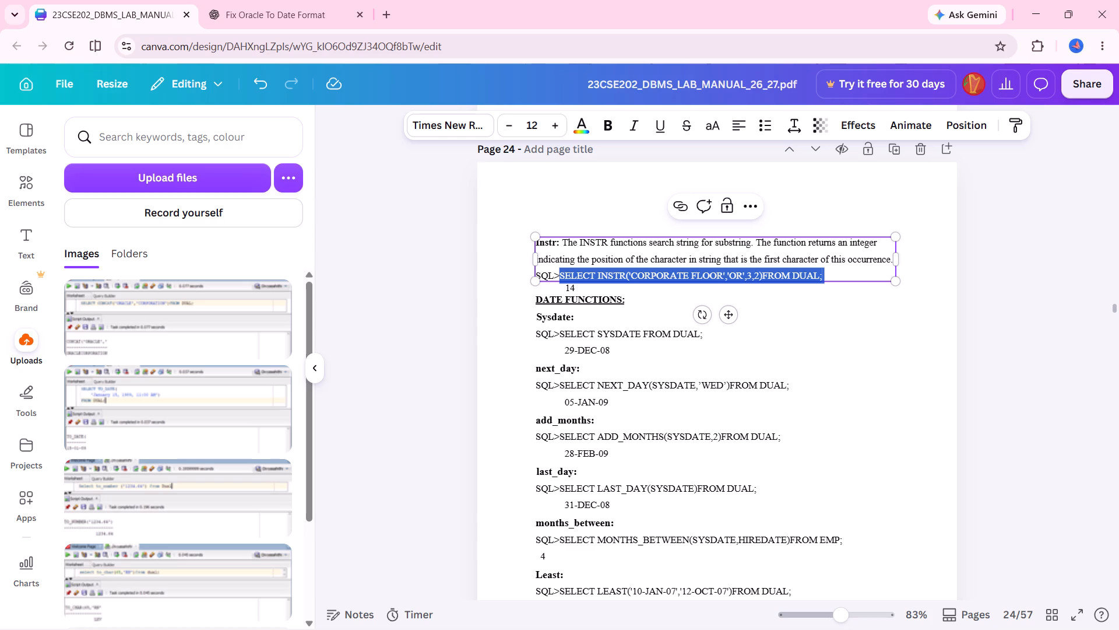
pyautogui.click(483, 288)
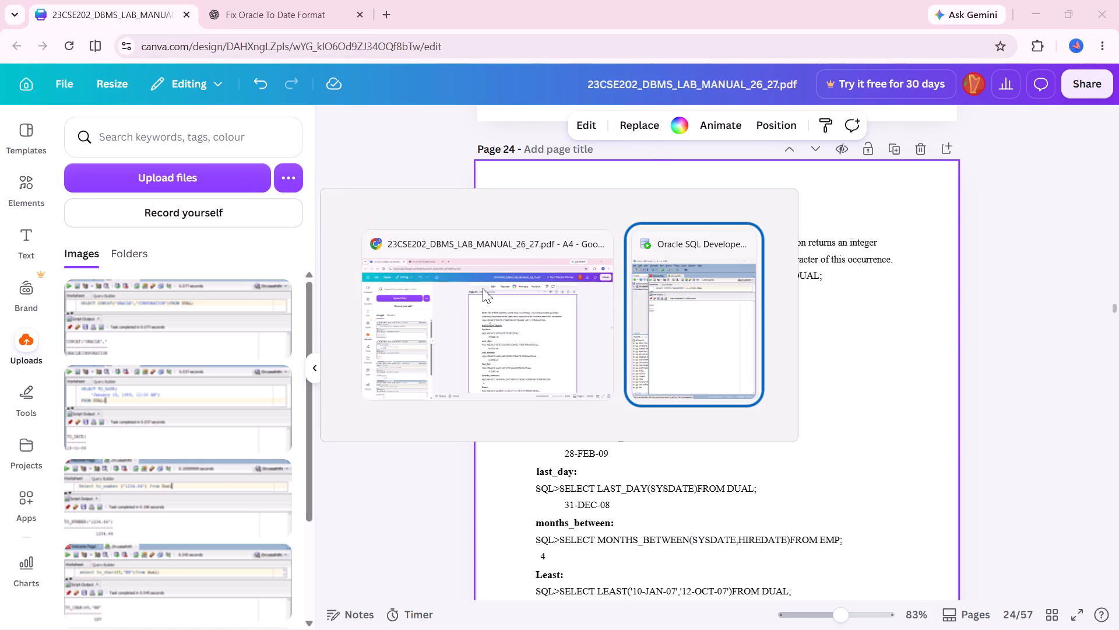
# In Oracle SQL Developer, replace the SUBSTR query with the copied INSTR query and clear the script output.
pyautogui.click(892, 134)
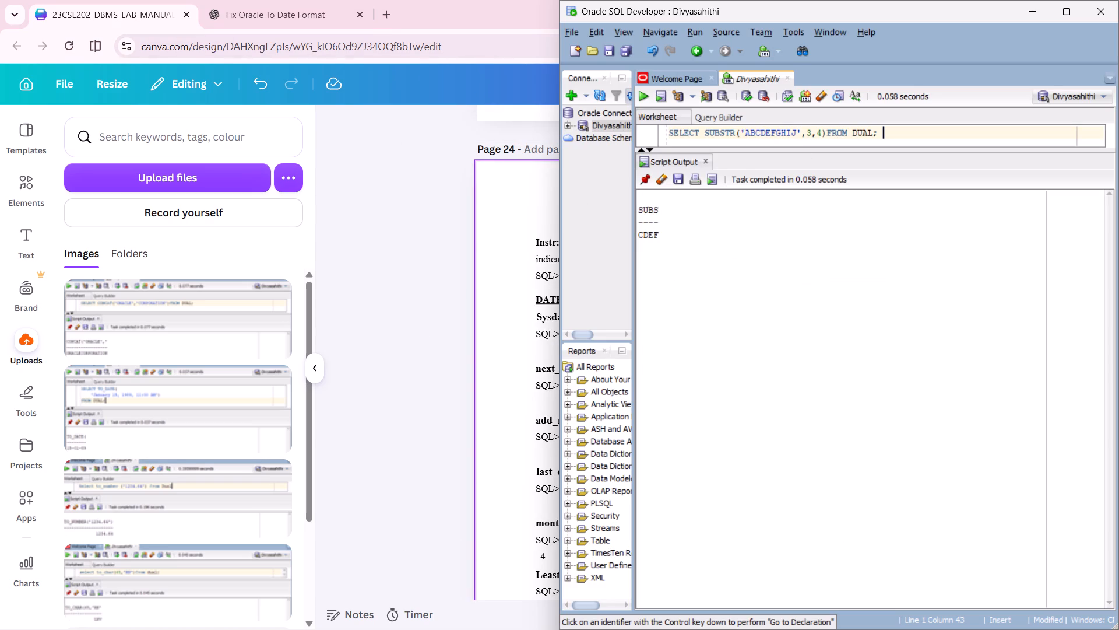
pyautogui.hotkey('ctrl', 'a')
pyautogui.press('BackSpace')
pyautogui.hotkey('ctrl', 'v')
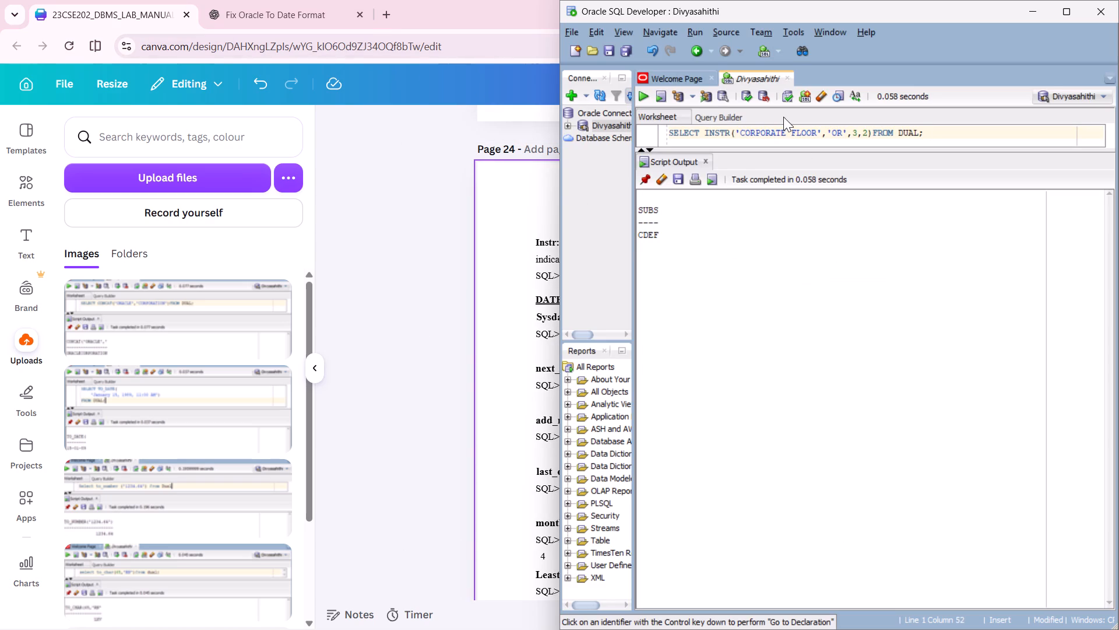
pyautogui.click(660, 181)
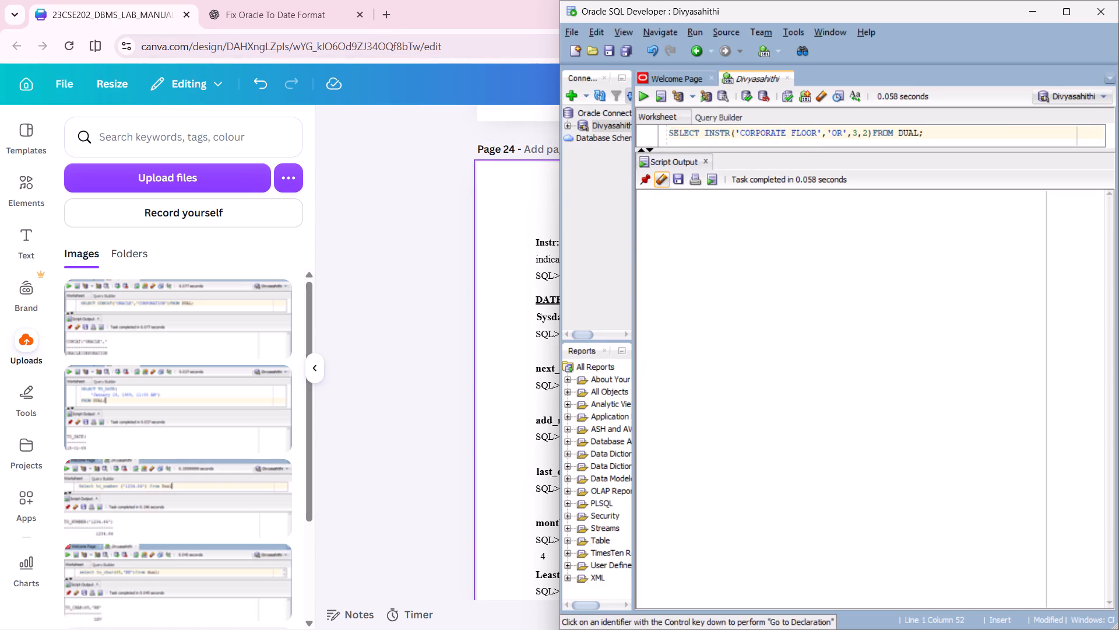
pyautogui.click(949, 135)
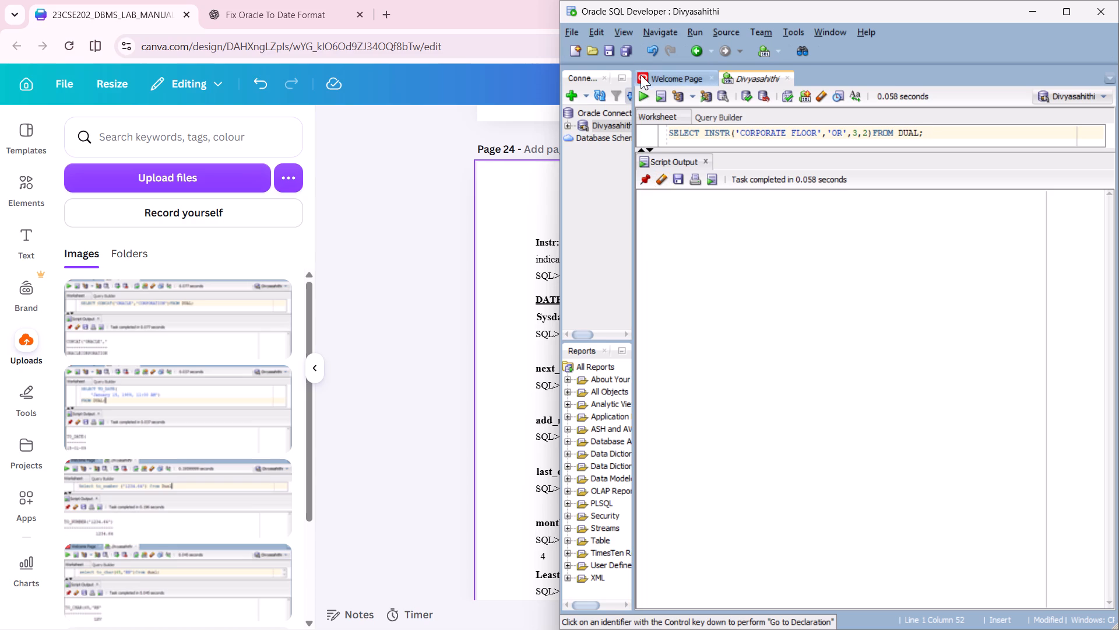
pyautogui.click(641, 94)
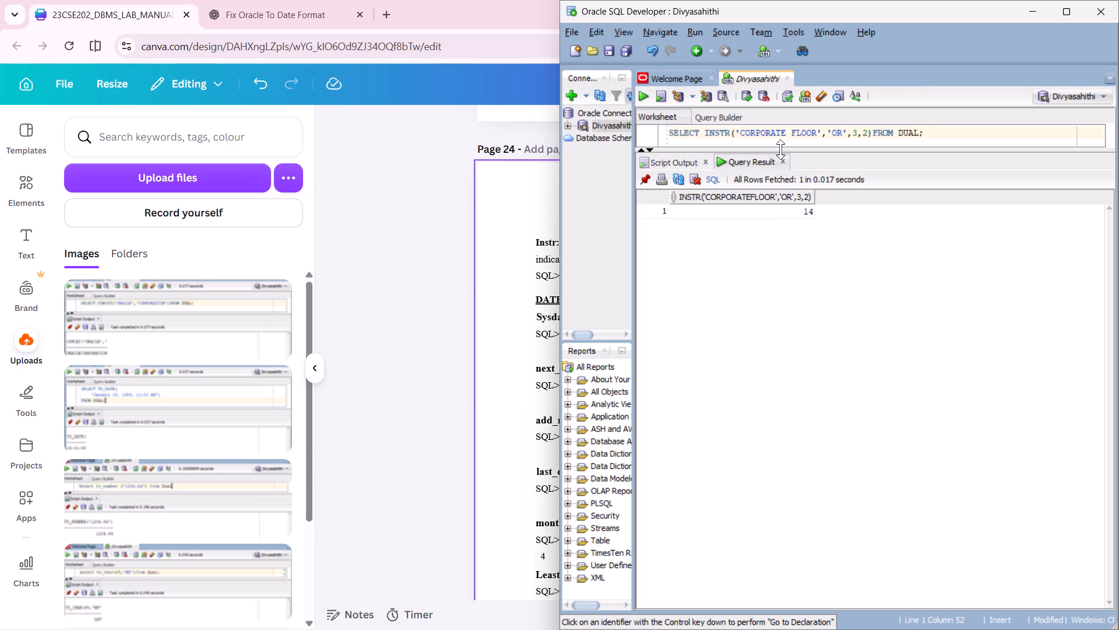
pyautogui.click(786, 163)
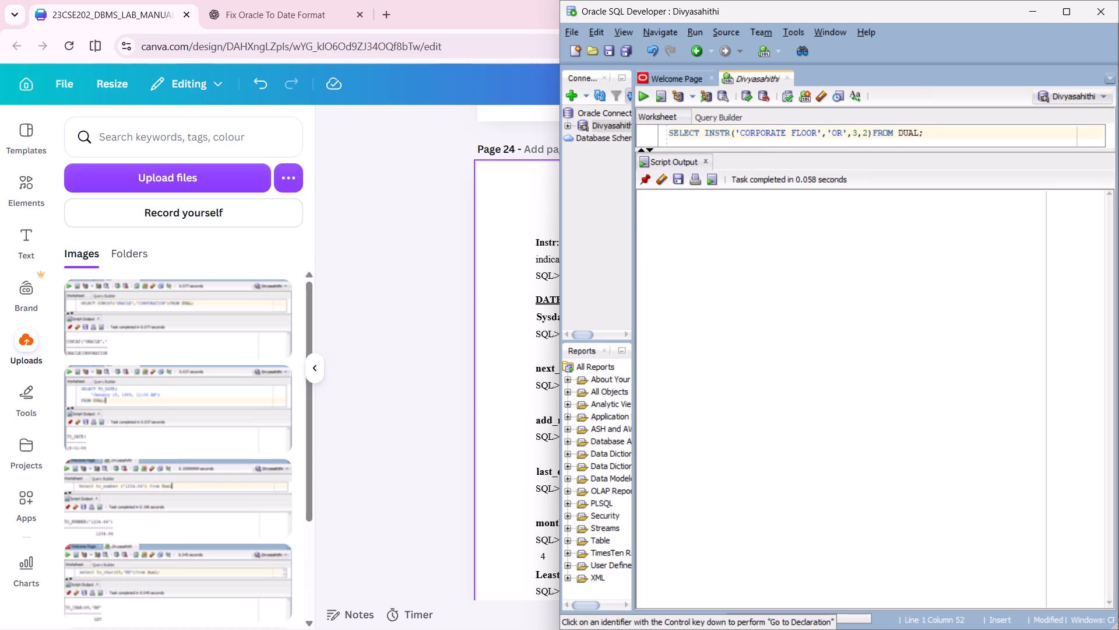
# Run the INSTR query as a script and capture a screenshot of the query with its result.
pyautogui.press('F5')
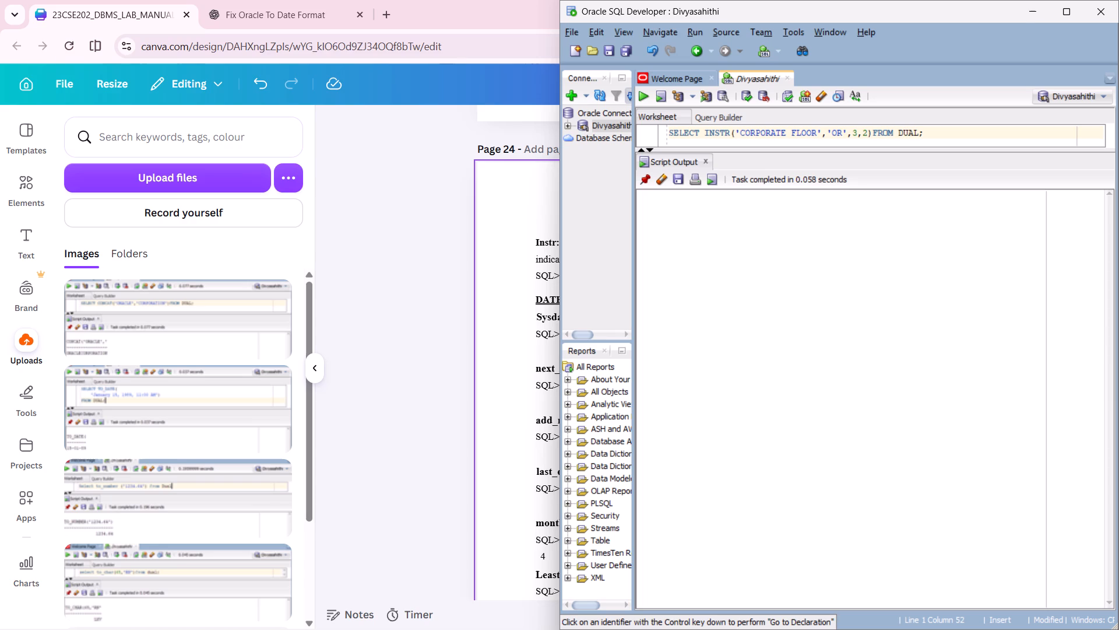
pyautogui.click(934, 137)
pyautogui.press('F5')
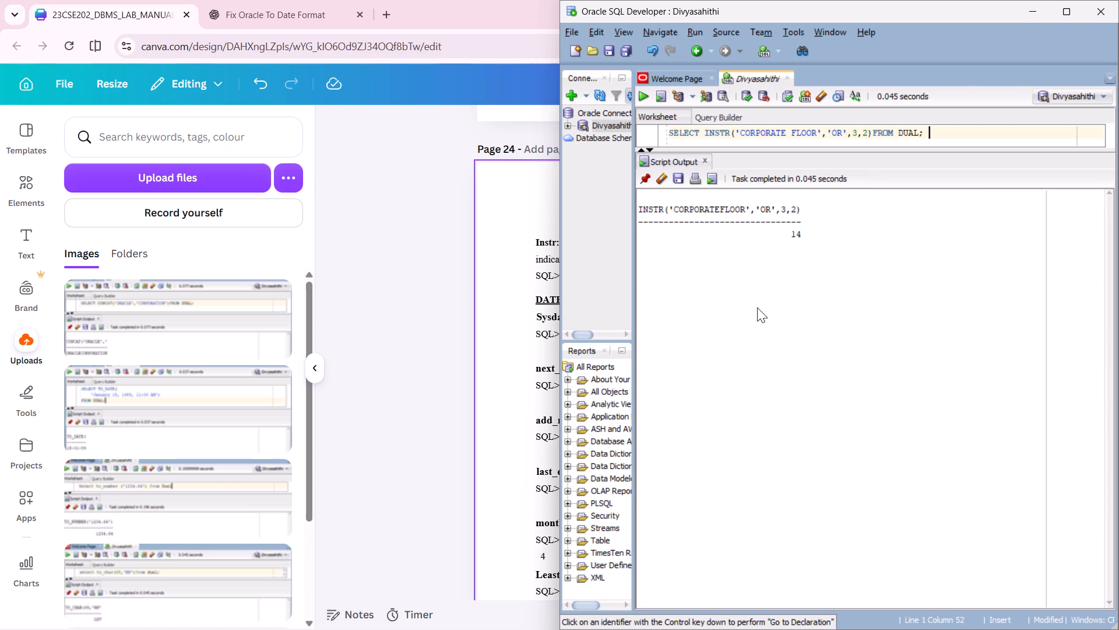
pyautogui.press('Print')
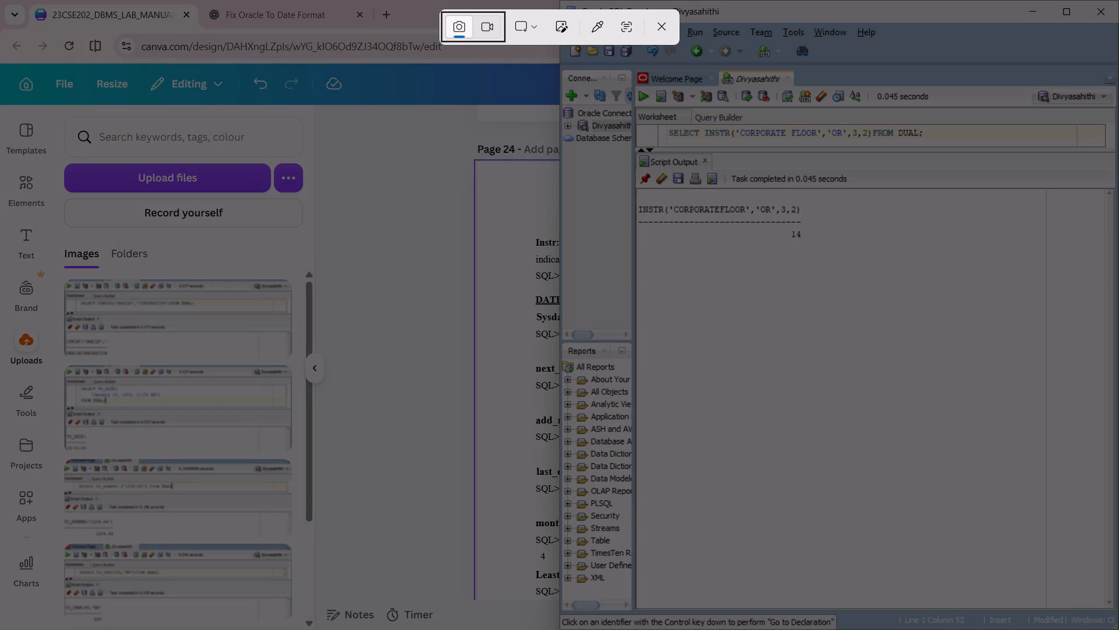
pyautogui.moveTo(634, 87); pyautogui.dragTo(1117, 242)
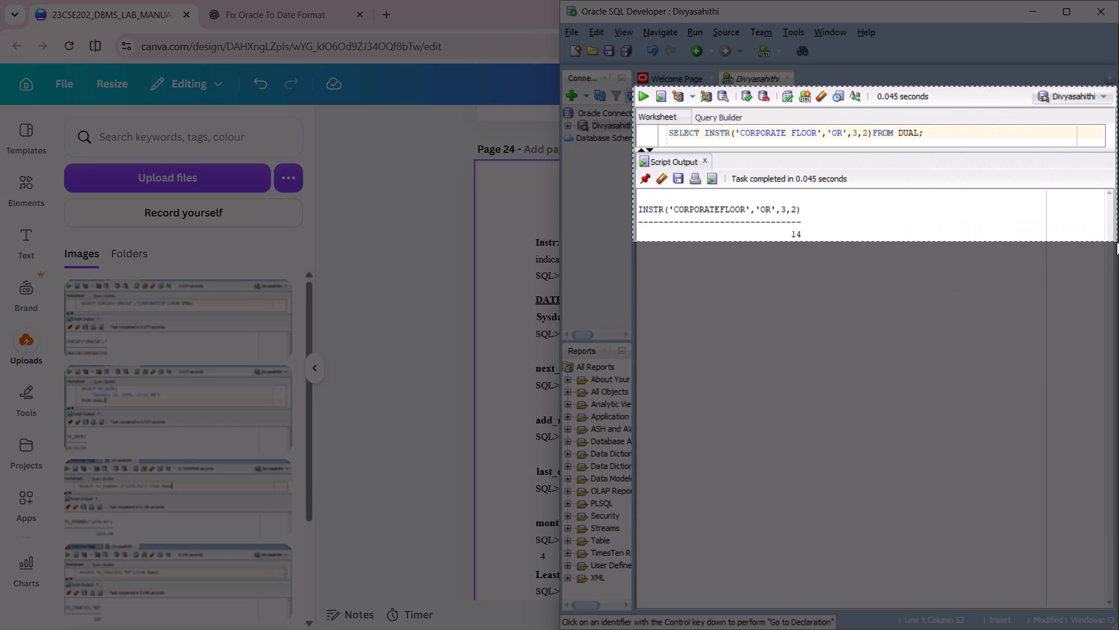
pyautogui.moveTo(1117, 242); pyautogui.dragTo(1117, 244)
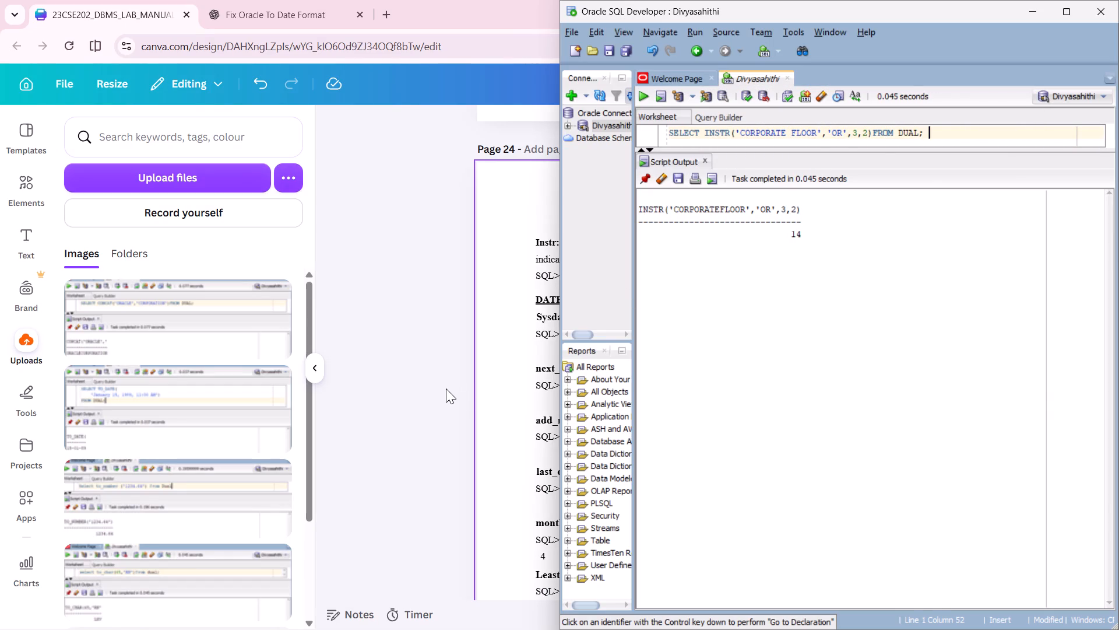
# In the Canva manual, move the Rpad entry with its ORACLE********* output from page 23 to page 22, leaving a gap below the Lpad entry.
pyautogui.click(446, 388)
pyautogui.scroll(1, 692, 320)
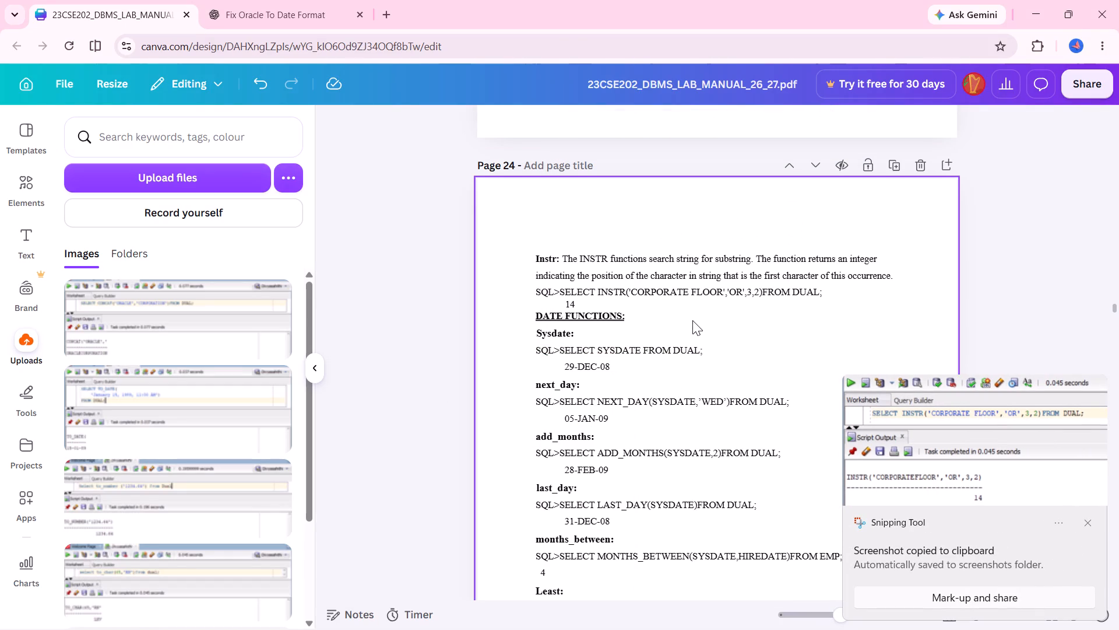
pyautogui.scroll(1, 692, 320)
pyautogui.click(311, 367)
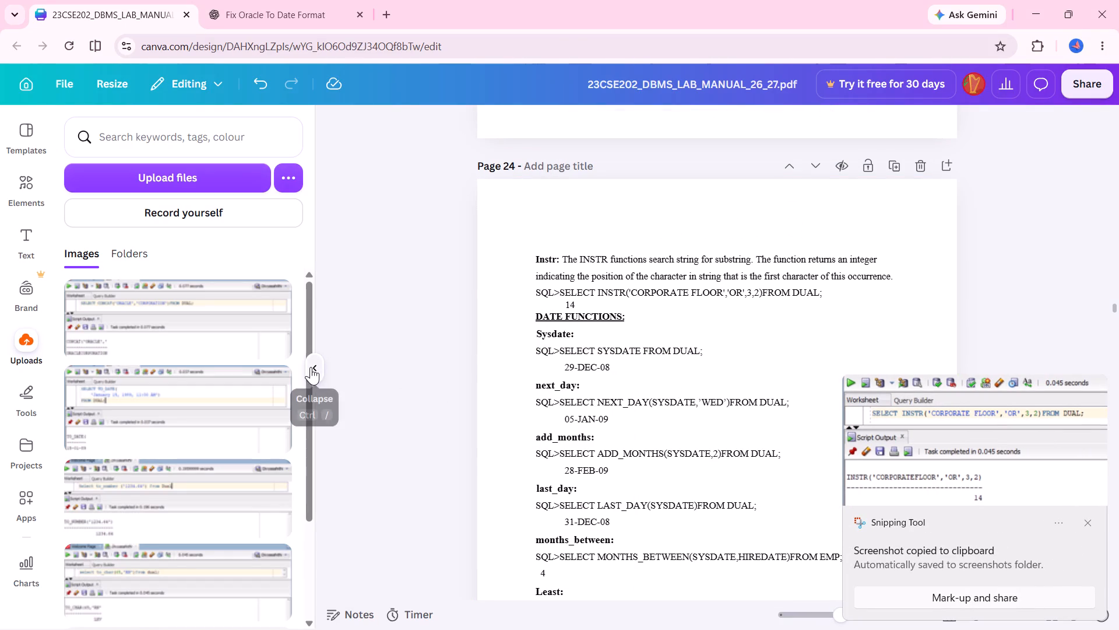
pyautogui.scroll(3, 537, 344)
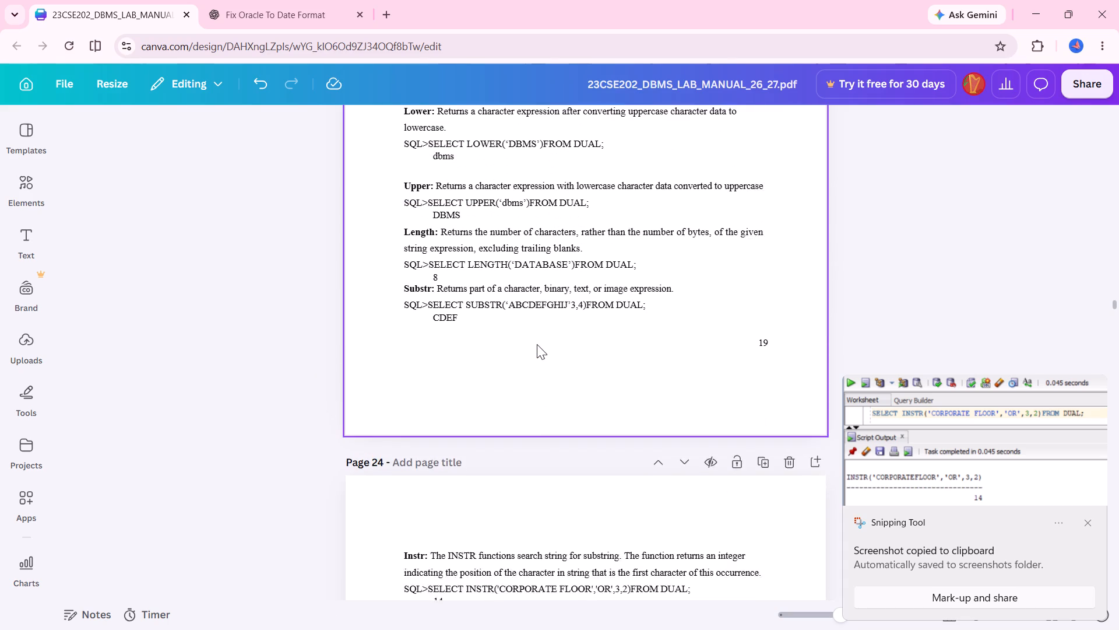
pyautogui.scroll(5, 537, 344)
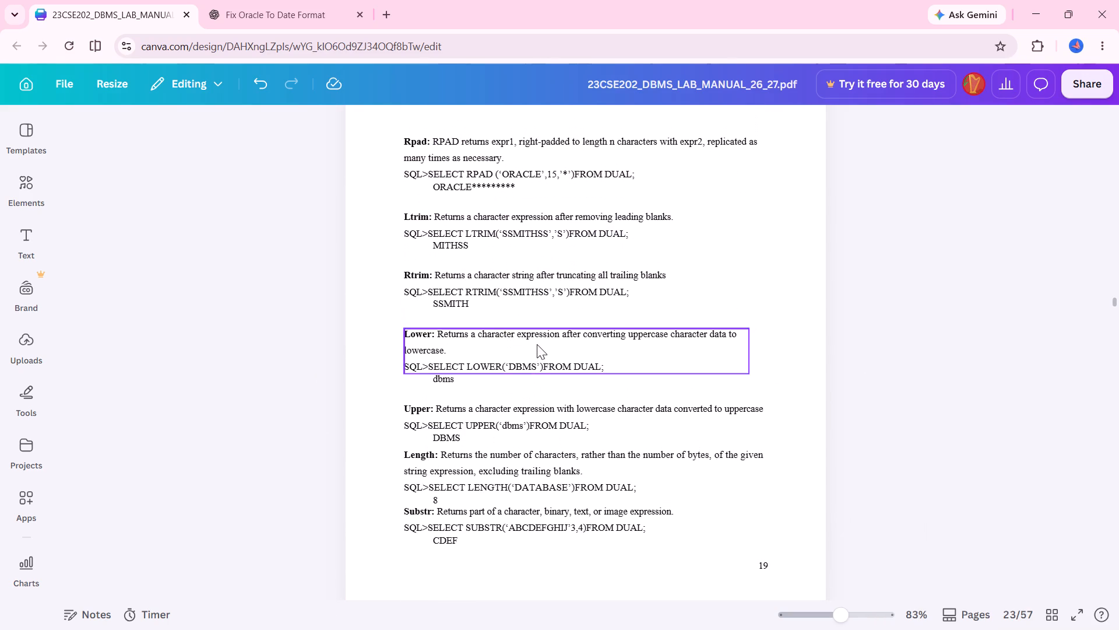
pyautogui.scroll(3, 537, 344)
pyautogui.scroll(-2, 537, 344)
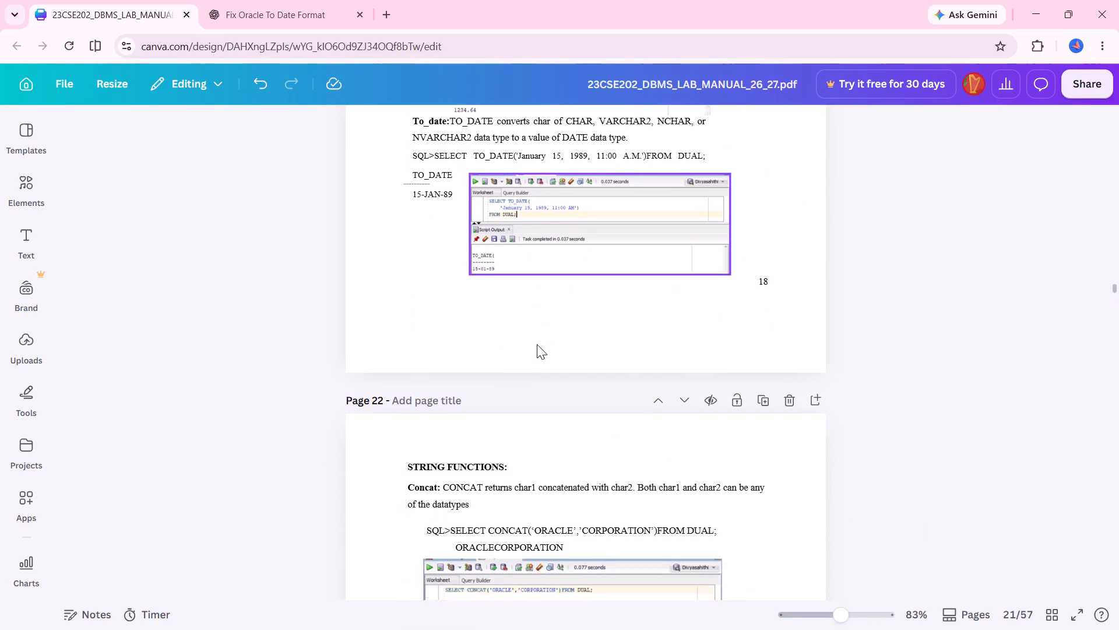
pyautogui.scroll(-6, 537, 344)
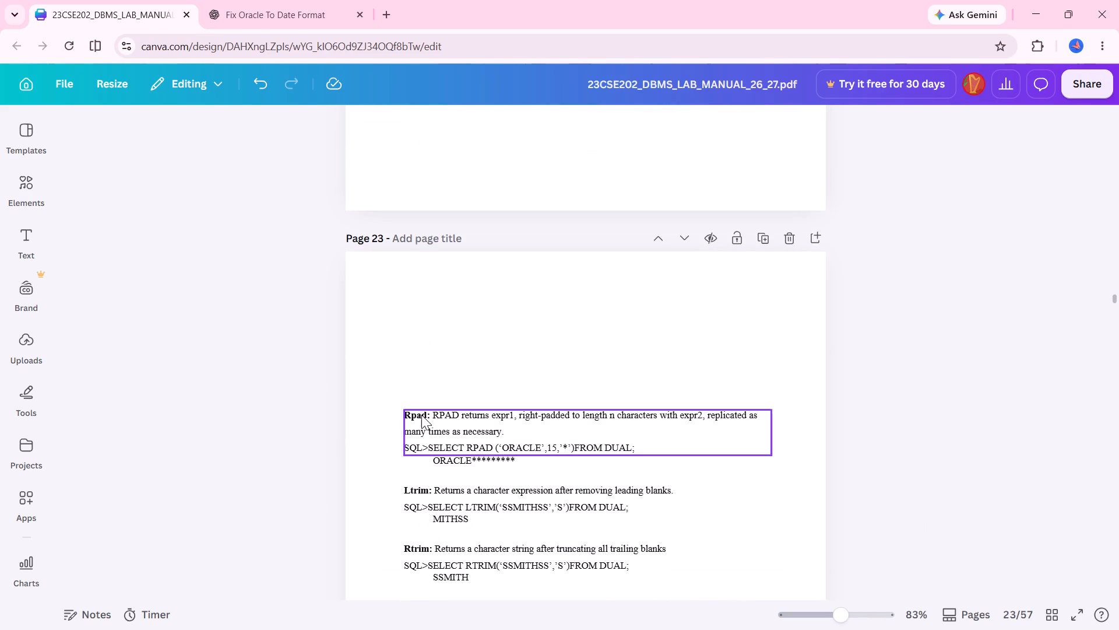
pyautogui.moveTo(582, 468); pyautogui.dragTo(480, 446)
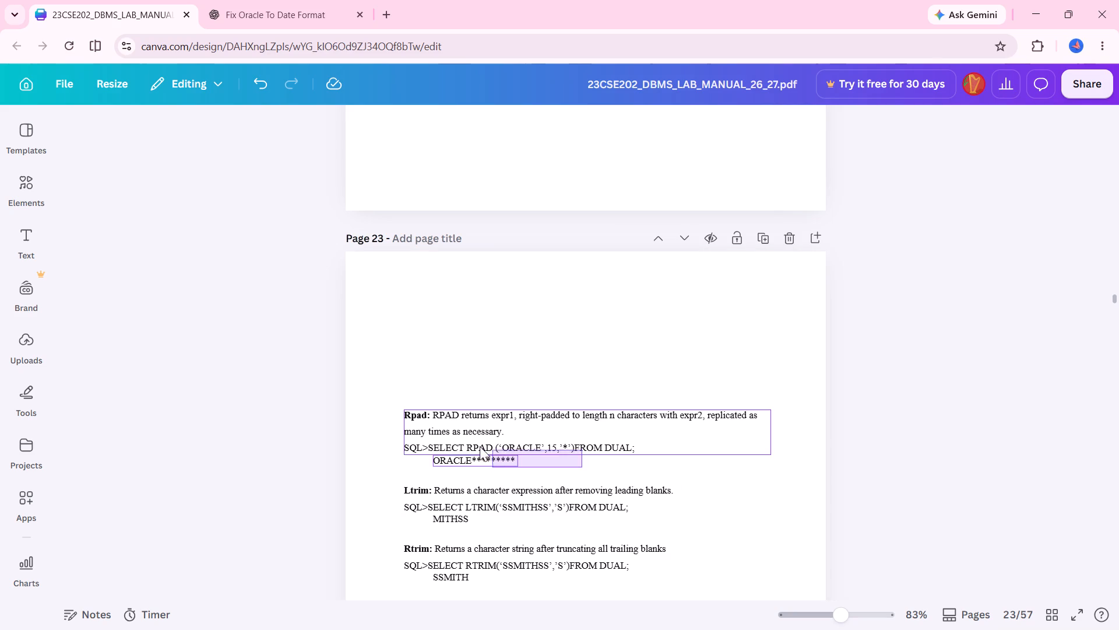
pyautogui.moveTo(480, 446); pyautogui.dragTo(406, 407)
pyautogui.moveTo(506, 423); pyautogui.dragTo(493, 40)
pyautogui.scroll(4, 510, 193)
pyautogui.moveTo(539, 325); pyautogui.dragTo(571, 169)
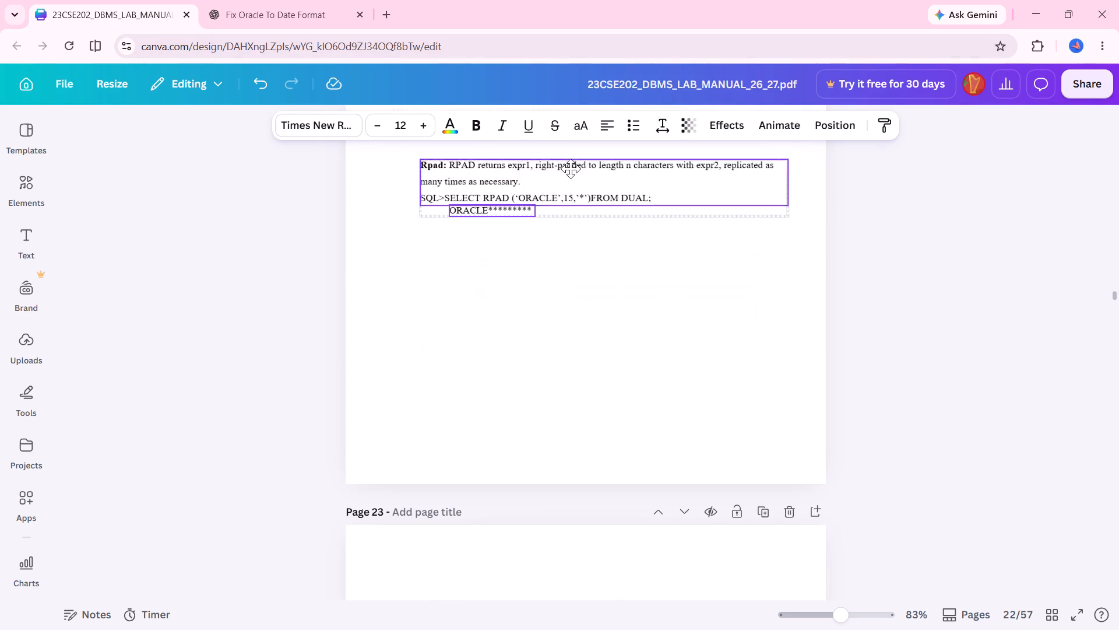
pyautogui.moveTo(571, 169); pyautogui.dragTo(557, 125)
pyautogui.scroll(1, 513, 267)
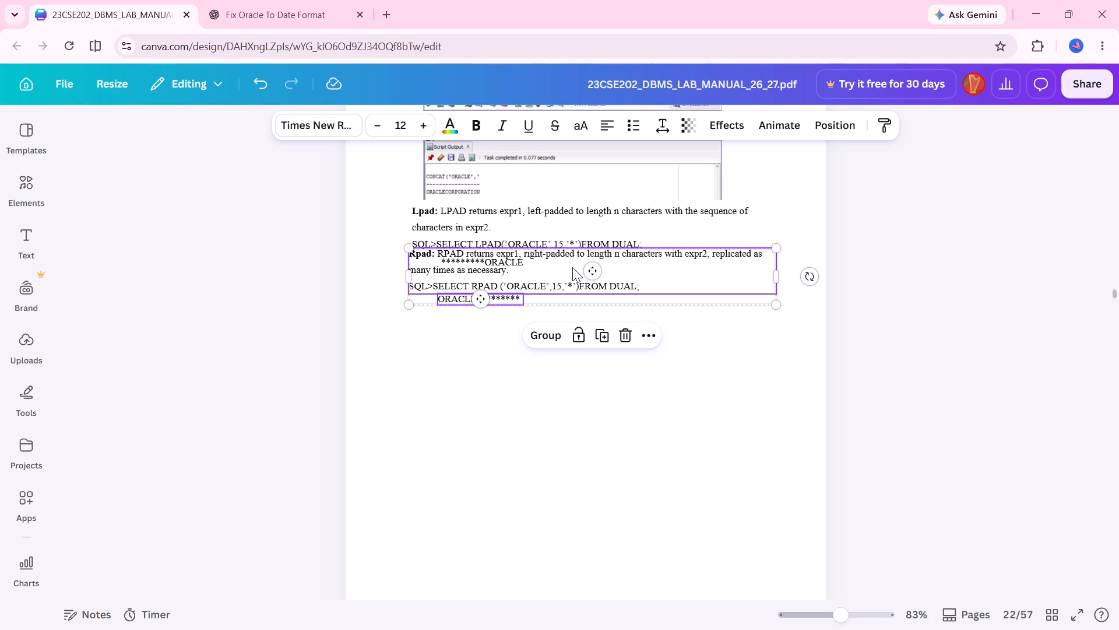
pyautogui.moveTo(572, 267); pyautogui.dragTo(577, 363)
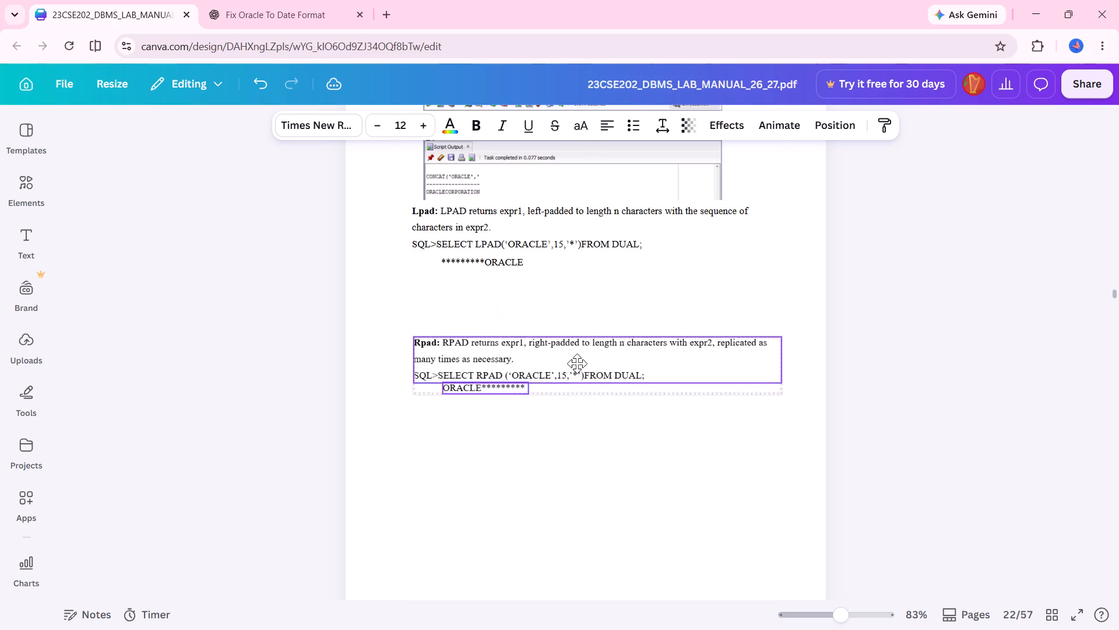
pyautogui.moveTo(577, 363); pyautogui.dragTo(572, 404)
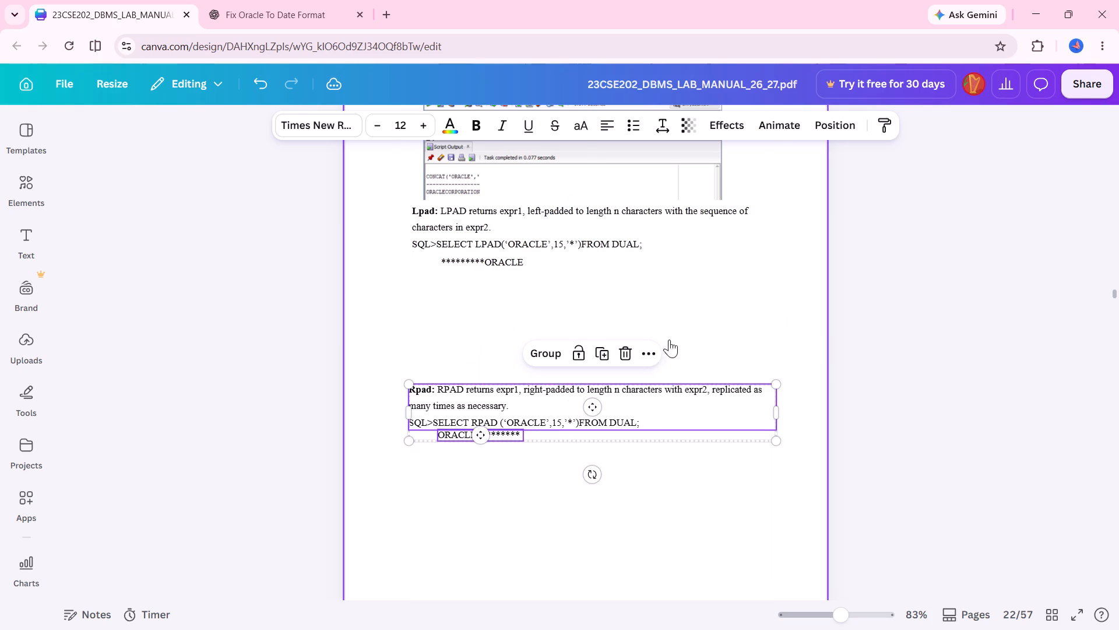
pyautogui.click(711, 299)
# Add a blank page directly after page 22.
pyautogui.scroll(5, 711, 299)
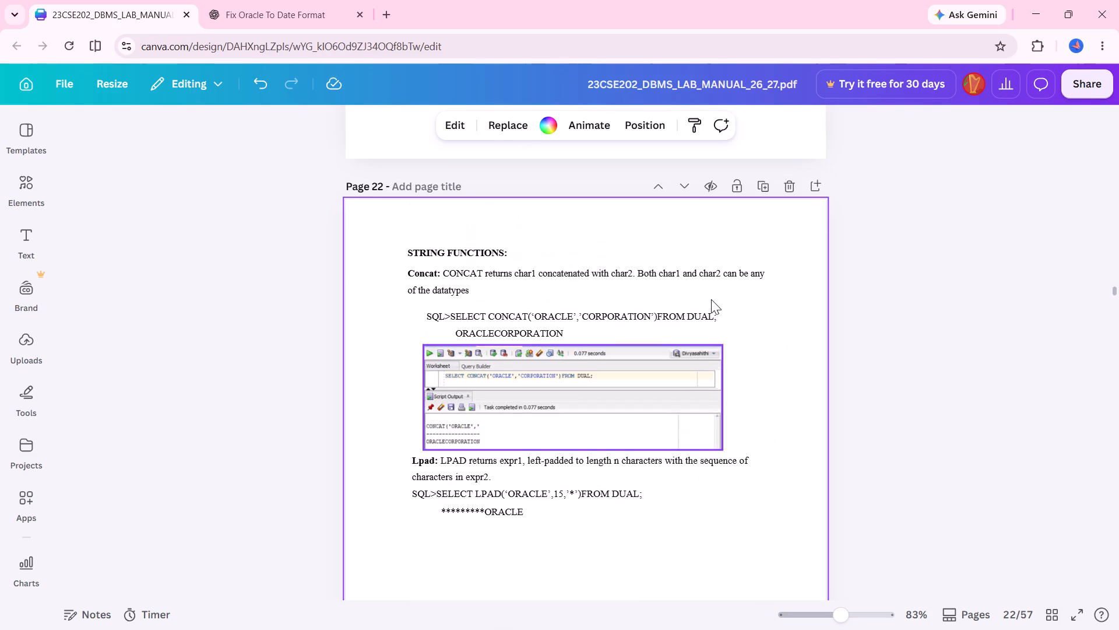
pyautogui.scroll(1, 711, 299)
pyautogui.click(810, 190)
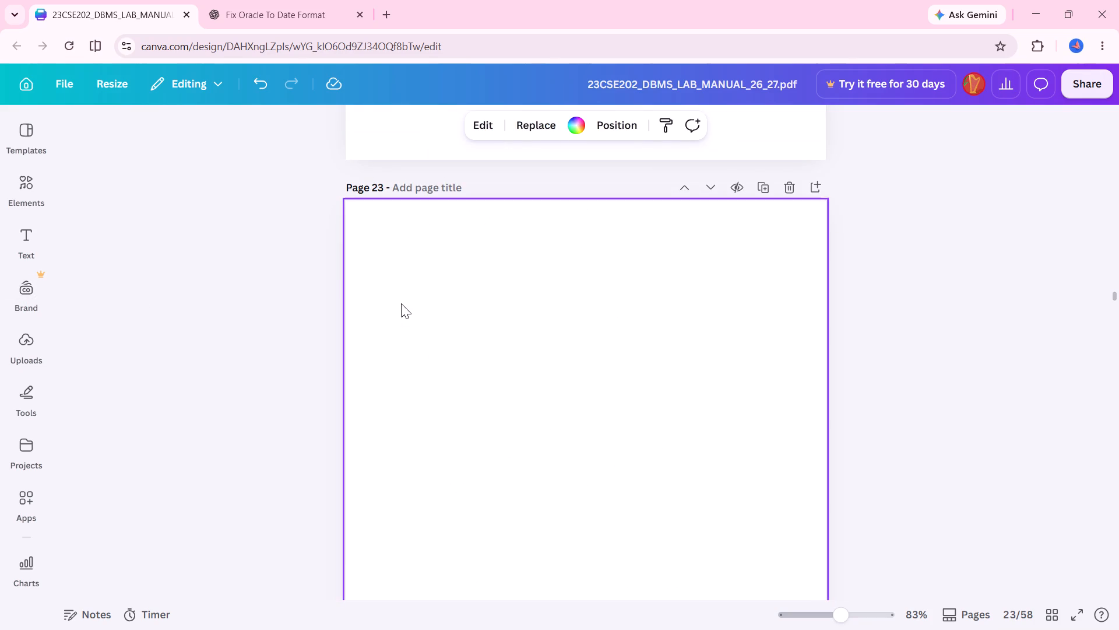
# Upload the 2026-10-29 screenshots 185543, 185653, 185740, 190023 and 190106 from the Screenshots folder.
pyautogui.scroll(5, 401, 303)
pyautogui.click(24, 342)
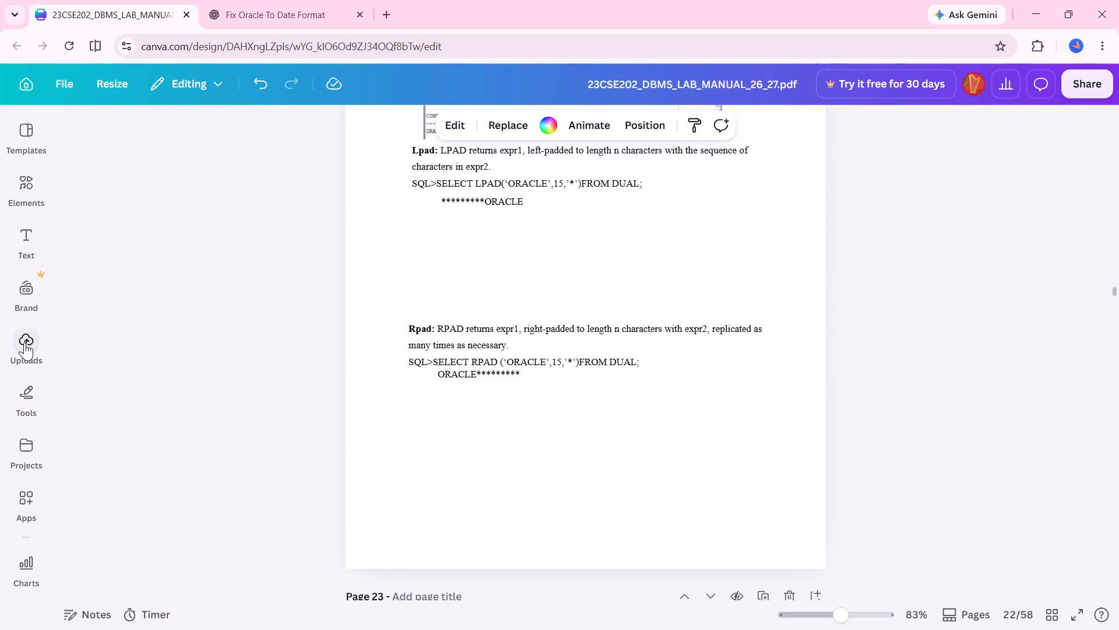
pyautogui.click(221, 183)
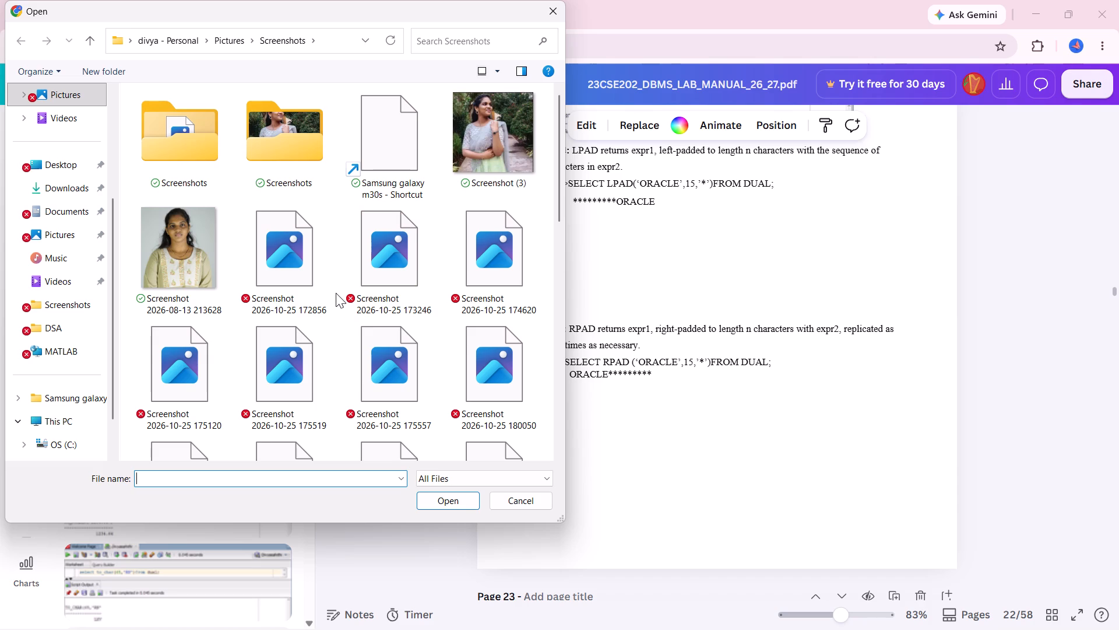
pyautogui.scroll(-2, 336, 293)
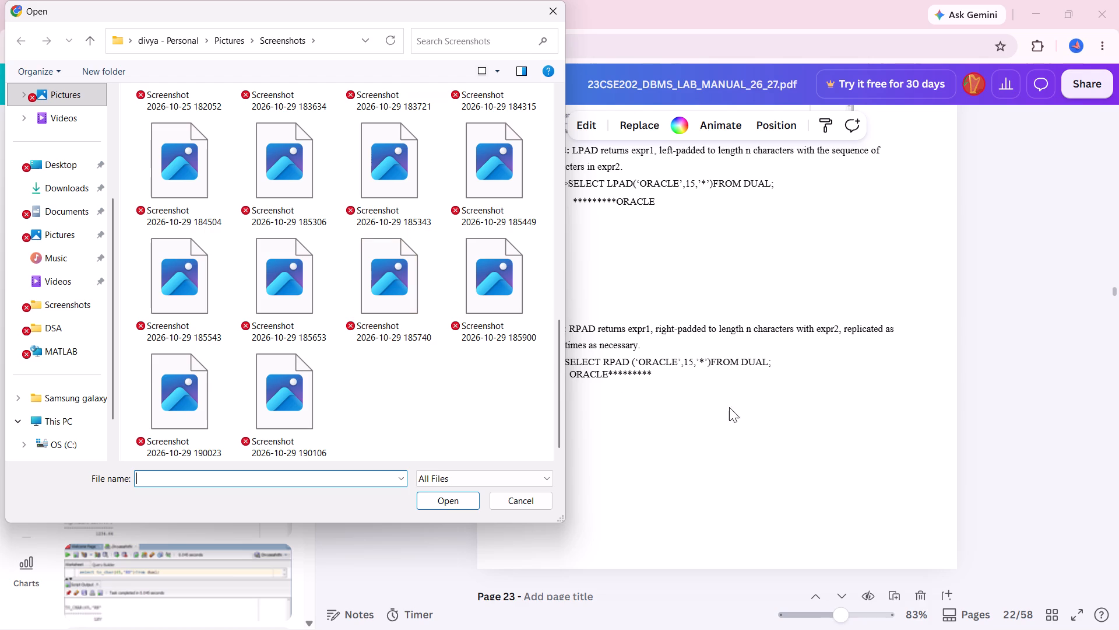
pyautogui.click(733, 438)
pyautogui.scroll(1, 707, 435)
pyautogui.scroll(-3, 707, 435)
pyautogui.moveTo(443, 429); pyautogui.dragTo(180, 308)
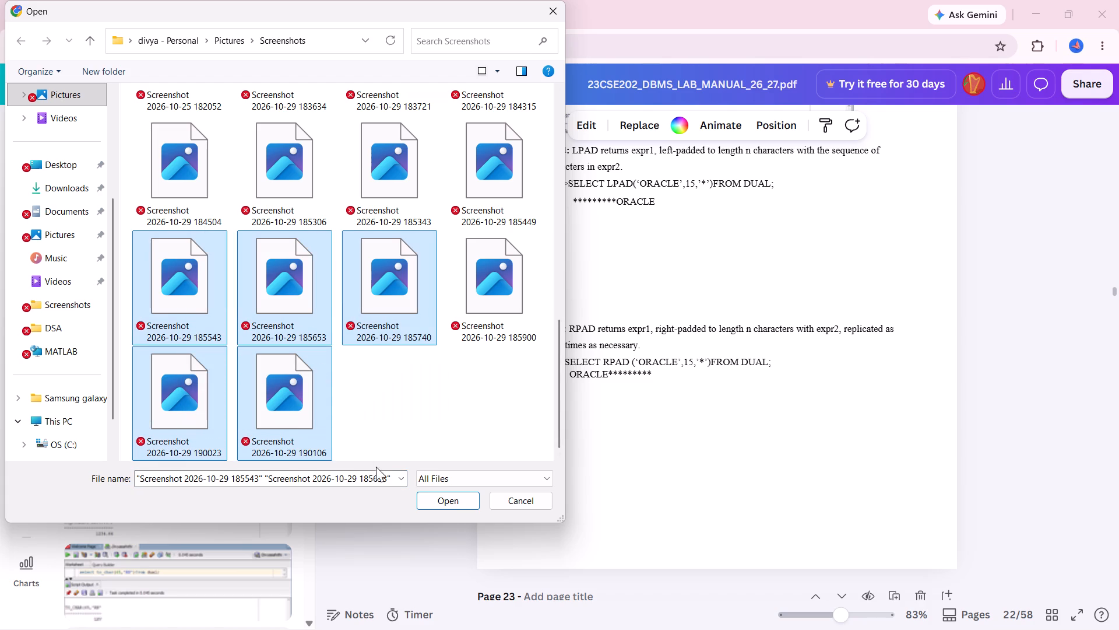
pyautogui.click(442, 500)
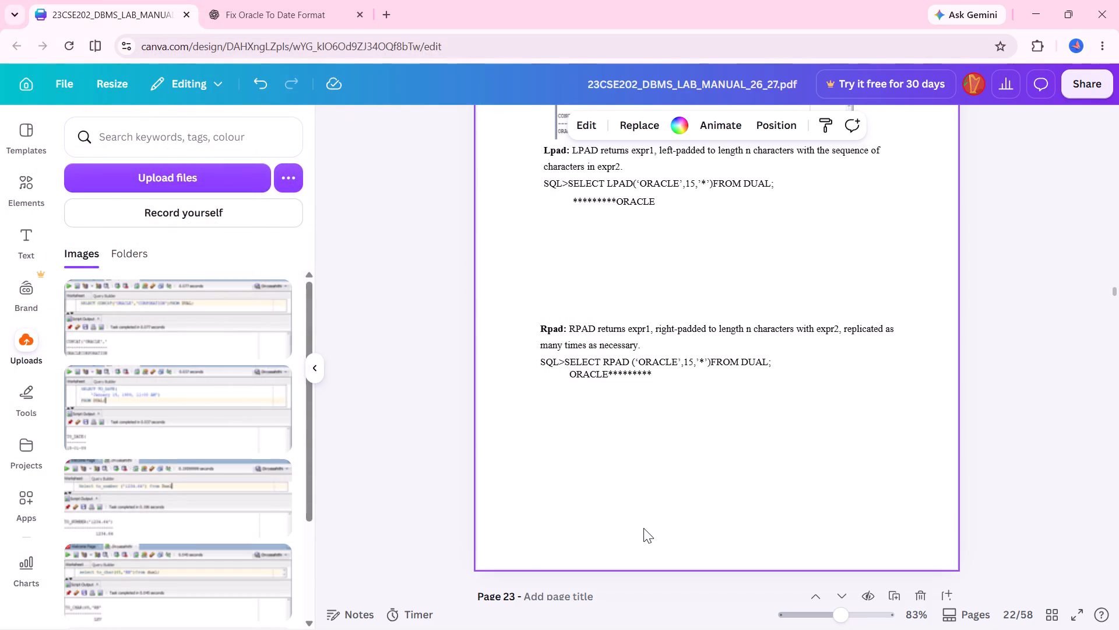
# Look through the string function entries on pages 22 to 24, from Lpad to Substr.
pyautogui.scroll(-12, 643, 528)
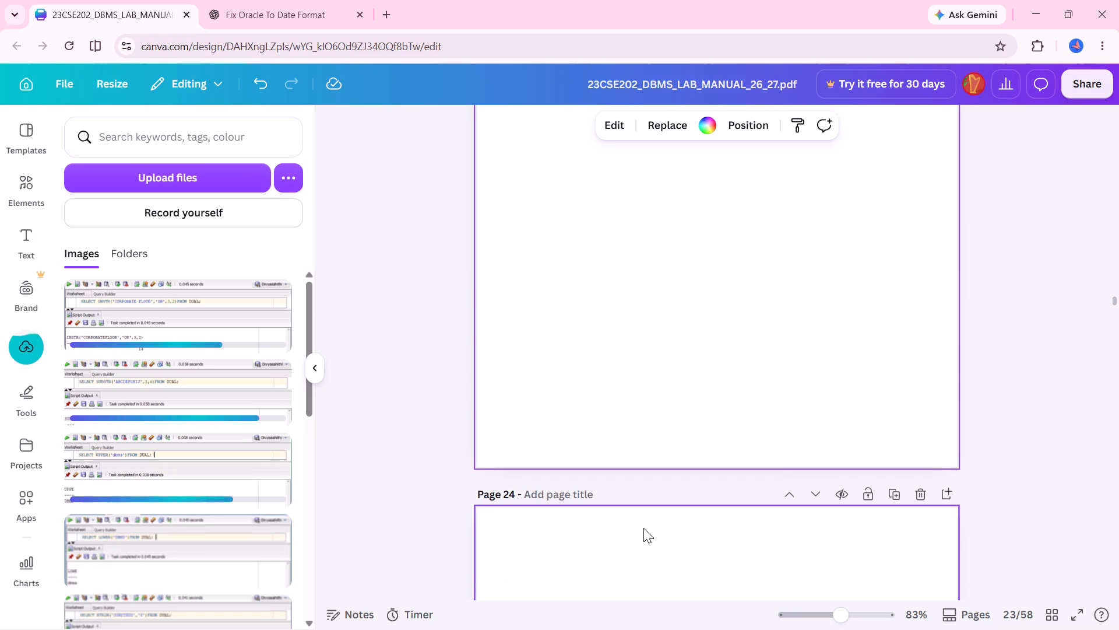
pyautogui.scroll(-6, 643, 528)
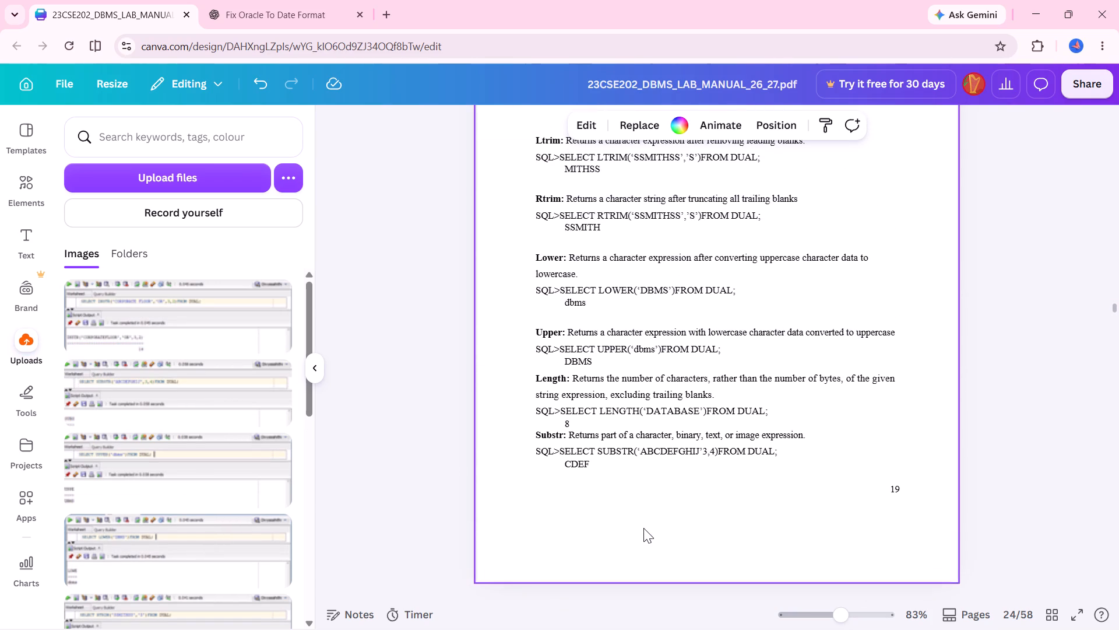
pyautogui.scroll(2, 643, 528)
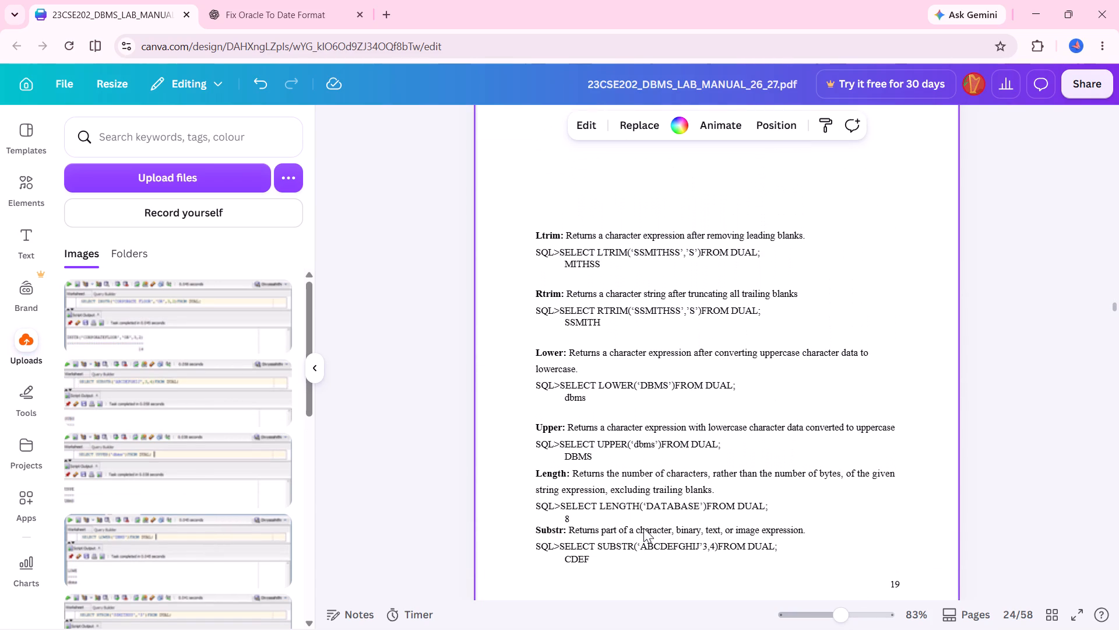
pyautogui.scroll(1, 643, 528)
pyautogui.scroll(1, 621, 425)
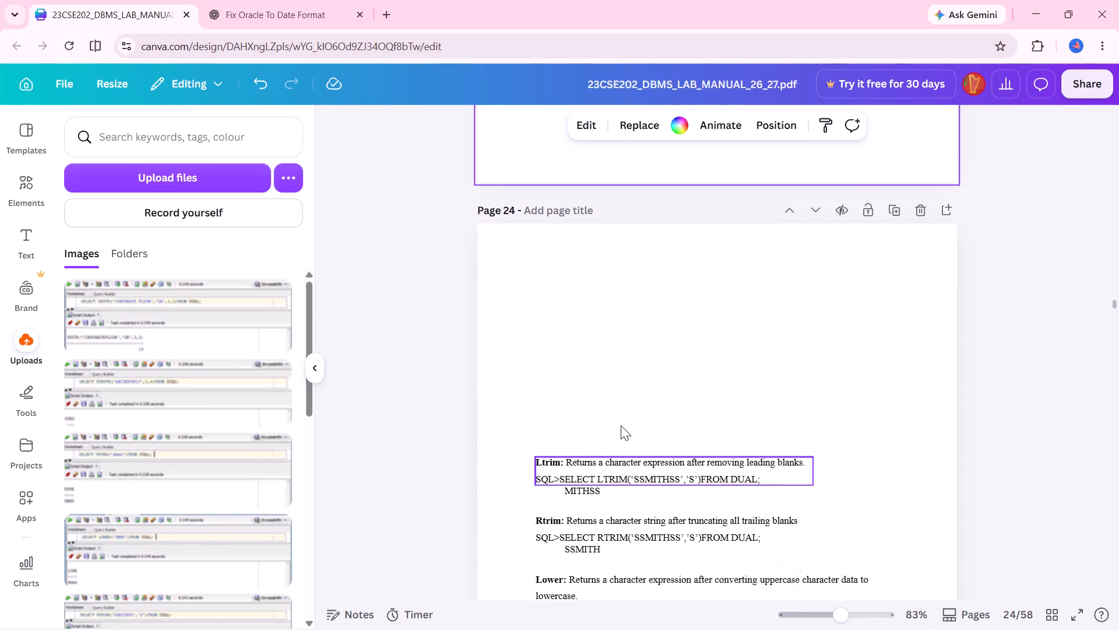
pyautogui.scroll(13, 621, 425)
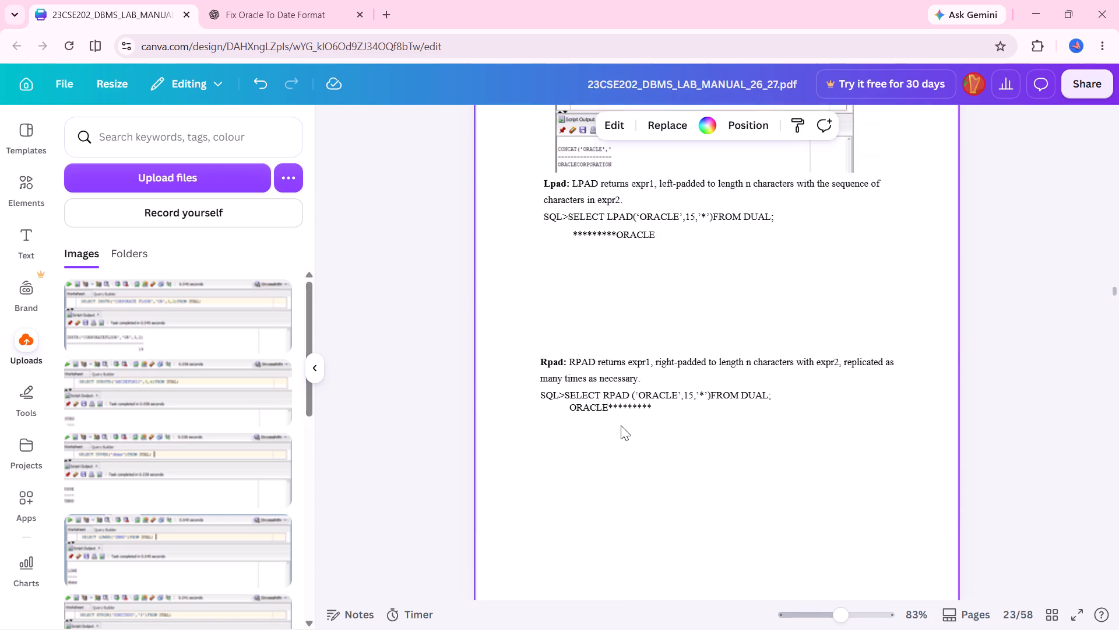
pyautogui.scroll(1, 621, 425)
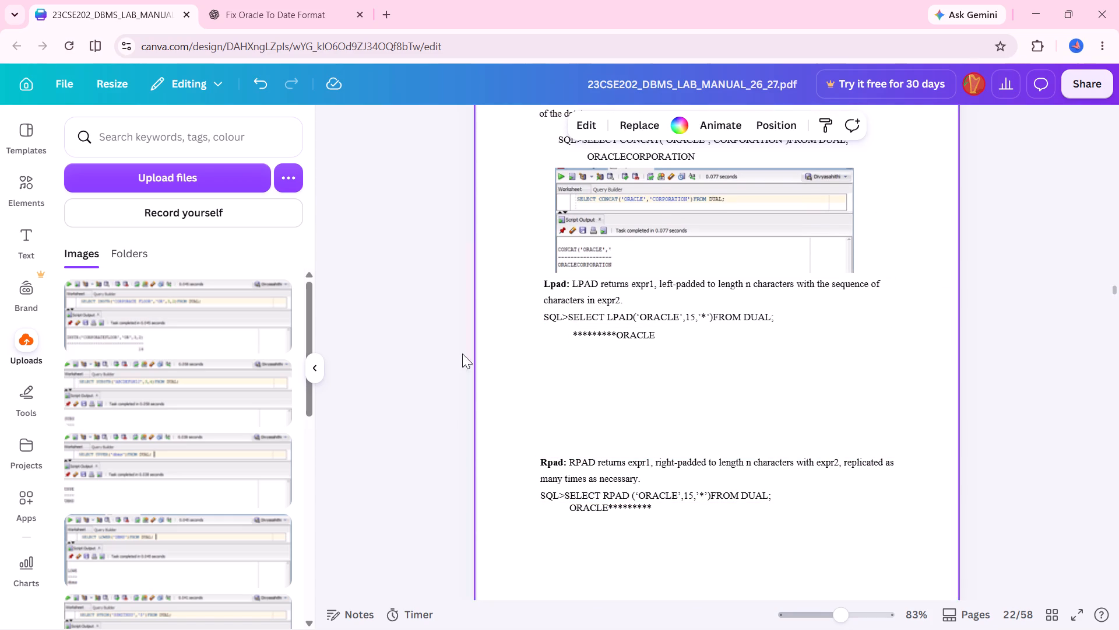
# Upload the 2026-10-29 screenshots 185306, 185343 and 185449 from the Screenshots folder.
pyautogui.click(178, 174)
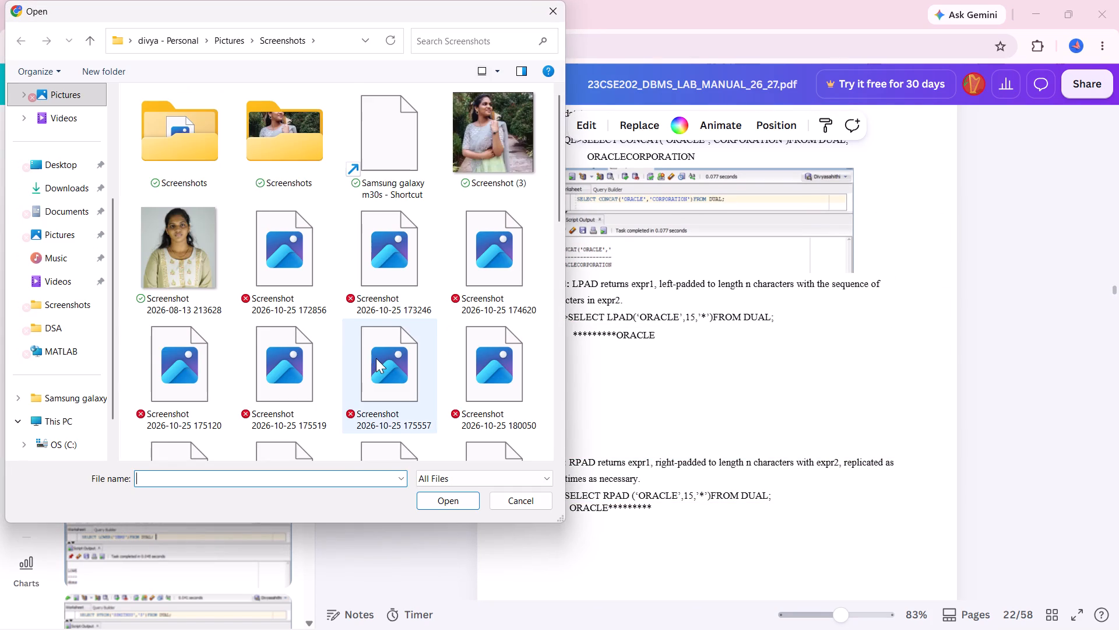
pyautogui.scroll(-20, 376, 358)
pyautogui.scroll(-20, 376, 358)
pyautogui.scroll(-20, 376, 358)
pyautogui.scroll(1, 376, 358)
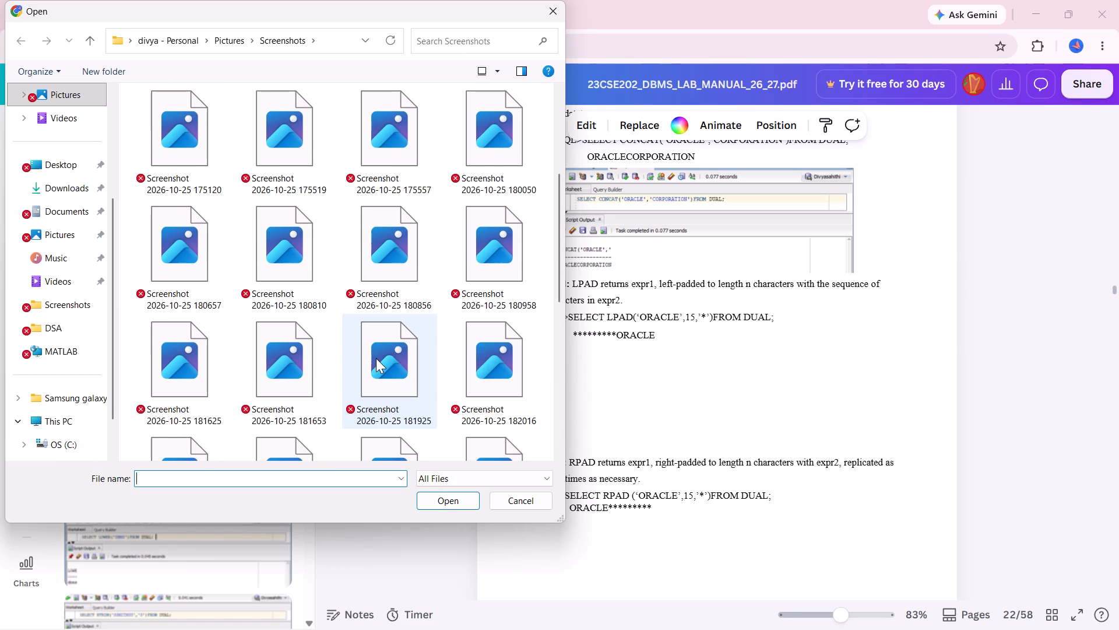
pyautogui.scroll(-1, 376, 358)
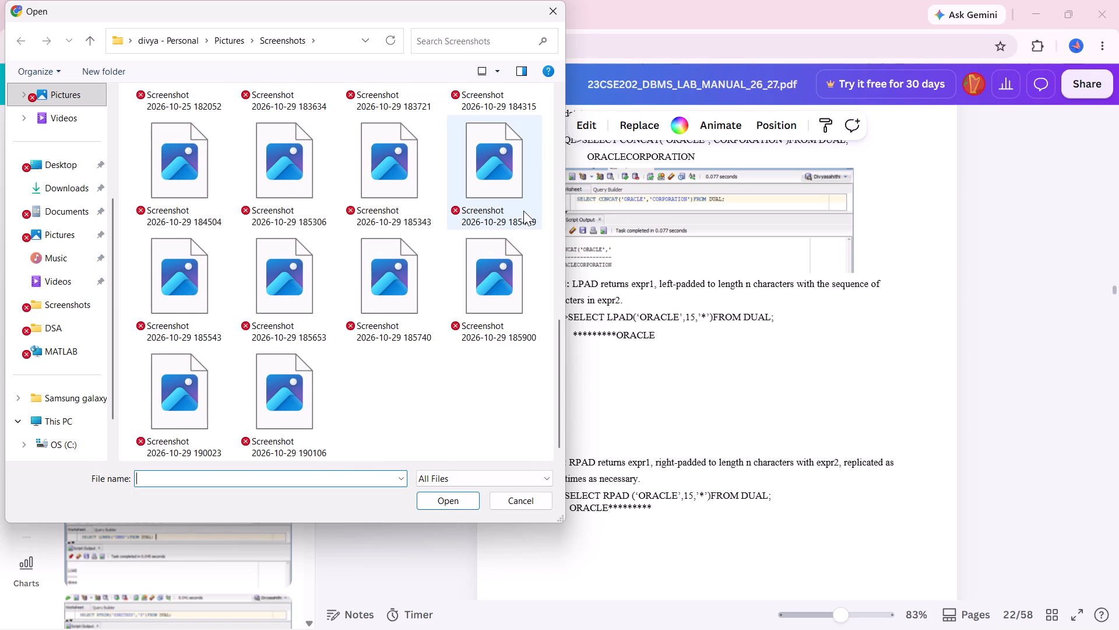
pyautogui.moveTo(541, 216); pyautogui.dragTo(314, 189)
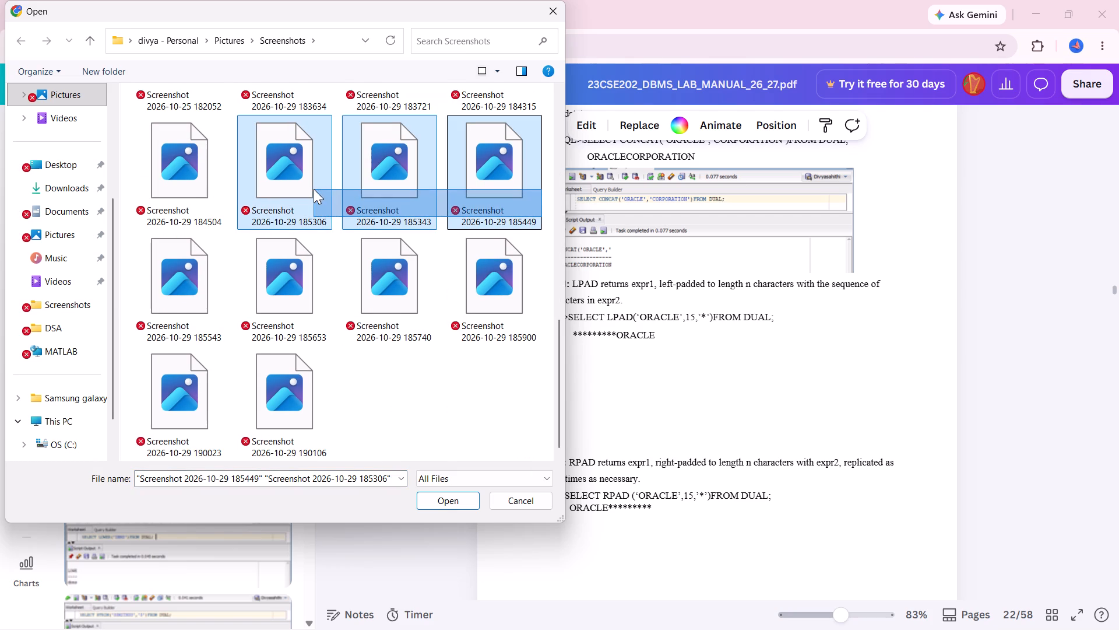
pyautogui.click(452, 497)
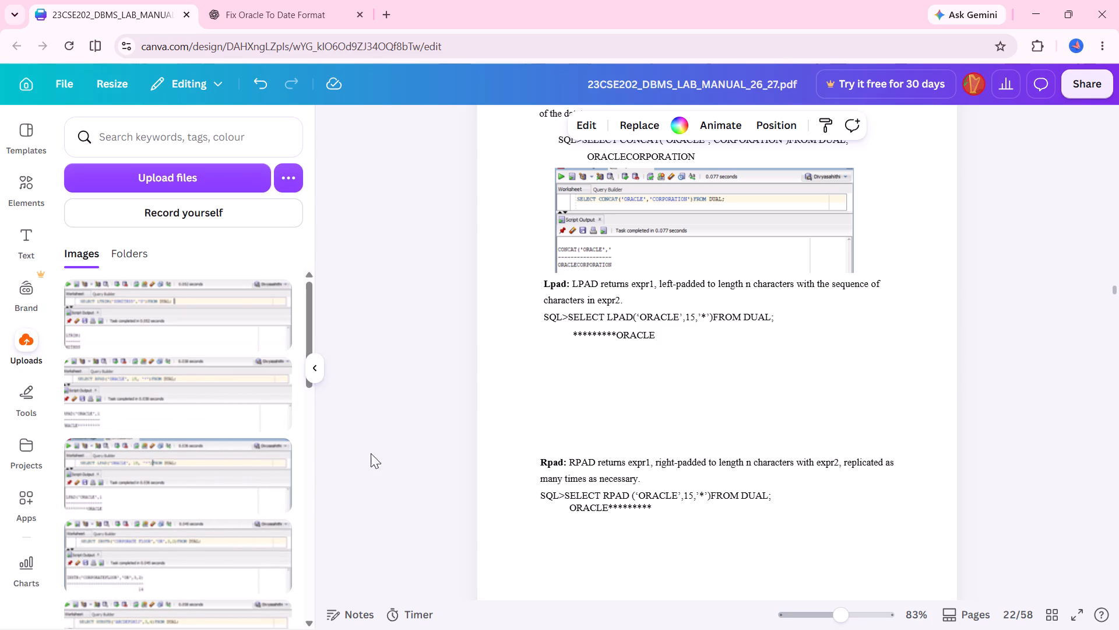
# Place the LPAD query screenshot on page 22, between the *********ORACLE output and the Rpad entry.
pyautogui.click(124, 499)
pyautogui.moveTo(660, 382); pyautogui.dragTo(643, 414)
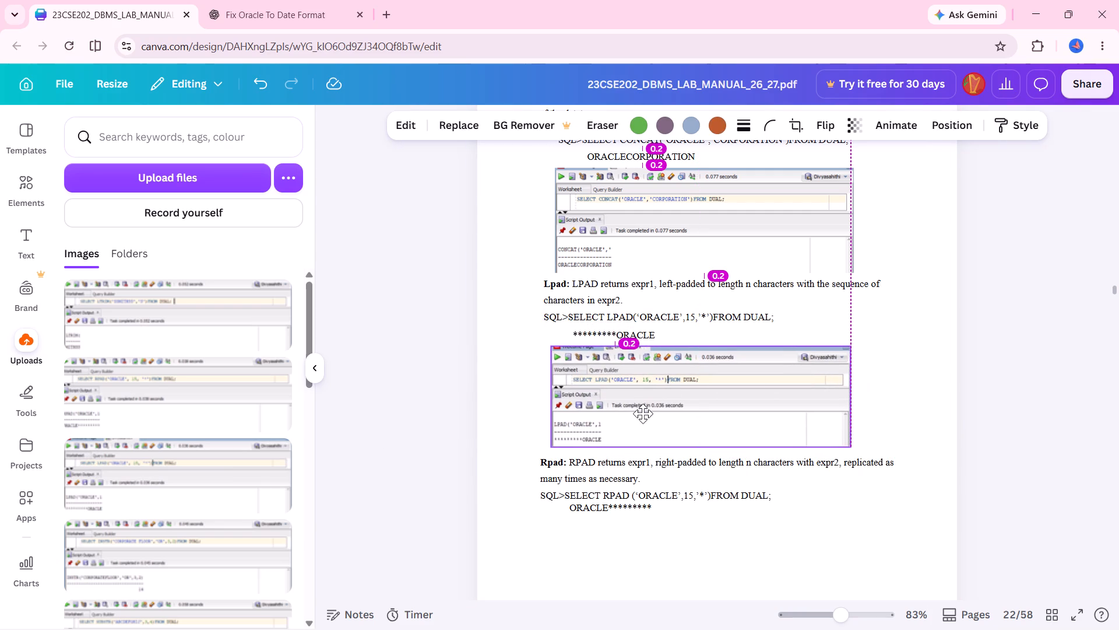
pyautogui.moveTo(643, 414); pyautogui.dragTo(649, 411)
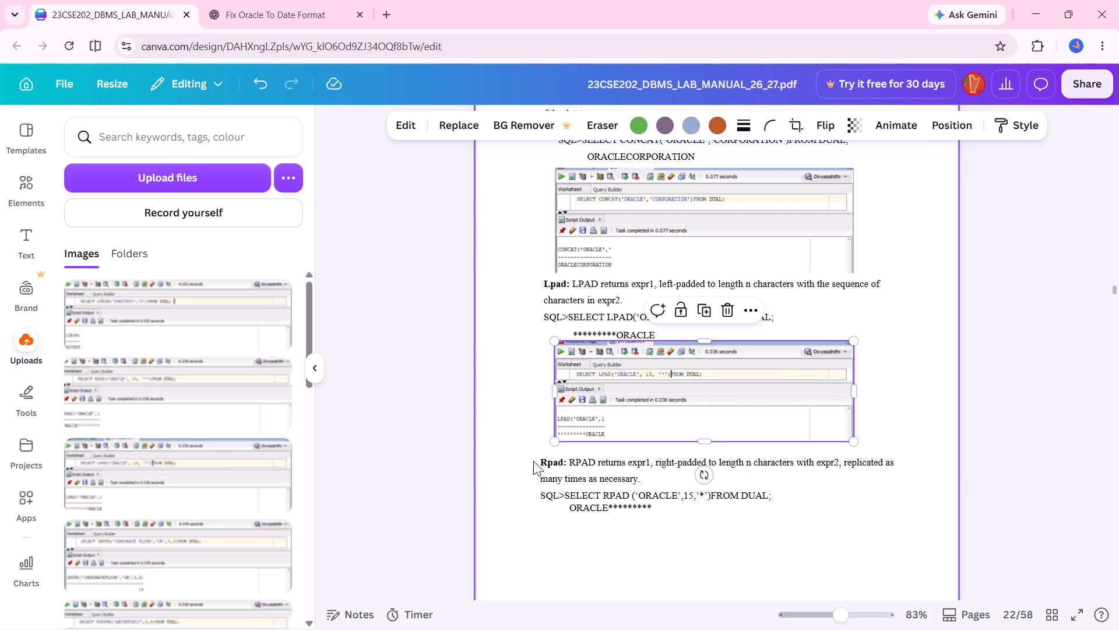
# Place the RPAD query screenshot on page 22, directly below the ORACLE********* output of the Rpad entry.
pyautogui.scroll(-2, 533, 461)
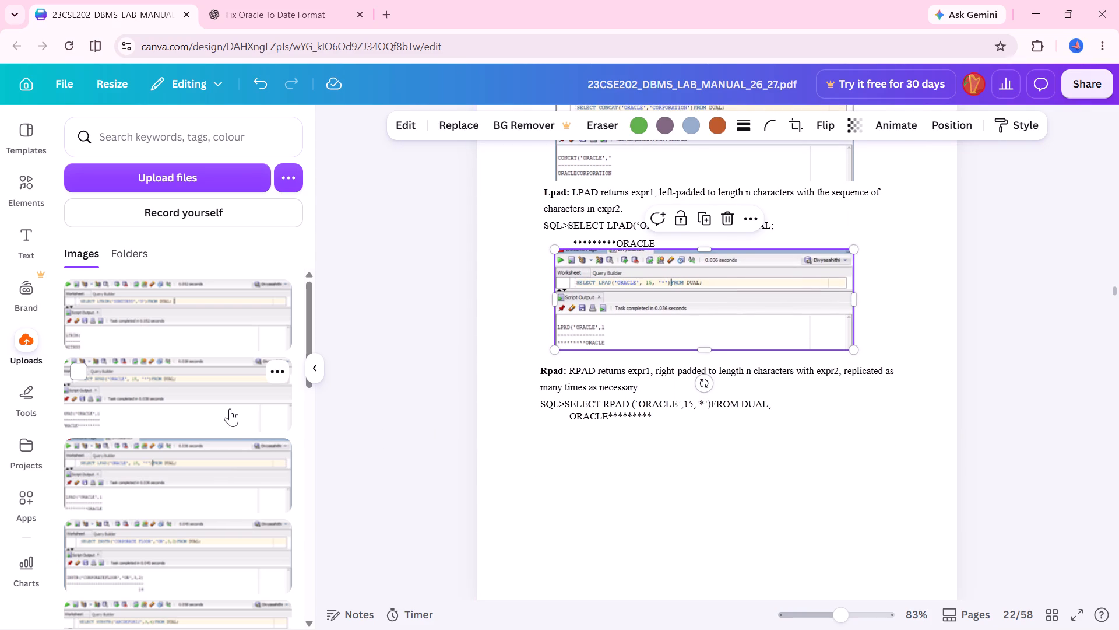
pyautogui.click(215, 396)
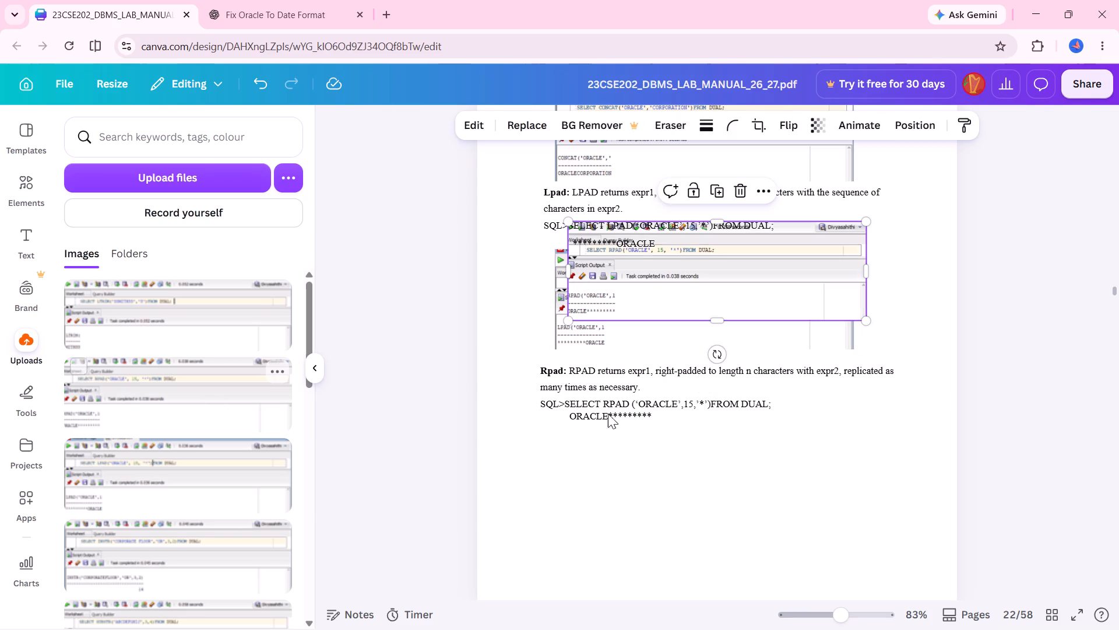
pyautogui.moveTo(770, 287); pyautogui.dragTo(757, 473)
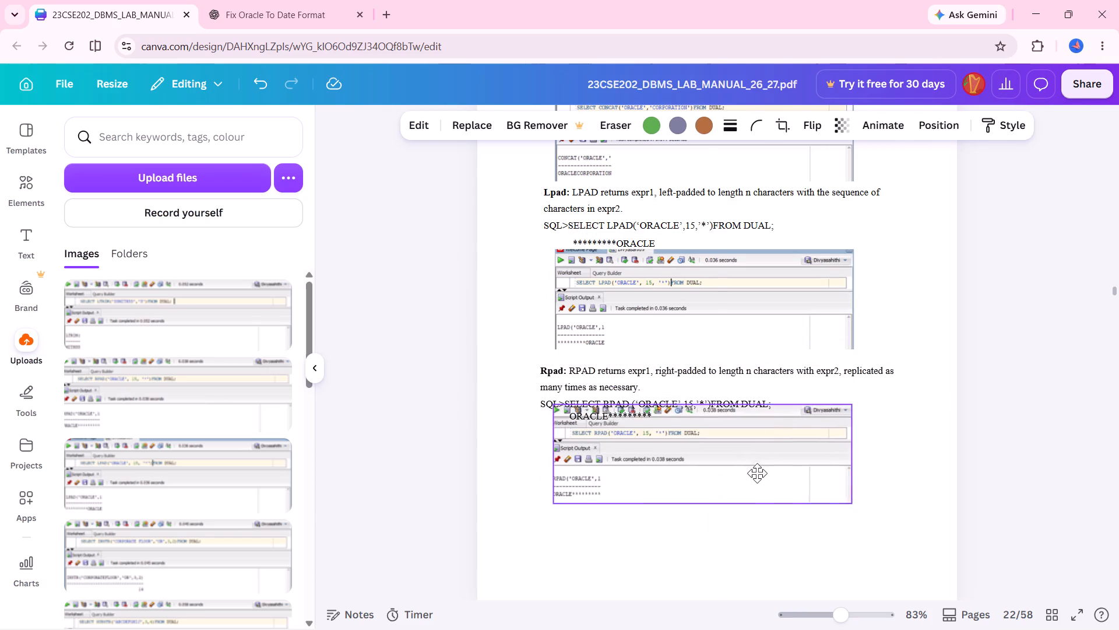
pyautogui.moveTo(757, 473); pyautogui.dragTo(764, 489)
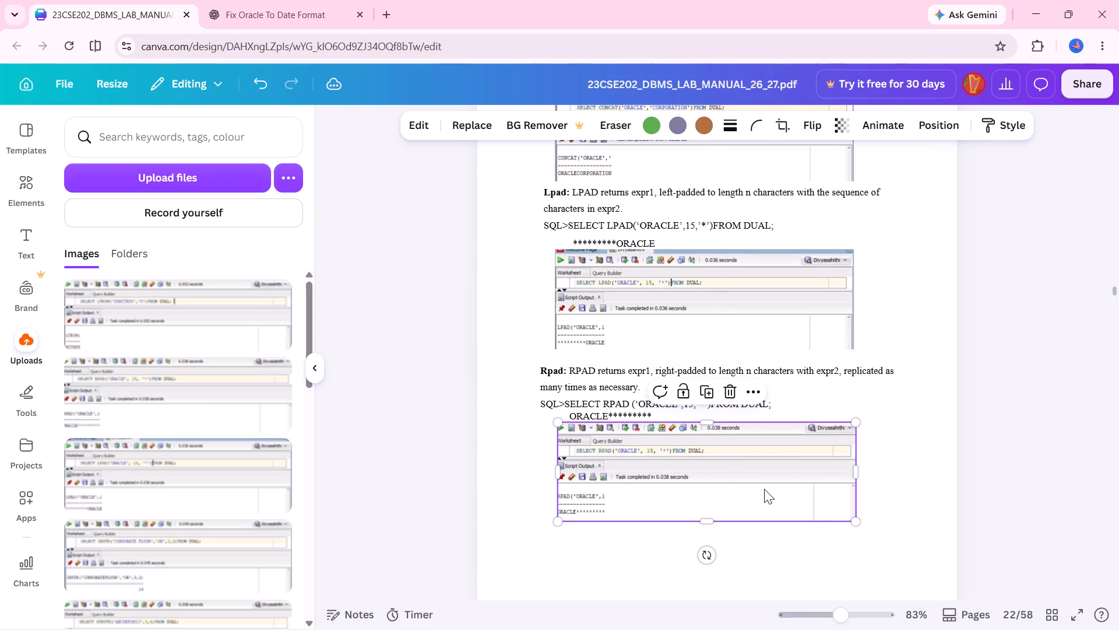
pyautogui.click(871, 460)
# Move the Ltrim description and its SELECT LTRIM query from page 24 to the top of blank page 23, near the left text margin.
pyautogui.scroll(-6, 871, 460)
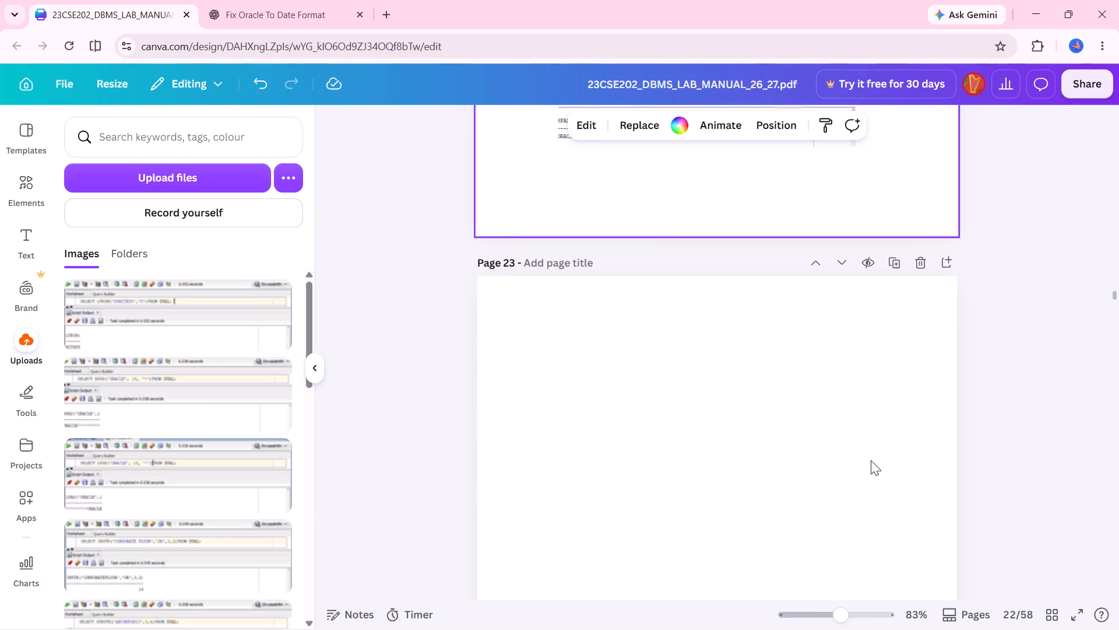
pyautogui.scroll(-9, 871, 460)
pyautogui.scroll(1, 871, 460)
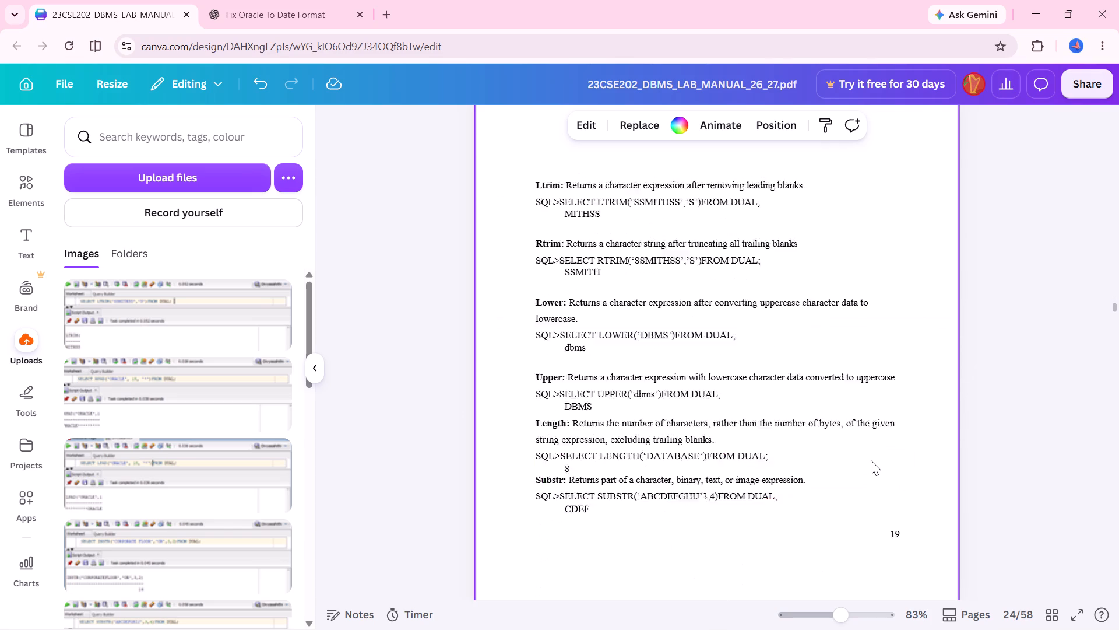
pyautogui.scroll(1, 871, 460)
pyautogui.moveTo(648, 284); pyautogui.dragTo(550, 254)
pyautogui.moveTo(615, 267); pyautogui.dragTo(671, 0)
pyautogui.scroll(6, 665, 257)
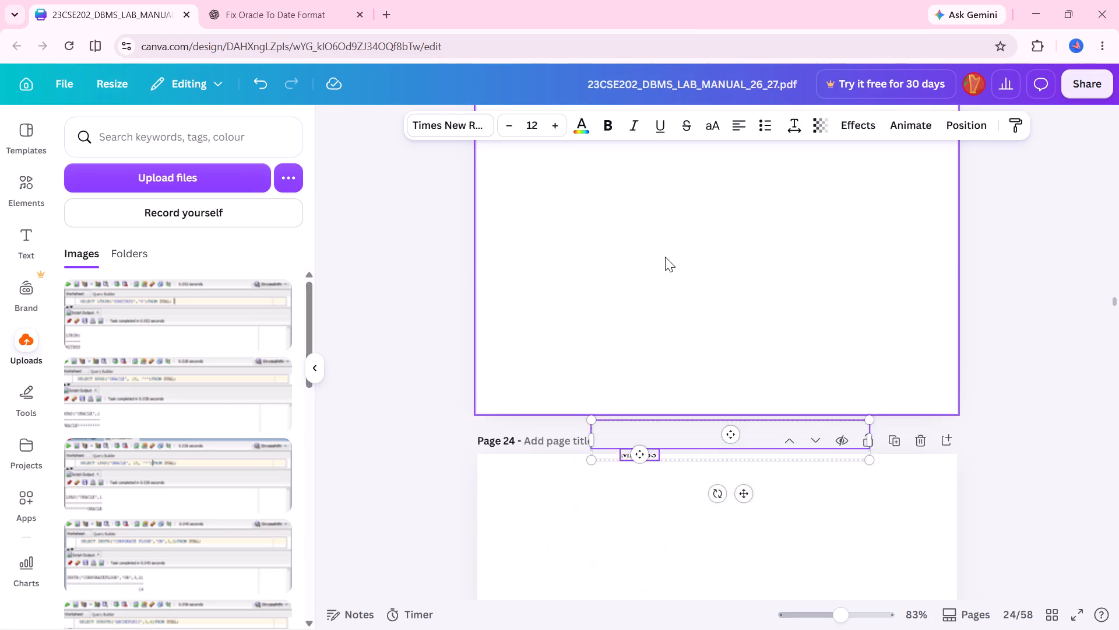
pyautogui.scroll(-1, 665, 257)
pyautogui.moveTo(672, 376); pyautogui.dragTo(663, 346)
pyautogui.moveTo(663, 346); pyautogui.dragTo(658, 321)
pyautogui.moveTo(658, 321); pyautogui.dragTo(654, 297)
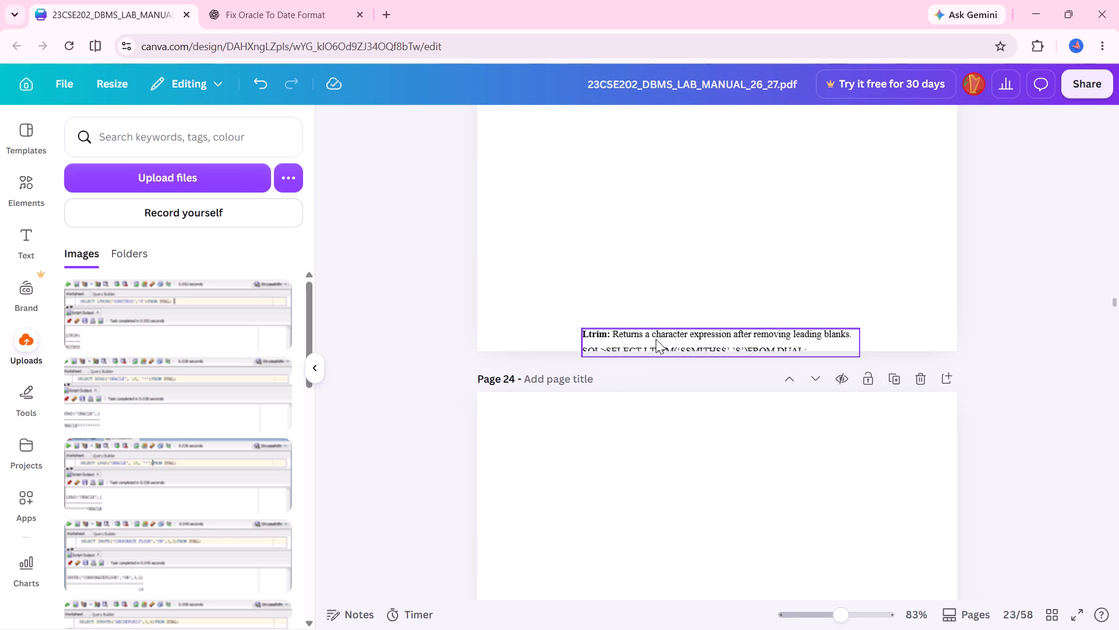
pyautogui.click(656, 339)
pyautogui.moveTo(656, 339); pyautogui.dragTo(631, 91)
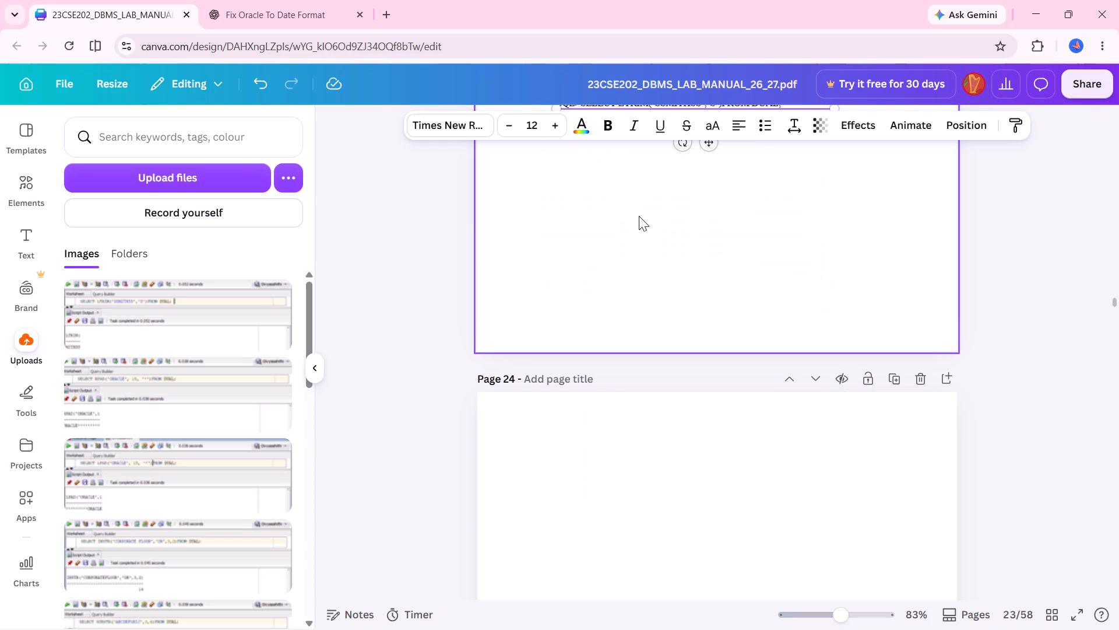
pyautogui.scroll(3, 637, 212)
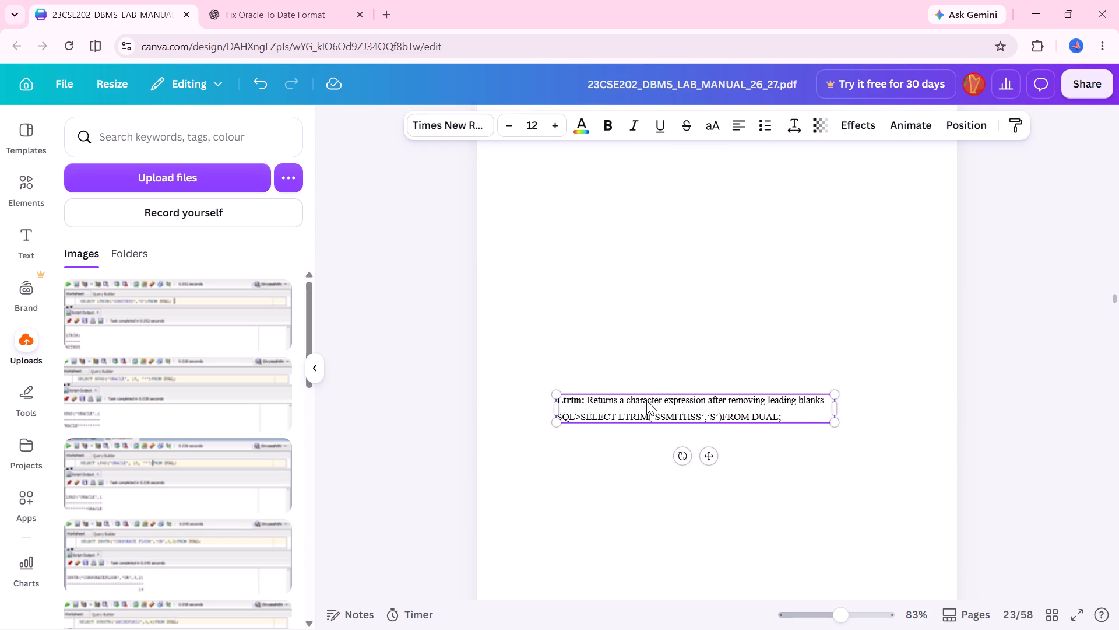
pyautogui.moveTo(646, 400); pyautogui.dragTo(663, 233)
pyautogui.scroll(1, 637, 263)
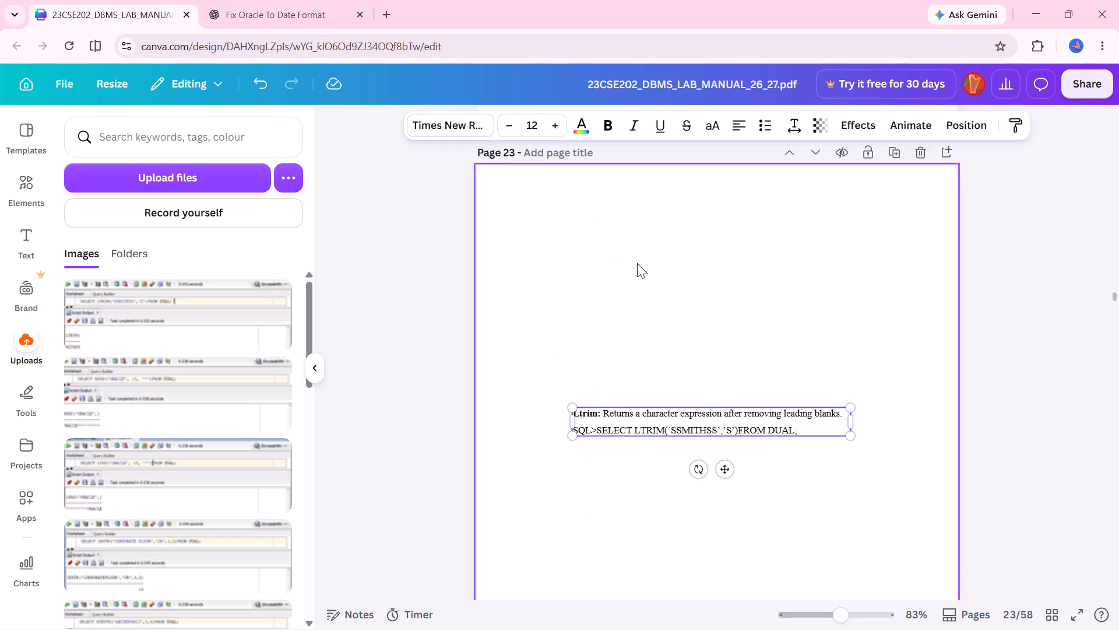
pyautogui.scroll(1, 637, 263)
pyautogui.moveTo(645, 426); pyautogui.dragTo(623, 241)
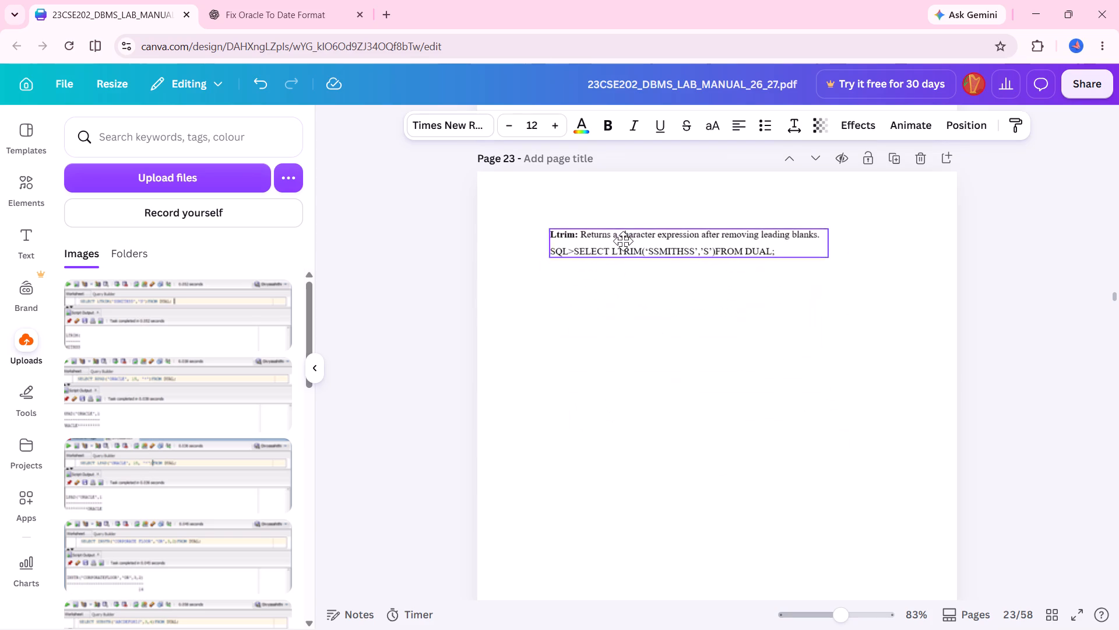
pyautogui.moveTo(623, 241); pyautogui.dragTo(623, 240)
pyautogui.moveTo(624, 249); pyautogui.dragTo(627, 240)
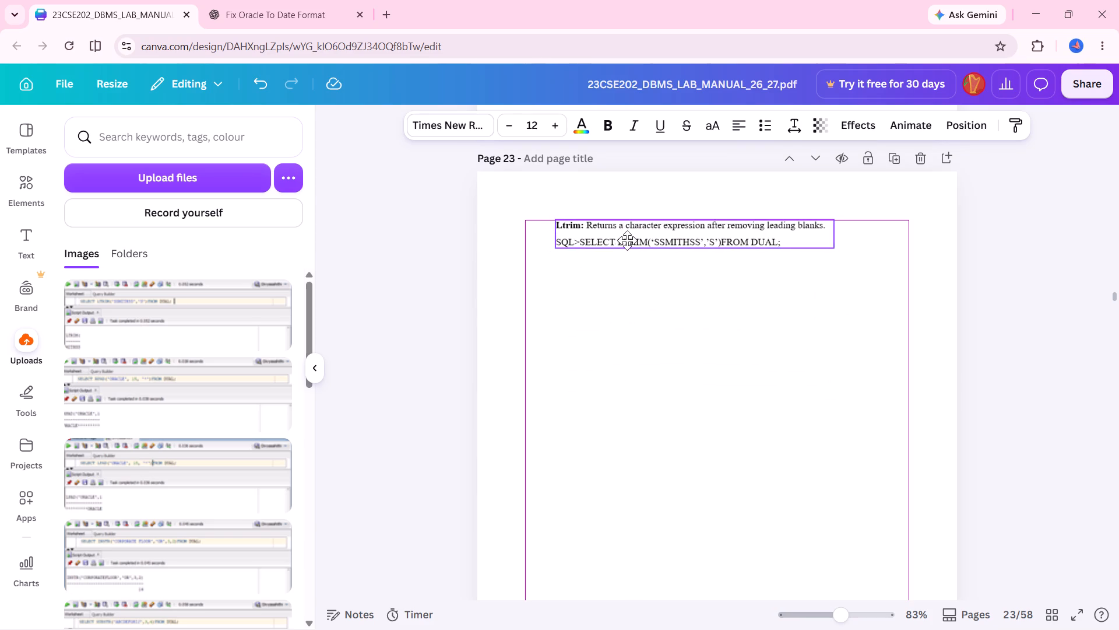
pyautogui.moveTo(627, 240); pyautogui.dragTo(617, 239)
# Place the LTRIM query screenshot directly below the Ltrim query on page 23 and shrink it slightly.
pyautogui.scroll(1, 627, 332)
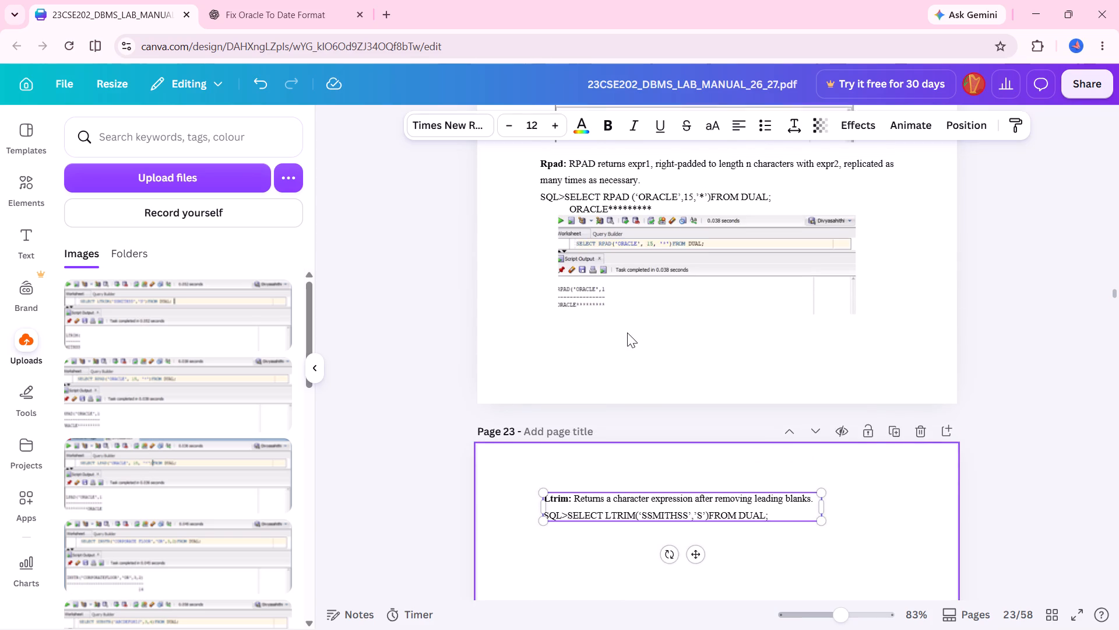
pyautogui.scroll(1, 627, 332)
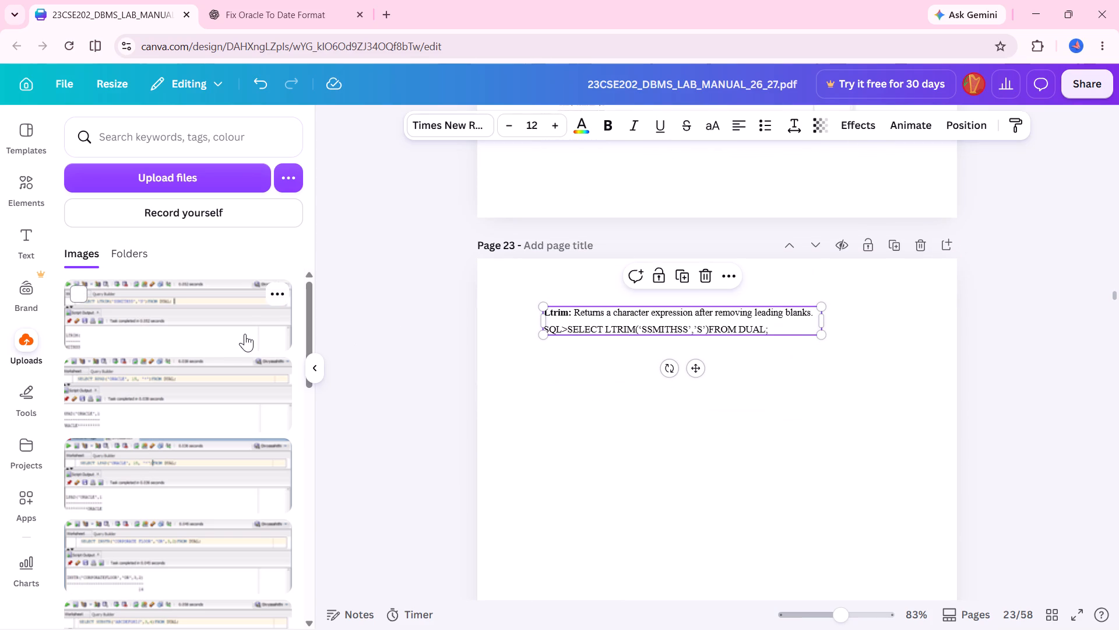
pyautogui.scroll(-3, 554, 411)
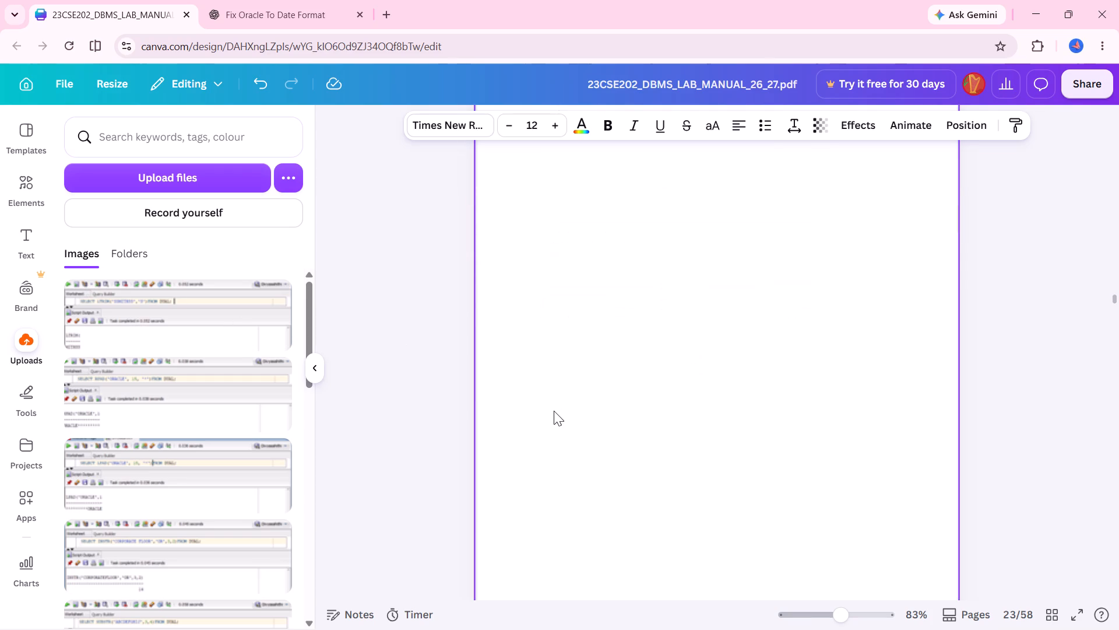
pyautogui.scroll(-2, 554, 411)
pyautogui.scroll(1, 554, 411)
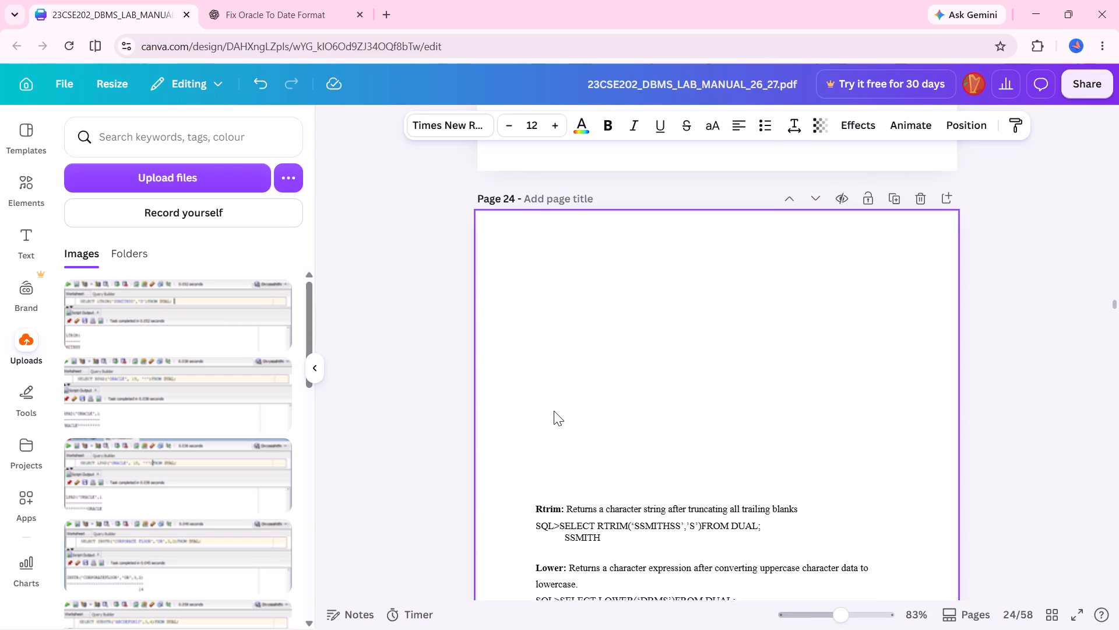
pyautogui.scroll(1, 554, 411)
pyautogui.scroll(-1, 554, 411)
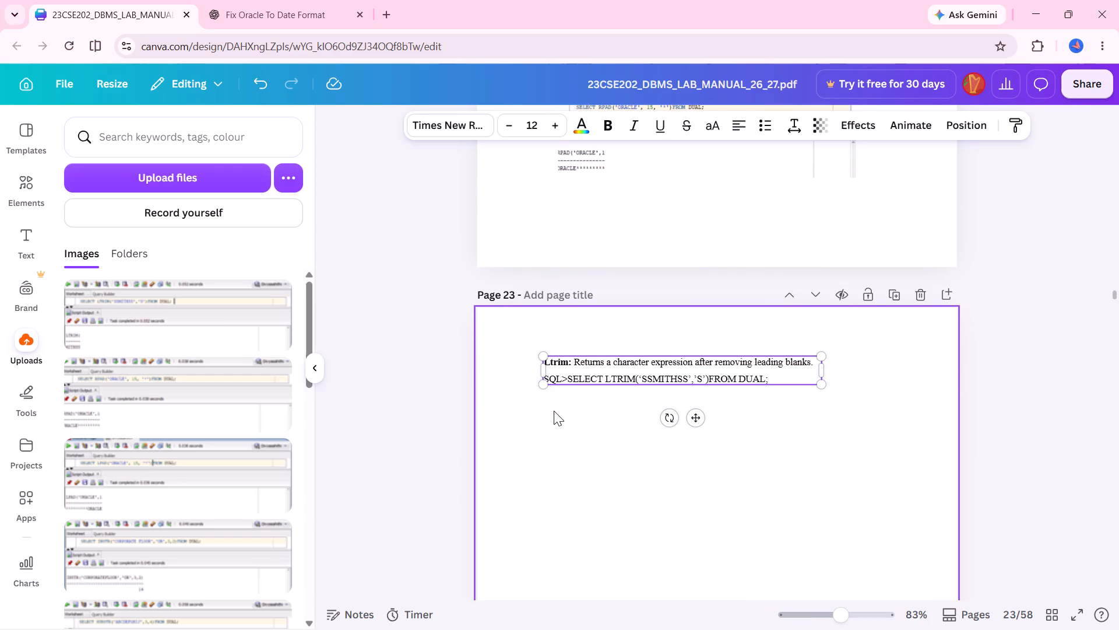
pyautogui.scroll(-1, 554, 411)
pyautogui.click(144, 328)
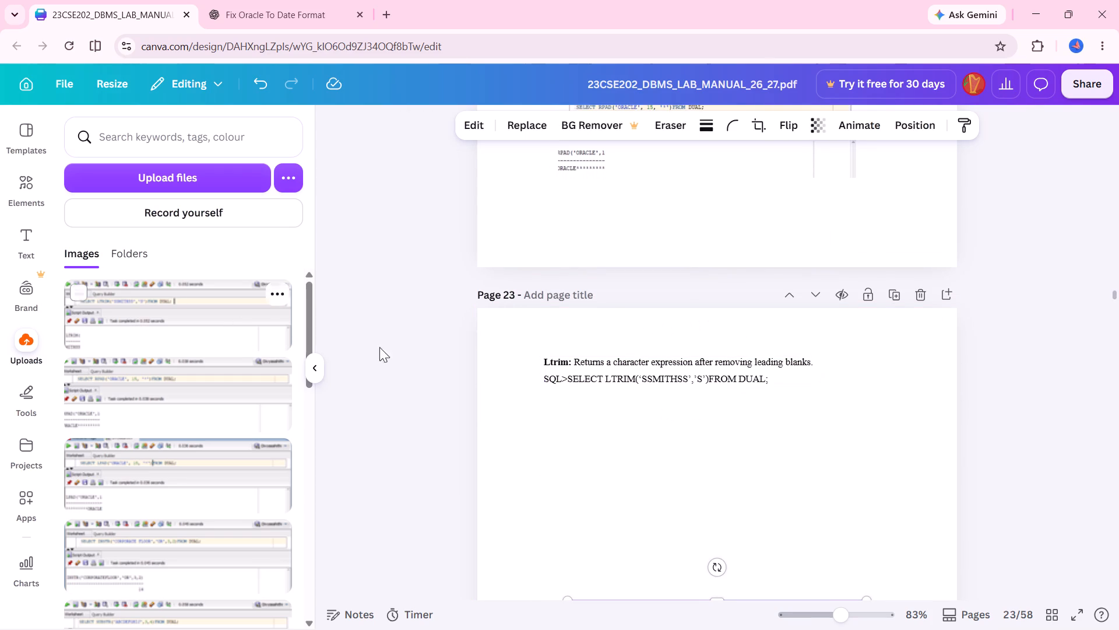
pyautogui.scroll(-2, 586, 412)
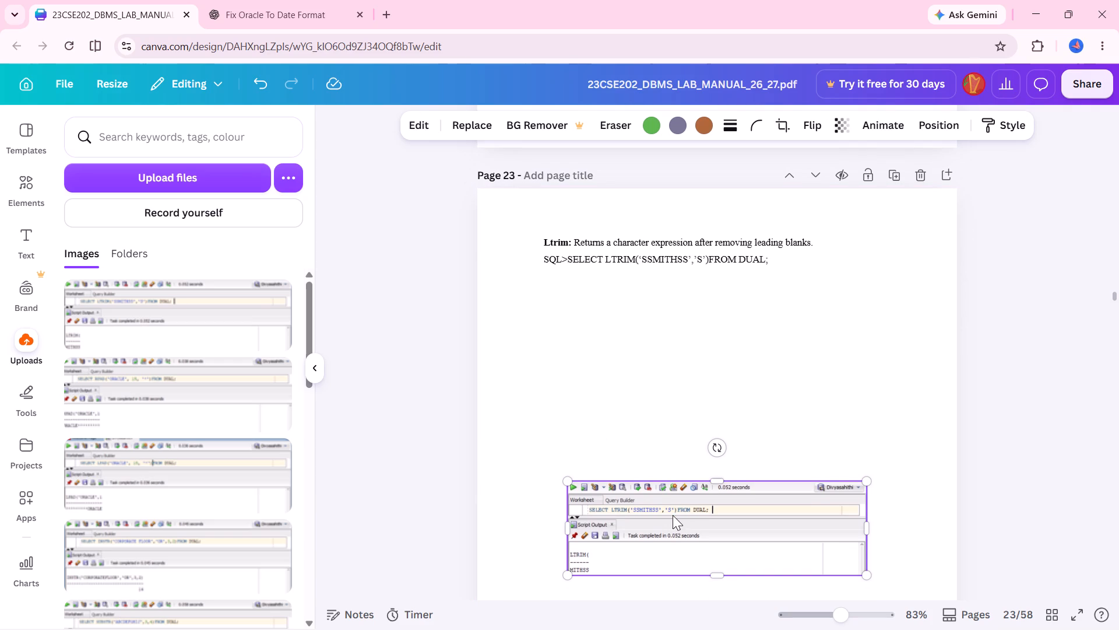
pyautogui.moveTo(660, 547); pyautogui.dragTo(631, 345)
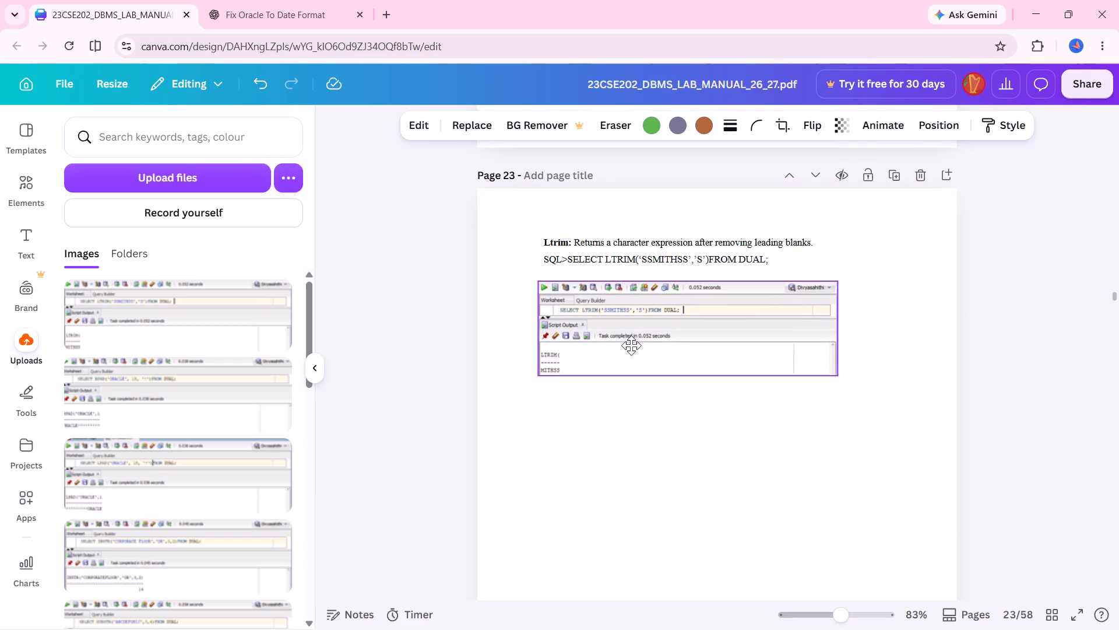
pyautogui.moveTo(631, 345); pyautogui.dragTo(634, 342)
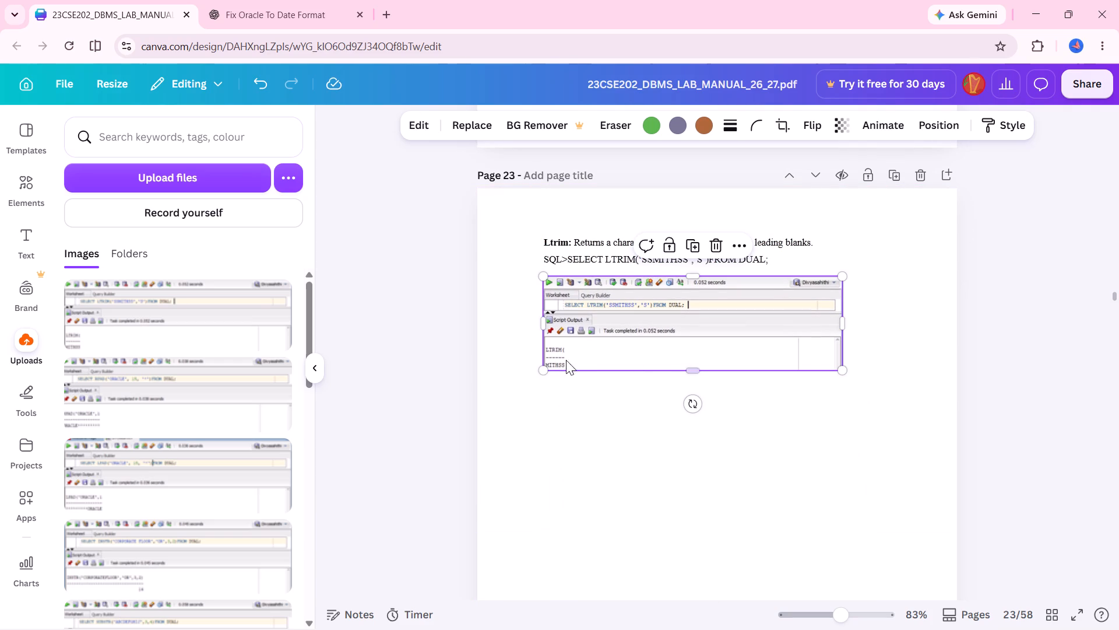
pyautogui.moveTo(546, 368); pyautogui.dragTo(558, 337)
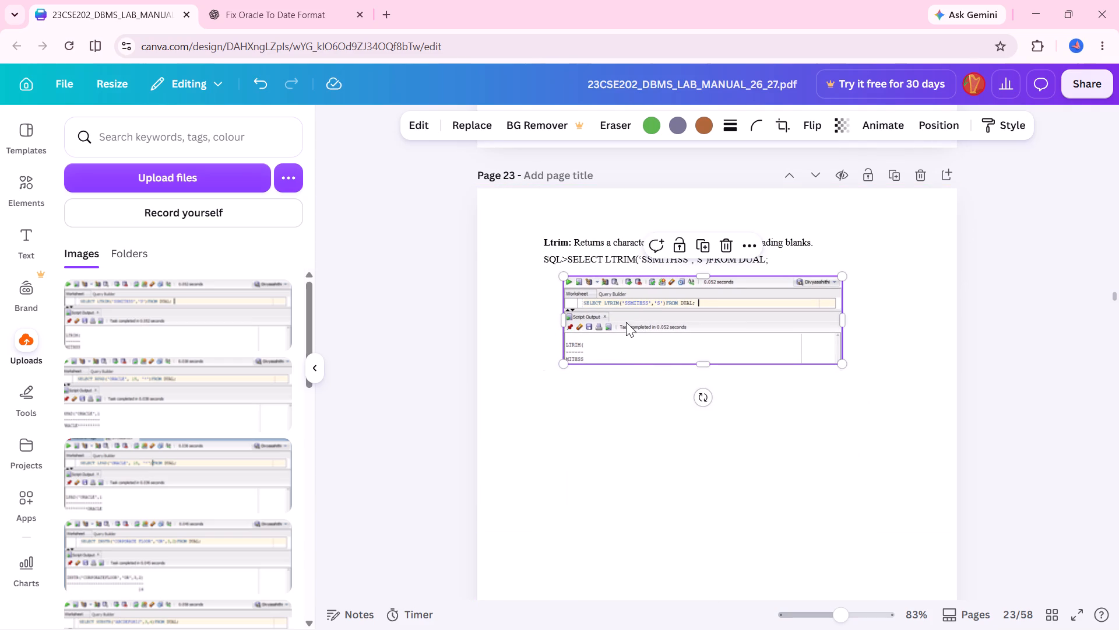
pyautogui.moveTo(659, 316); pyautogui.dragTo(649, 310)
# Move the Rtrim description, its SELECT RTRIM query and the SSMITH output from page 24 to page 23, beneath the LTRIM screenshot.
pyautogui.scroll(-3, 622, 444)
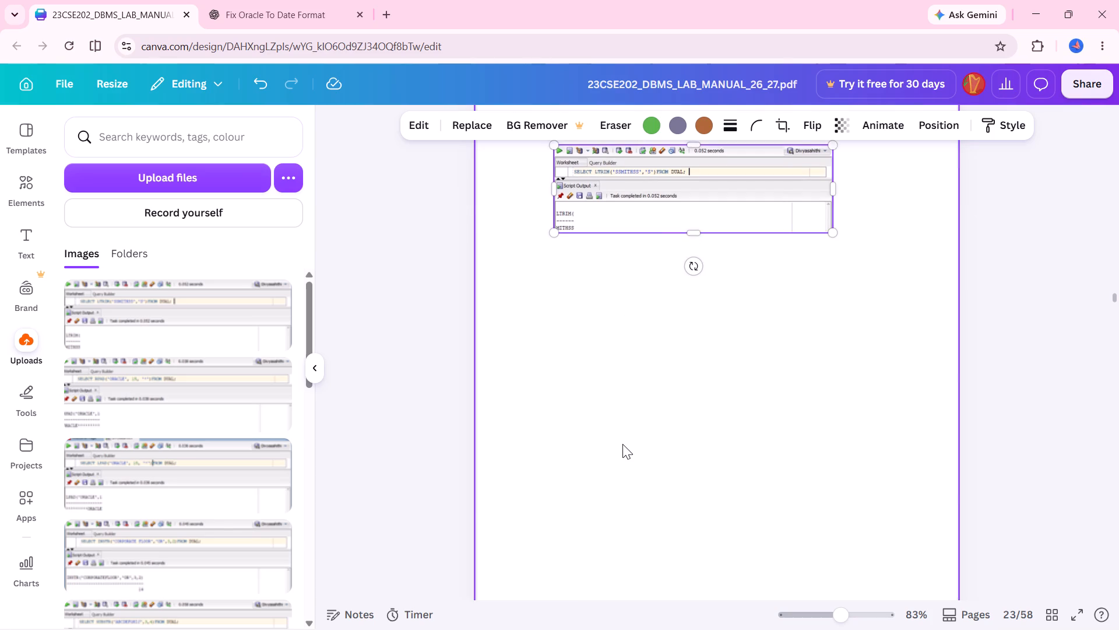
pyautogui.scroll(-6, 622, 444)
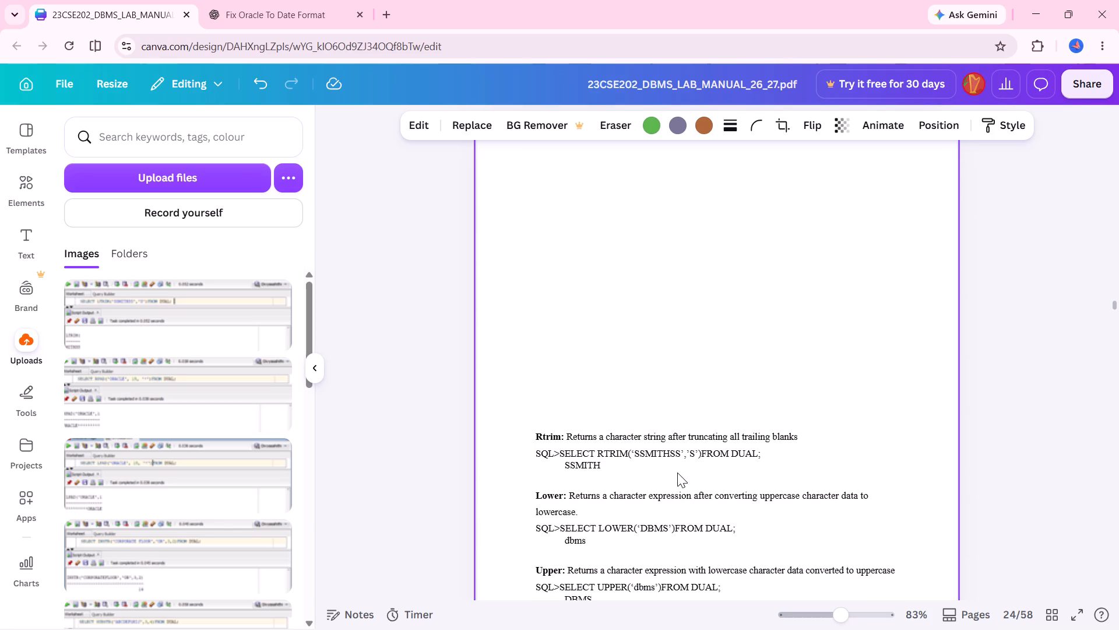
pyautogui.moveTo(677, 473); pyautogui.dragTo(553, 436)
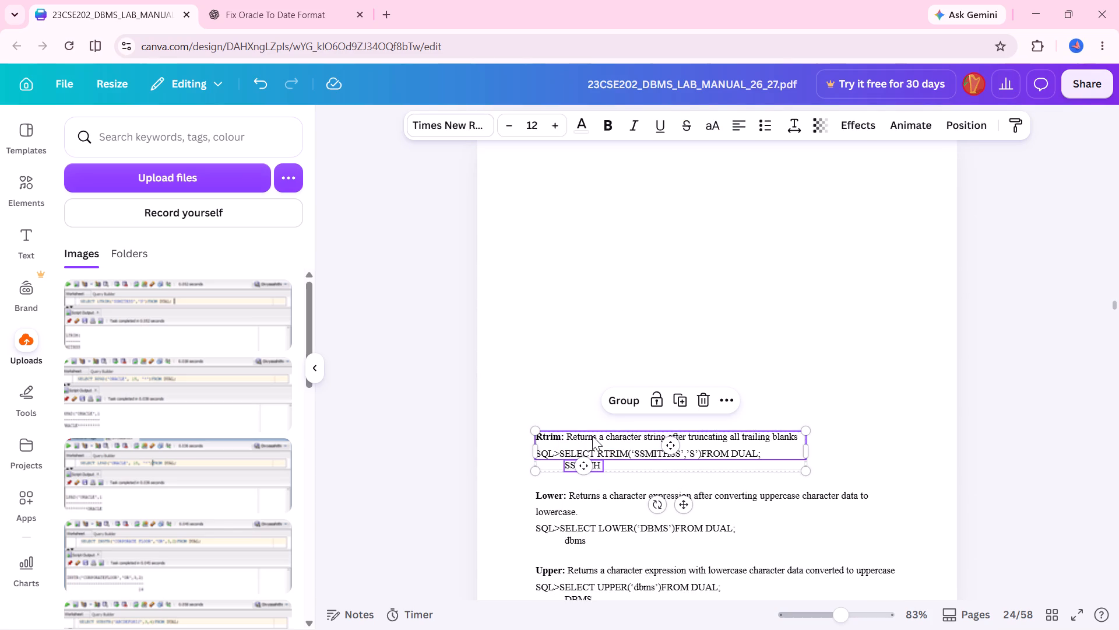
pyautogui.moveTo(592, 436); pyautogui.dragTo(614, 1)
pyautogui.scroll(1, 656, 251)
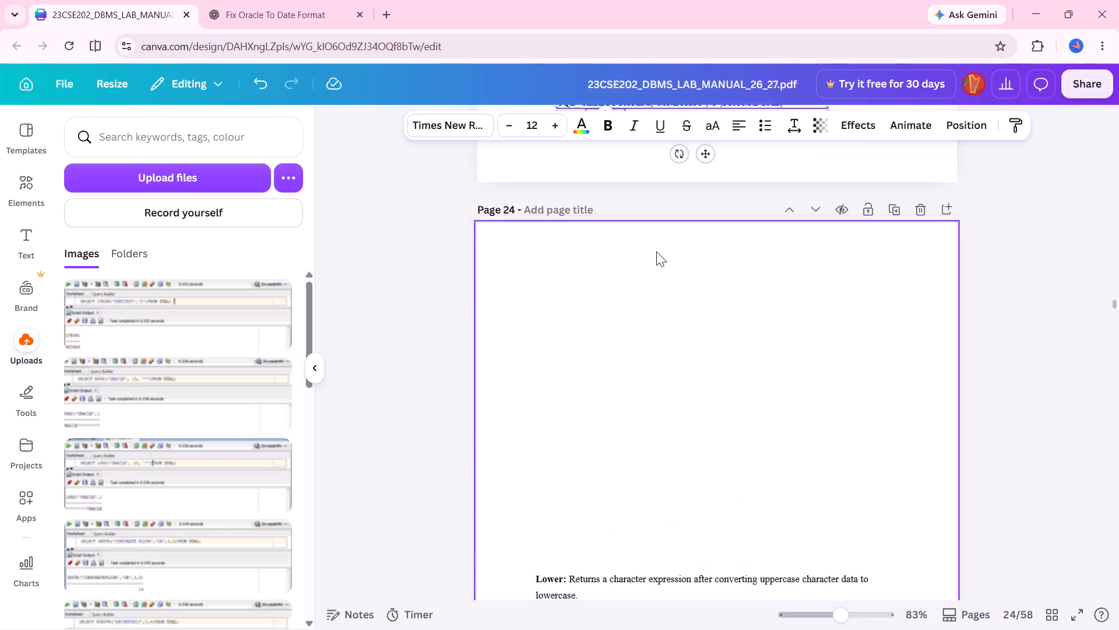
pyautogui.scroll(3, 656, 251)
pyautogui.moveTo(657, 285); pyautogui.dragTo(665, 166)
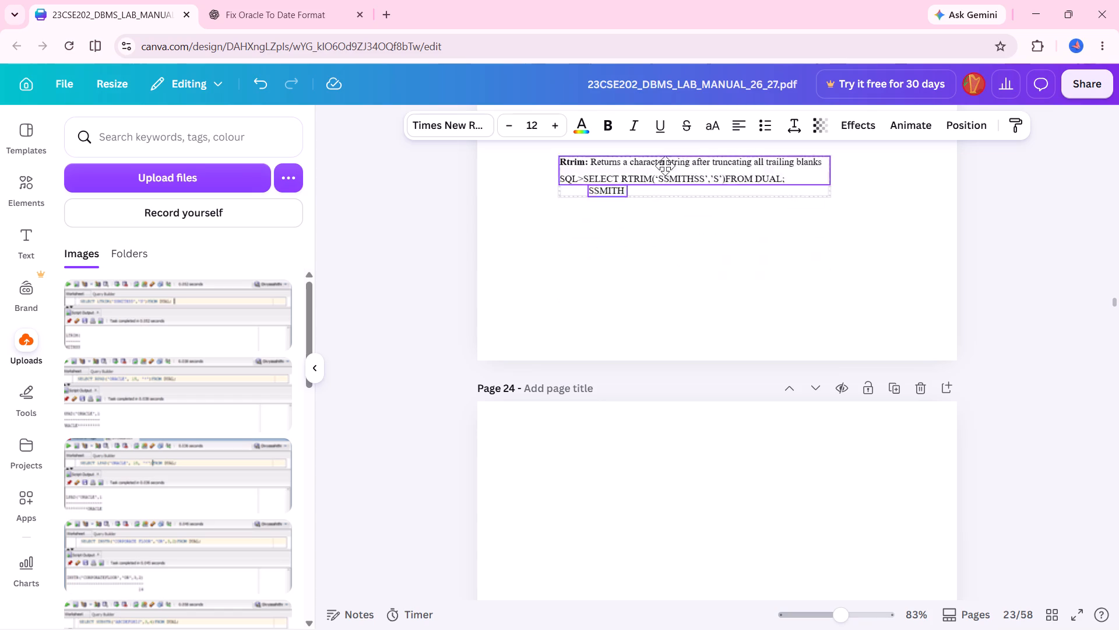
pyautogui.moveTo(665, 166); pyautogui.dragTo(639, 68)
pyautogui.scroll(3, 633, 218)
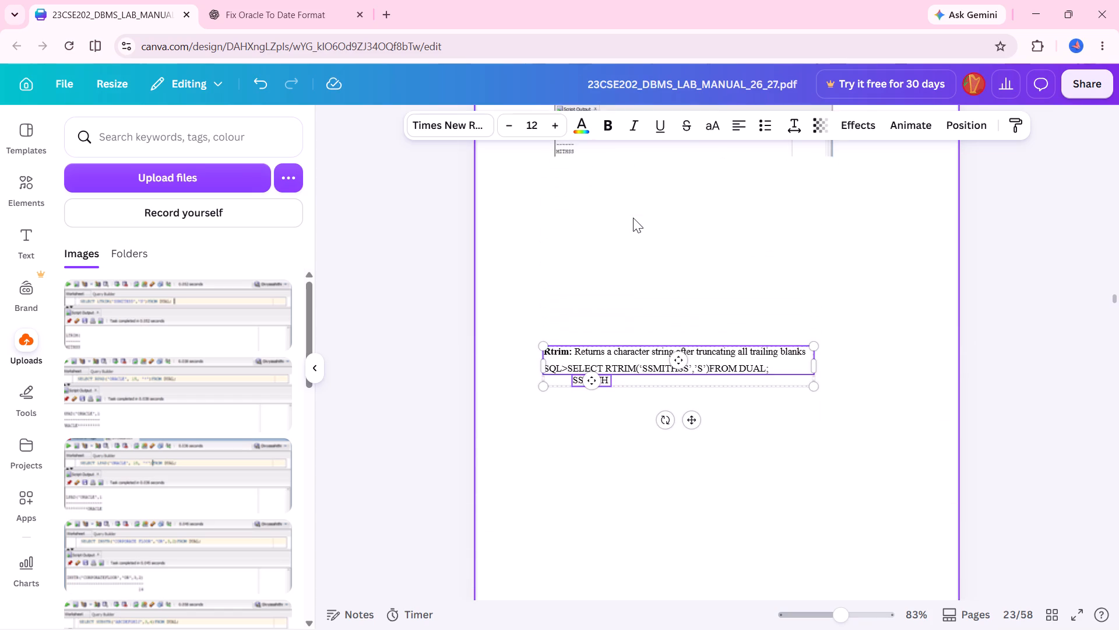
pyautogui.scroll(2, 633, 218)
pyautogui.moveTo(601, 453); pyautogui.dragTo(607, 346)
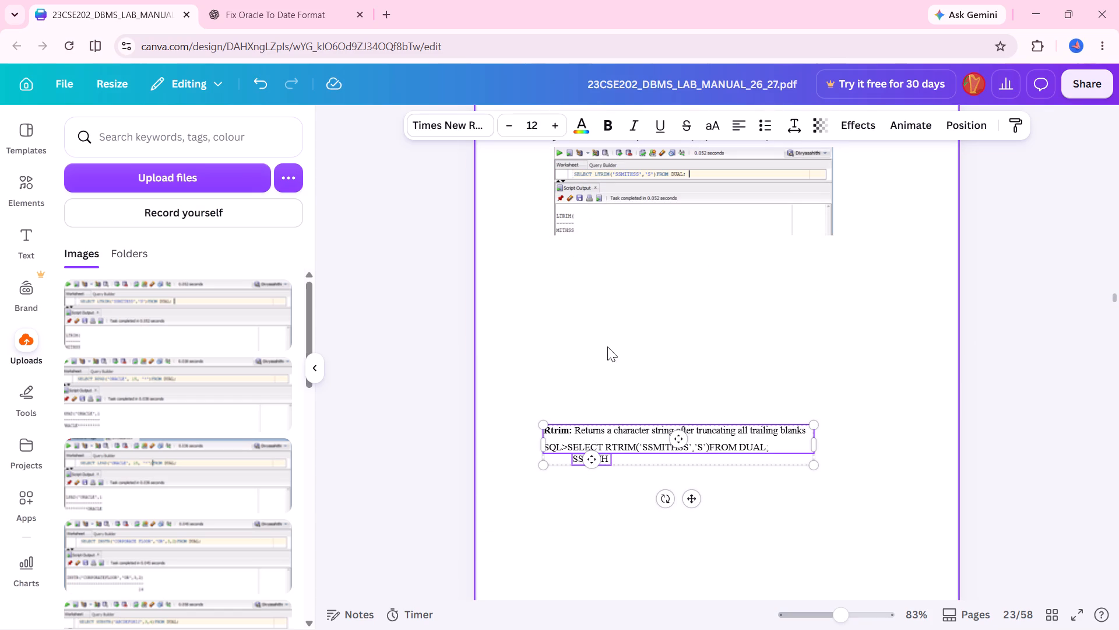
pyautogui.moveTo(607, 346); pyautogui.dragTo(696, 499)
pyautogui.moveTo(696, 499); pyautogui.dragTo(694, 408)
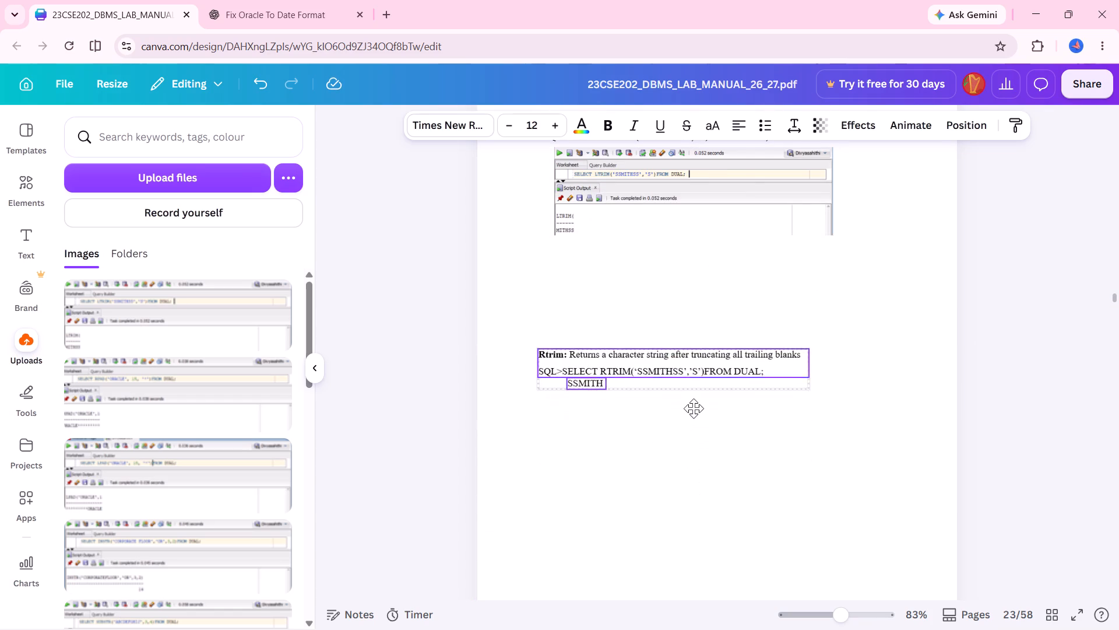
pyautogui.moveTo(694, 408); pyautogui.dragTo(699, 341)
pyautogui.scroll(1, 665, 412)
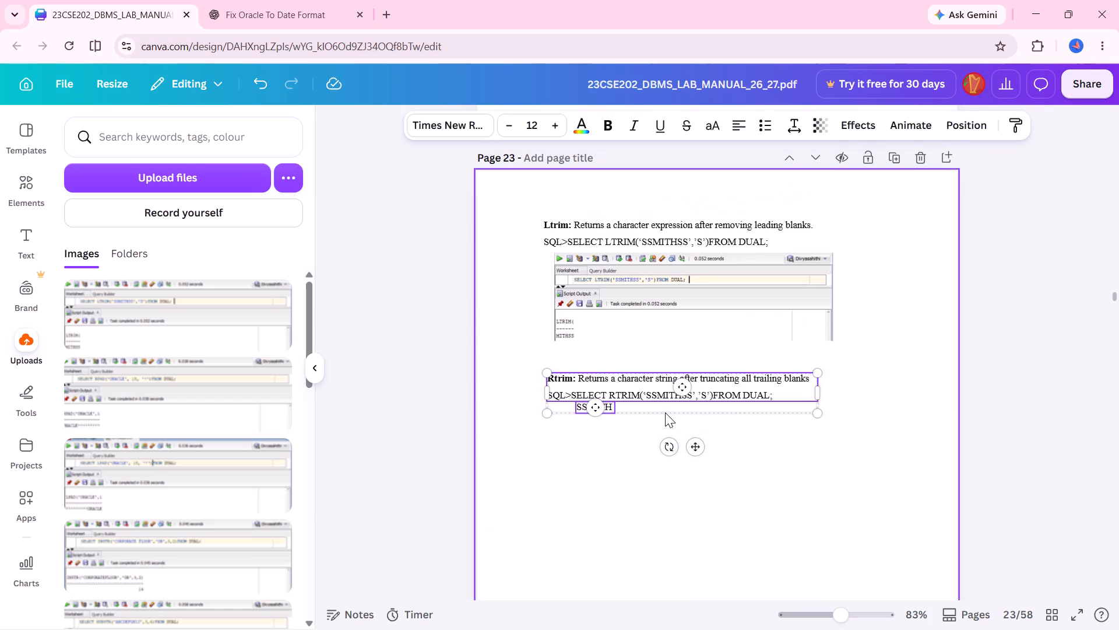
pyautogui.scroll(1, 665, 412)
pyautogui.moveTo(692, 447); pyautogui.dragTo(711, 445)
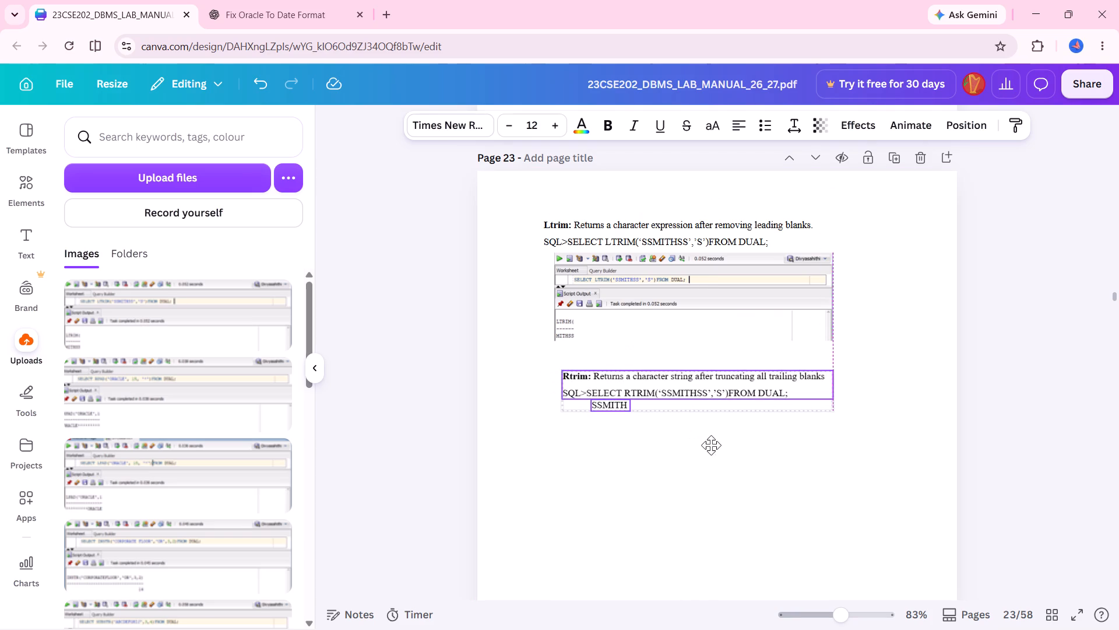
pyautogui.moveTo(711, 445); pyautogui.dragTo(698, 444)
pyautogui.click(594, 498)
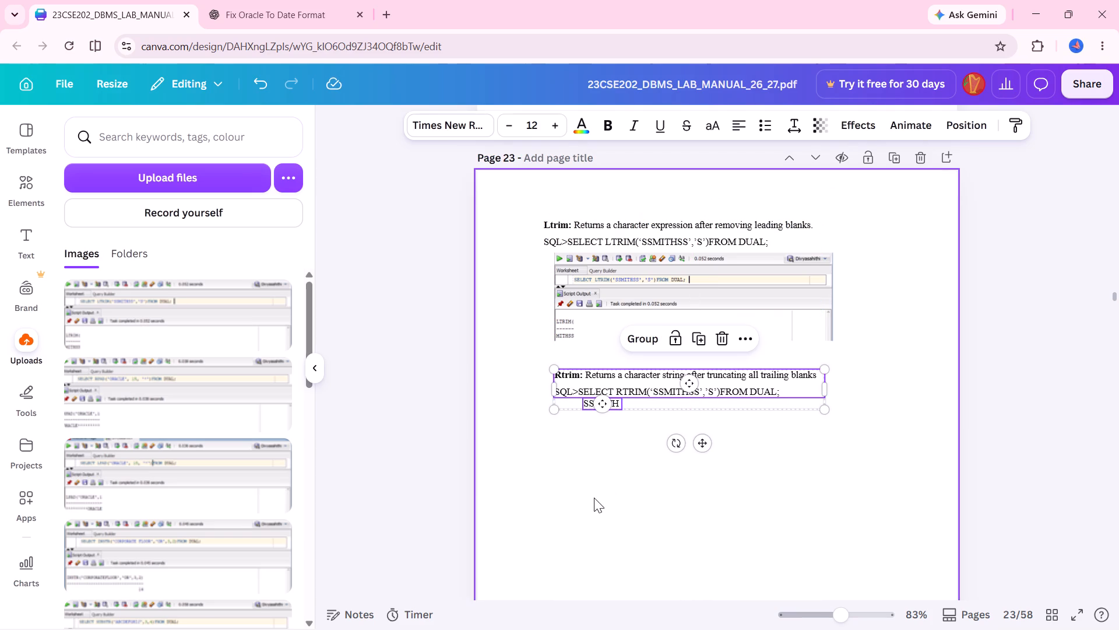
# Place the RTRIM query screenshot on page 23 directly below the SSMITH output and shrink it slightly.
pyautogui.scroll(-1, 561, 483)
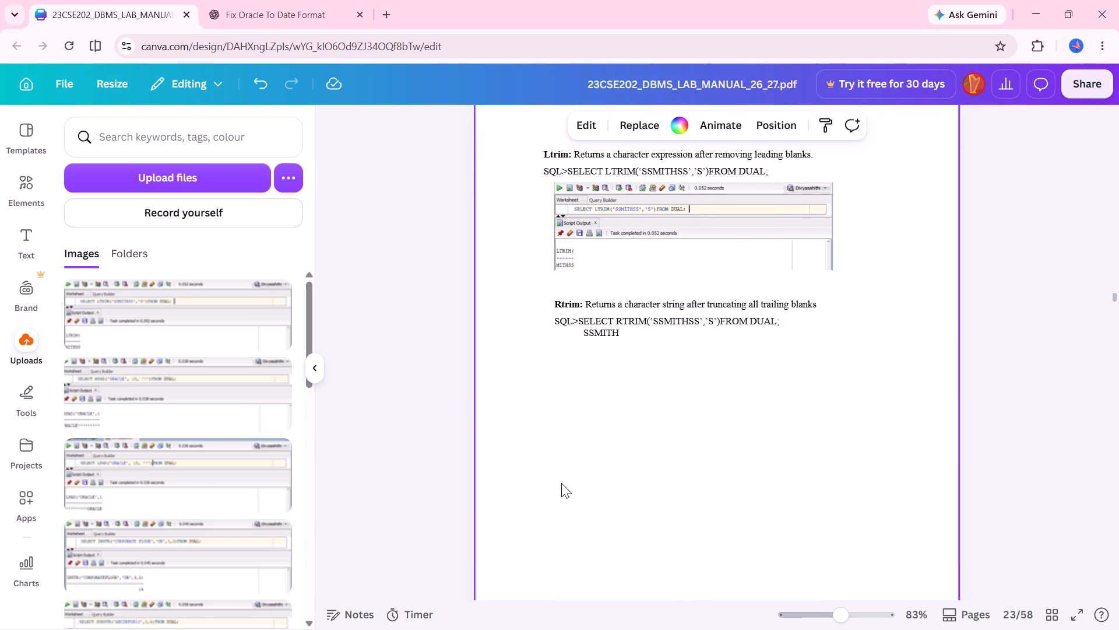
pyautogui.scroll(-6, 187, 478)
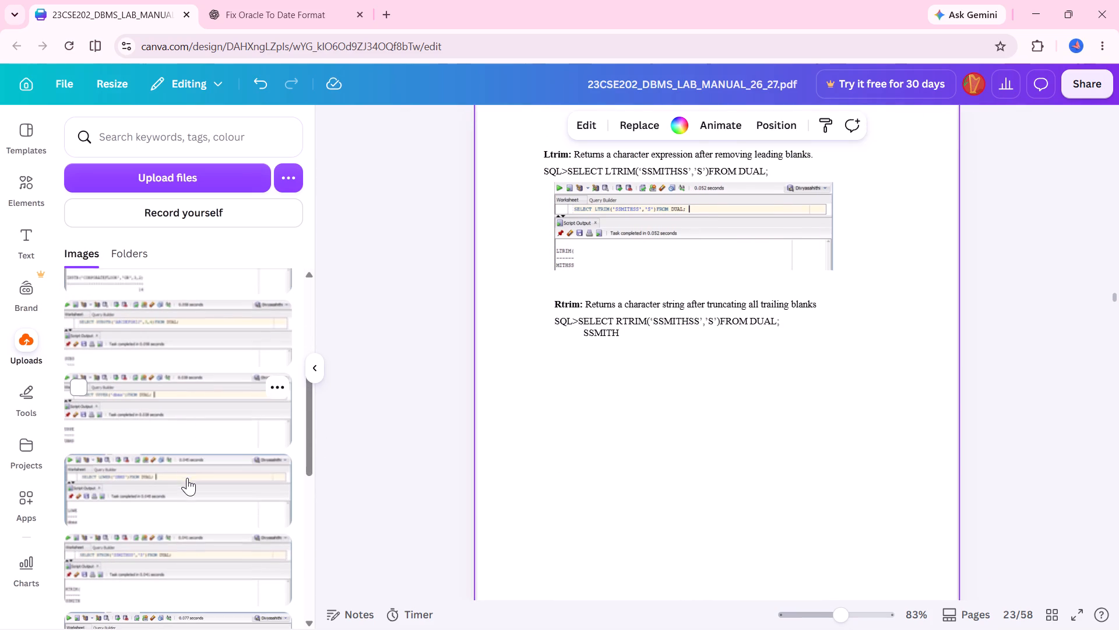
pyautogui.scroll(-1, 187, 478)
pyautogui.click(180, 555)
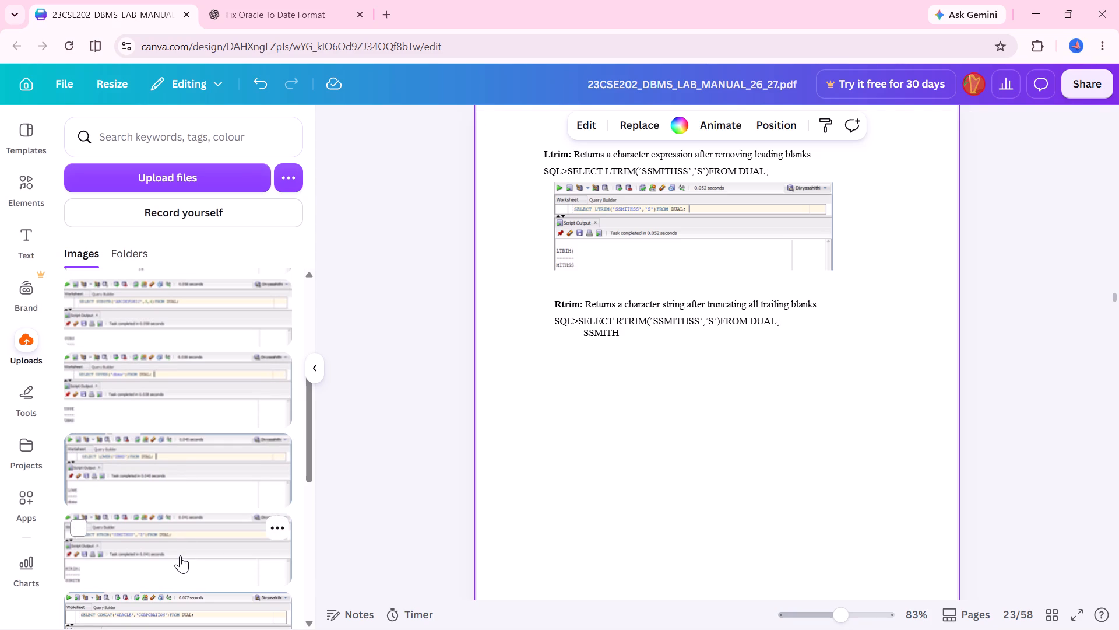
pyautogui.click(719, 450)
pyautogui.moveTo(719, 450); pyautogui.dragTo(716, 449)
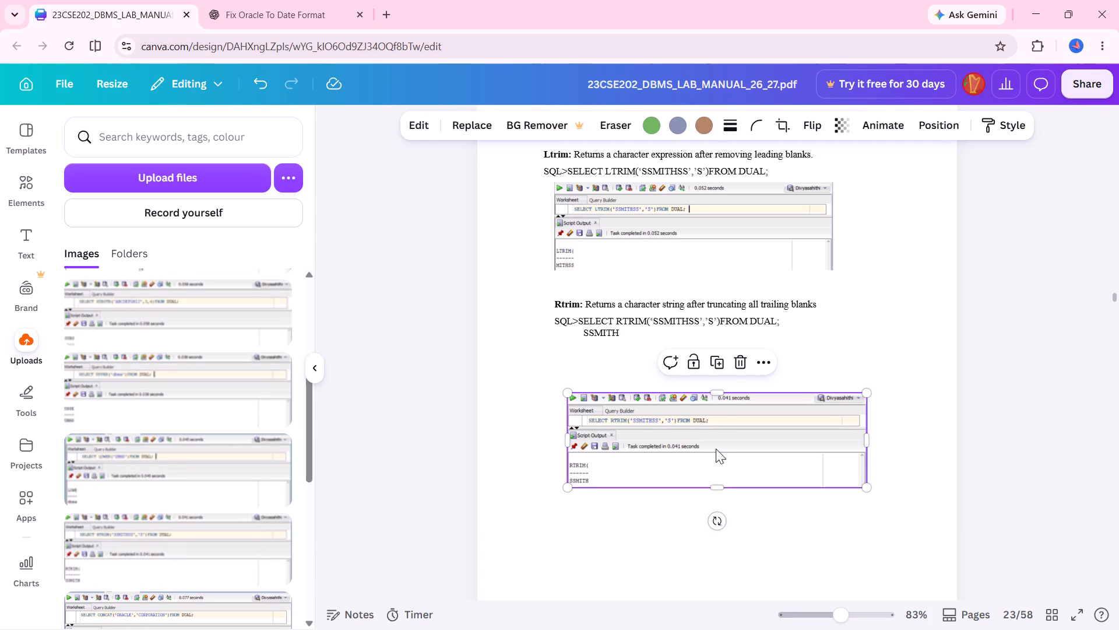
pyautogui.moveTo(716, 449); pyautogui.dragTo(703, 401)
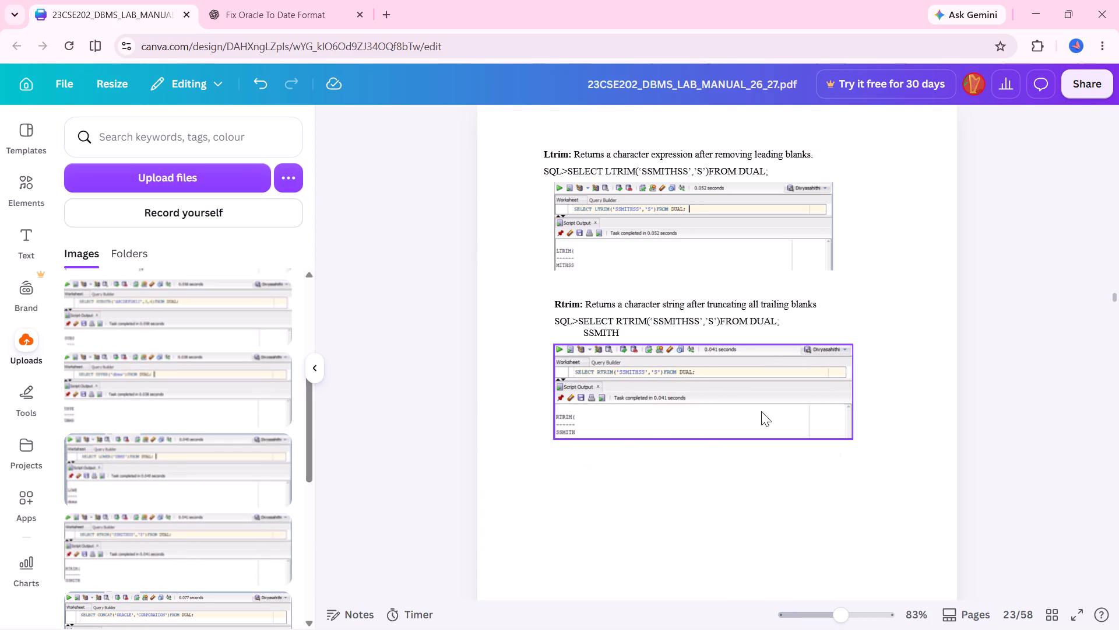
pyautogui.click(824, 413)
pyautogui.moveTo(855, 437); pyautogui.dragTo(836, 418)
pyautogui.moveTo(733, 404); pyautogui.dragTo(749, 397)
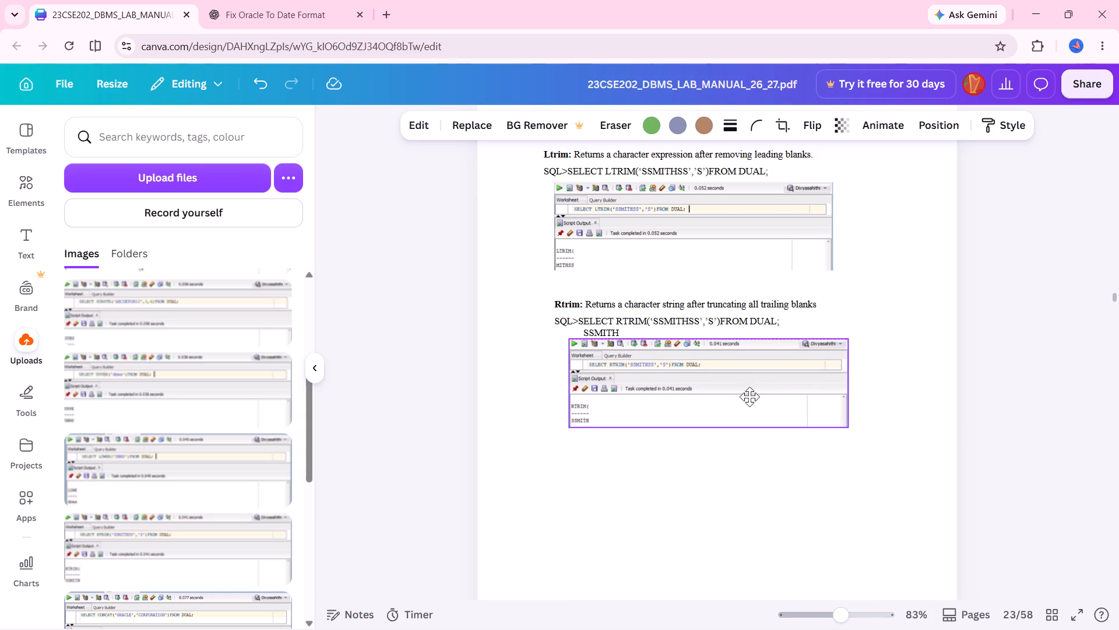
pyautogui.moveTo(749, 397); pyautogui.dragTo(743, 404)
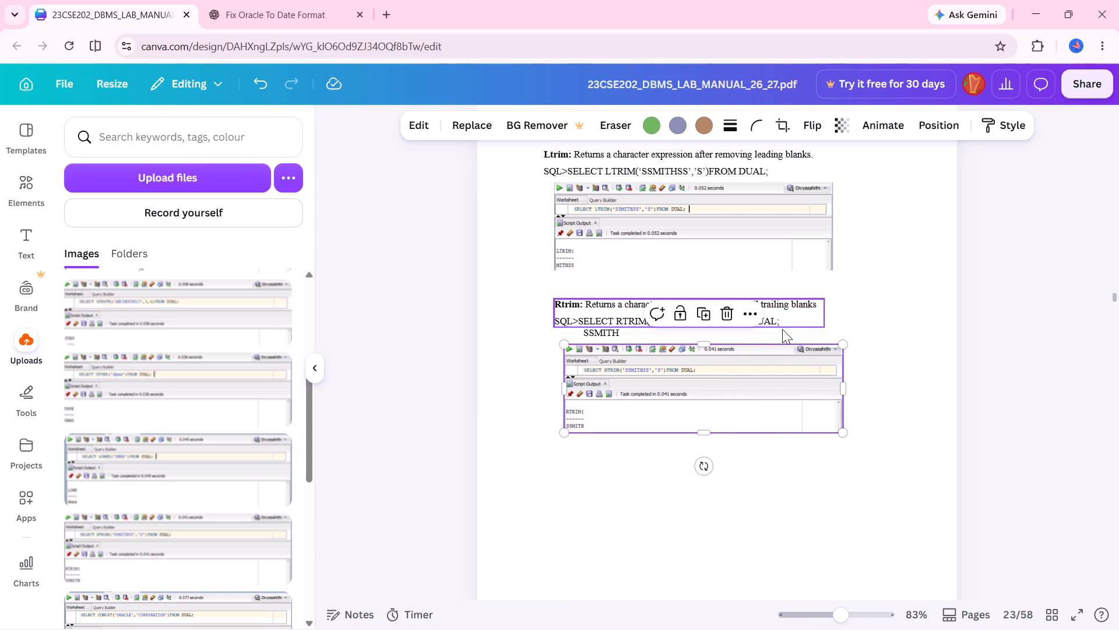
# Shift the Rtrim text, its SSMITH output and the RTRIM screenshot slightly up, closer to the LTRIM screenshot.
pyautogui.moveTo(782, 317); pyautogui.dragTo(782, 306)
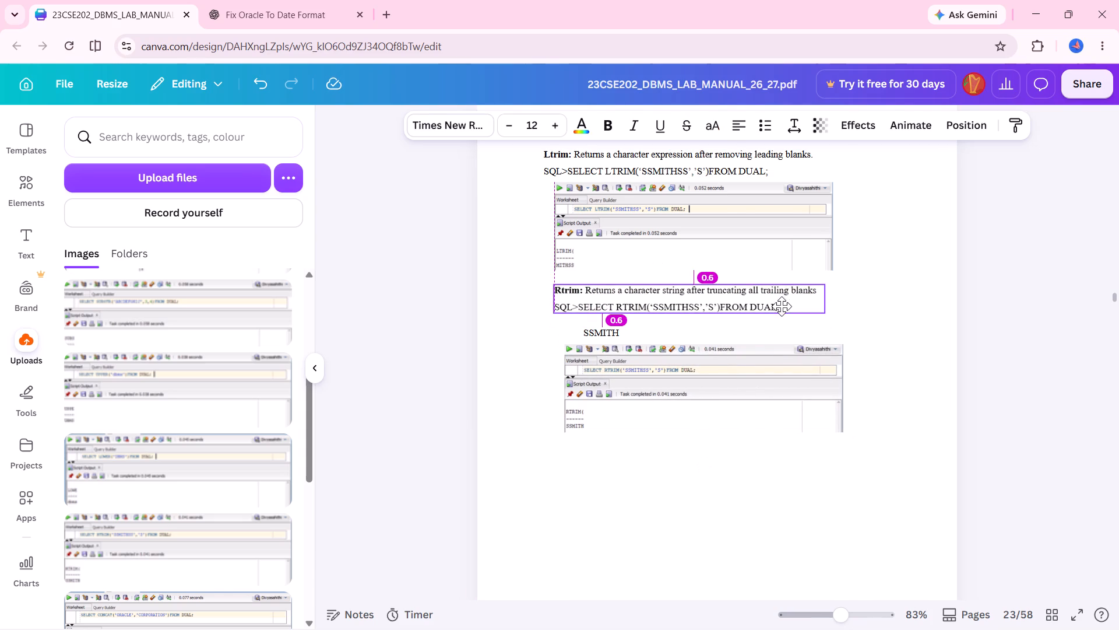
pyautogui.moveTo(782, 306); pyautogui.dragTo(782, 309)
pyautogui.click(614, 329)
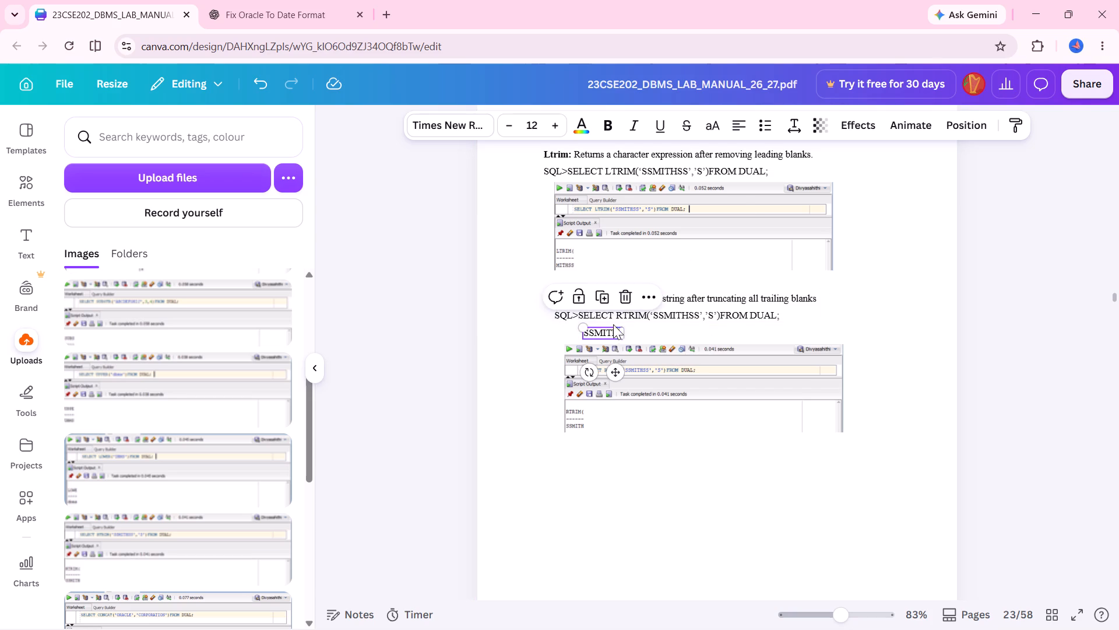
pyautogui.click(652, 397)
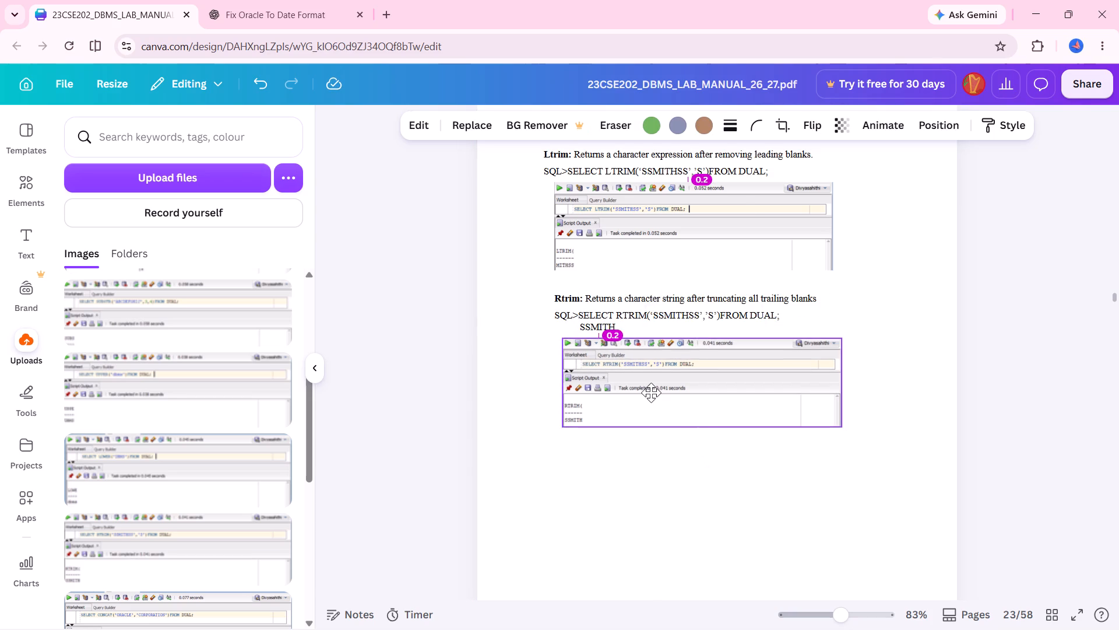
# Move the Lower description, its SELECT LOWER query and the dbms output from page 24 to page 23, below the RTRIM screenshot.
pyautogui.scroll(-7, 613, 475)
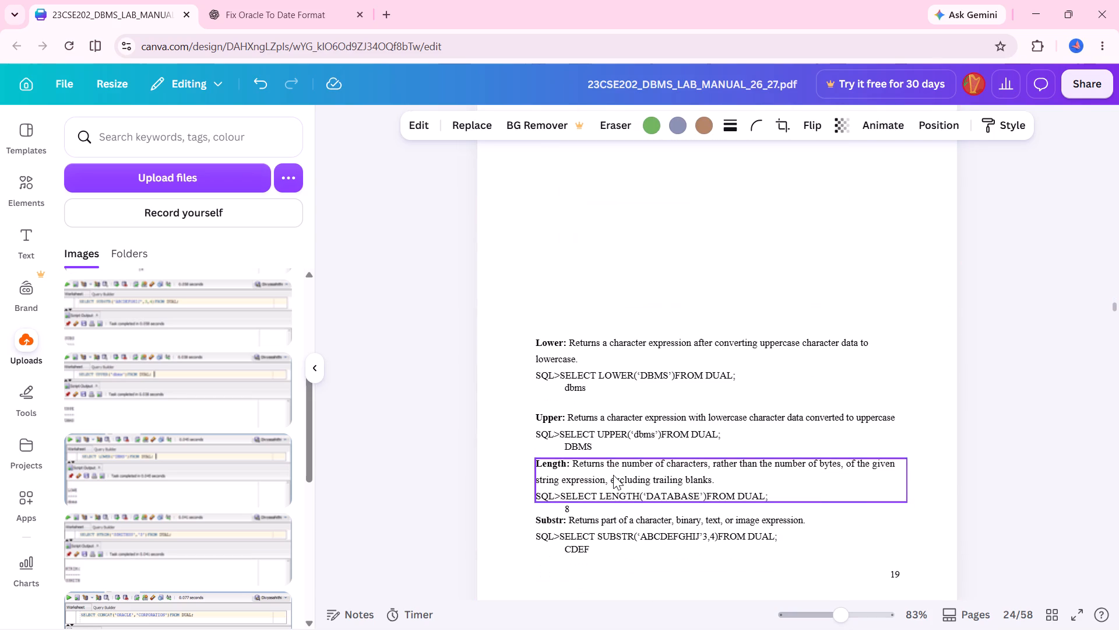
pyautogui.moveTo(706, 398); pyautogui.dragTo(539, 332)
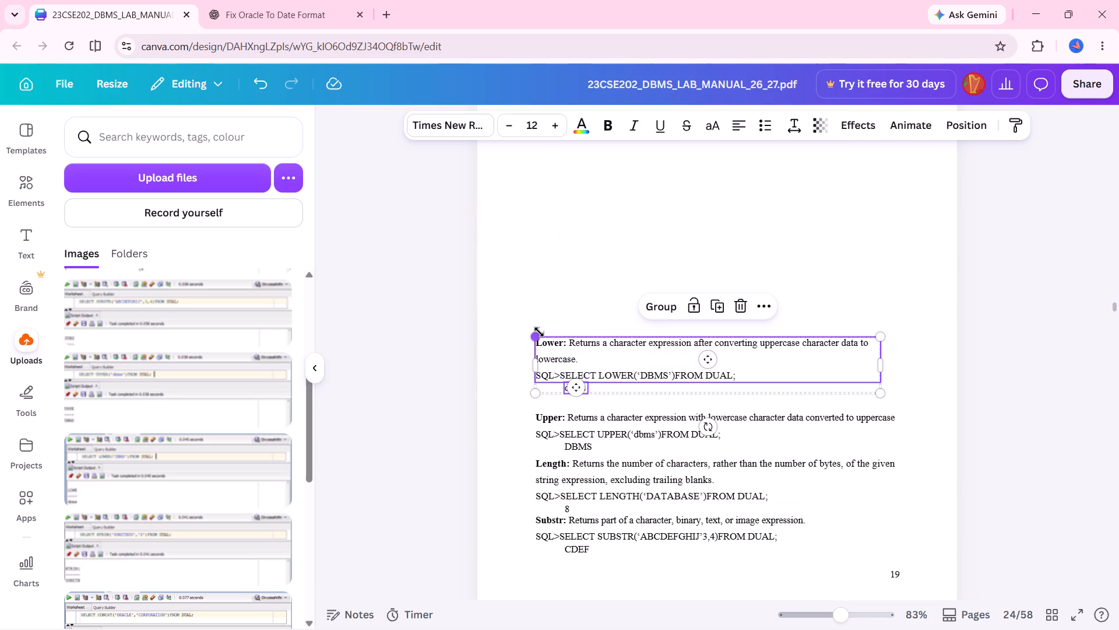
pyautogui.moveTo(643, 357); pyautogui.dragTo(632, 0)
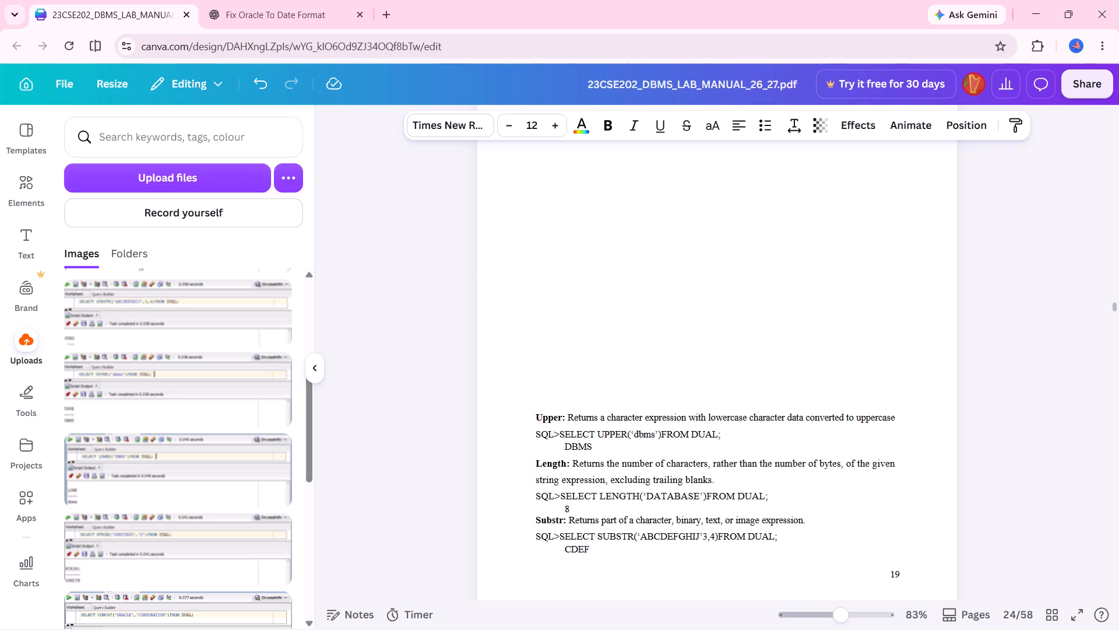
pyautogui.moveTo(632, 0); pyautogui.dragTo(632, 2)
pyautogui.scroll(4, 602, 224)
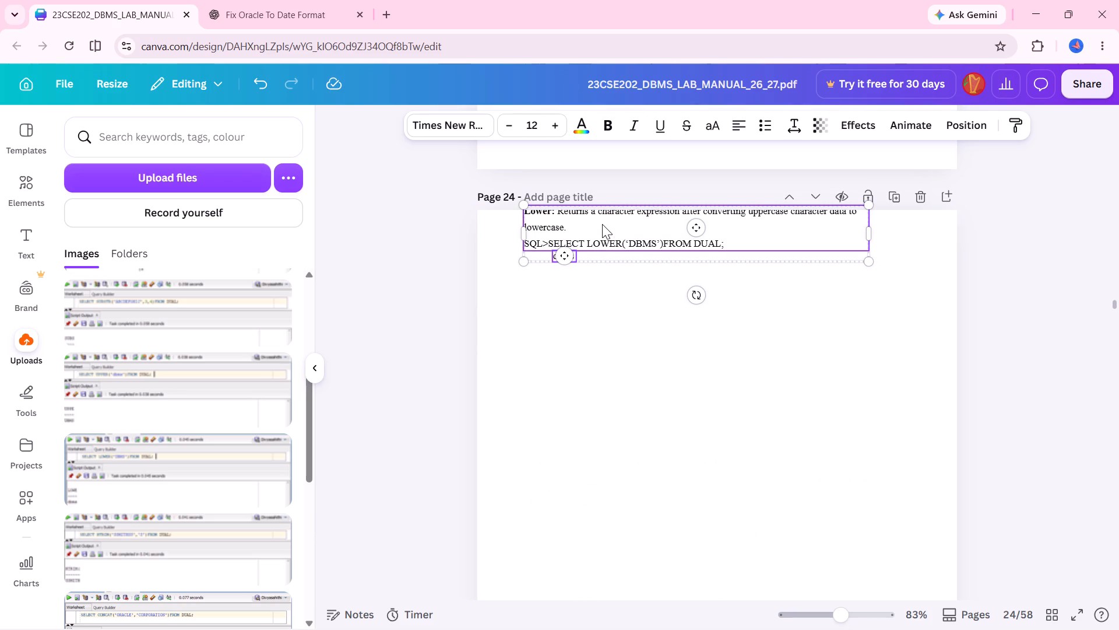
pyautogui.moveTo(618, 249); pyautogui.dragTo(636, 71)
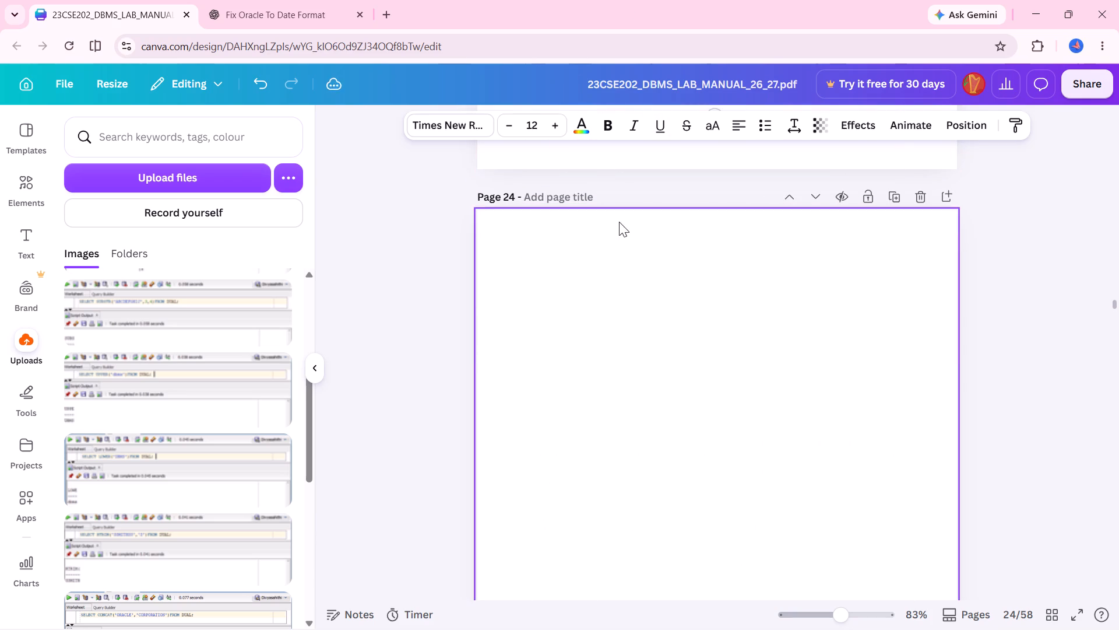
pyautogui.scroll(5, 619, 222)
pyautogui.moveTo(629, 420); pyautogui.dragTo(624, 232)
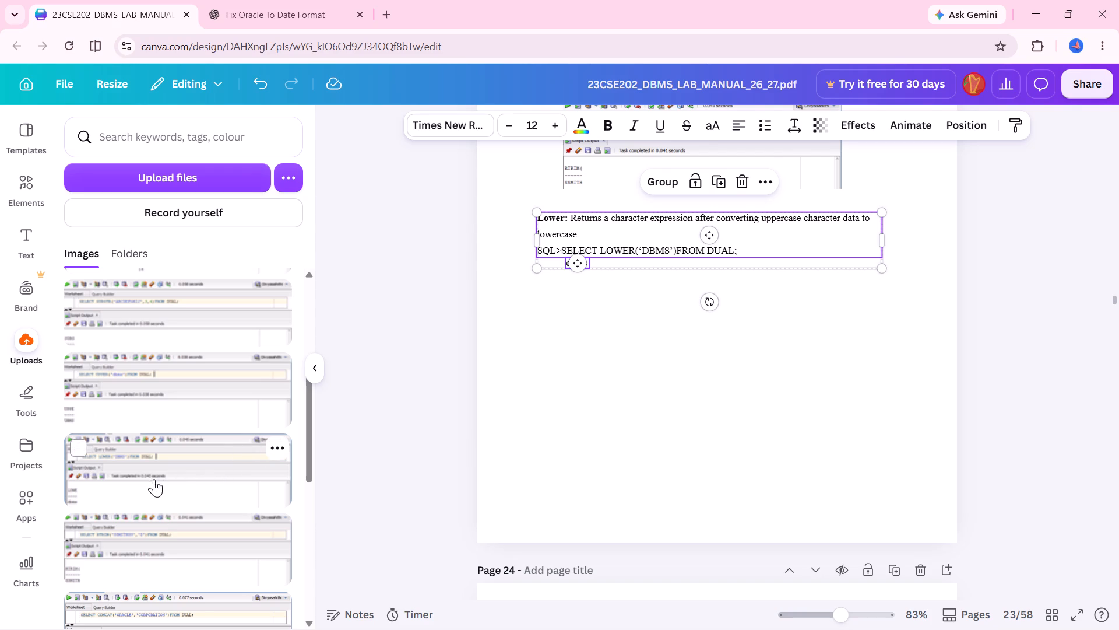
pyautogui.click(562, 498)
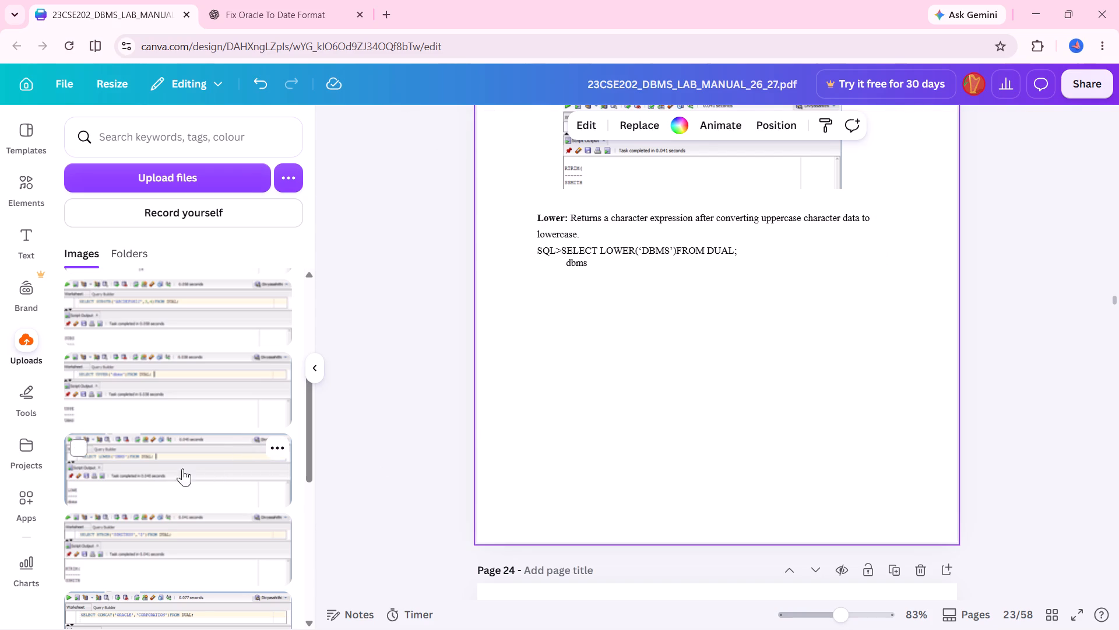
# Place the LOWER query screenshot on page 23 directly below the dbms output and shrink it.
pyautogui.click(170, 477)
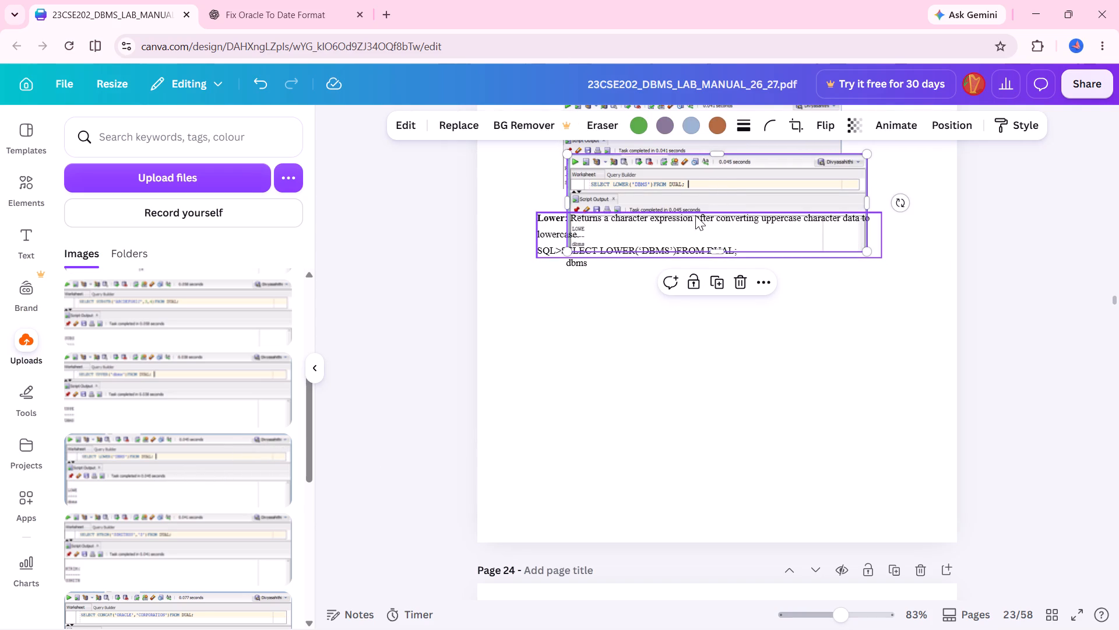
pyautogui.moveTo(686, 236); pyautogui.dragTo(678, 354)
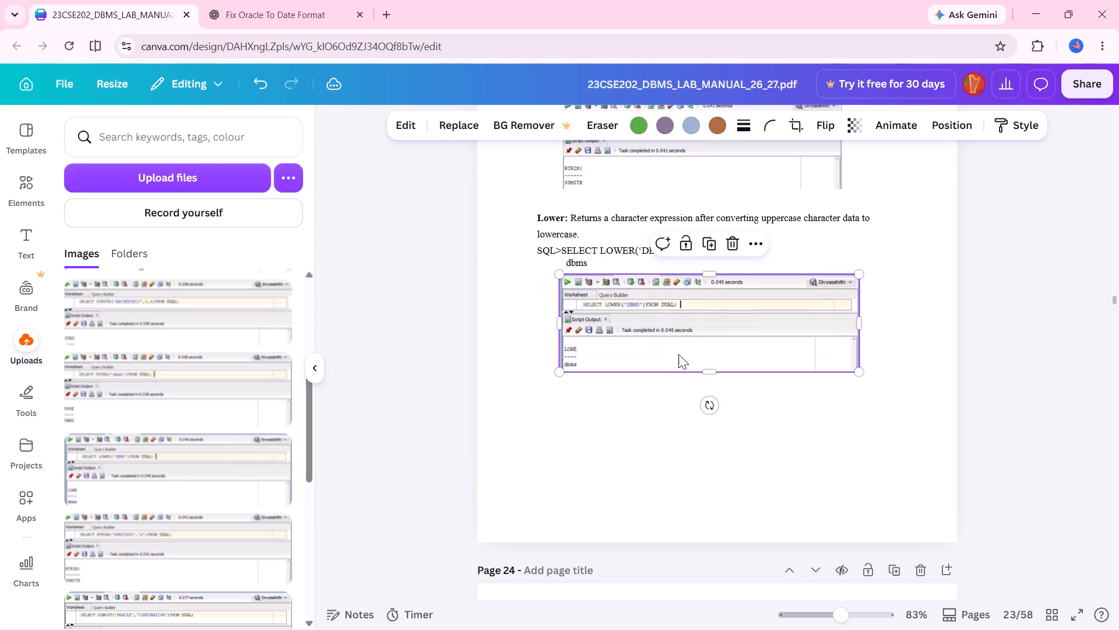
pyautogui.moveTo(561, 377); pyautogui.dragTo(594, 328)
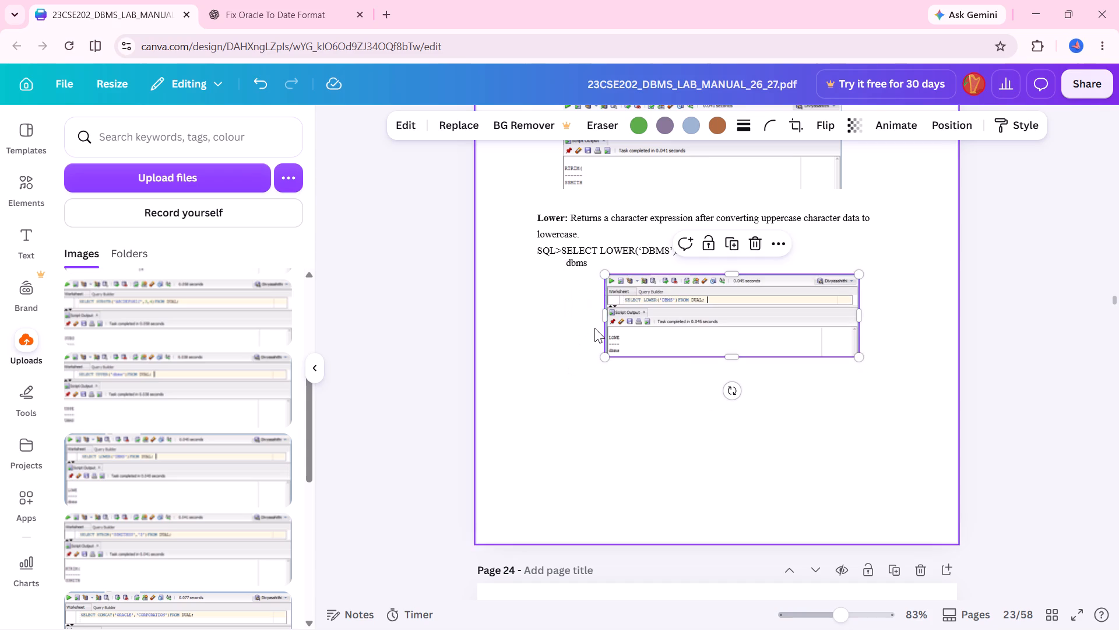
pyautogui.moveTo(662, 328); pyautogui.dragTo(625, 325)
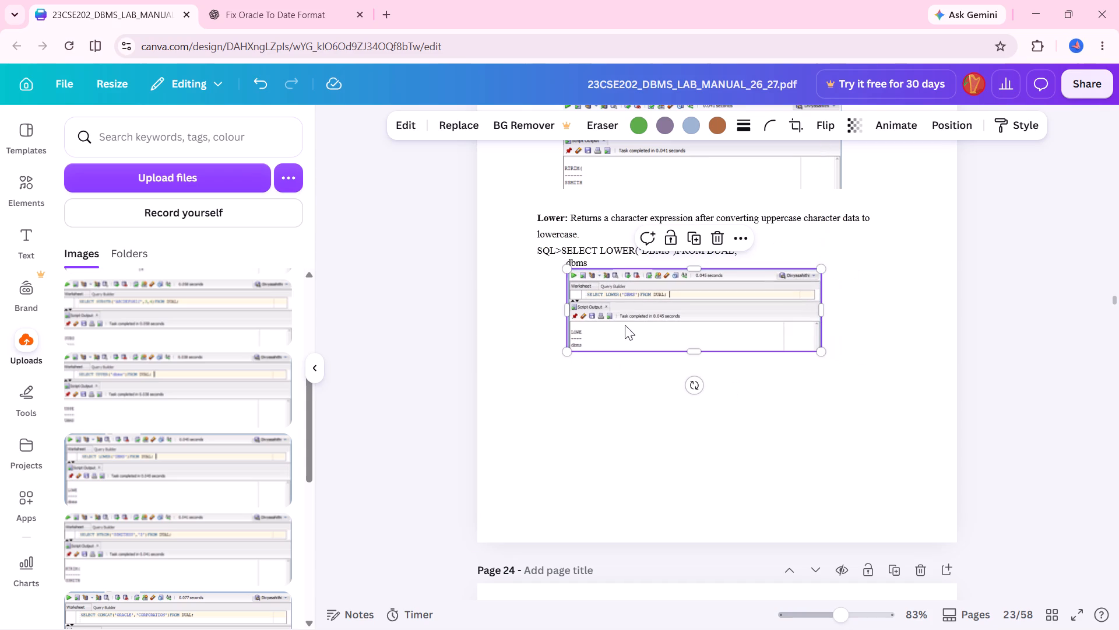
# Move the Upper description, its SELECT UPPER query and the DBMS output from page 24 to page 23, below the LOWER screenshot.
pyautogui.scroll(-6, 625, 412)
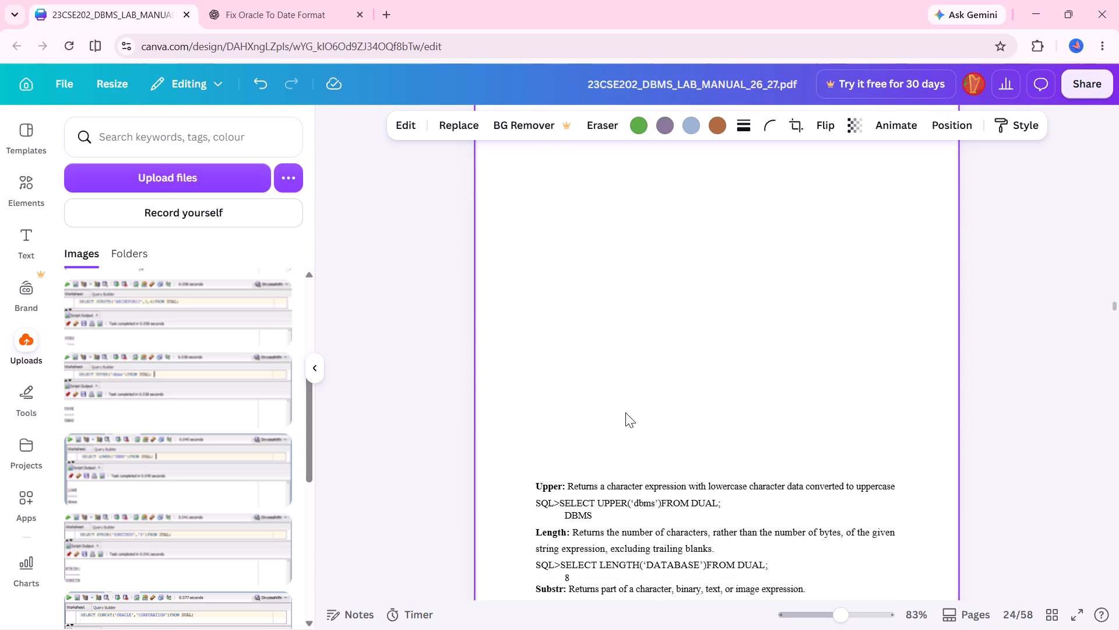
pyautogui.scroll(-2, 625, 412)
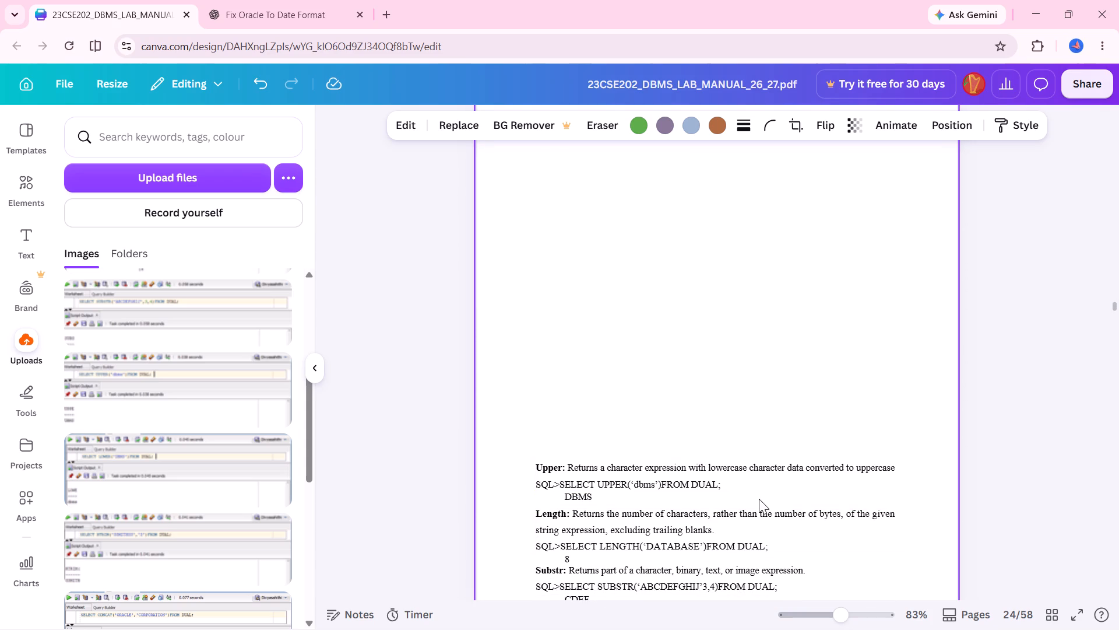
pyautogui.moveTo(759, 499); pyautogui.dragTo(561, 470)
pyautogui.moveTo(627, 482); pyautogui.dragTo(620, 1)
pyautogui.scroll(1, 620, 257)
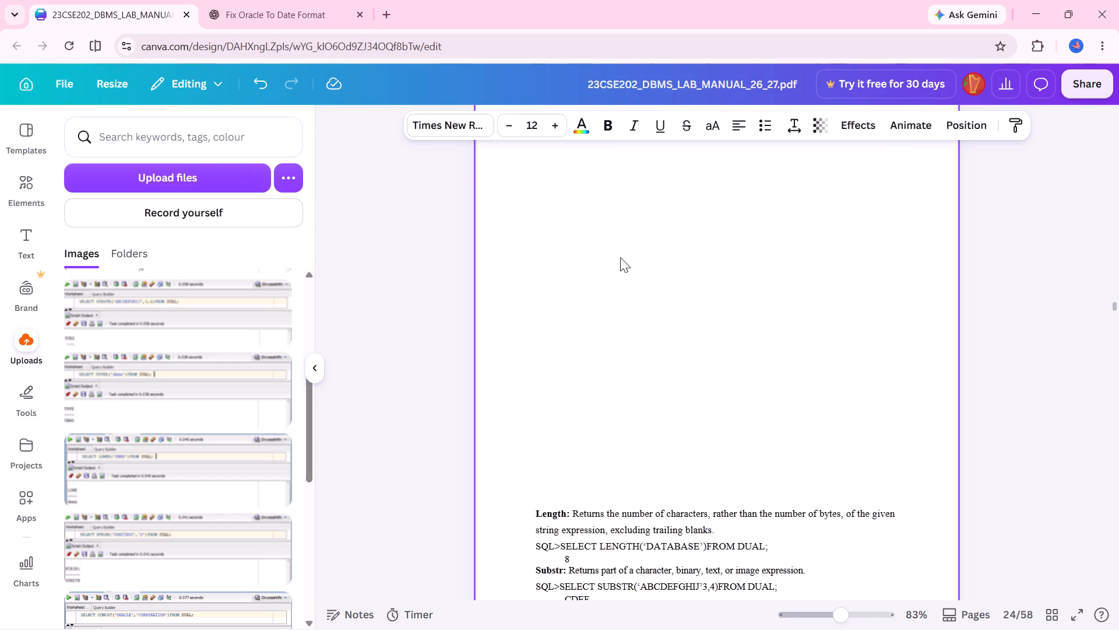
pyautogui.scroll(6, 620, 257)
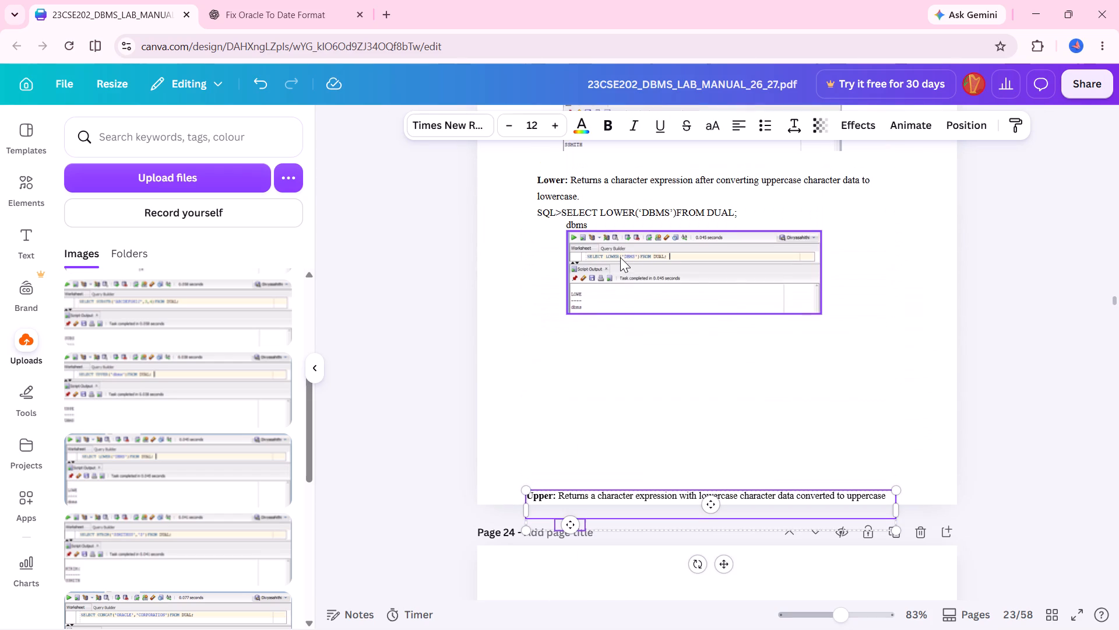
pyautogui.scroll(1, 620, 257)
pyautogui.moveTo(639, 513); pyautogui.dragTo(642, 385)
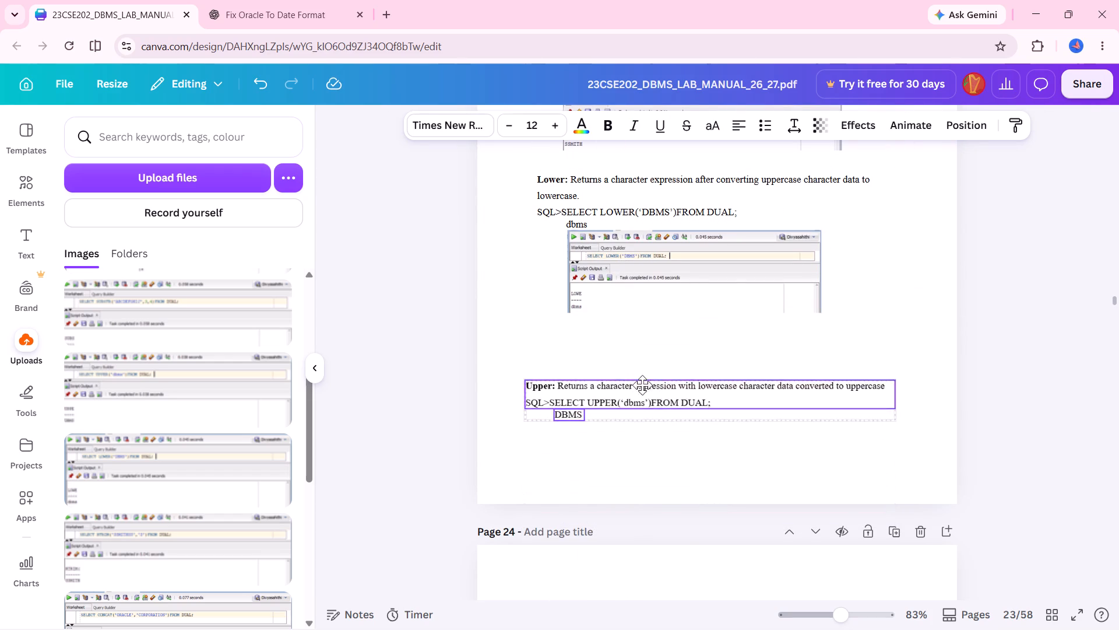
pyautogui.moveTo(642, 385); pyautogui.dragTo(641, 385)
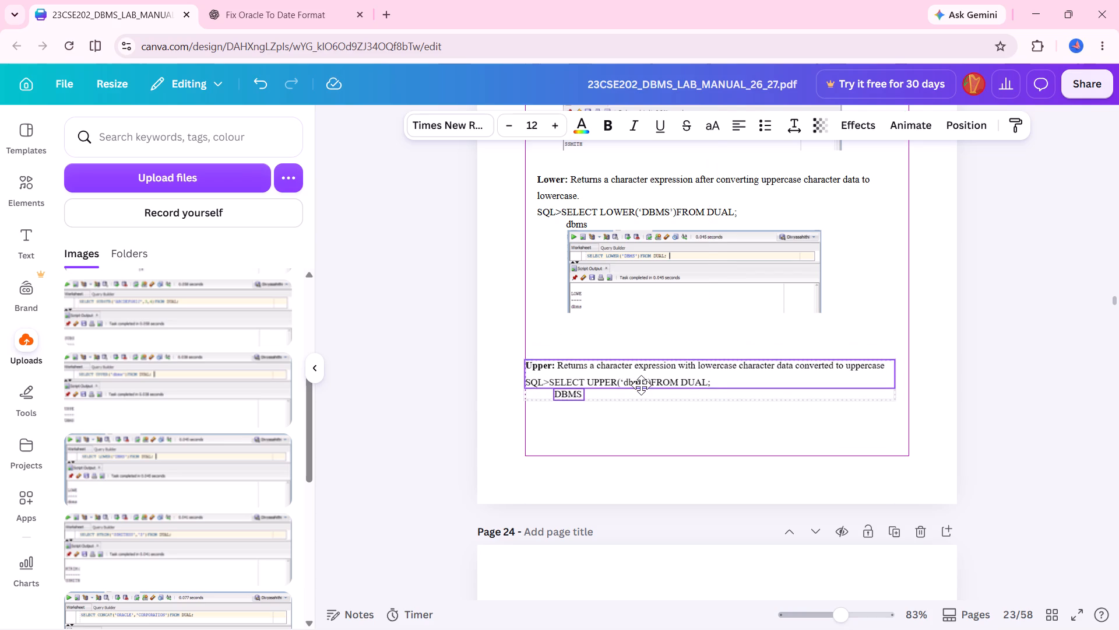
pyautogui.moveTo(641, 385); pyautogui.dragTo(645, 385)
pyautogui.click(605, 447)
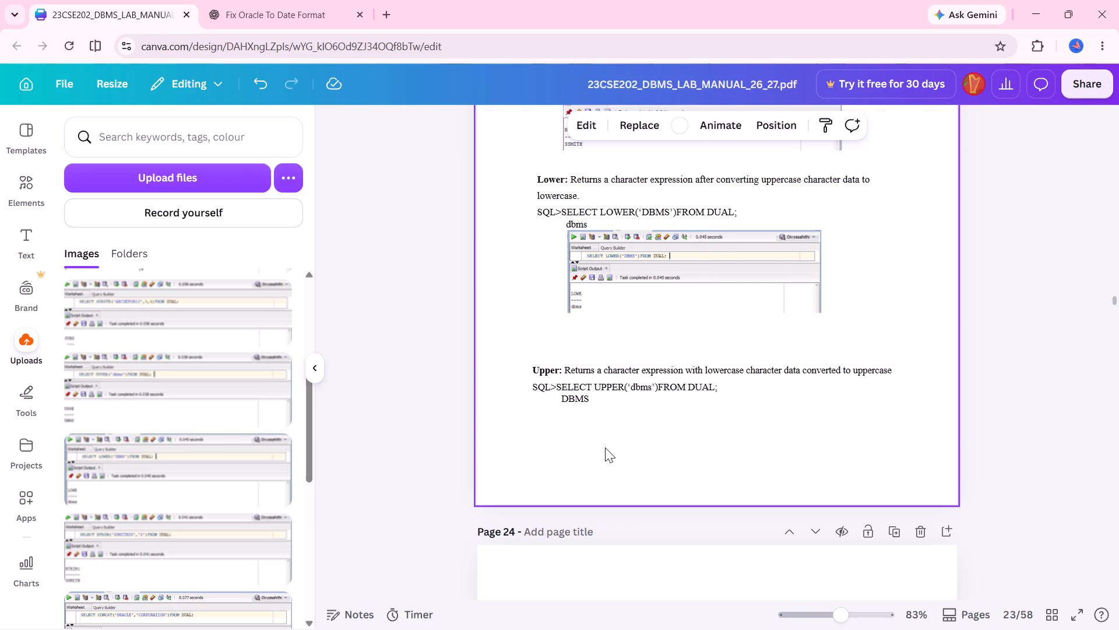
pyautogui.scroll(1, 605, 447)
pyautogui.click(653, 447)
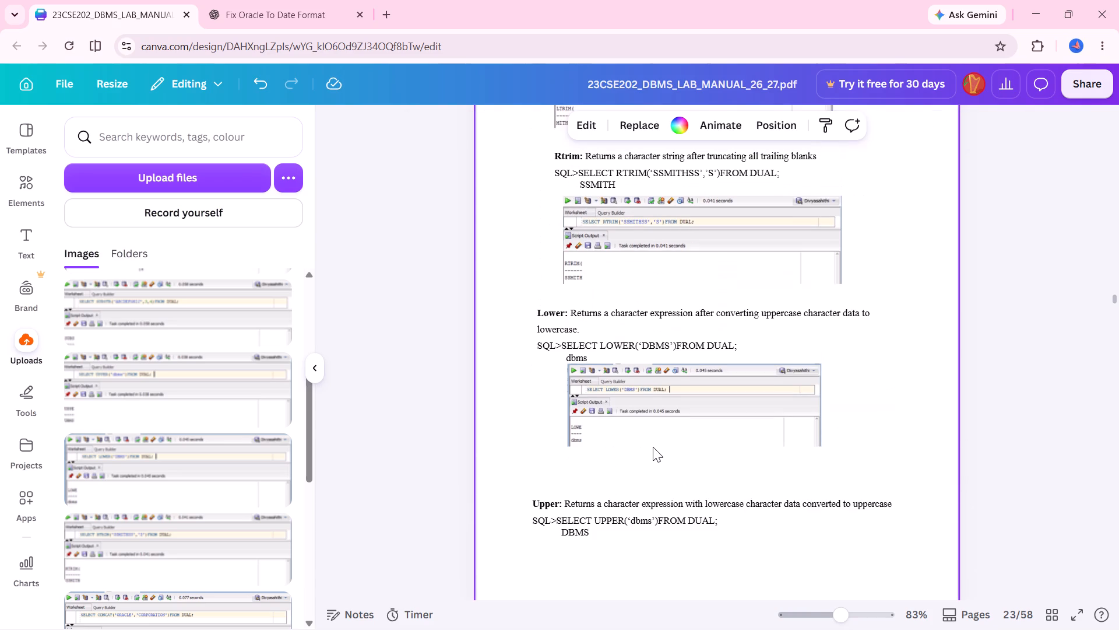
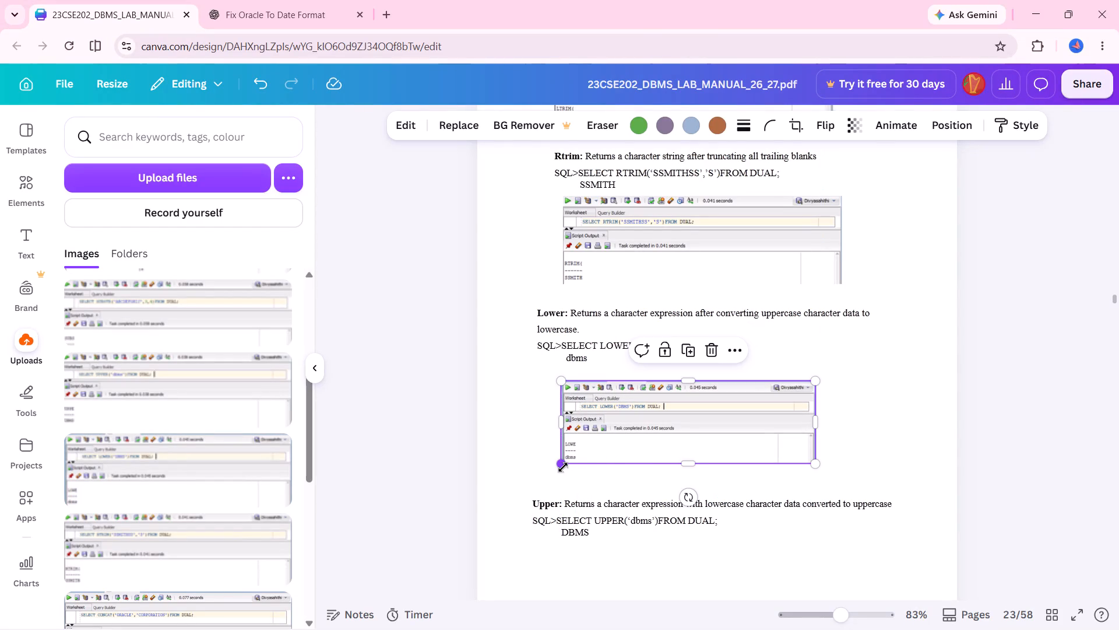
# Enlarge the LOWER('DBMS') screenshot and reposition it and the RTRIM screenshot beneath their examples on page 23.
pyautogui.moveTo(563, 467); pyautogui.dragTo(539, 476)
pyautogui.moveTo(636, 433); pyautogui.dragTo(652, 434)
pyautogui.moveTo(643, 253); pyautogui.dragTo(629, 258)
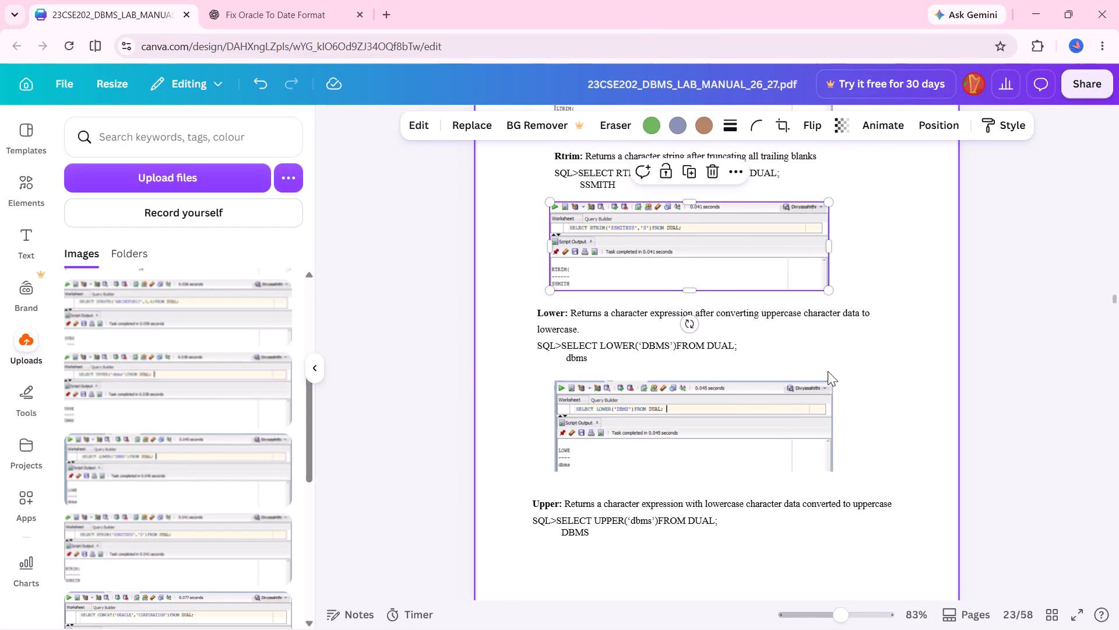
pyautogui.click(834, 385)
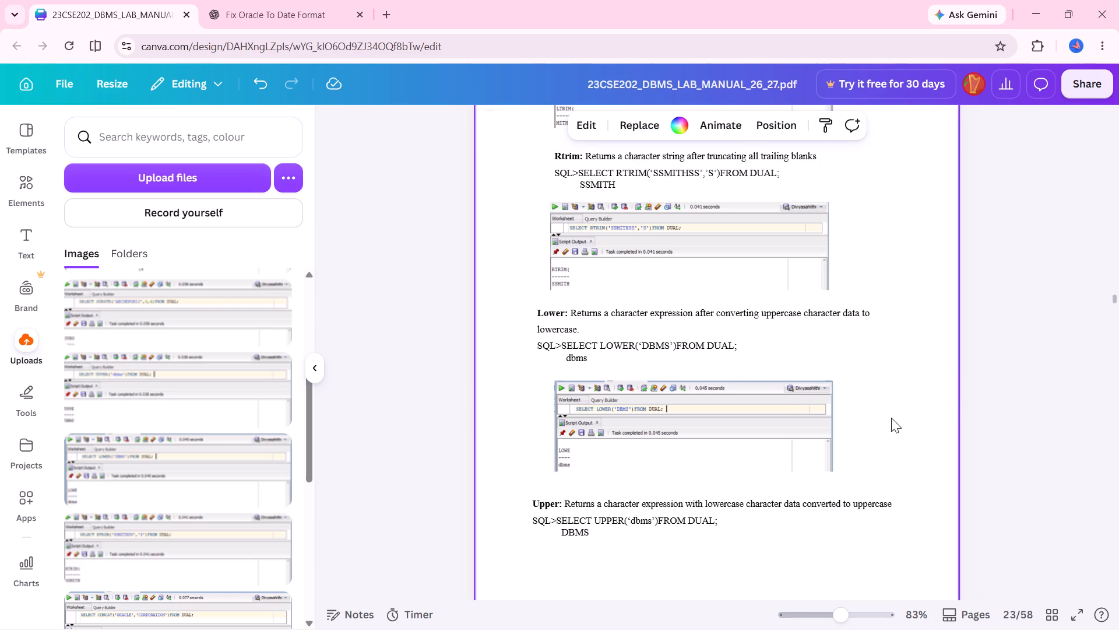
# Insert the uploaded SELECT UPPER('dbms') result screenshot on page 24 and place it near the top of the page.
pyautogui.scroll(-7, 886, 418)
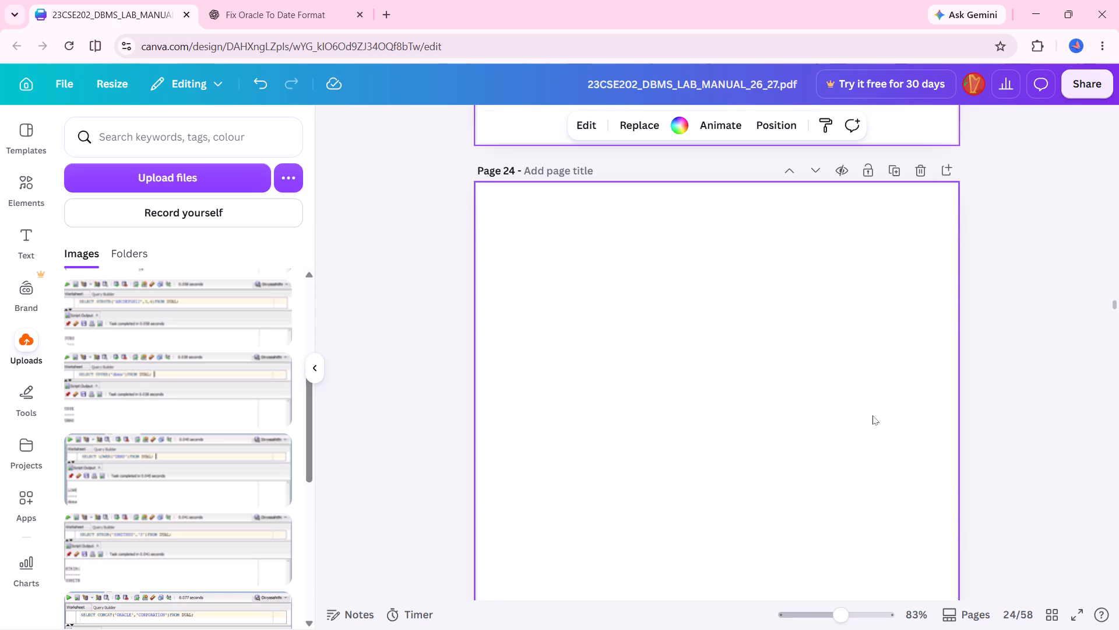
pyautogui.click(264, 392)
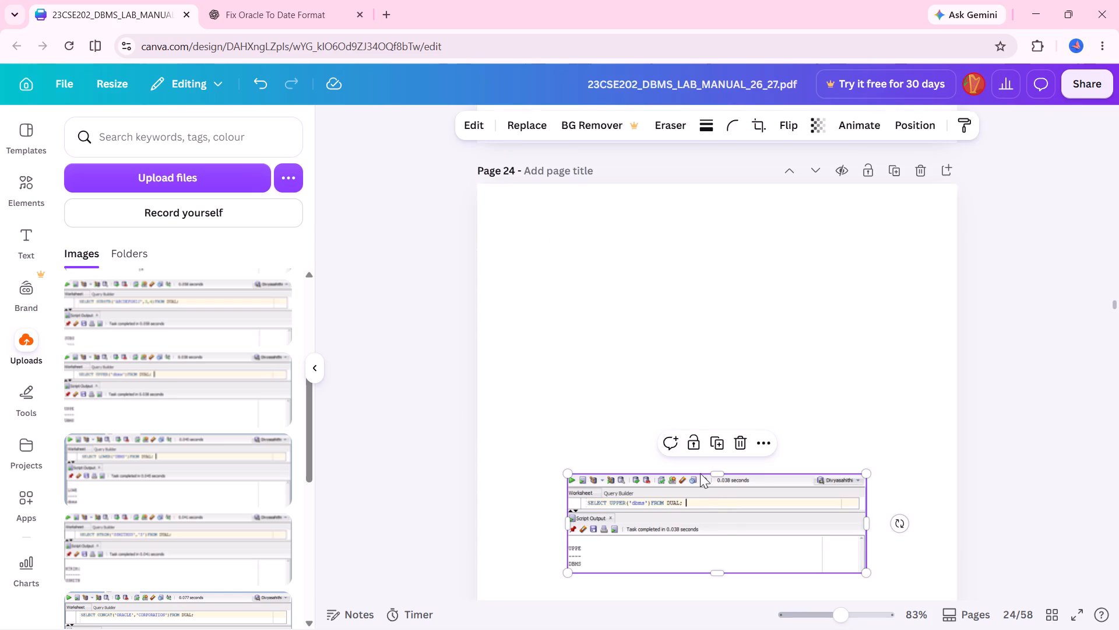
pyautogui.moveTo(710, 527); pyautogui.dragTo(705, 293)
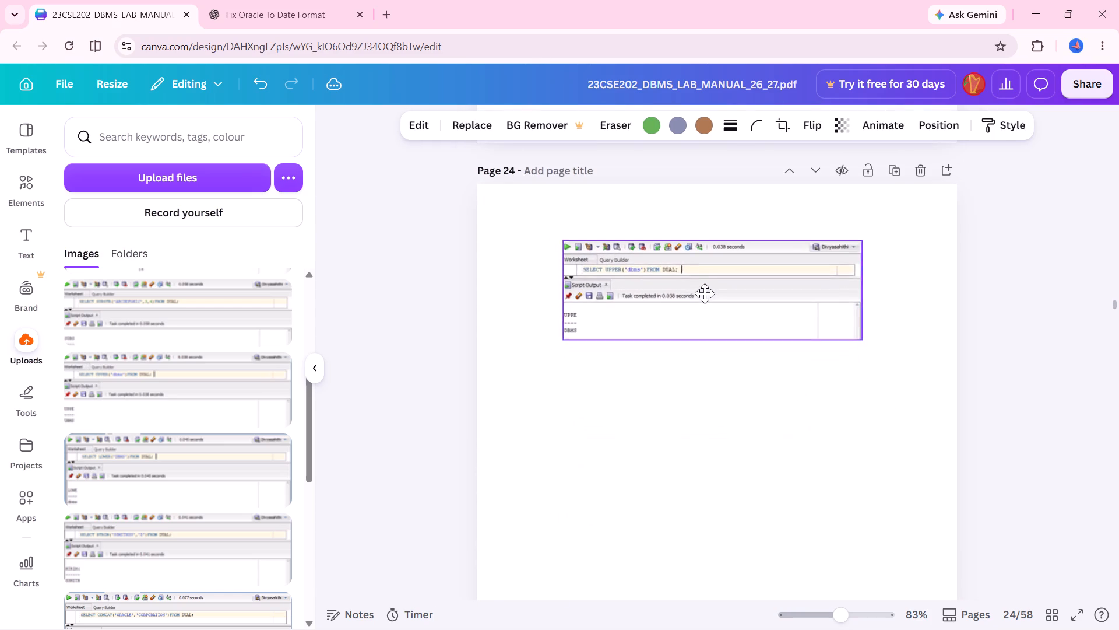
pyautogui.moveTo(705, 293); pyautogui.dragTo(695, 299)
# Move the Length description and its query up to just below the UPPER screenshot on page 24.
pyautogui.scroll(-2, 615, 430)
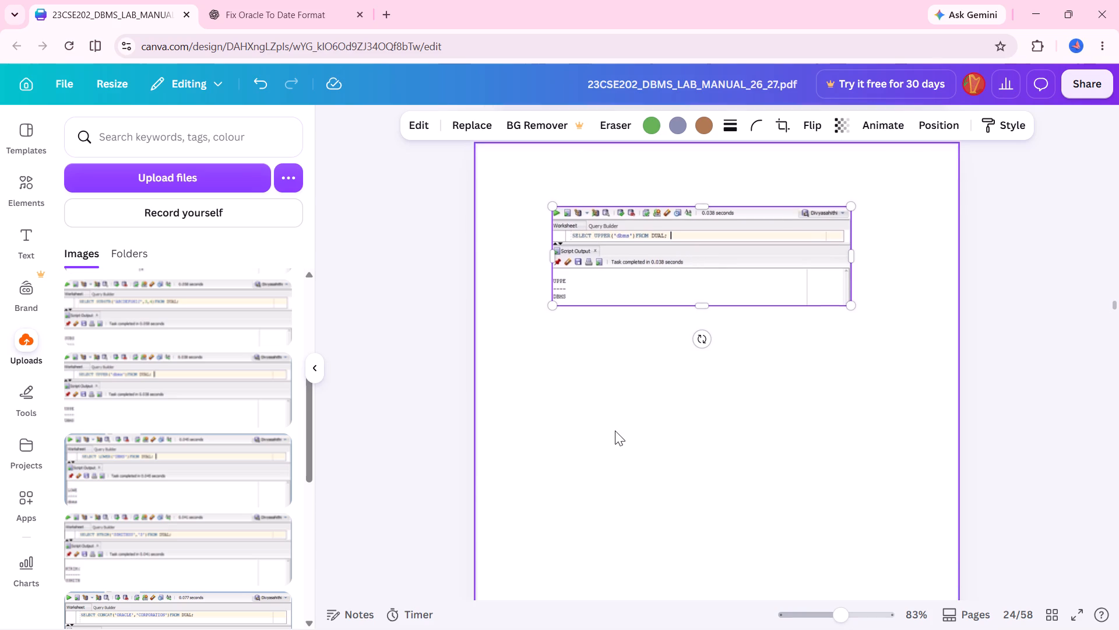
pyautogui.scroll(-2, 615, 430)
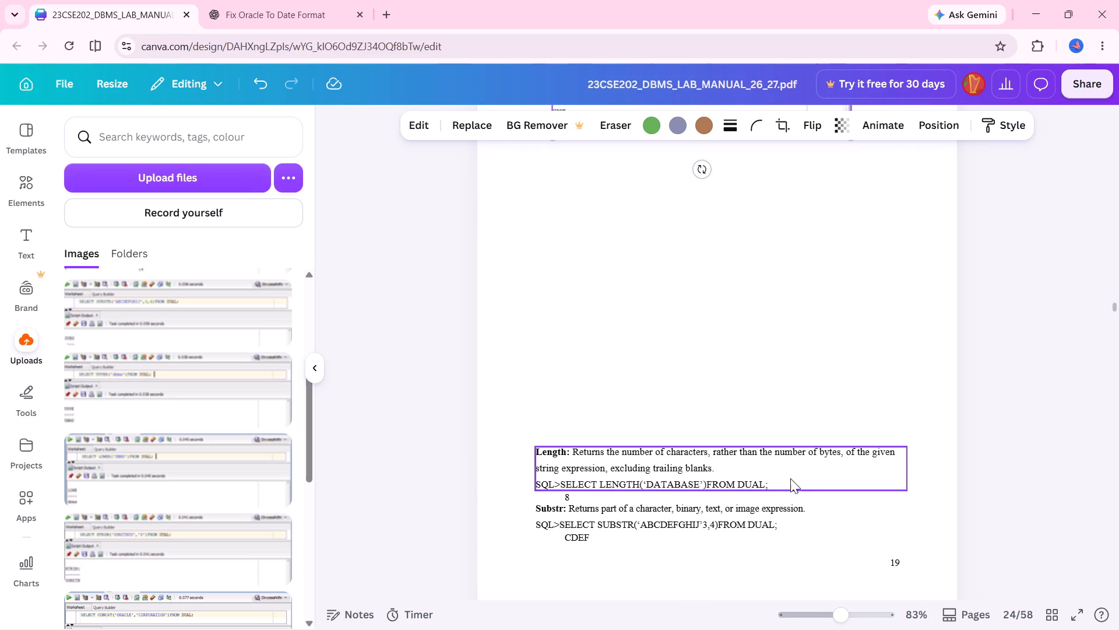
pyautogui.moveTo(775, 469); pyautogui.dragTo(723, 464)
pyautogui.moveTo(747, 459); pyautogui.dragTo(796, 154)
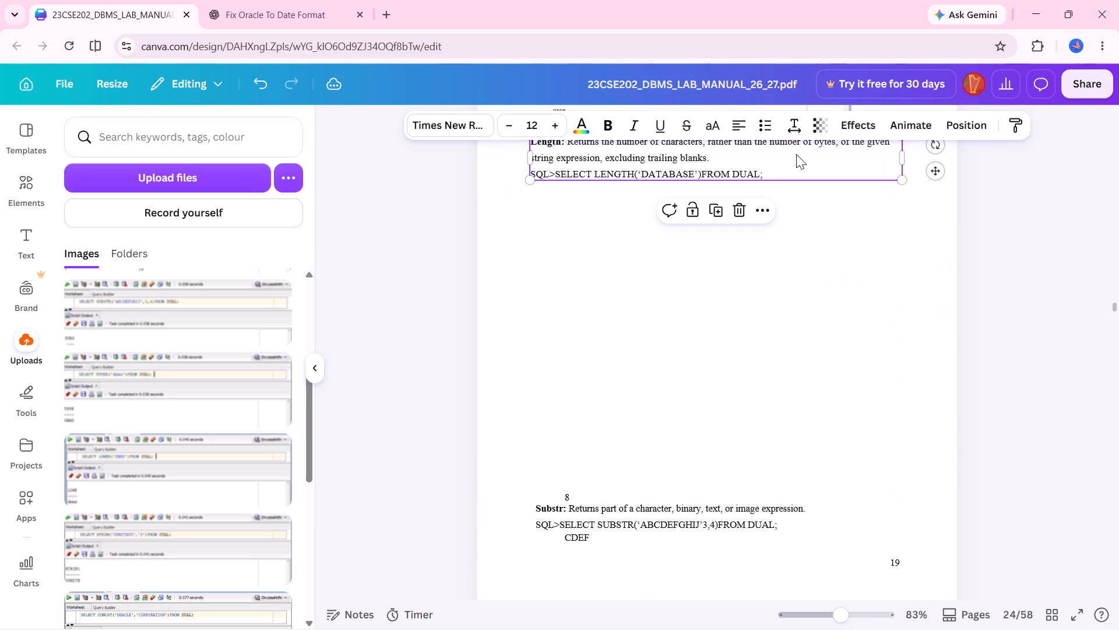
# Move the result value 8 up beside the end of the SELECT LENGTH('DATABASE') query line.
pyautogui.moveTo(568, 494); pyautogui.dragTo(611, 276)
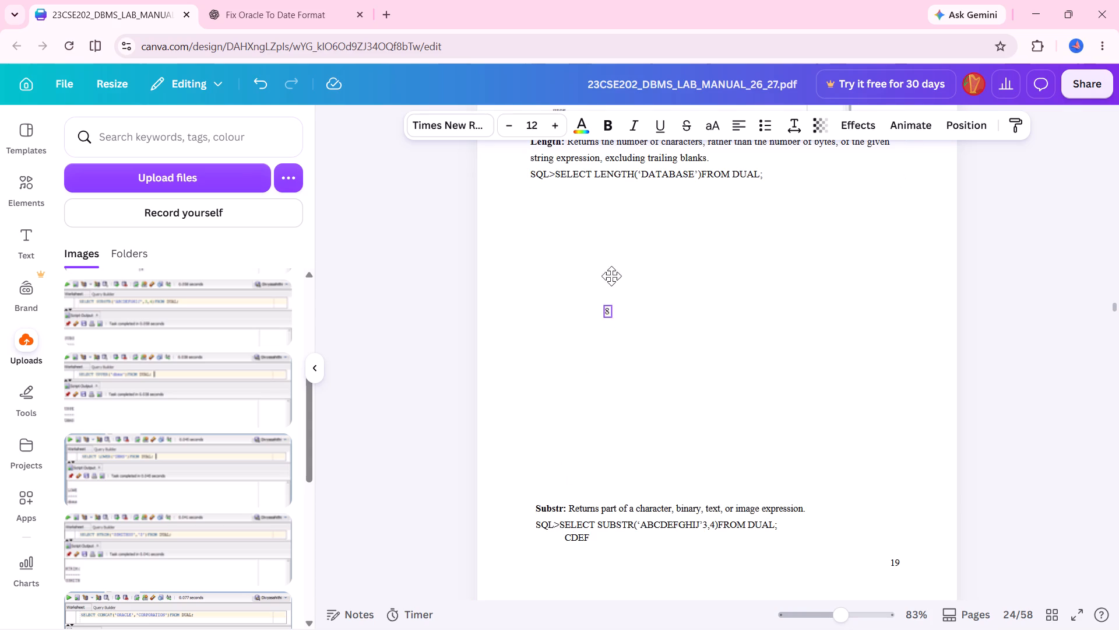
pyautogui.moveTo(611, 276); pyautogui.dragTo(579, 185)
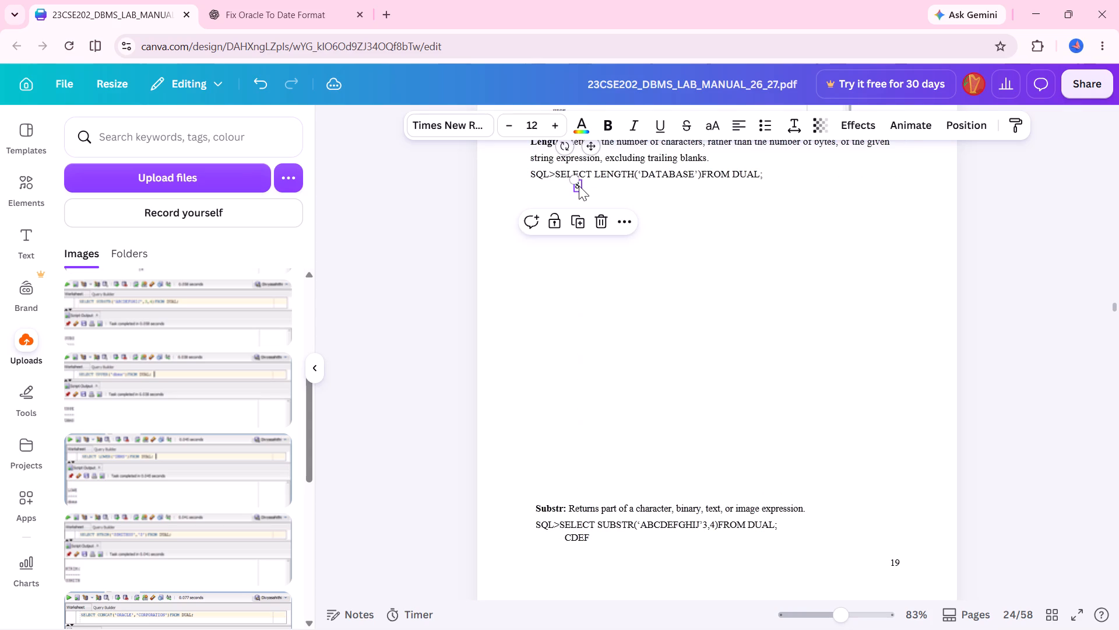
pyautogui.doubleClick(579, 185)
pyautogui.moveTo(579, 190); pyautogui.dragTo(594, 150)
pyautogui.moveTo(594, 150); pyautogui.dragTo(780, 174)
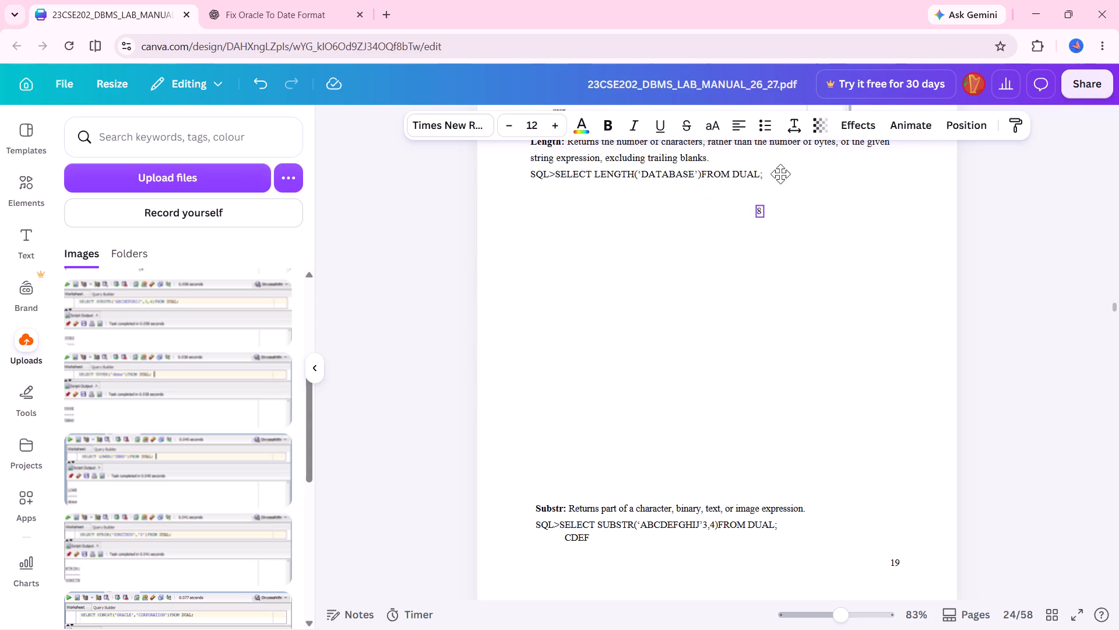
pyautogui.moveTo(780, 174); pyautogui.dragTo(800, 139)
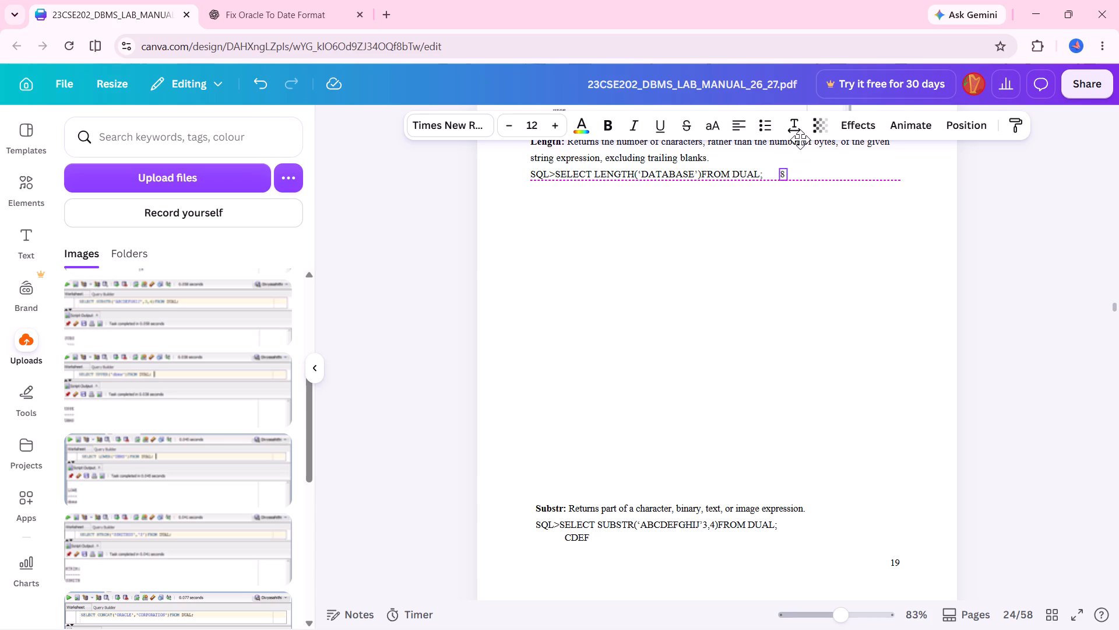
pyautogui.moveTo(800, 139); pyautogui.dragTo(800, 140)
# Shift the Length paragraph slightly right so its query line ends just before the 8.
pyautogui.click(691, 288)
pyautogui.scroll(2, 691, 288)
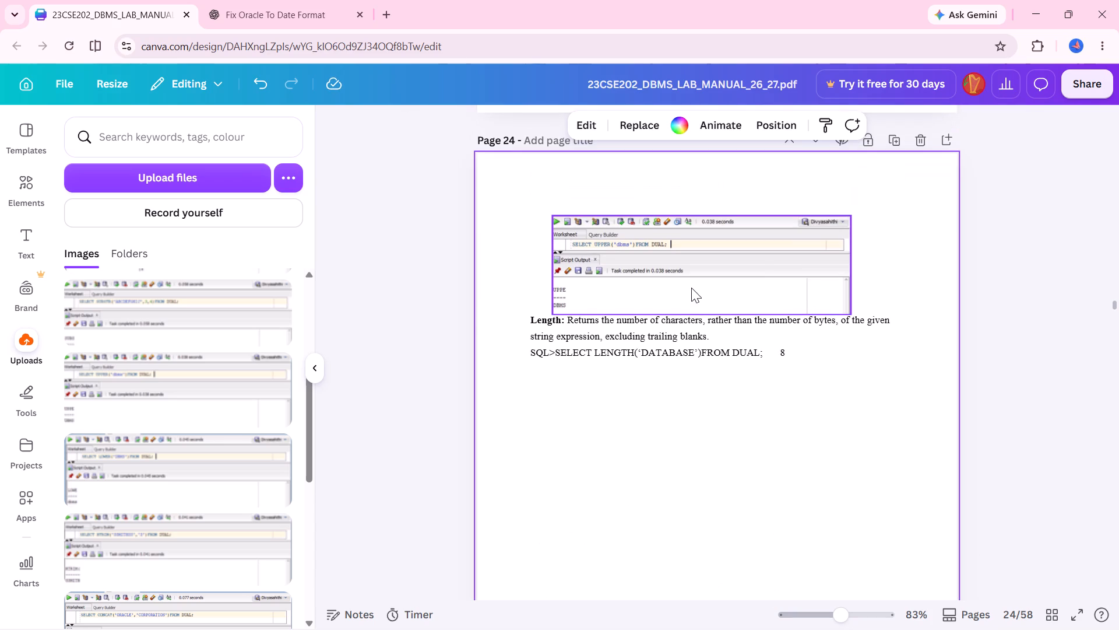
pyautogui.moveTo(643, 348); pyautogui.dragTo(659, 350)
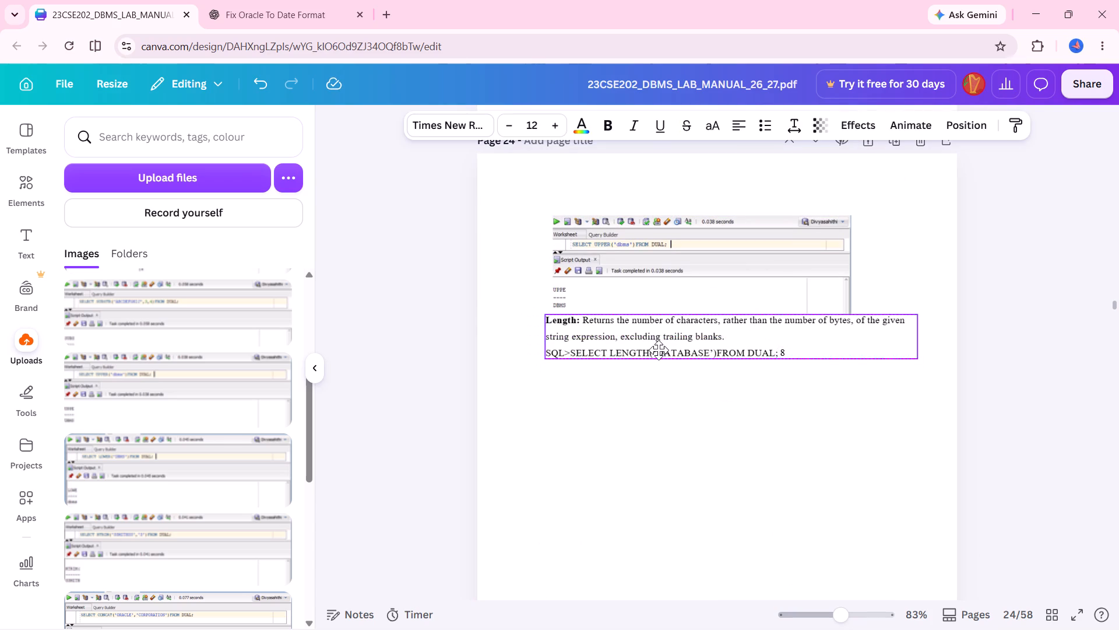
pyautogui.moveTo(659, 350); pyautogui.dragTo(656, 351)
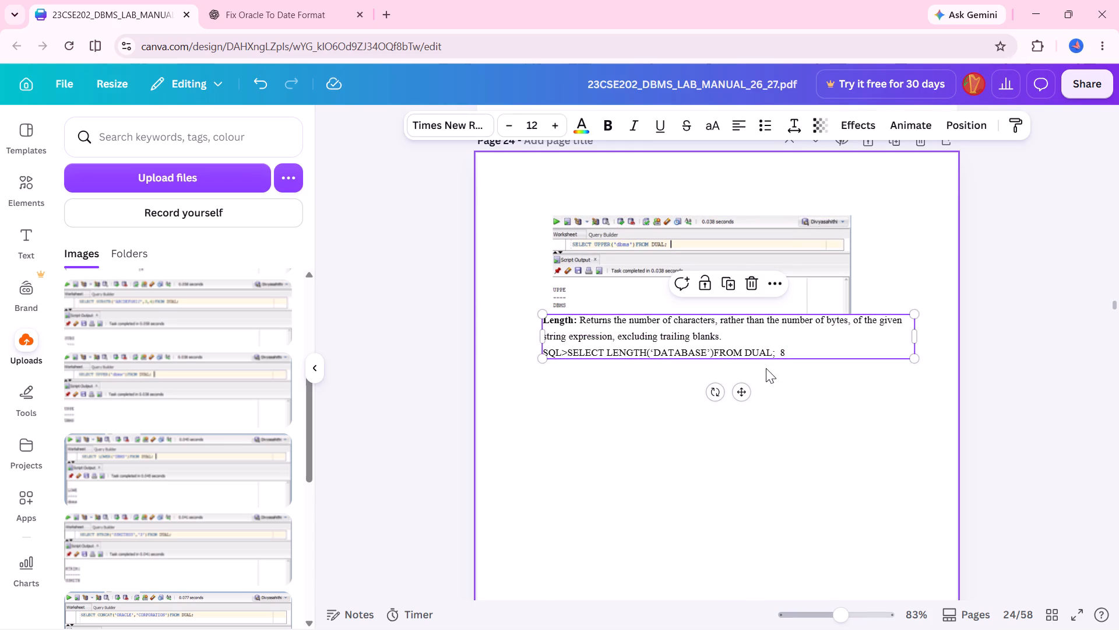
pyautogui.click(766, 368)
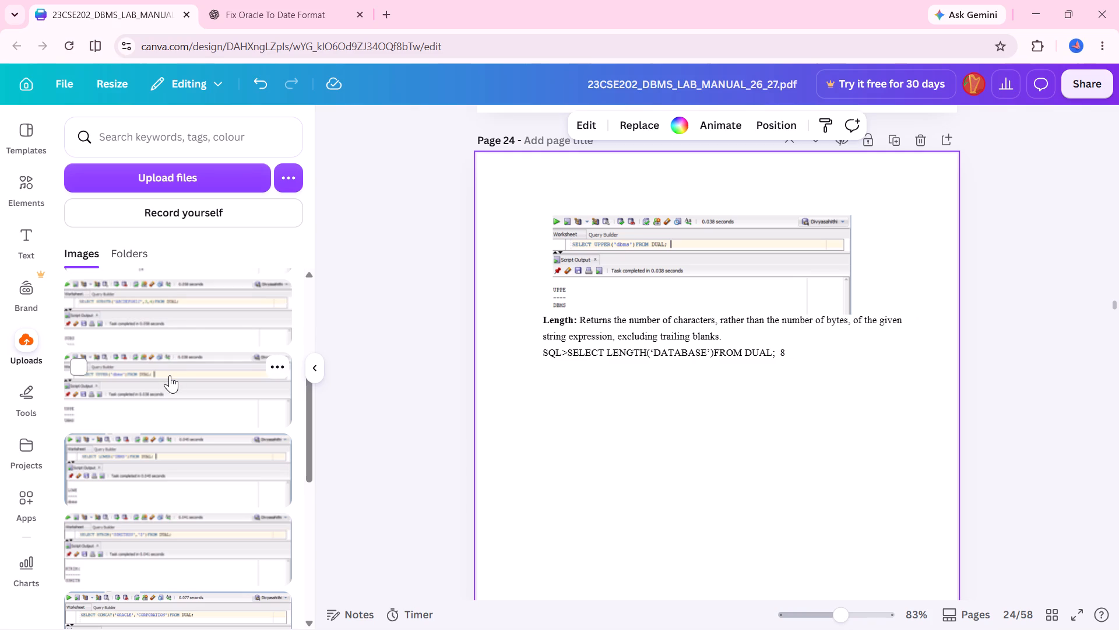
# Insert the uploaded SELECT SUBSTR('ABCDEFGHIJ',3,4) screenshot on page 24 and move it into the lower part of the page.
pyautogui.scroll(1, 170, 375)
pyautogui.click(182, 361)
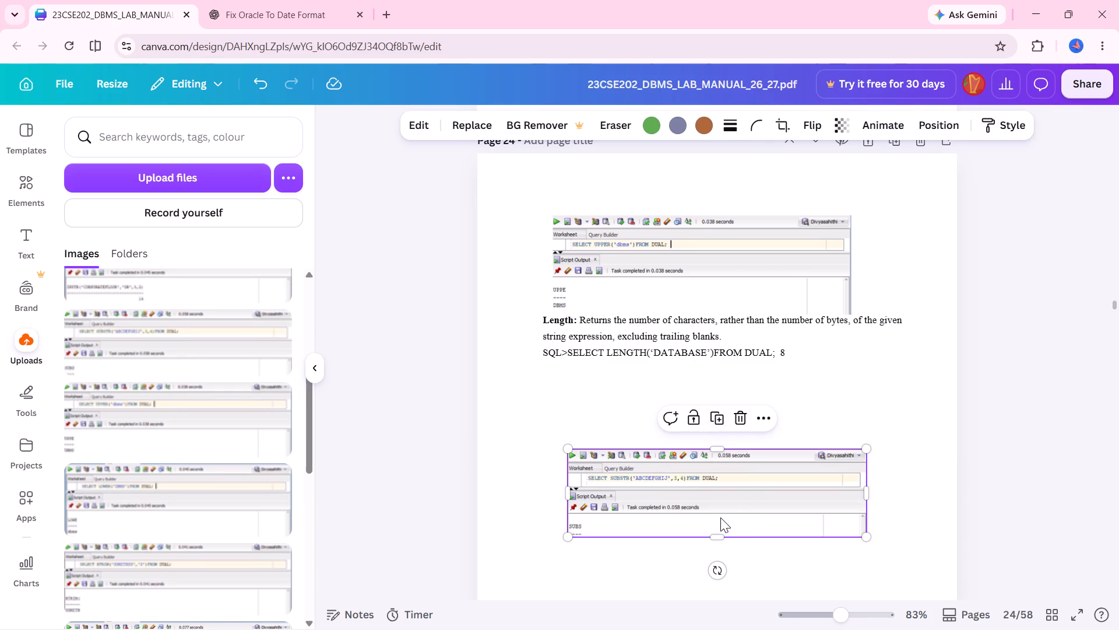
pyautogui.click(632, 578)
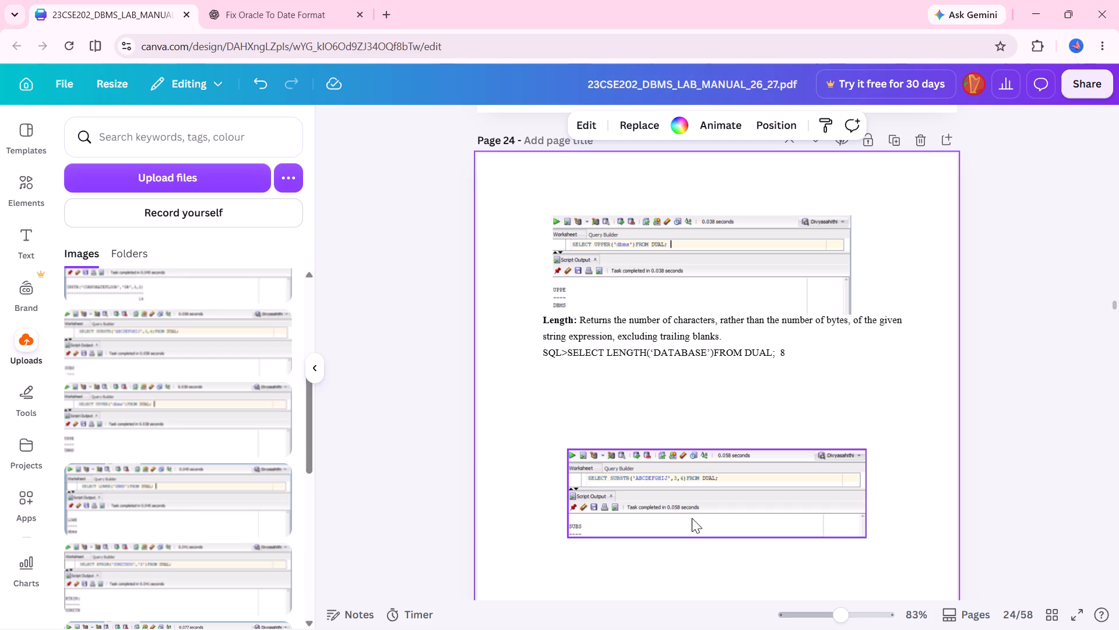
pyautogui.moveTo(660, 503); pyautogui.dragTo(645, 548)
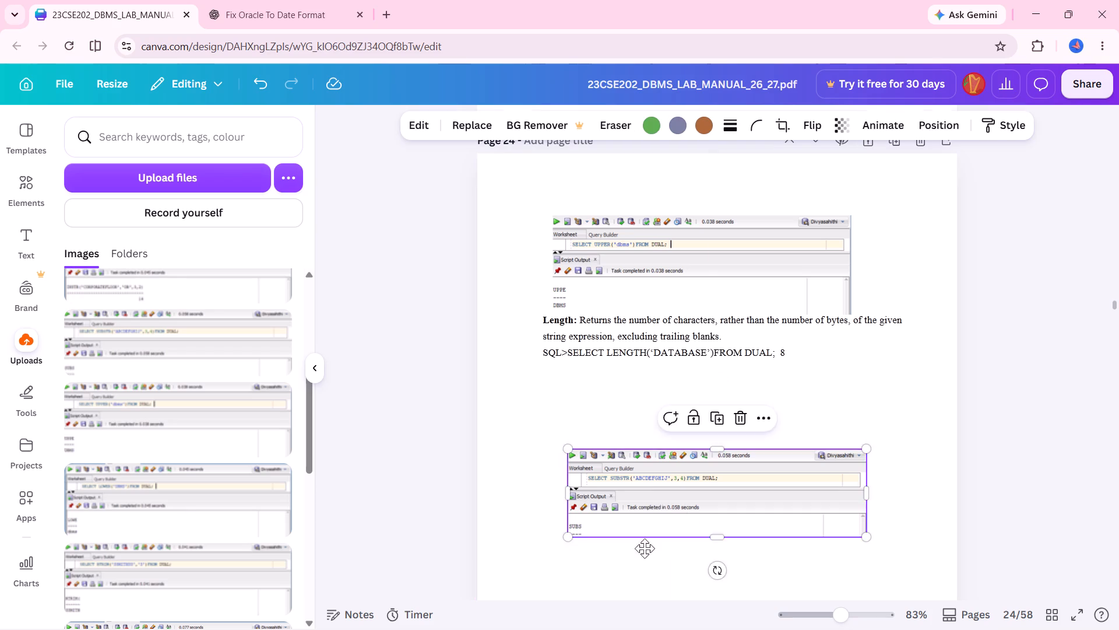
pyautogui.moveTo(645, 548); pyautogui.dragTo(626, 610)
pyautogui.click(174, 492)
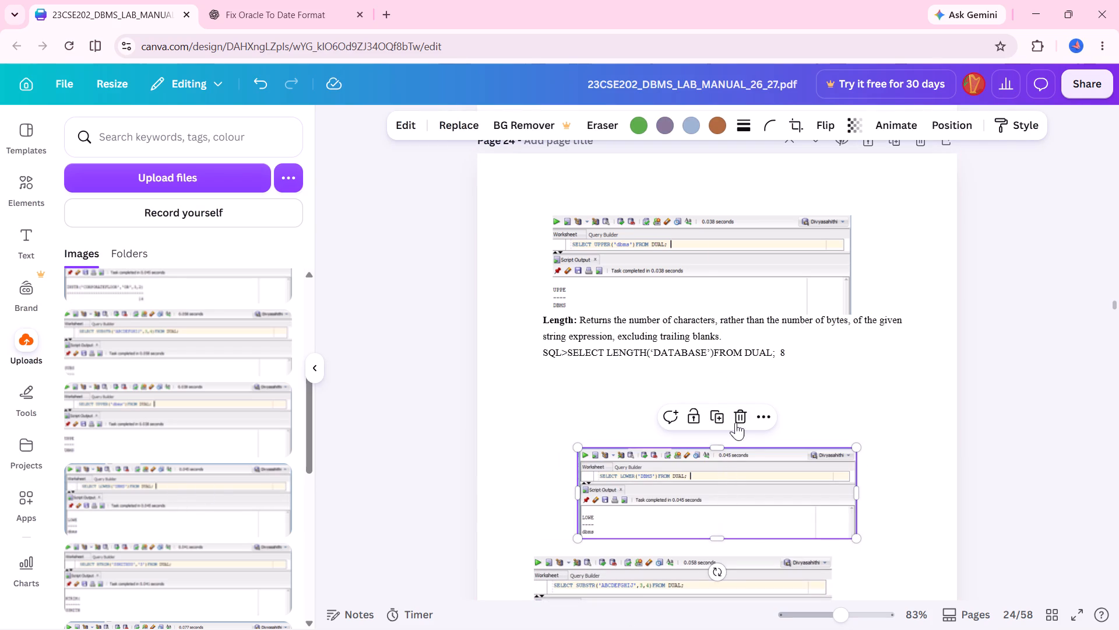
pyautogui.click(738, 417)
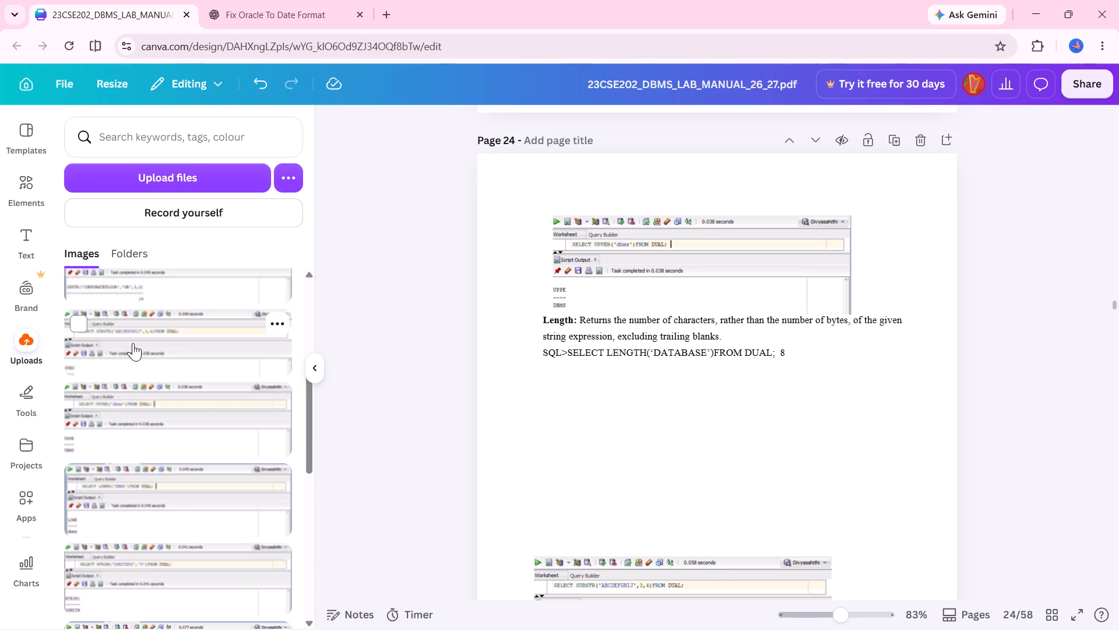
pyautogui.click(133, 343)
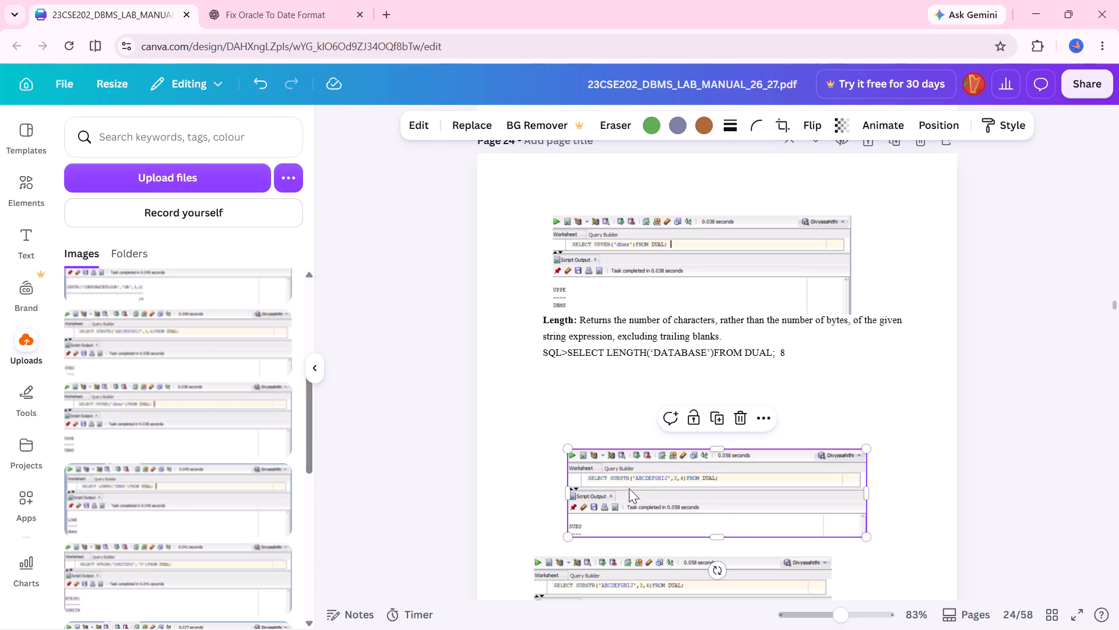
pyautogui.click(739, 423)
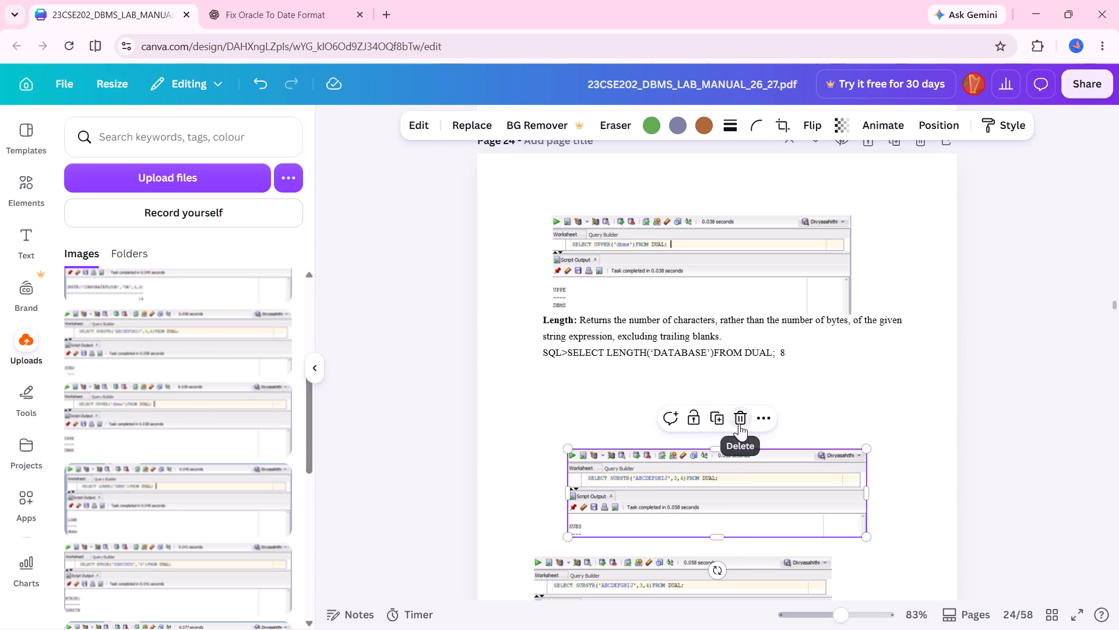
# Insert the uploaded SELECT INSTR('CORPORATE FLOOR','OR',3,2) screenshot on page 24 and place it below the Length text, overlapping the SUBSTR screenshot.
pyautogui.scroll(1, 155, 324)
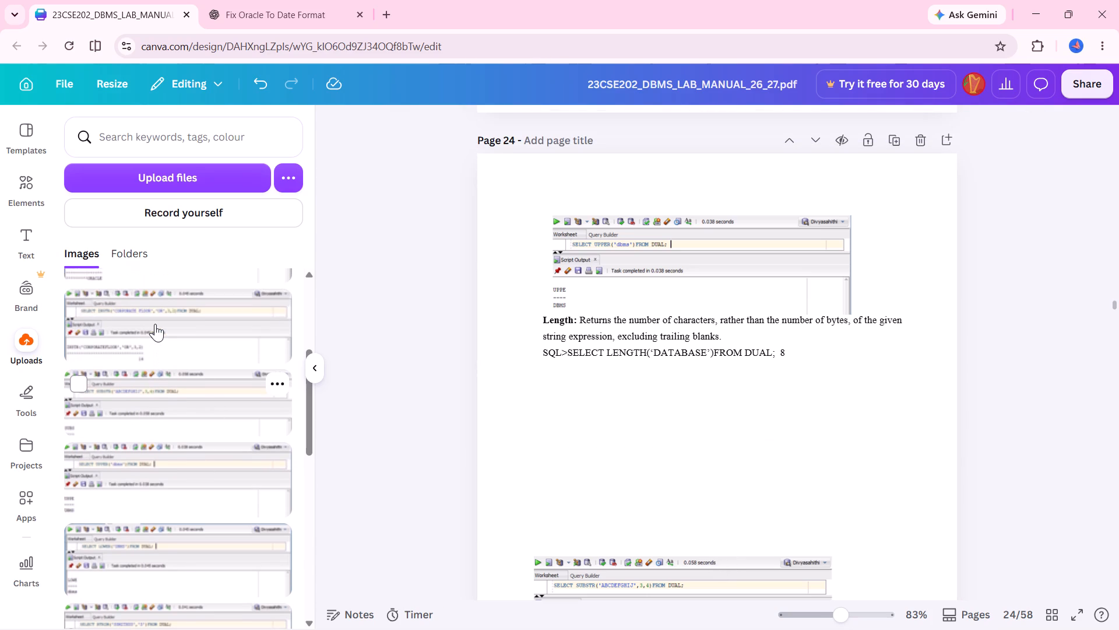
pyautogui.click(155, 324)
pyautogui.moveTo(673, 499); pyautogui.dragTo(653, 423)
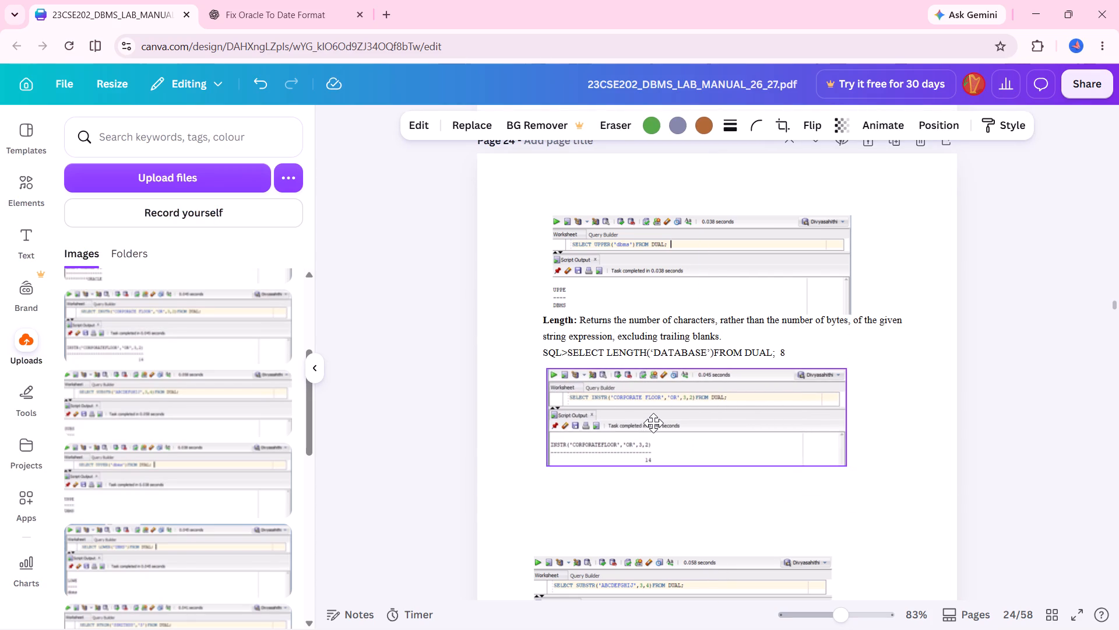
pyautogui.moveTo(653, 423); pyautogui.dragTo(647, 542)
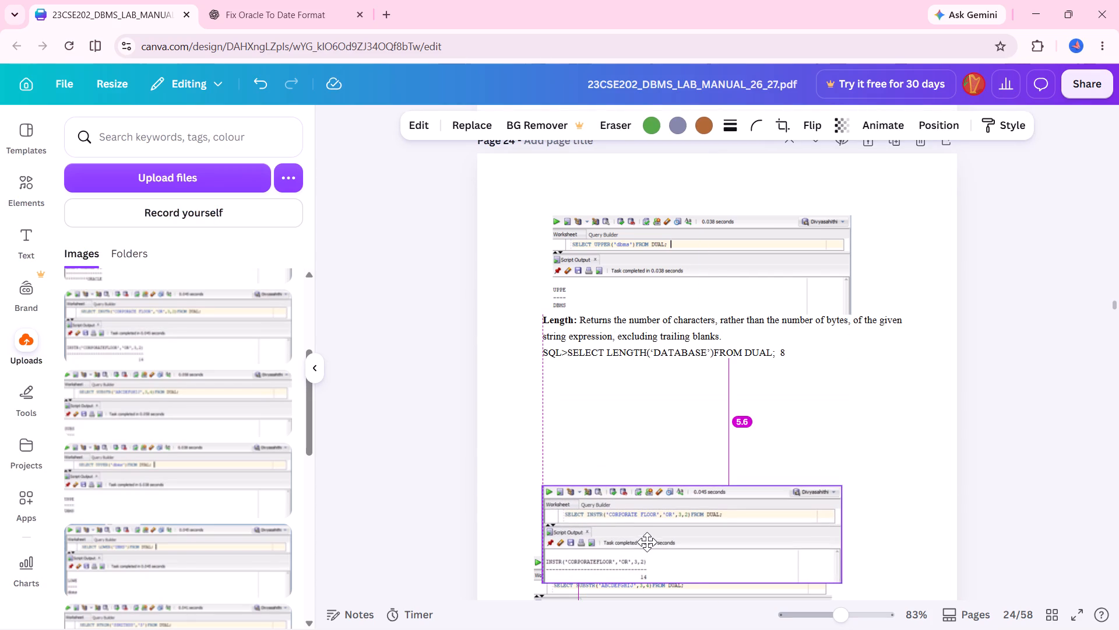
pyautogui.moveTo(647, 542); pyautogui.dragTo(646, 538)
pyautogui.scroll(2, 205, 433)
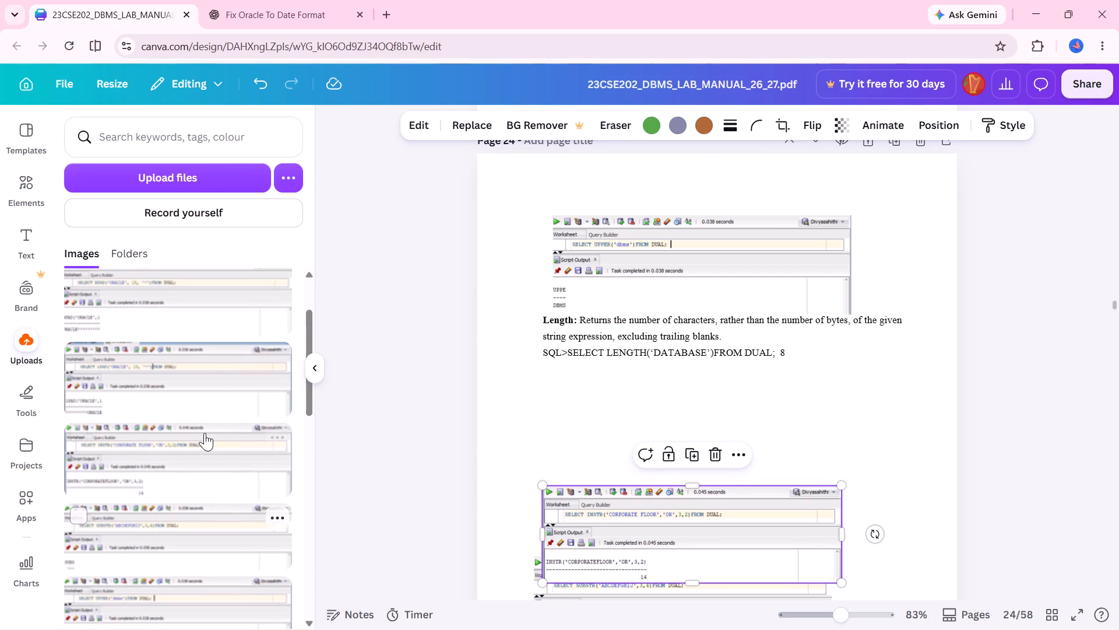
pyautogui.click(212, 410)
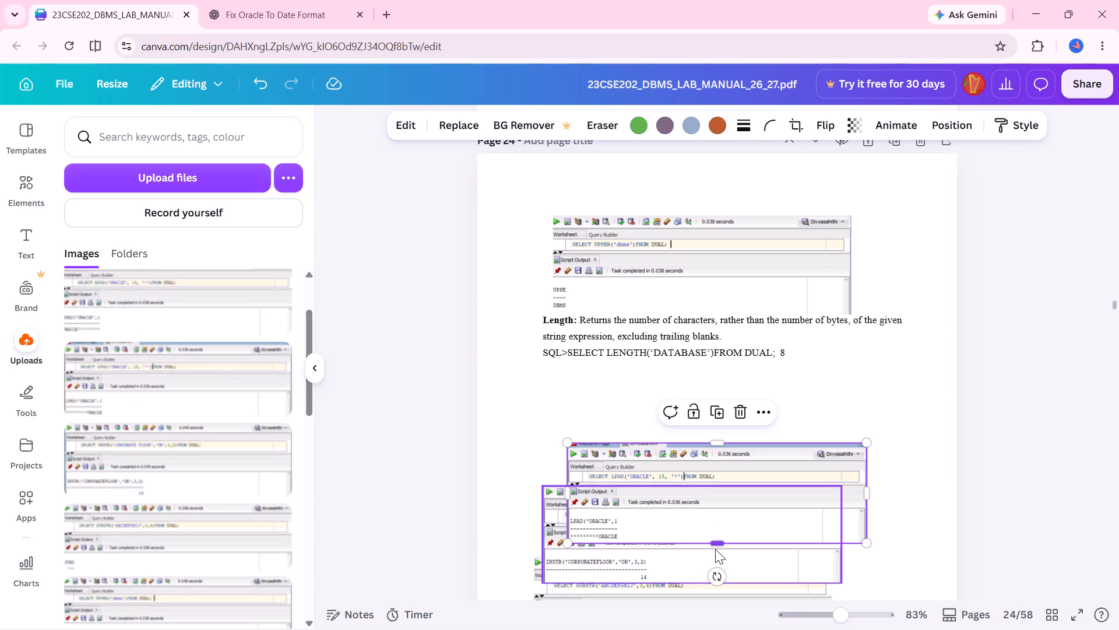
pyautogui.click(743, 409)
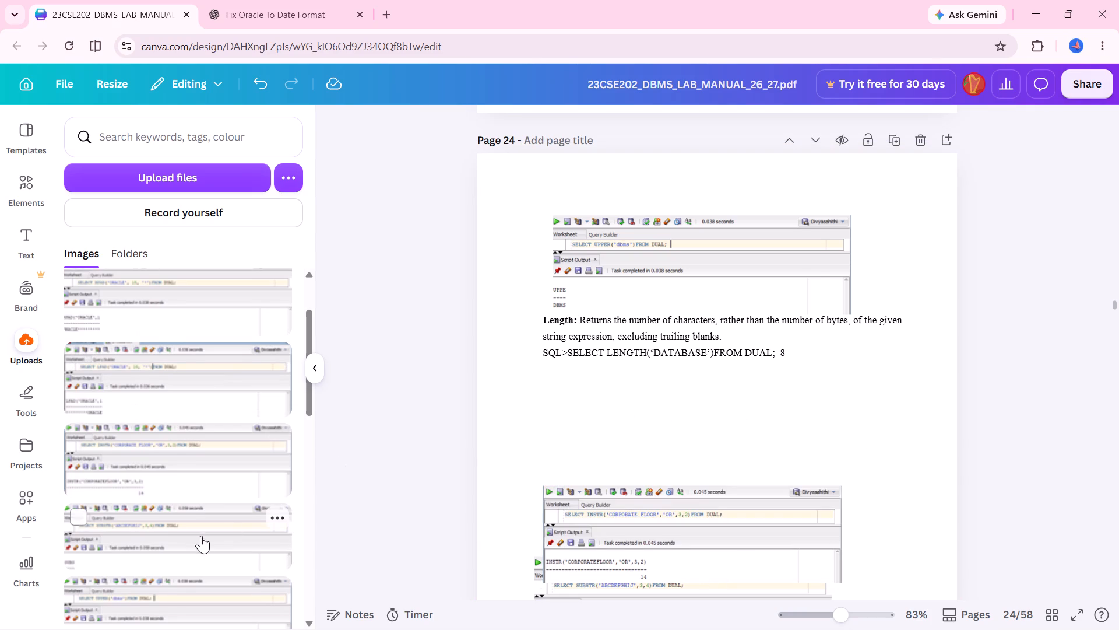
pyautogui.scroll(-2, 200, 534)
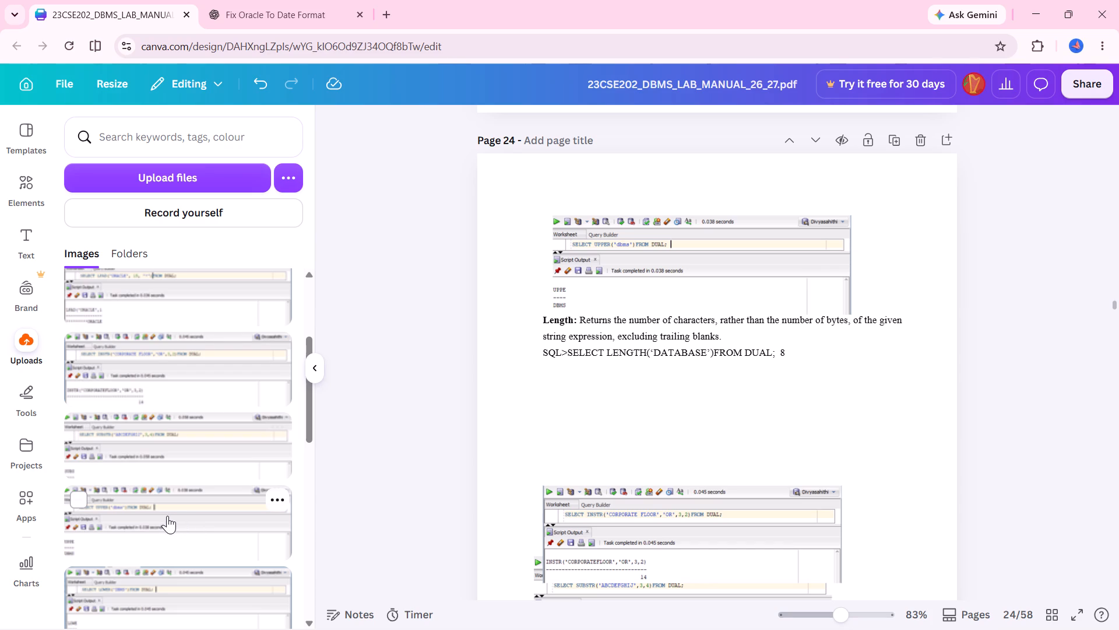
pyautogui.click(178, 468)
# Move the INSTR screenshot off the SUBSTR screenshot, up and partly past the right edge of page 24.
pyautogui.scroll(-1, 674, 489)
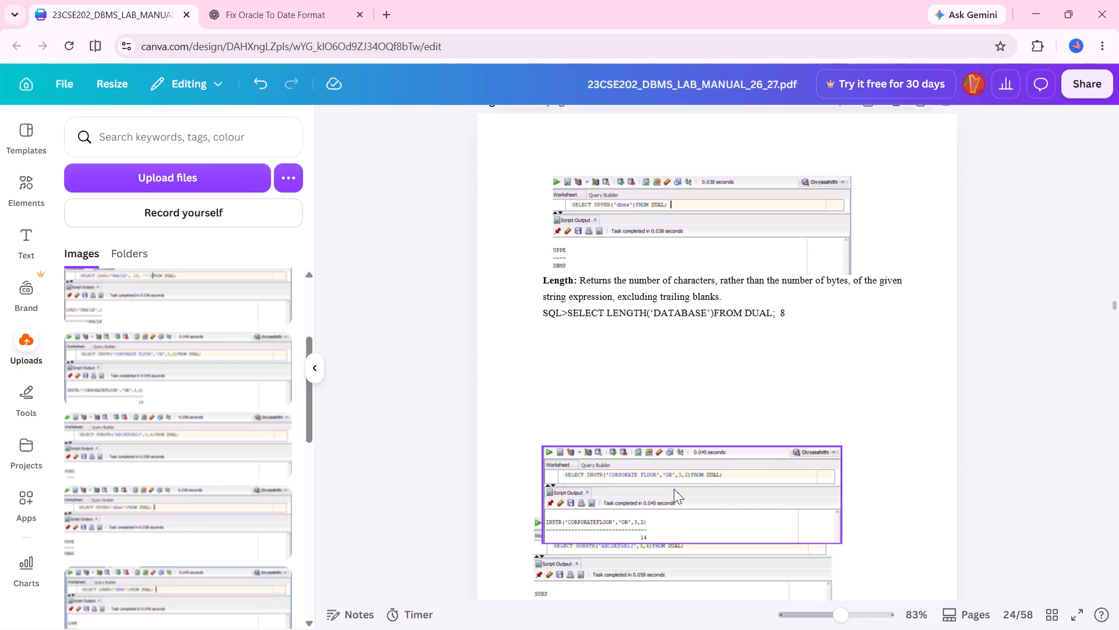
pyautogui.scroll(-2, 674, 489)
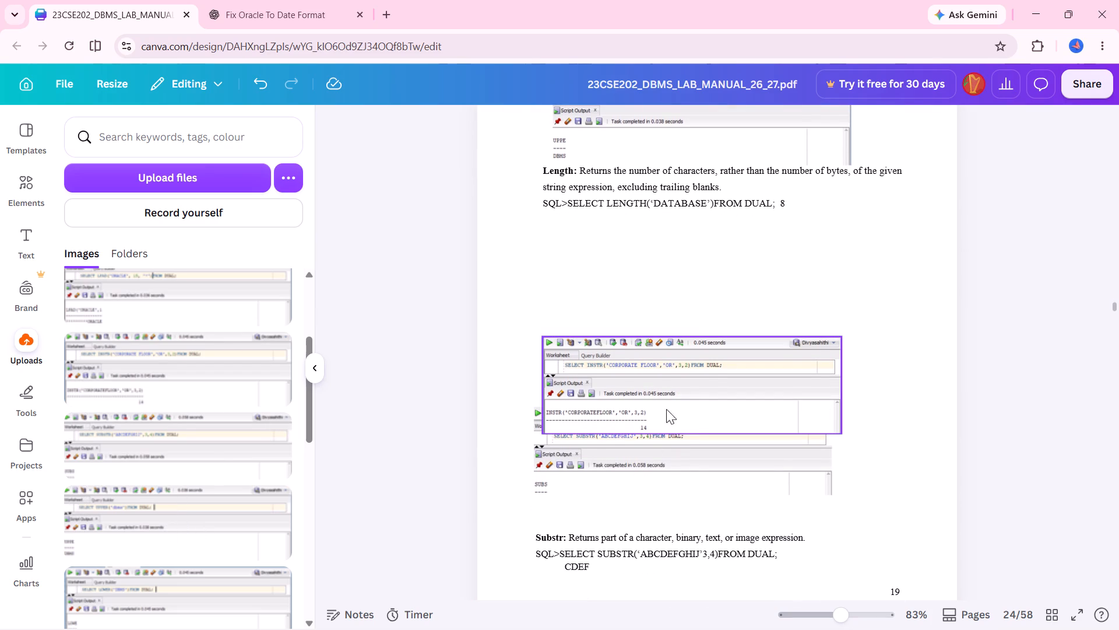
pyautogui.moveTo(669, 400); pyautogui.dragTo(913, 351)
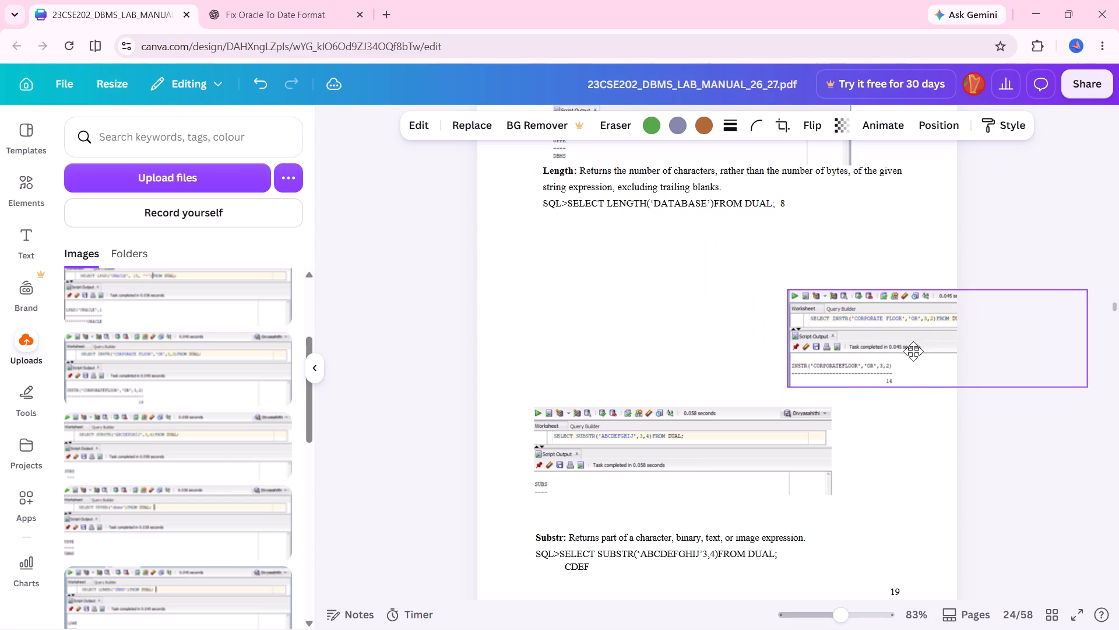
pyautogui.moveTo(913, 351); pyautogui.dragTo(884, 321)
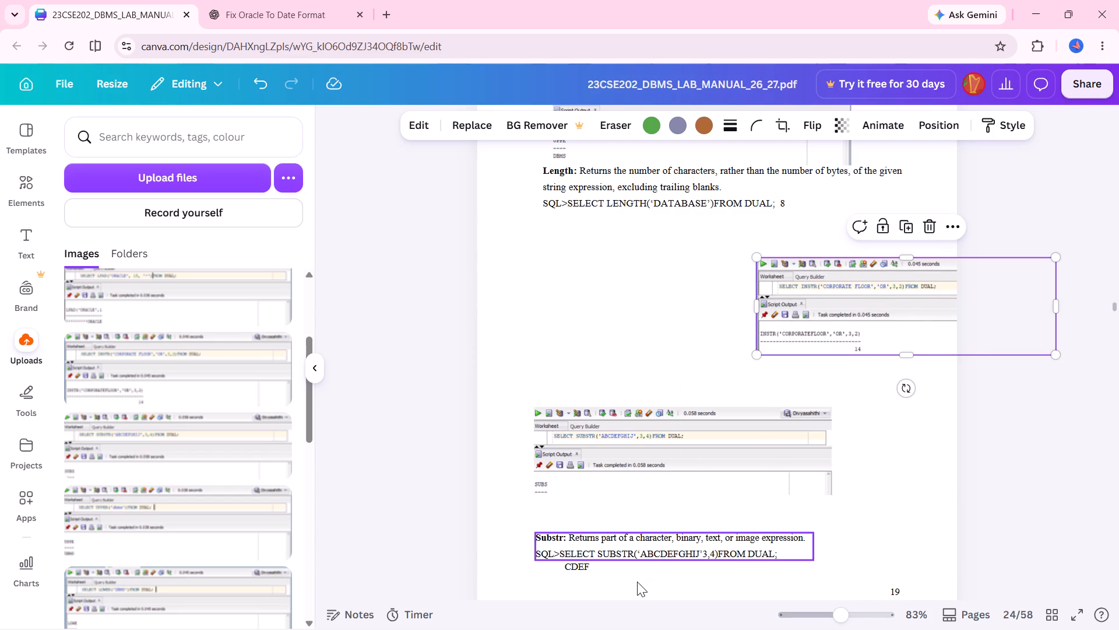
# Move the Substr description, its query and the CDEF result together to just above the SUBSTR screenshot.
pyautogui.moveTo(637, 579); pyautogui.dragTo(555, 537)
pyautogui.moveTo(606, 541); pyautogui.dragTo(615, 356)
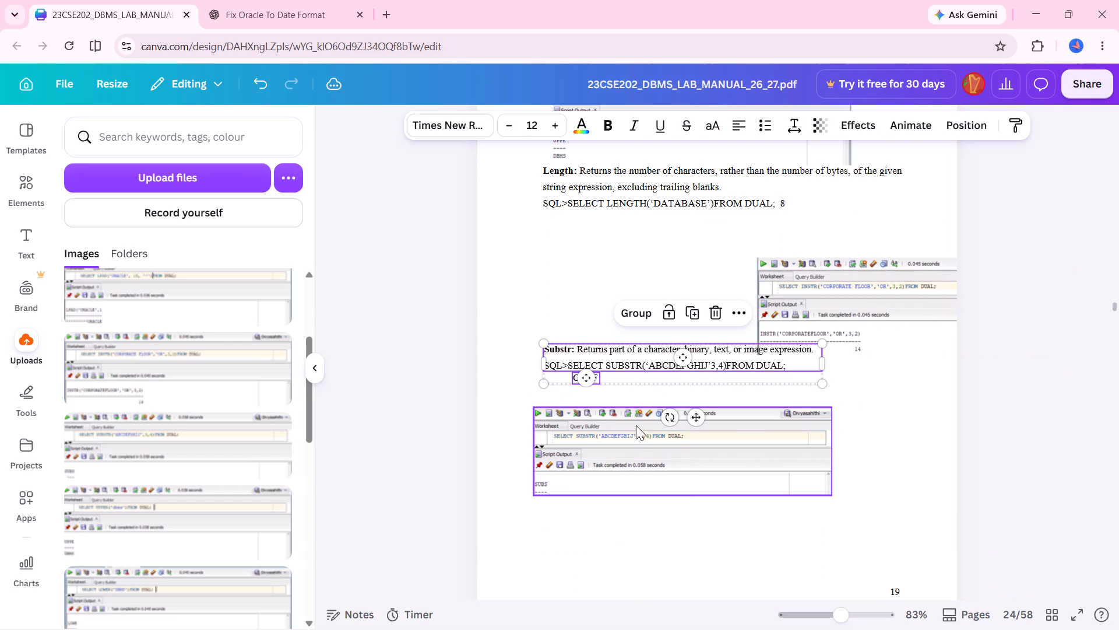
# Place the SUBSTR screenshot directly beneath the CDEF result, and move the INSTR screenshot below it on page 24.
pyautogui.moveTo(635, 437); pyautogui.dragTo(647, 422)
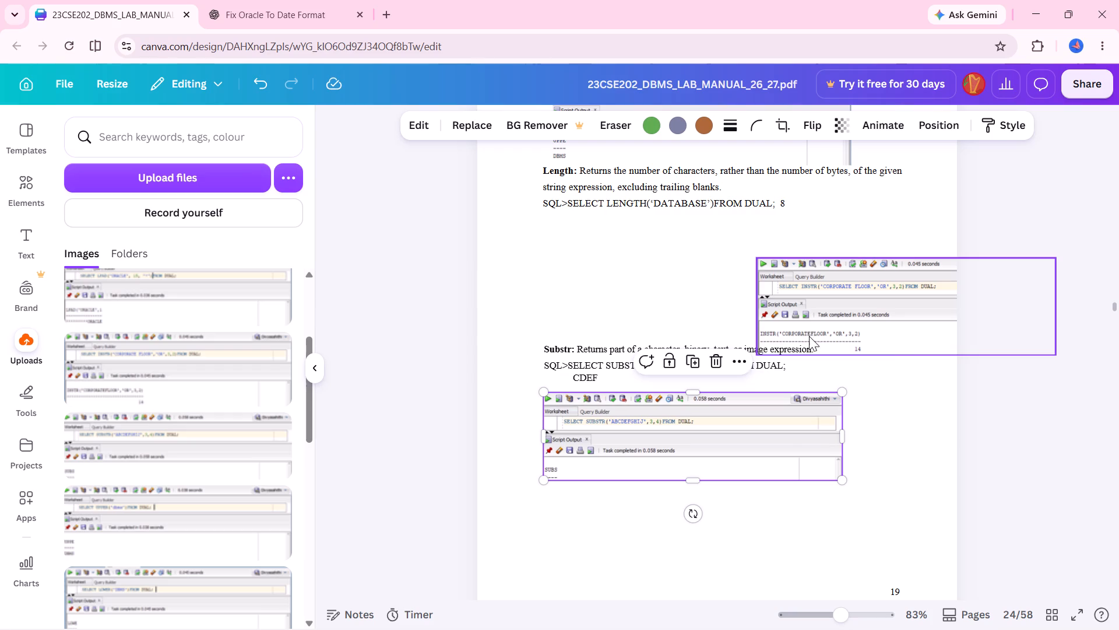
pyautogui.moveTo(808, 323); pyautogui.dragTo(610, 280)
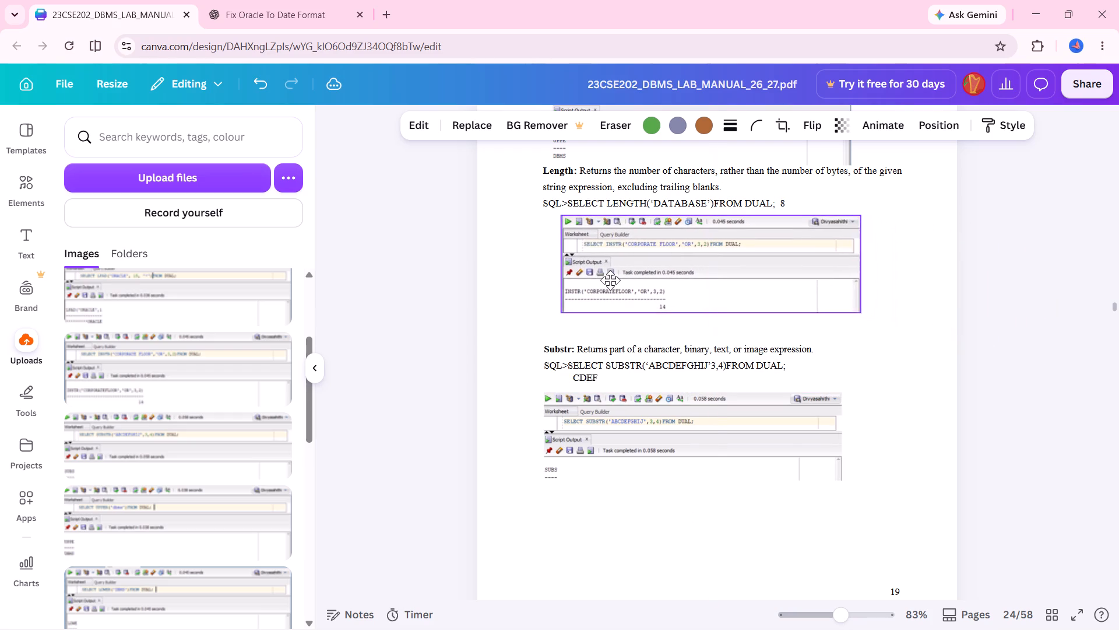
pyautogui.moveTo(610, 280); pyautogui.dragTo(603, 279)
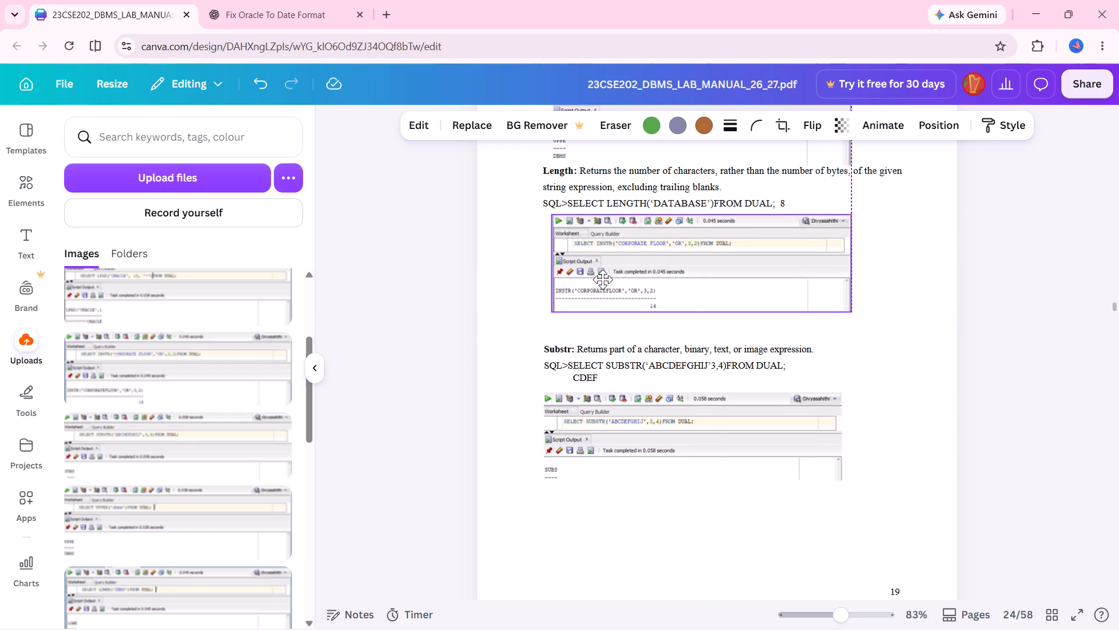
pyautogui.moveTo(603, 279); pyautogui.dragTo(622, 558)
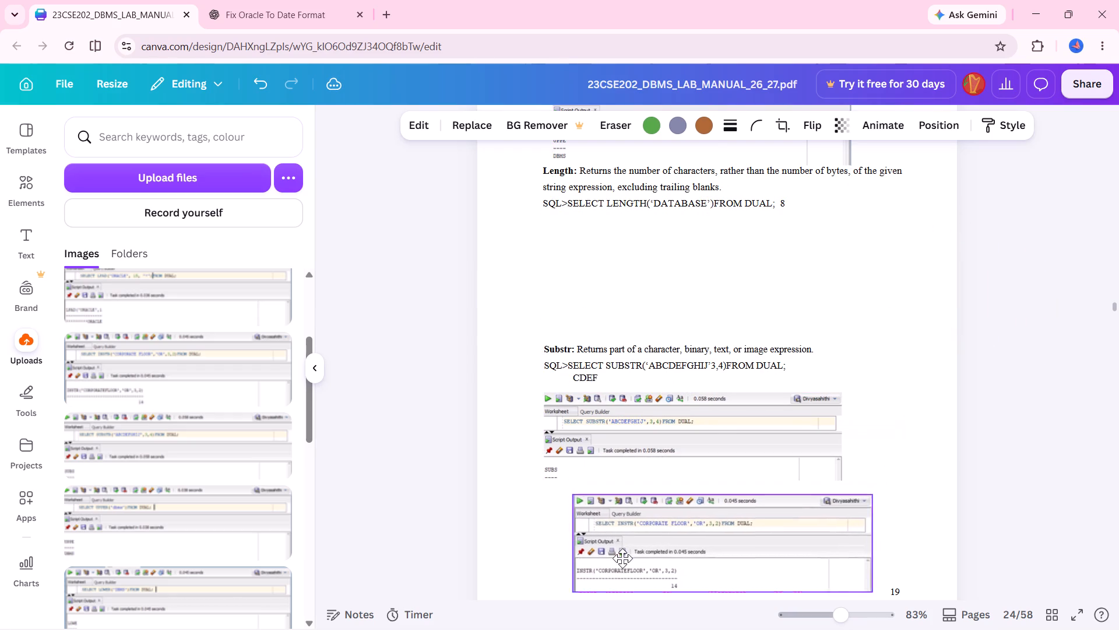
pyautogui.moveTo(622, 558); pyautogui.dragTo(617, 552)
# Move the Instr description, its query and the result 14 from page 25 to the bottom of page 24.
pyautogui.scroll(-3, 770, 369)
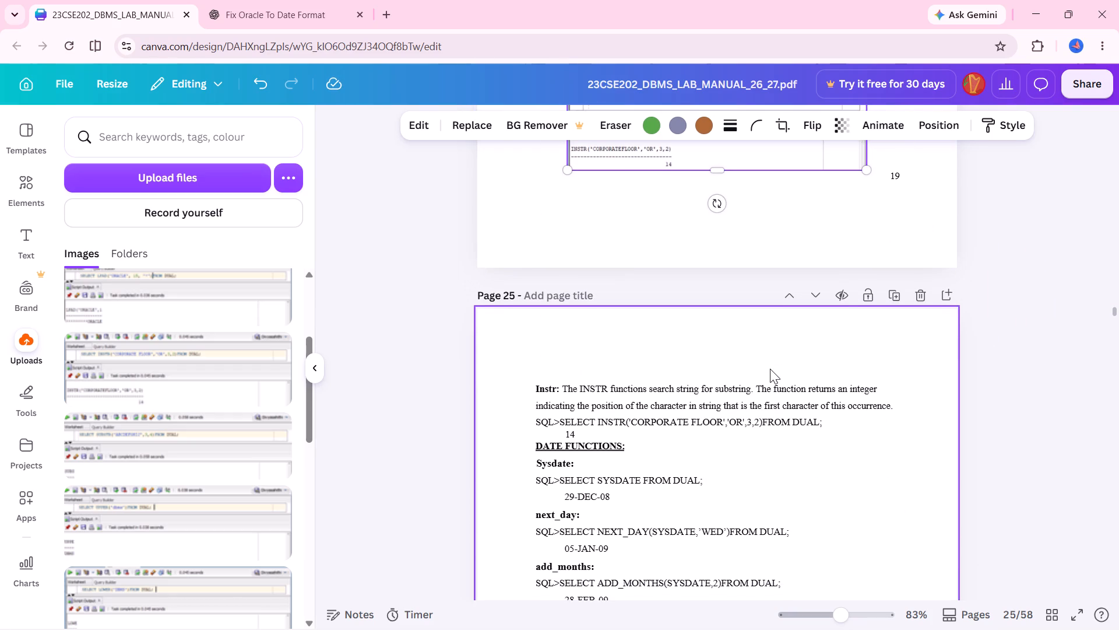
pyautogui.moveTo(690, 410); pyautogui.dragTo(684, 288)
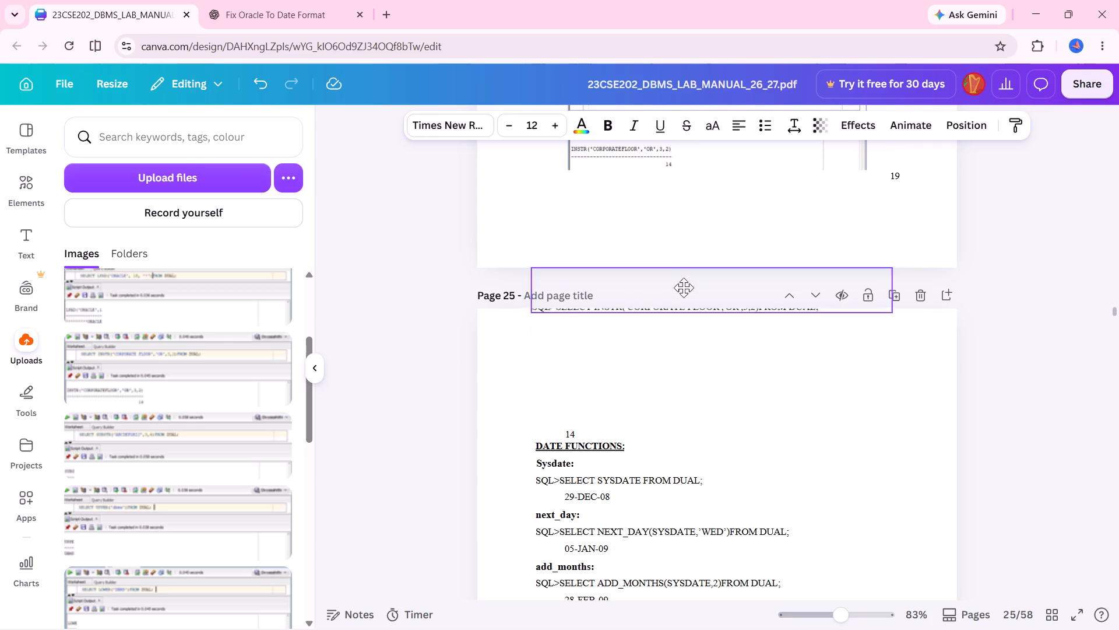
pyautogui.moveTo(684, 288); pyautogui.dragTo(679, 208)
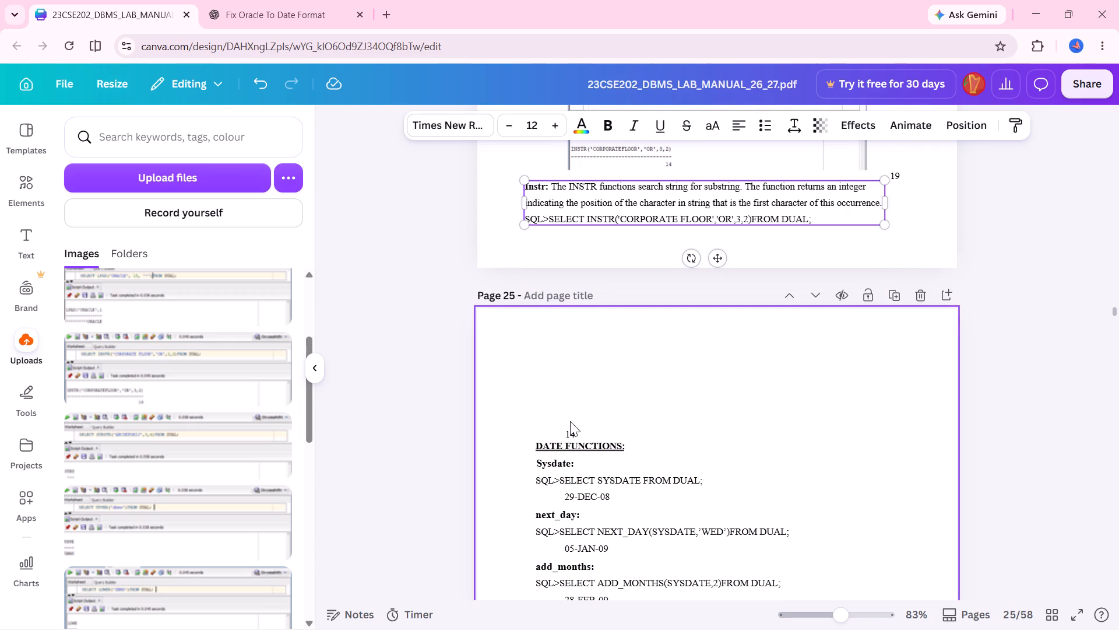
pyautogui.moveTo(569, 432); pyautogui.dragTo(824, 219)
# Move the INSTR screenshot aside, partly past the right edge of page 24, clearing the space below the SUBSTR screenshot.
pyautogui.scroll(4, 689, 289)
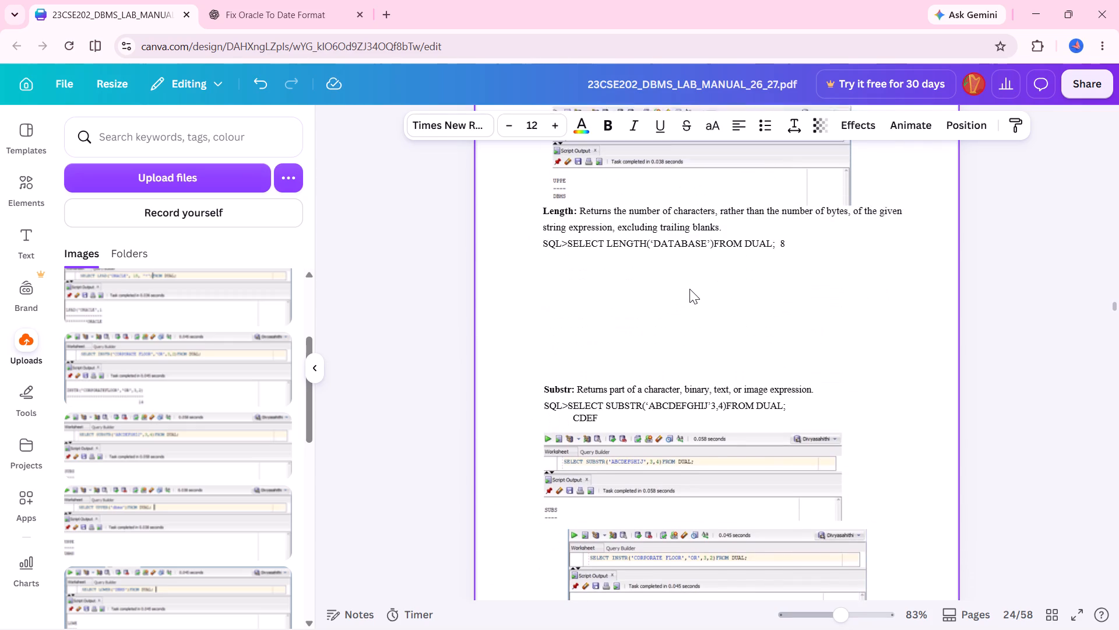
pyautogui.scroll(2, 689, 289)
pyautogui.scroll(-2, 689, 289)
pyautogui.moveTo(648, 500); pyautogui.dragTo(951, 416)
# Shrink the SUBSTR screenshot slightly and reposition it closer beneath the Substr query and CDEF result.
pyautogui.click(818, 383)
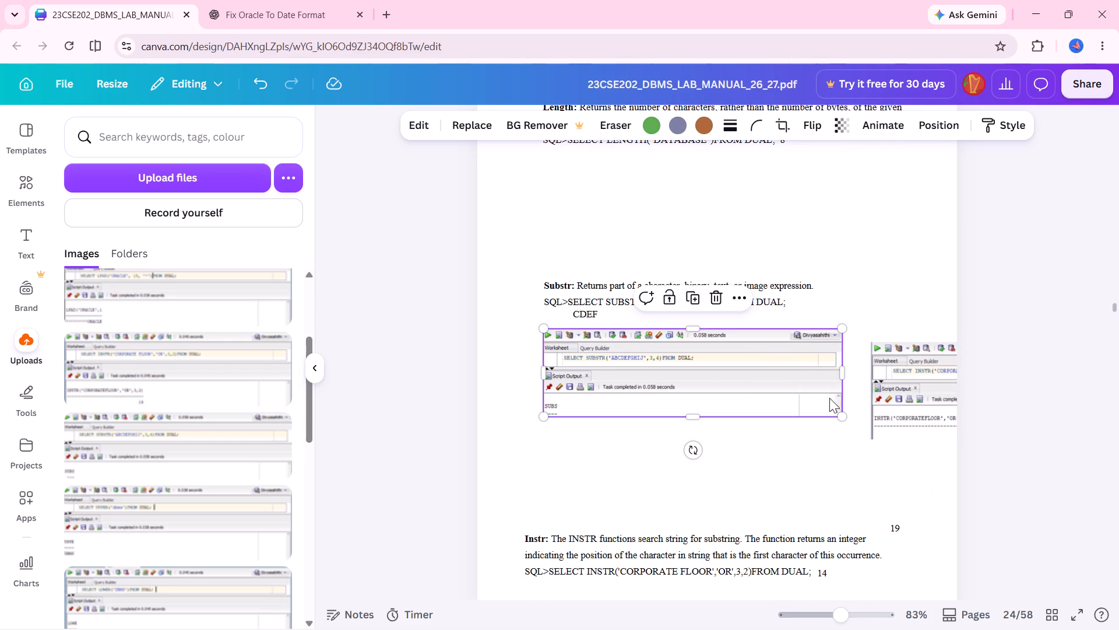
pyautogui.moveTo(843, 415); pyautogui.dragTo(812, 395)
pyautogui.moveTo(687, 378); pyautogui.dragTo(703, 369)
# Move the Instr description and query up beneath the SUBSTR screenshot, and place the result 14 beside the query's end.
pyautogui.moveTo(659, 557); pyautogui.dragTo(675, 437)
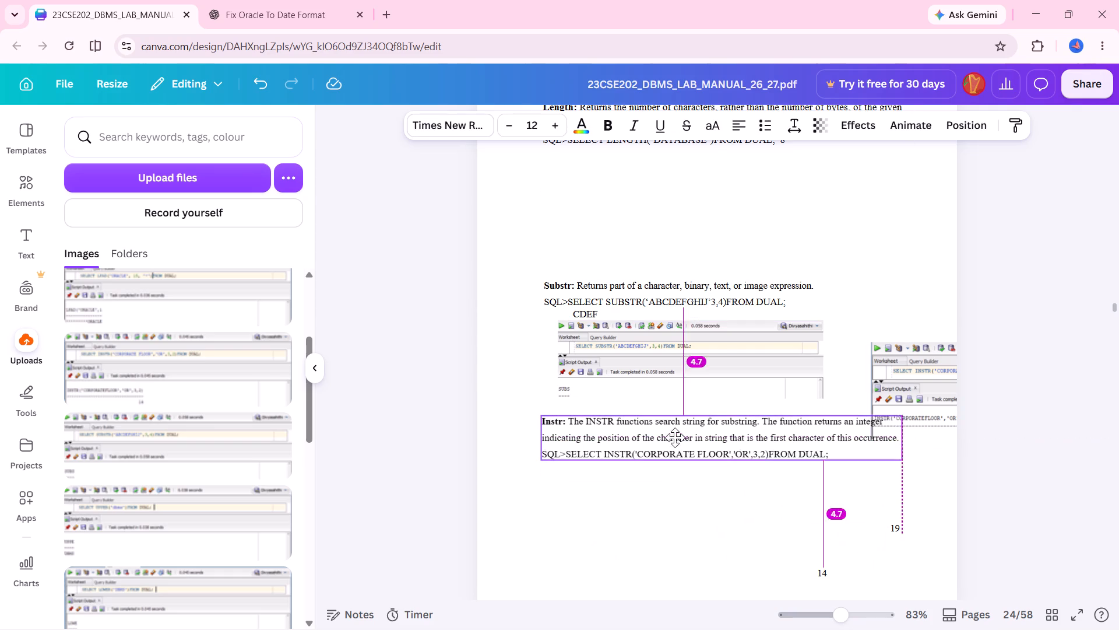
pyautogui.moveTo(675, 437); pyautogui.dragTo(667, 441)
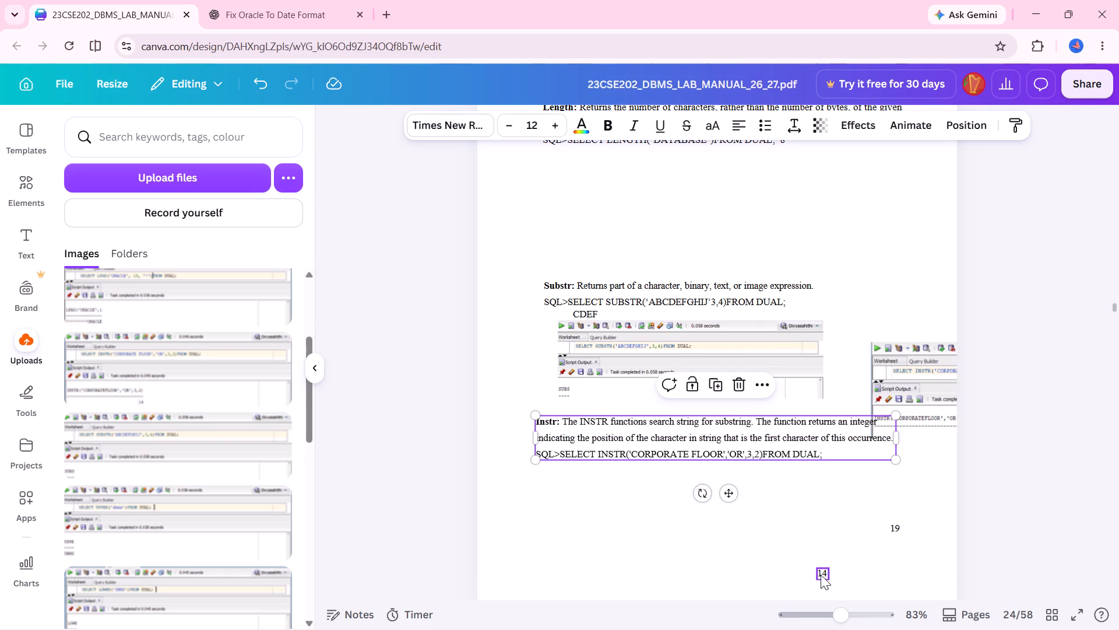
pyautogui.moveTo(824, 574); pyautogui.dragTo(838, 456)
# Raise the Substr description and query slightly, place CDEF beside the query's end, and move the SUBSTR screenshot up beneath them.
pyautogui.moveTo(675, 295); pyautogui.dragTo(685, 287)
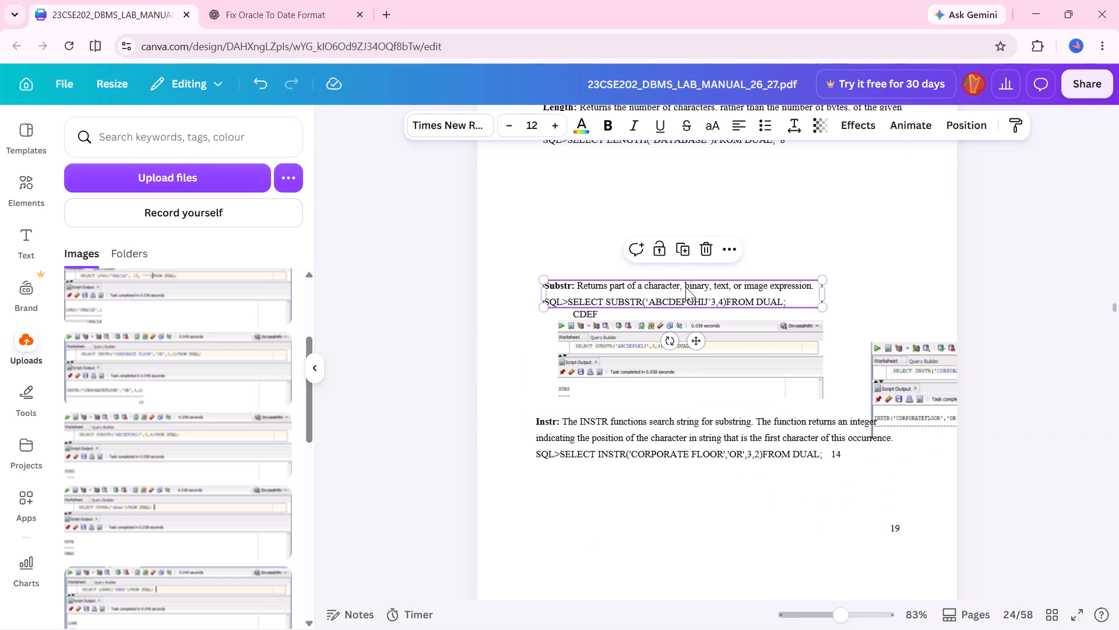
pyautogui.moveTo(685, 287); pyautogui.dragTo(683, 282)
pyautogui.moveTo(585, 311); pyautogui.dragTo(821, 283)
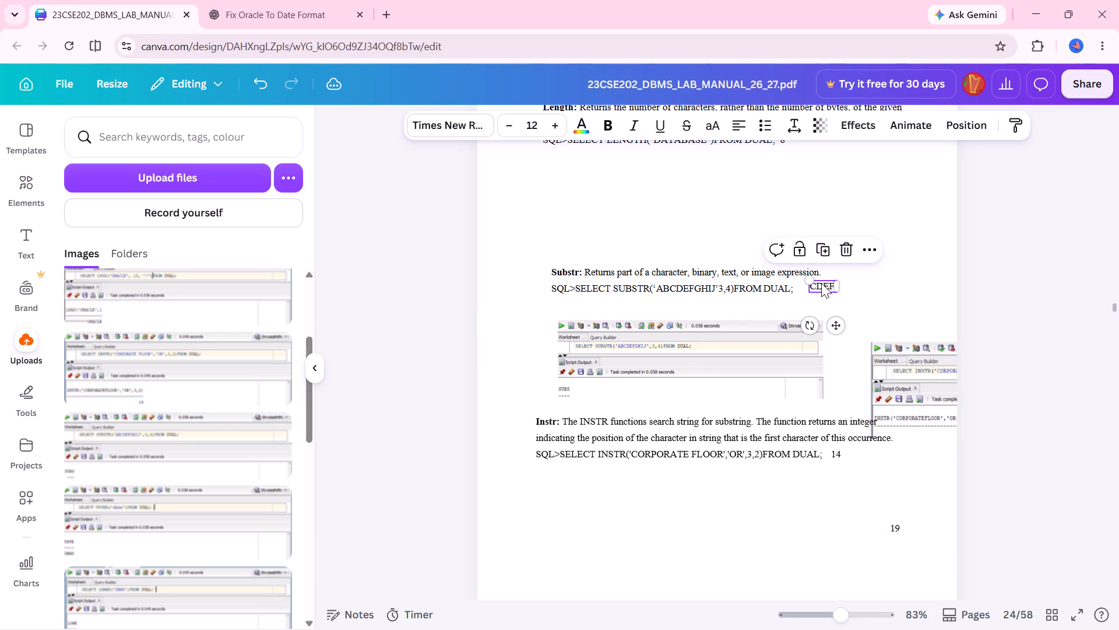
pyautogui.moveTo(752, 352); pyautogui.dragTo(758, 339)
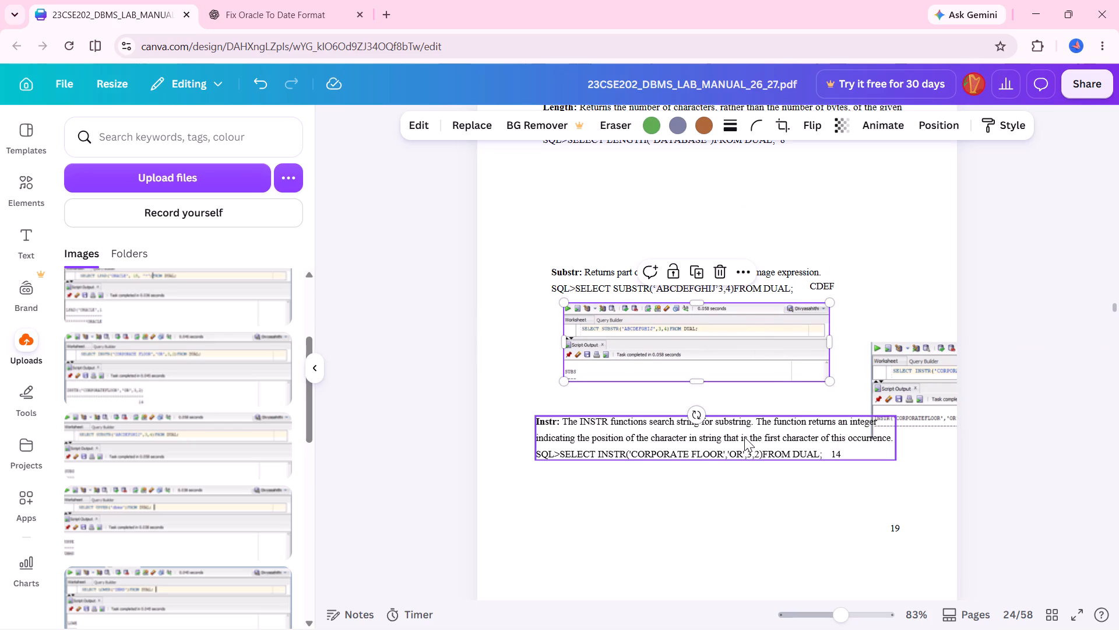
# Move the Instr text and its result 14 up against the SUBSTR screenshot, and place the INSTR screenshot beneath them.
pyautogui.moveTo(744, 437); pyautogui.dragTo(751, 409)
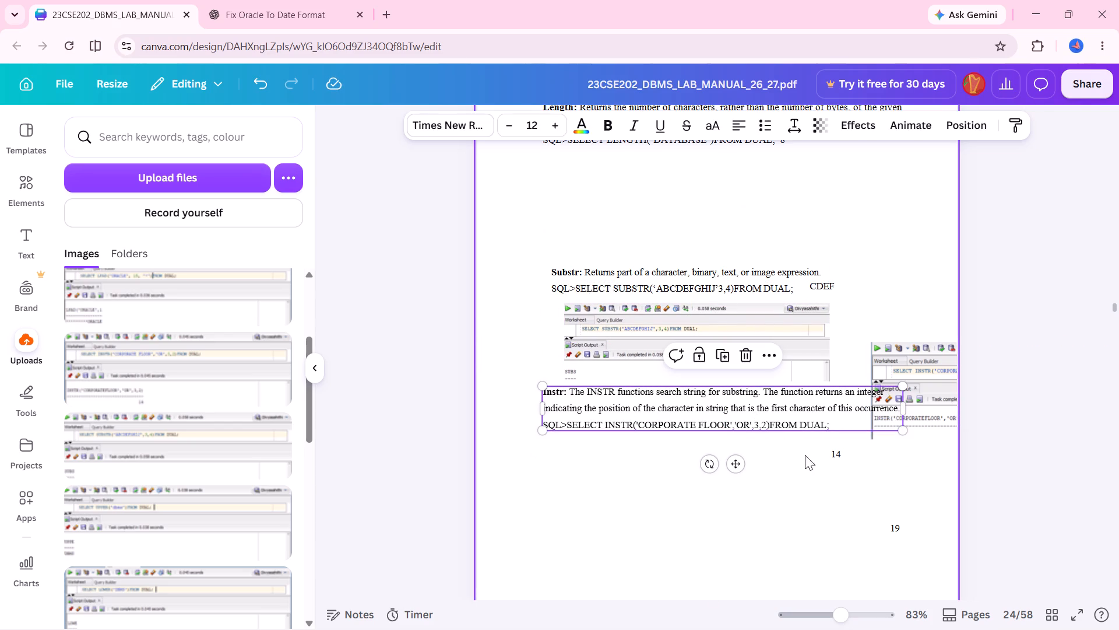
pyautogui.moveTo(837, 457); pyautogui.dragTo(847, 429)
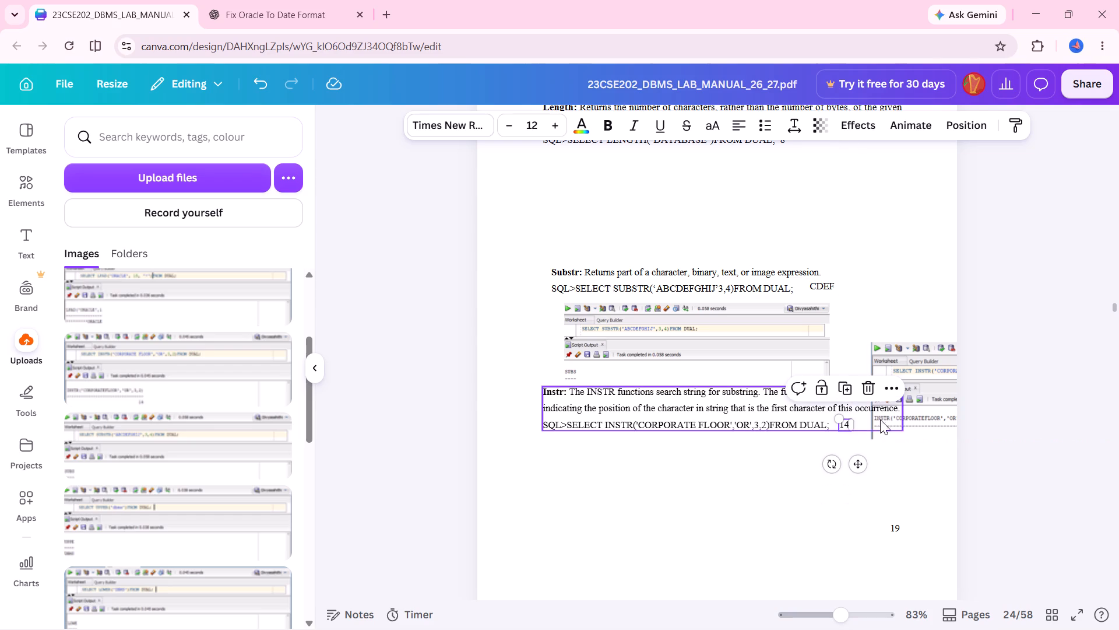
pyautogui.moveTo(936, 409); pyautogui.dragTo(615, 516)
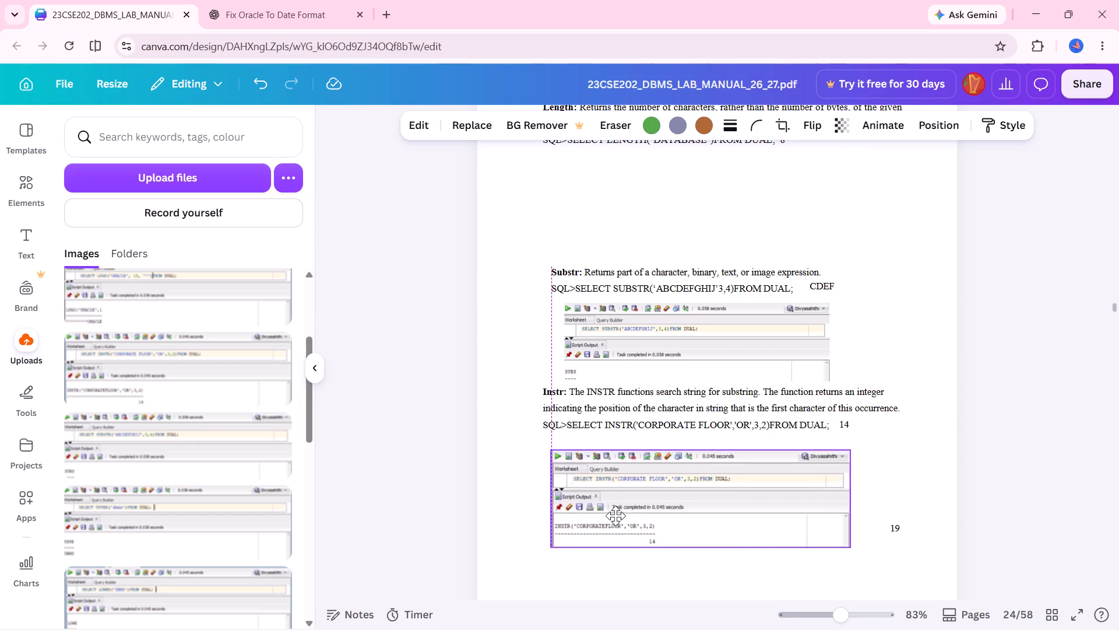
pyautogui.moveTo(615, 516); pyautogui.dragTo(616, 514)
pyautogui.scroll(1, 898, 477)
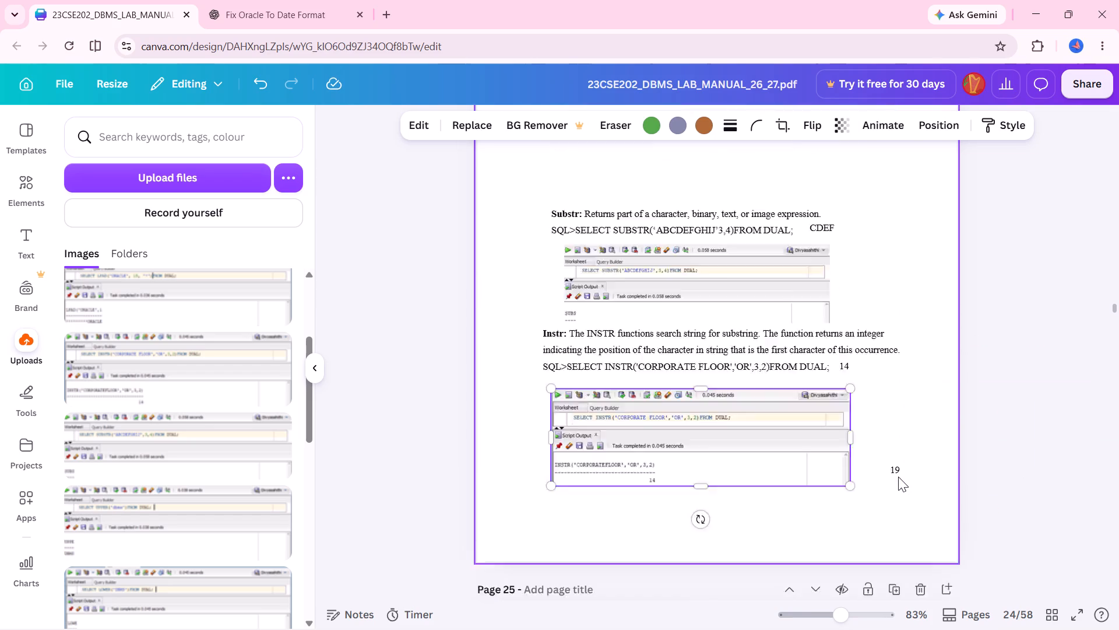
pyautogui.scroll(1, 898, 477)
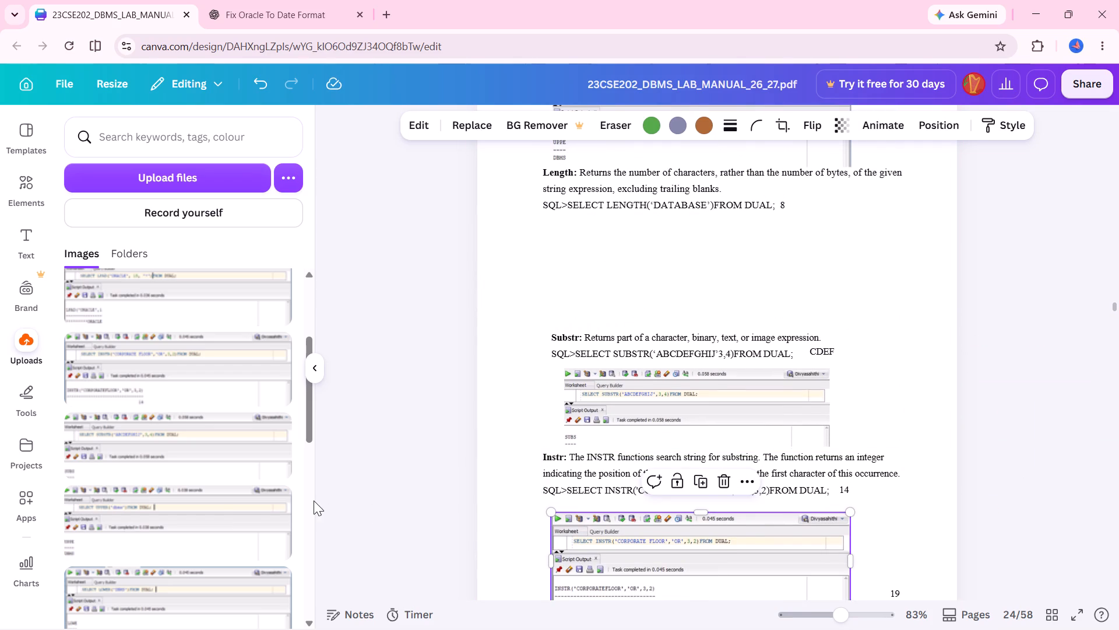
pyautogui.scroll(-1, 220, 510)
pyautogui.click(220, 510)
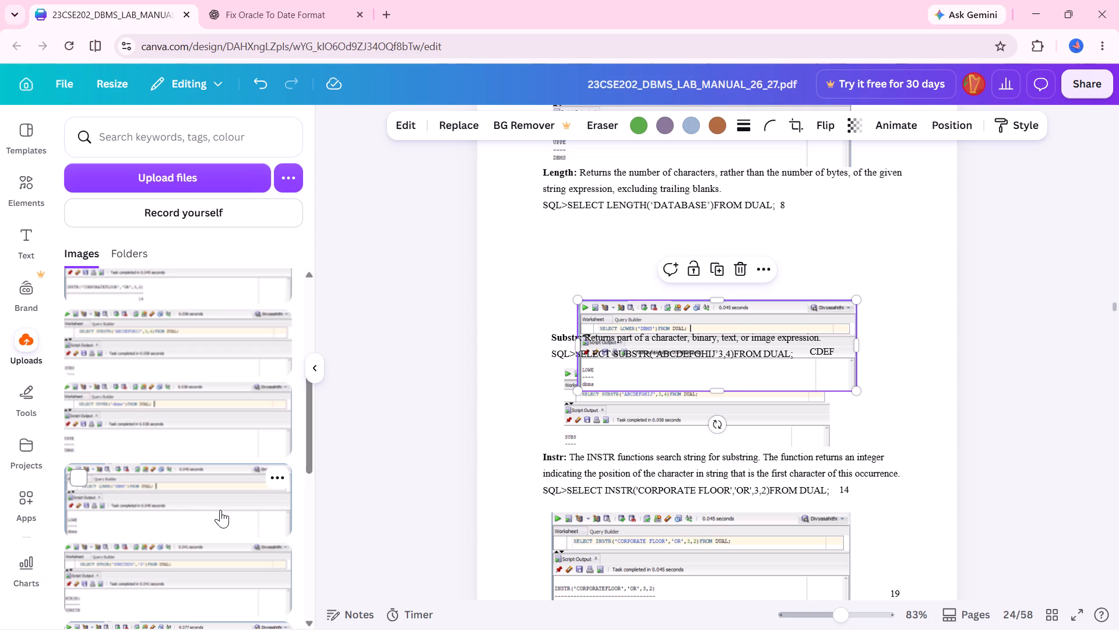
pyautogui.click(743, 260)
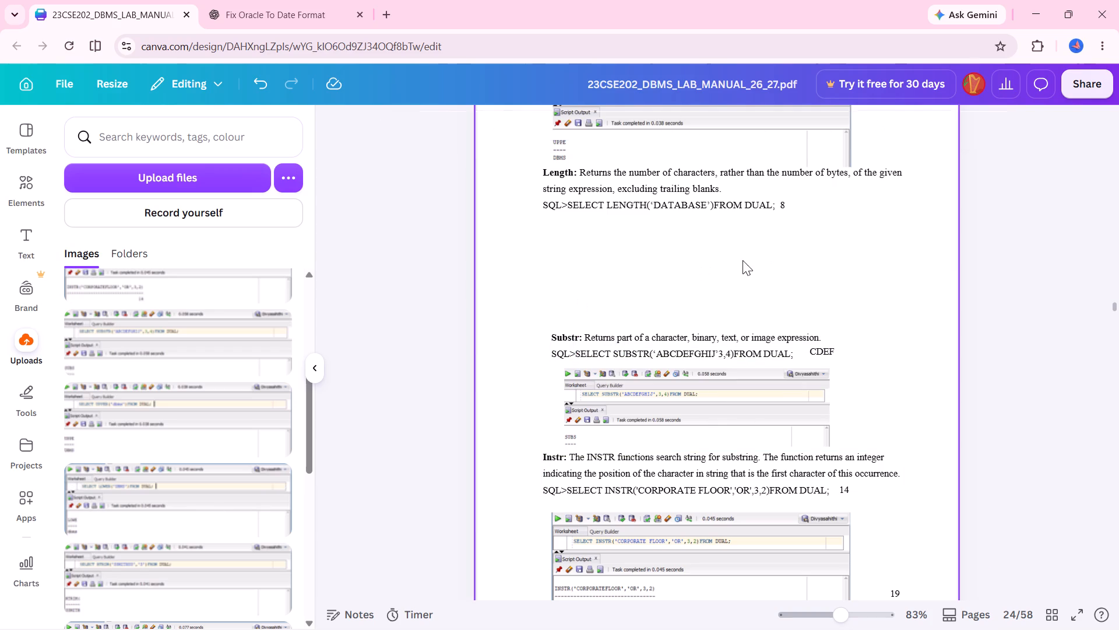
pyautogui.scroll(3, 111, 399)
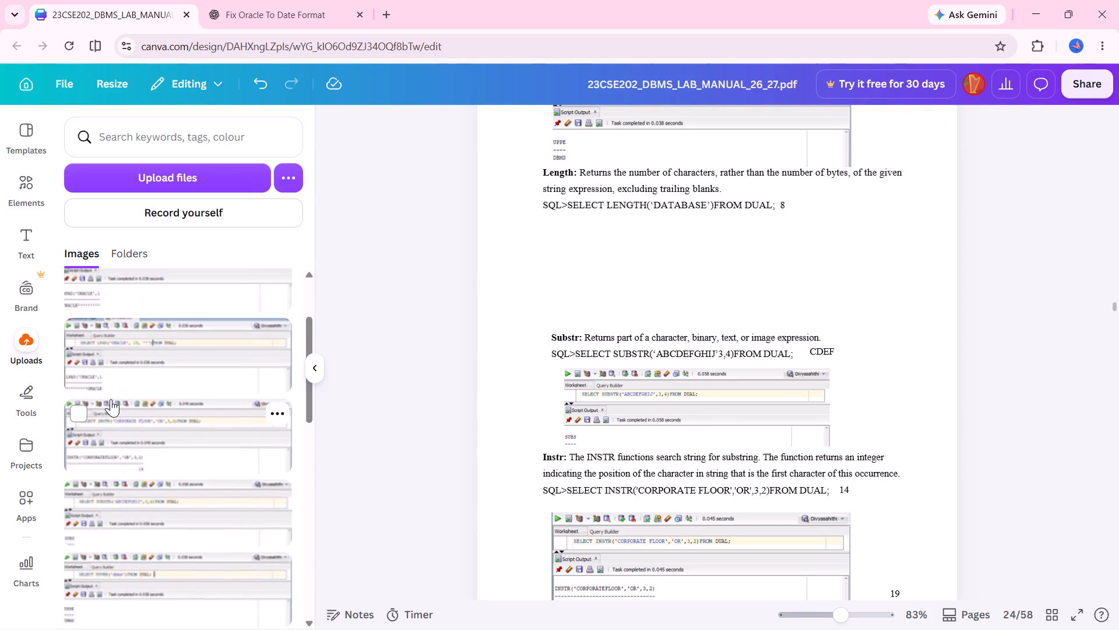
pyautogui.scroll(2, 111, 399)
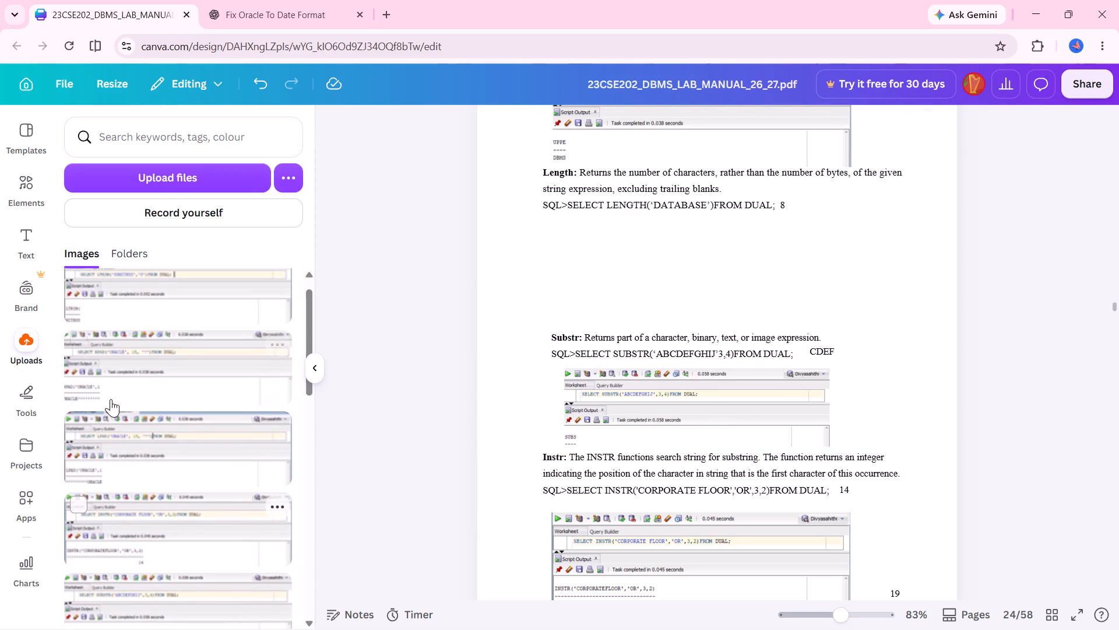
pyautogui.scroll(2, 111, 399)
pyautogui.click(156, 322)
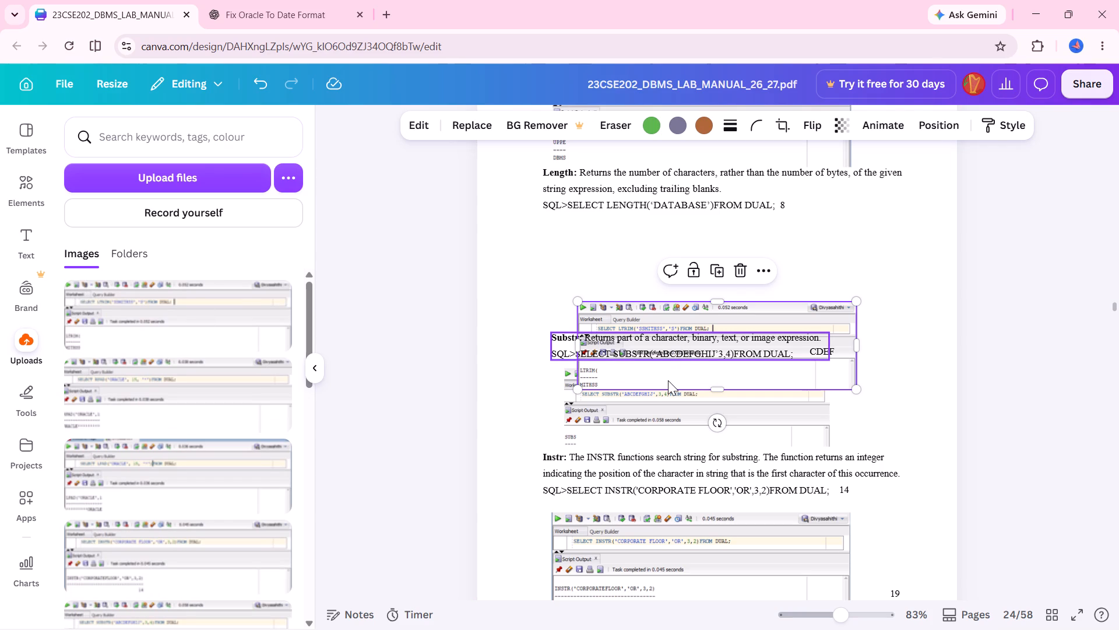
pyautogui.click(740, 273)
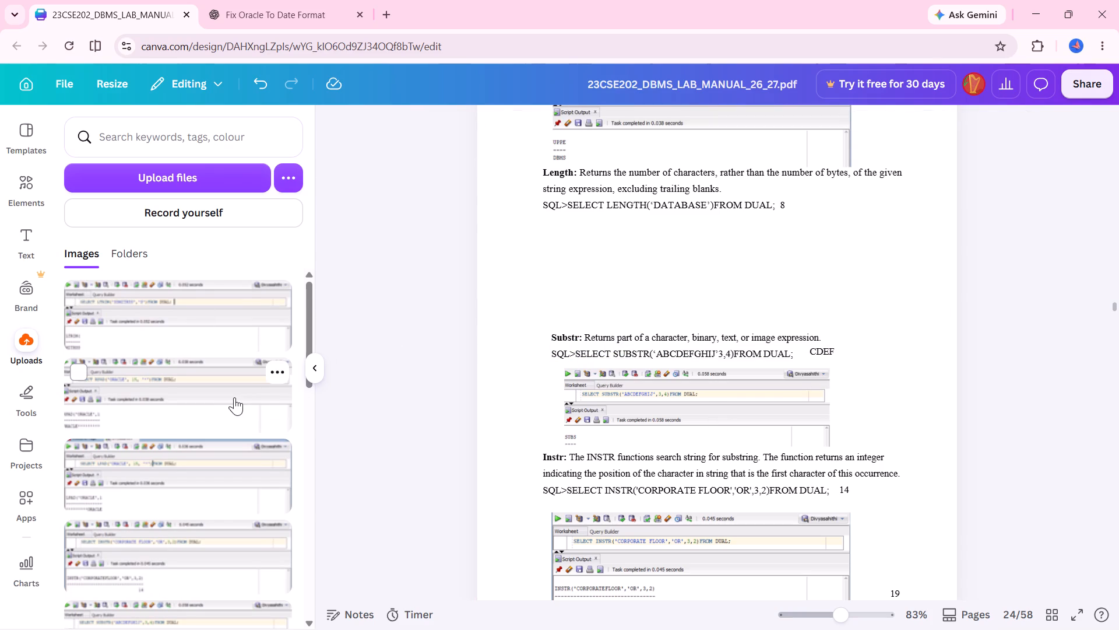
# Copy the SUBSTR screenshot on page 24 and place the duplicate between the Length query and the Substr description.
pyautogui.scroll(1, 235, 397)
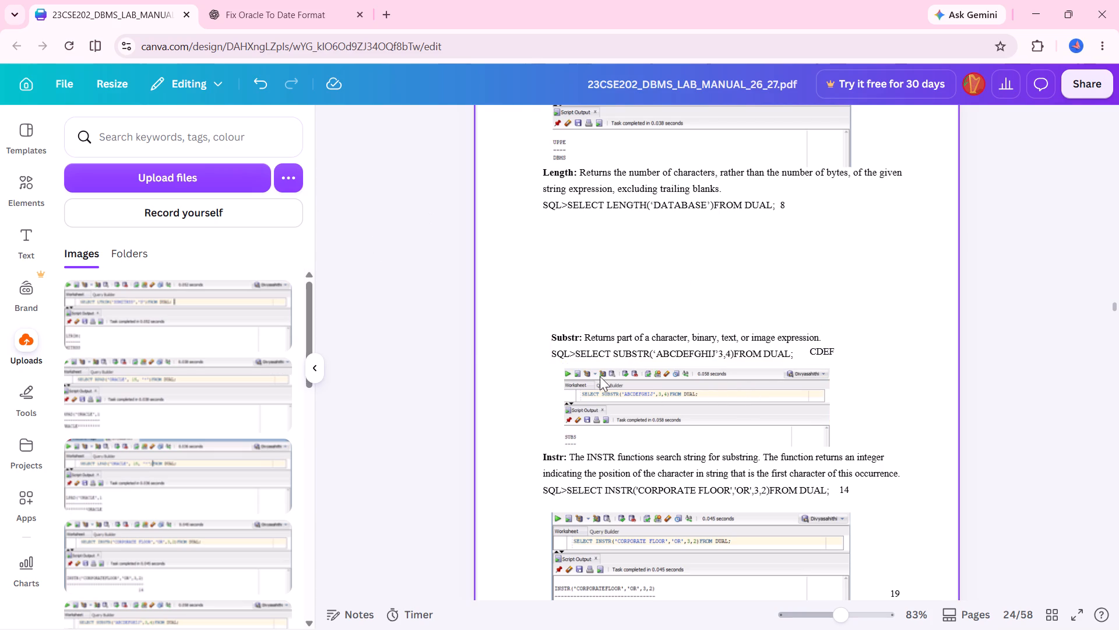
pyautogui.scroll(-4, 661, 393)
pyautogui.scroll(1, 661, 393)
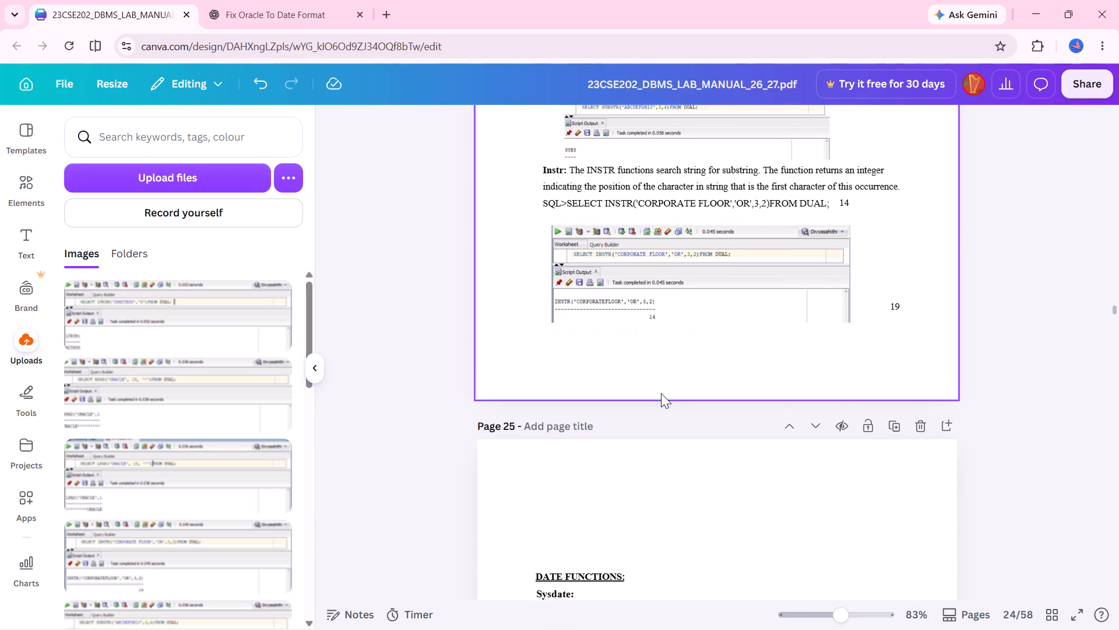
pyautogui.scroll(2, 661, 393)
pyautogui.click(661, 393)
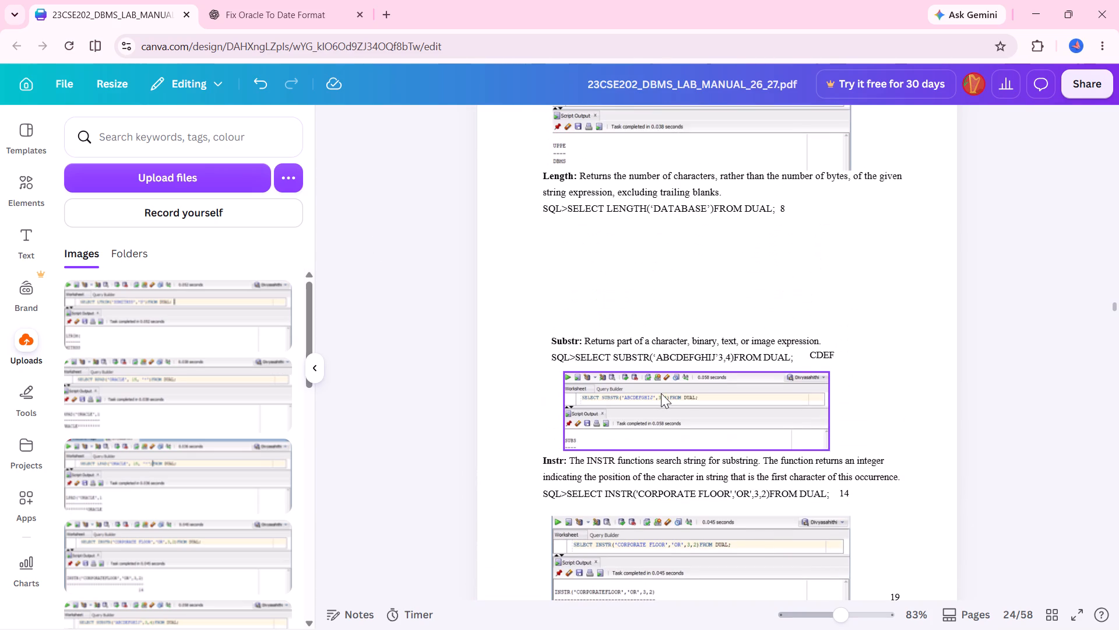
pyautogui.click(742, 343)
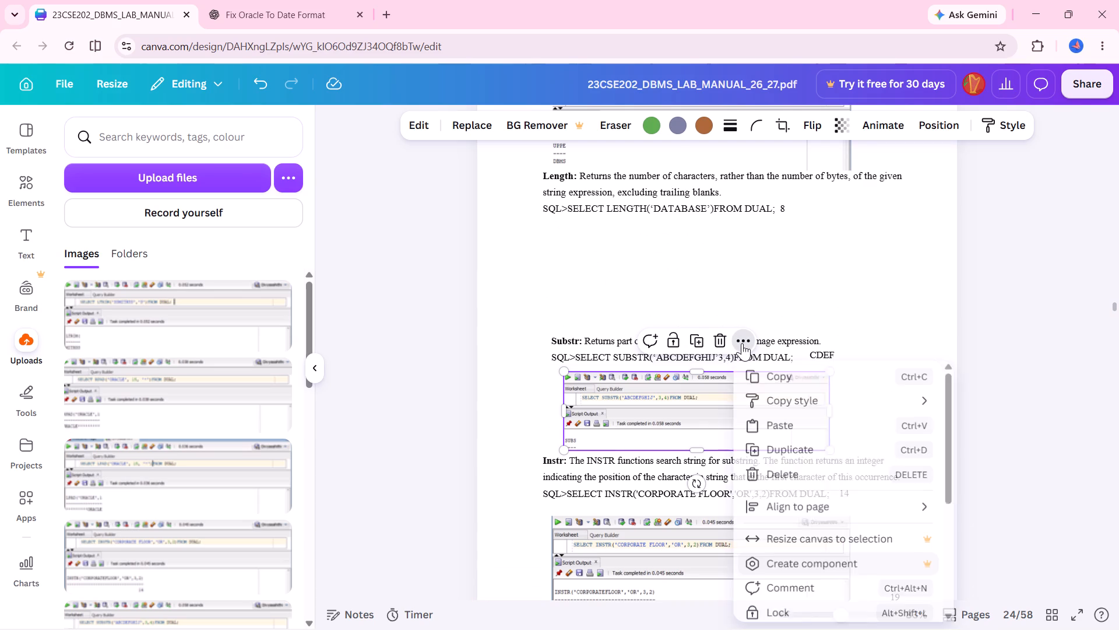
pyautogui.click(770, 369)
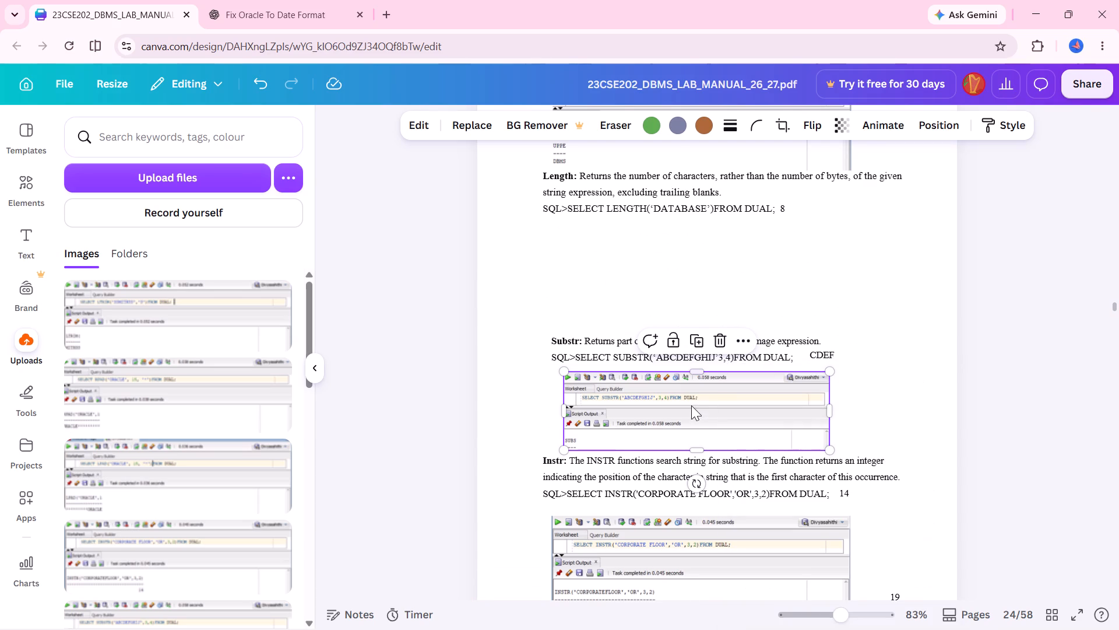
pyautogui.click(718, 412)
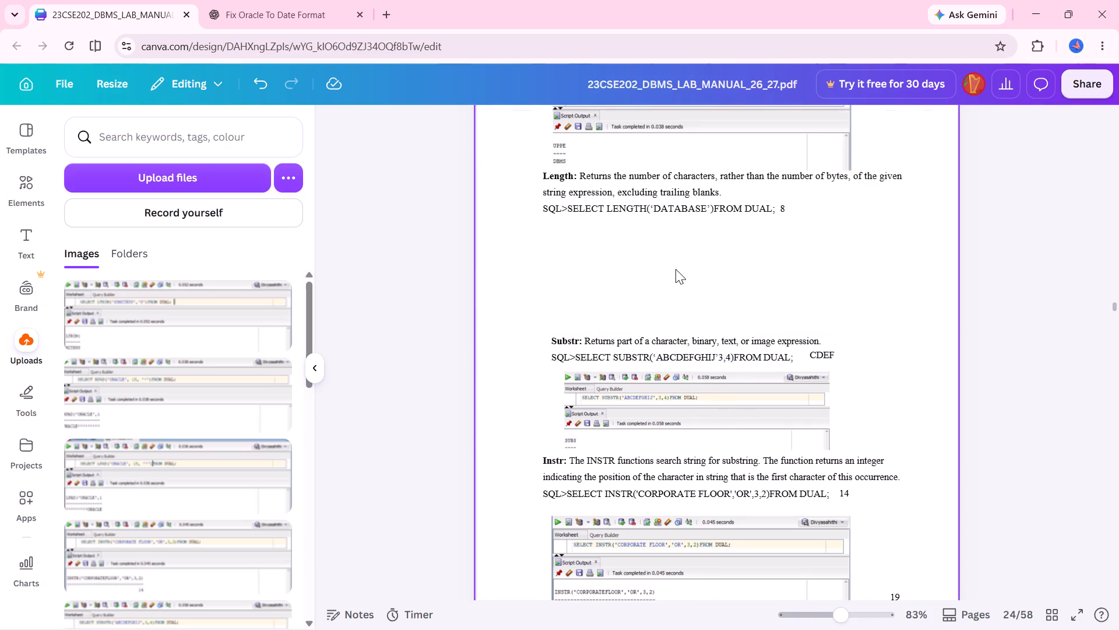
pyautogui.click(675, 267)
pyautogui.hotkey('ctrl', 'v')
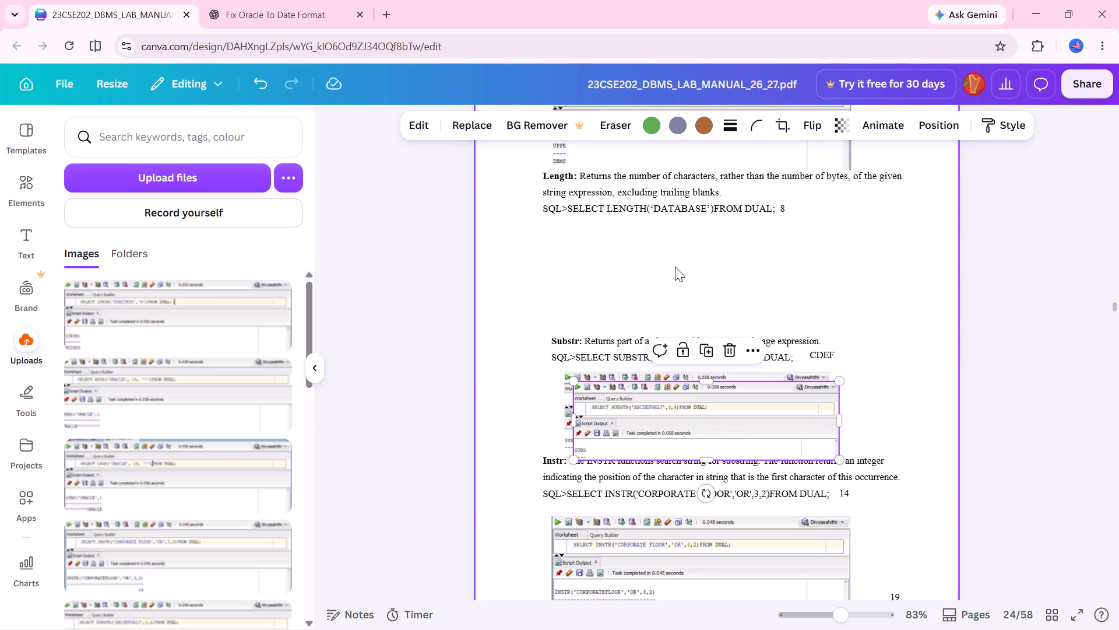
pyautogui.moveTo(697, 435); pyautogui.dragTo(685, 288)
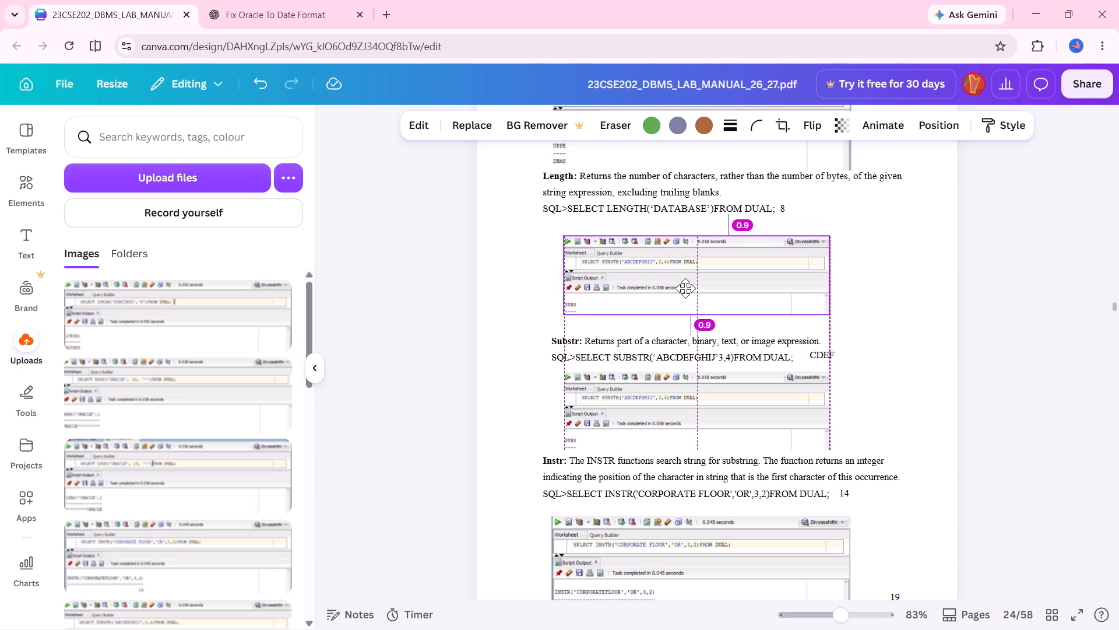
pyautogui.moveTo(685, 288); pyautogui.dragTo(688, 286)
pyautogui.click(926, 379)
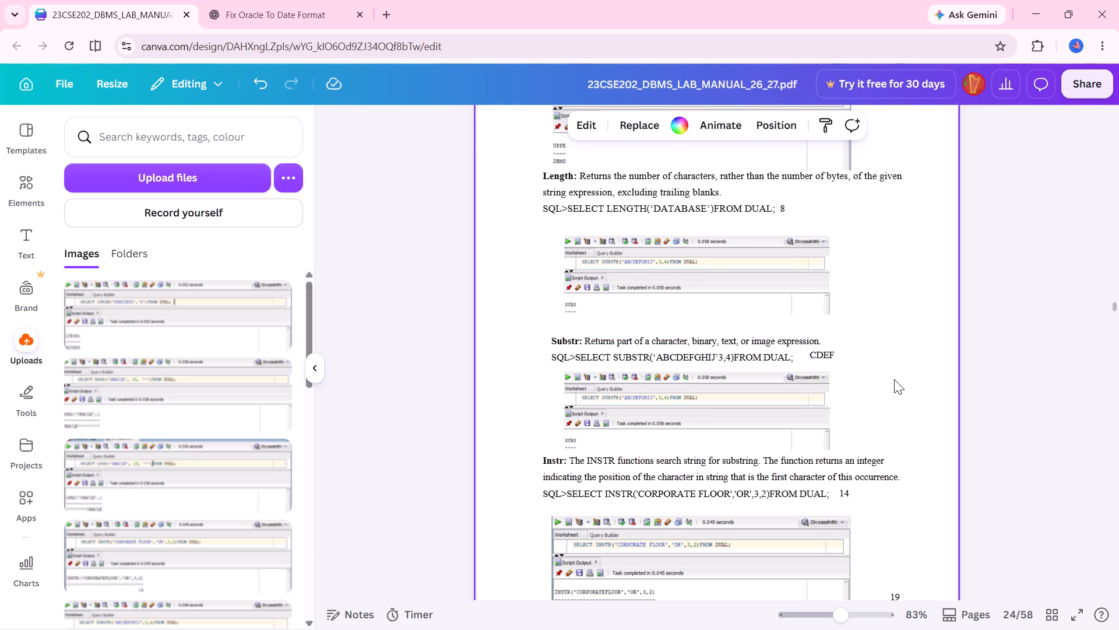
pyautogui.scroll(-3, 893, 379)
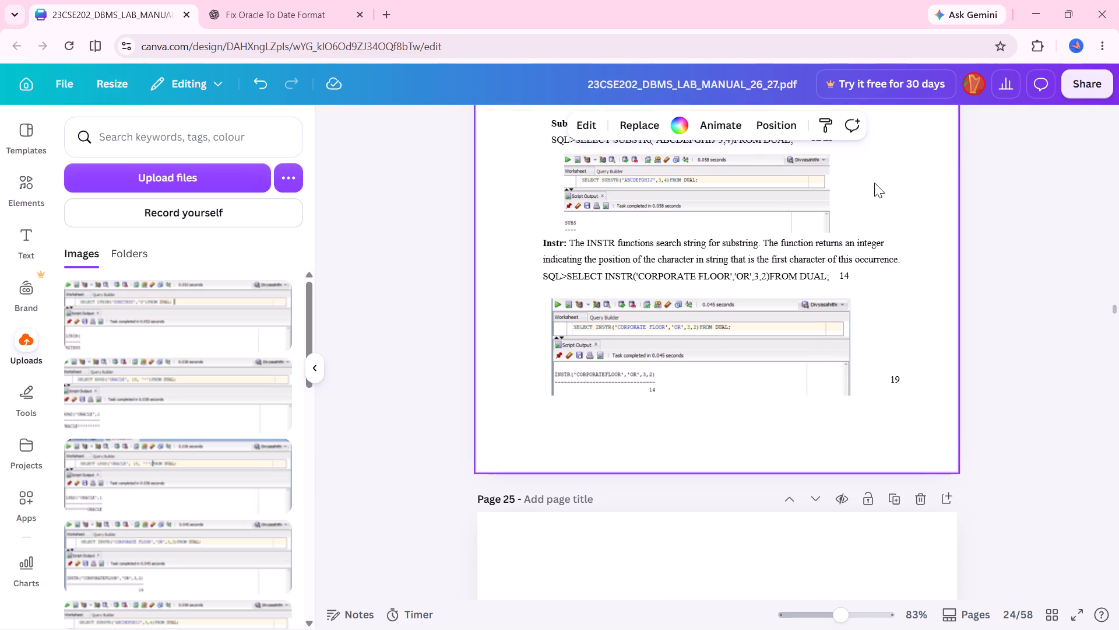
# Move the DATE FUNCTIONS heading and the Sysdate example with its result up towards the top of page 25.
pyautogui.scroll(-6, 876, 327)
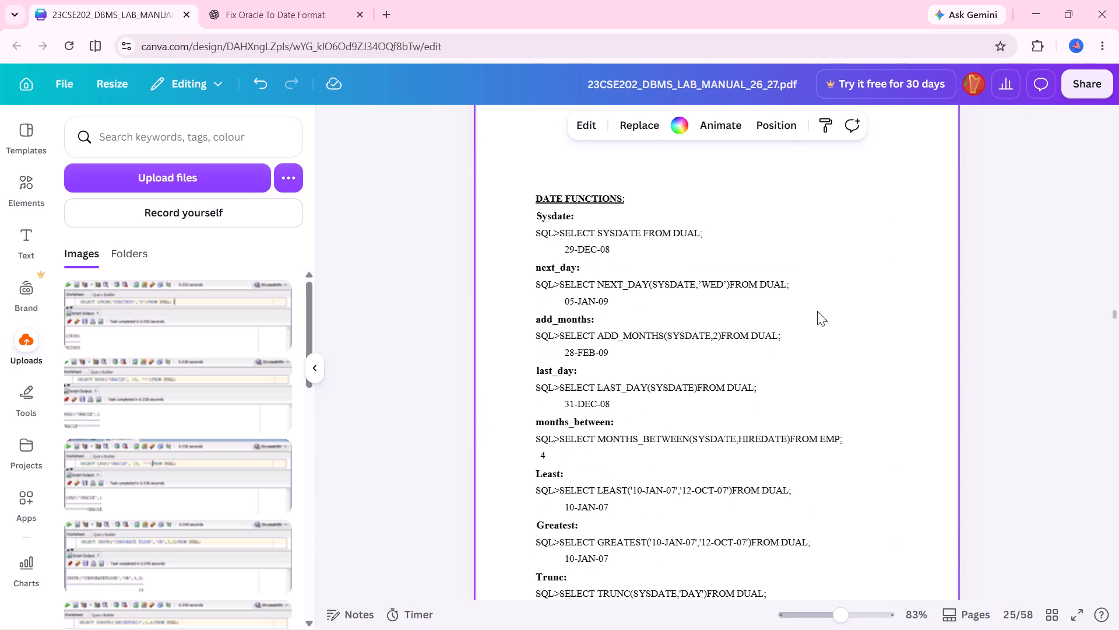
pyautogui.moveTo(643, 260); pyautogui.dragTo(538, 205)
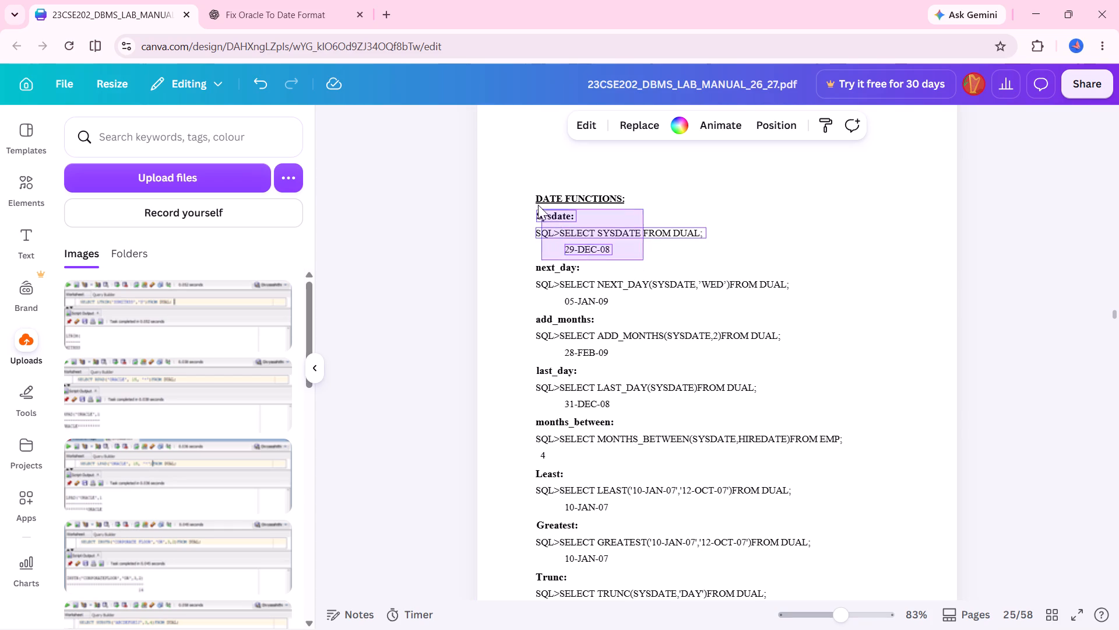
pyautogui.moveTo(538, 205); pyautogui.dragTo(532, 196)
pyautogui.moveTo(575, 211); pyautogui.dragTo(588, 154)
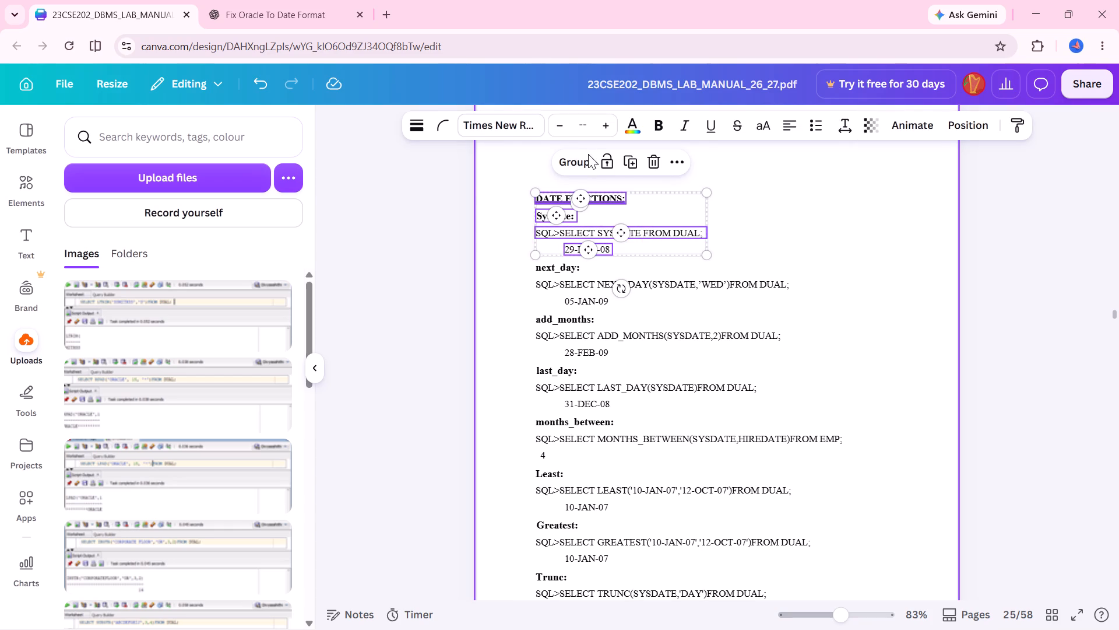
pyautogui.moveTo(588, 154); pyautogui.dragTo(652, 223)
pyautogui.moveTo(652, 223); pyautogui.dragTo(646, 141)
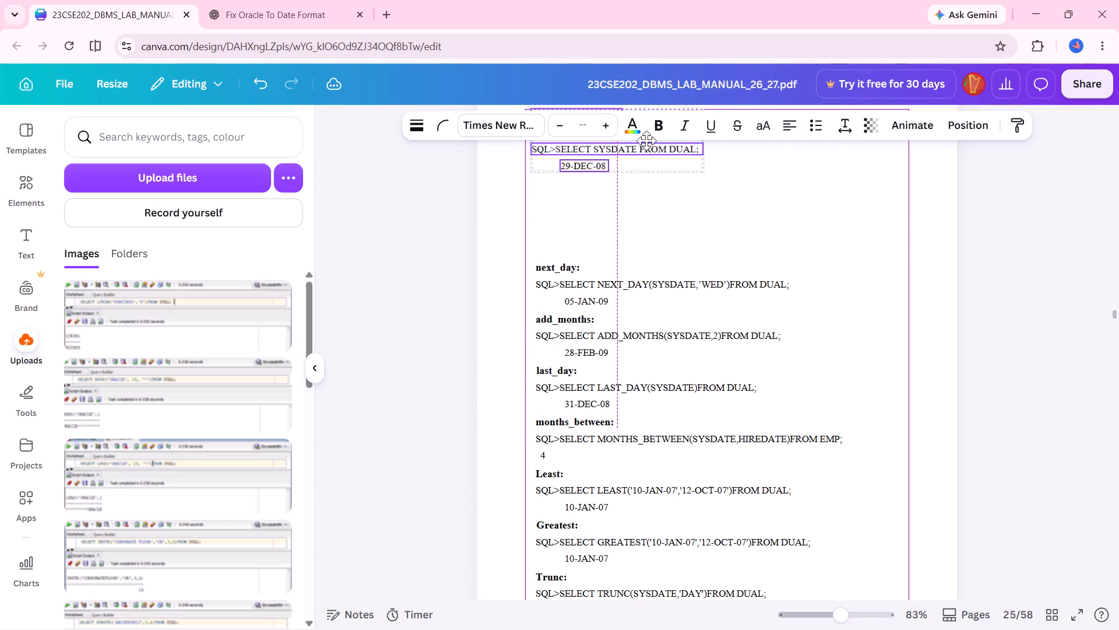
pyautogui.moveTo(646, 141); pyautogui.dragTo(646, 139)
# Add a blank page directly after page 25, ahead of the page with the LAB PRACTICE ASSIGNMENT.
pyautogui.scroll(-2, 687, 237)
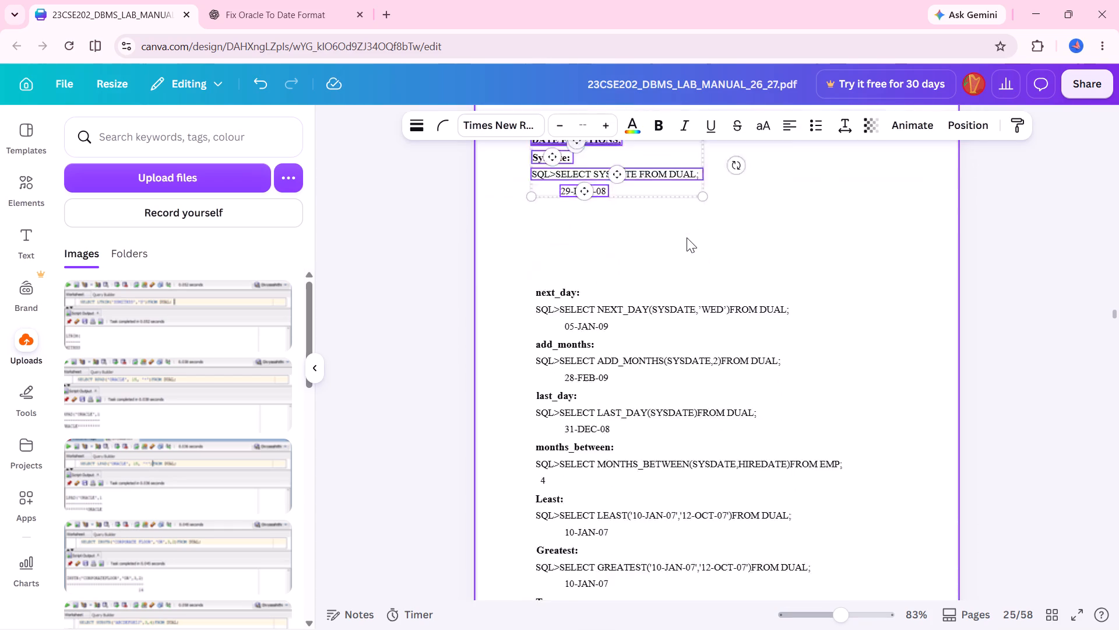
pyautogui.scroll(-6, 687, 237)
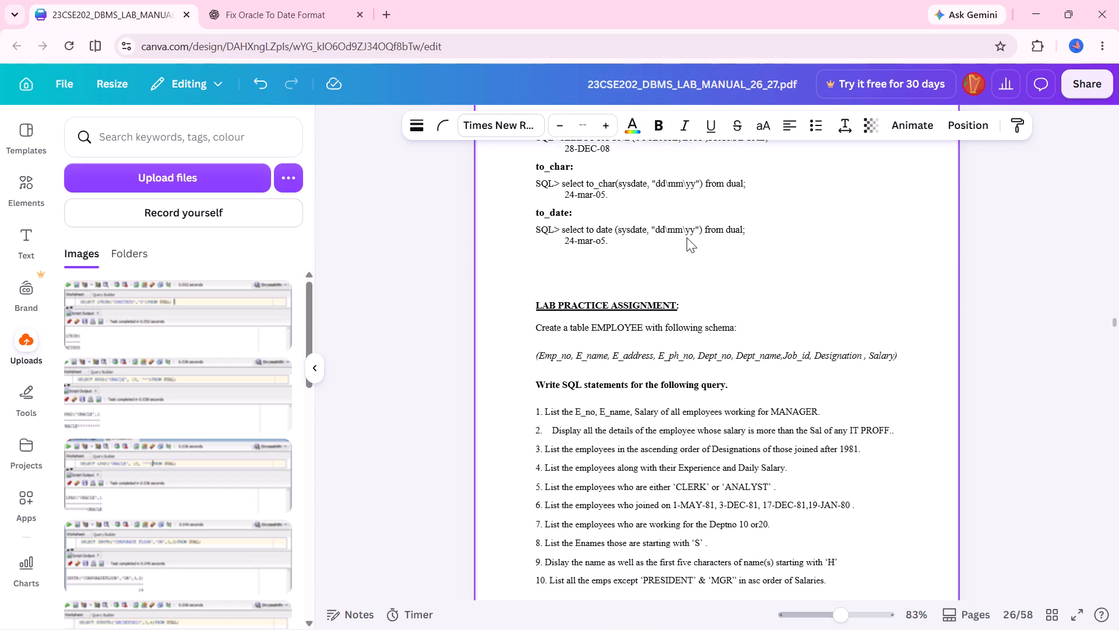
pyautogui.scroll(8, 687, 237)
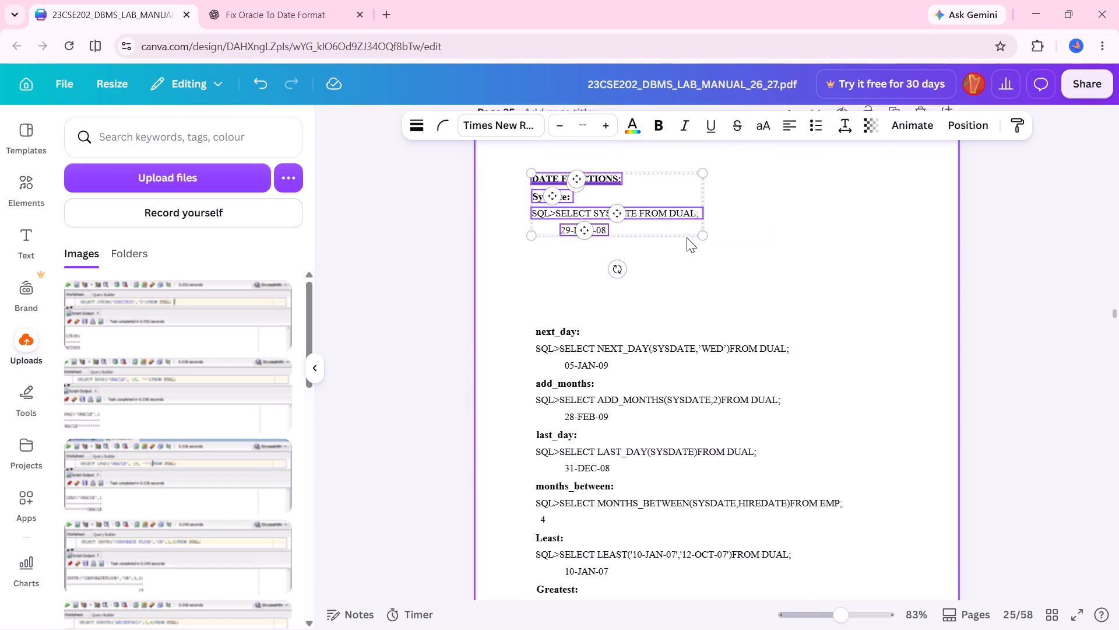
pyautogui.scroll(1, 687, 237)
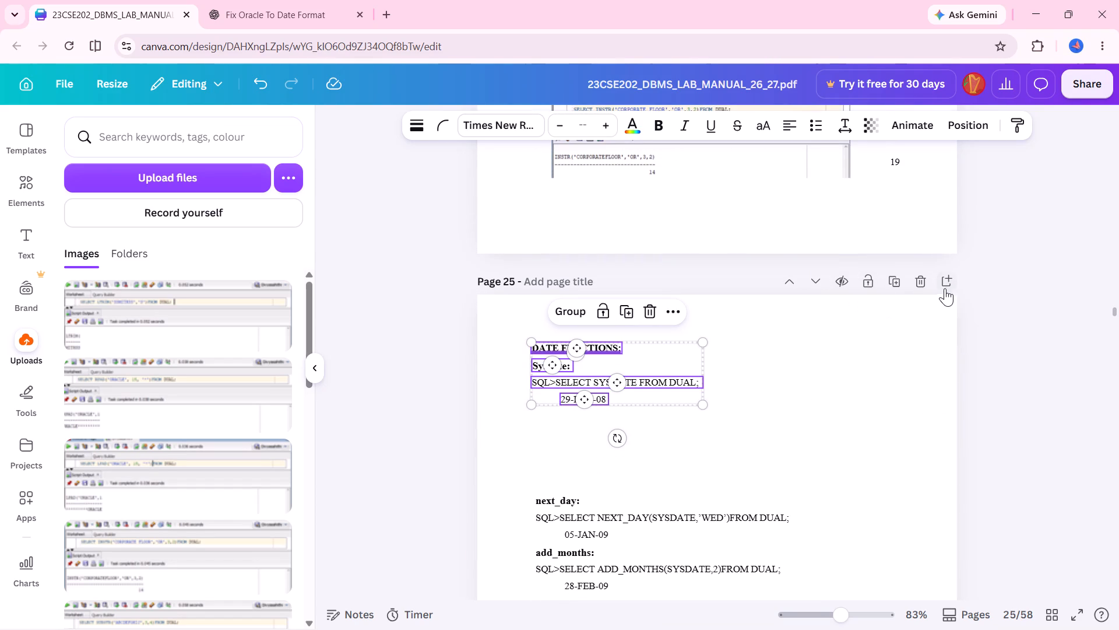
pyautogui.click(945, 286)
# Copy the Sysdate query SELECT SYSDATE FROM DUAL; on page 25, without its SQL> prefix.
pyautogui.scroll(2, 755, 346)
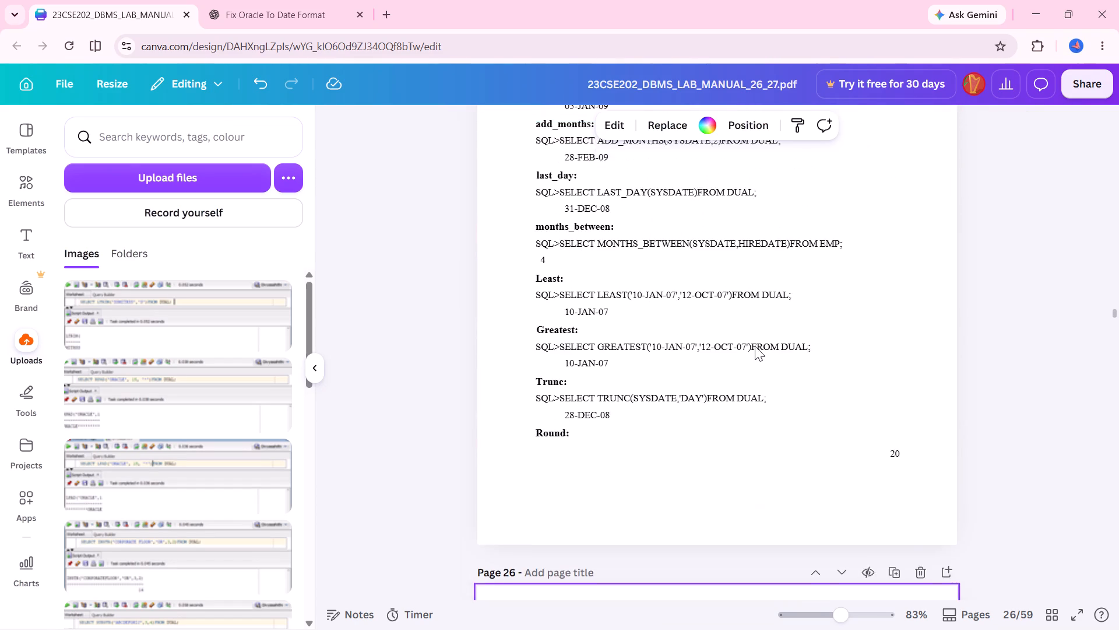
pyautogui.scroll(5, 755, 346)
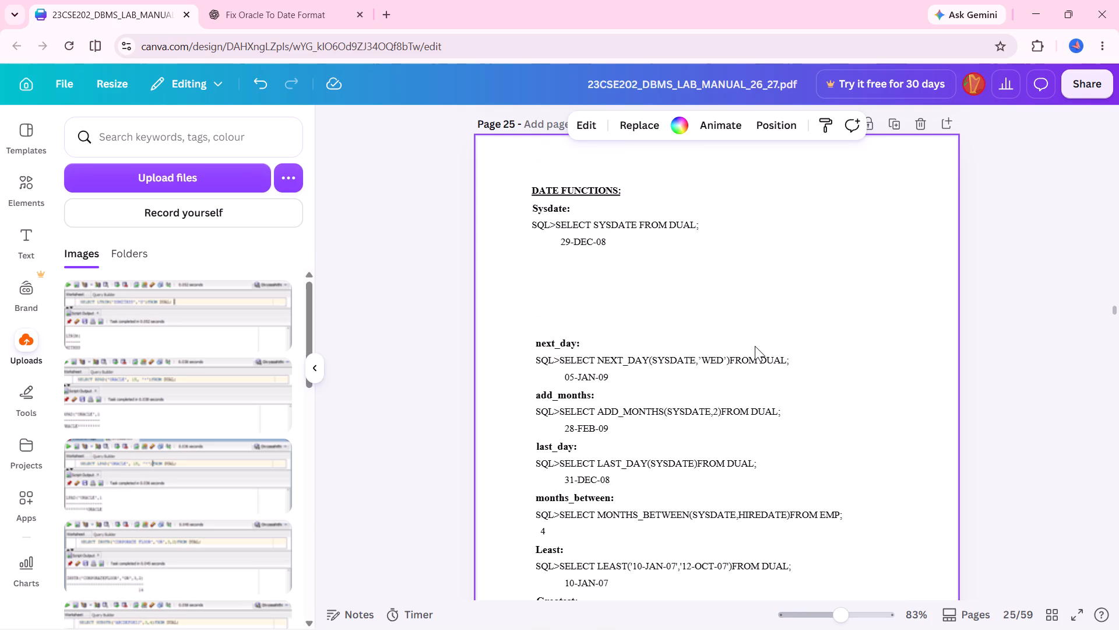
pyautogui.click(585, 224)
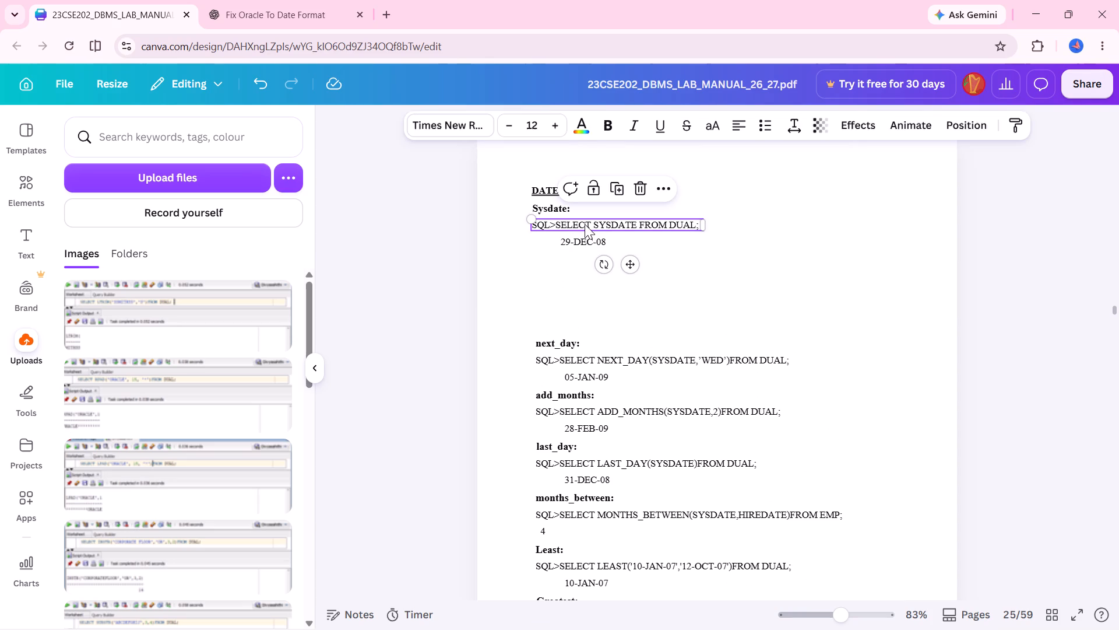
pyautogui.tripleClick(561, 223)
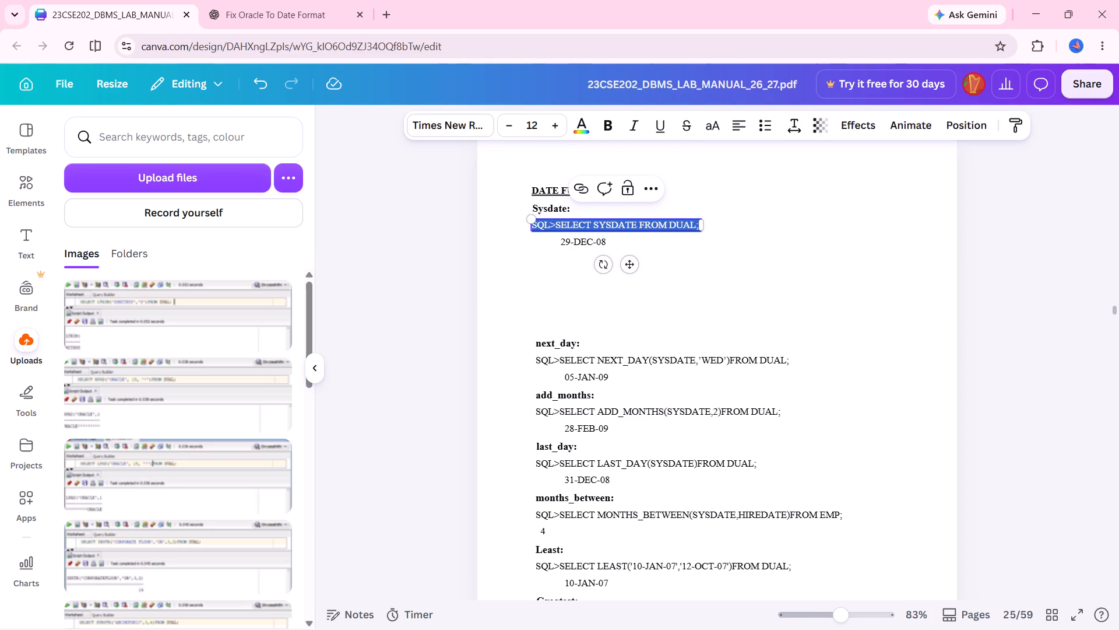
pyautogui.moveTo(557, 223); pyautogui.dragTo(703, 226)
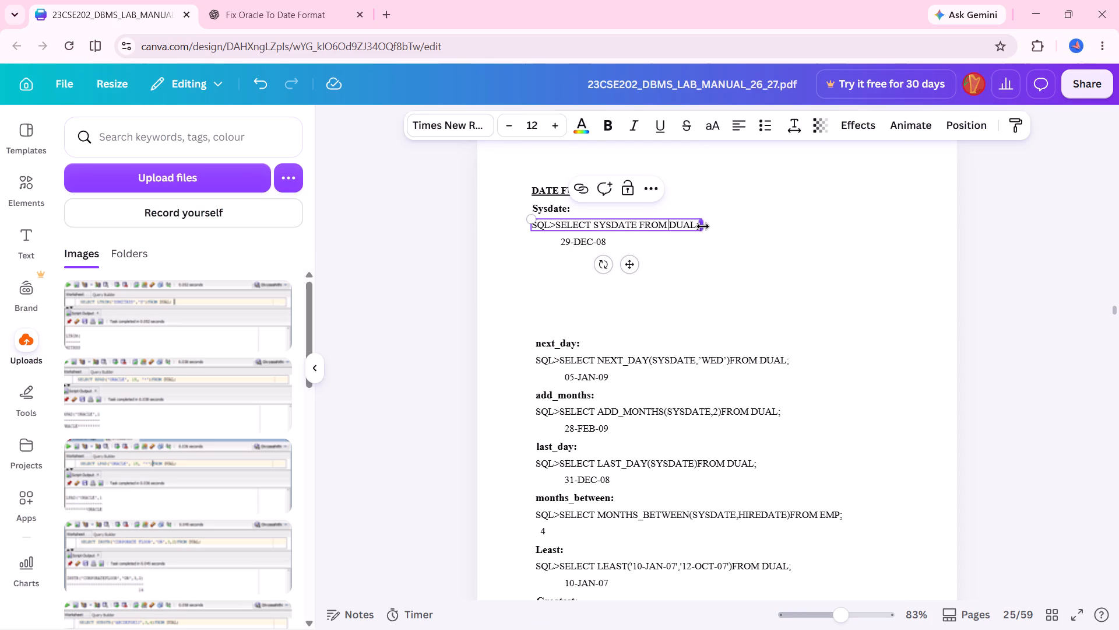
pyautogui.moveTo(703, 226); pyautogui.dragTo(661, 224)
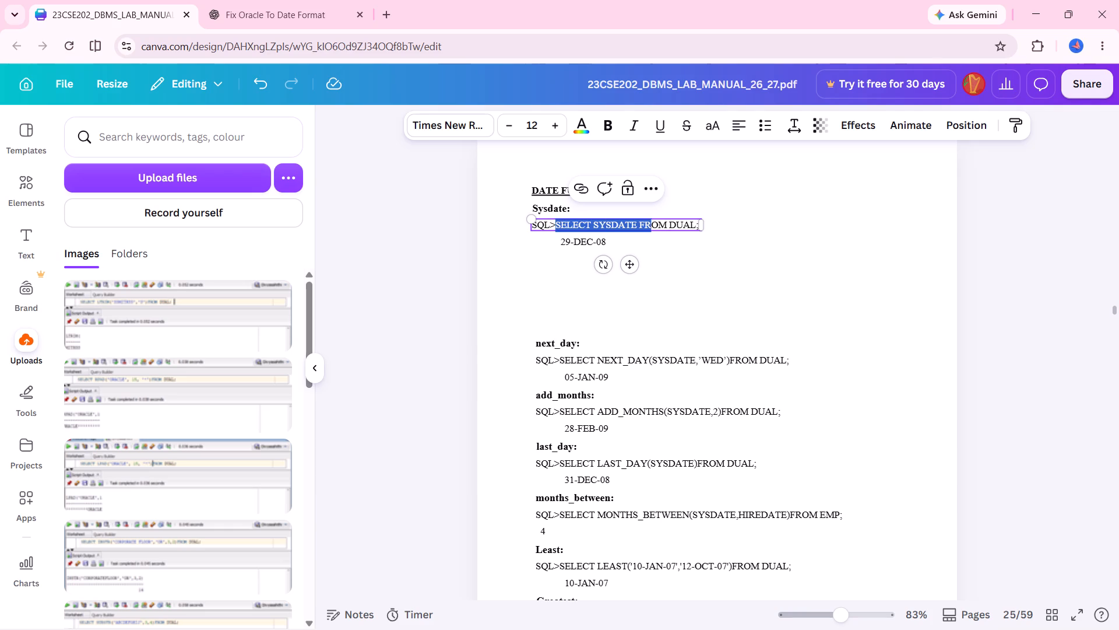
pyautogui.moveTo(661, 224); pyautogui.dragTo(733, 219)
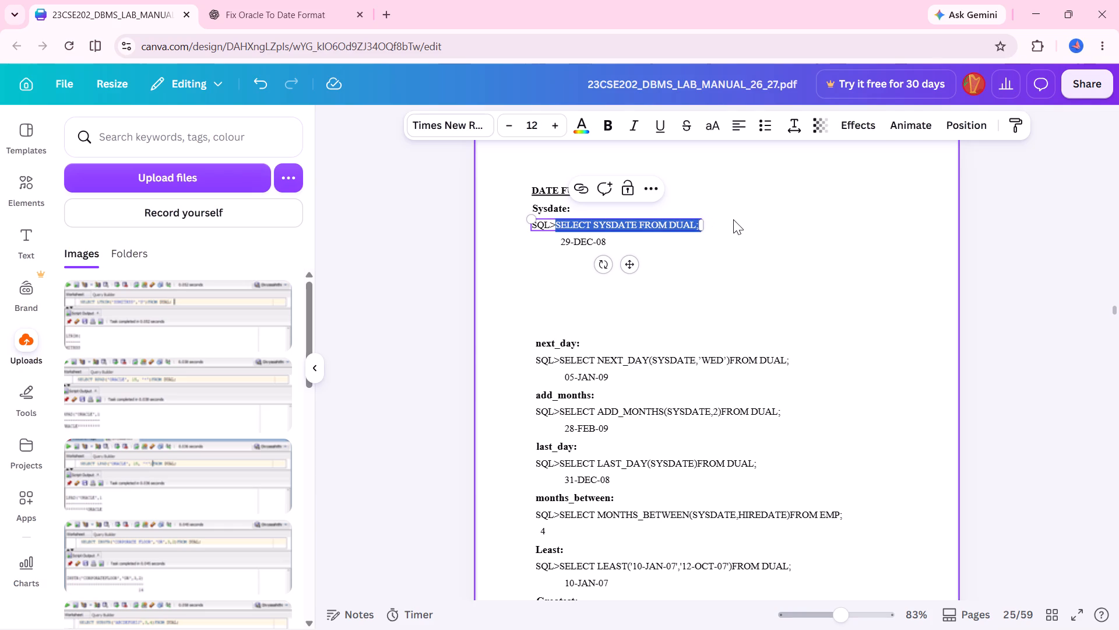
pyautogui.hotkey('ctrl', 'c')
# In Oracle SQL Developer, clear the old INSTR query and script output, and run SELECT SYSDATE FROM DUAL; as a script.
pyautogui.click(793, 276)
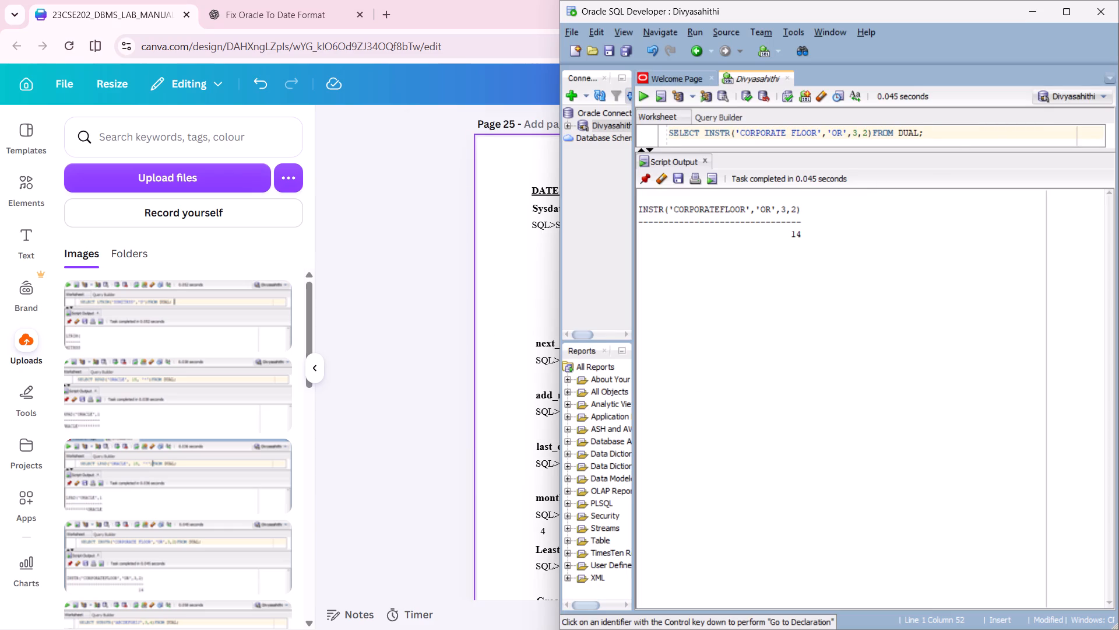
pyautogui.hotkey('ctrl', 'a')
pyautogui.press('BackSpace')
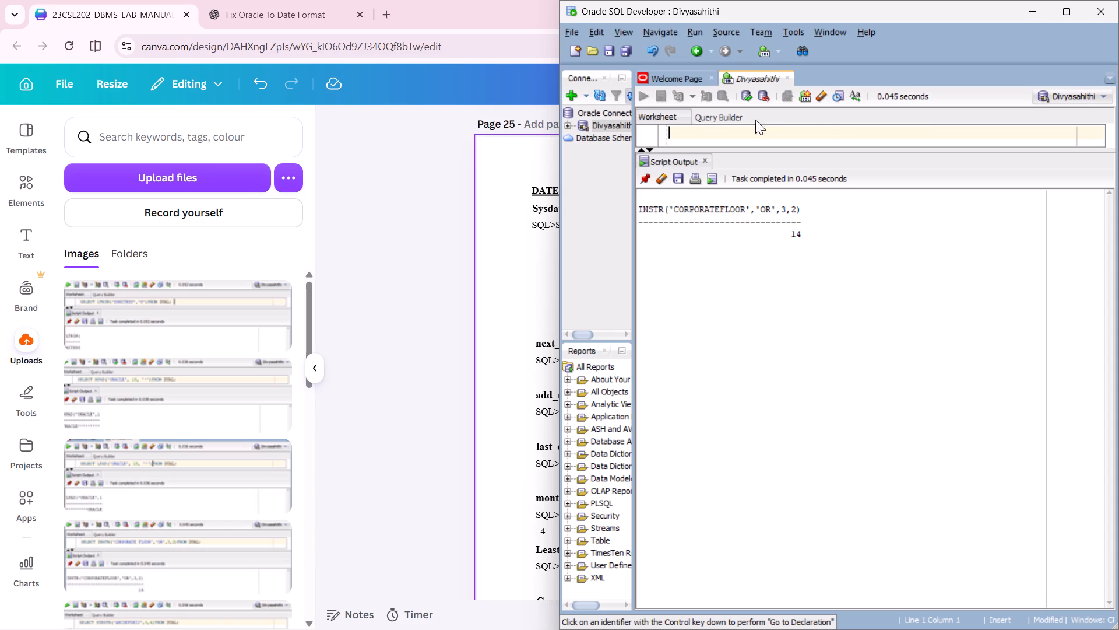
pyautogui.click(659, 186)
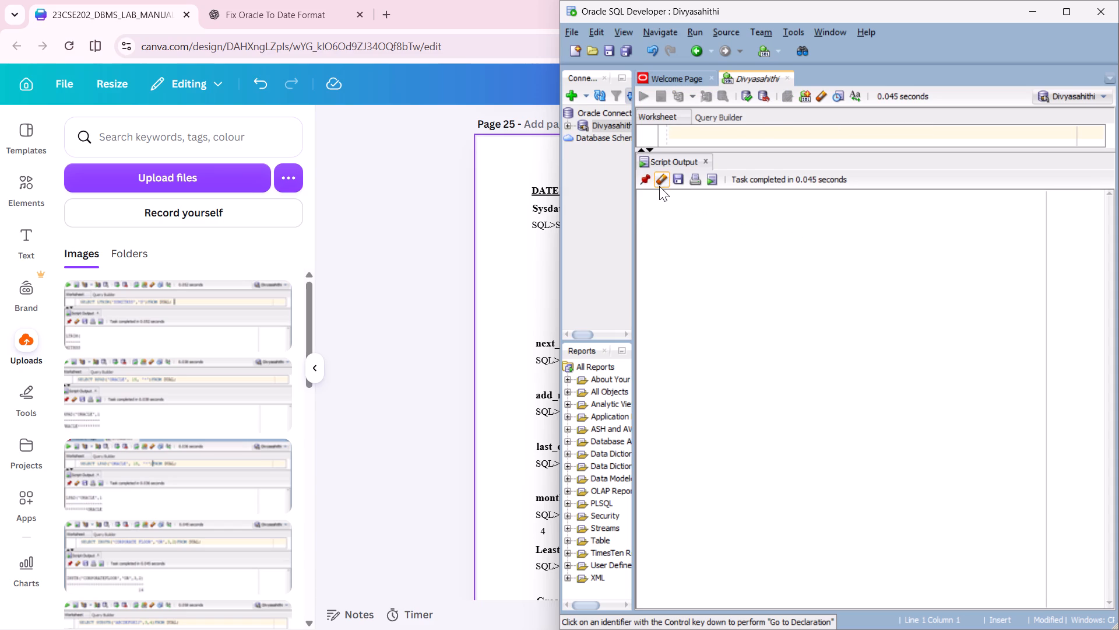
pyautogui.hotkey('ctrl', 'v')
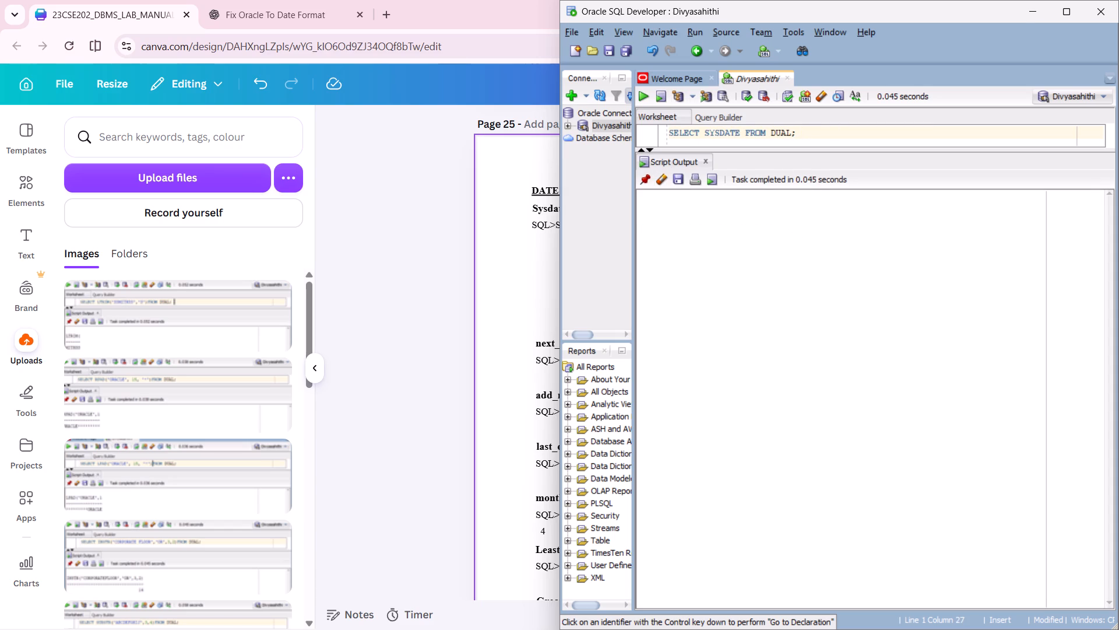
pyautogui.press('F5')
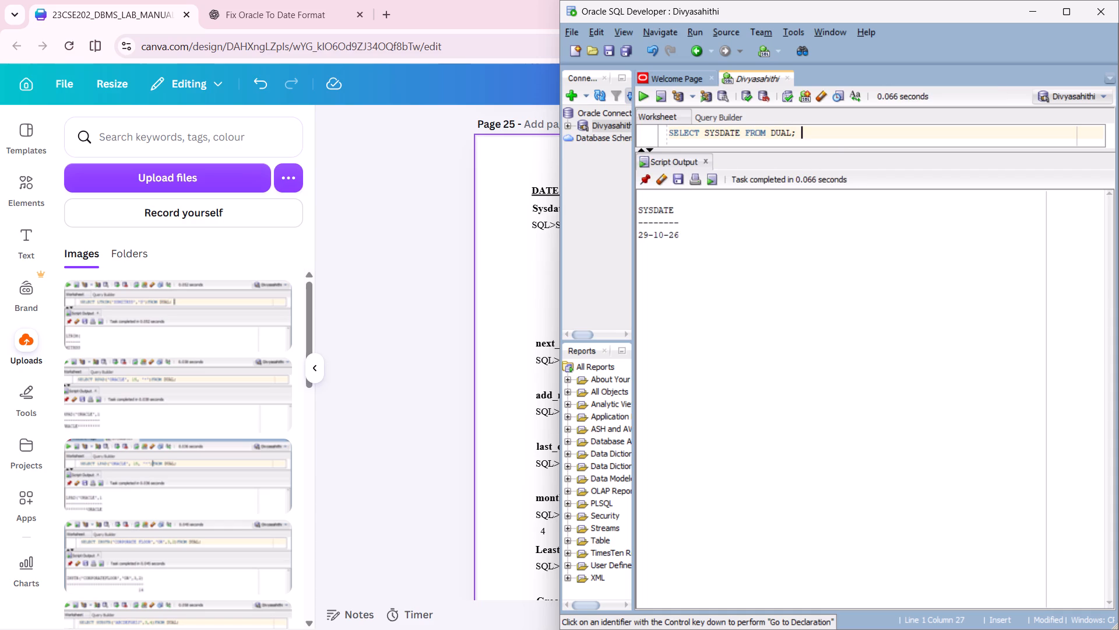
# Capture a screenshot of the SYSDATE query together with its script output, from the worksheet toolbar down to the result.
pyautogui.press('Print')
pyautogui.moveTo(635, 88); pyautogui.dragTo(603, 280)
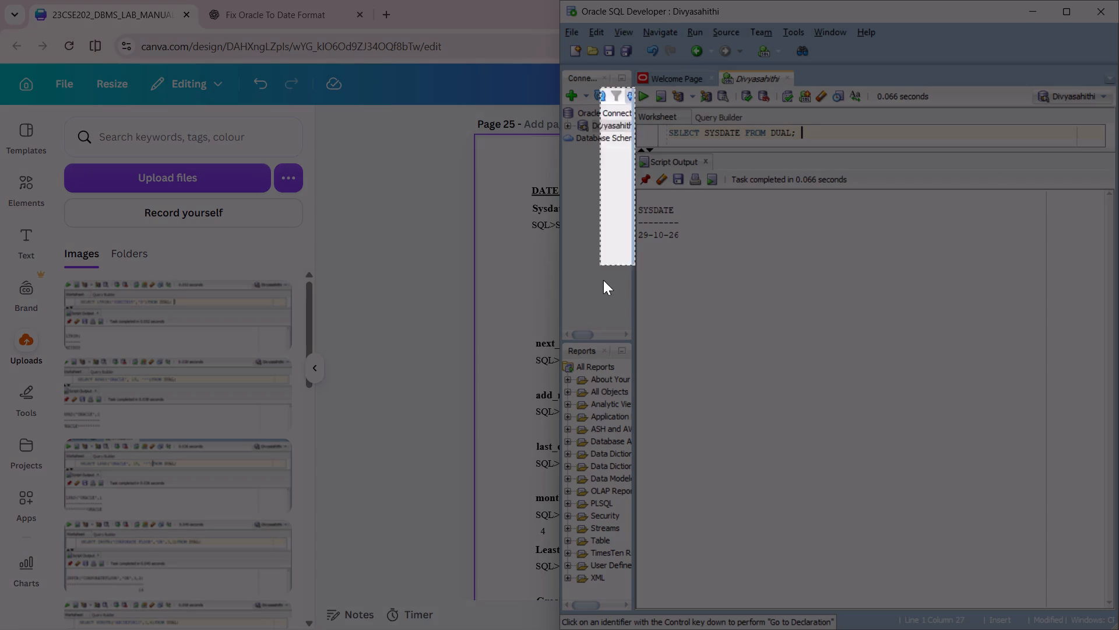
pyautogui.moveTo(603, 280); pyautogui.dragTo(1118, 249)
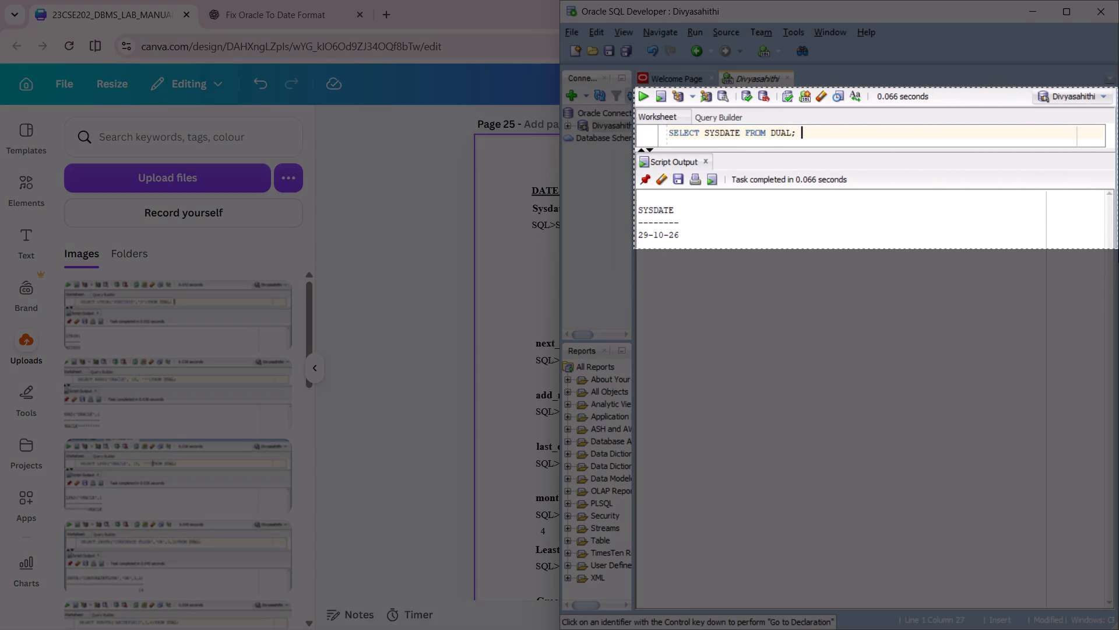
pyautogui.moveTo(1118, 249); pyautogui.dragTo(1117, 248)
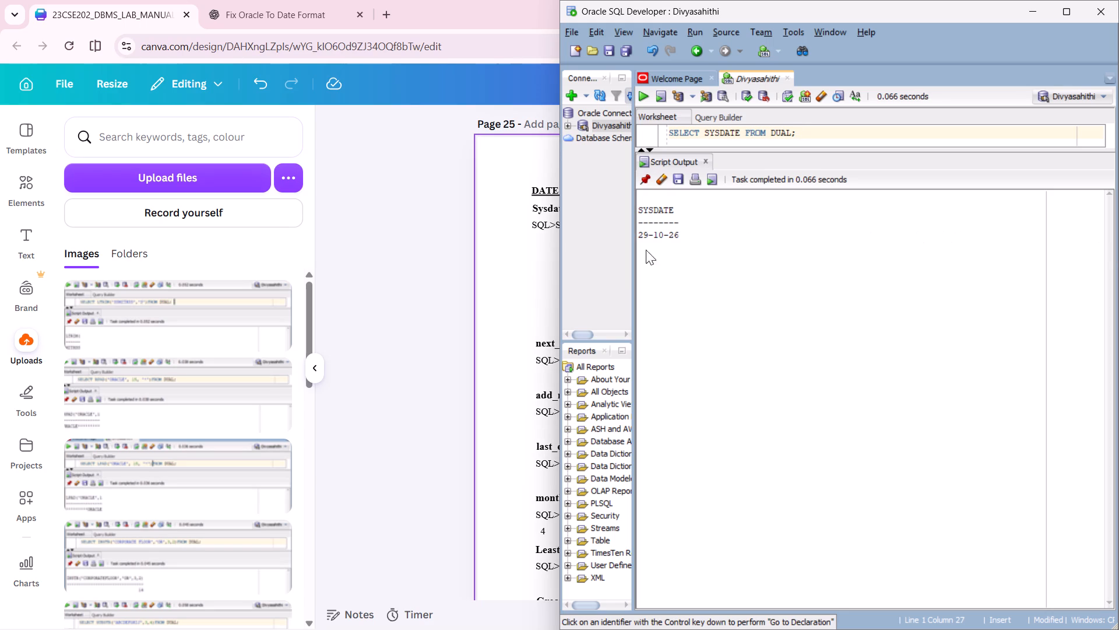
# Return to the lab manual in Canva and copy the next_day query SELECT NEXT_DAY(SYSDATE,'WED')FROM DUAL; without its SQL> prefix.
pyautogui.click(519, 365)
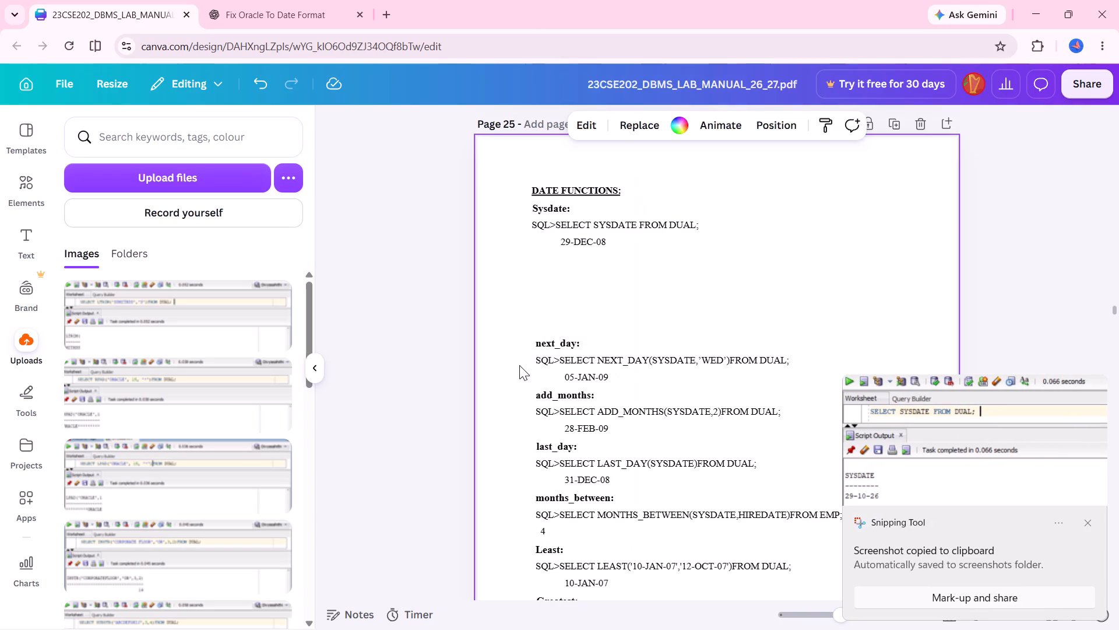
pyautogui.doubleClick(564, 356)
pyautogui.click(562, 357)
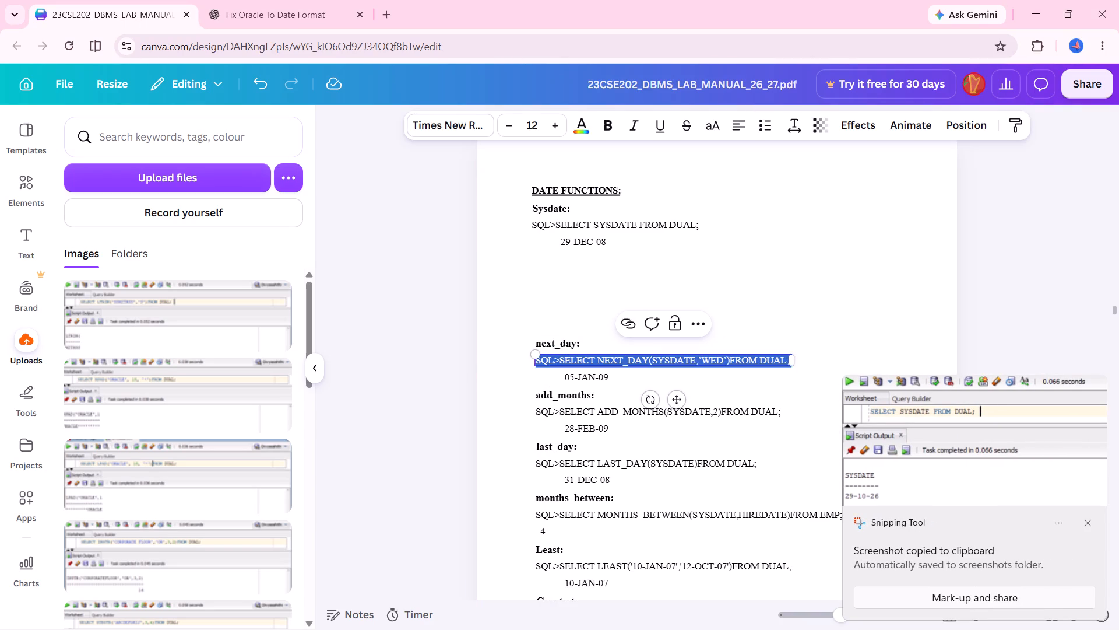
pyautogui.moveTo(562, 357); pyautogui.dragTo(819, 353)
pyautogui.hotkey('ctrl', 'c')
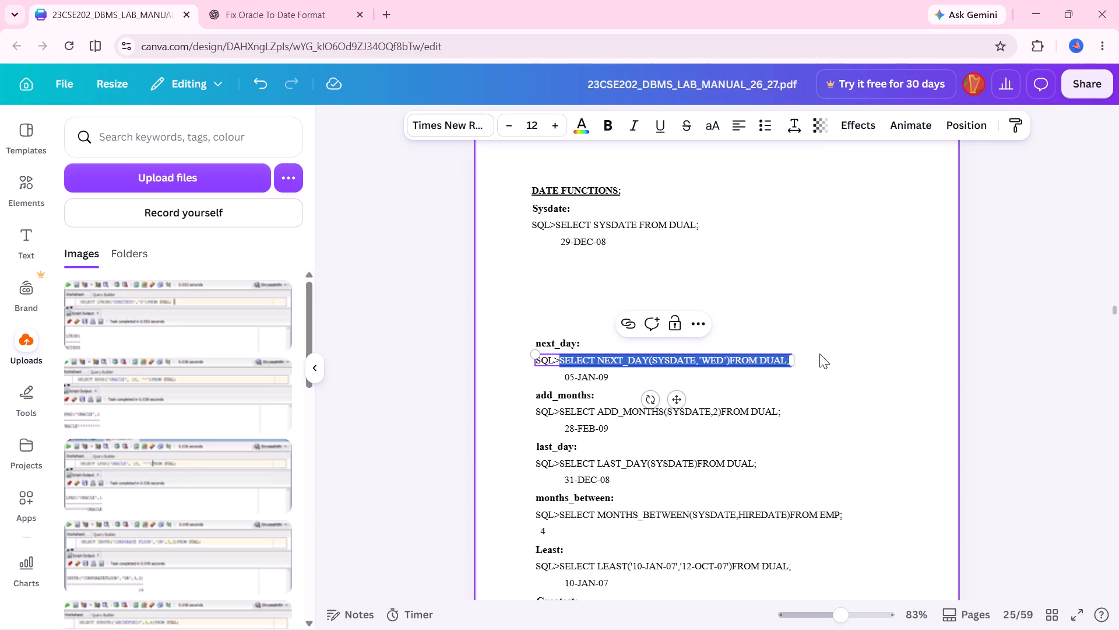
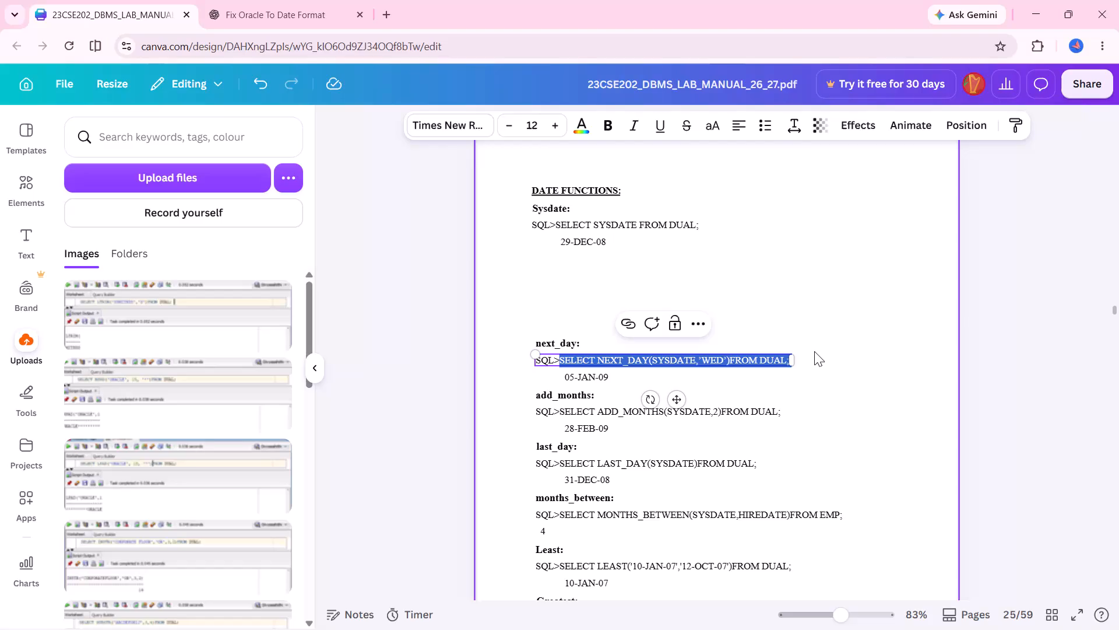
# In Oracle SQL Developer, clear the old SYSDATE query and script output, and paste the copied NEXT_DAY query into the worksheet.
pyautogui.click(910, 384)
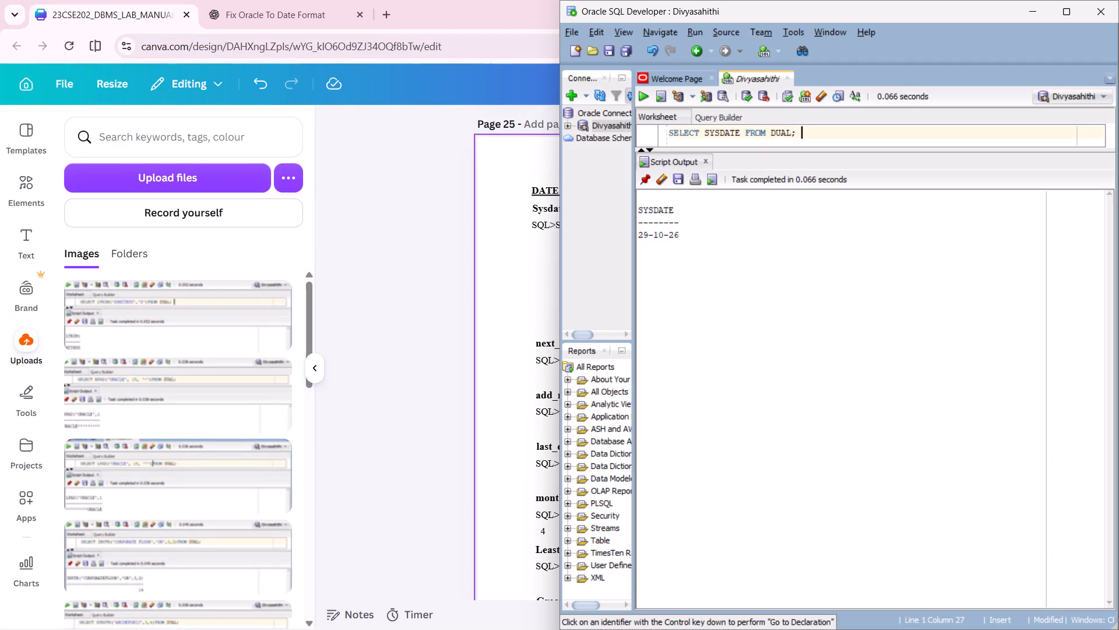
pyautogui.hotkey('ctrl', 'a')
pyautogui.press('BackSpace')
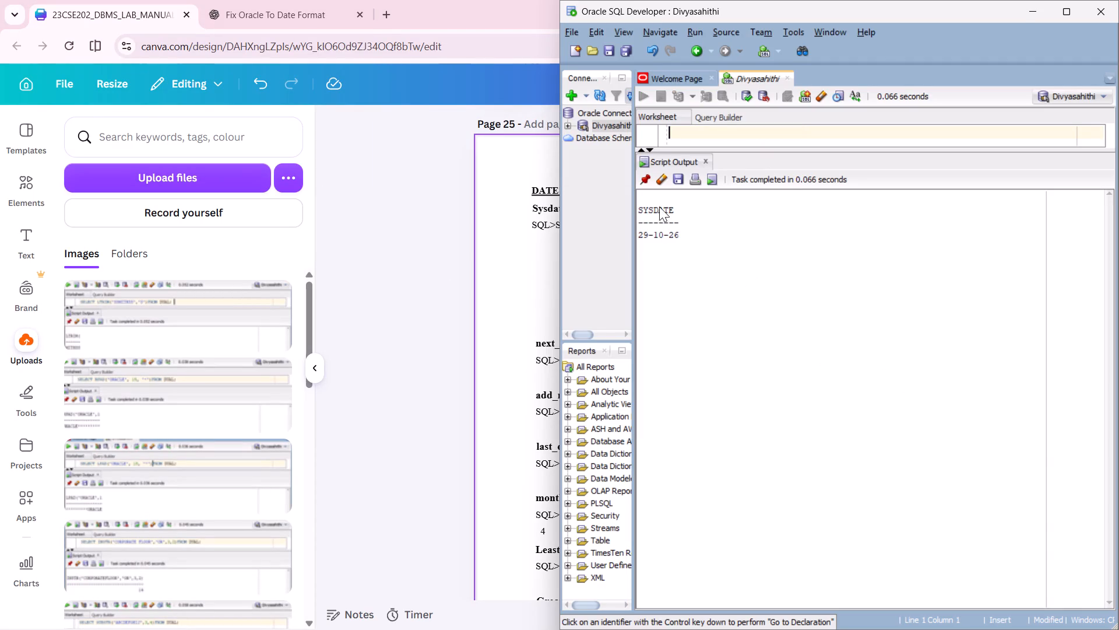
pyautogui.moveTo(664, 170); pyautogui.dragTo(666, 180)
pyautogui.click(666, 180)
pyautogui.click(735, 132)
pyautogui.hotkey('ctrl', 'v')
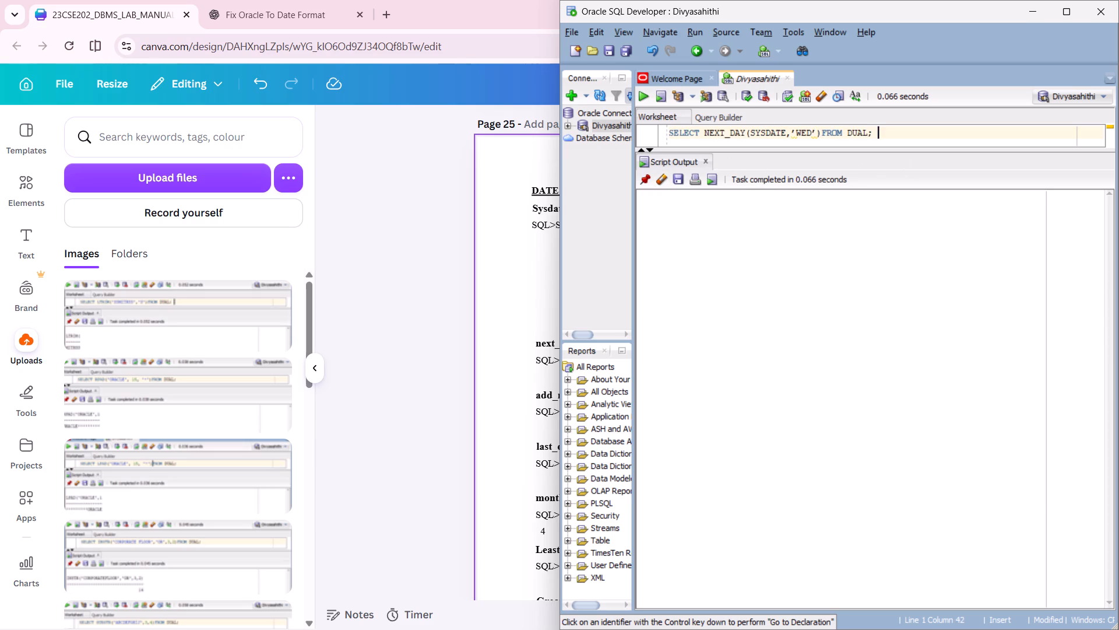
# Replace the curly quotes around WED with straight single quotes and run SELECT NEXT_DAY(SYSDATE,'WED')FROM DUAL; as a script.
pyautogui.moveTo(816, 129); pyautogui.dragTo(815, 170)
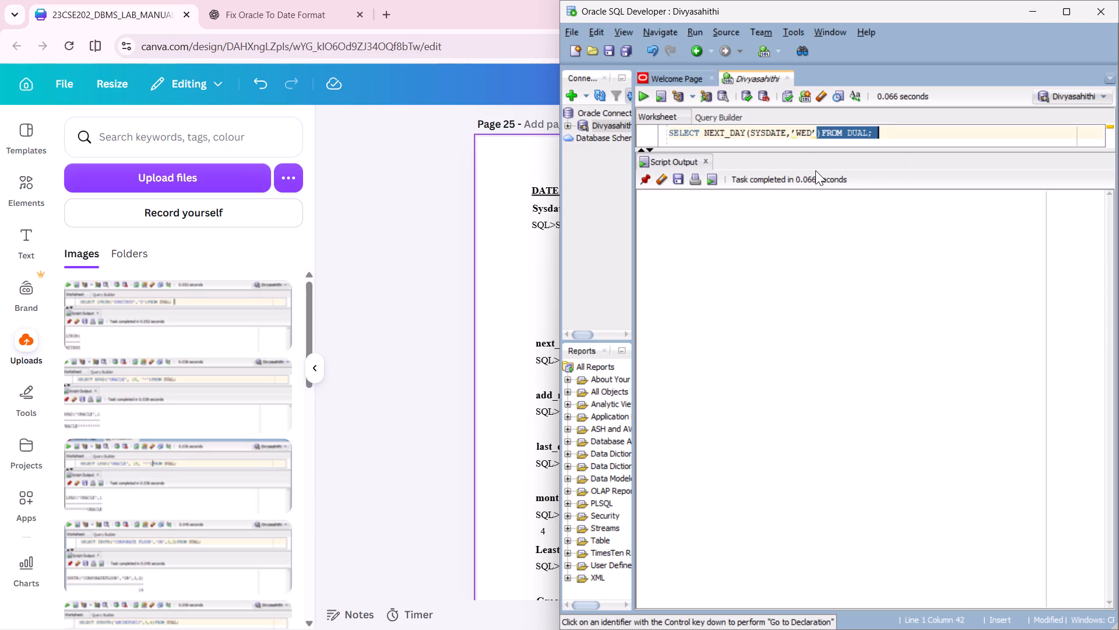
pyautogui.click(817, 133)
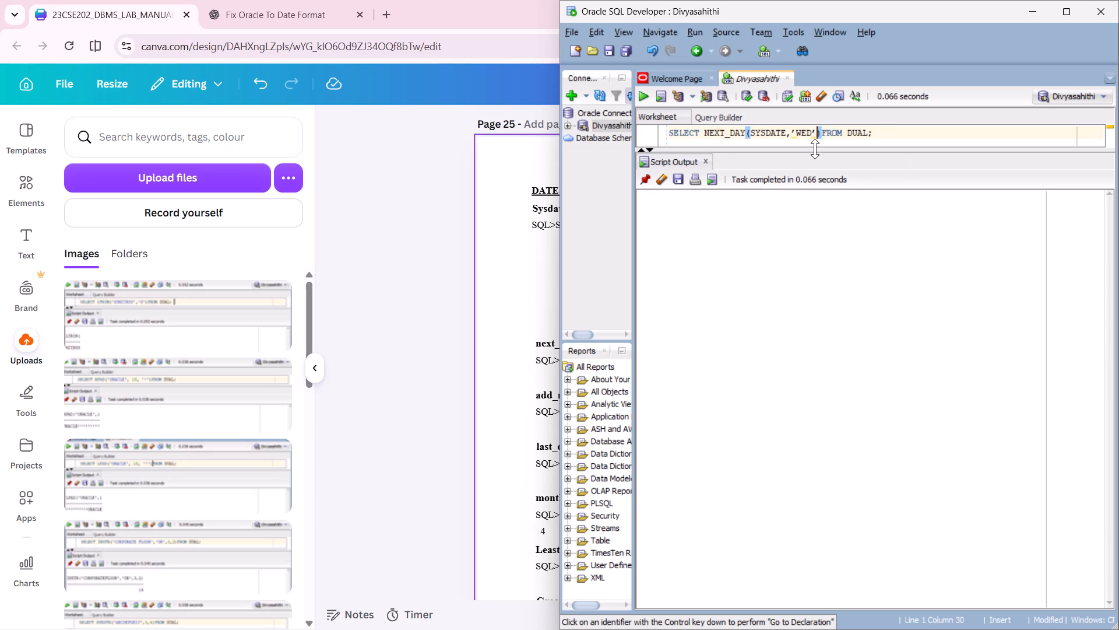
pyautogui.press('BackSpace')
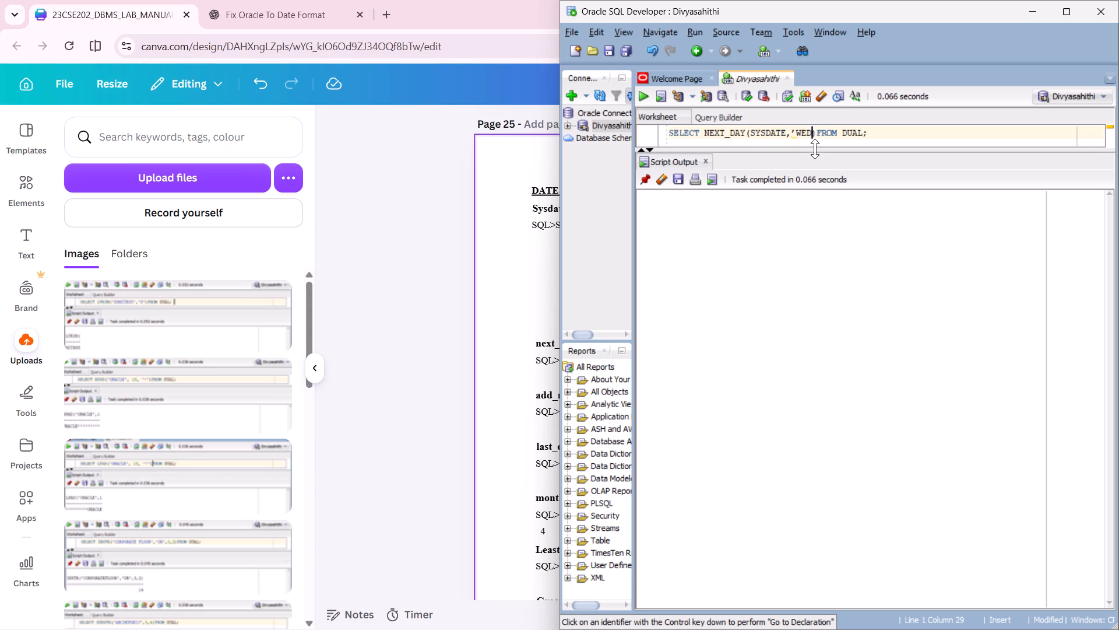
pyautogui.press("'")
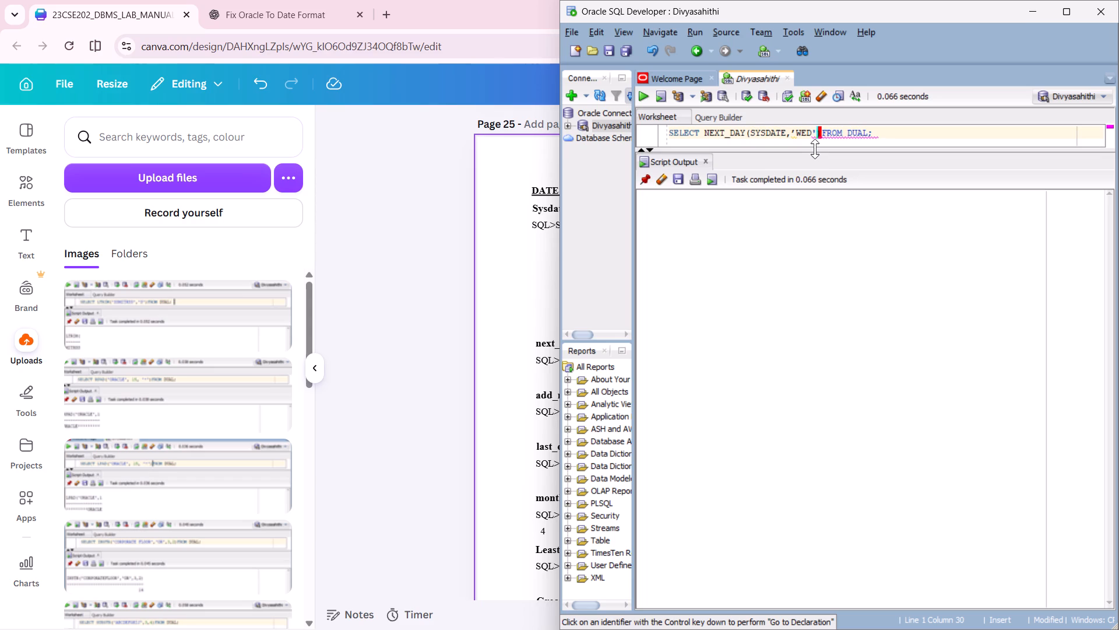
pyautogui.press('Left')
pyautogui.press('Left')
pyautogui.press('Left')
pyautogui.press('Left')
pyautogui.press('BackSpace')
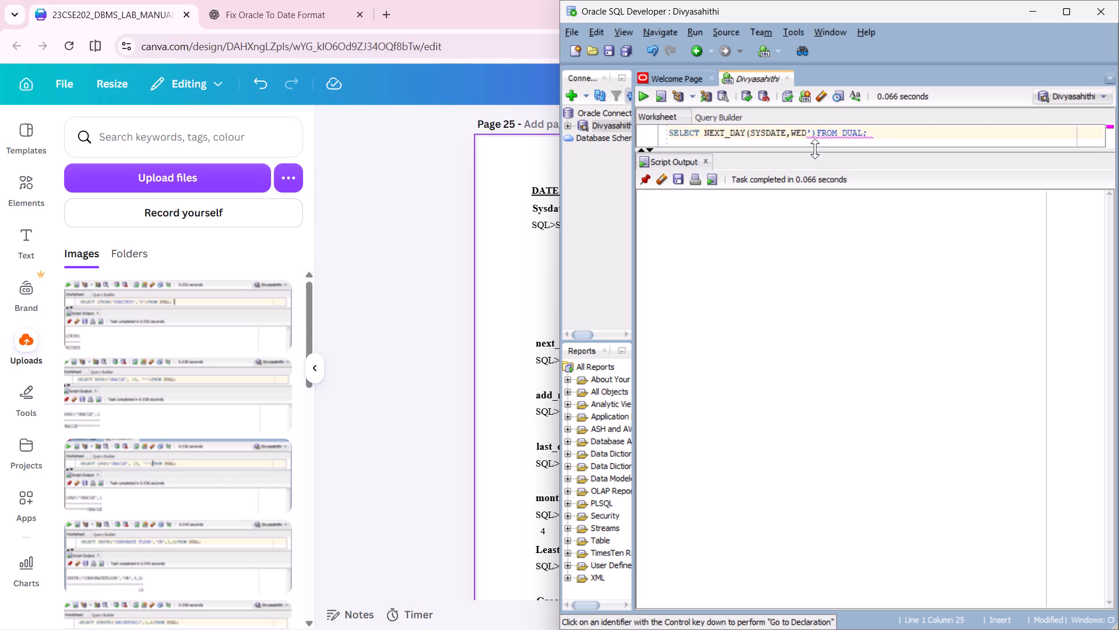
pyautogui.press("'")
pyautogui.click(905, 134)
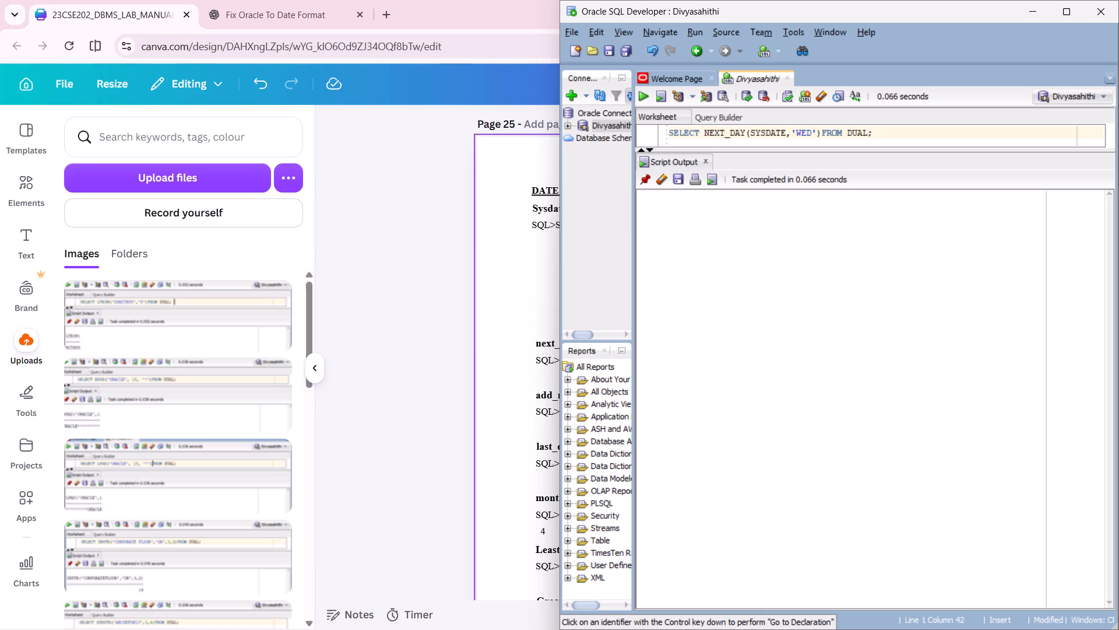
pyautogui.press('F5')
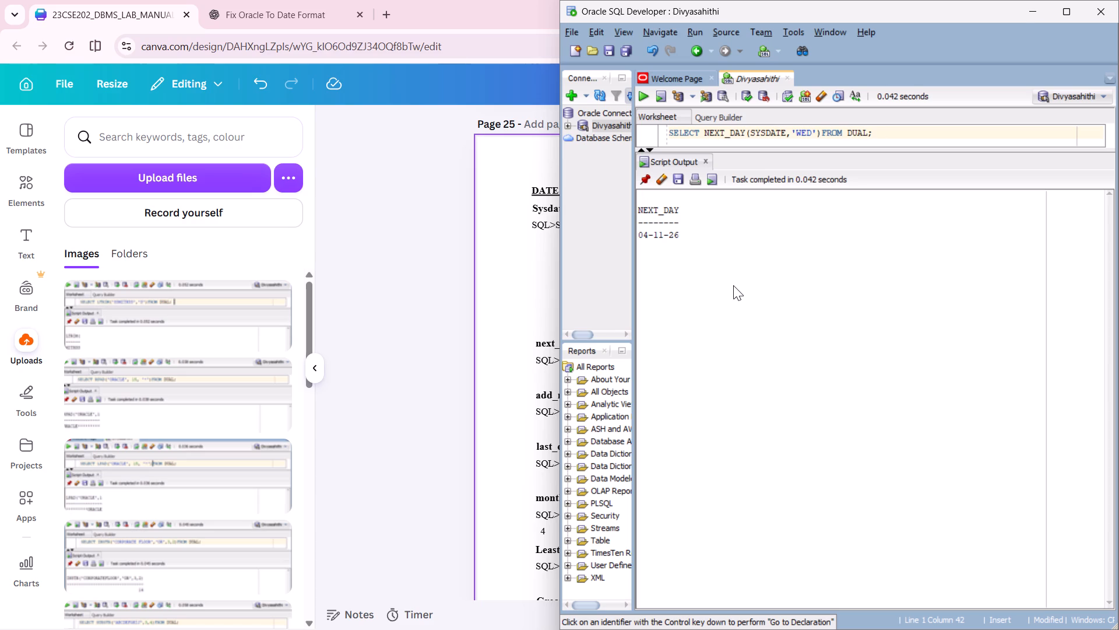
# Capture a screenshot of the NEXT_DAY query together with its script output, from the worksheet toolbar down to the result.
pyautogui.press('Print')
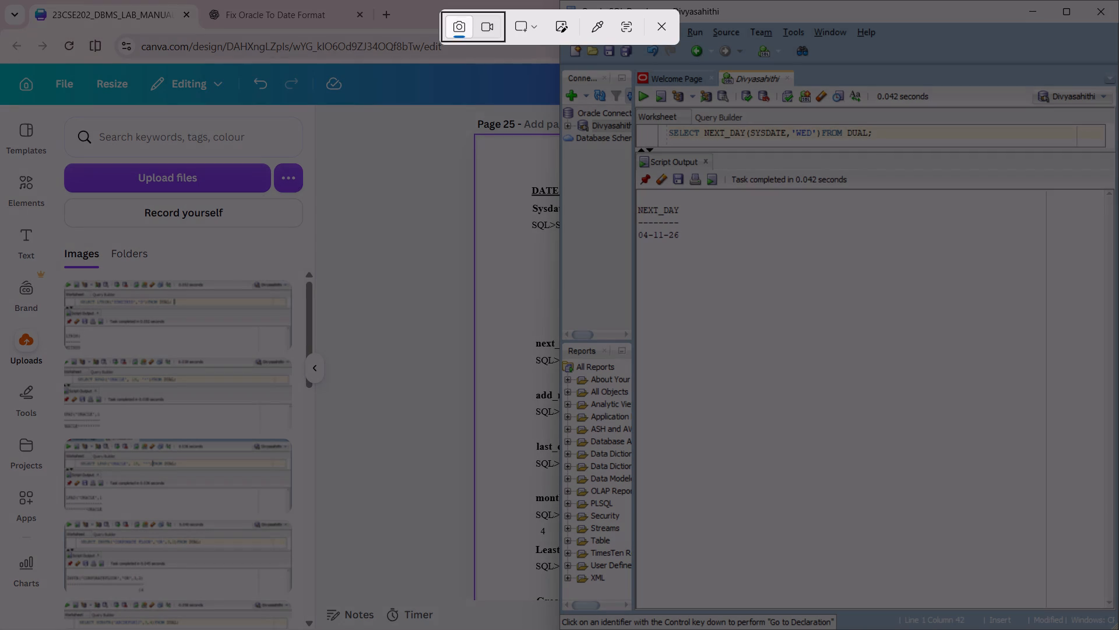
pyautogui.moveTo(636, 83); pyautogui.dragTo(1085, 257)
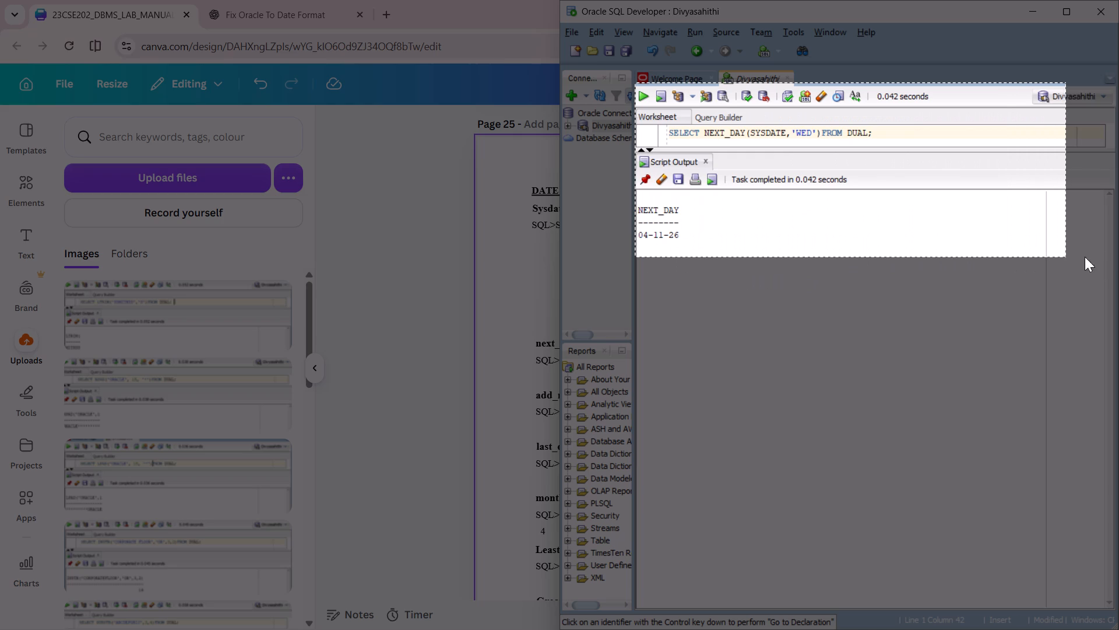
pyautogui.moveTo(1085, 257); pyautogui.dragTo(1118, 250)
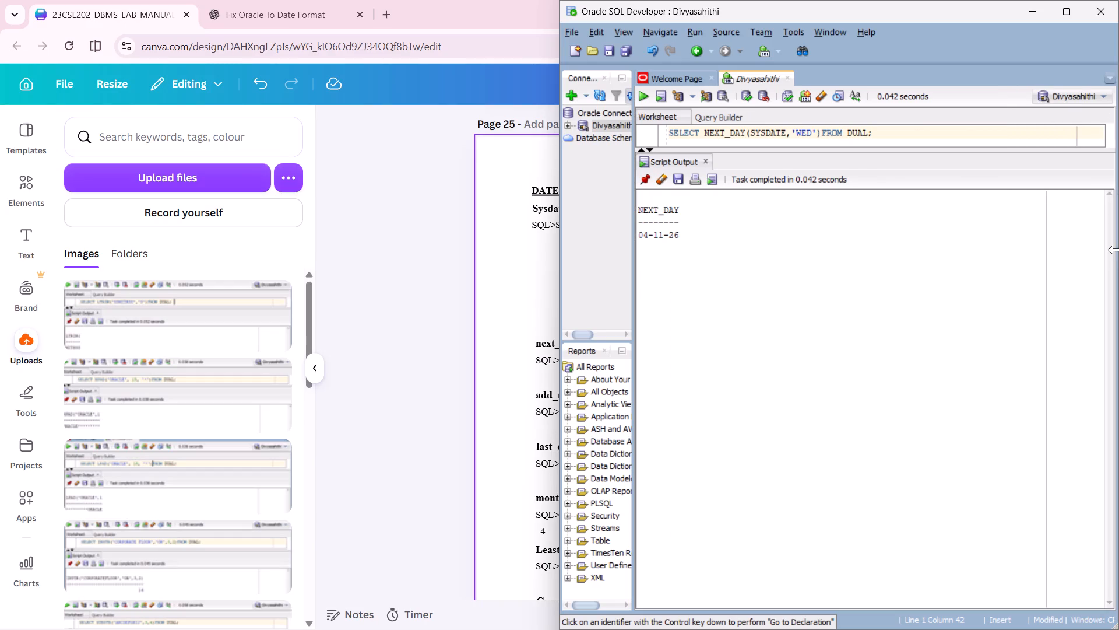
# Return to the lab manual in Canva and copy the add_months query SELECT ADD_MONTHS(SYSDATE,2)FROM DUAL; without its SQL> prefix.
pyautogui.click(519, 278)
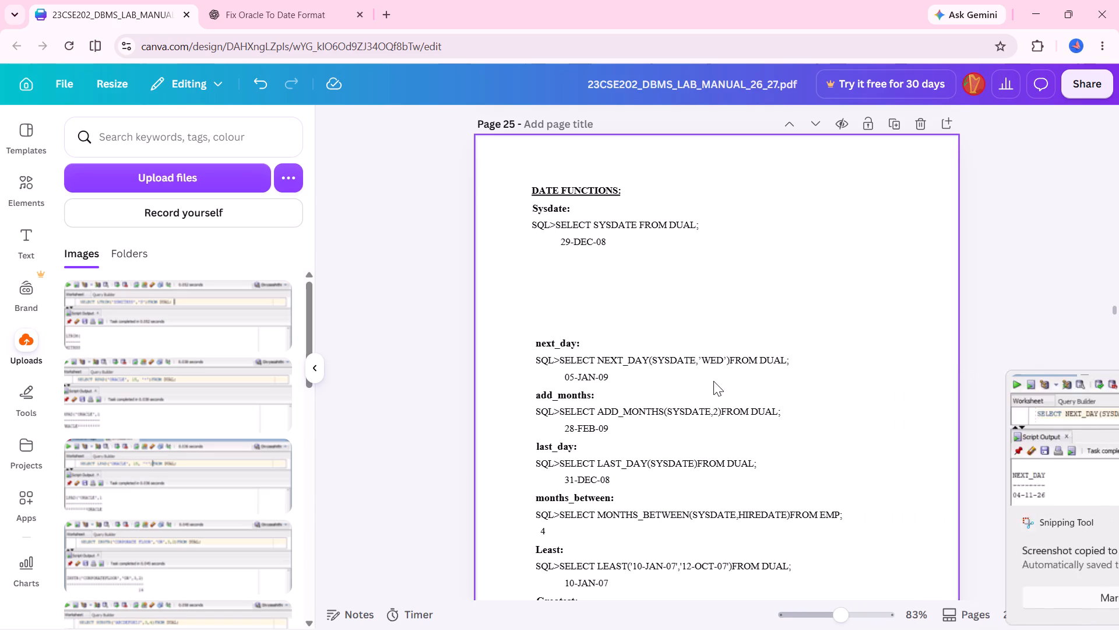
pyautogui.scroll(-1, 713, 381)
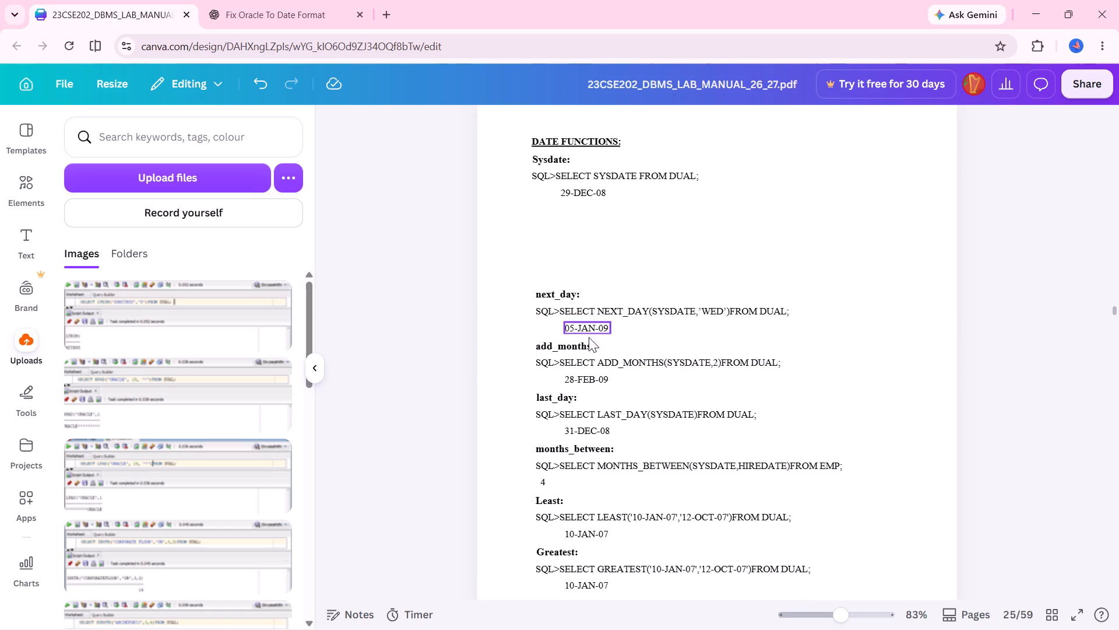
pyautogui.click(566, 363)
pyautogui.click(561, 359)
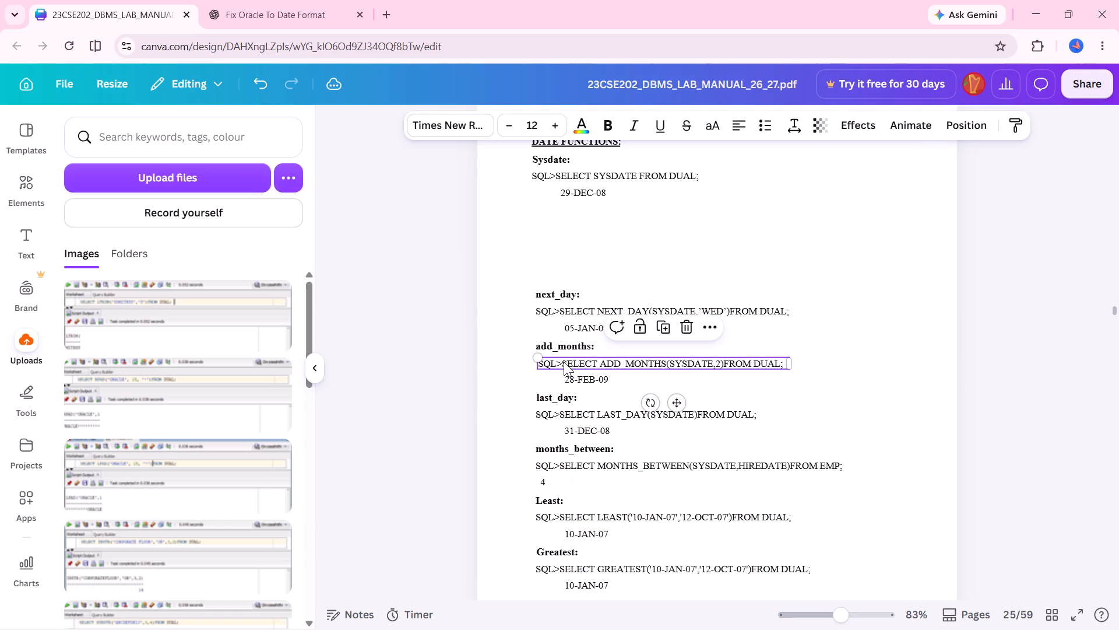
pyautogui.tripleClick(779, 362)
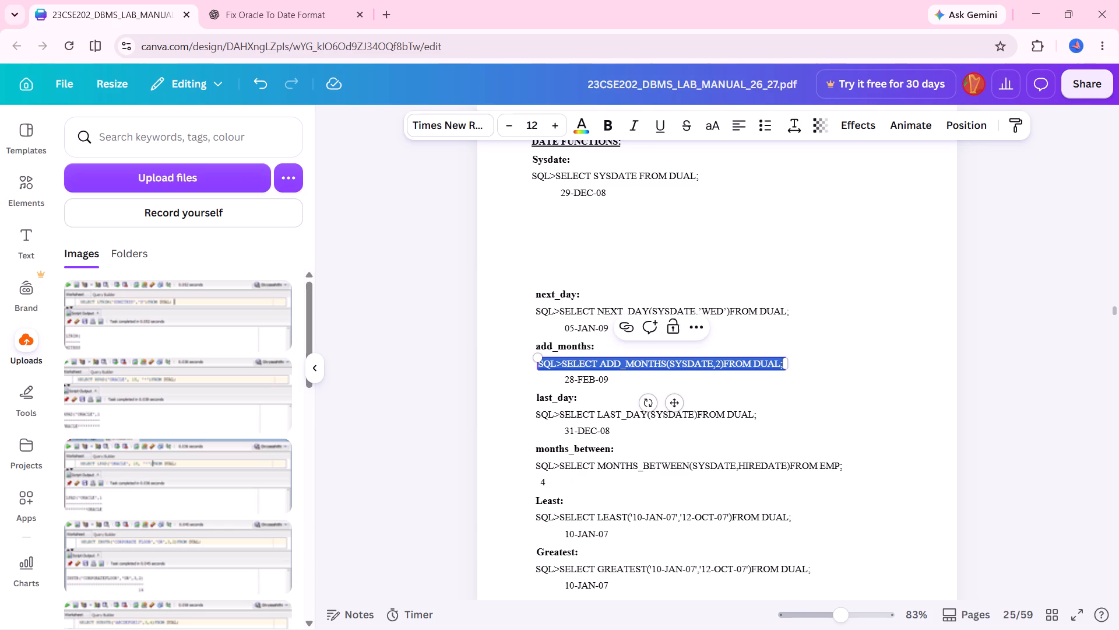
pyautogui.click(779, 362)
pyautogui.doubleClick(779, 362)
pyautogui.moveTo(779, 362); pyautogui.dragTo(565, 361)
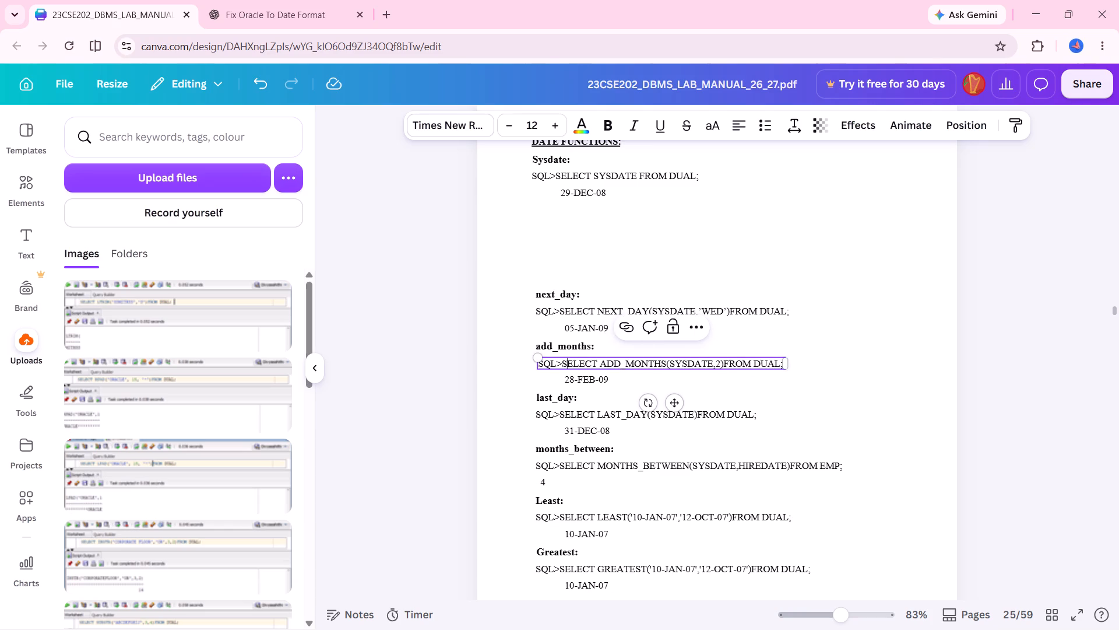
pyautogui.moveTo(565, 361); pyautogui.dragTo(563, 362)
pyautogui.click(563, 362)
pyautogui.moveTo(563, 362); pyautogui.dragTo(814, 368)
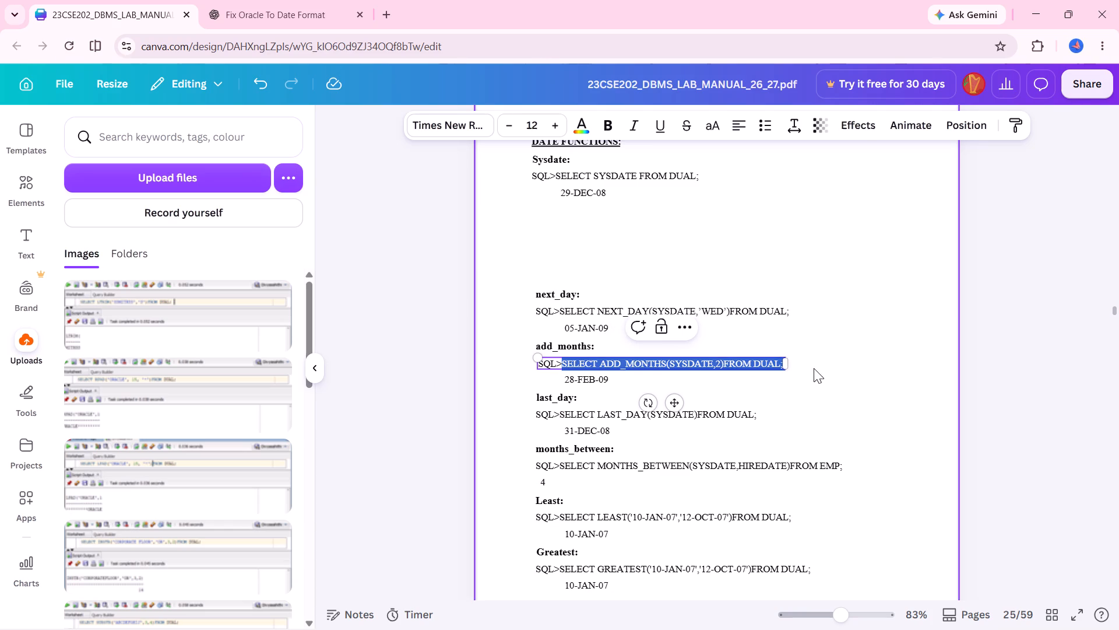
pyautogui.moveTo(814, 368); pyautogui.dragTo(803, 361)
pyautogui.hotkey('ctrl', 'c')
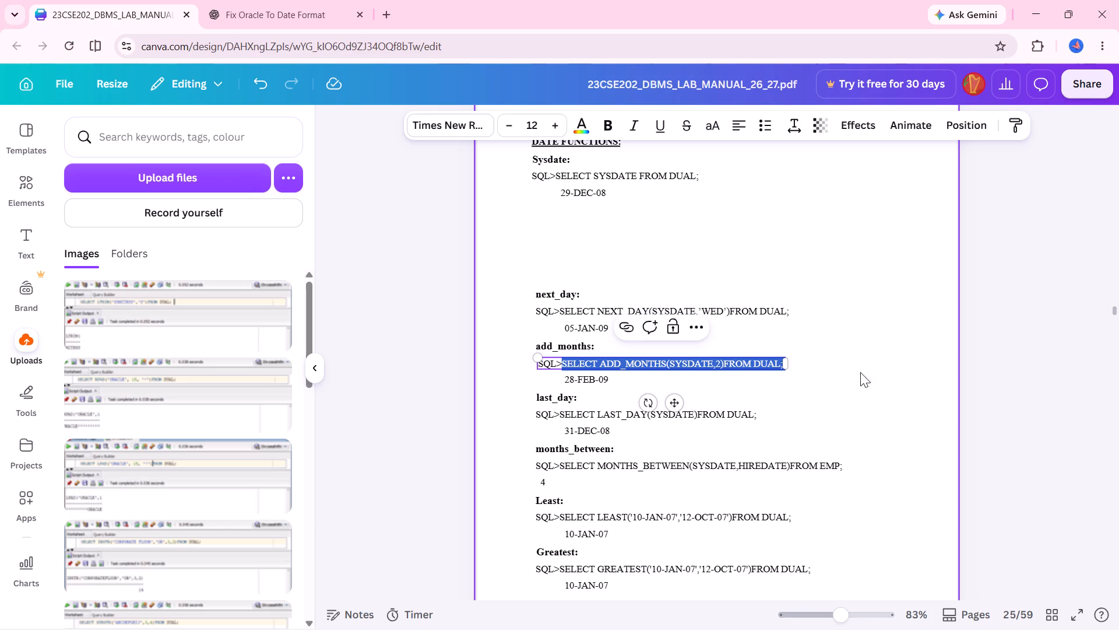
pyautogui.click(883, 378)
# In Oracle SQL Developer, replace the NEXT_DAY query with SELECT ADD_MONTHS(SYSDATE,2)FROM DUAL;, clear the old script output, and run it as a script.
pyautogui.scroll(-4, 883, 378)
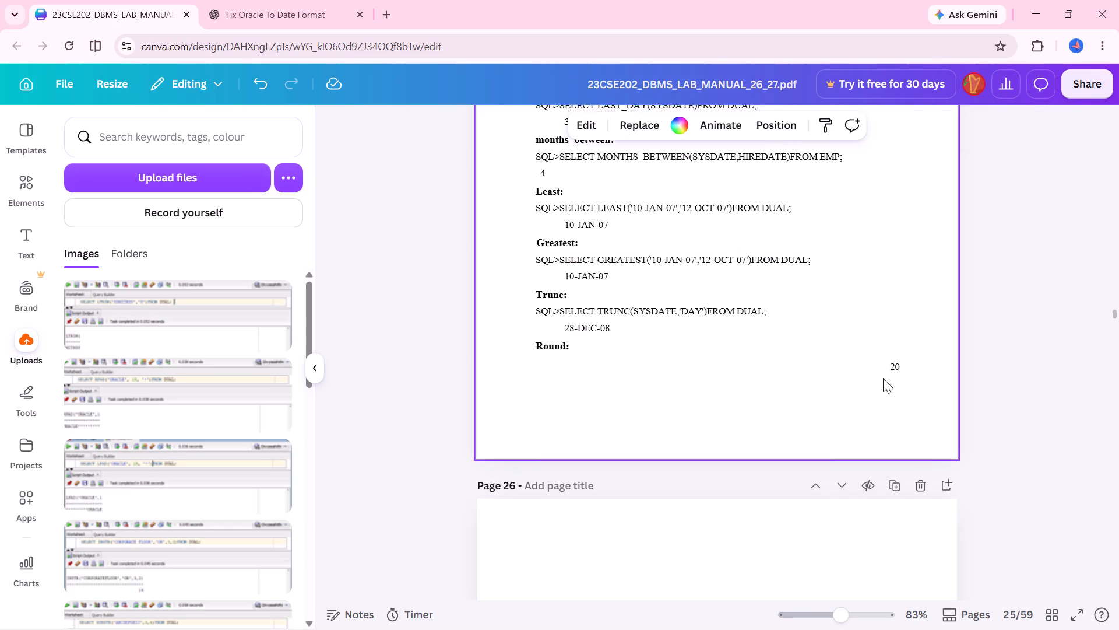
pyautogui.scroll(-1, 883, 378)
pyautogui.scroll(4, 883, 378)
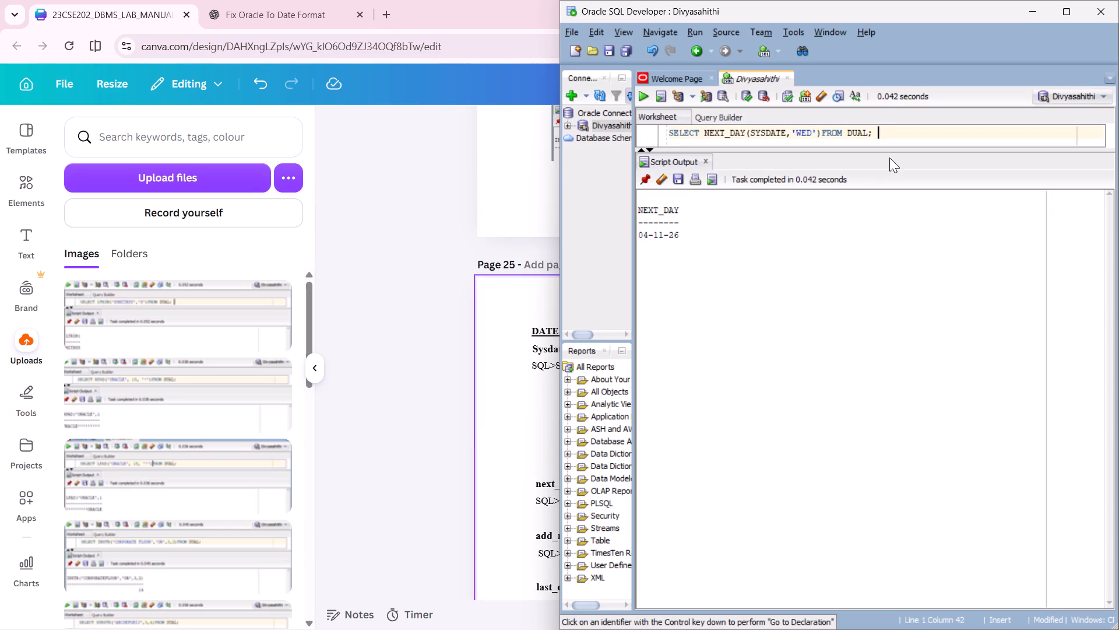
pyautogui.hotkey('ctrl', 'a')
pyautogui.press('BackSpace')
pyautogui.hotkey('ctrl', 'v')
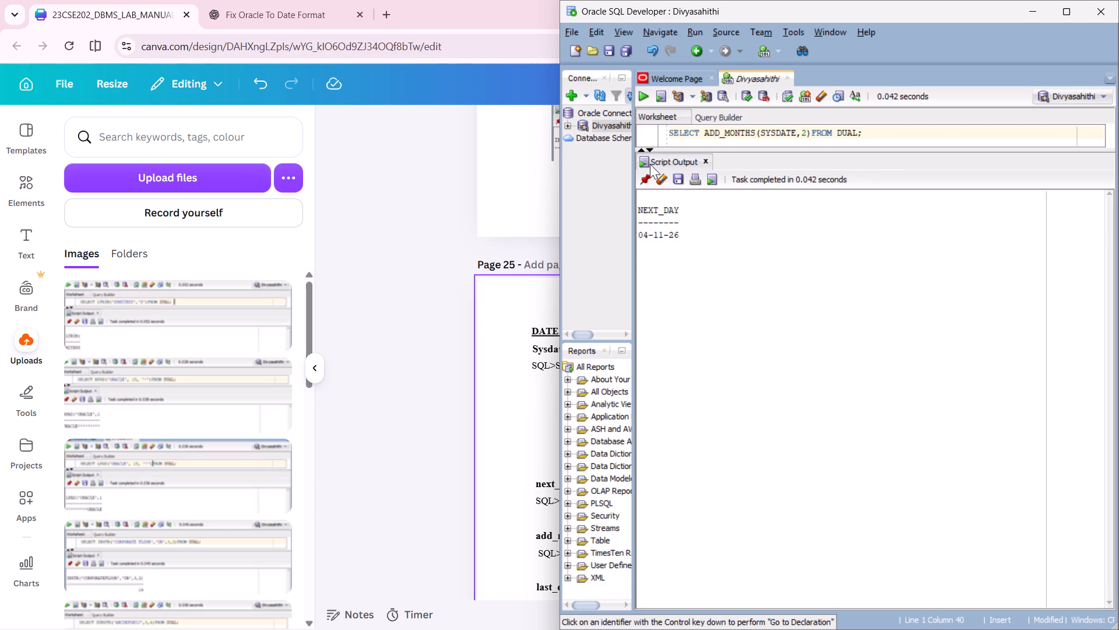
pyautogui.click(664, 176)
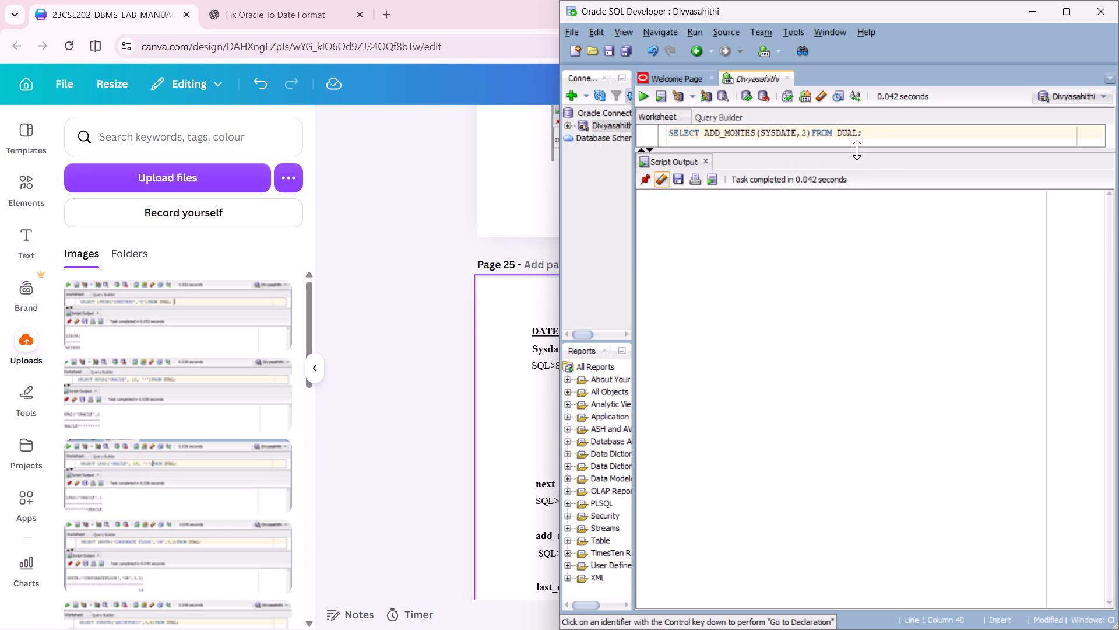
pyautogui.click(911, 128)
pyautogui.press('F5')
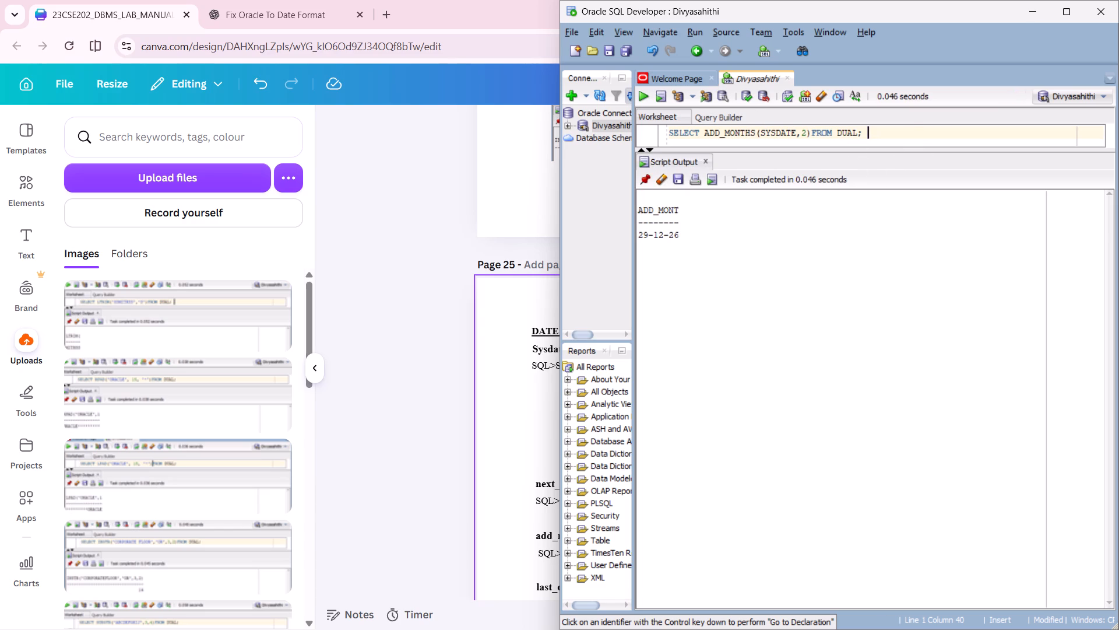
# Capture a screenshot of the ADD_MONTHS query together with its script output, from the worksheet toolbar down to the result.
pyautogui.press('Print')
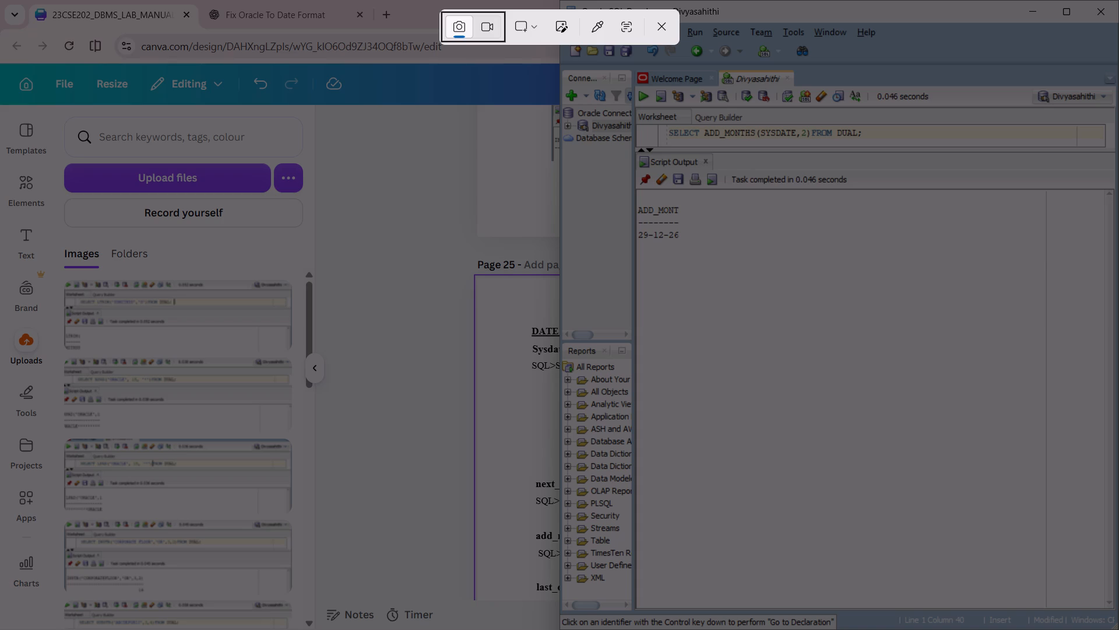
pyautogui.moveTo(636, 86); pyautogui.dragTo(1118, 245)
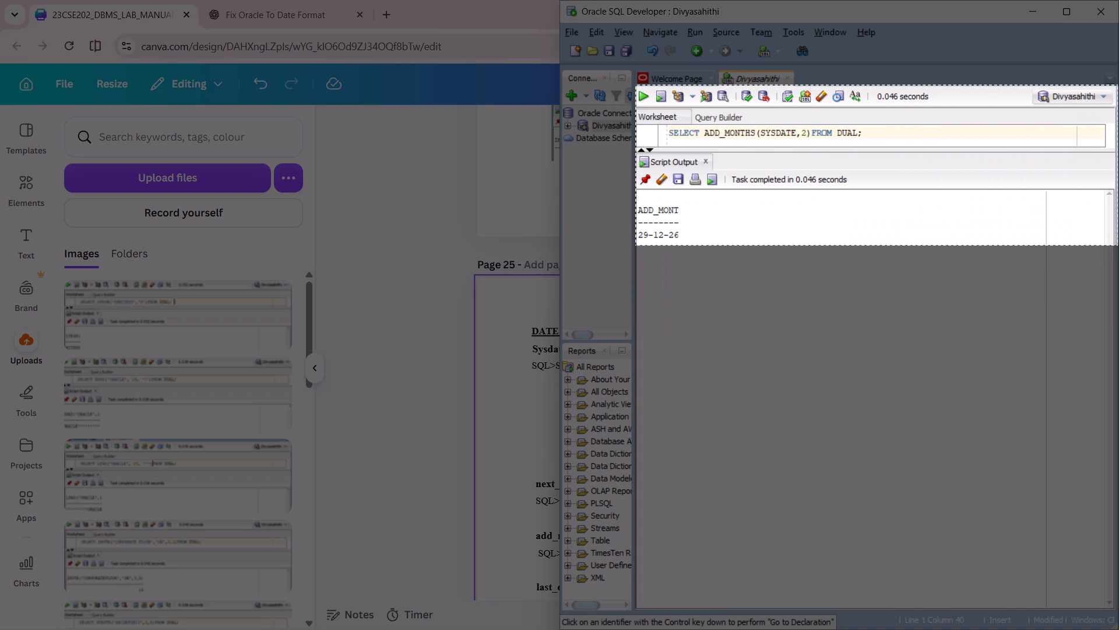
pyautogui.moveTo(1118, 245); pyautogui.dragTo(1118, 247)
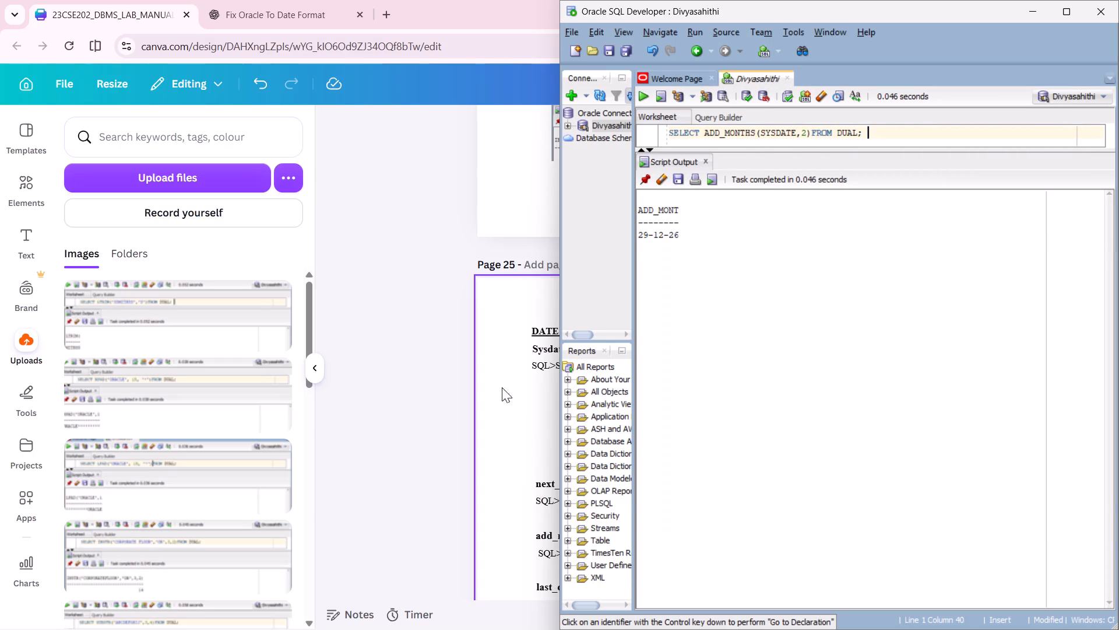
pyautogui.click(489, 390)
pyautogui.scroll(-1, 721, 391)
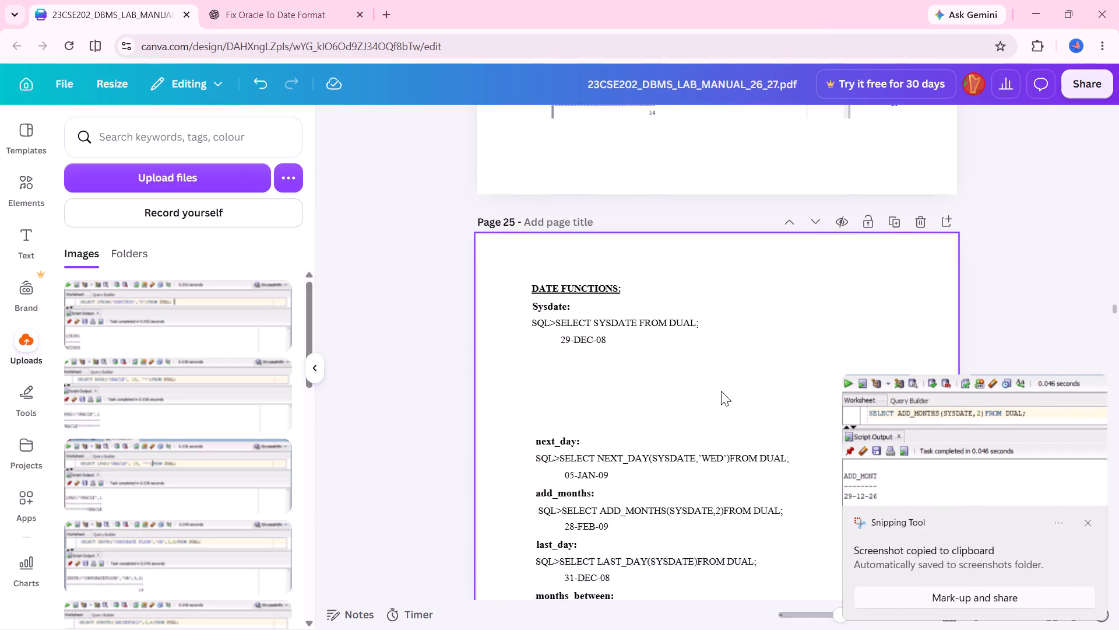
pyautogui.scroll(-4, 721, 391)
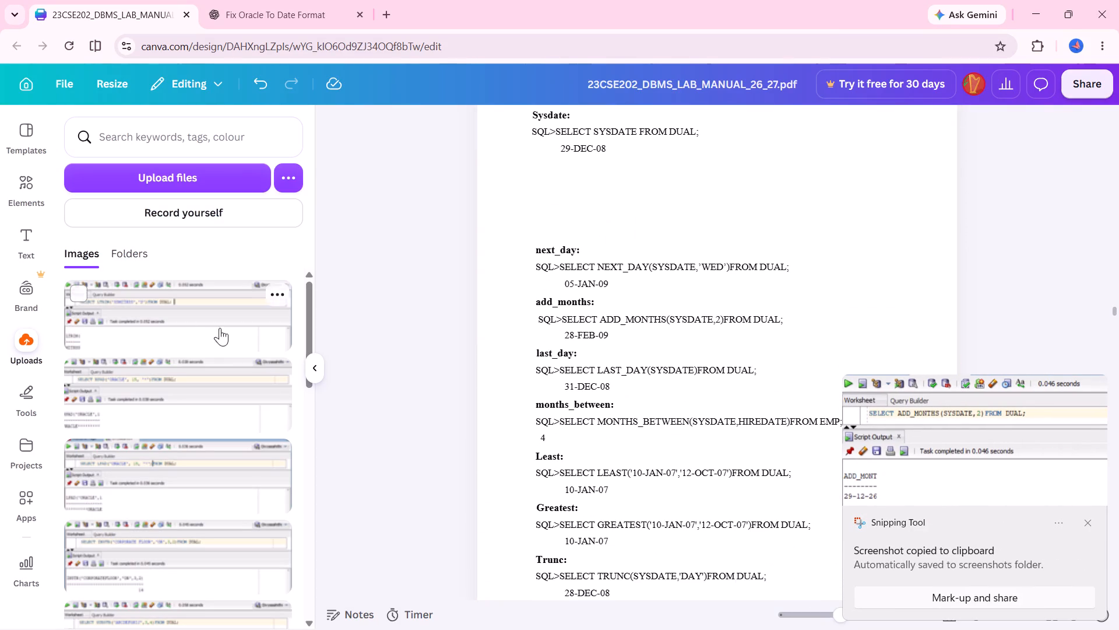
pyautogui.click(196, 182)
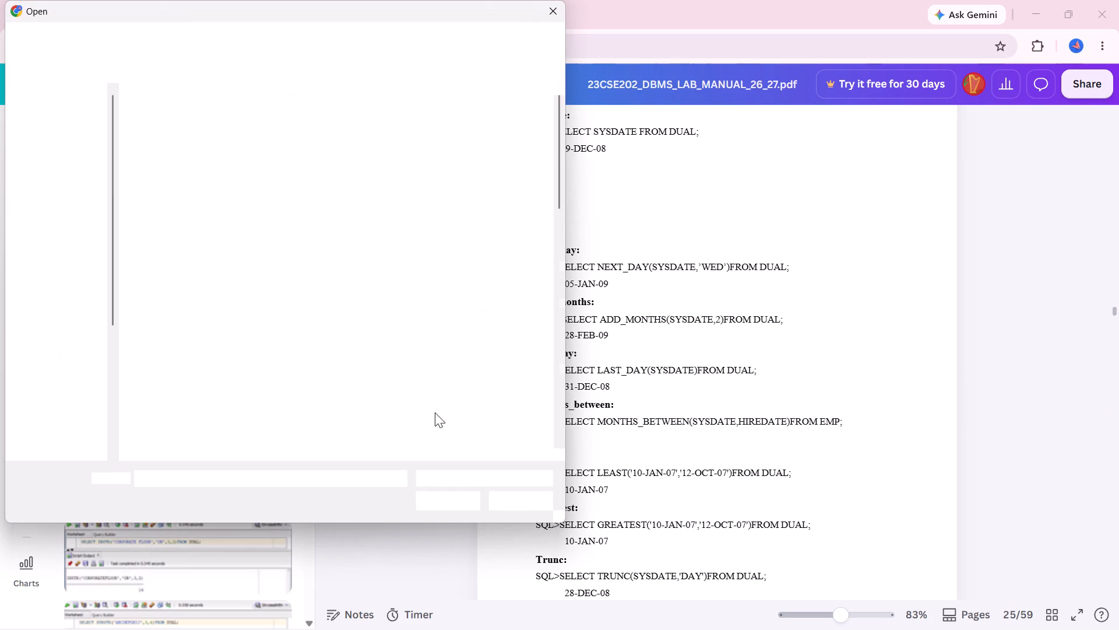
pyautogui.scroll(-11, 444, 391)
pyautogui.scroll(-10, 444, 391)
pyautogui.scroll(-17, 444, 391)
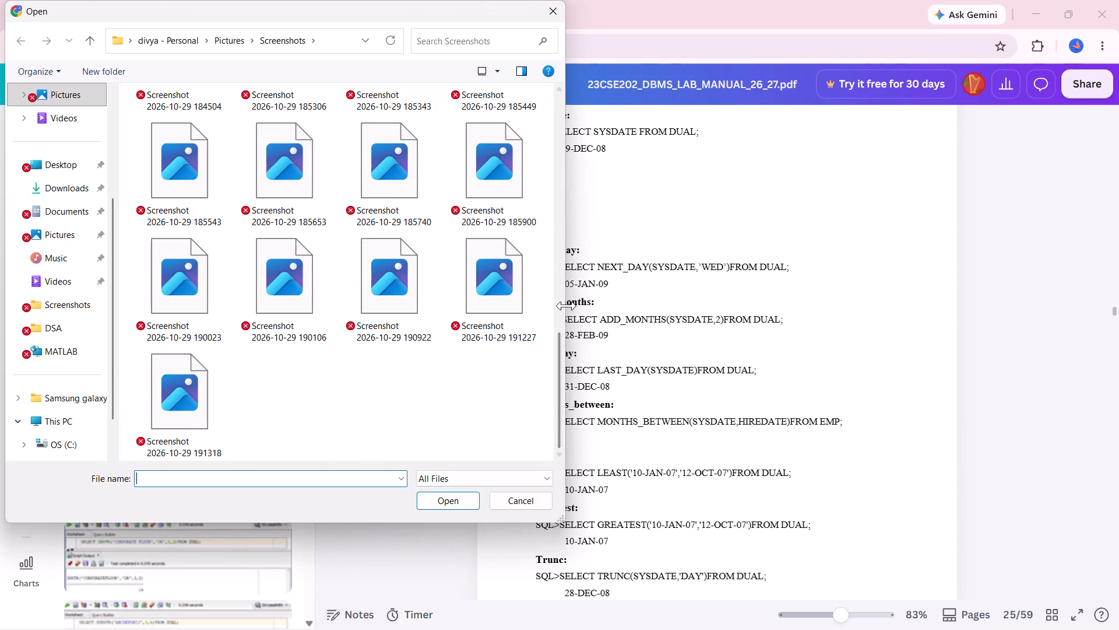
pyautogui.moveTo(566, 306); pyautogui.dragTo(642, 304)
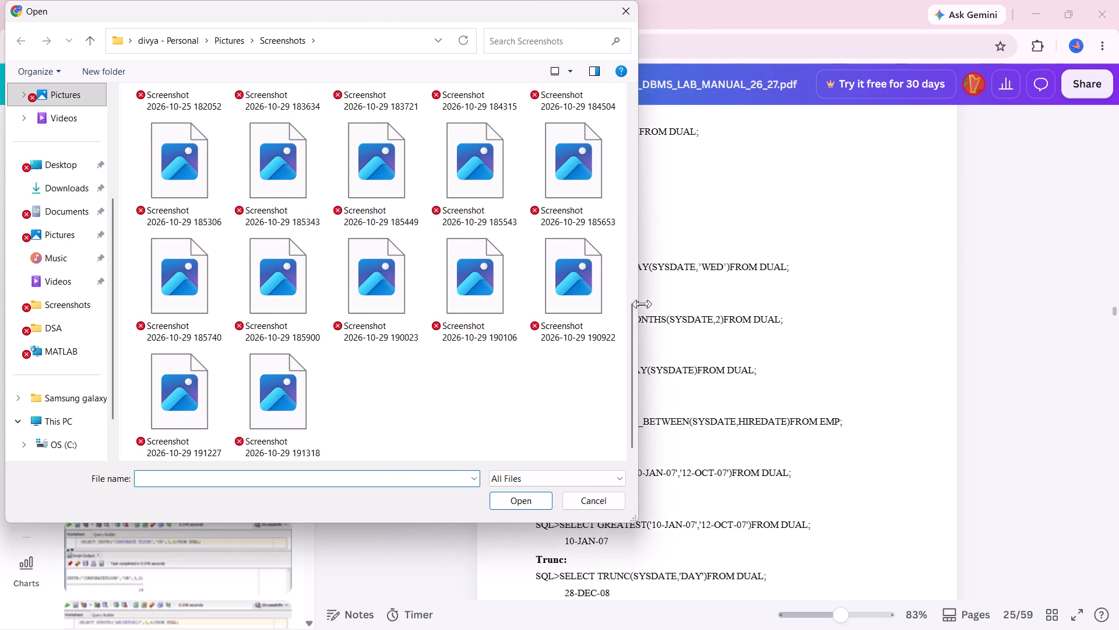
pyautogui.moveTo(642, 304); pyautogui.dragTo(780, 265)
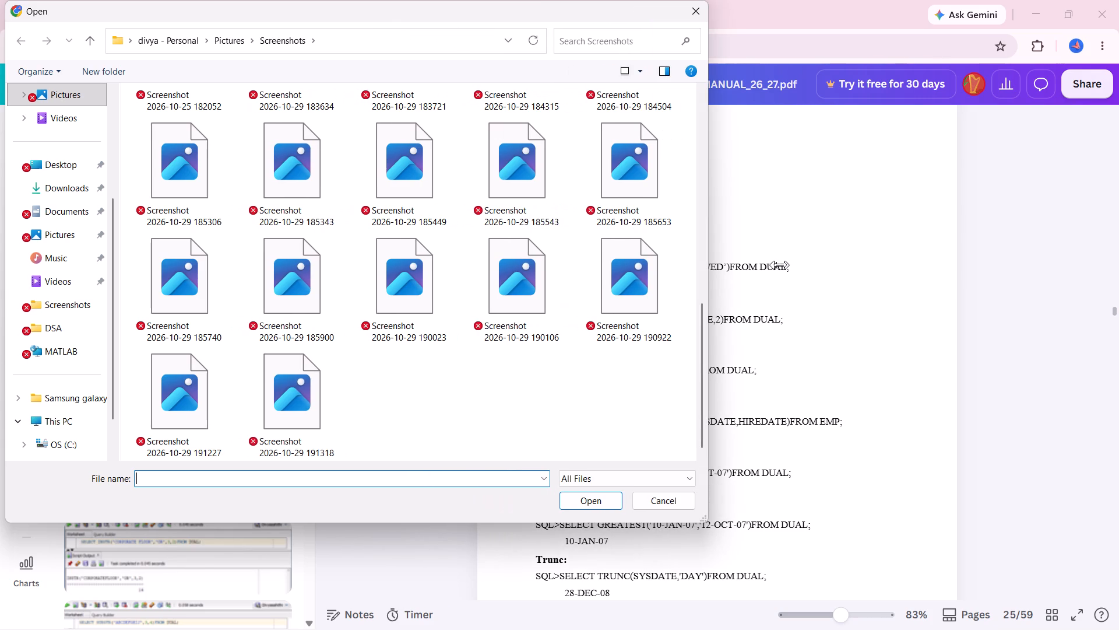
pyautogui.moveTo(780, 265); pyautogui.dragTo(959, 243)
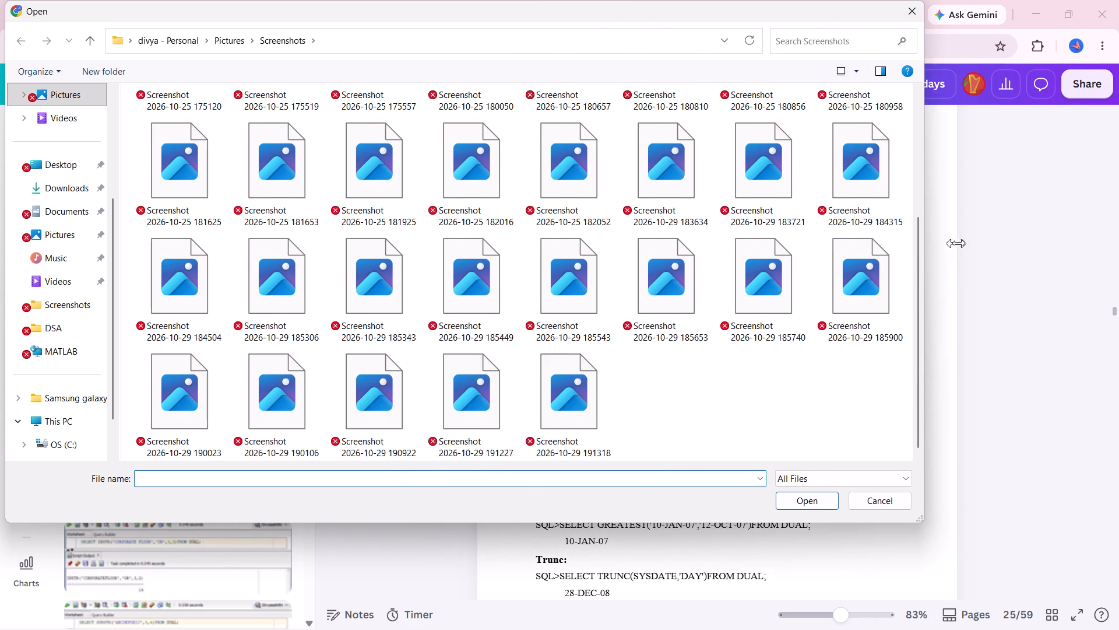
pyautogui.moveTo(959, 243); pyautogui.dragTo(1061, 245)
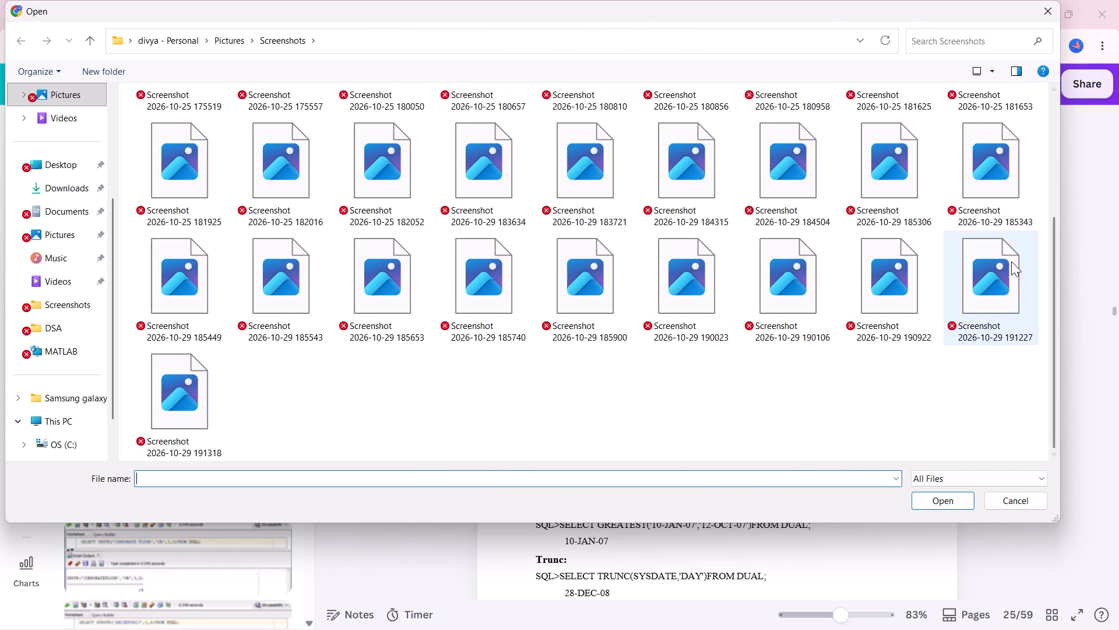
pyautogui.moveTo(1064, 252); pyautogui.dragTo(1001, 267)
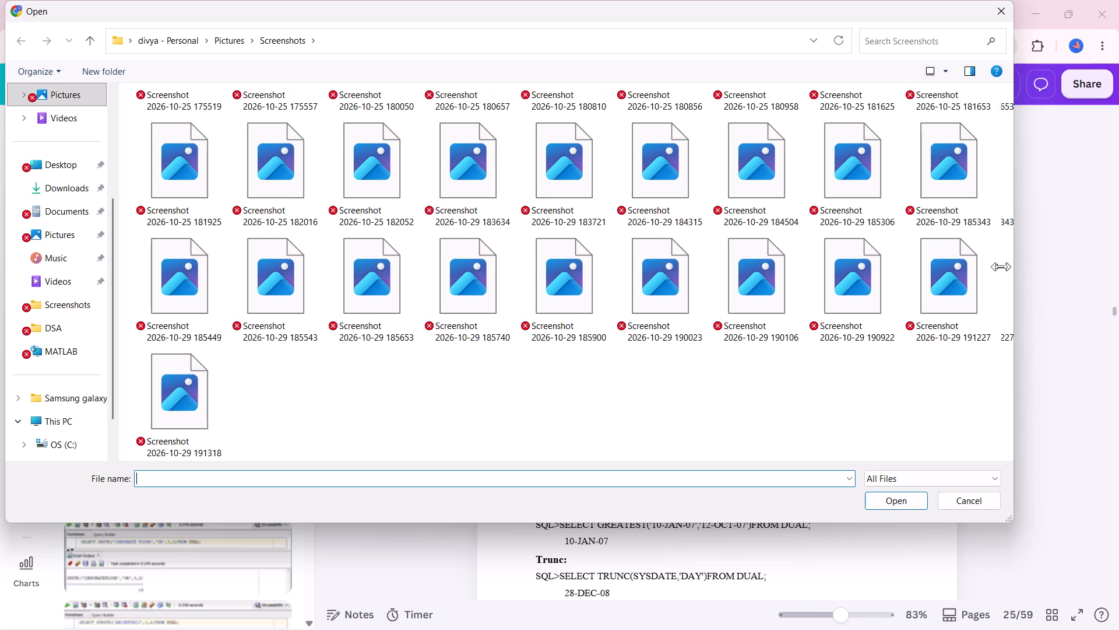
pyautogui.moveTo(1001, 267); pyautogui.dragTo(994, 268)
pyautogui.moveTo(766, 429); pyautogui.dragTo(704, 429, button='right')
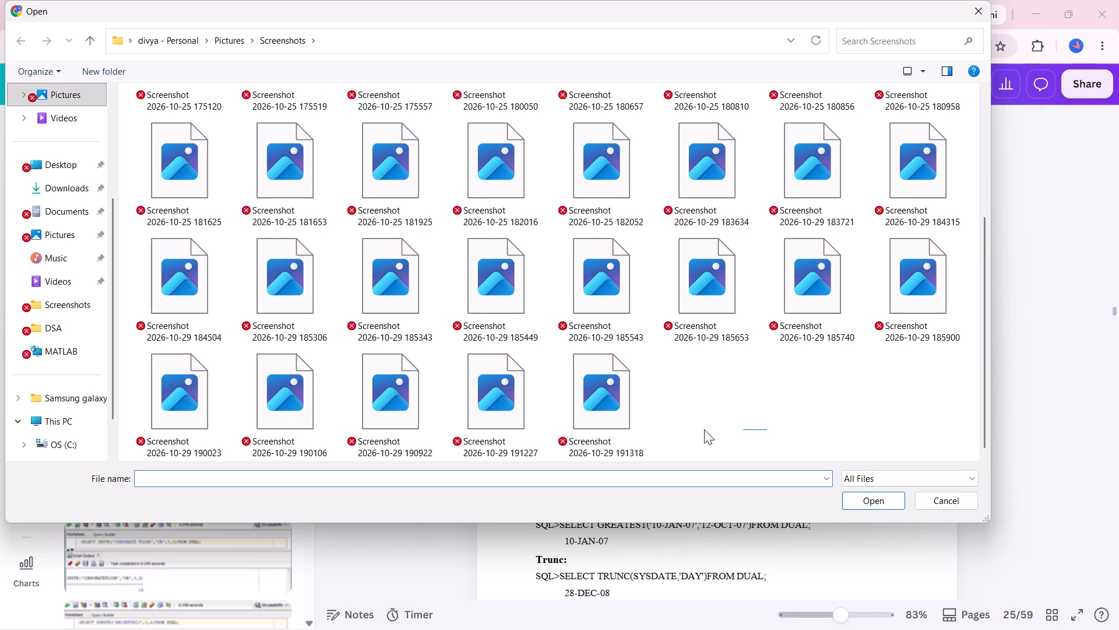
pyautogui.moveTo(704, 429); pyautogui.dragTo(418, 396, button='right')
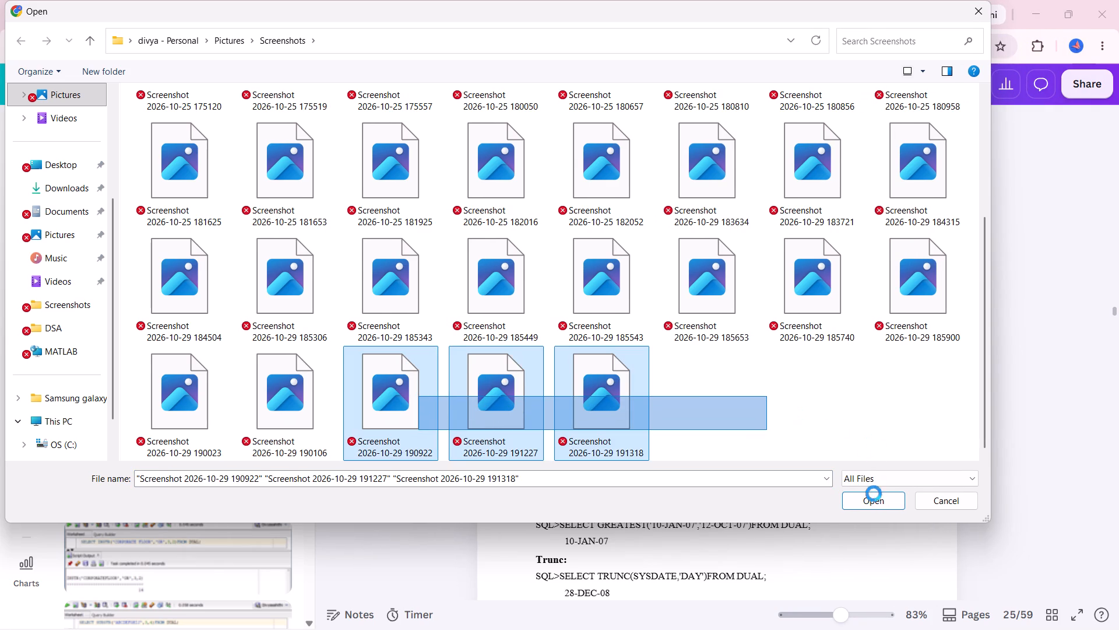
pyautogui.click(875, 505)
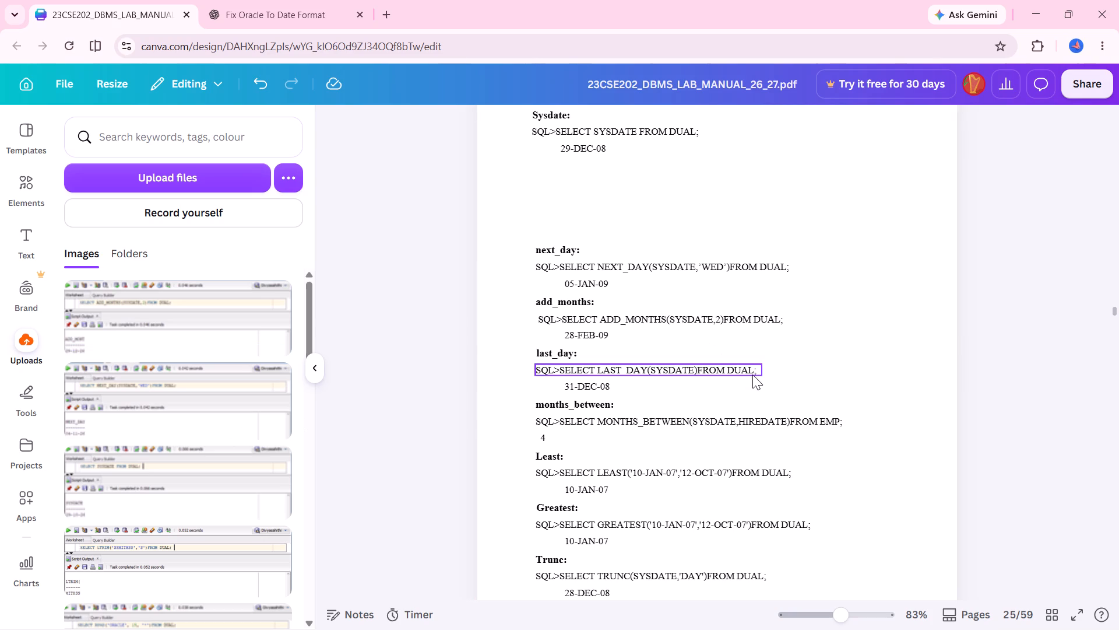
# Look through manual pages 25 to 30 to review the remaining date functions, the blank page and the operators experiment.
pyautogui.scroll(-5, 752, 374)
pyautogui.scroll(3, 752, 374)
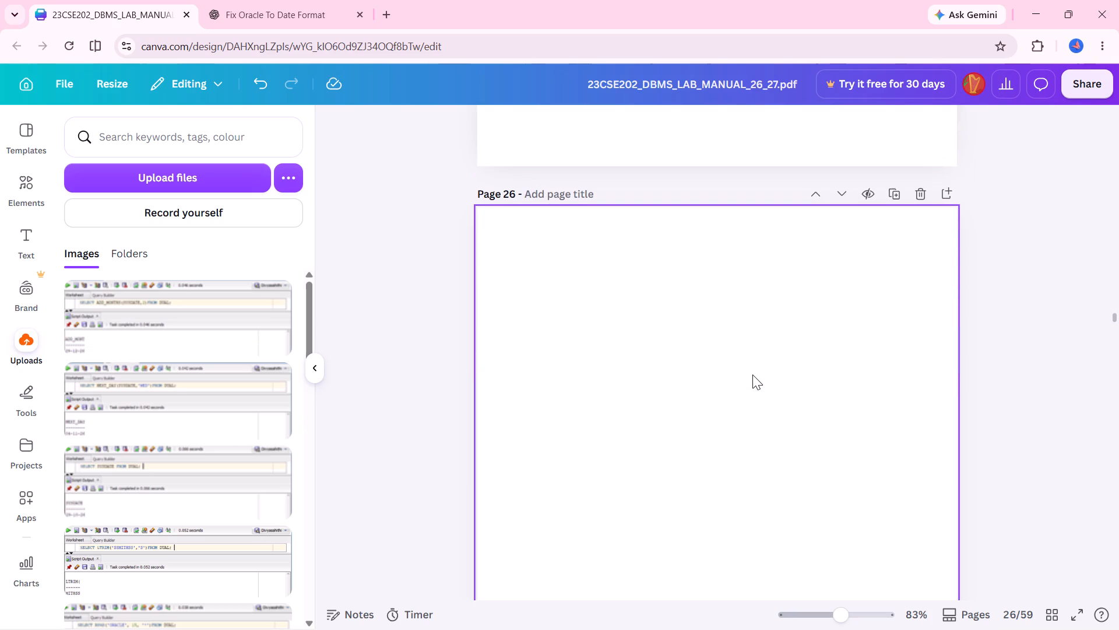
pyautogui.scroll(-7, 752, 374)
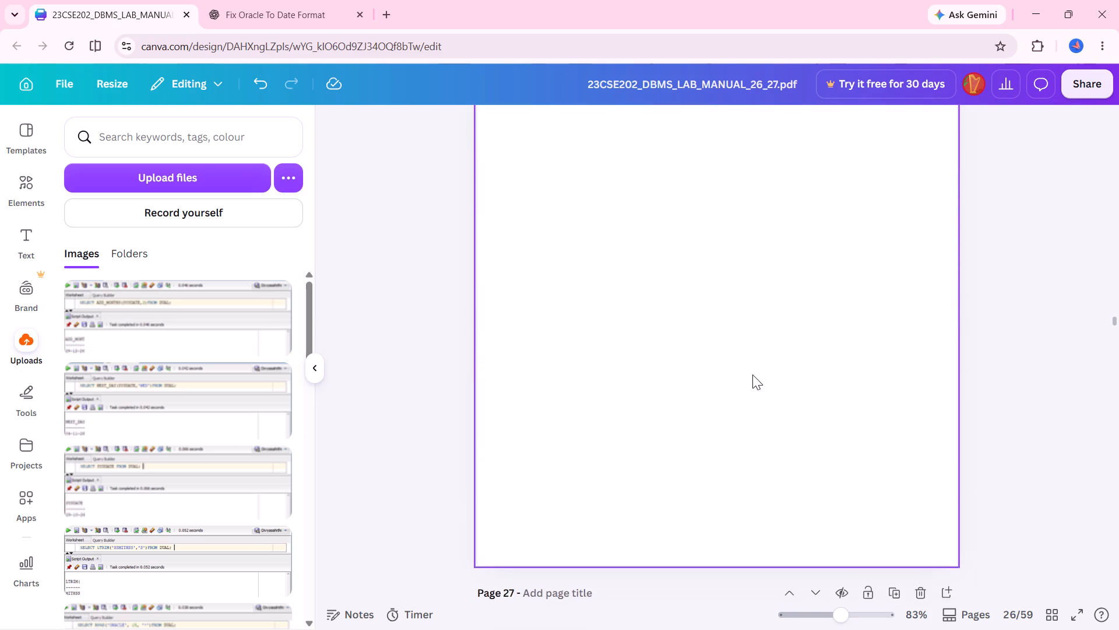
pyautogui.scroll(-5, 752, 374)
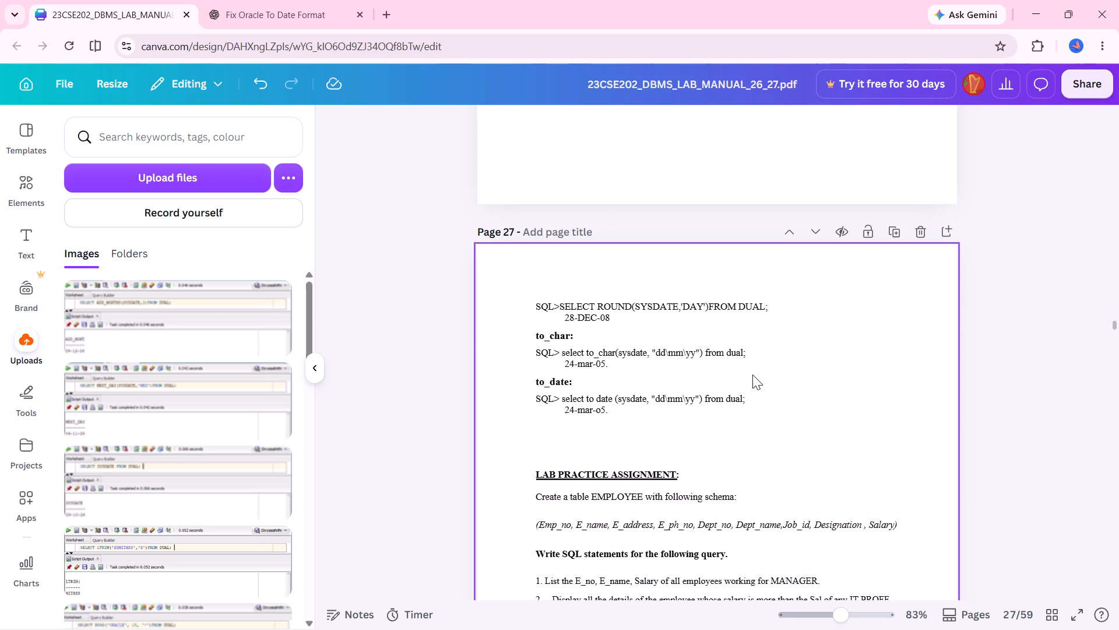
pyautogui.scroll(4, 752, 374)
pyautogui.scroll(-4, 752, 374)
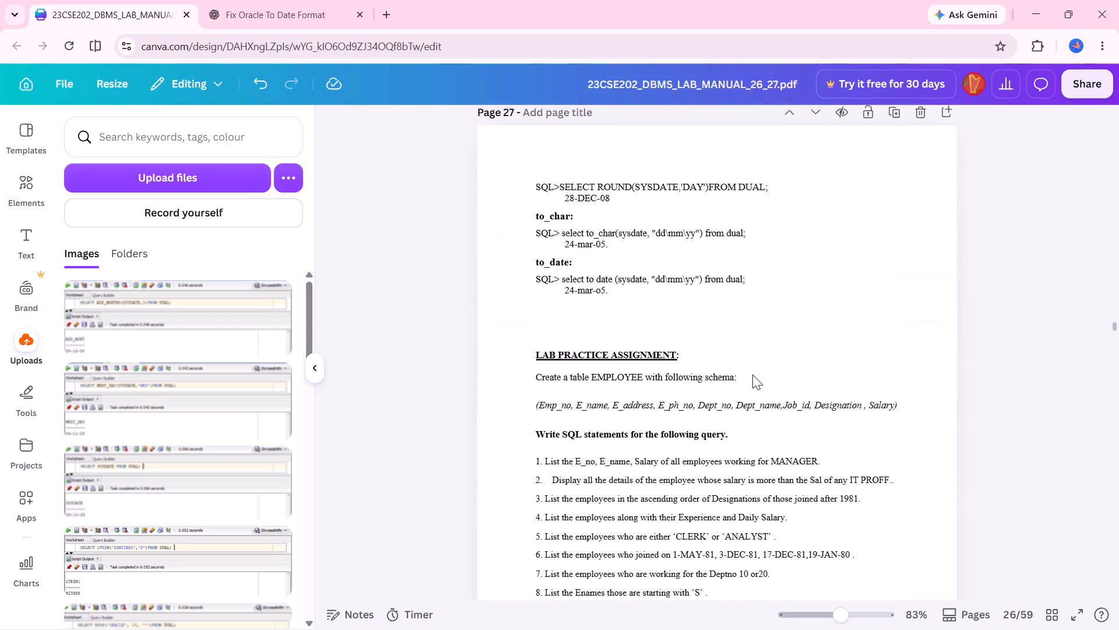
pyautogui.scroll(-7, 752, 374)
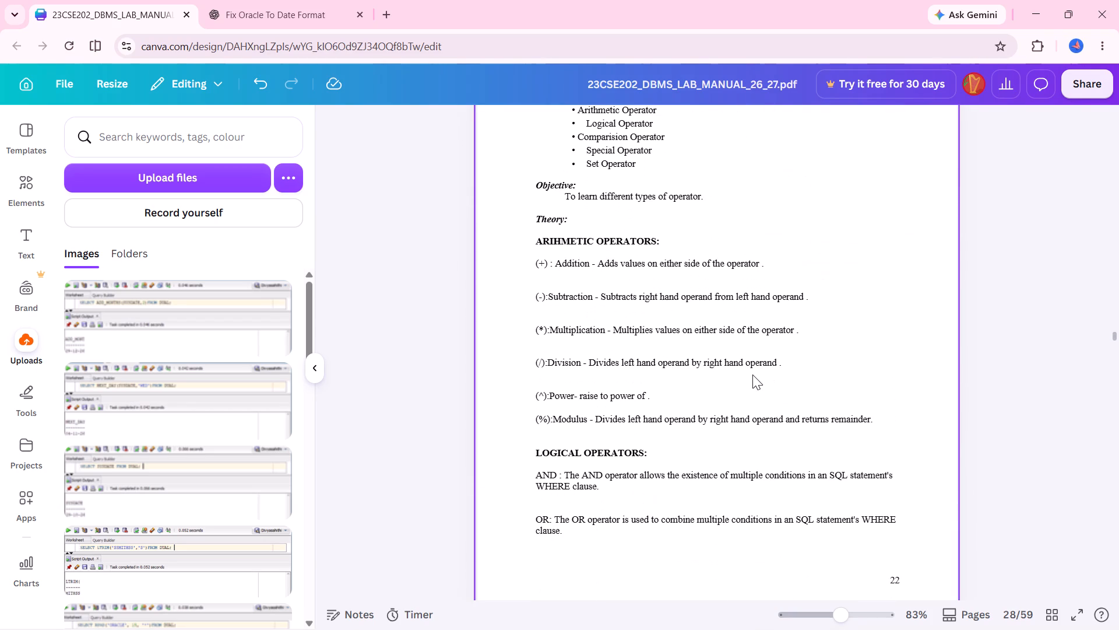
pyautogui.scroll(-6, 752, 374)
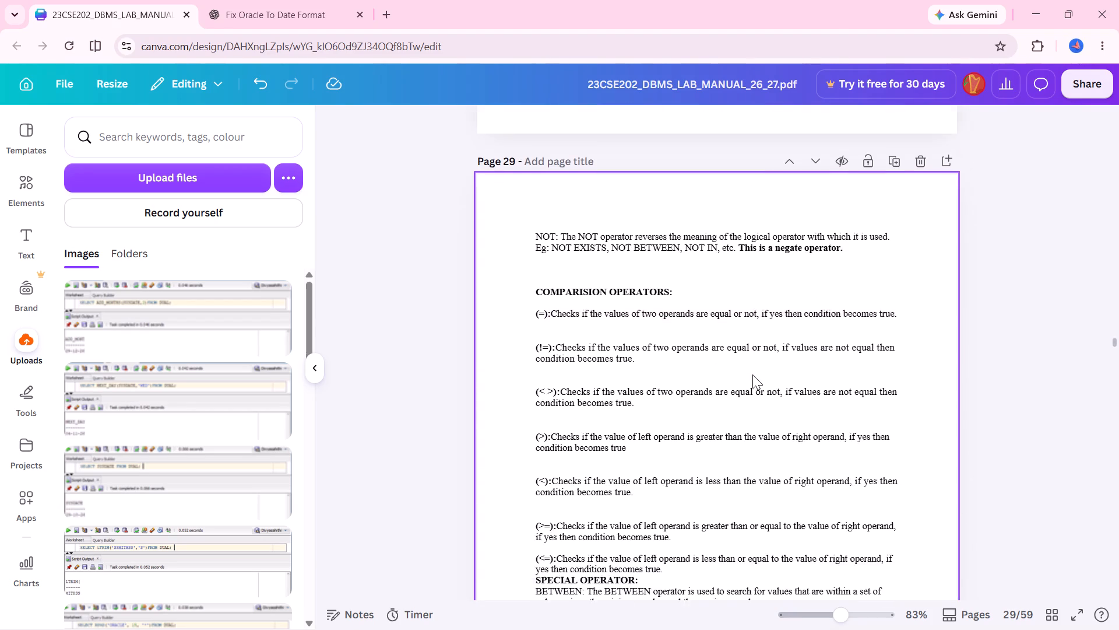
pyautogui.scroll(-5, 752, 374)
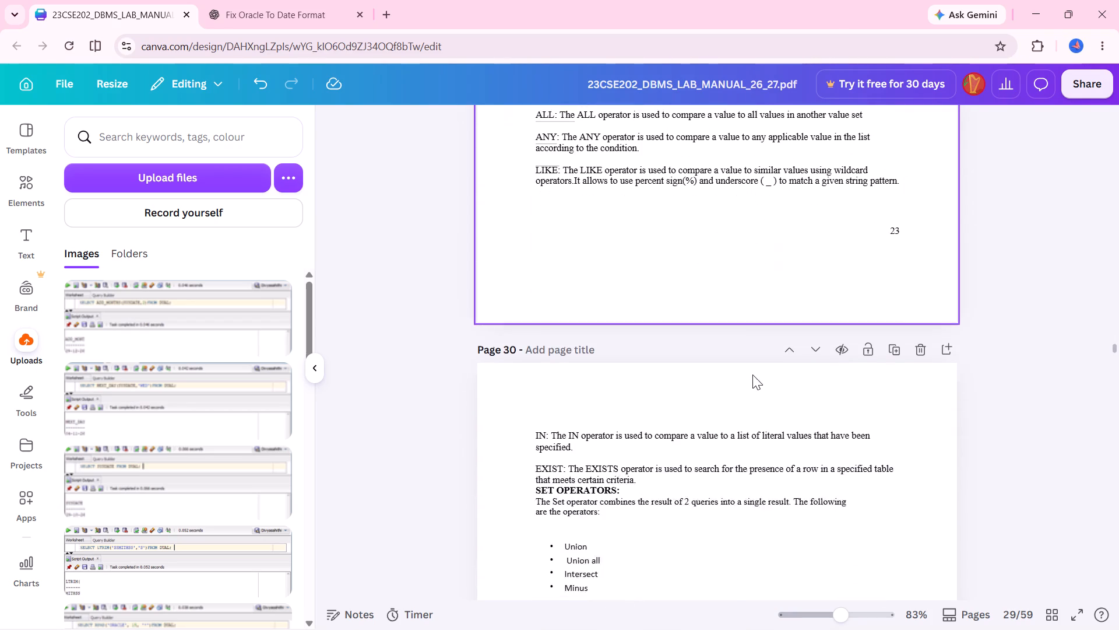
pyautogui.scroll(-4, 752, 374)
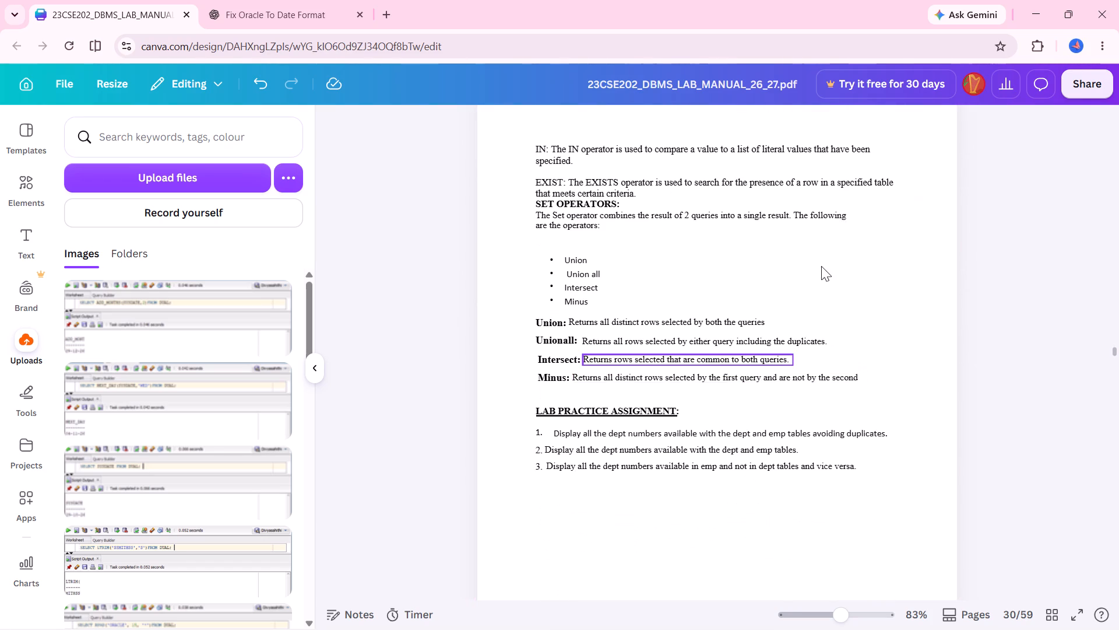
pyautogui.scroll(2, 835, 248)
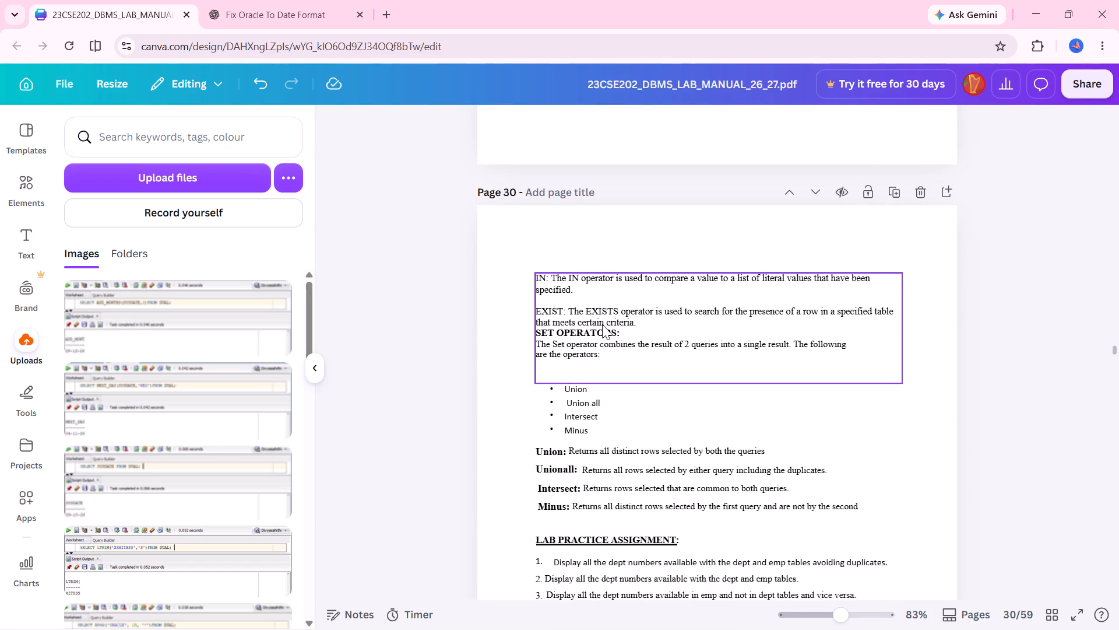
pyautogui.scroll(8, 803, 177)
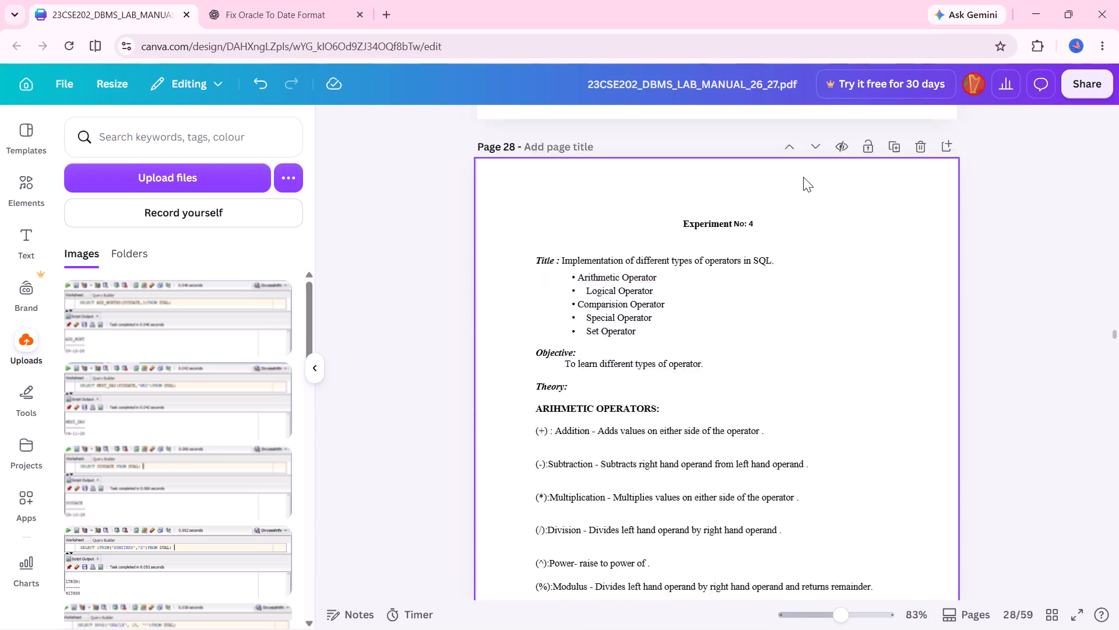
pyautogui.scroll(13, 803, 177)
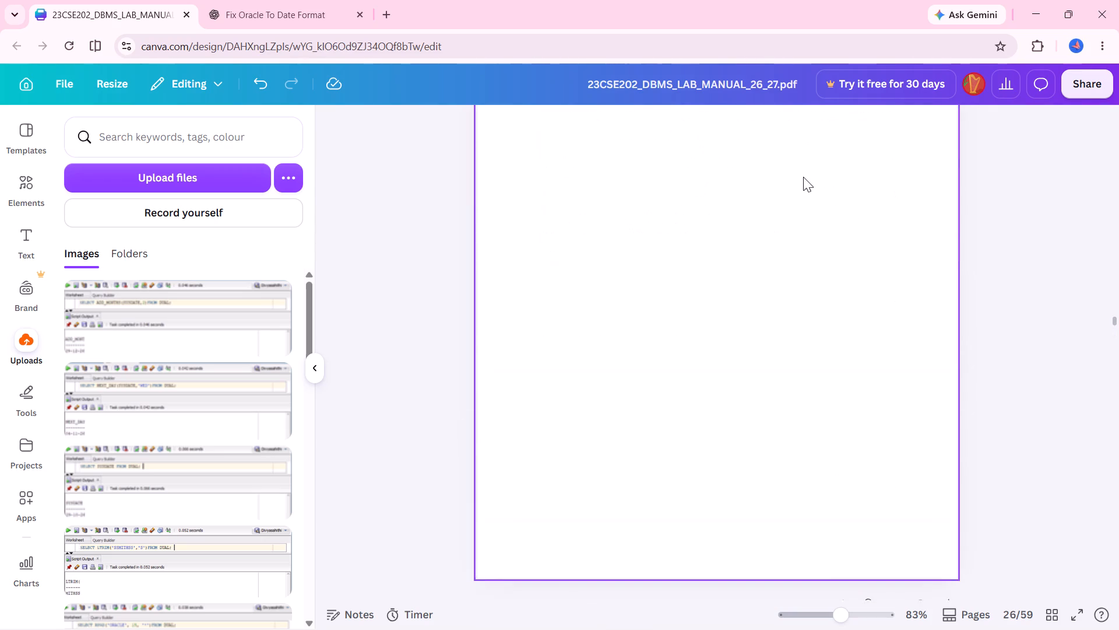
pyautogui.scroll(10, 803, 177)
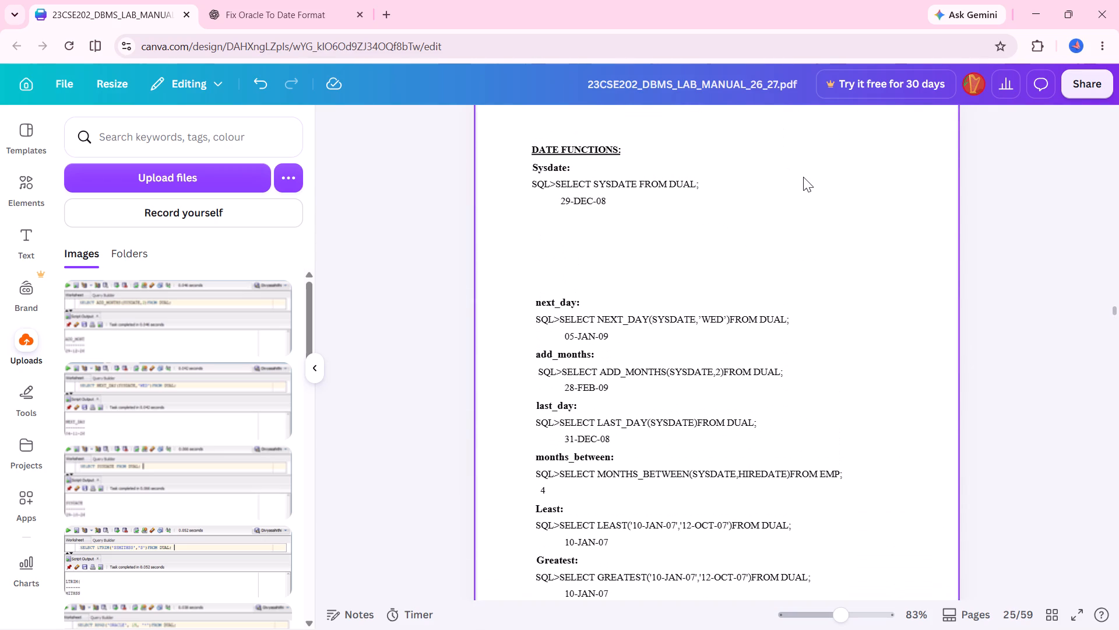
pyautogui.scroll(-4, 743, 384)
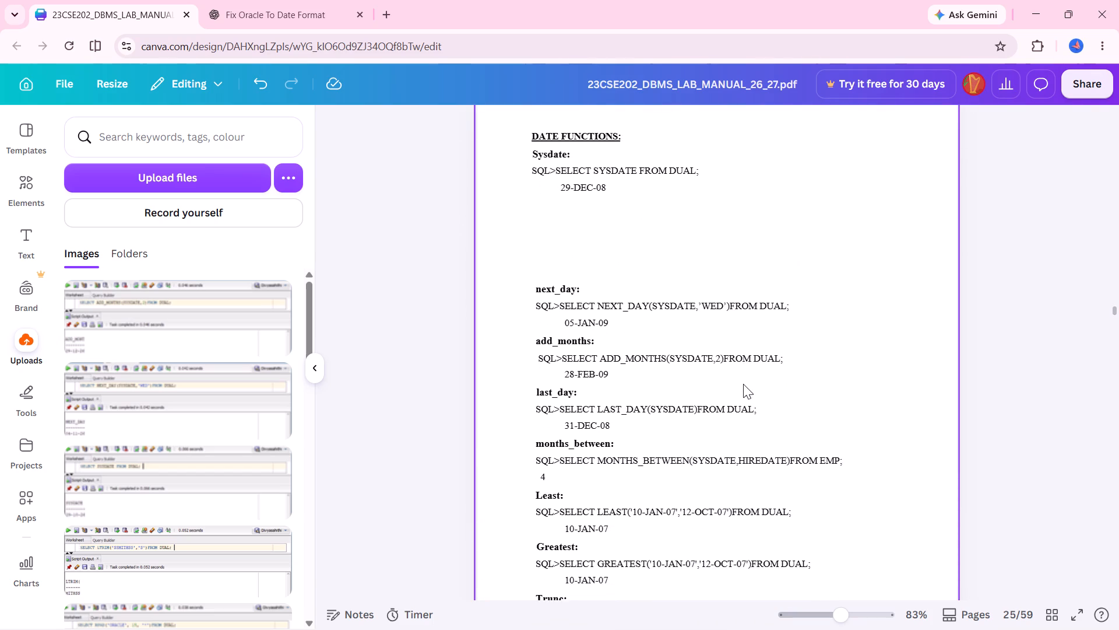
pyautogui.scroll(-3, 743, 384)
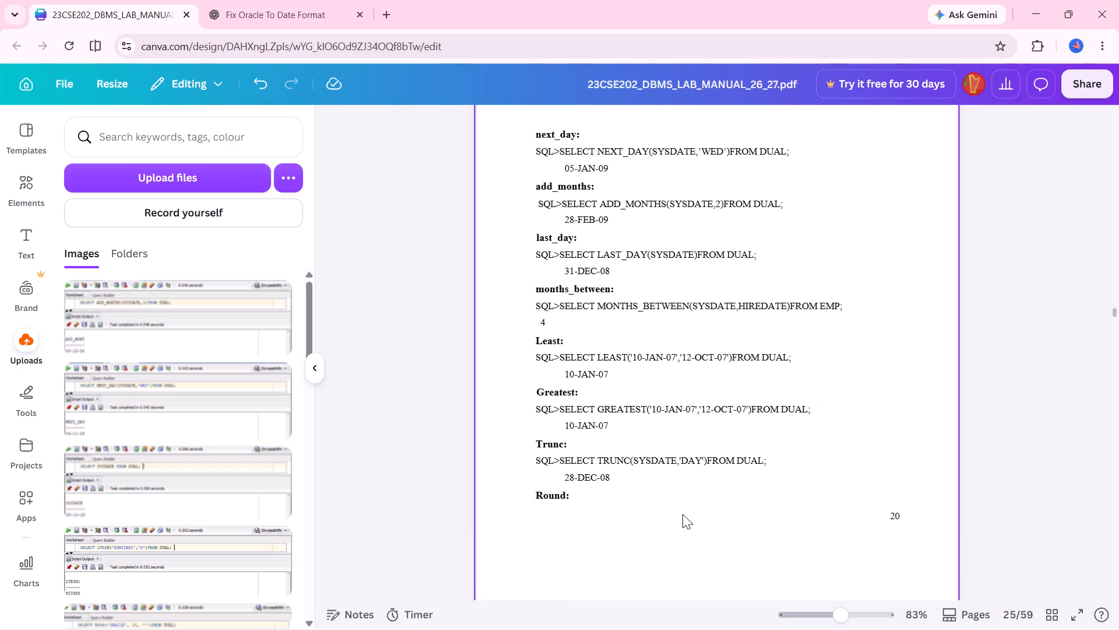
# Select the page 25 text blocks from 05-JAN-09 down to Round: and scale them down slightly to about 13.5 by 14.5.
pyautogui.moveTo(680, 508); pyautogui.dragTo(527, 330, button='right')
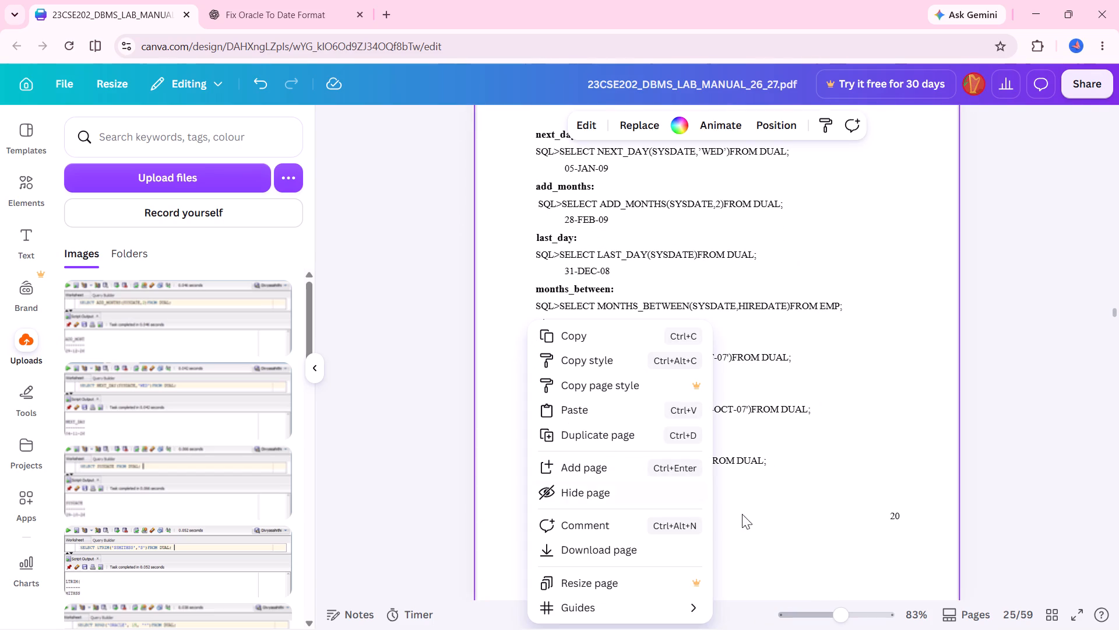
pyautogui.click(773, 517)
pyautogui.moveTo(610, 507); pyautogui.dragTo(550, 489, button='right')
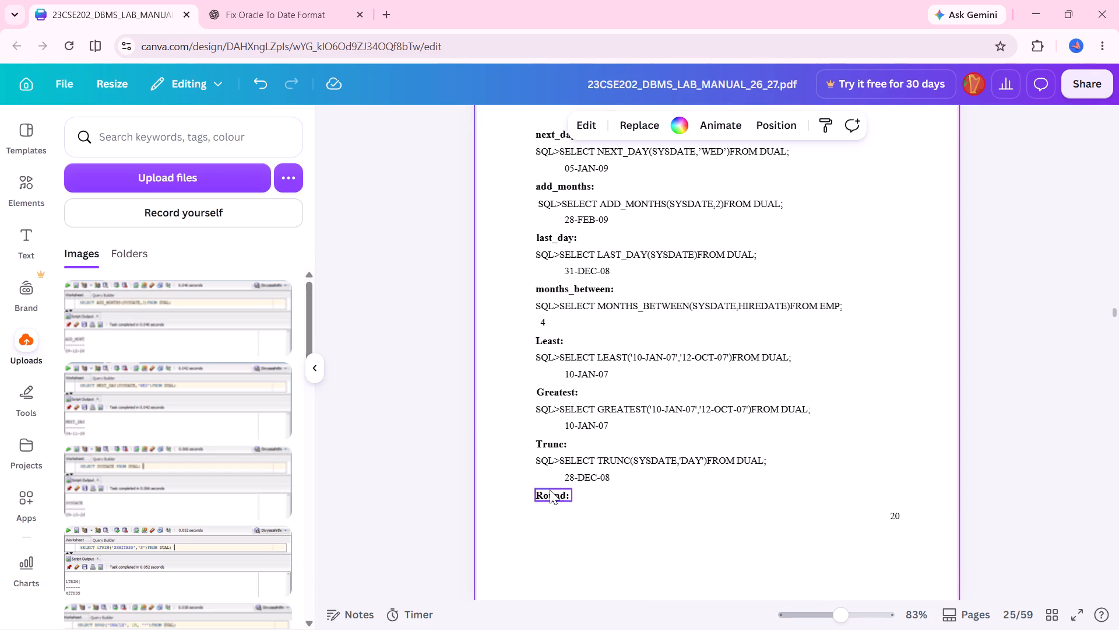
pyautogui.moveTo(550, 489); pyautogui.dragTo(529, 443, button='right')
pyautogui.moveTo(508, 184); pyautogui.dragTo(518, 193)
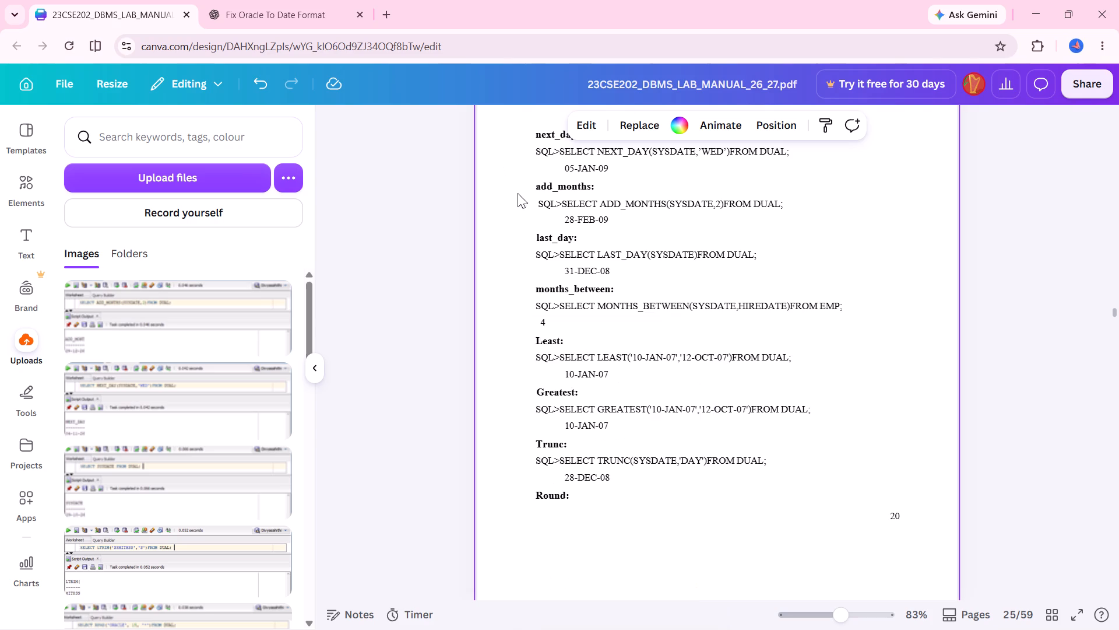
pyautogui.moveTo(518, 193); pyautogui.dragTo(522, 167)
pyautogui.moveTo(522, 167); pyautogui.dragTo(615, 317)
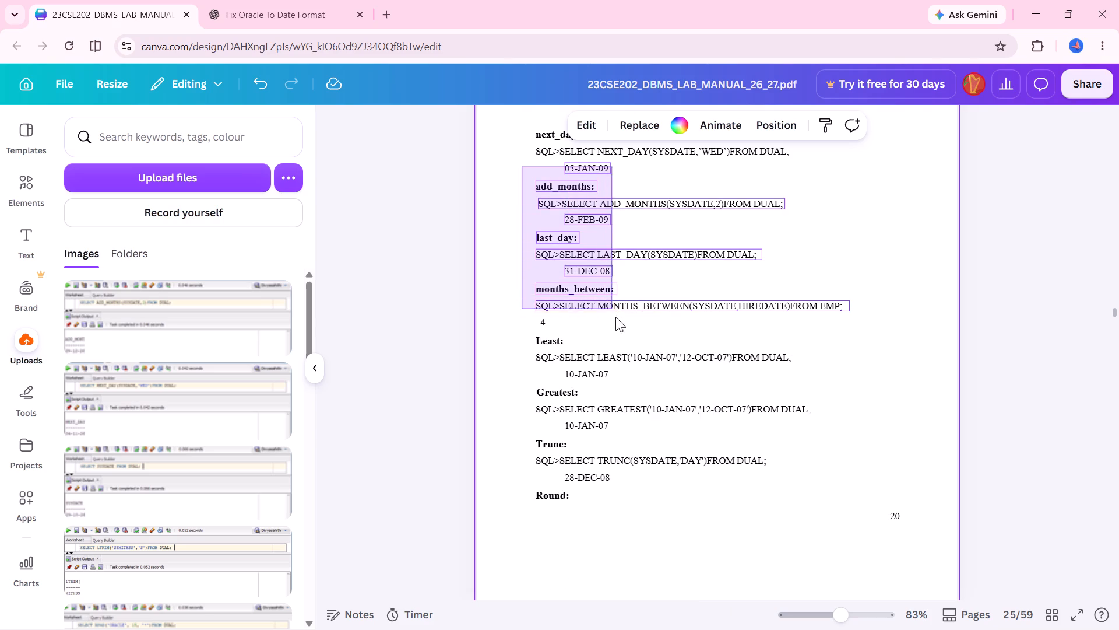
pyautogui.moveTo(615, 317); pyautogui.dragTo(682, 530)
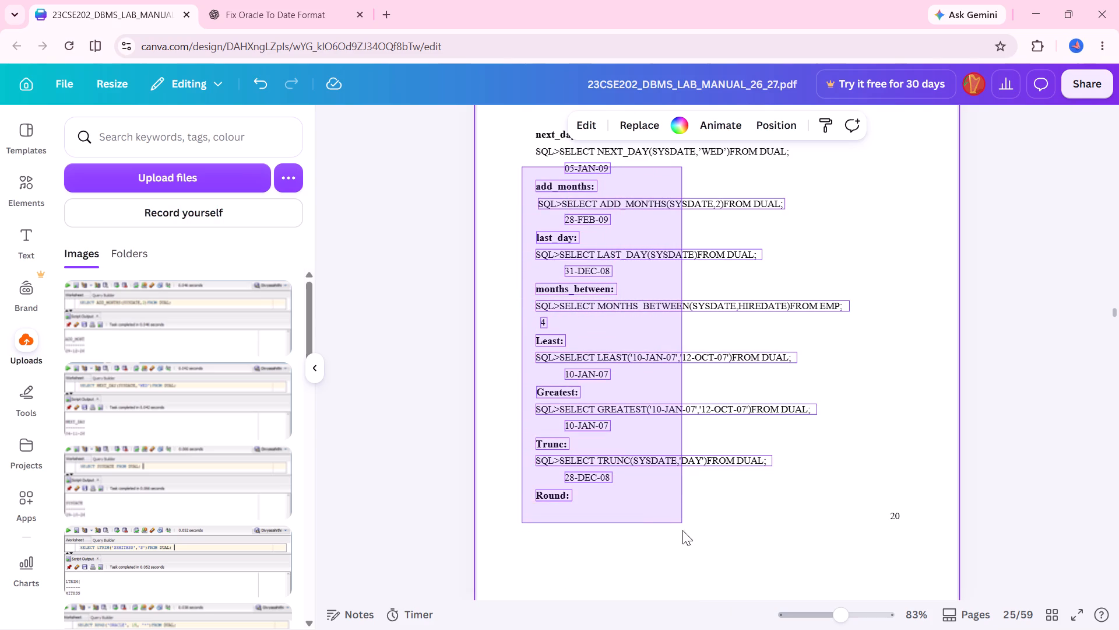
pyautogui.moveTo(682, 530); pyautogui.dragTo(682, 533)
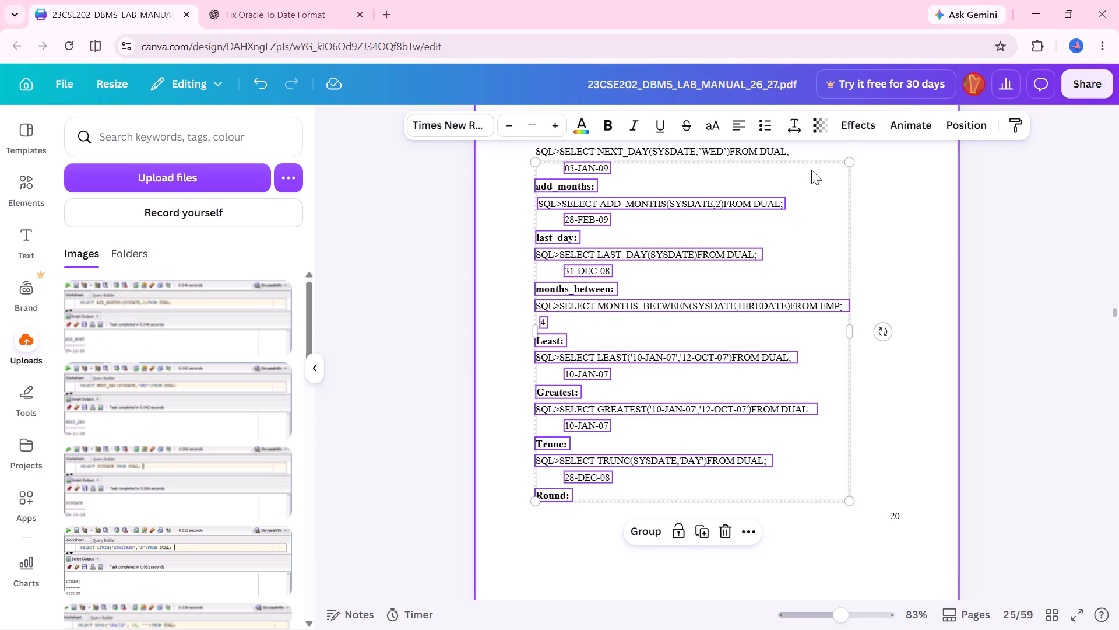
pyautogui.moveTo(850, 160); pyautogui.dragTo(852, 171)
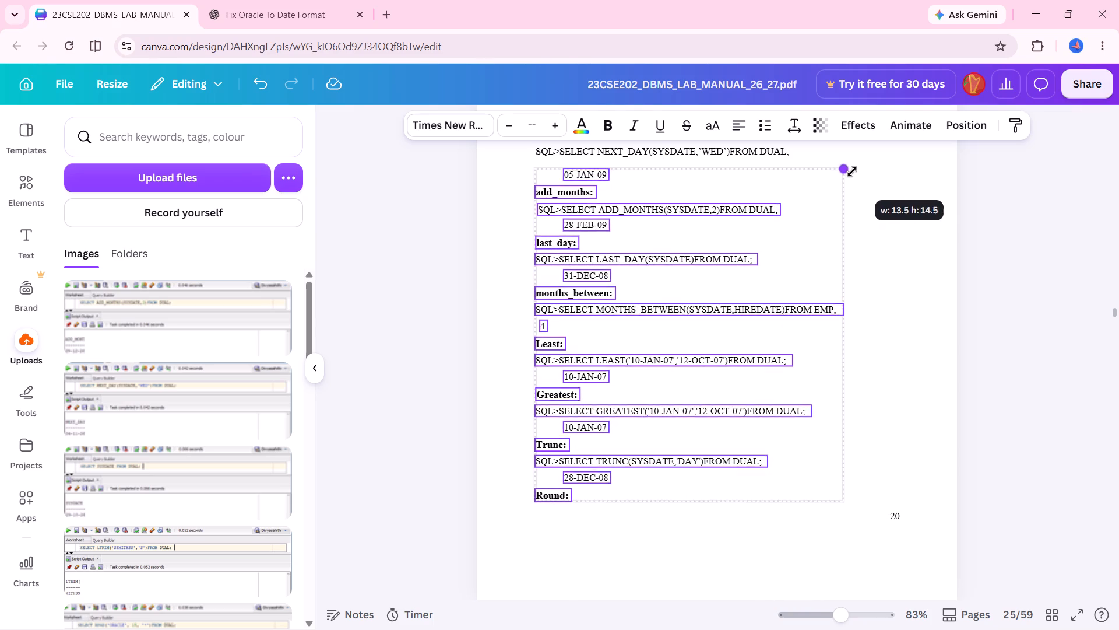
pyautogui.moveTo(852, 171); pyautogui.dragTo(852, 170)
pyautogui.click(836, 192)
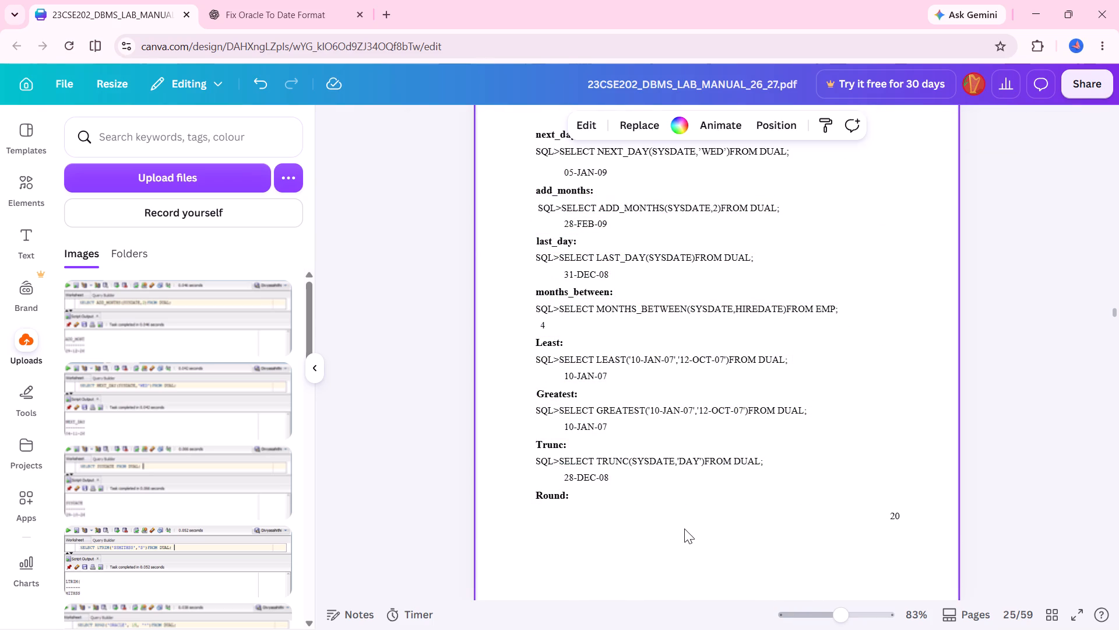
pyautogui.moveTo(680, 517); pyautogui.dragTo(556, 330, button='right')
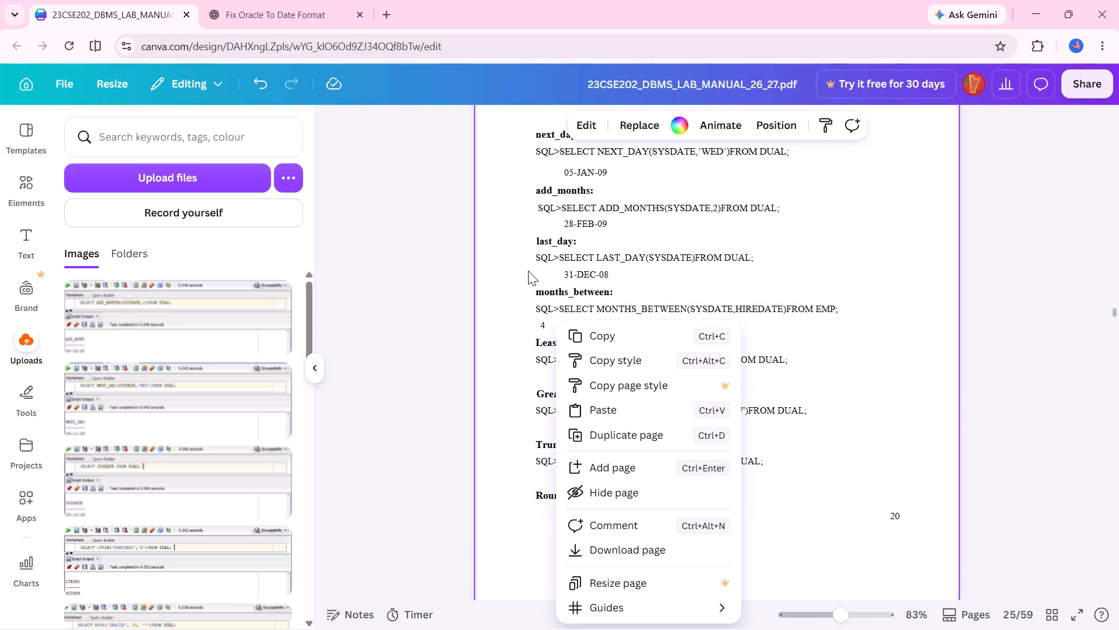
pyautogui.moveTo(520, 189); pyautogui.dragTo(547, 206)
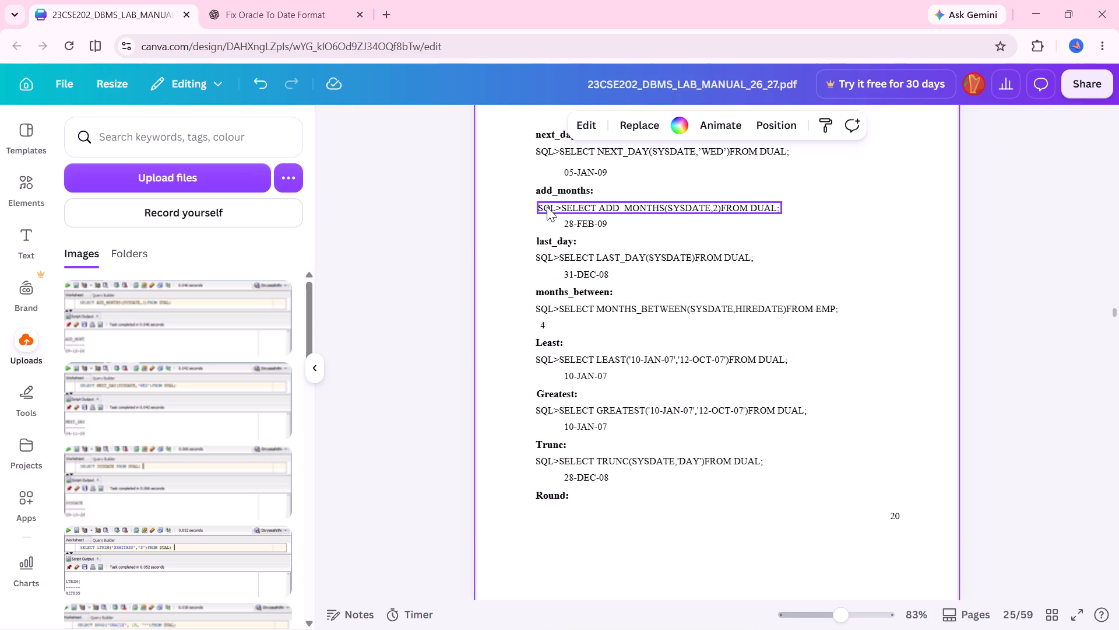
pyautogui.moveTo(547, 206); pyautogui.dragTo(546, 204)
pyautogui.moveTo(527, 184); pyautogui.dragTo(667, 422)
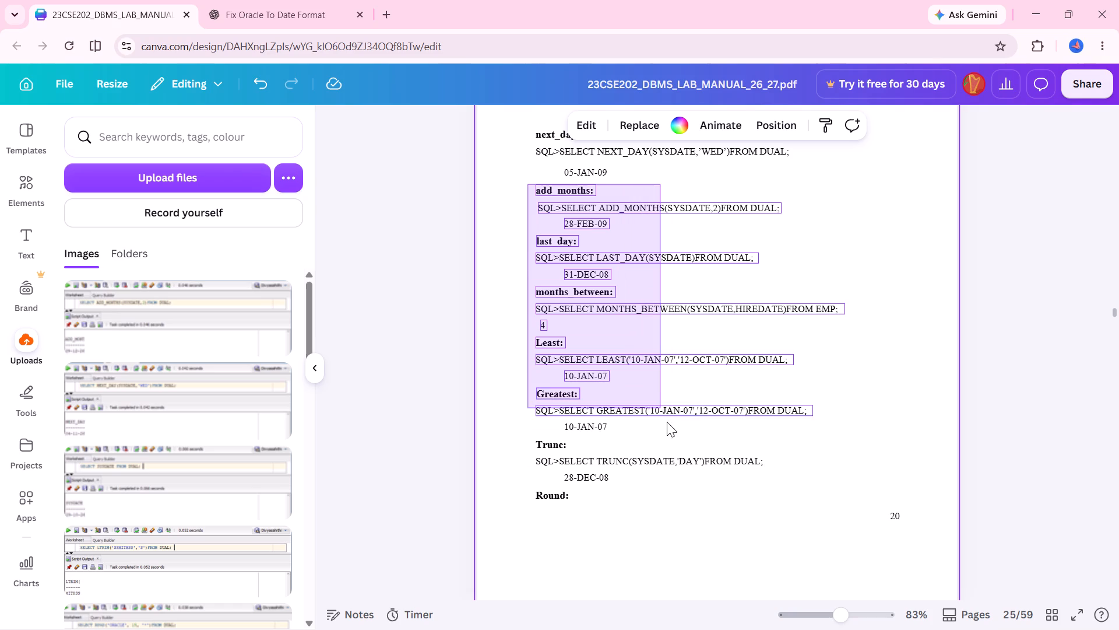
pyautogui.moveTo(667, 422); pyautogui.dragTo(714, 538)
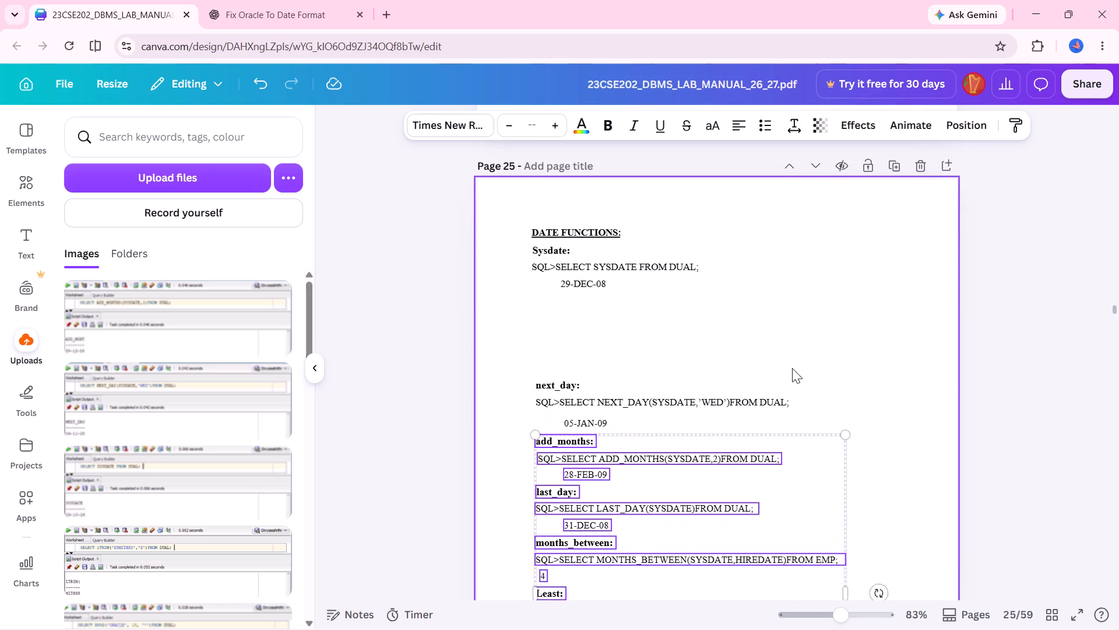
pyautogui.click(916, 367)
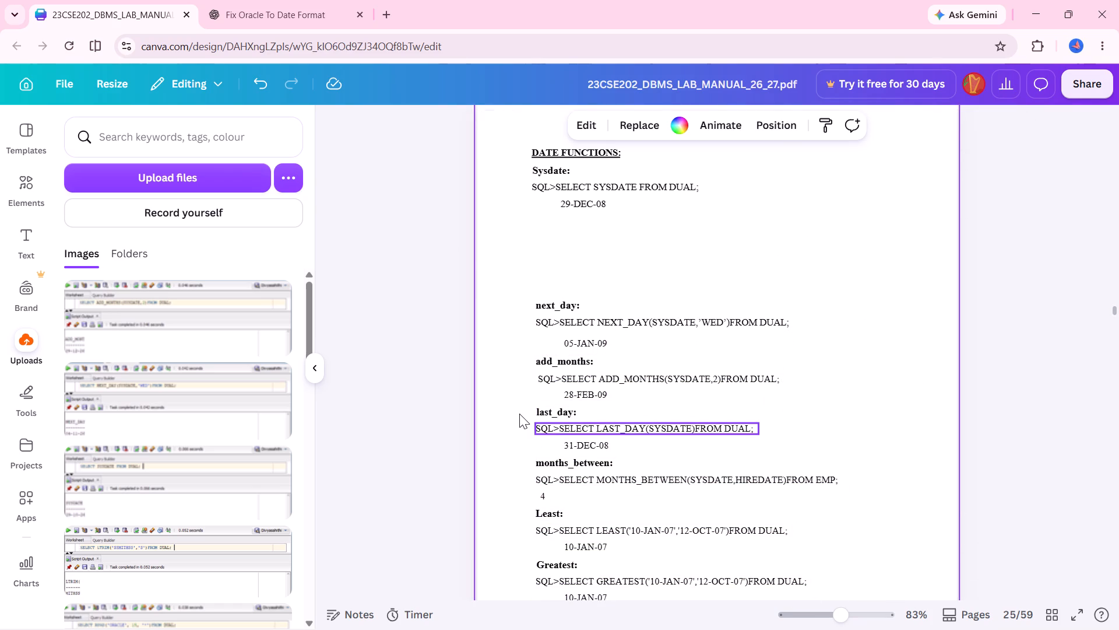
# Move the page 25 text blocks from last_day down to Round: onto the top of blank page 26.
pyautogui.moveTo(519, 414); pyautogui.dragTo(748, 629)
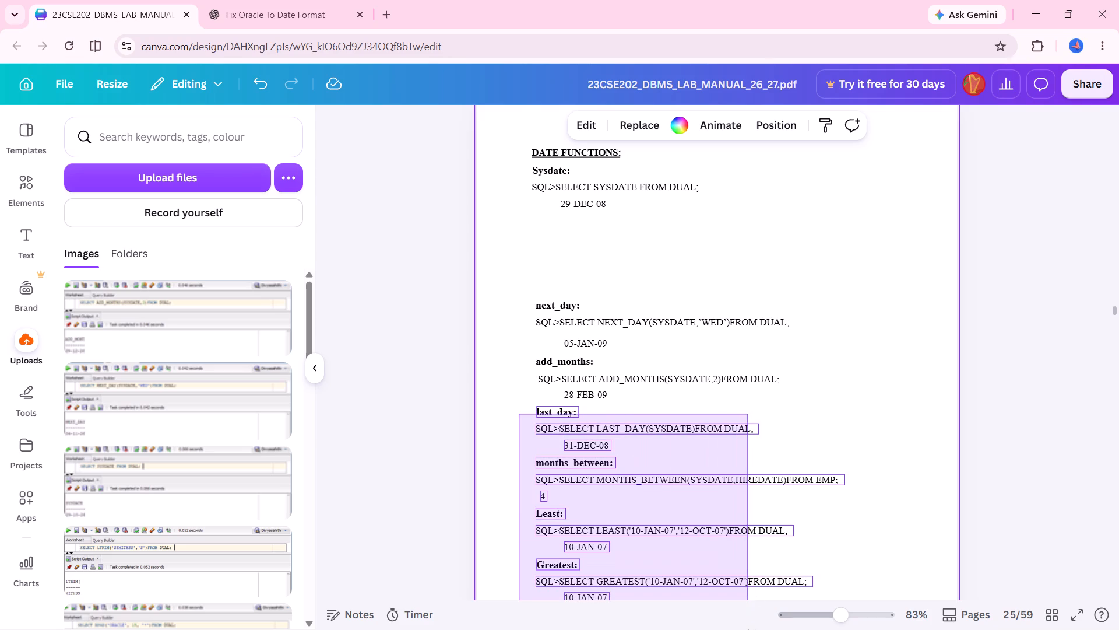
pyautogui.moveTo(748, 629); pyautogui.dragTo(749, 628)
pyautogui.scroll(-1, 769, 534)
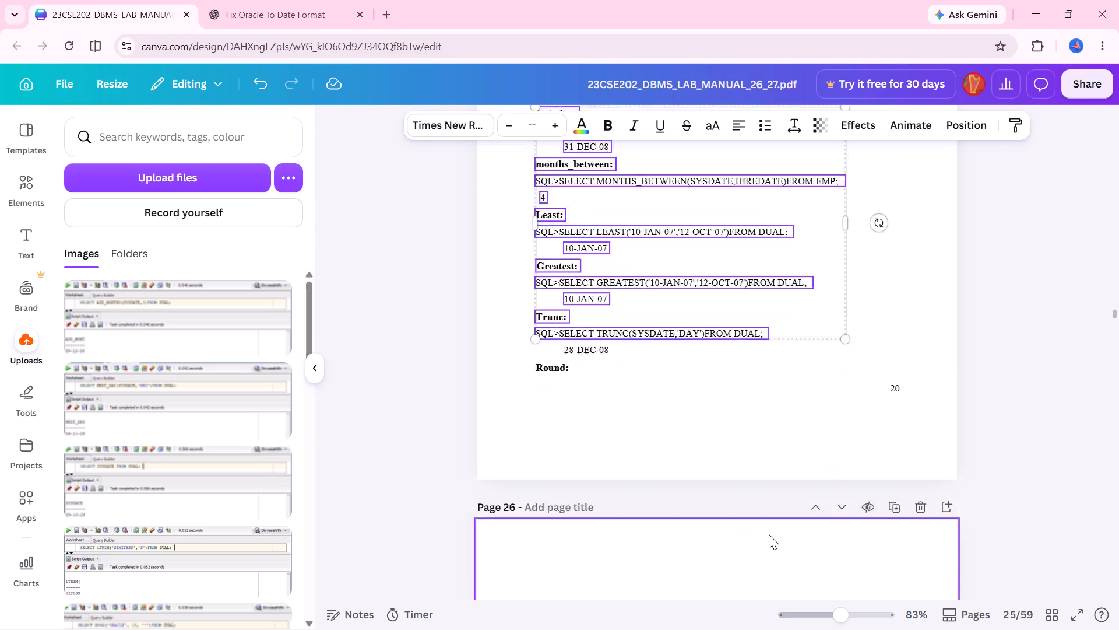
pyautogui.scroll(-1, 769, 534)
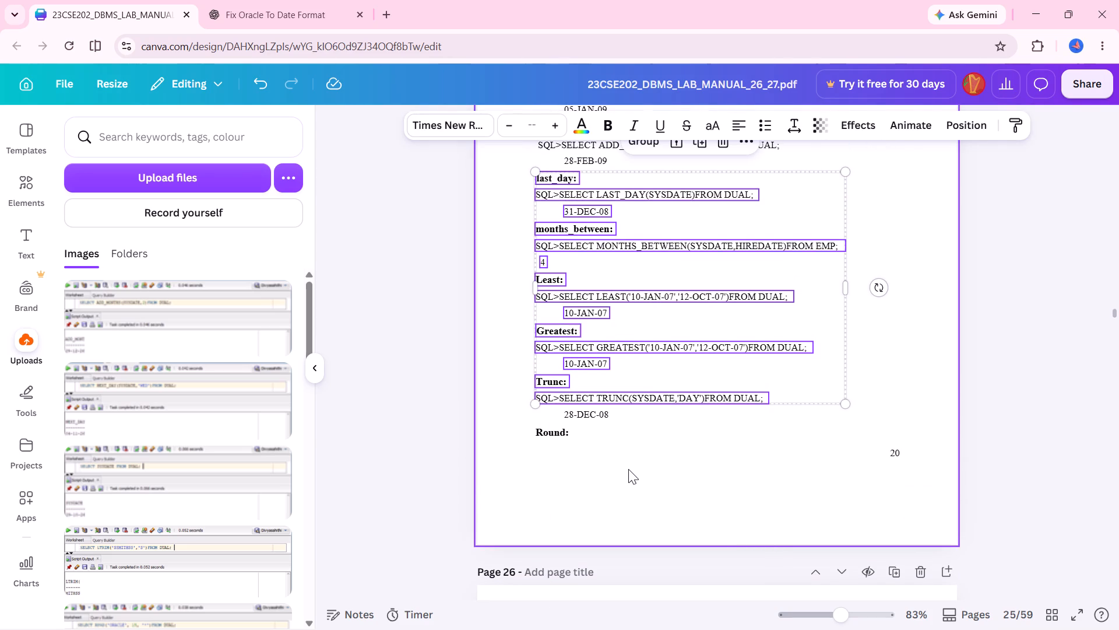
pyautogui.moveTo(673, 446); pyautogui.dragTo(537, 398)
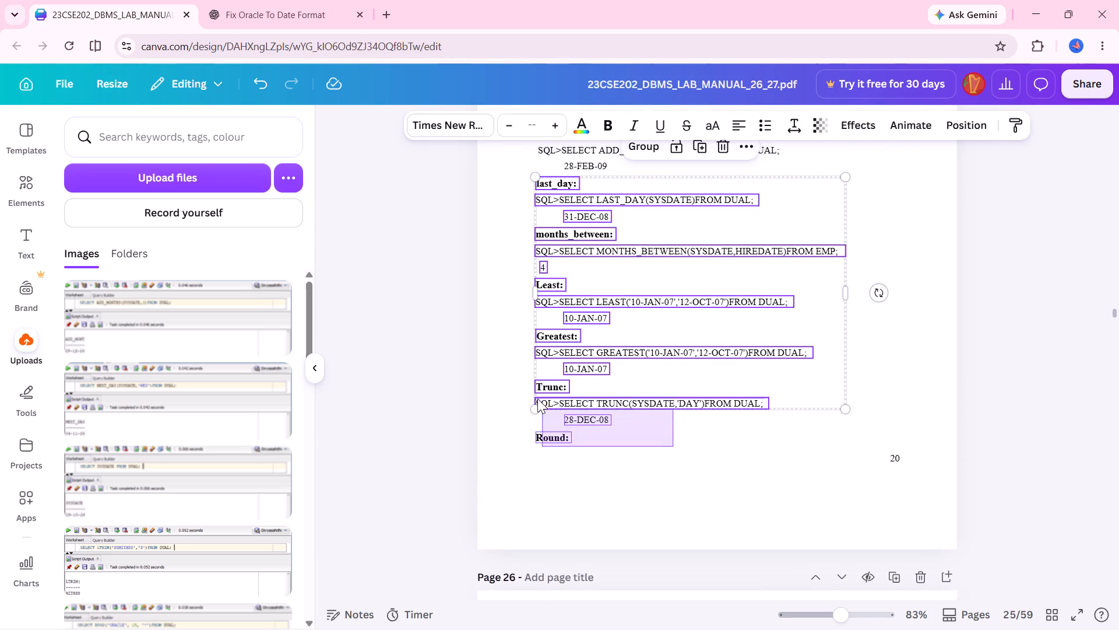
pyautogui.moveTo(537, 398); pyautogui.dragTo(537, 199)
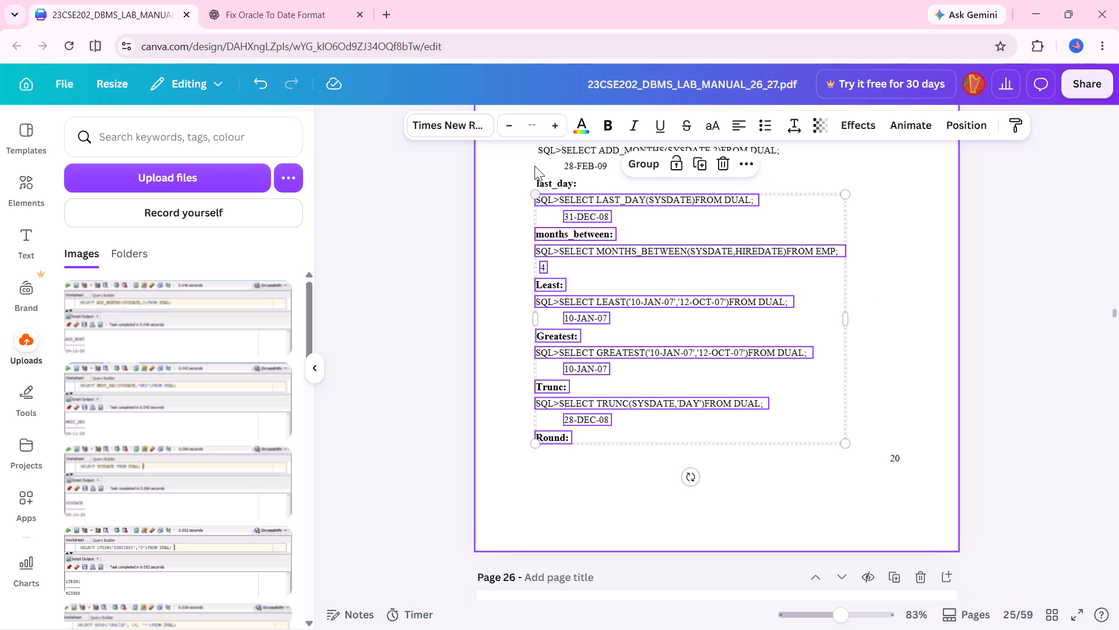
pyautogui.moveTo(529, 173); pyautogui.dragTo(628, 324)
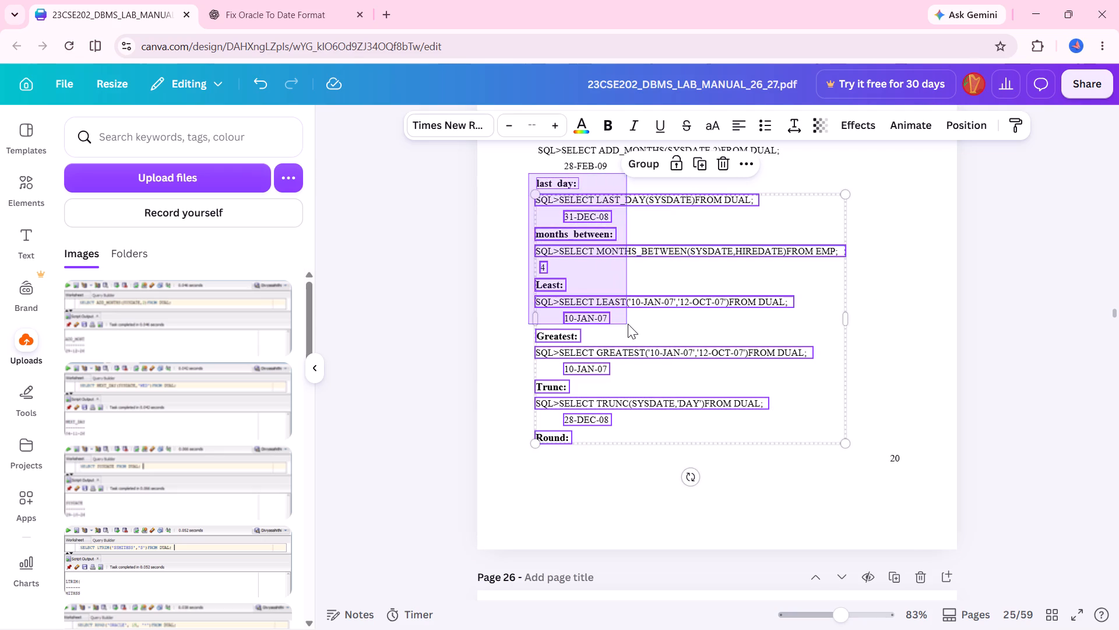
pyautogui.moveTo(526, 178); pyautogui.dragTo(561, 213)
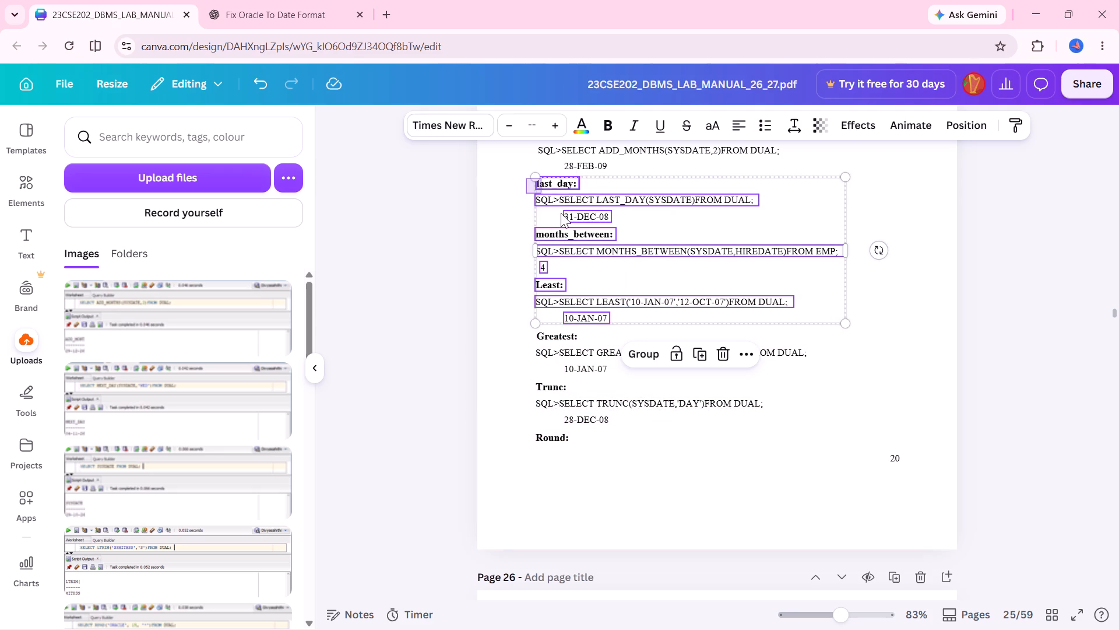
pyautogui.moveTo(561, 213); pyautogui.dragTo(695, 445)
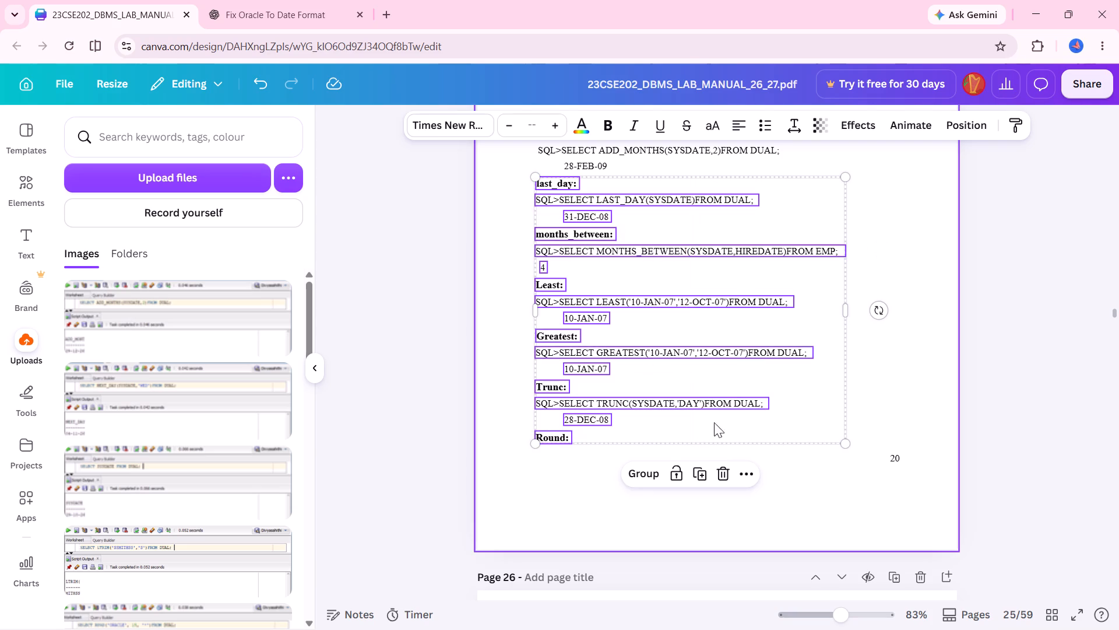
pyautogui.moveTo(718, 415); pyautogui.dragTo(704, 629)
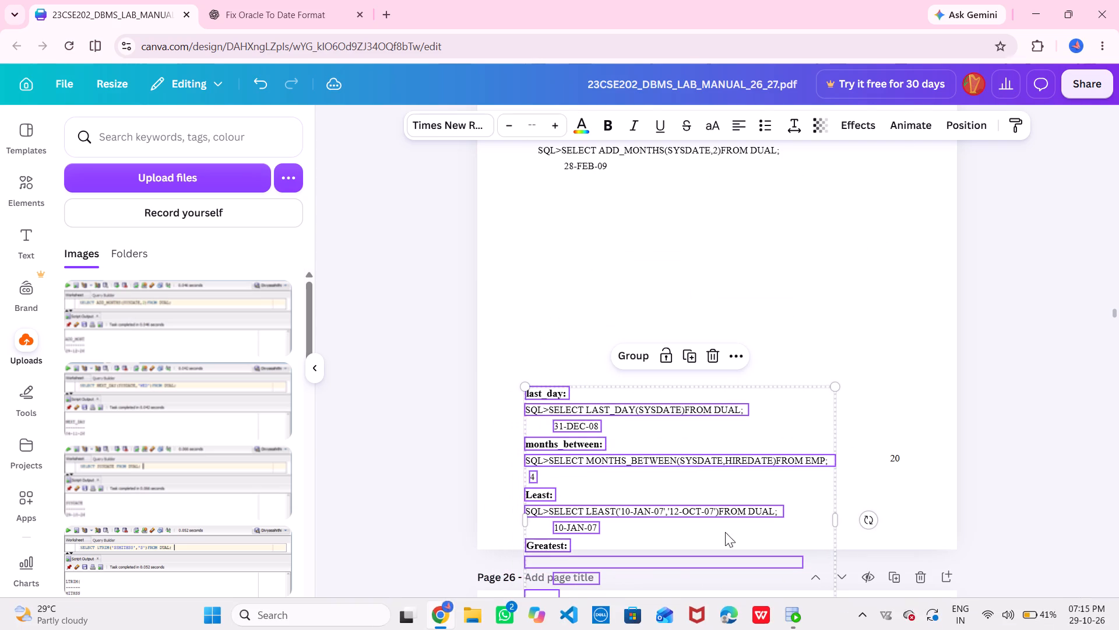
pyautogui.scroll(-3, 801, 307)
pyautogui.moveTo(733, 280); pyautogui.dragTo(723, 323)
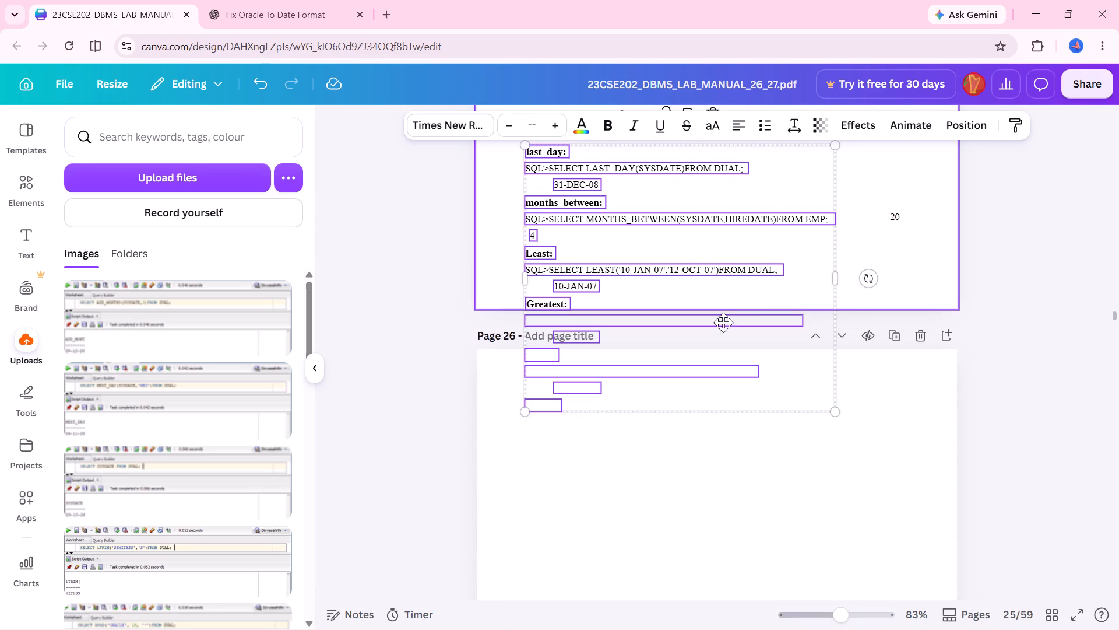
pyautogui.moveTo(723, 323); pyautogui.dragTo(743, 548)
# Move the add_months heading, query and result down page 25 to leave room beneath the next_day example.
pyautogui.scroll(2, 763, 356)
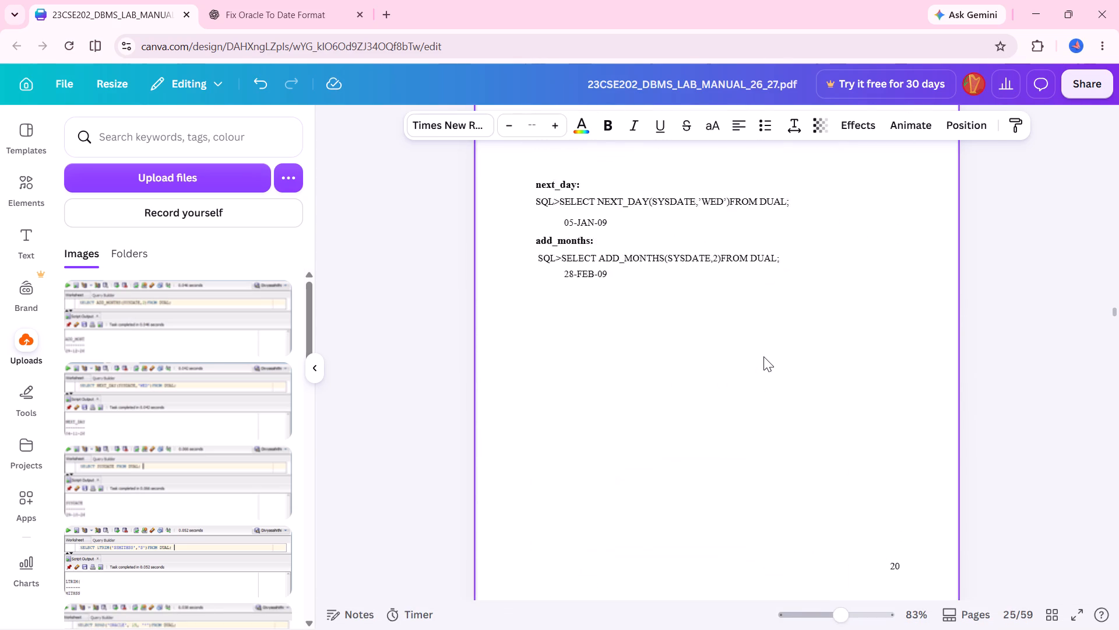
pyautogui.scroll(3, 763, 356)
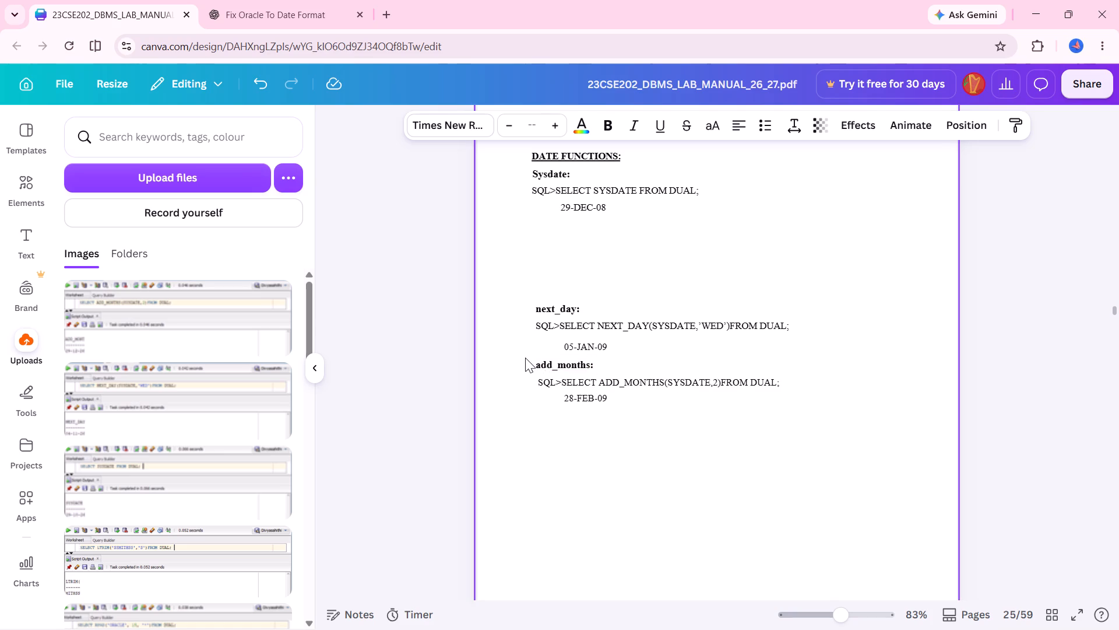
pyautogui.moveTo(525, 357); pyautogui.dragTo(636, 411)
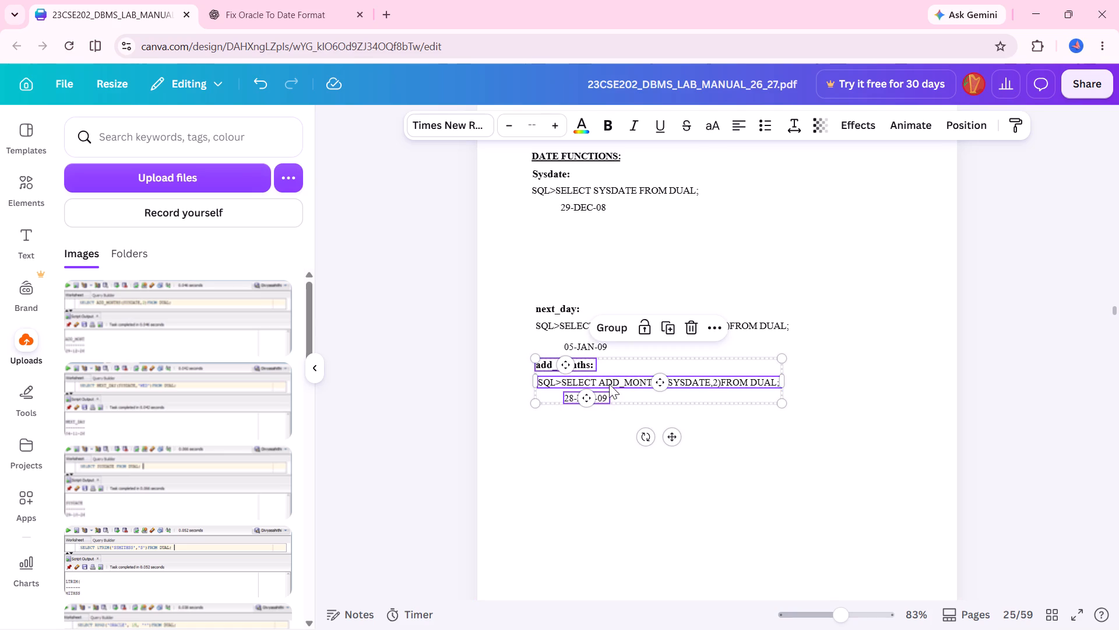
pyautogui.moveTo(609, 384); pyautogui.dragTo(617, 531)
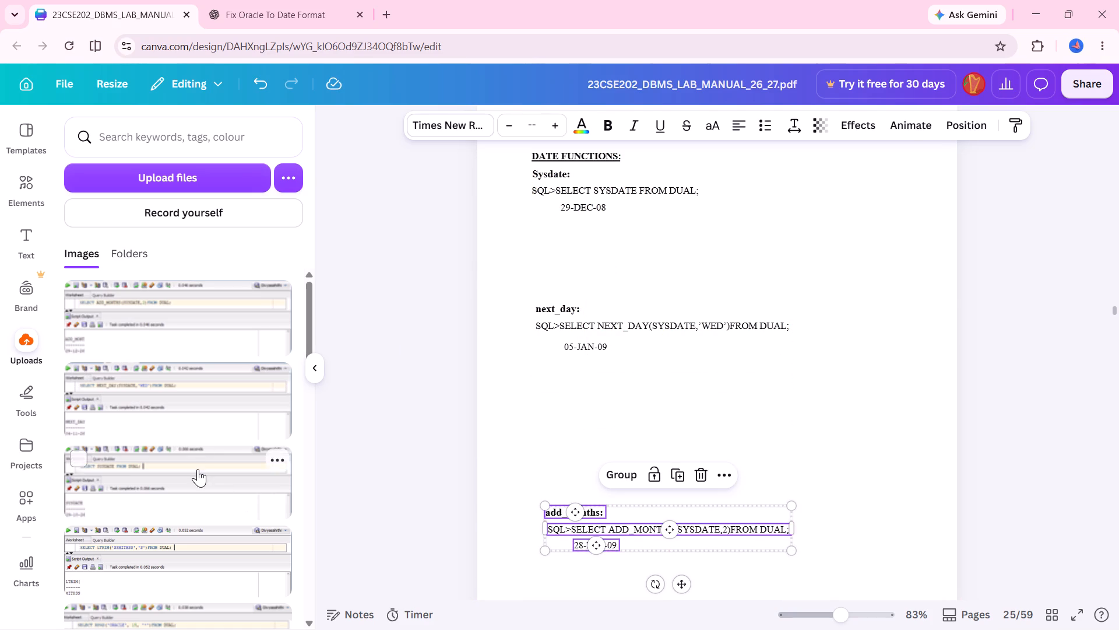
# Insert the uploaded SYSDATE, NEXT_DAY and ADD_MONTHS screenshots on page 25 and spread the overlapping images apart.
pyautogui.click(199, 487)
pyautogui.click(194, 436)
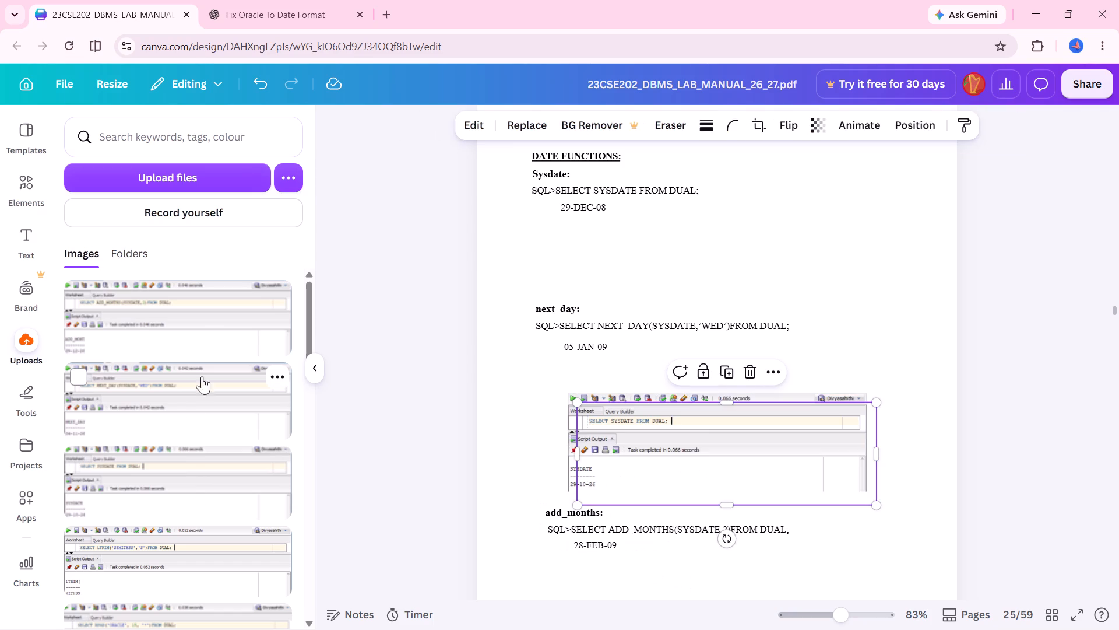
pyautogui.click(217, 312)
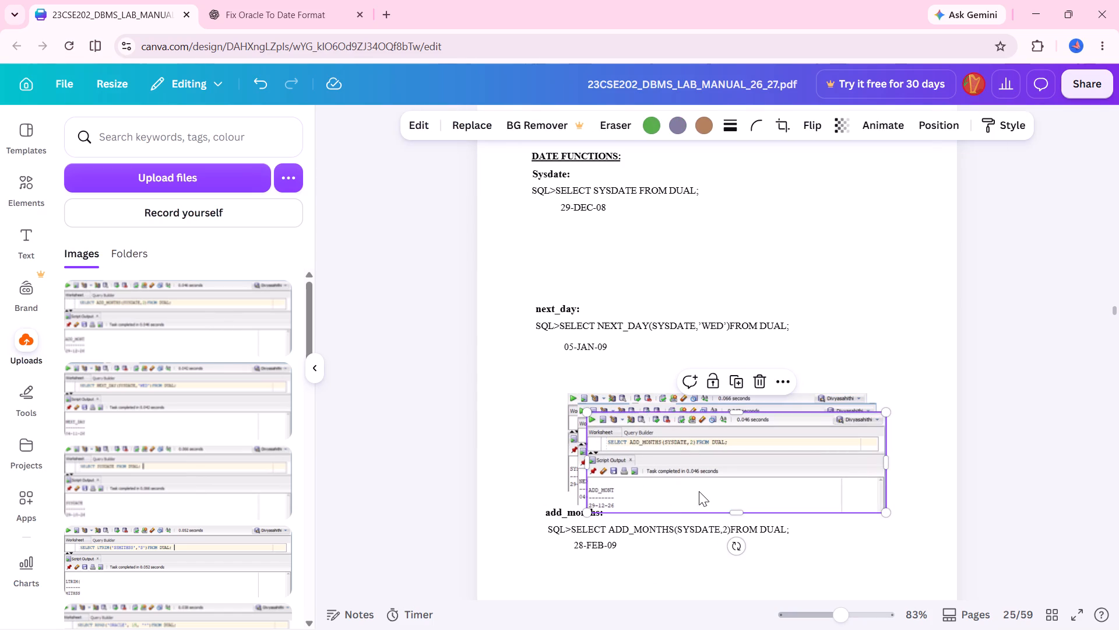
pyautogui.click(694, 485)
pyautogui.moveTo(694, 485); pyautogui.dragTo(418, 495)
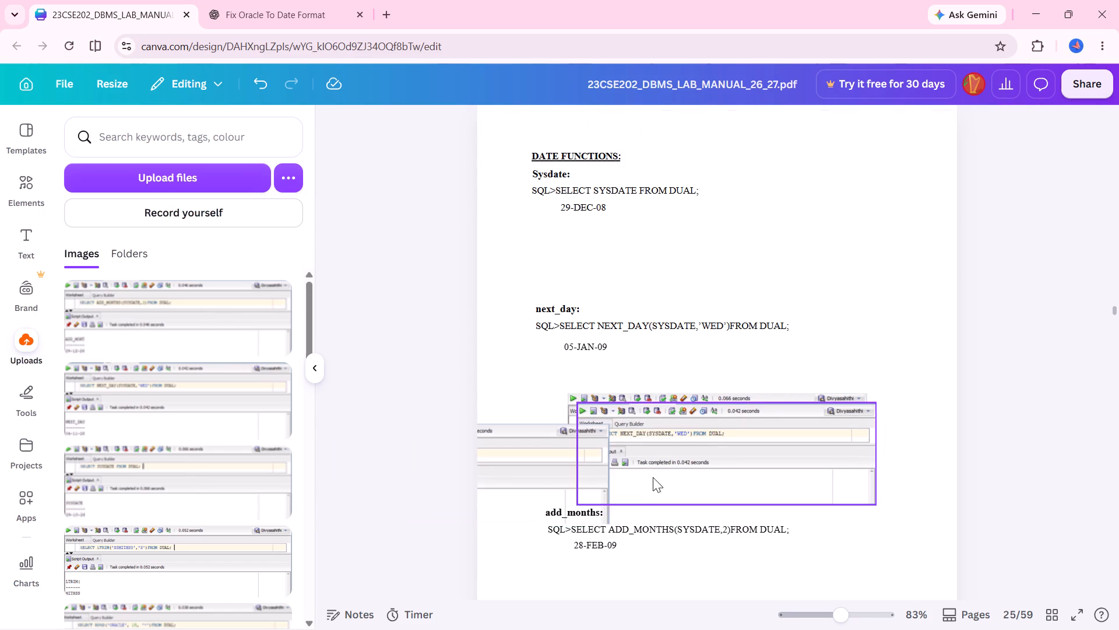
pyautogui.moveTo(674, 471); pyautogui.dragTo(791, 512)
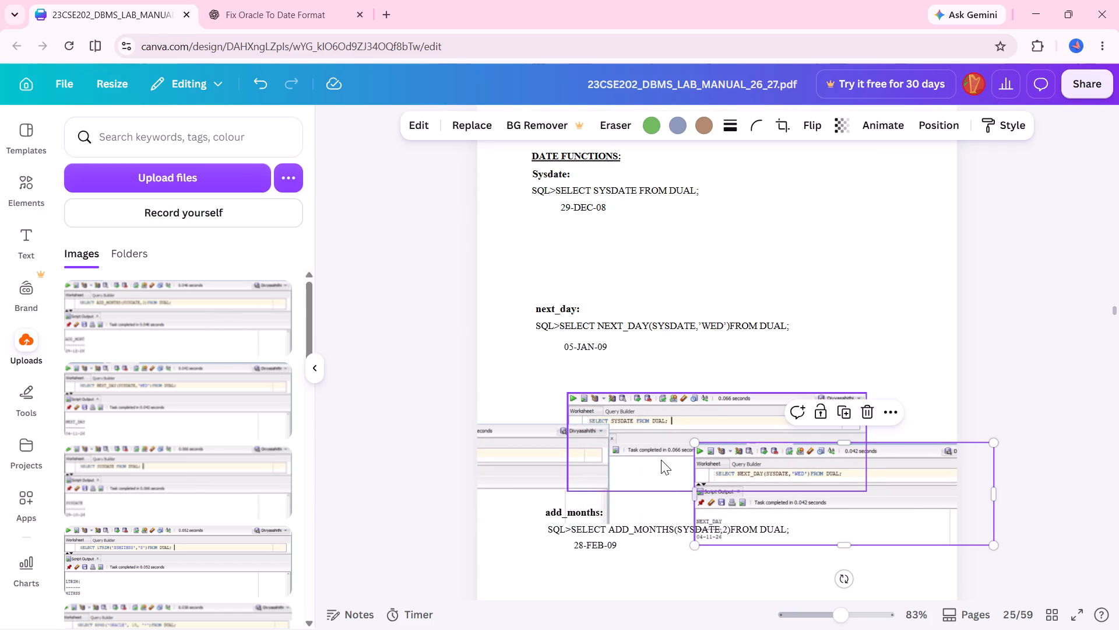
# Place the SYSDATE screenshot beneath its 29-DEC-08 result and shrink it to fit above the next_day heading.
pyautogui.moveTo(661, 460); pyautogui.dragTo(638, 277)
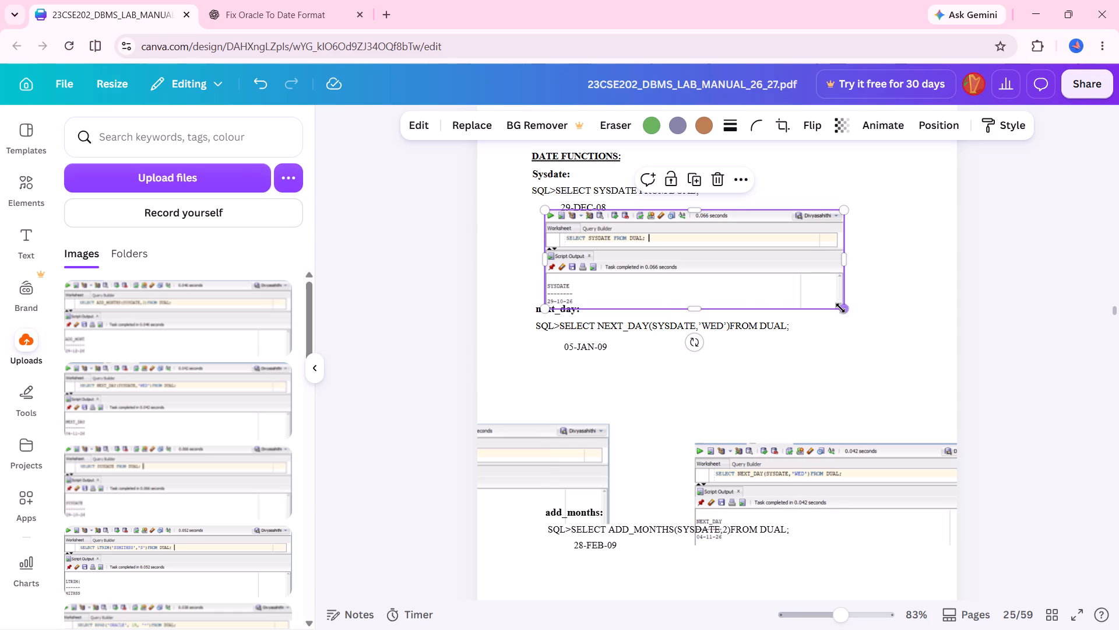
pyautogui.moveTo(843, 309); pyautogui.dragTo(811, 292)
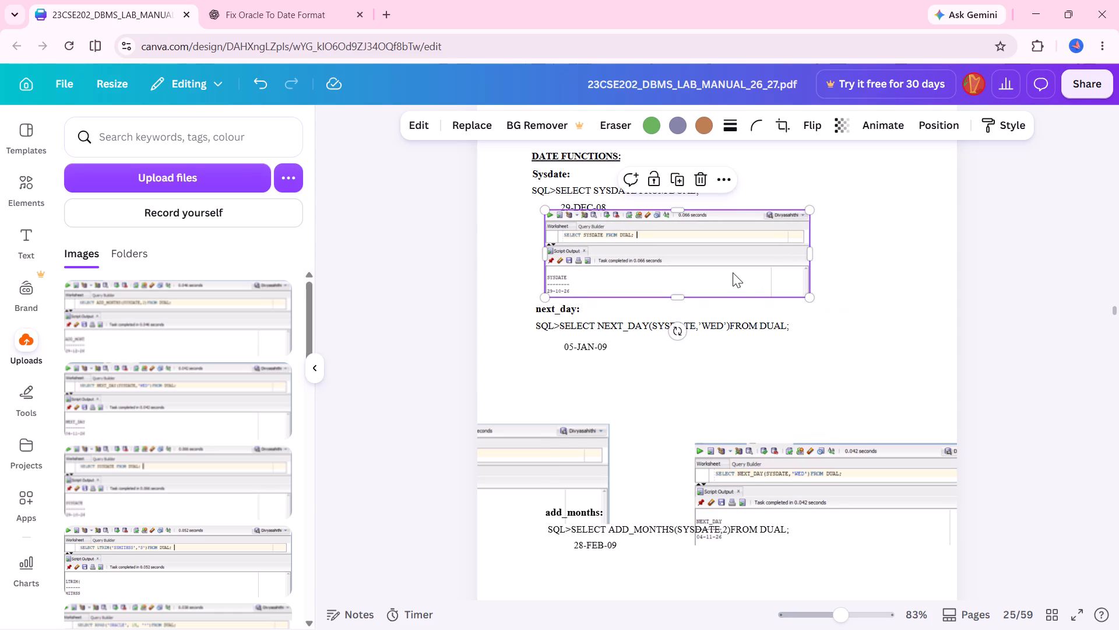
pyautogui.moveTo(733, 272); pyautogui.dragTo(741, 275)
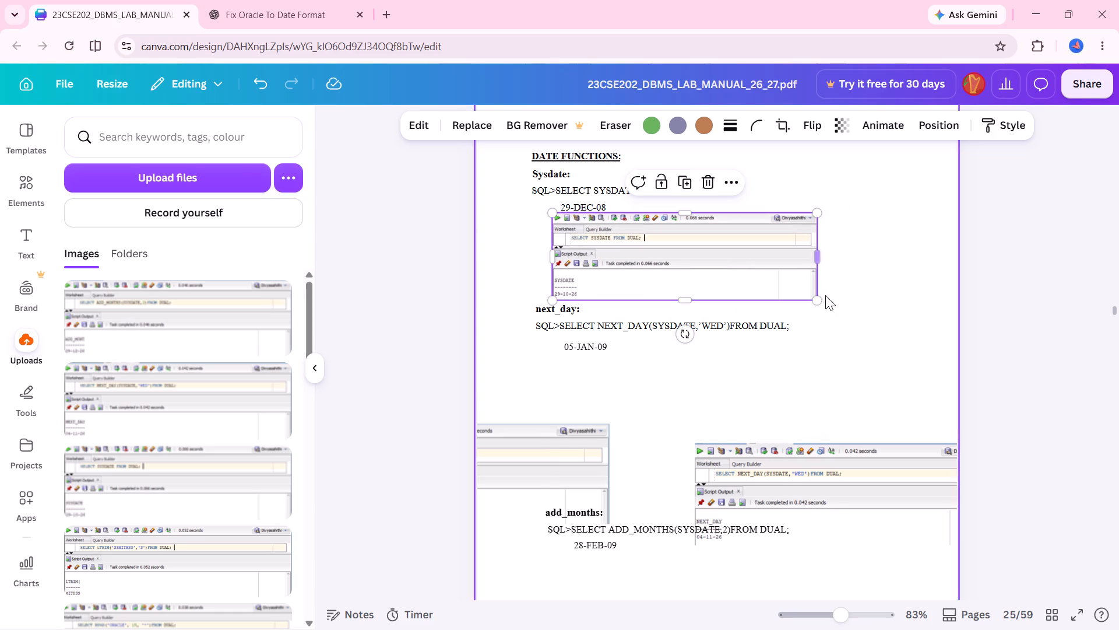
pyautogui.moveTo(817, 300); pyautogui.dragTo(803, 295)
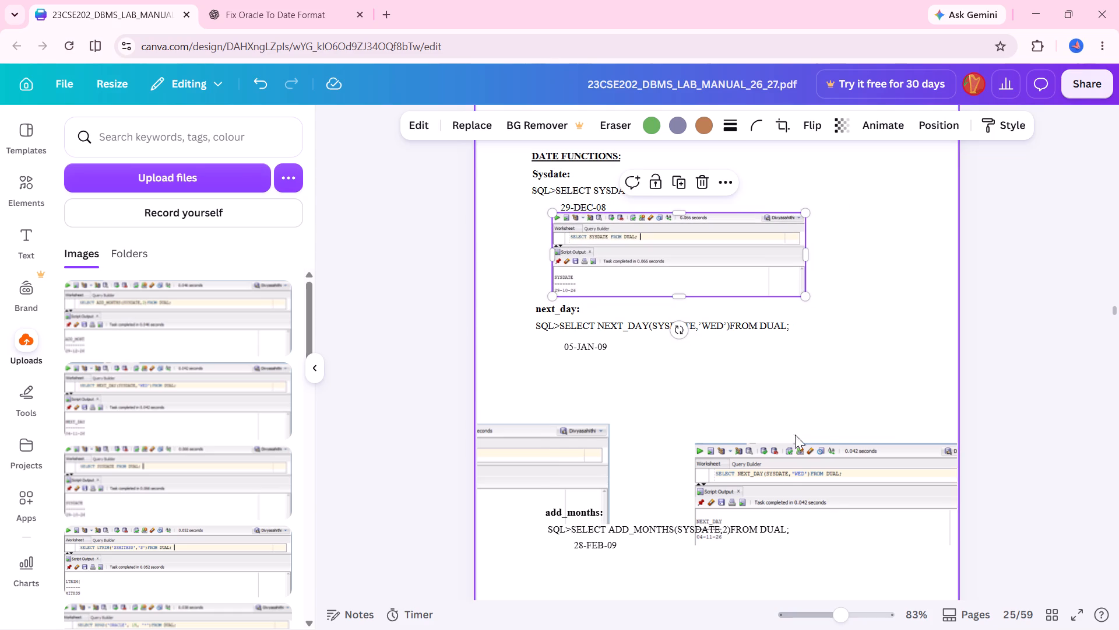
# Place the NEXT_DAY screenshot beneath its 05-JAN-09 result and scale it down slightly.
pyautogui.moveTo(730, 491); pyautogui.dragTo(605, 432)
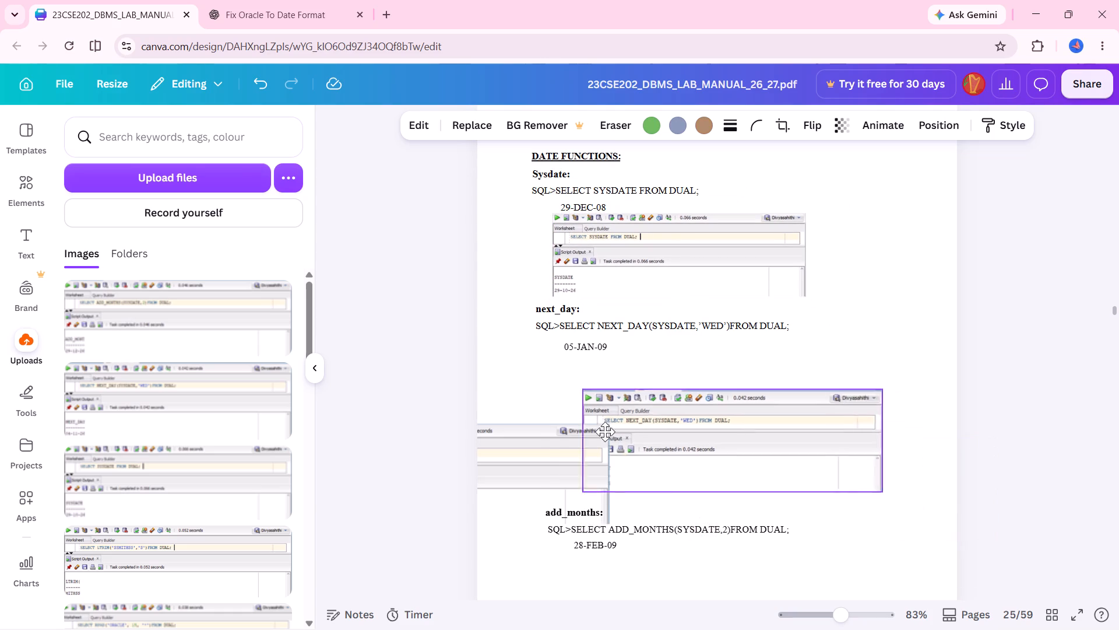
pyautogui.moveTo(605, 432); pyautogui.dragTo(575, 408)
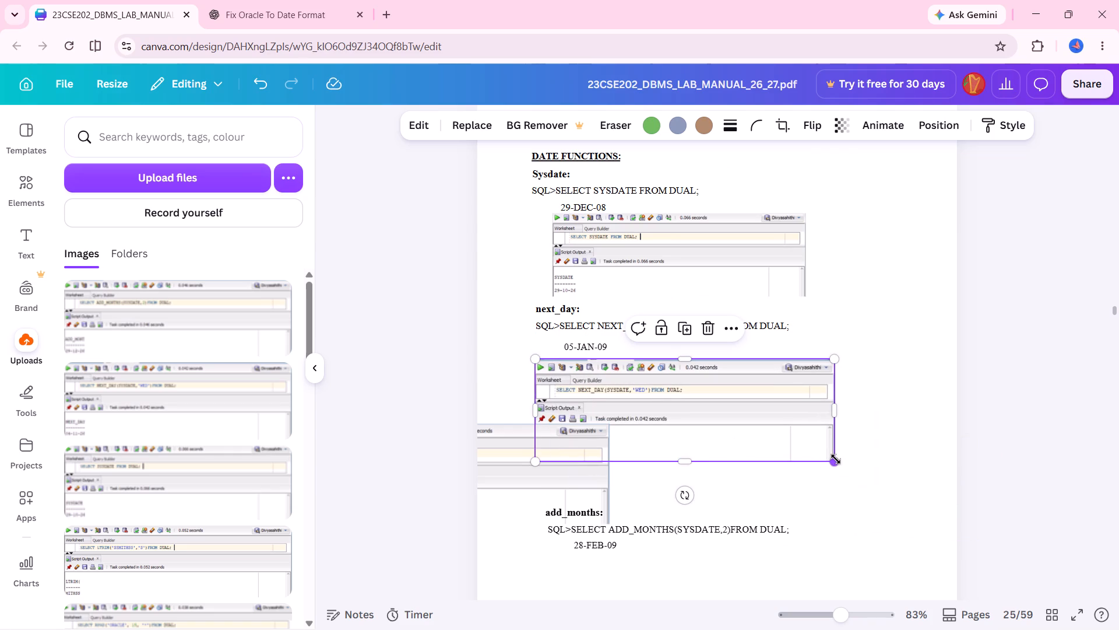
pyautogui.moveTo(836, 459); pyautogui.dragTo(810, 442)
pyautogui.moveTo(654, 415); pyautogui.dragTo(665, 412)
# Shift the ADD_MONTHS screenshot out of the way and move the add_months text up to just below the NEXT_DAY screenshot.
pyautogui.moveTo(573, 466); pyautogui.dragTo(709, 373)
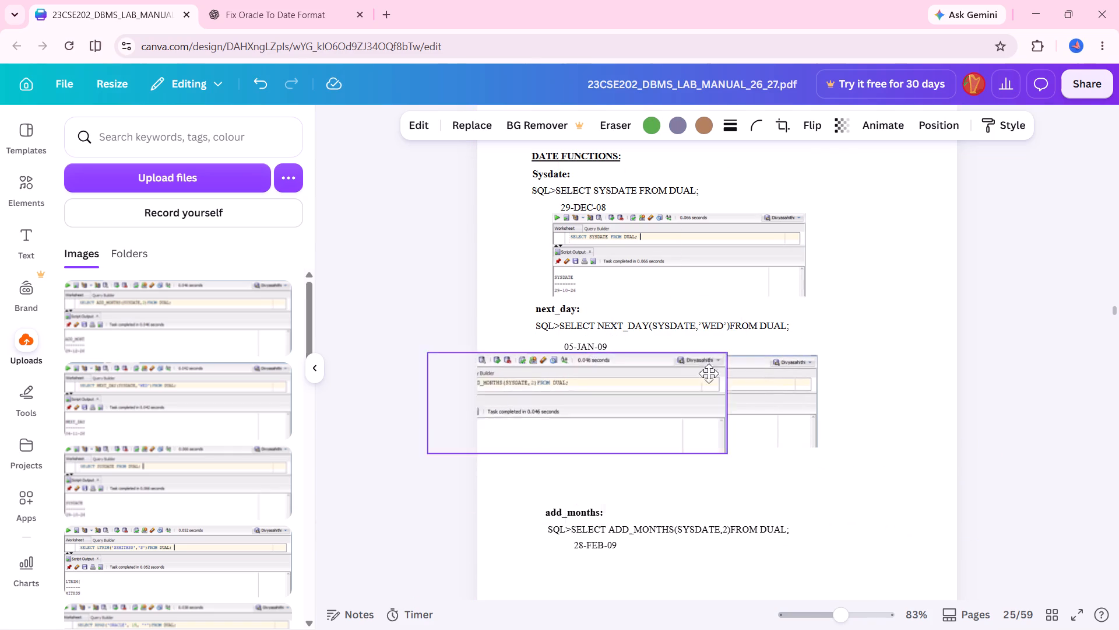
pyautogui.moveTo(709, 373); pyautogui.dragTo(769, 290)
pyautogui.scroll(-1, 792, 435)
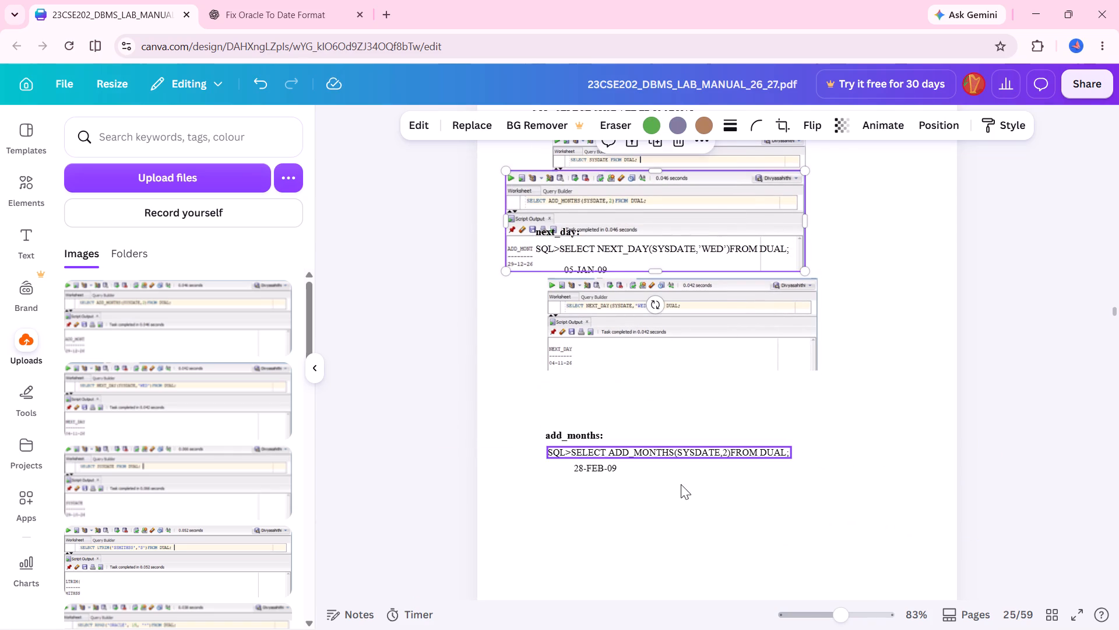
pyautogui.moveTo(680, 477); pyautogui.dragTo(532, 429, button='right')
pyautogui.moveTo(820, 491); pyautogui.dragTo(619, 435)
pyautogui.moveTo(529, 426); pyautogui.dragTo(660, 484)
pyautogui.moveTo(617, 452); pyautogui.dragTo(593, 410)
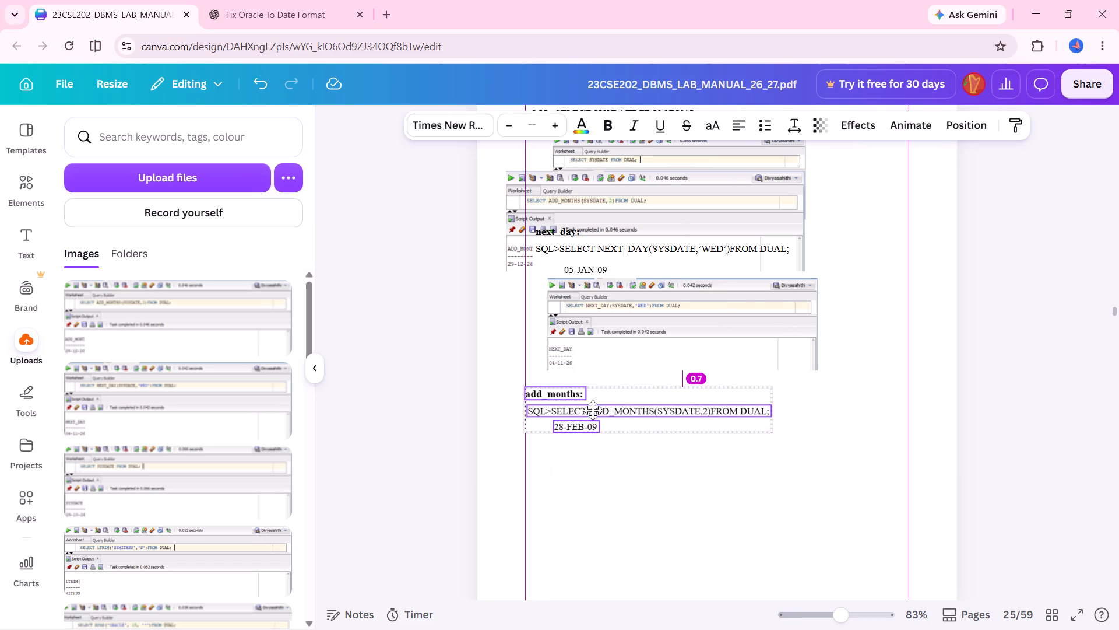
pyautogui.moveTo(593, 410); pyautogui.dragTo(611, 410)
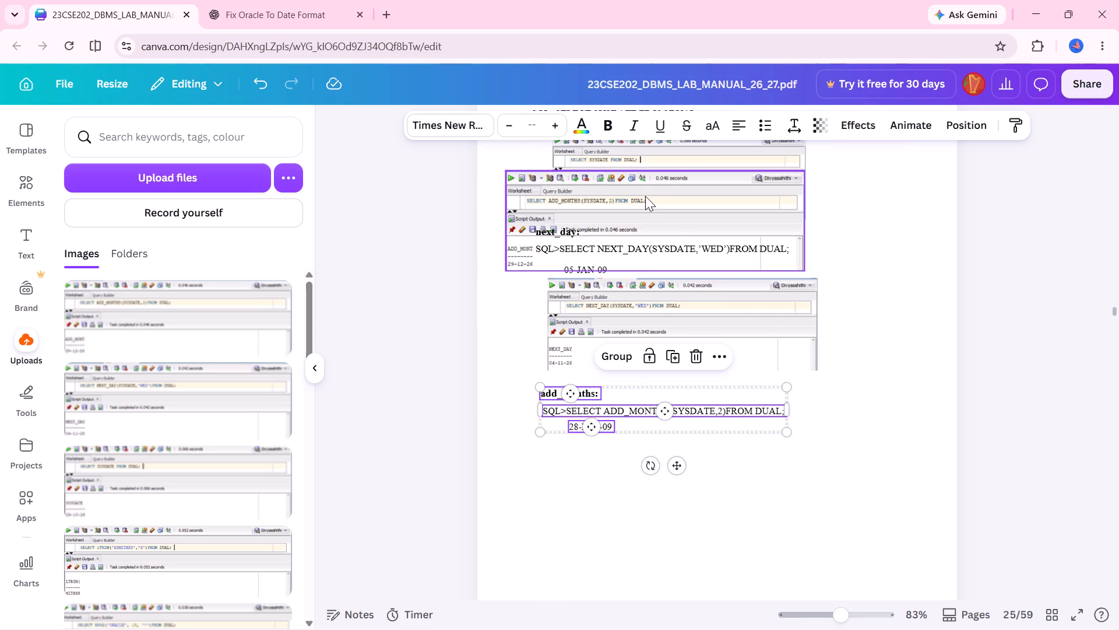
# Place the ADD_MONTHS screenshot beneath its 28-FEB-09 result and scale it down to about 11.5 by 3.9.
pyautogui.moveTo(646, 199); pyautogui.dragTo(682, 463)
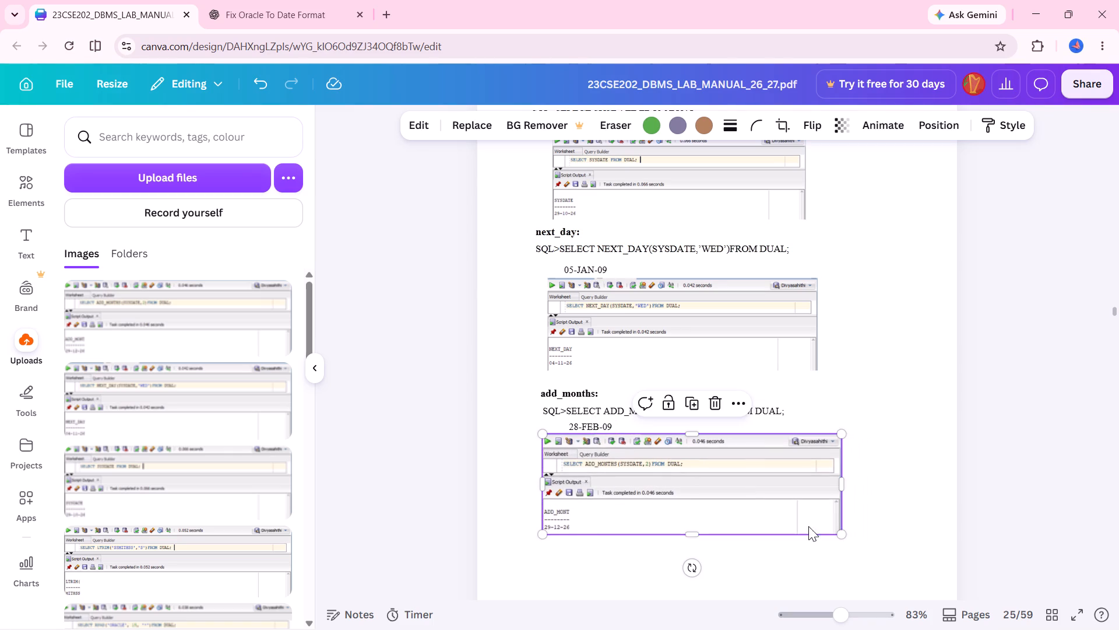
pyautogui.moveTo(843, 533); pyautogui.dragTo(805, 513)
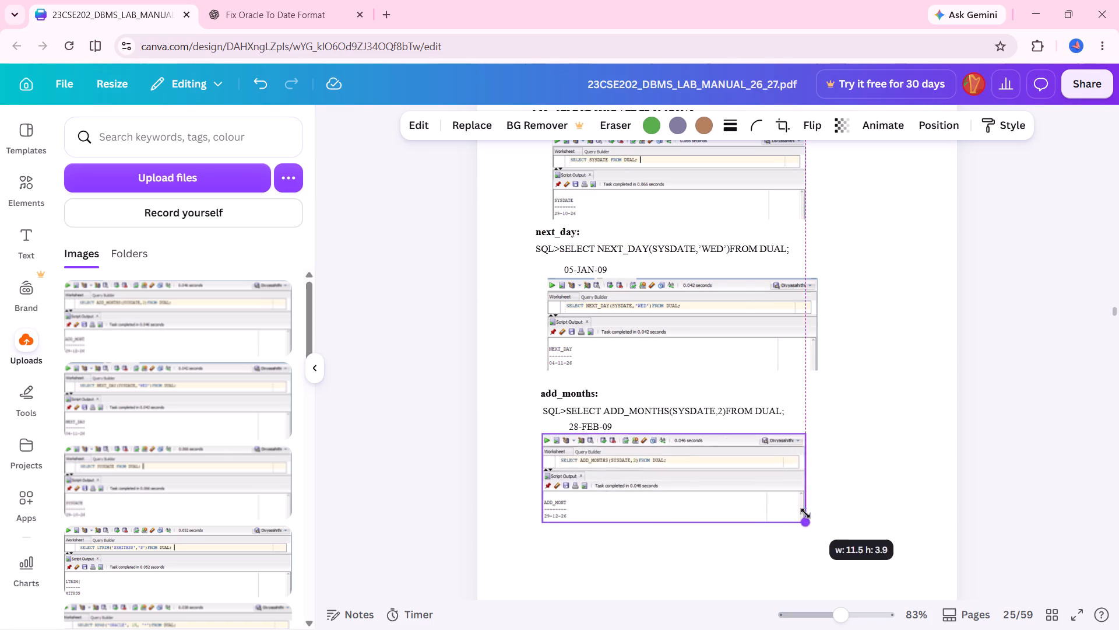
# Shrink the ADD_MONTHS screenshot slightly and nudge it rightward beneath its 28-FEB-09 result.
pyautogui.moveTo(805, 513); pyautogui.dragTo(803, 513)
pyautogui.moveTo(731, 492); pyautogui.dragTo(745, 492)
# Move the last_day heading, query and 31-DEC-08 result from page 26 to page 25, just below the ADD_MONTHS screenshot.
pyautogui.scroll(-3, 761, 504)
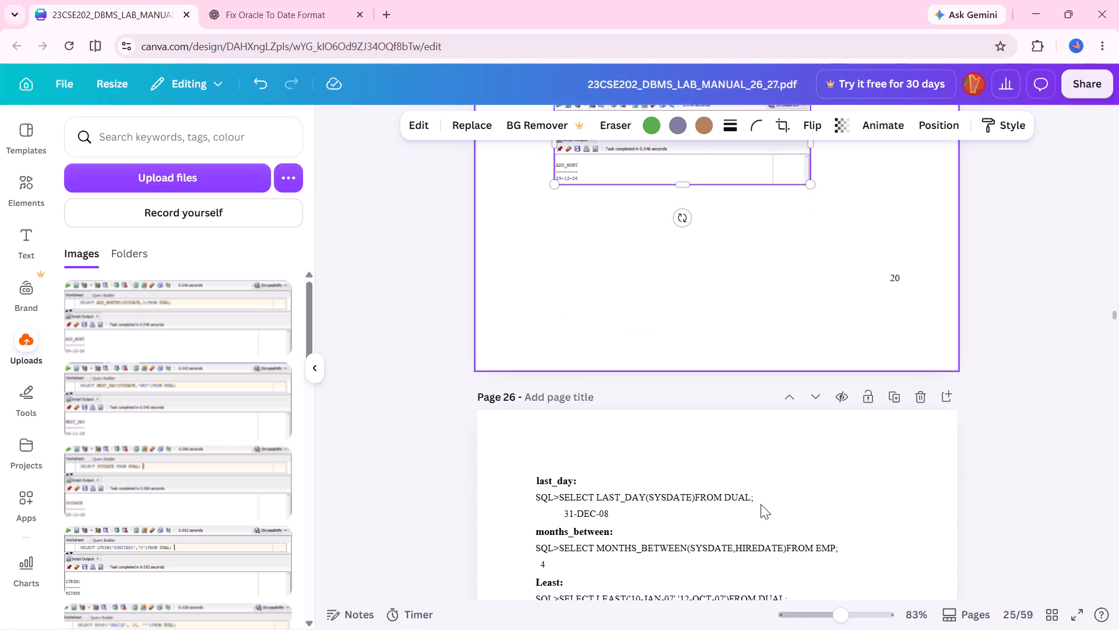
pyautogui.scroll(-1, 761, 504)
pyautogui.moveTo(705, 524); pyautogui.dragTo(541, 485)
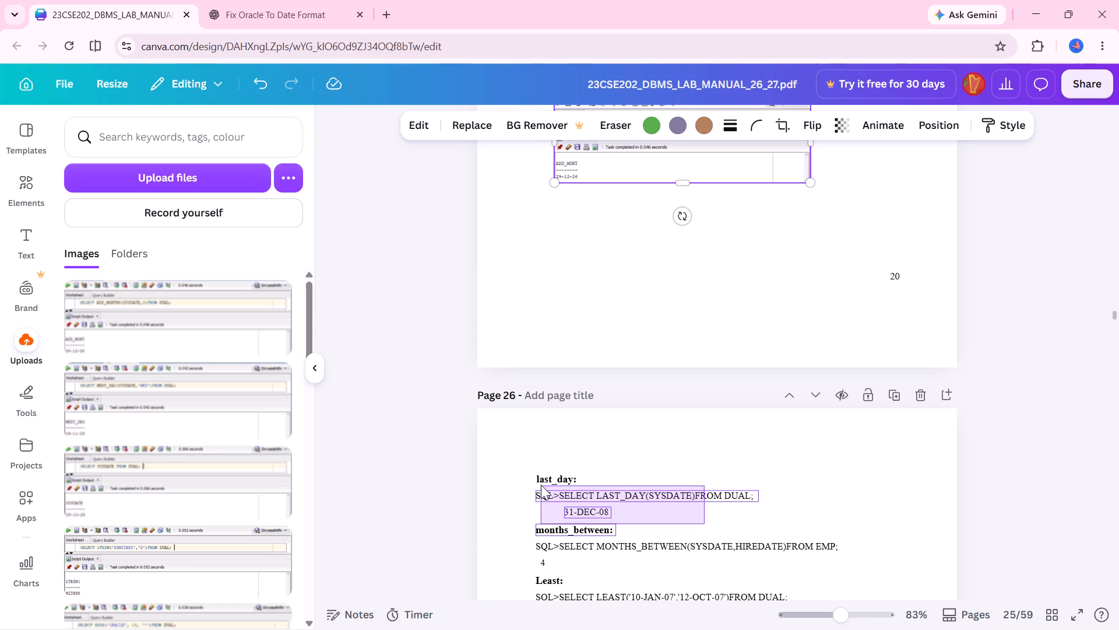
pyautogui.moveTo(541, 485); pyautogui.dragTo(628, 486)
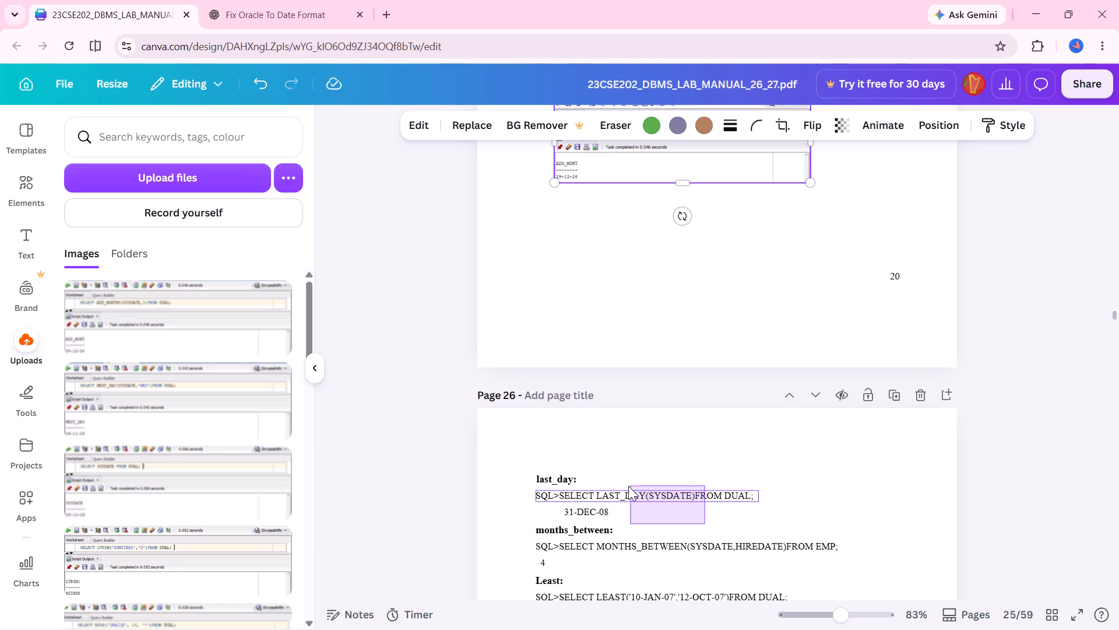
pyautogui.moveTo(628, 486); pyautogui.dragTo(606, 471)
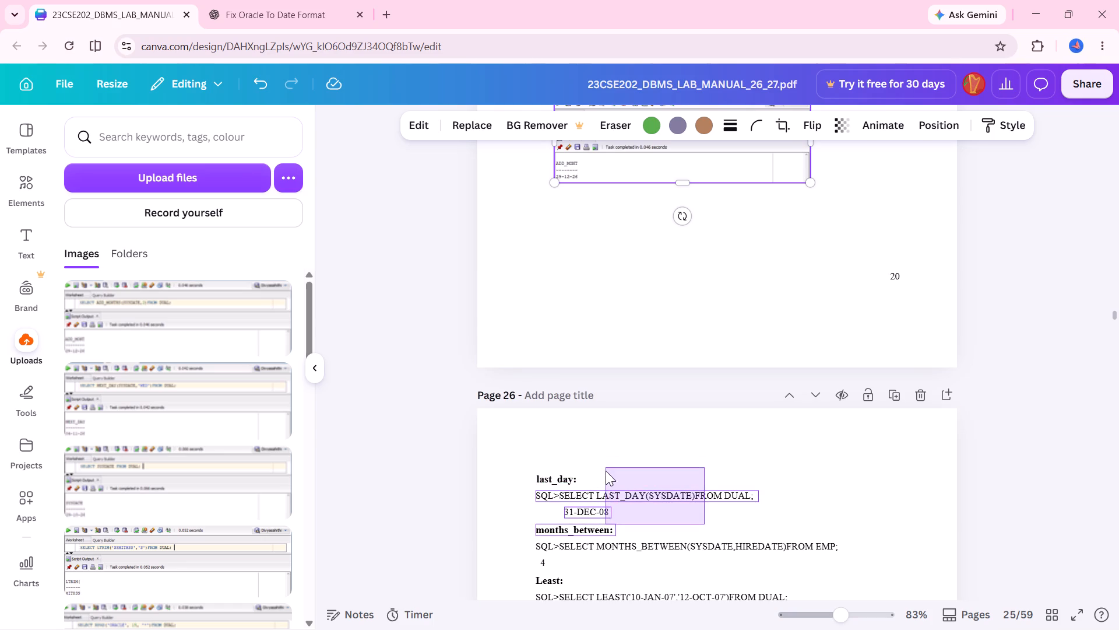
pyautogui.moveTo(606, 471); pyautogui.dragTo(604, 478)
pyautogui.click(703, 519)
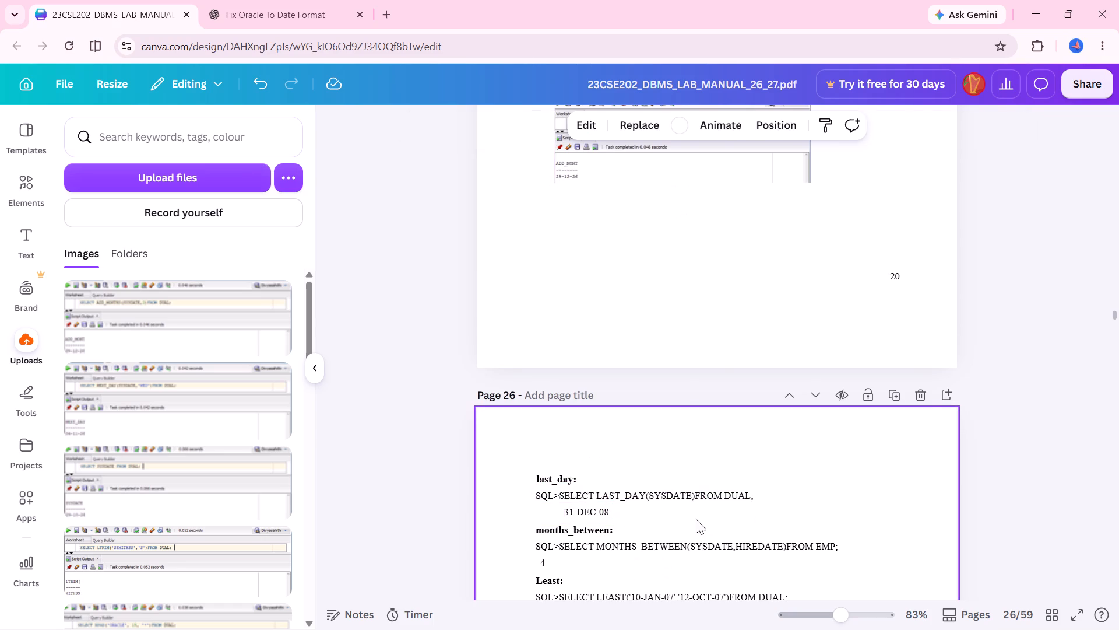
pyautogui.moveTo(638, 507); pyautogui.dragTo(563, 493, button='right')
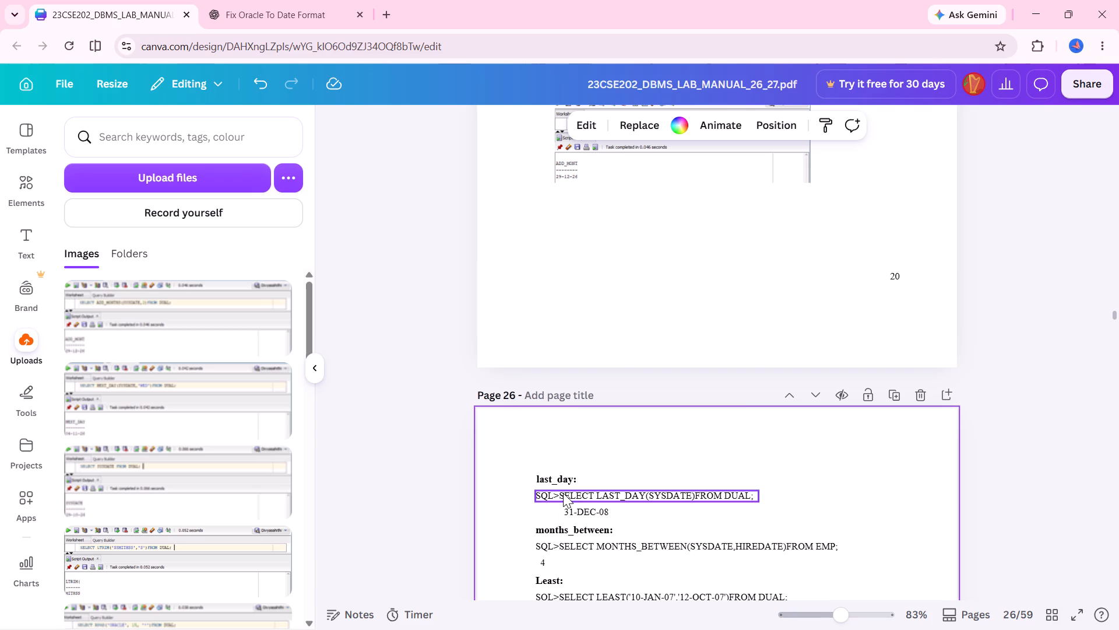
pyautogui.moveTo(563, 493); pyautogui.dragTo(564, 493, button='right')
pyautogui.click(810, 523)
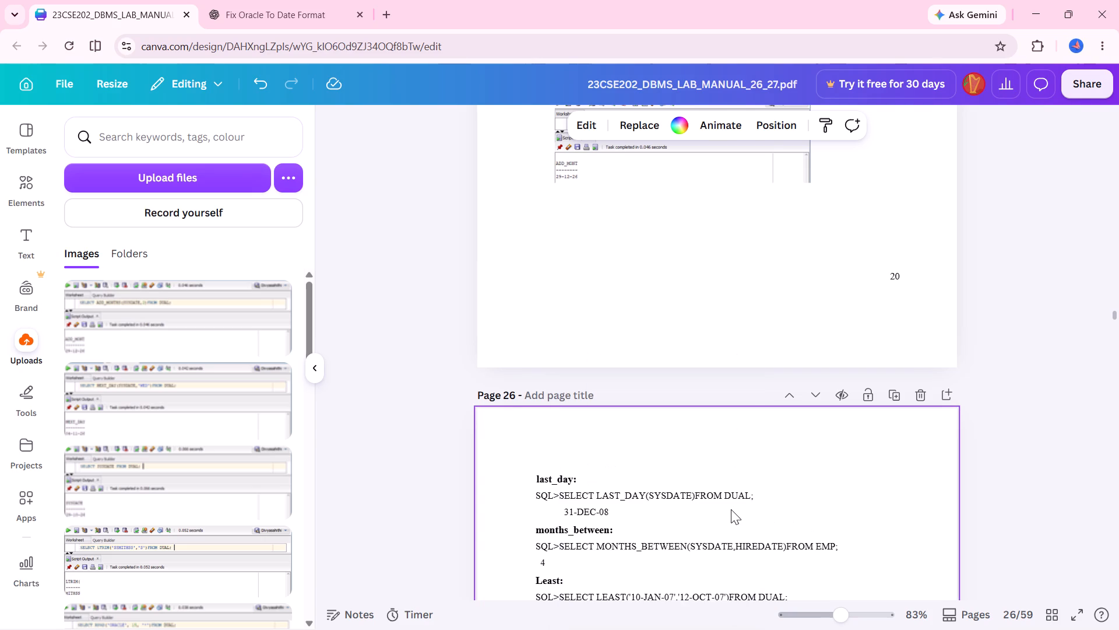
pyautogui.moveTo(731, 509); pyautogui.dragTo(579, 501, button='right')
pyautogui.moveTo(521, 466); pyautogui.dragTo(523, 468)
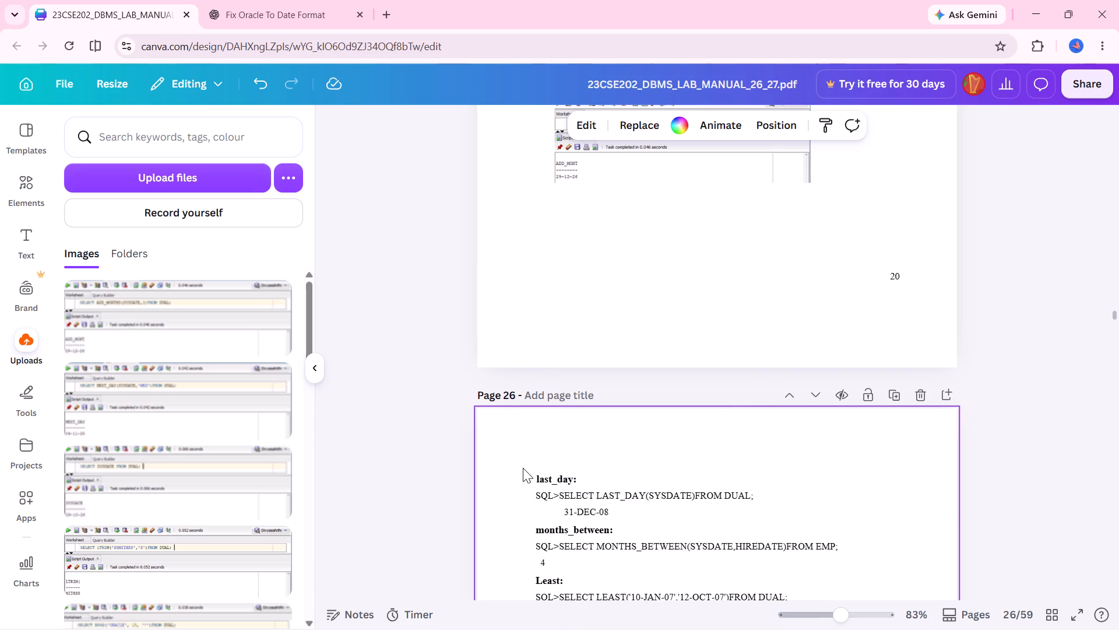
pyautogui.moveTo(523, 468); pyautogui.dragTo(564, 490)
pyautogui.click(519, 471)
pyautogui.moveTo(519, 471); pyautogui.dragTo(594, 514)
pyautogui.moveTo(618, 503); pyautogui.dragTo(643, 401)
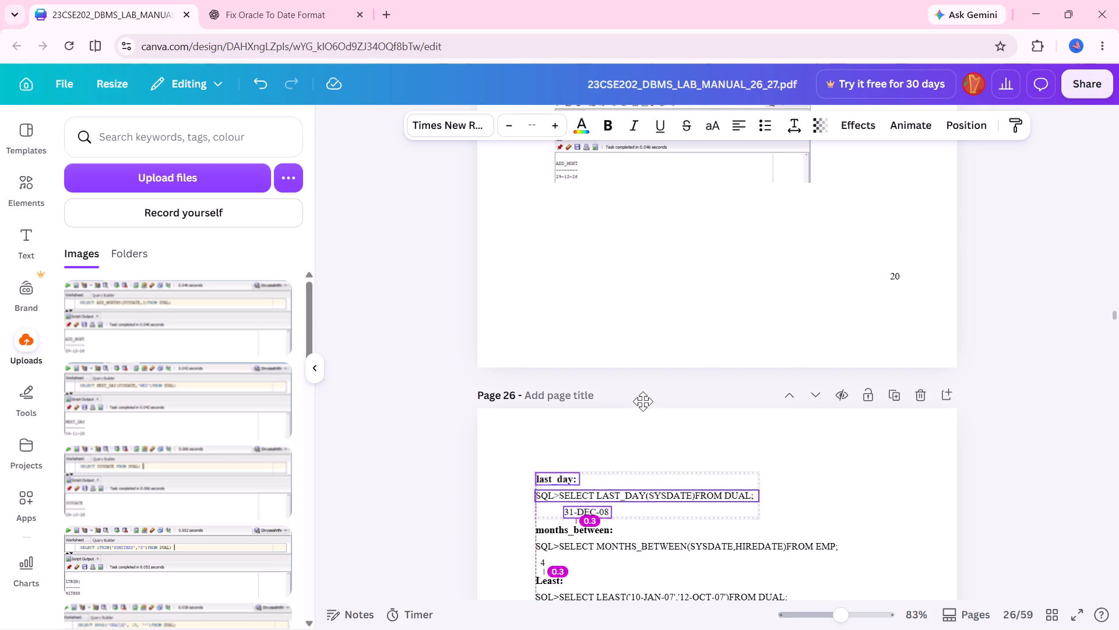
pyautogui.moveTo(643, 401); pyautogui.dragTo(631, 229)
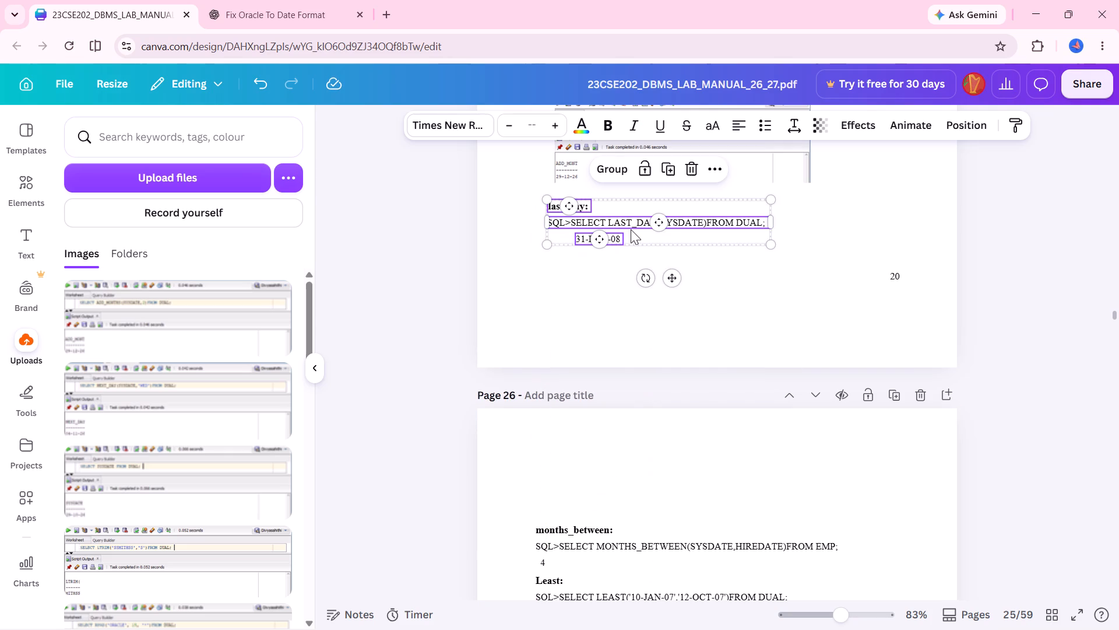
pyautogui.click(713, 319)
# Shift the remaining text on page 26, from months_between through the Round heading, further down the page as one block.
pyautogui.scroll(-3, 713, 319)
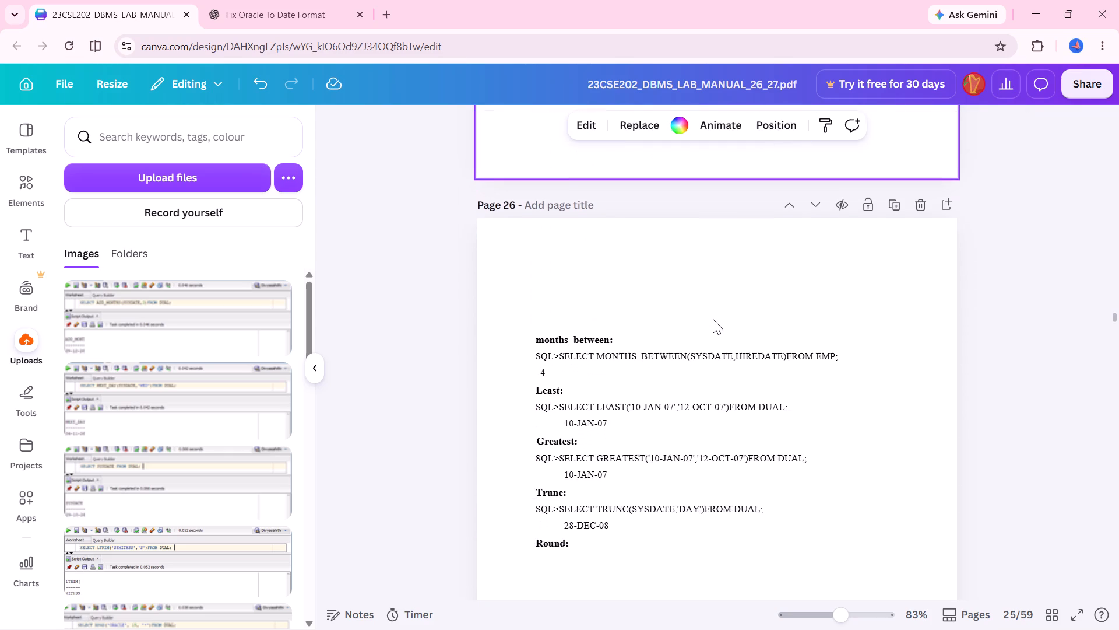
pyautogui.scroll(-2, 713, 319)
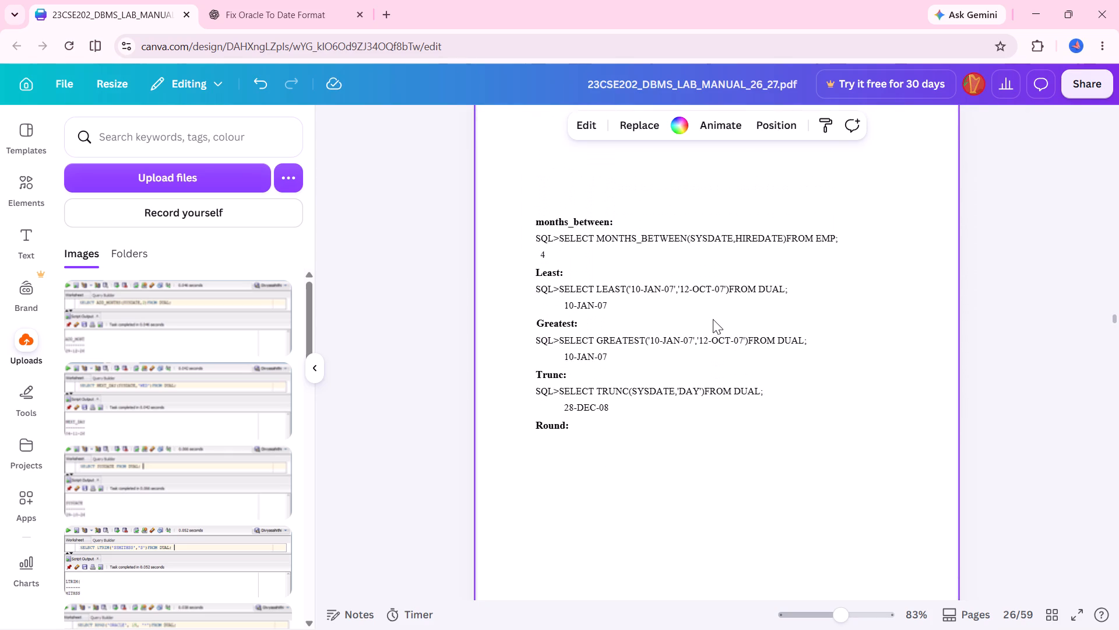
pyautogui.moveTo(525, 213); pyautogui.dragTo(664, 428)
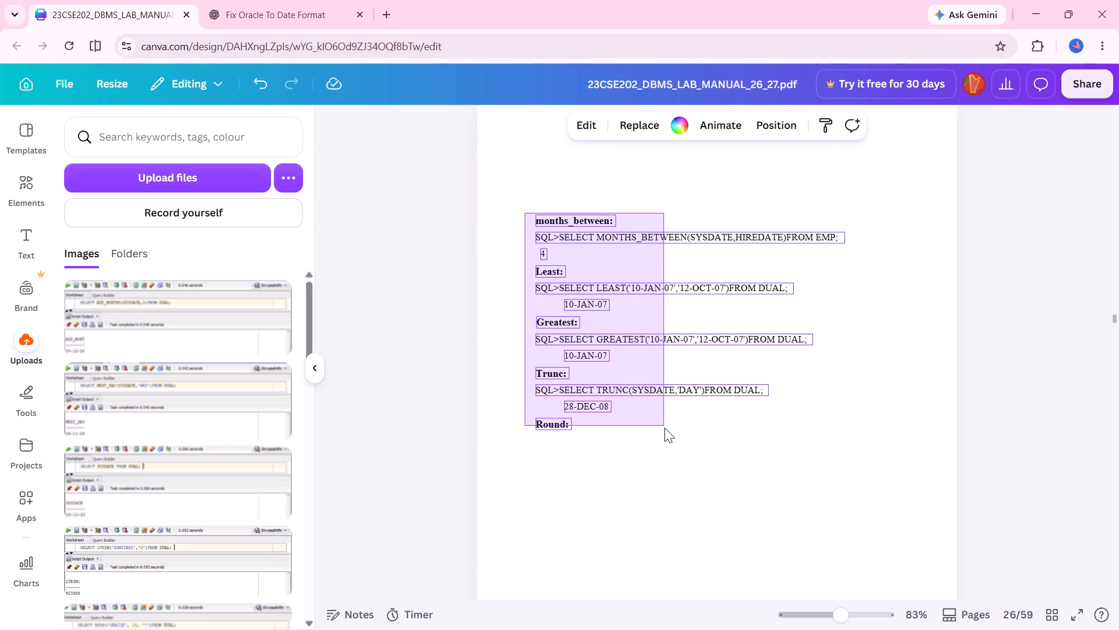
pyautogui.moveTo(664, 428); pyautogui.dragTo(664, 429)
pyautogui.moveTo(642, 373); pyautogui.dragTo(639, 436)
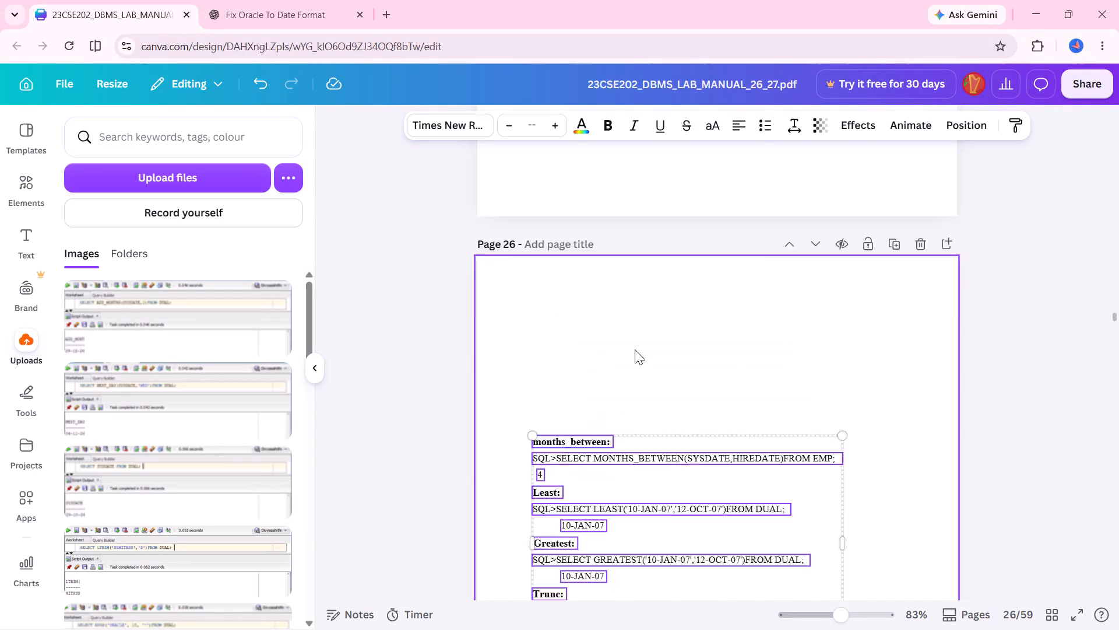
pyautogui.click(635, 349)
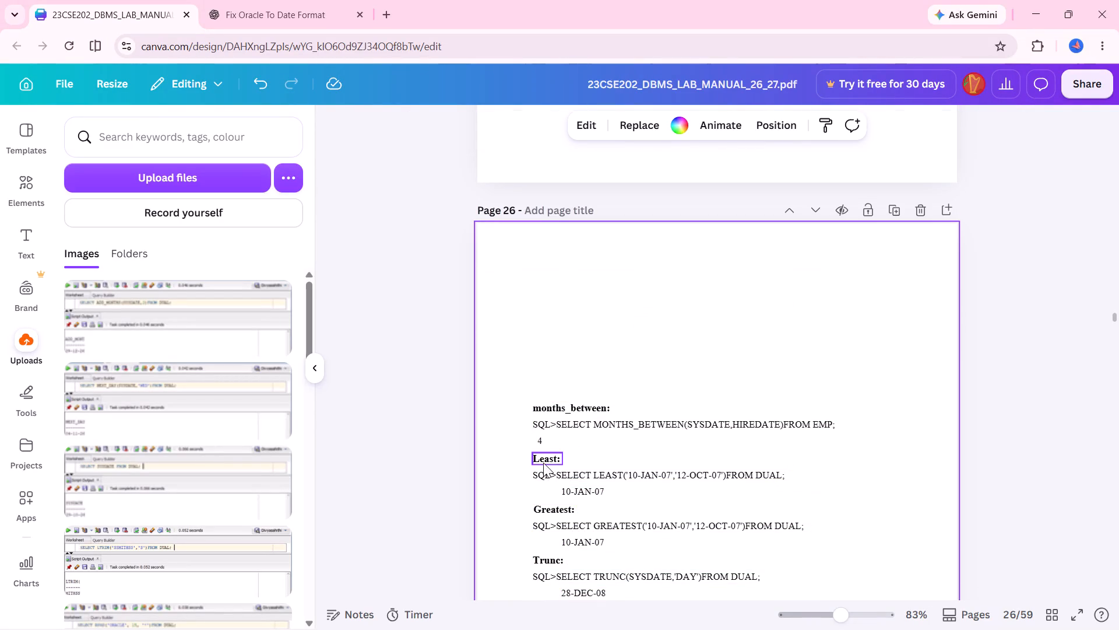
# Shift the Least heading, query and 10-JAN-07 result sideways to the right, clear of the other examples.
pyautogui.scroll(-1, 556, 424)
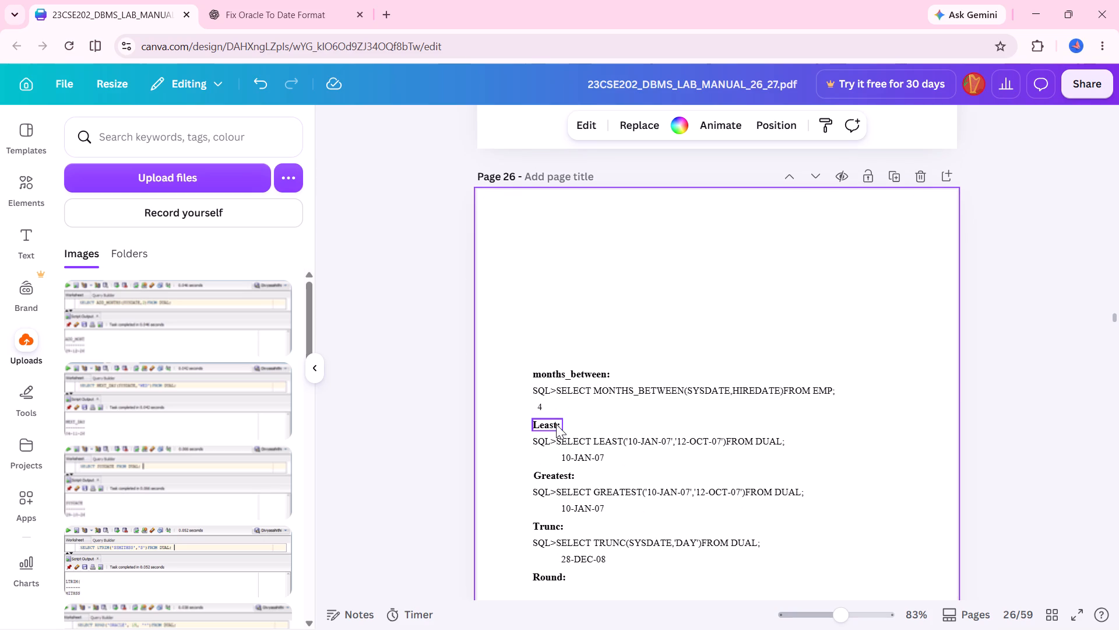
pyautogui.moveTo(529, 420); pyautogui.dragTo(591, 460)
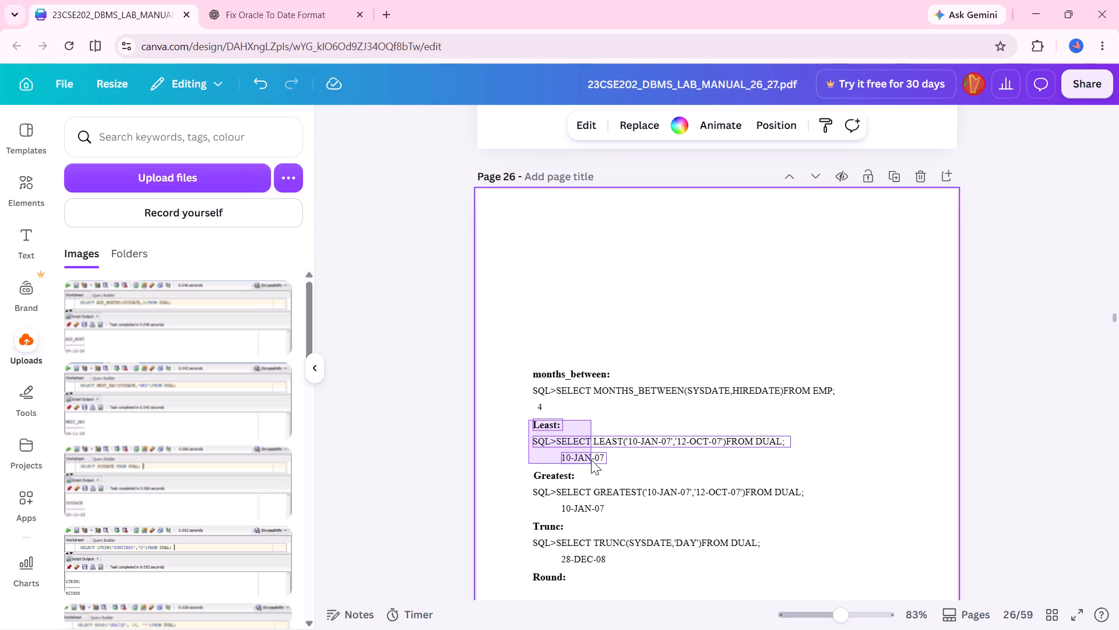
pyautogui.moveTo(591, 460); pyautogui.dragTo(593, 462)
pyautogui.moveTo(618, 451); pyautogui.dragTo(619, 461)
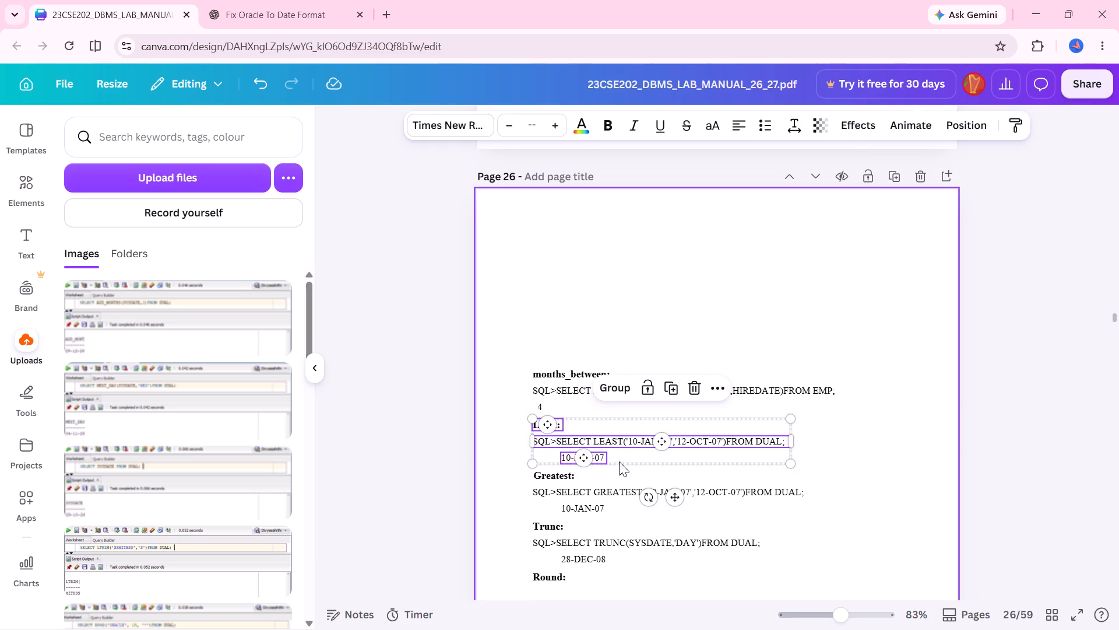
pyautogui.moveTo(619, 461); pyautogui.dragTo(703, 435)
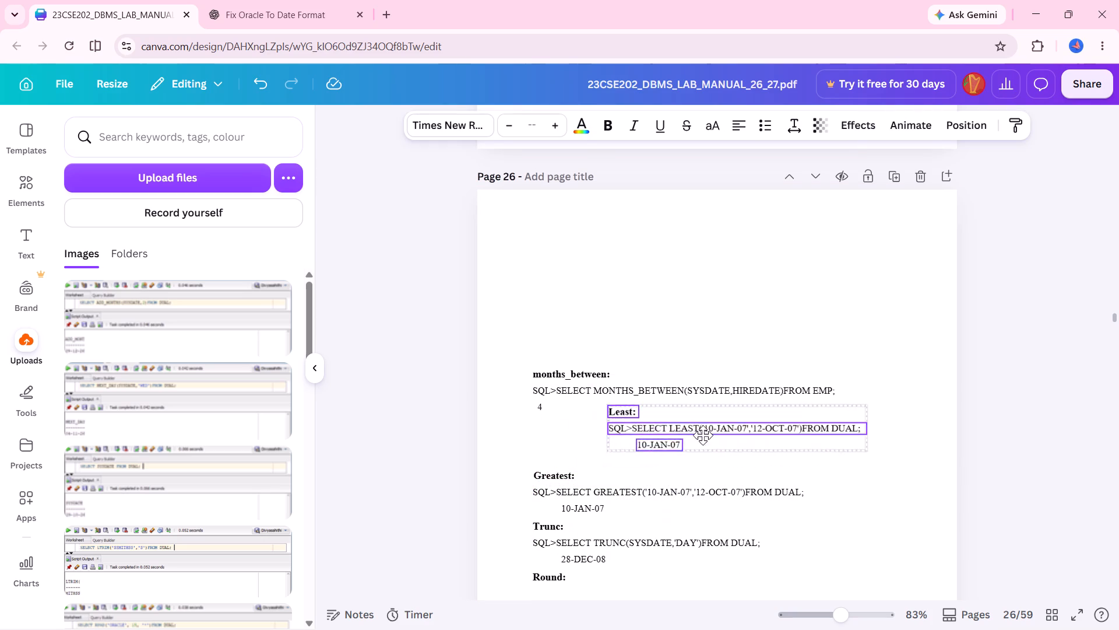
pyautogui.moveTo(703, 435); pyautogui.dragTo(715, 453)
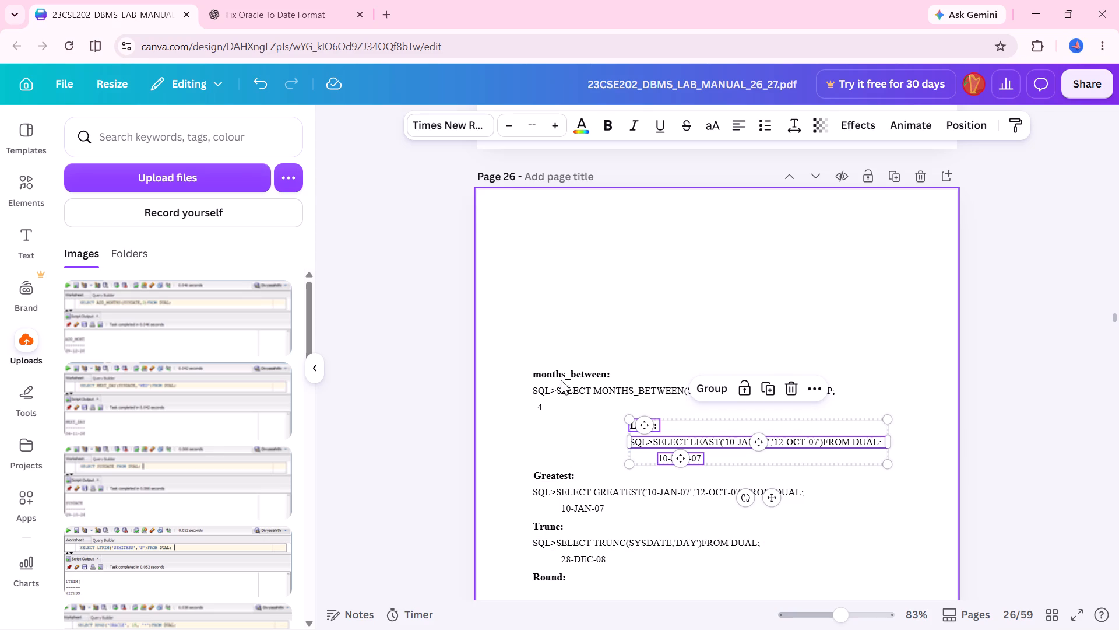
# Move the months_between heading, query and result up on page 26 to open space beneath them.
pyautogui.moveTo(522, 363); pyautogui.dragTo(550, 387)
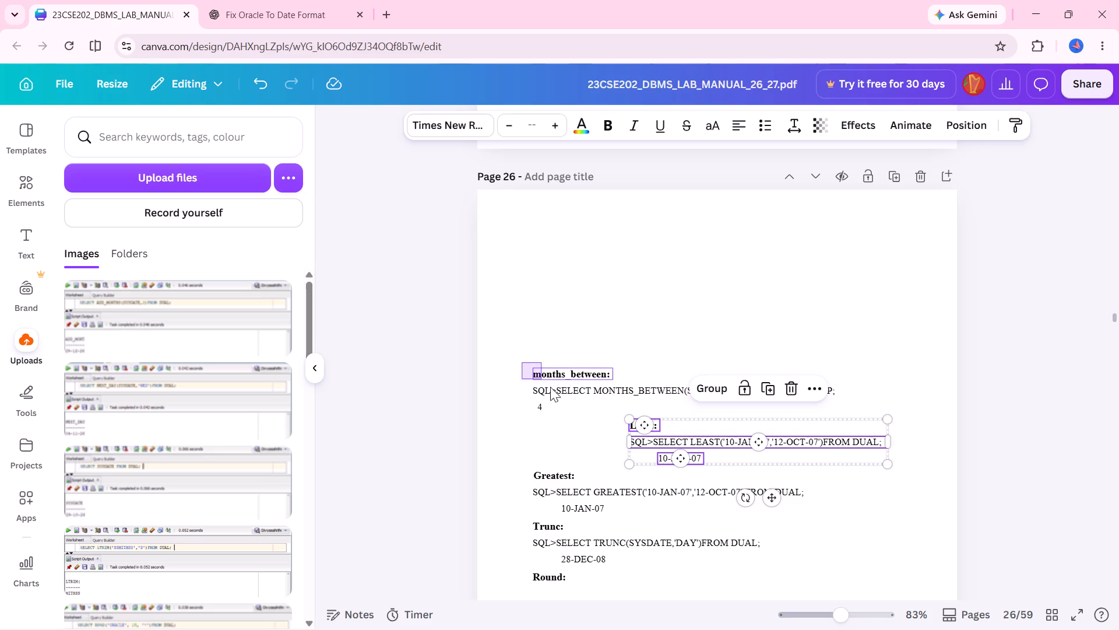
pyautogui.moveTo(550, 387); pyautogui.dragTo(582, 408)
pyautogui.moveTo(593, 390); pyautogui.dragTo(604, 342)
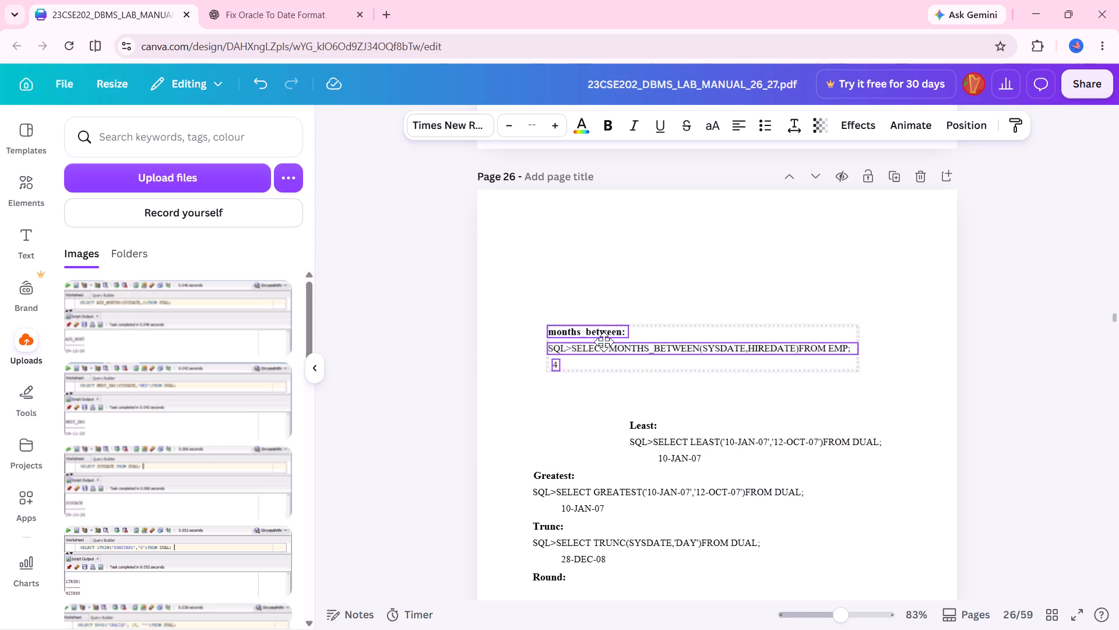
pyautogui.moveTo(604, 342); pyautogui.dragTo(603, 341)
# Move the Greatest and Trunc examples and the Round heading together down to the lower part of page 26.
pyautogui.scroll(-1, 597, 494)
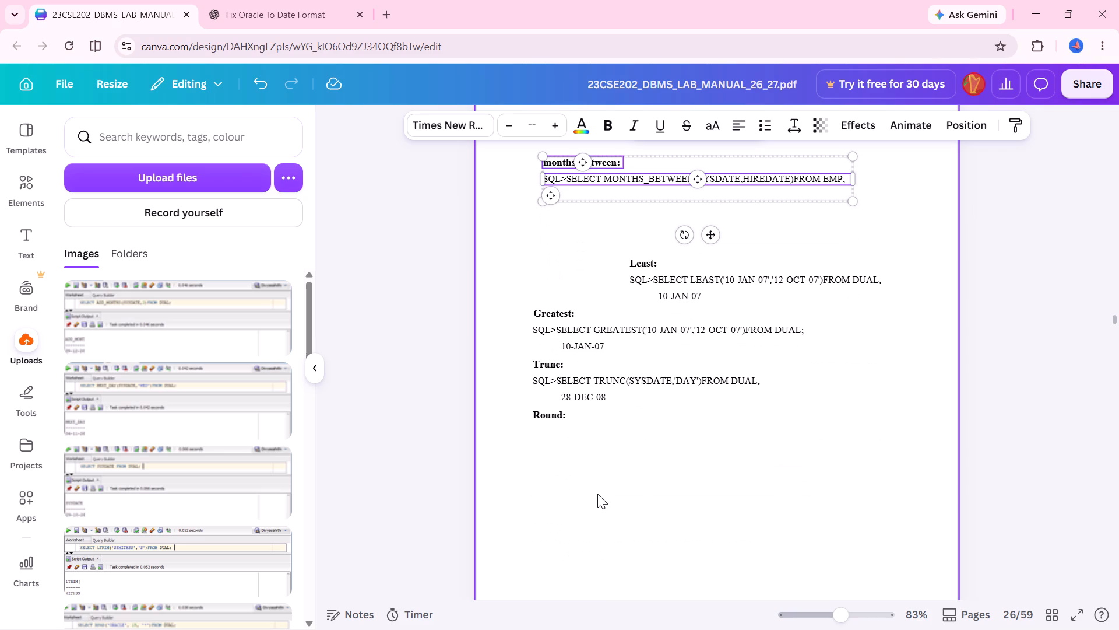
pyautogui.moveTo(523, 300); pyautogui.dragTo(604, 407)
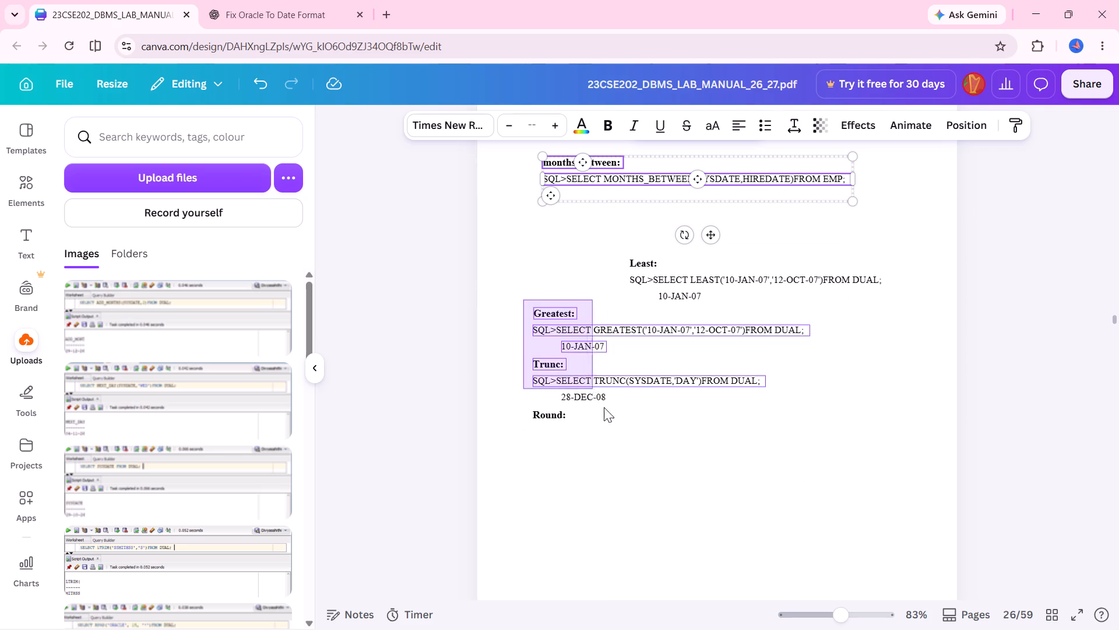
pyautogui.moveTo(604, 407); pyautogui.dragTo(620, 431)
pyautogui.moveTo(615, 383); pyautogui.dragTo(638, 585)
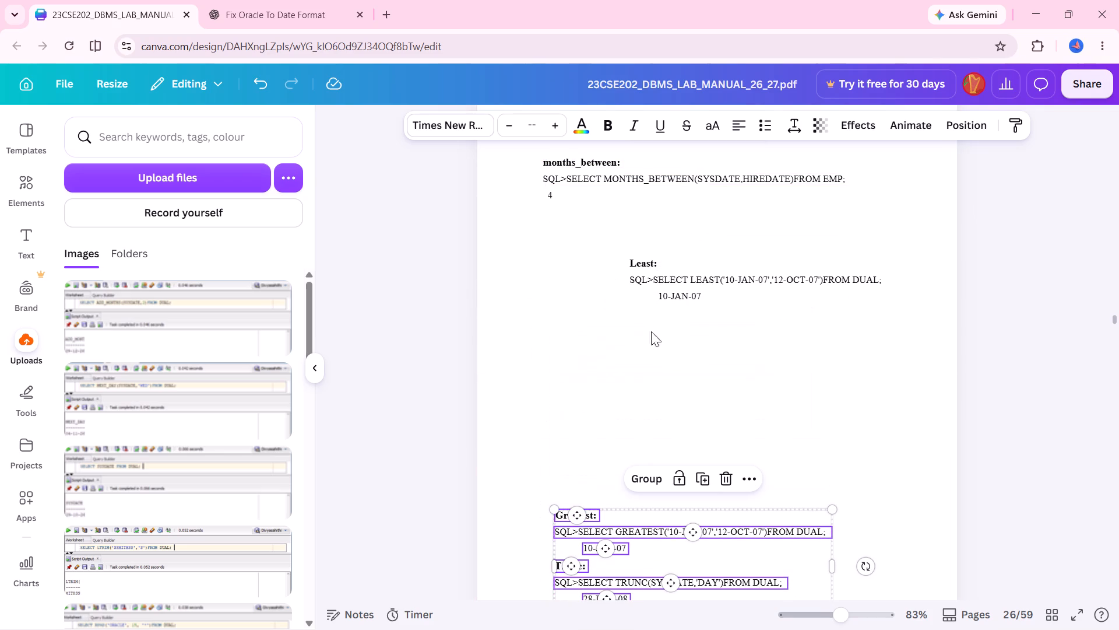
# Place the Least example about midway between the months_between and Greatest examples, roughly aligned with the Greatest text.
pyautogui.moveTo(623, 260); pyautogui.dragTo(701, 303)
pyautogui.moveTo(688, 289); pyautogui.dragTo(732, 277)
pyautogui.moveTo(732, 277); pyautogui.dragTo(657, 351)
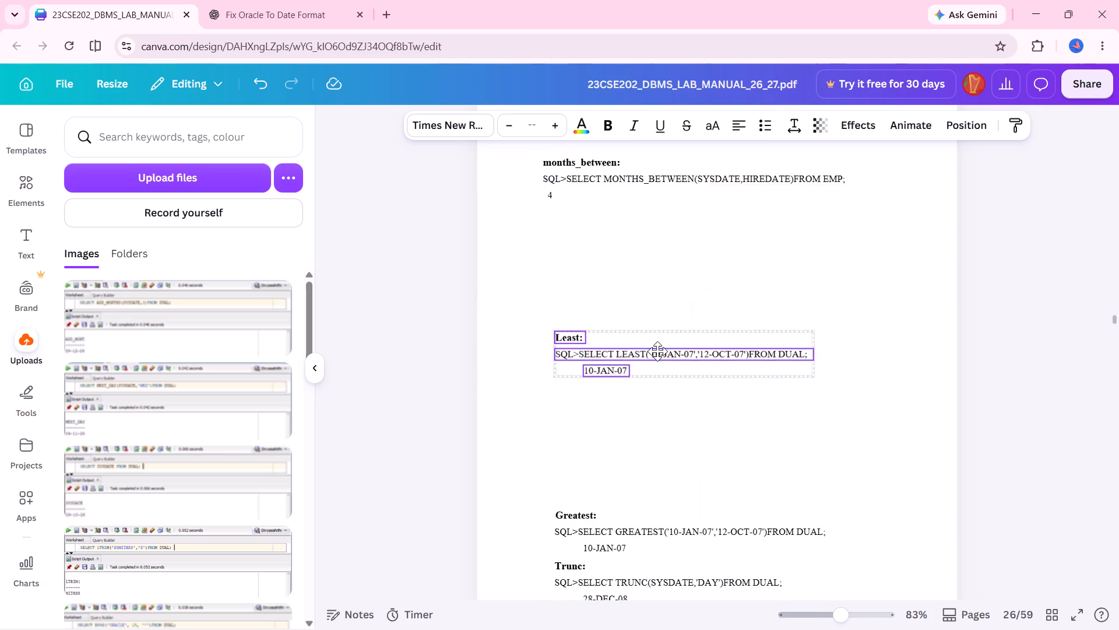
pyautogui.moveTo(657, 351); pyautogui.dragTo(654, 352)
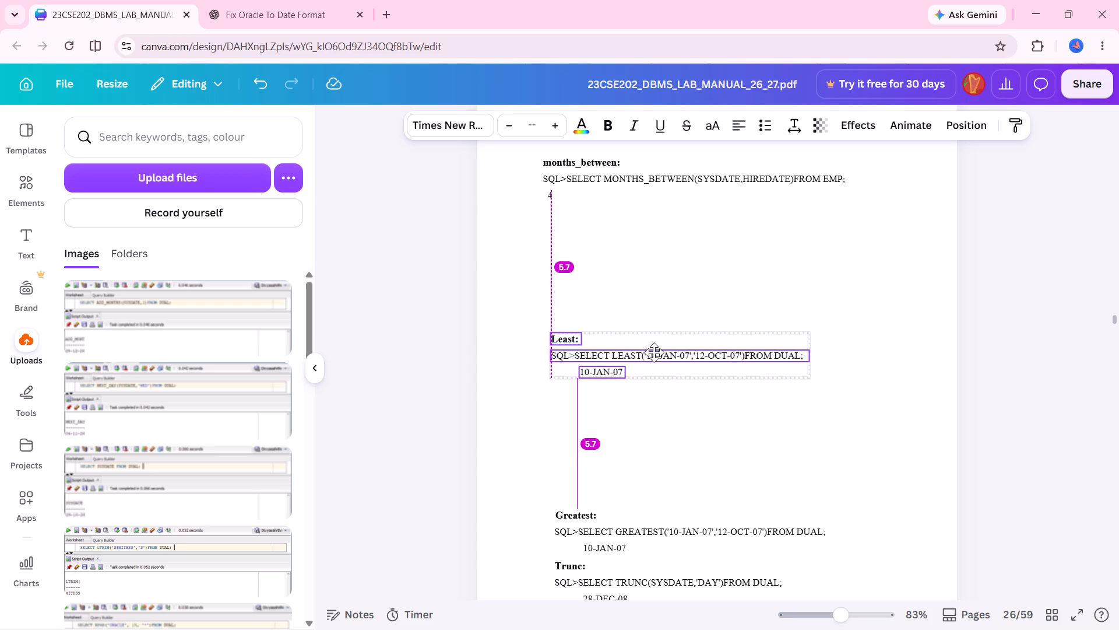
pyautogui.moveTo(654, 352); pyautogui.dragTo(656, 349)
# Move the Greatest heading, query and 10-JAN-07 result up slightly, away from the Trunc example.
pyautogui.scroll(-2, 706, 428)
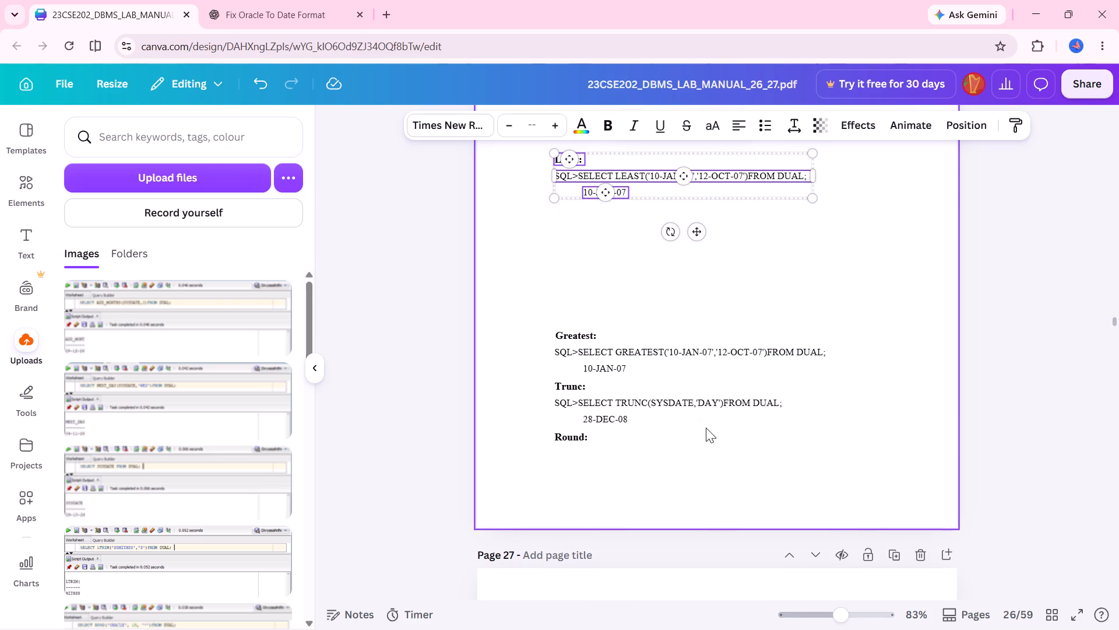
pyautogui.moveTo(549, 328); pyautogui.dragTo(642, 377)
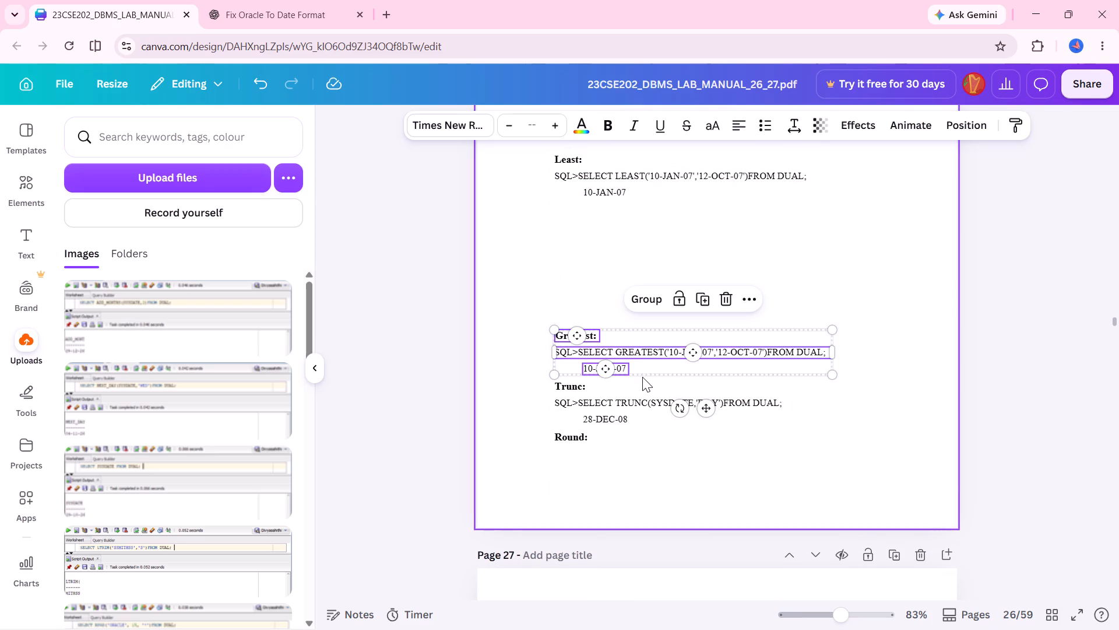
pyautogui.moveTo(641, 342); pyautogui.dragTo(627, 320)
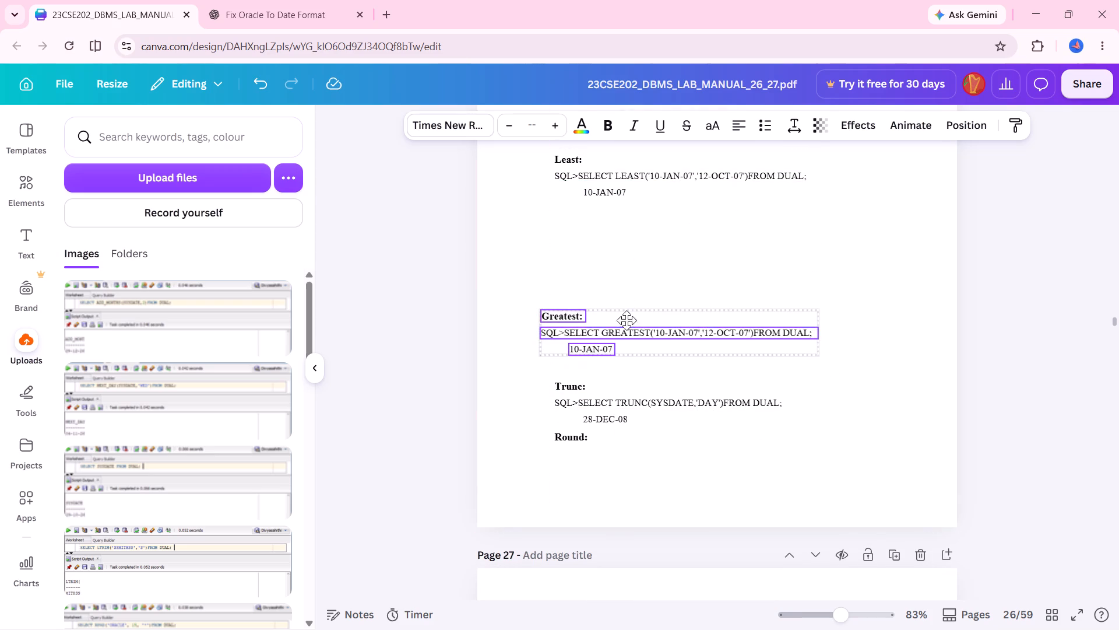
pyautogui.moveTo(627, 320); pyautogui.dragTo(633, 316)
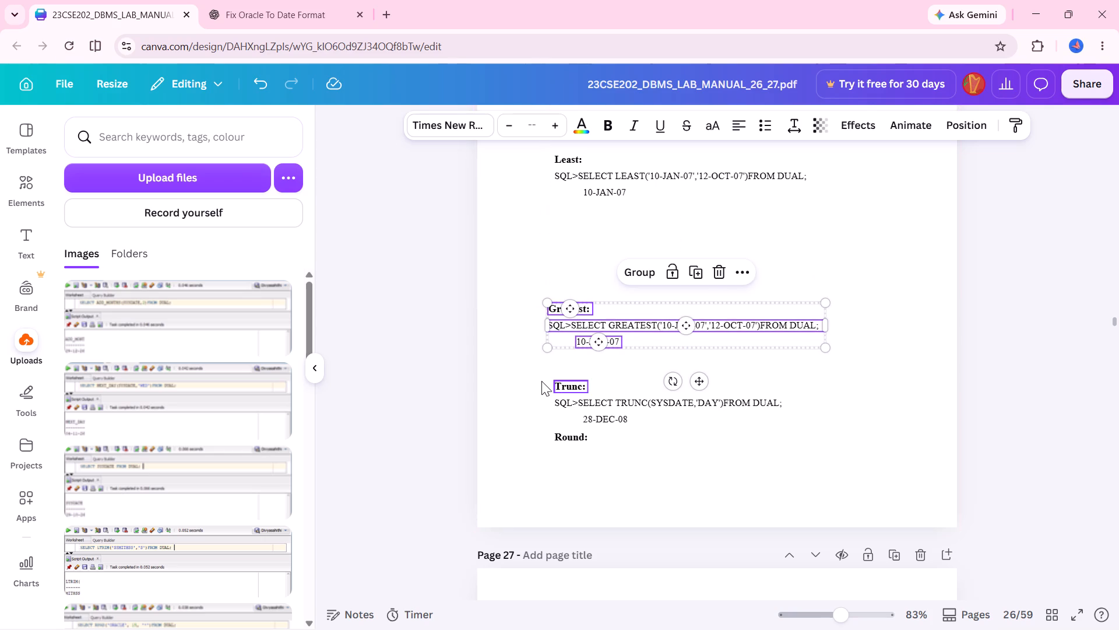
# Insert a blank page after page 26 of the lab manual.
pyautogui.moveTo(540, 377); pyautogui.dragTo(639, 450)
pyautogui.scroll(-1, 650, 459)
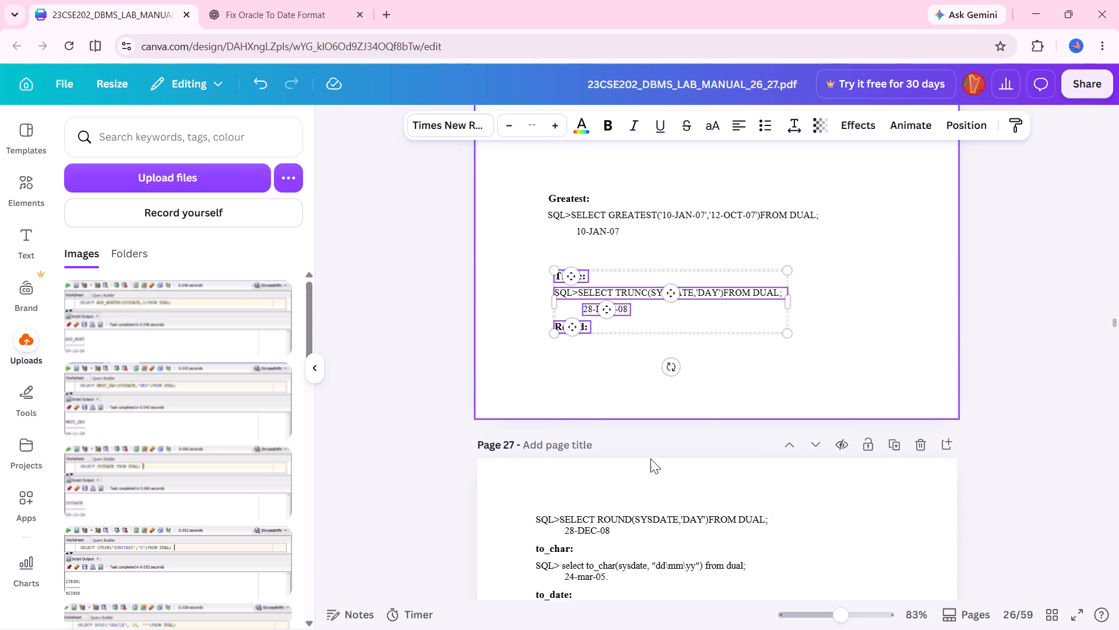
pyautogui.scroll(-1, 650, 459)
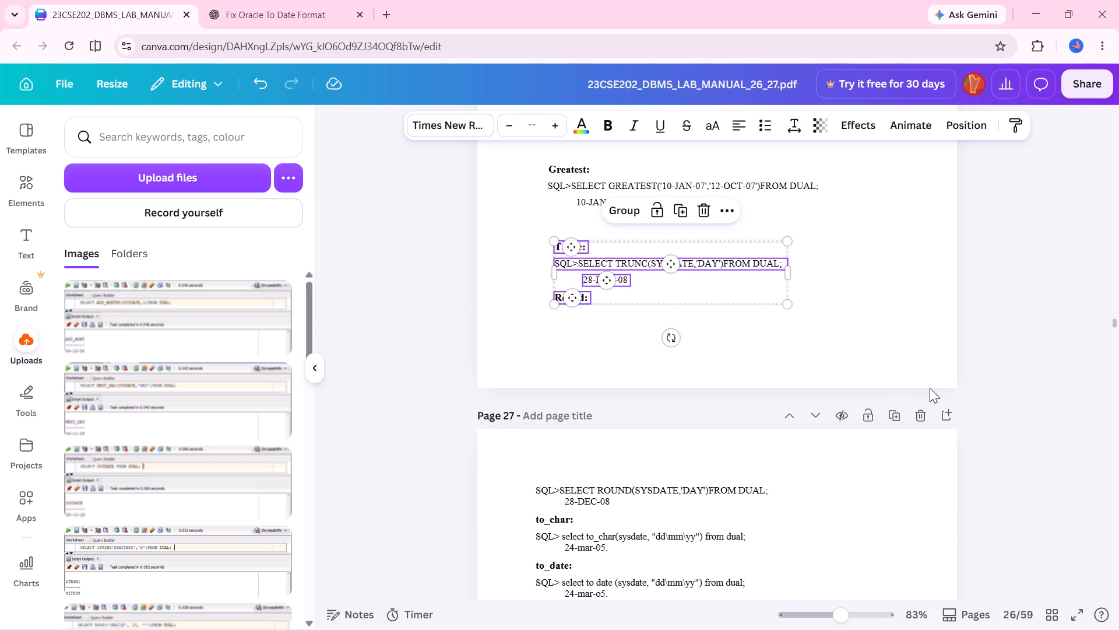
pyautogui.scroll(-4, 929, 386)
pyautogui.scroll(2, 929, 386)
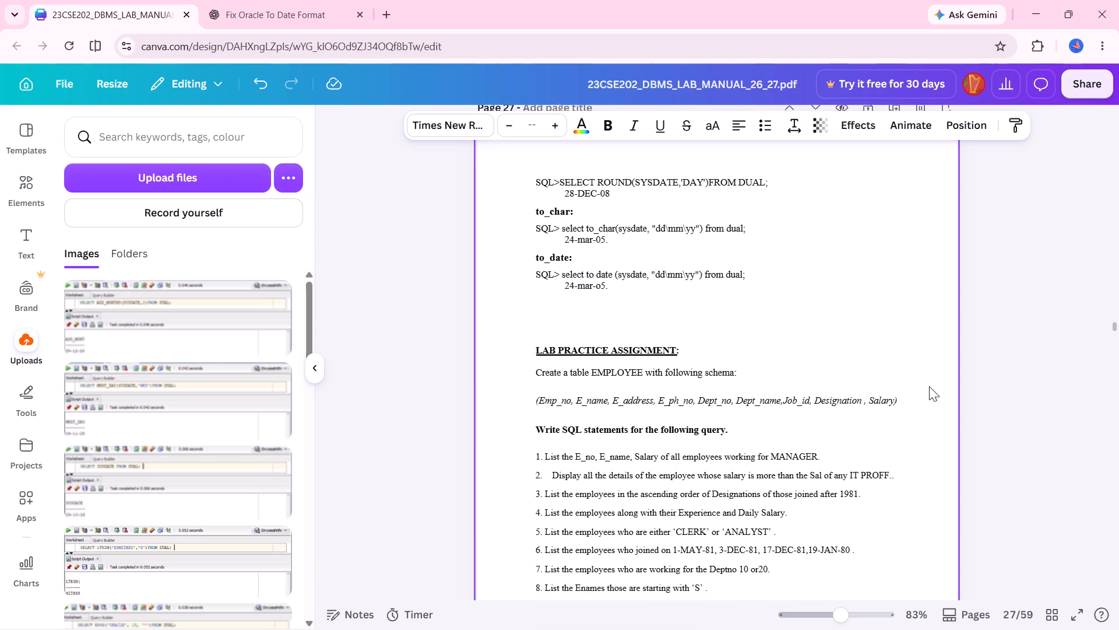
pyautogui.scroll(2, 929, 386)
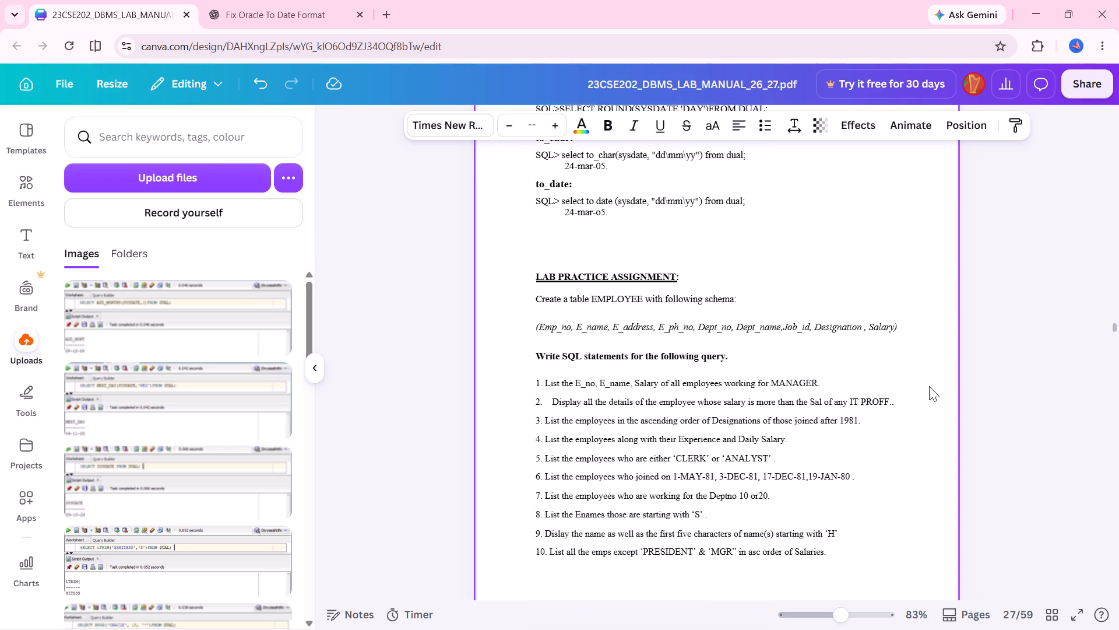
pyautogui.scroll(2, 929, 386)
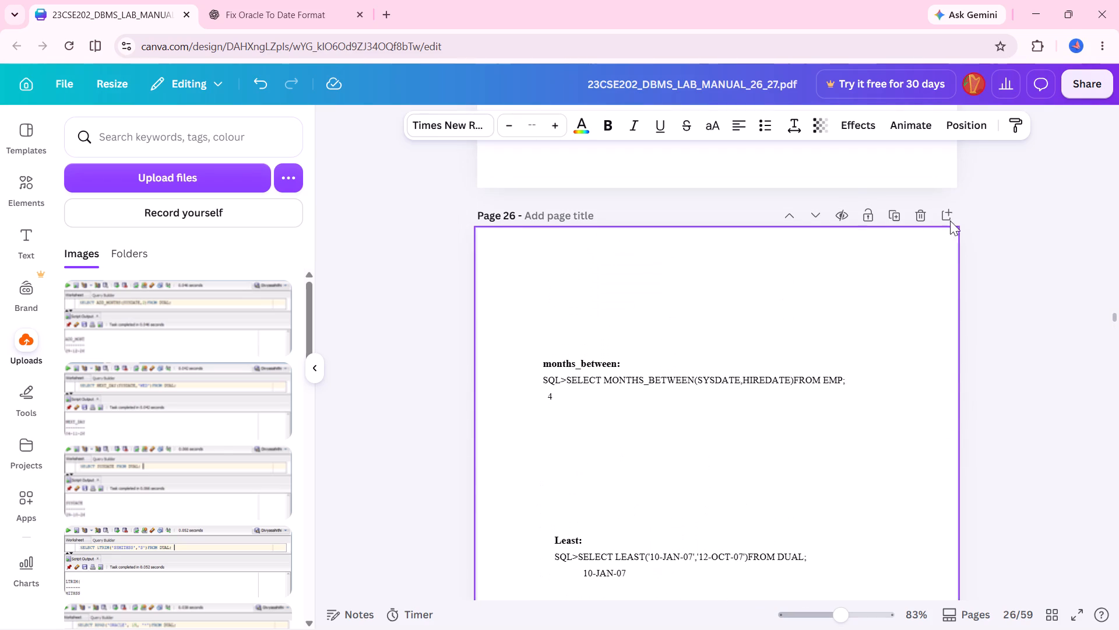
pyautogui.click(953, 213)
# Move the Trunc heading, query and result together with the Round heading from page 26 to the top of the blank page 27.
pyautogui.scroll(1, 893, 360)
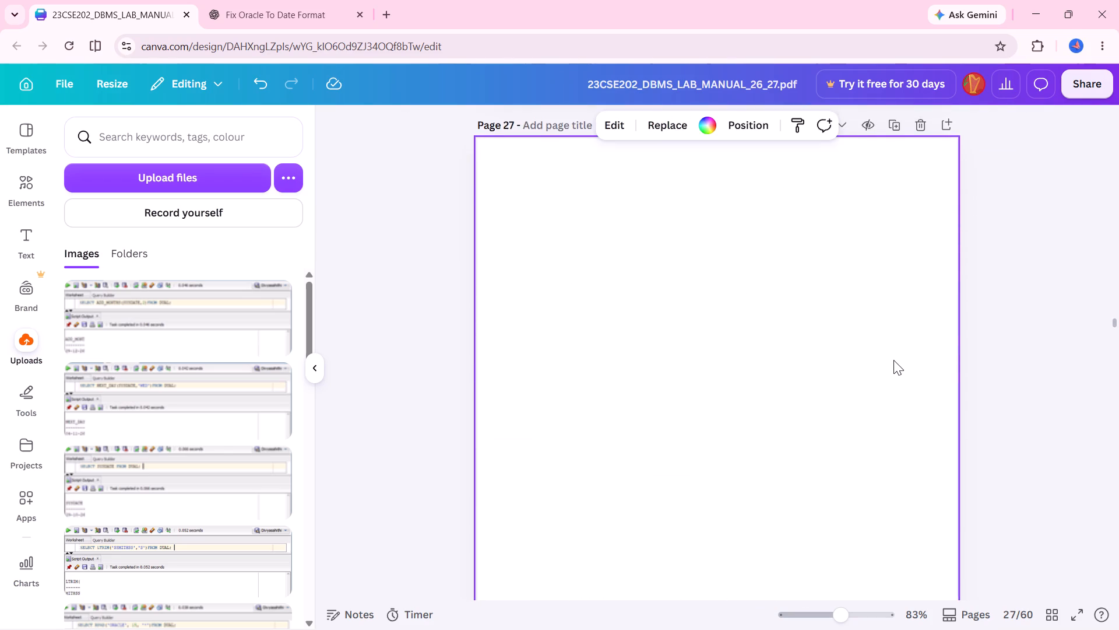
pyautogui.scroll(1, 893, 360)
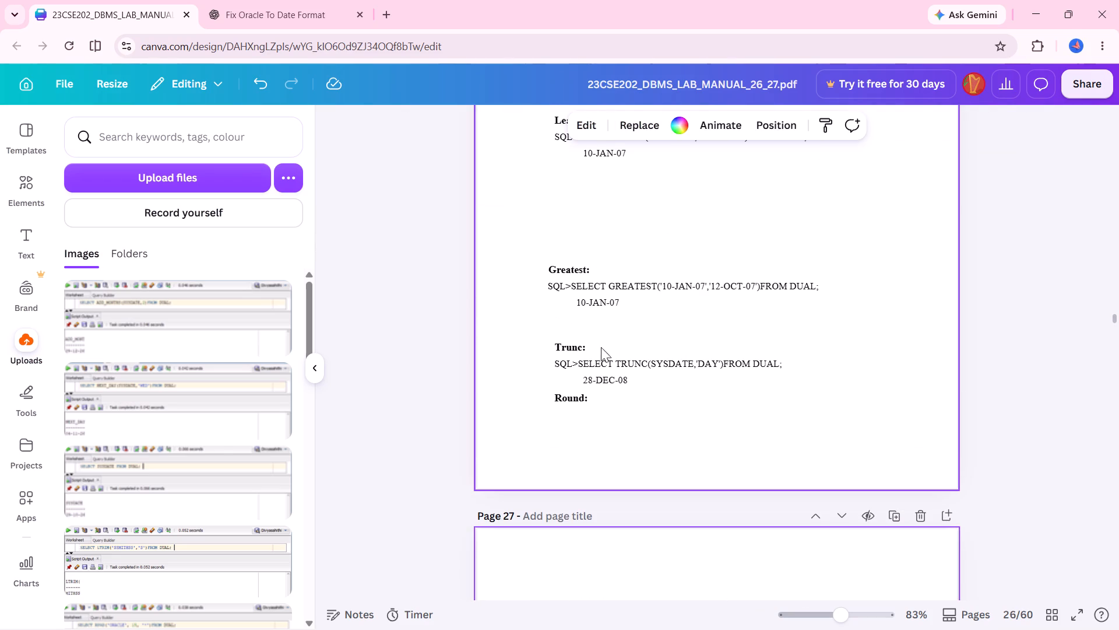
pyautogui.moveTo(546, 335); pyautogui.dragTo(648, 402)
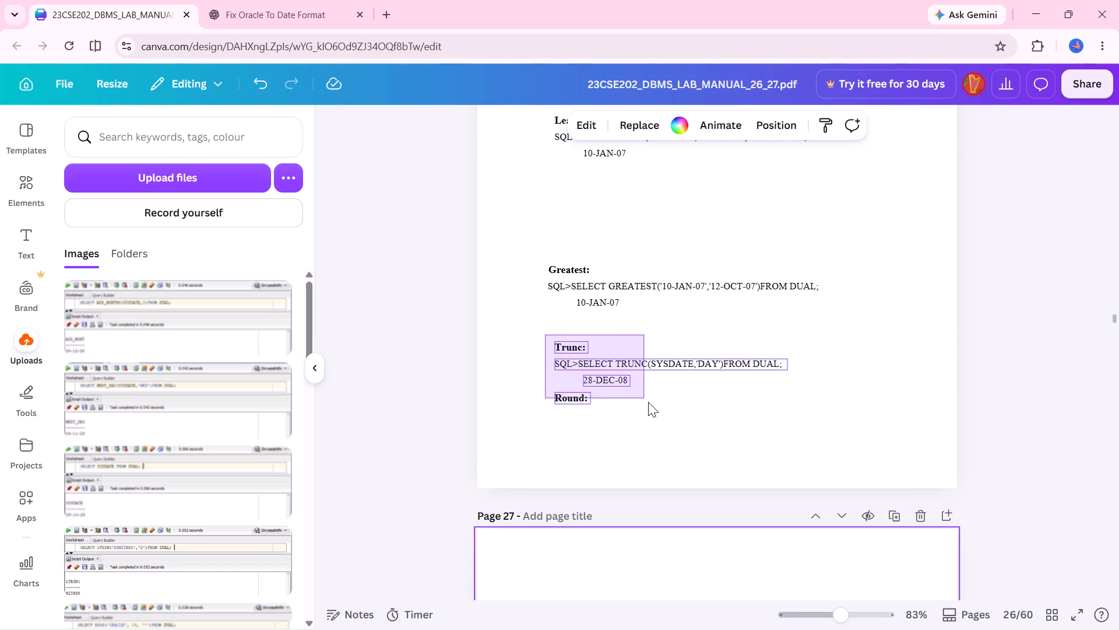
pyautogui.moveTo(648, 402); pyautogui.dragTo(649, 402)
pyautogui.moveTo(652, 390); pyautogui.dragTo(637, 607)
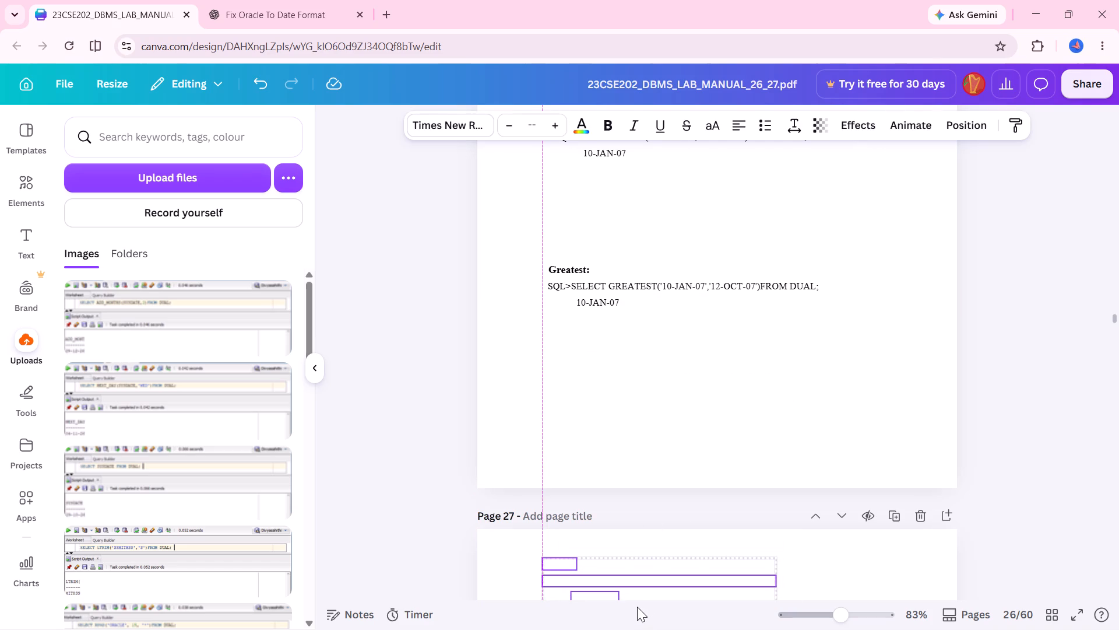
pyautogui.moveTo(637, 607); pyautogui.dragTo(643, 604)
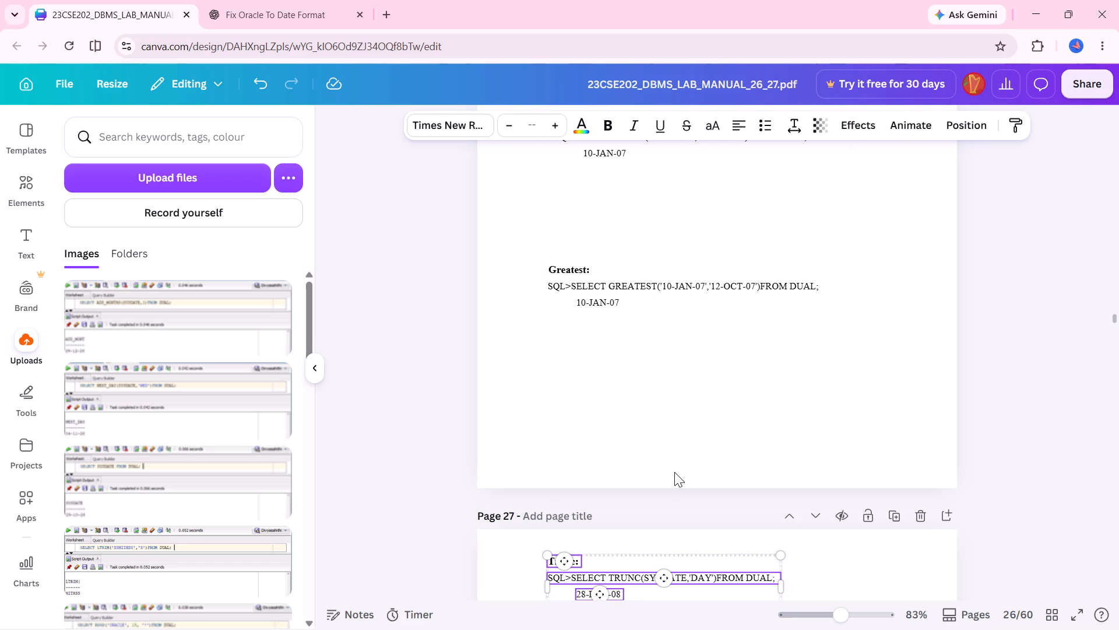
# Move the Round heading down to about mid-page on page 27, keeping it aligned with the Trunc heading.
pyautogui.scroll(-3, 674, 472)
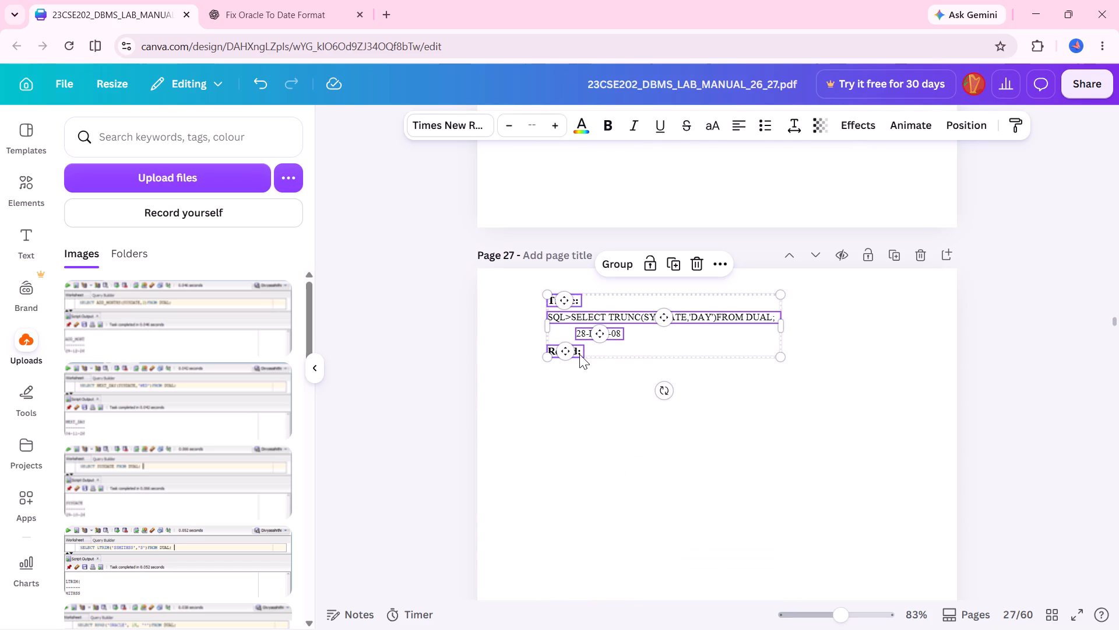
pyautogui.click(587, 377)
pyautogui.moveTo(569, 353); pyautogui.dragTo(573, 500)
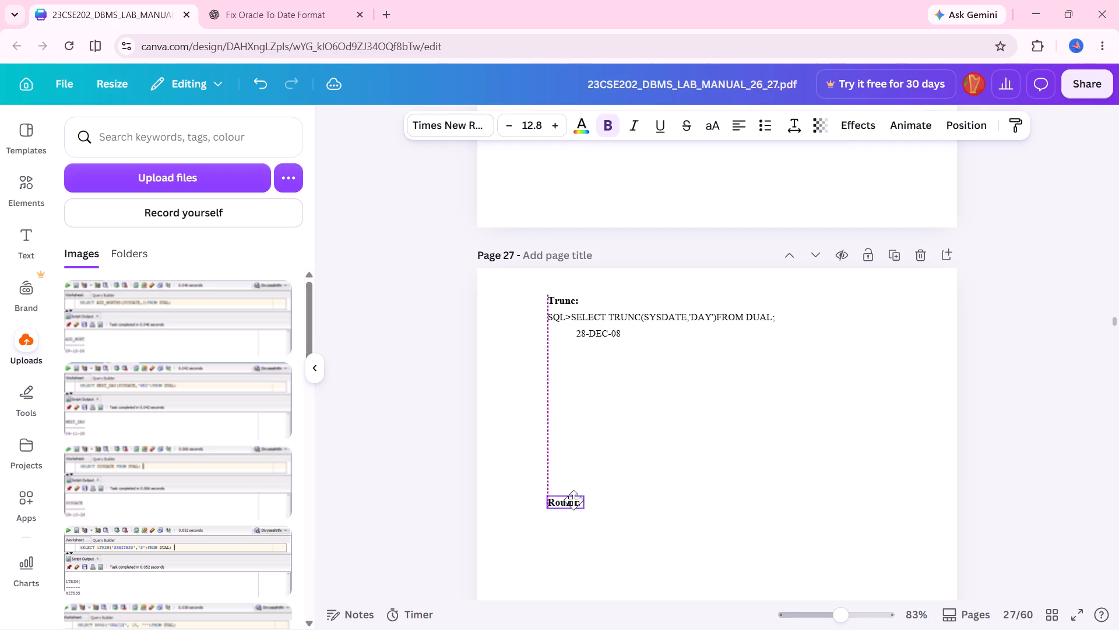
pyautogui.moveTo(573, 500); pyautogui.dragTo(571, 489)
# Move the SELECT ROUND query and its 28-DEC-08 result from page 28 to just beneath the Round heading on page 27.
pyautogui.scroll(-3, 657, 477)
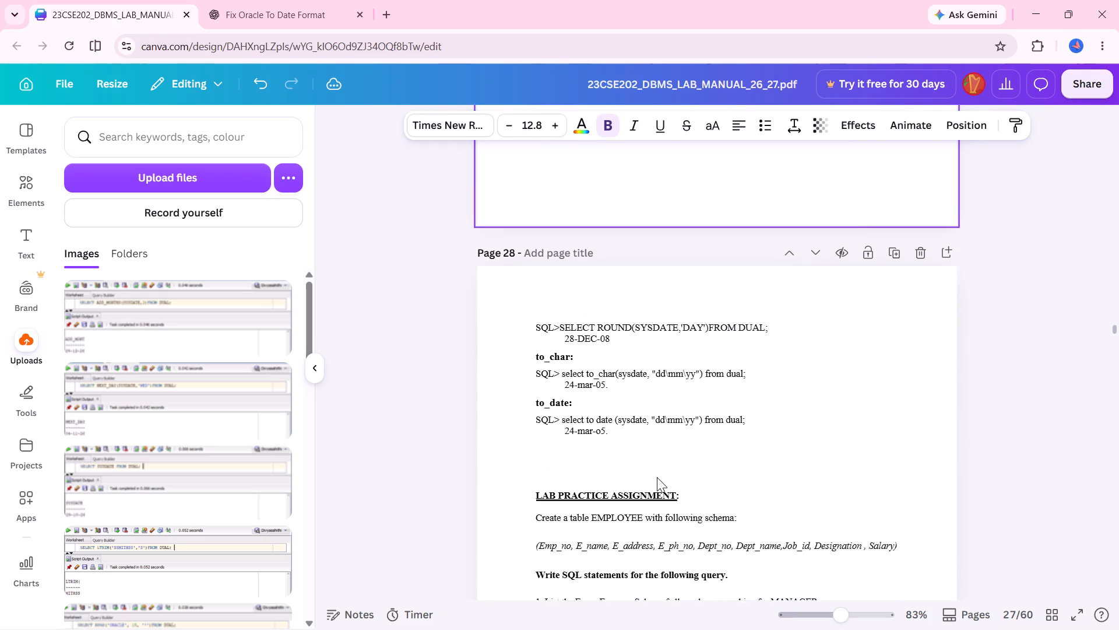
pyautogui.scroll(-3, 657, 477)
pyautogui.moveTo(710, 309); pyautogui.dragTo(650, 306)
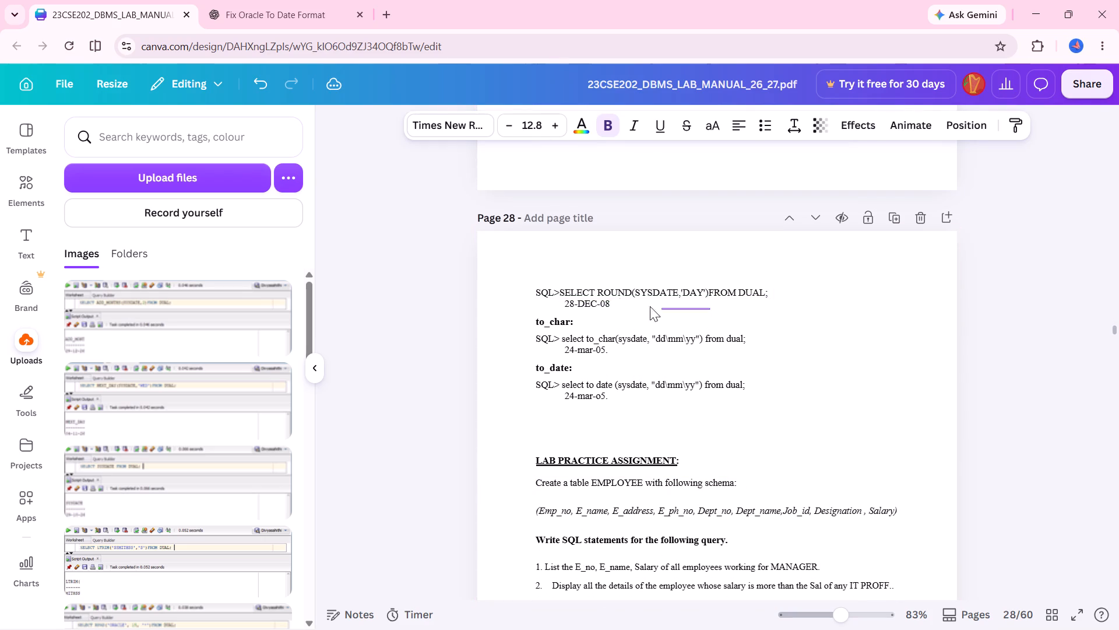
pyautogui.moveTo(650, 306); pyautogui.dragTo(569, 290)
pyautogui.moveTo(601, 292); pyautogui.dragTo(612, 0)
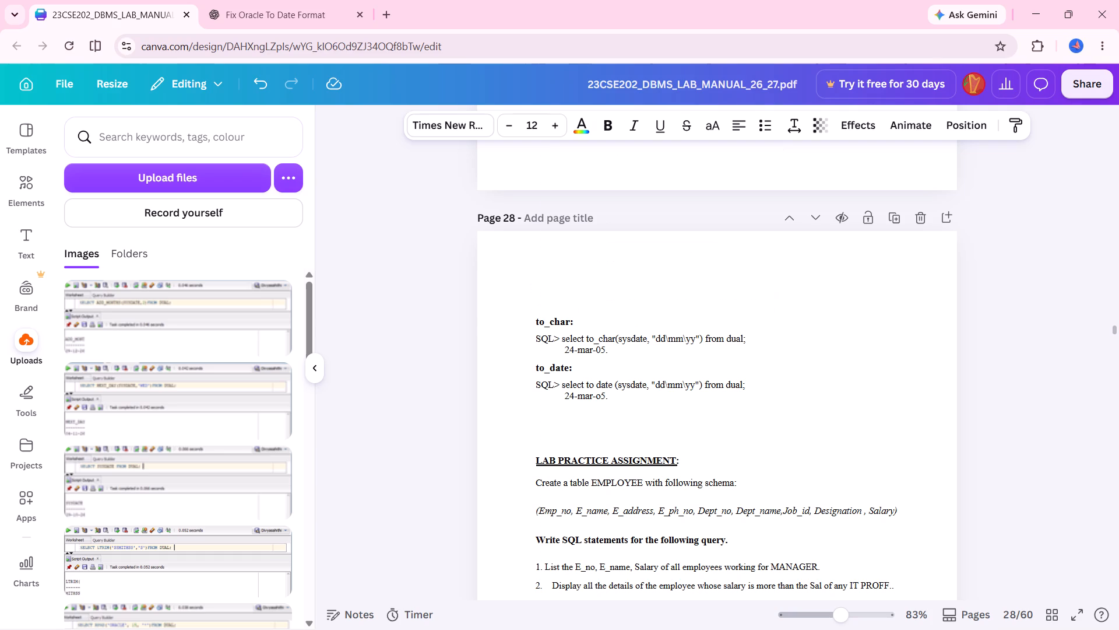
pyautogui.moveTo(612, 0); pyautogui.dragTo(613, 5)
pyautogui.scroll(4, 619, 214)
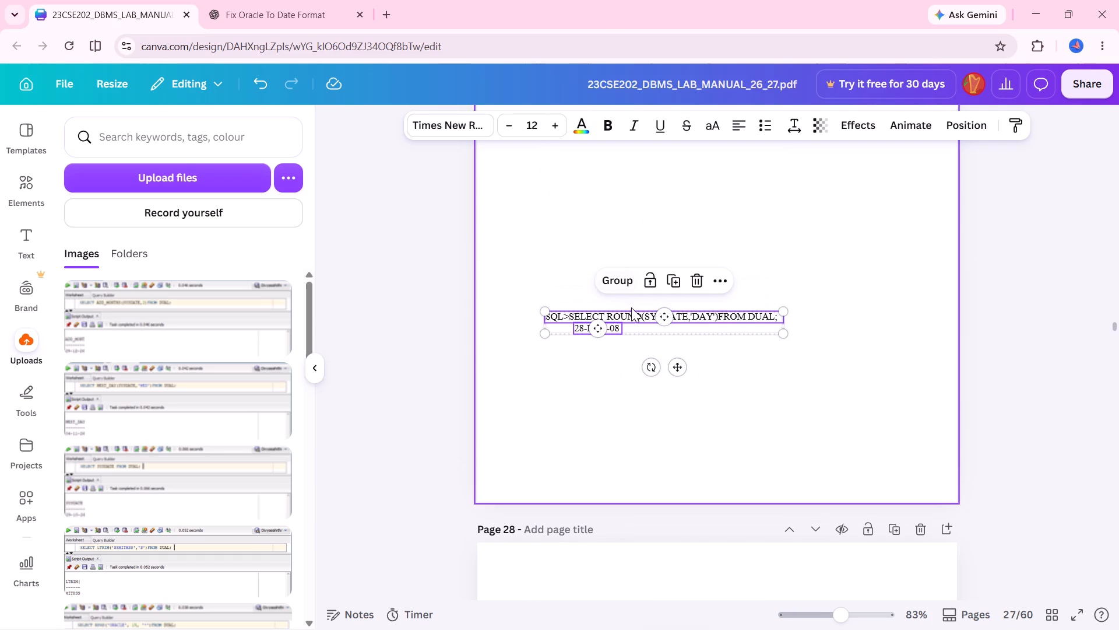
pyautogui.moveTo(630, 325); pyautogui.dragTo(639, 155)
pyautogui.scroll(2, 639, 155)
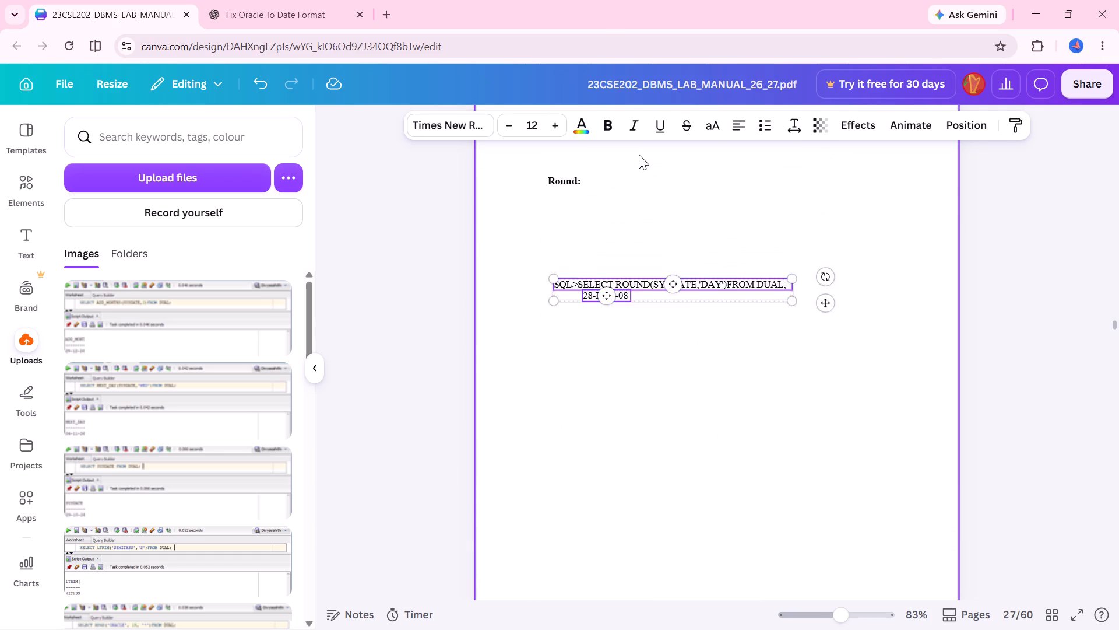
pyautogui.scroll(1, 639, 155)
pyautogui.moveTo(649, 328); pyautogui.dragTo(646, 259)
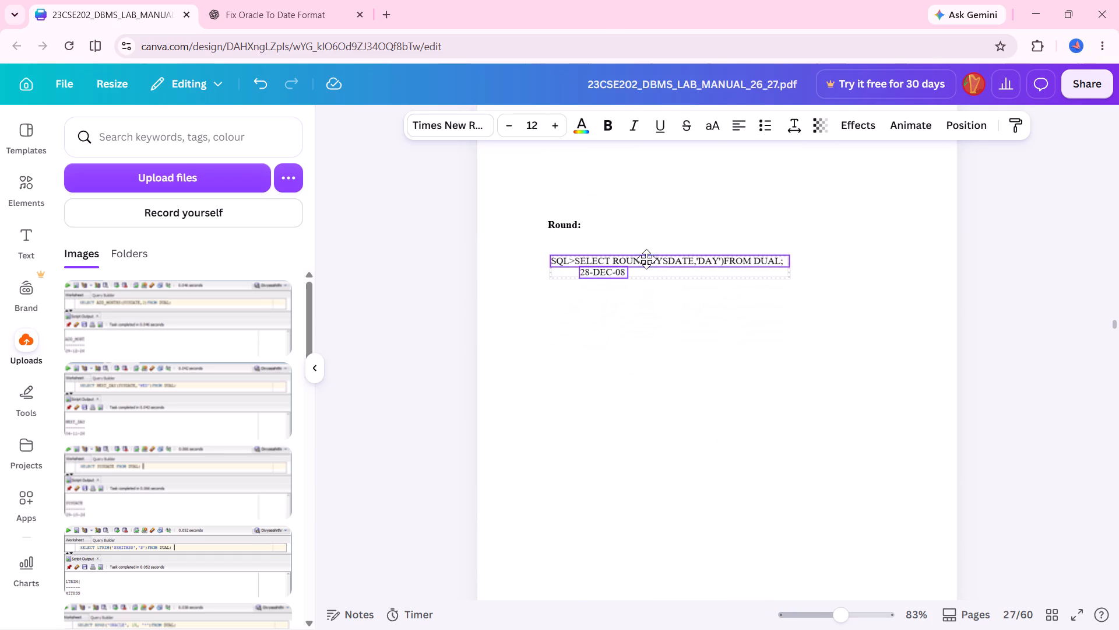
pyautogui.moveTo(646, 259); pyautogui.dragTo(645, 253)
# Move the to_char heading, query and result from page 28 to page 27, below the Round example with a gap and aligned with its text.
pyautogui.scroll(-6, 649, 452)
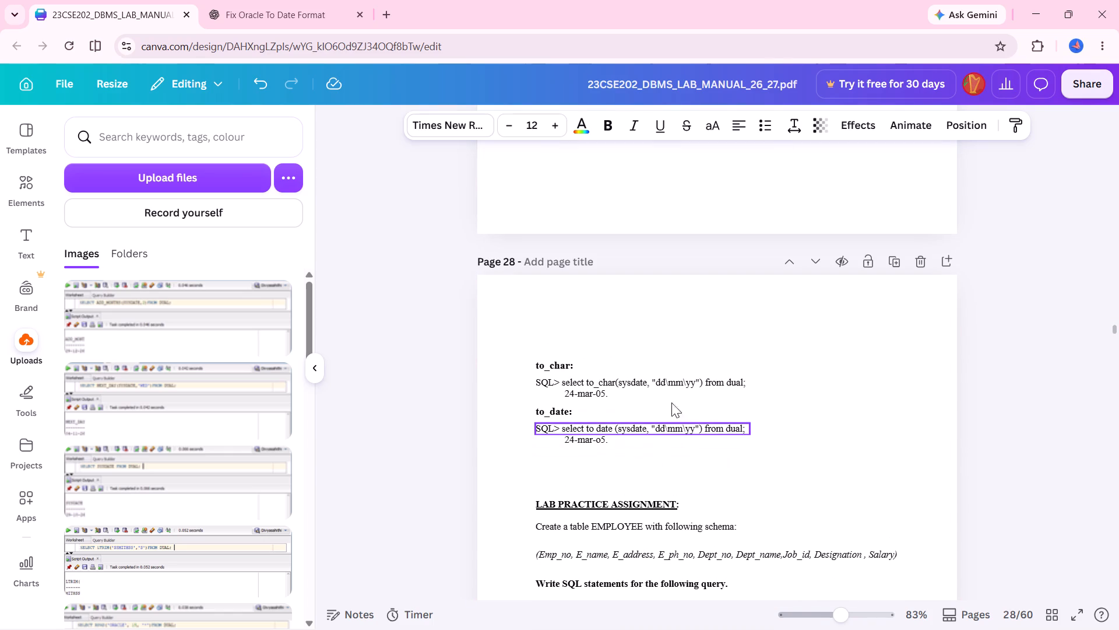
pyautogui.moveTo(667, 395); pyautogui.dragTo(548, 367)
pyautogui.moveTo(570, 374); pyautogui.dragTo(593, 40)
pyautogui.scroll(1, 617, 139)
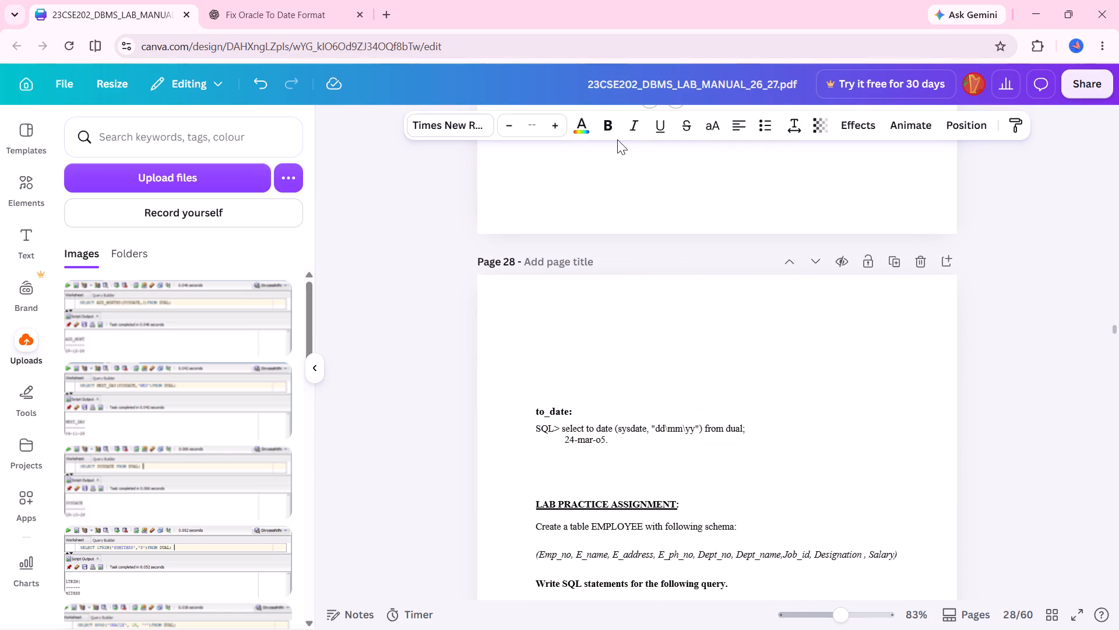
pyautogui.scroll(2, 617, 139)
pyautogui.scroll(3, 599, 198)
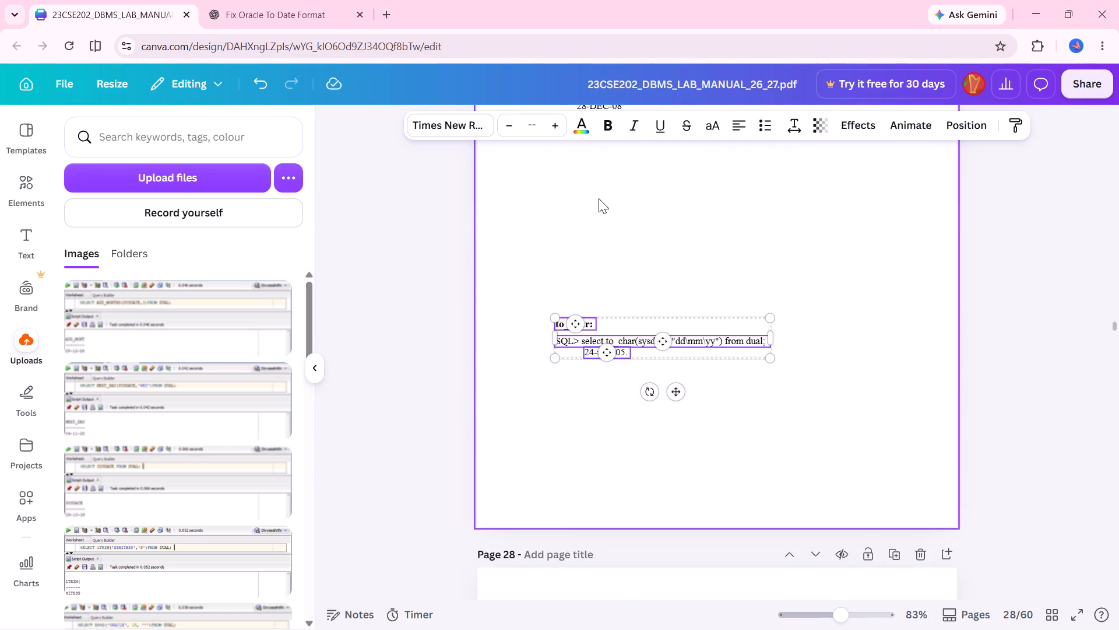
pyautogui.scroll(3, 599, 198)
pyautogui.moveTo(608, 527); pyautogui.dragTo(609, 509)
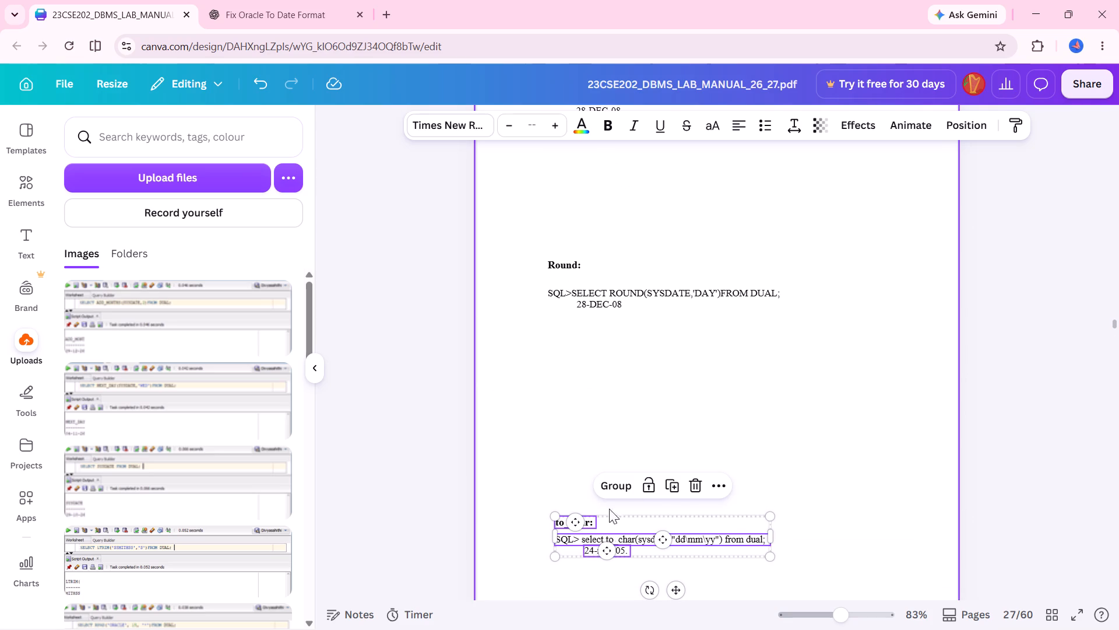
pyautogui.moveTo(609, 509); pyautogui.dragTo(604, 452)
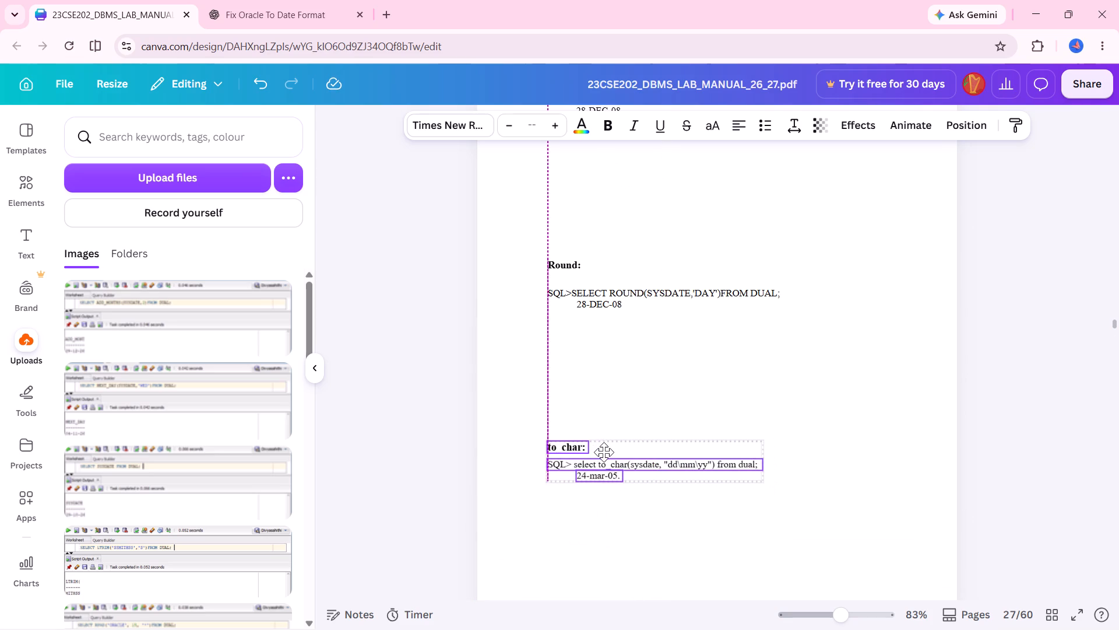
pyautogui.moveTo(604, 452); pyautogui.dragTo(603, 452)
# Move the to_date heading, query and result from page 28 to the lower part of page 27, leaving space beneath the to_char example.
pyautogui.scroll(-5, 654, 571)
pyautogui.moveTo(641, 584); pyautogui.dragTo(603, 575)
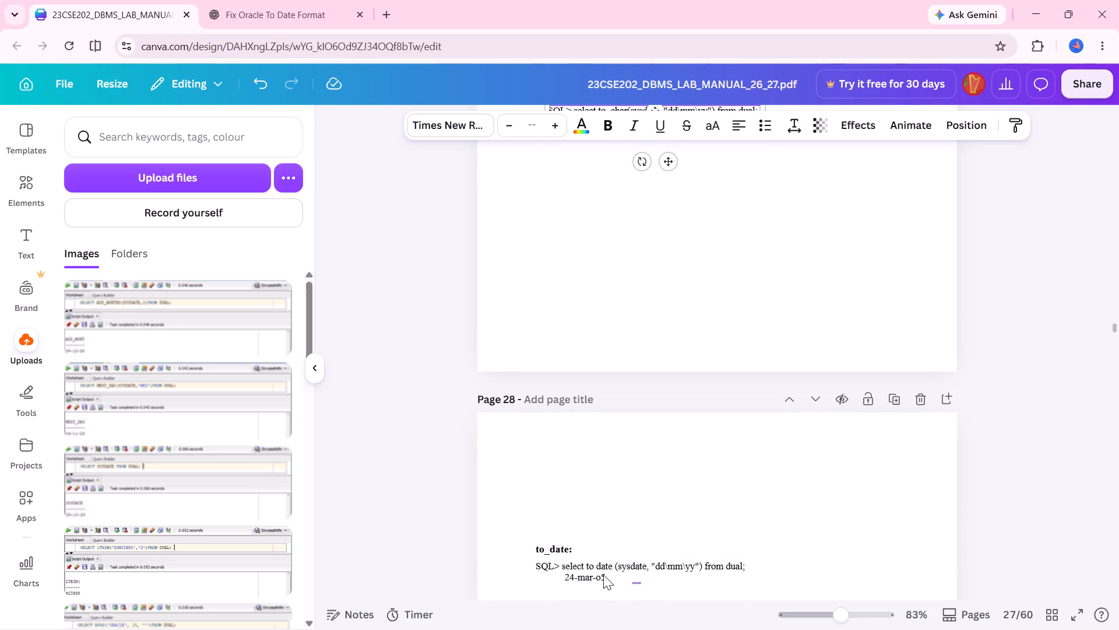
pyautogui.moveTo(603, 575); pyautogui.dragTo(547, 549)
pyautogui.moveTo(586, 559); pyautogui.dragTo(619, 267)
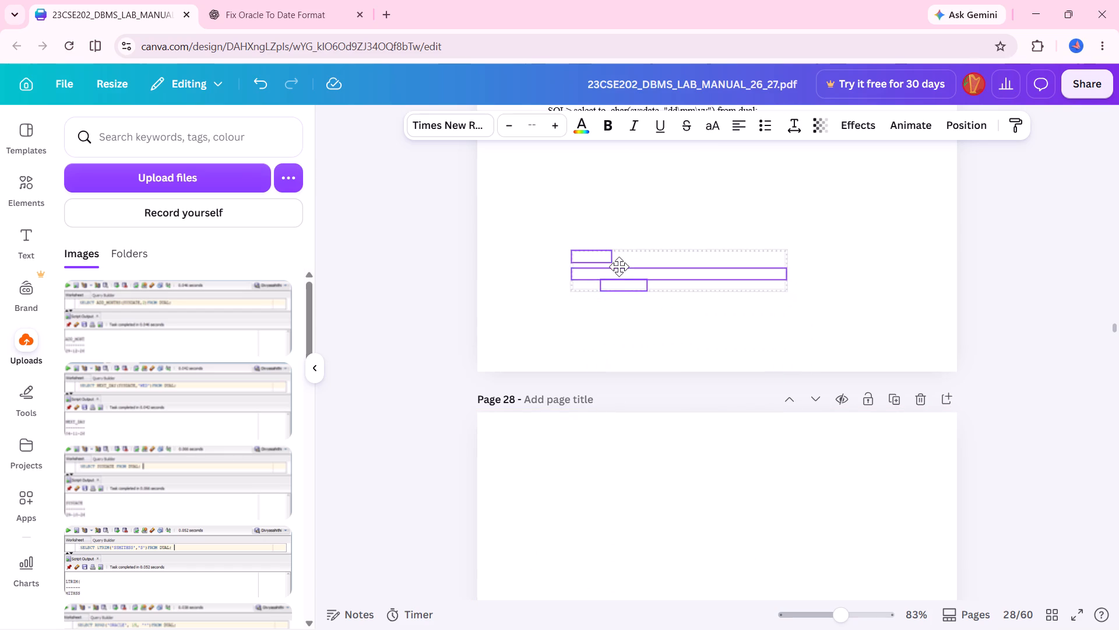
pyautogui.moveTo(619, 267); pyautogui.dragTo(614, 263)
pyautogui.scroll(2, 692, 295)
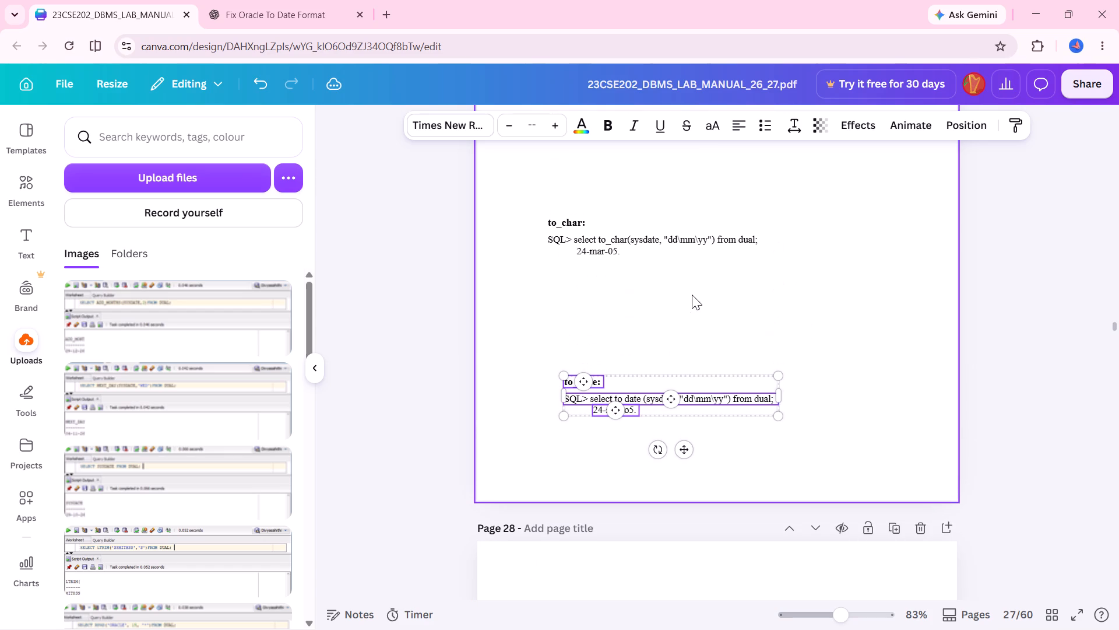
pyautogui.hscroll(1, 692, 295)
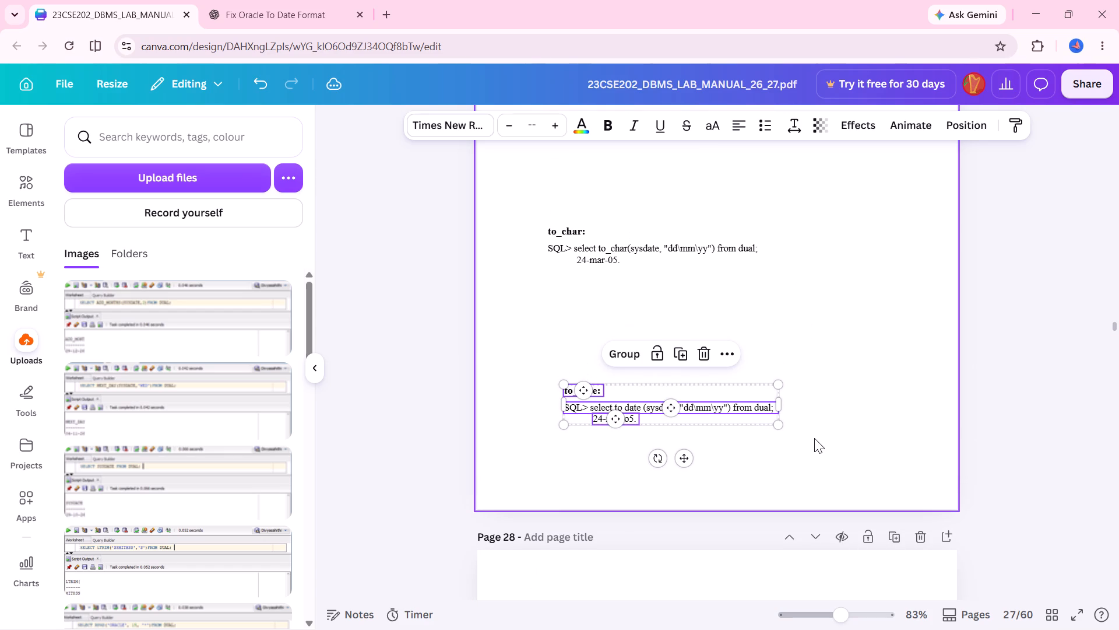
pyautogui.moveTo(814, 438); pyautogui.dragTo(541, 120)
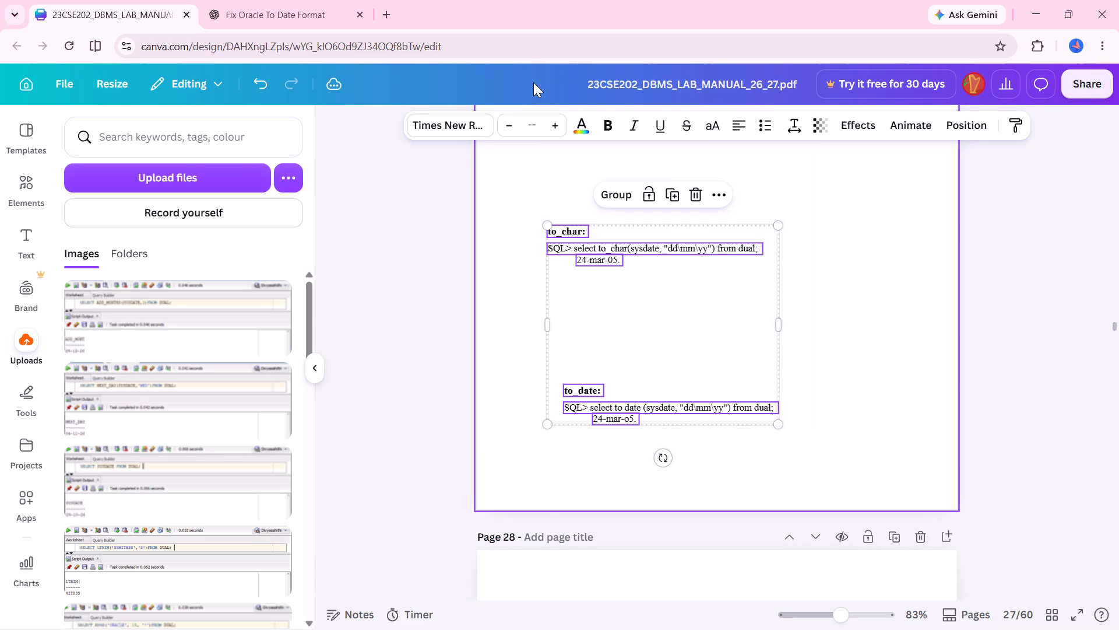
pyautogui.click(841, 218)
# Review the date function examples on pages 25 to 27 to check their spacing and which ones still need output screenshots.
pyautogui.scroll(6, 865, 174)
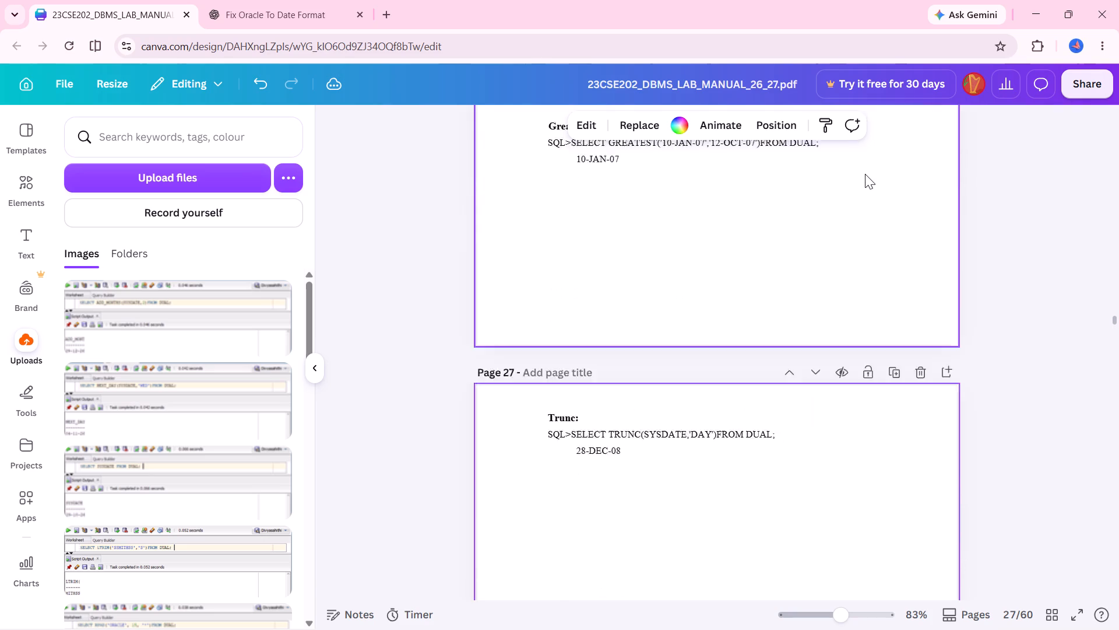
pyautogui.scroll(3, 865, 174)
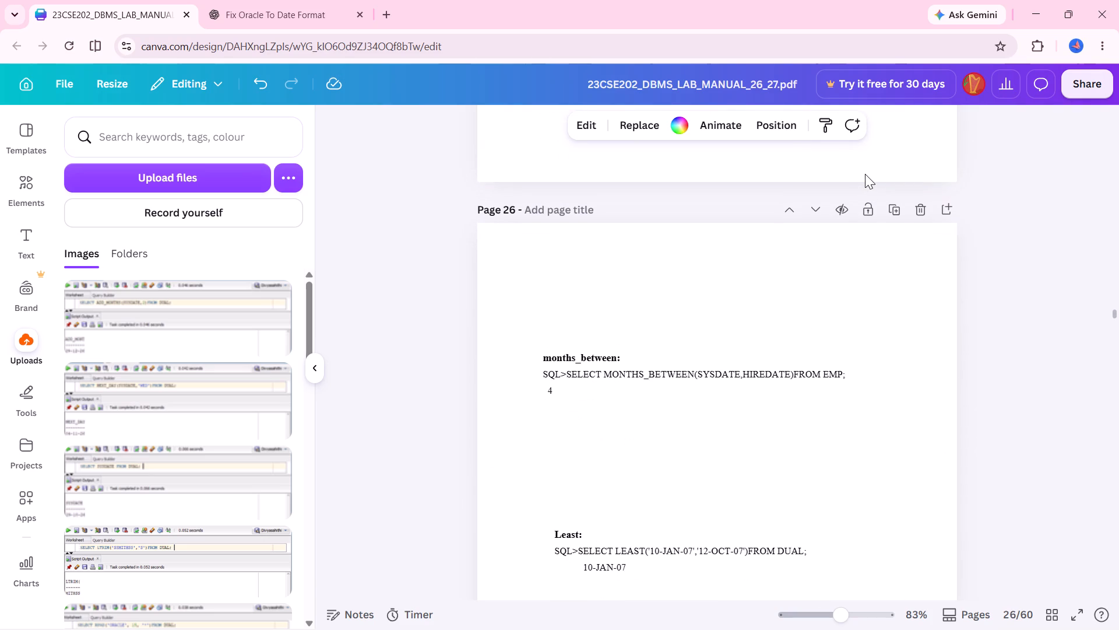
pyautogui.scroll(2, 865, 174)
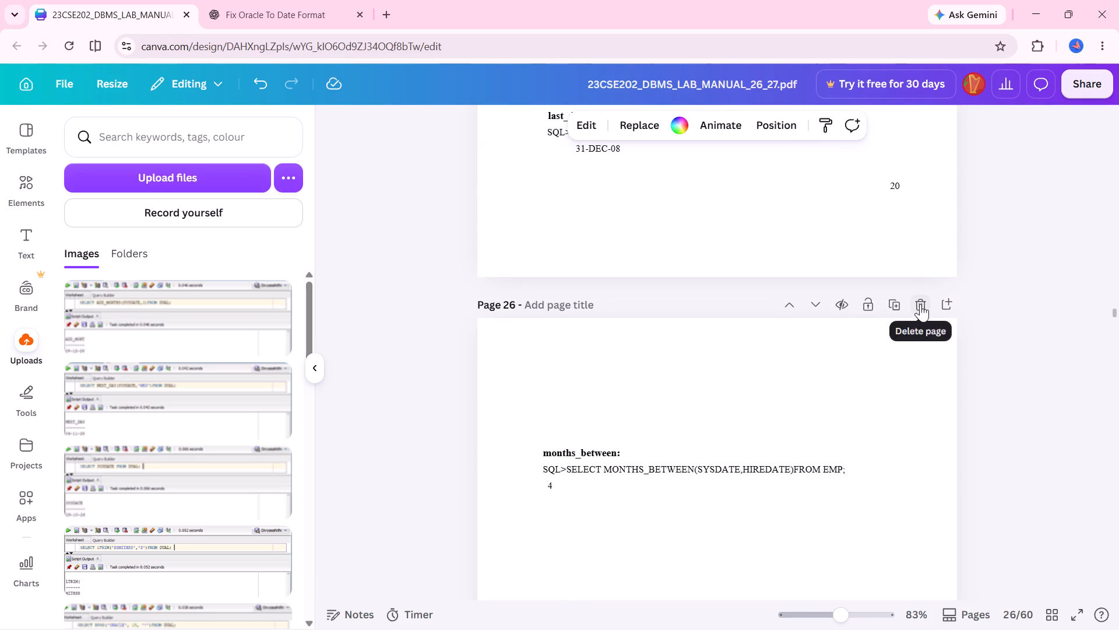
pyautogui.scroll(1, 737, 215)
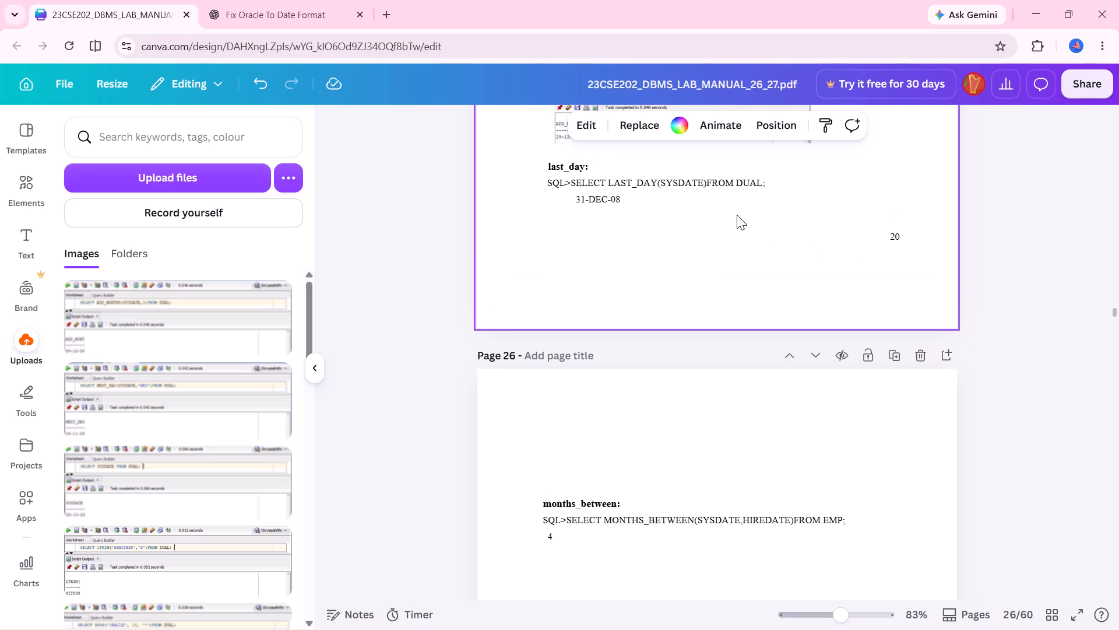
pyautogui.scroll(1, 737, 215)
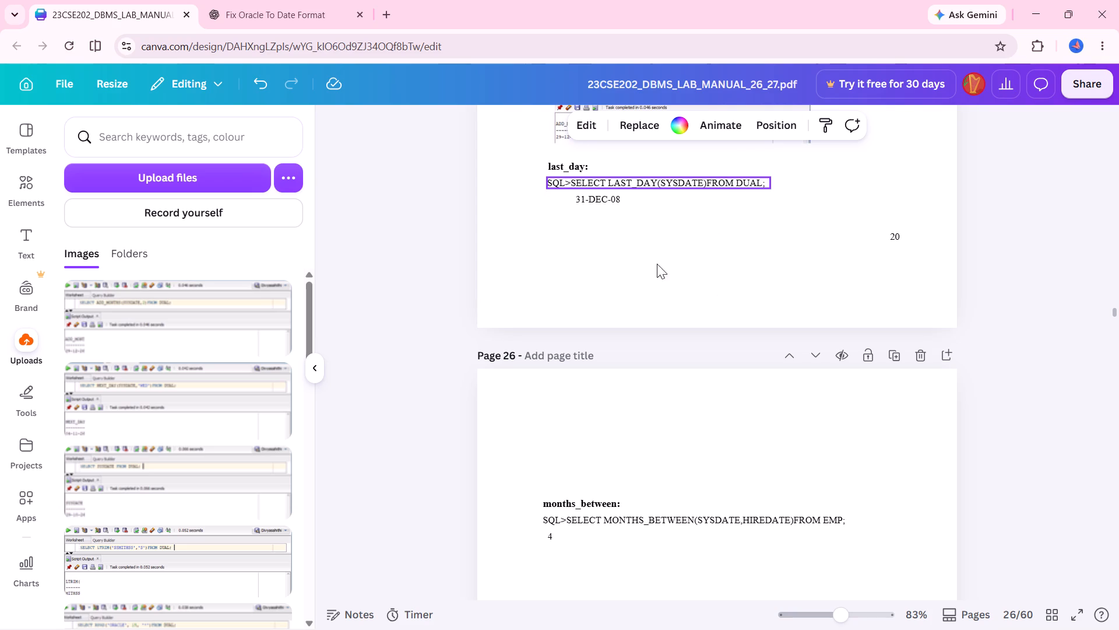
pyautogui.scroll(-4, 656, 281)
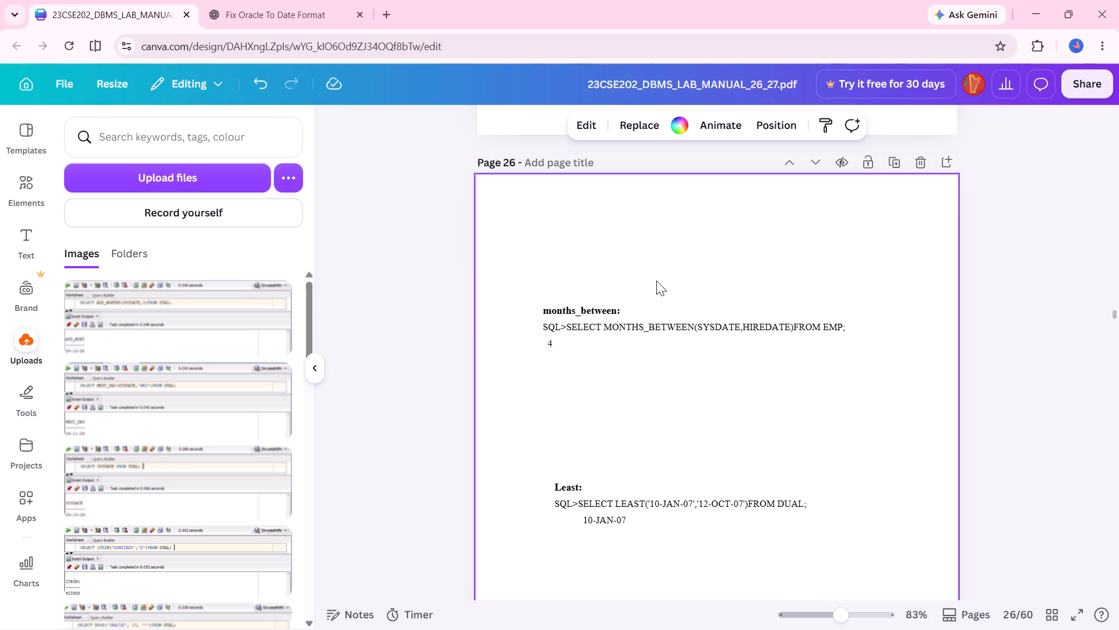
pyautogui.scroll(4, 656, 281)
pyautogui.scroll(-3, 656, 281)
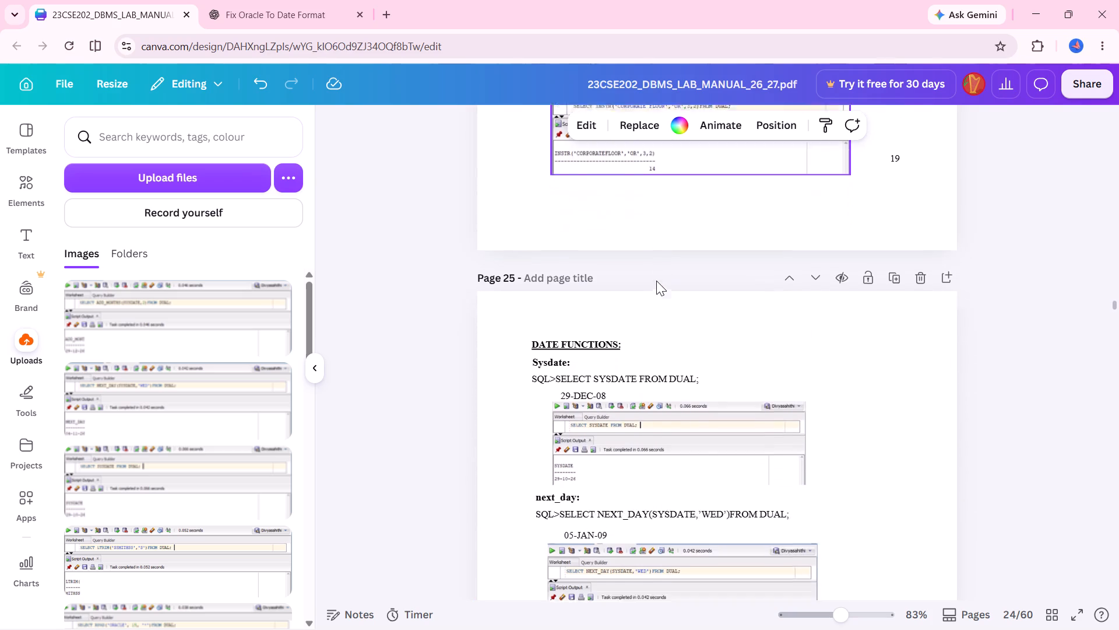
# Check the date function examples on pages 25 to 27 for the queries that still lack output screenshots.
pyautogui.scroll(-8, 656, 281)
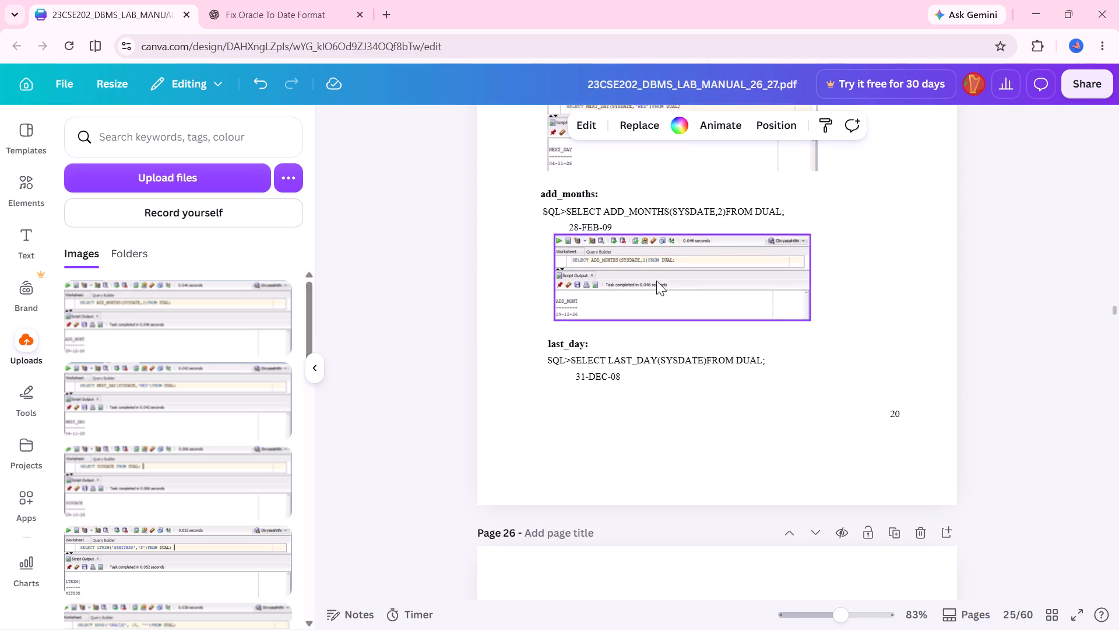
pyautogui.scroll(-8, 656, 281)
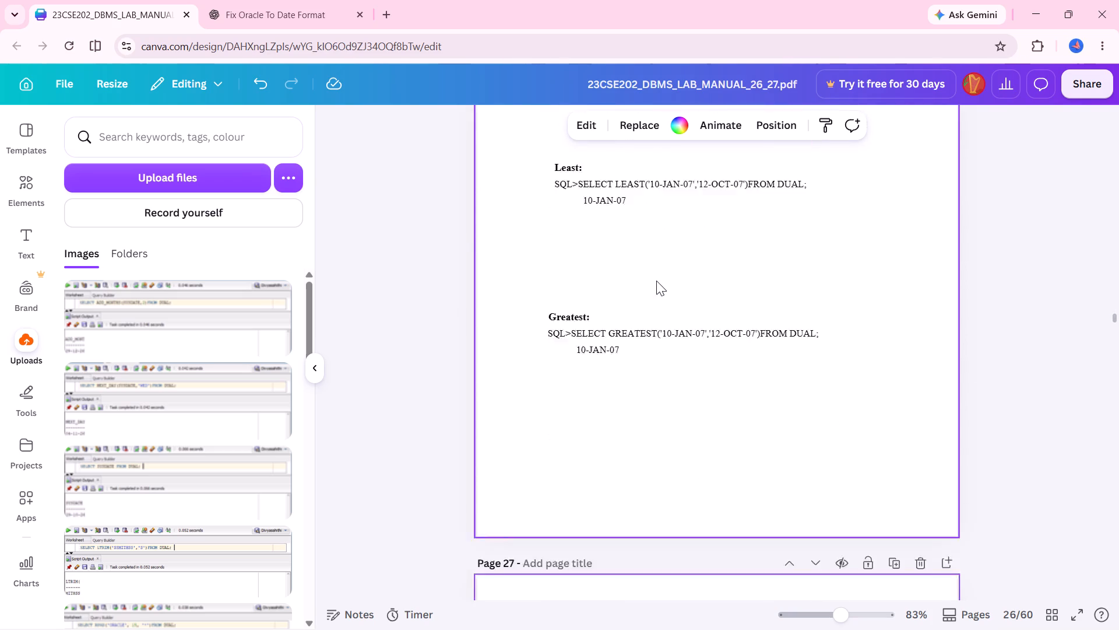
pyautogui.scroll(3, 656, 281)
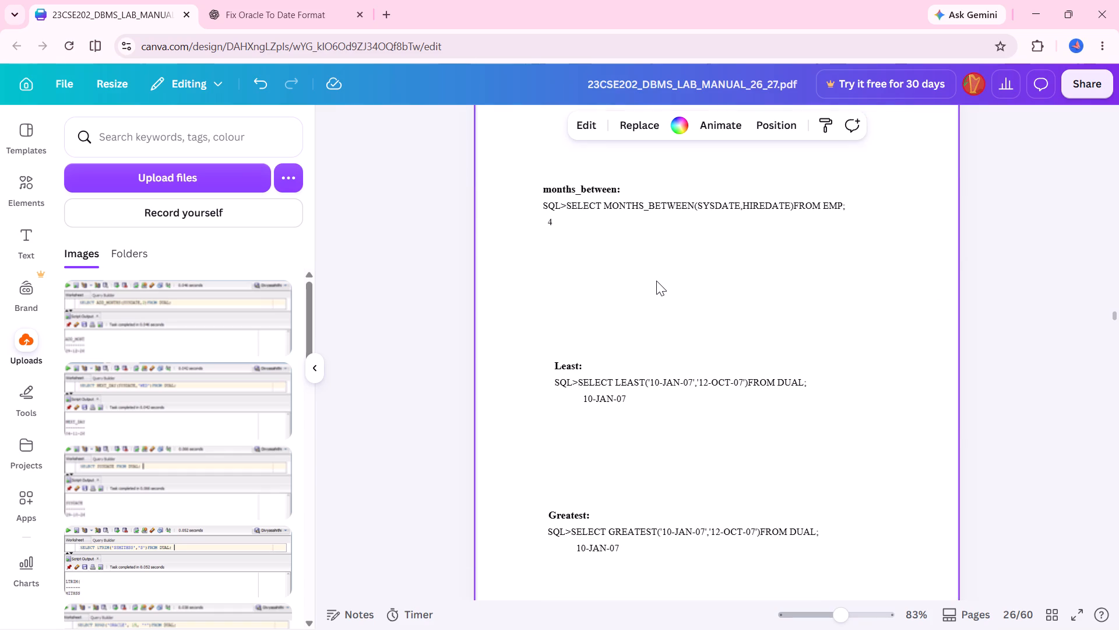
pyautogui.scroll(2, 656, 281)
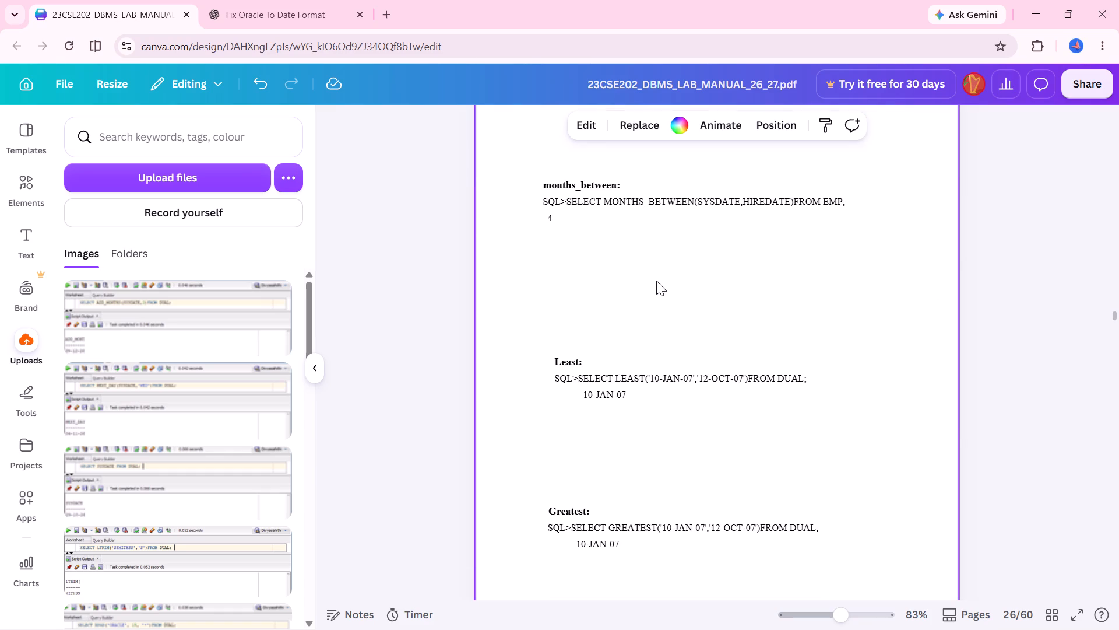
pyautogui.scroll(-5, 656, 281)
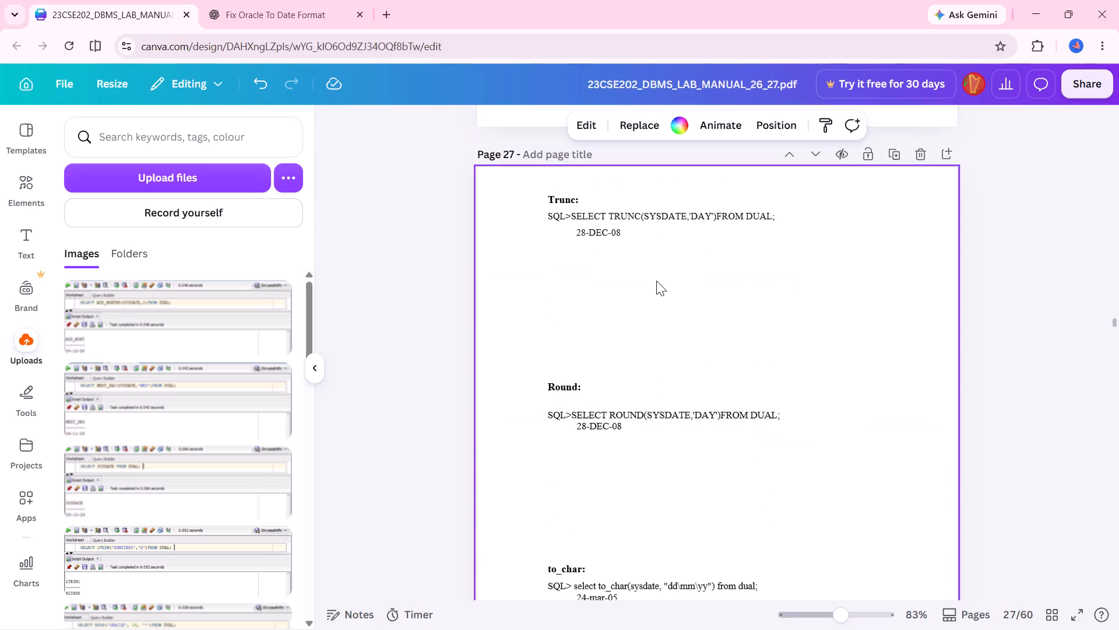
pyautogui.scroll(-2, 656, 281)
pyautogui.scroll(1, 656, 281)
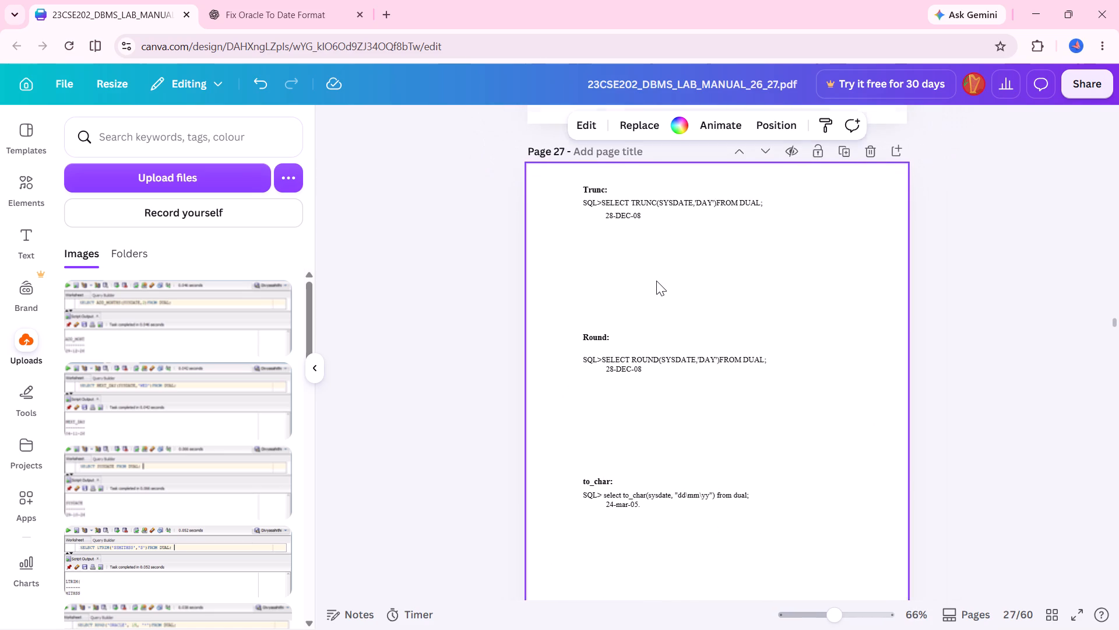
pyautogui.scroll(1, 656, 281)
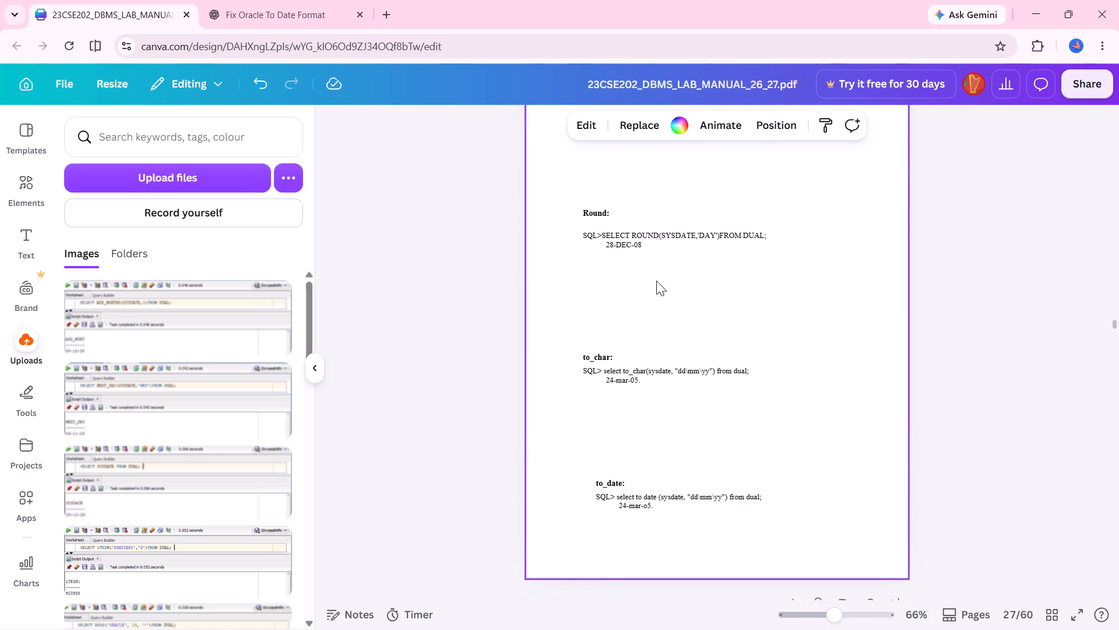
pyautogui.scroll(1, 656, 281)
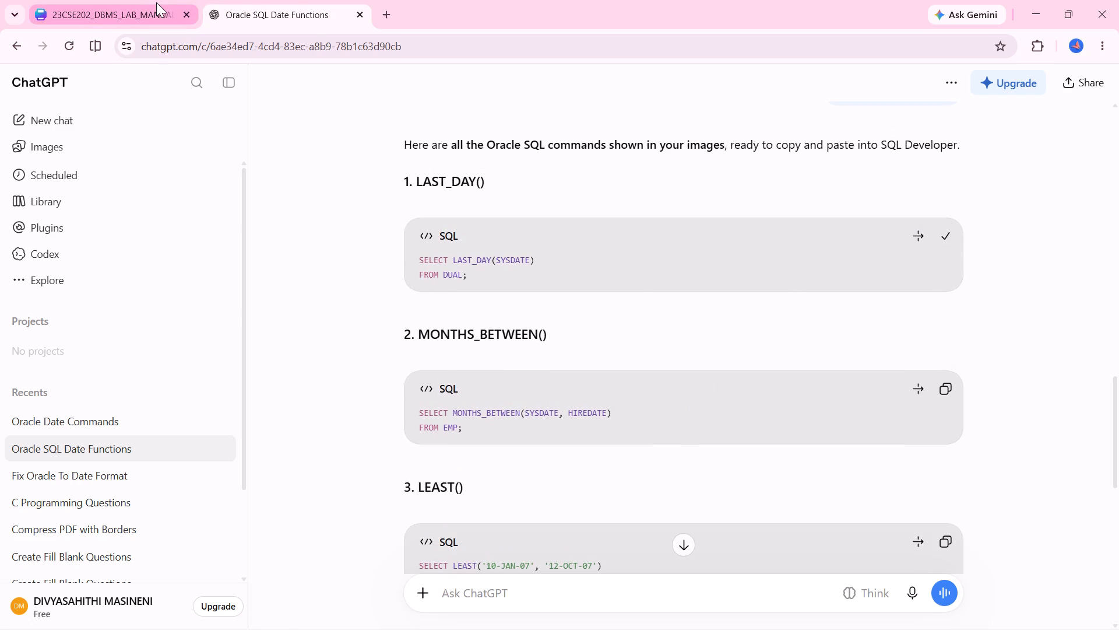
# Return to the lab manual and move the whole months_between example on page 26 slightly down.
pyautogui.click(157, 2)
pyautogui.scroll(1, 787, 245)
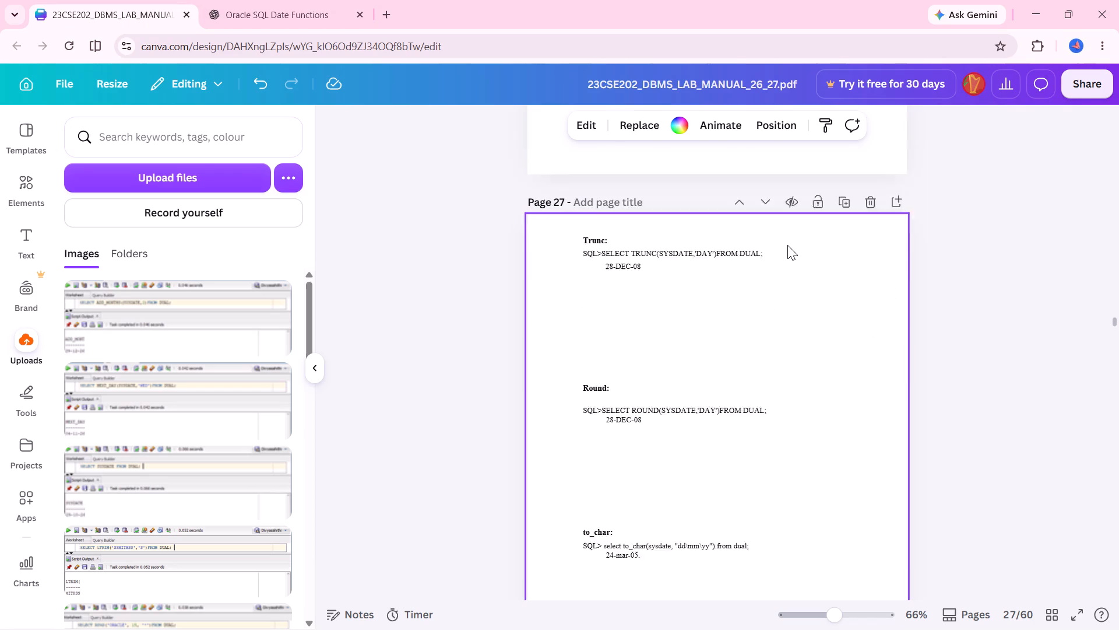
pyautogui.scroll(3, 787, 245)
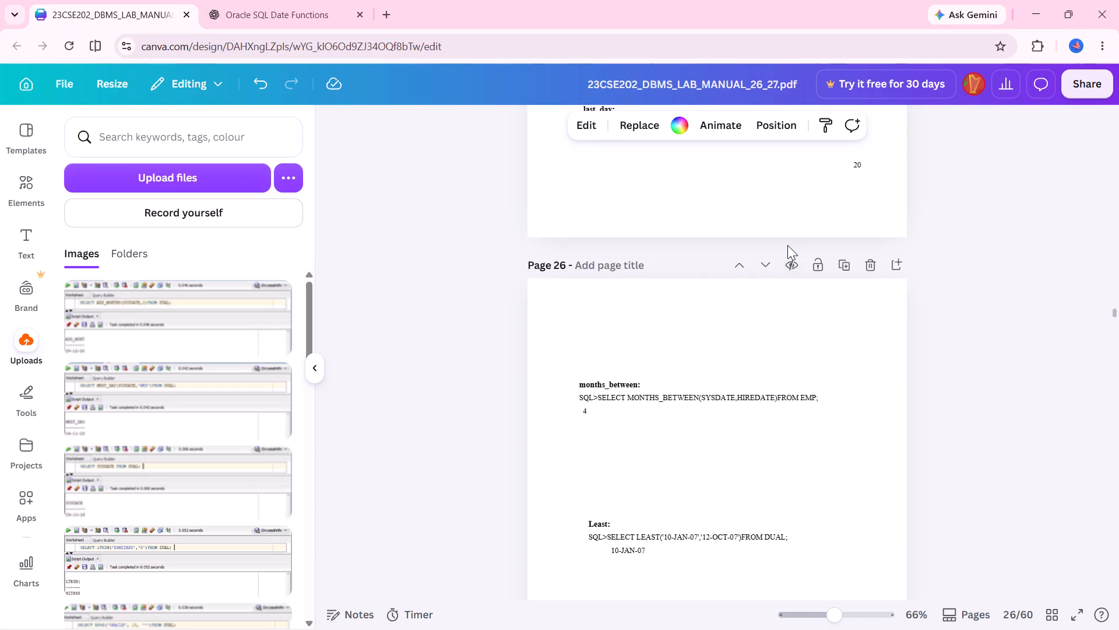
pyautogui.scroll(3, 787, 245)
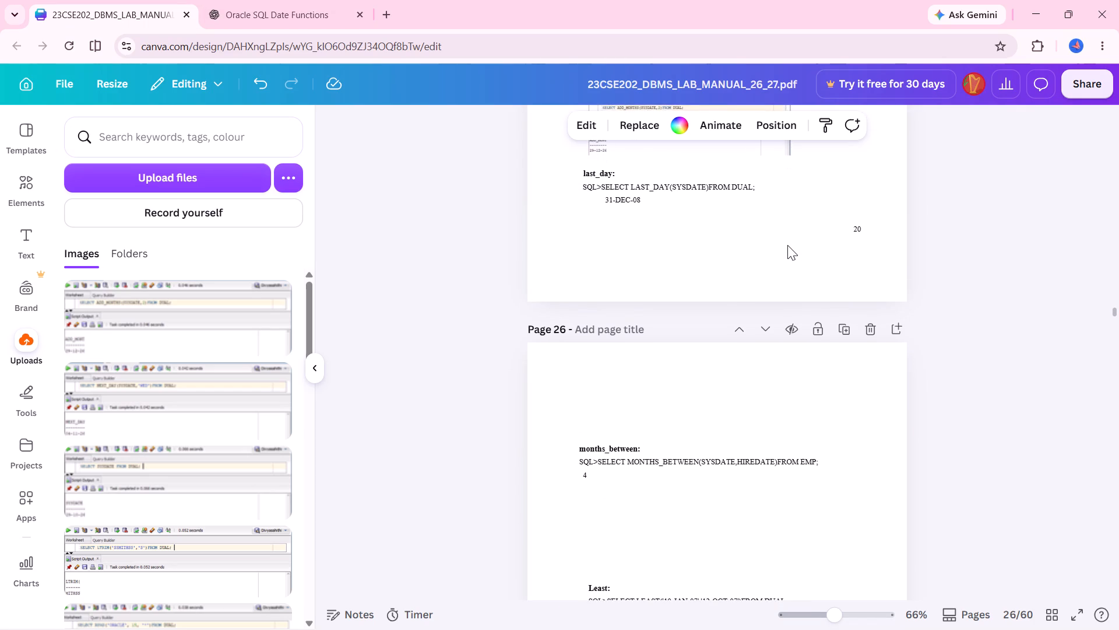
pyautogui.scroll(2, 787, 245)
pyautogui.scroll(-1, 712, 358)
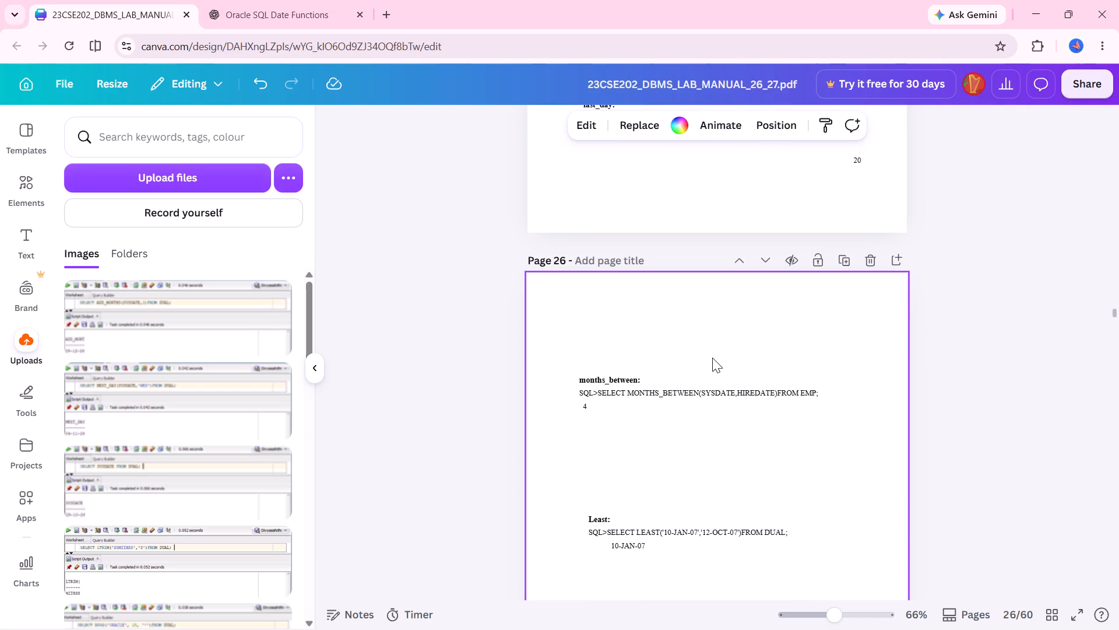
pyautogui.moveTo(571, 369); pyautogui.dragTo(604, 393)
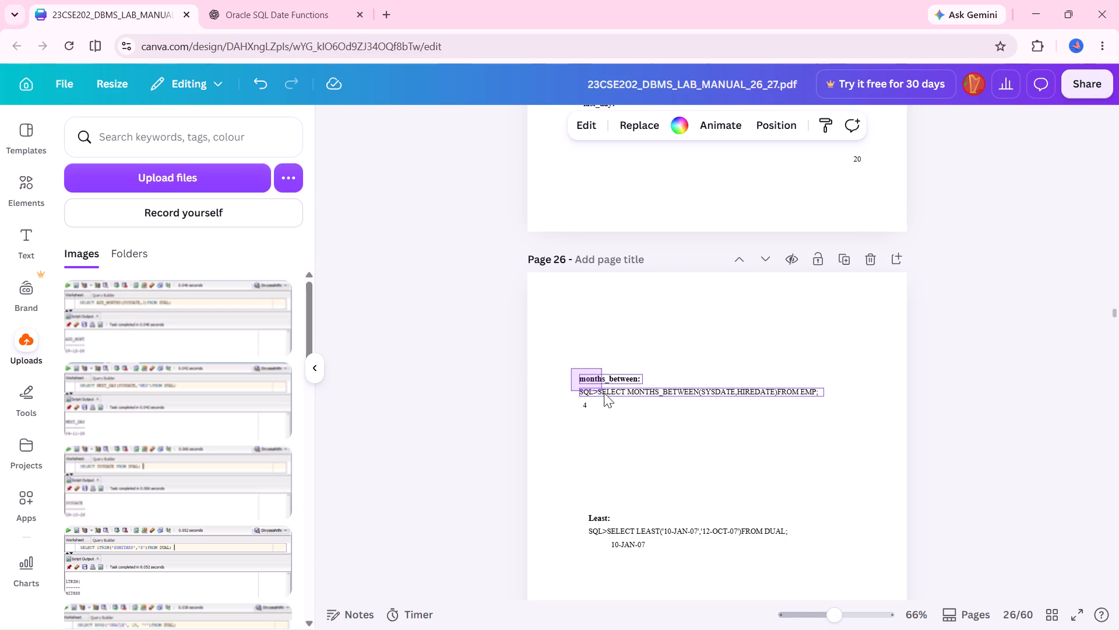
pyautogui.moveTo(604, 393); pyautogui.dragTo(625, 406)
pyautogui.moveTo(632, 393); pyautogui.dragTo(632, 403)
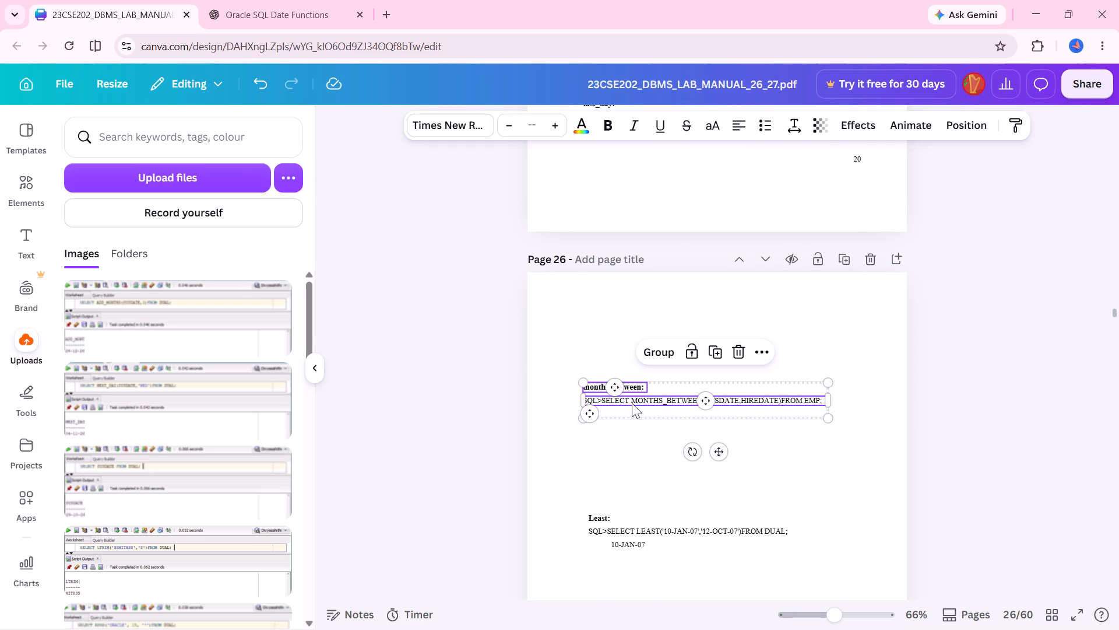
pyautogui.click(665, 452)
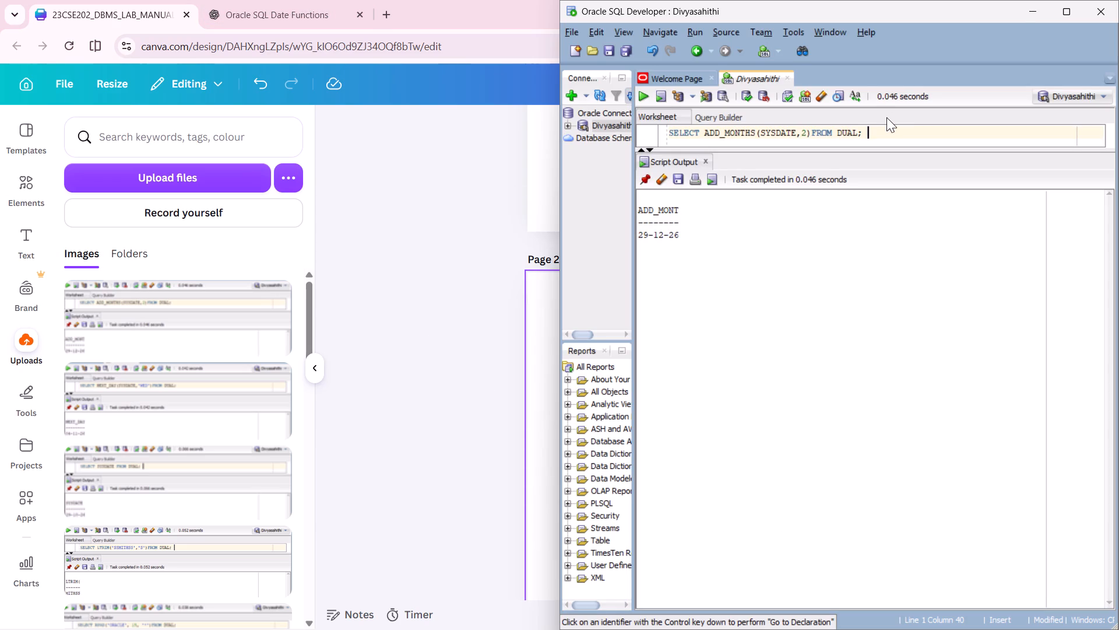
# Switch to SQL Developer, clear the old query and script output, and paste the copied LAST_DAY(SYSDATE) query into the worksheet.
pyautogui.hotkey('ctrl', 'a')
pyautogui.press('BackSpace')
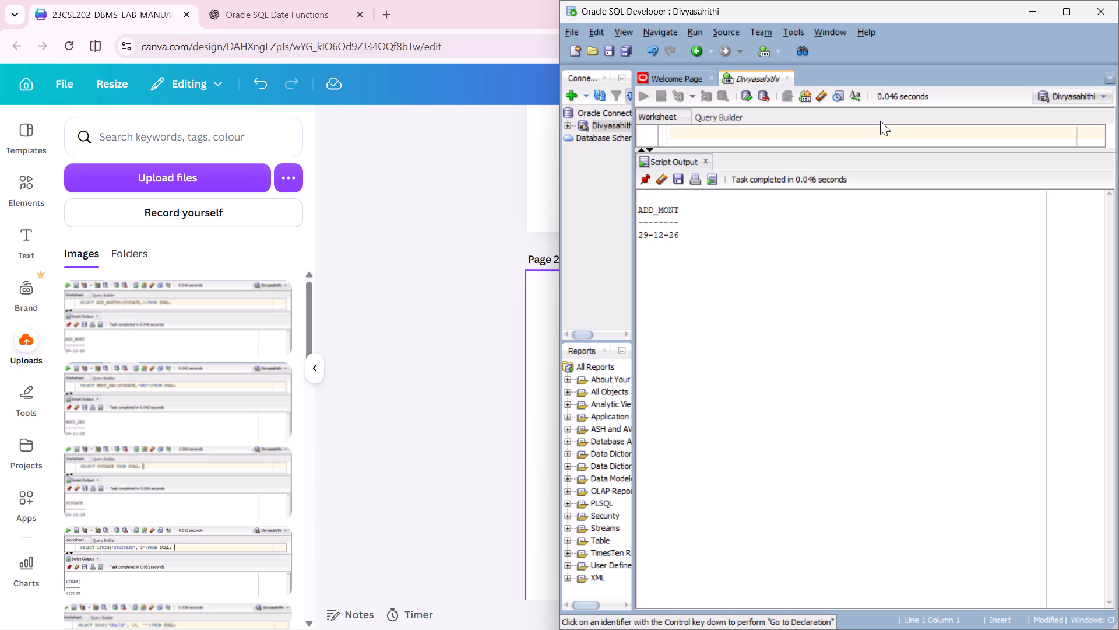
pyautogui.click(669, 176)
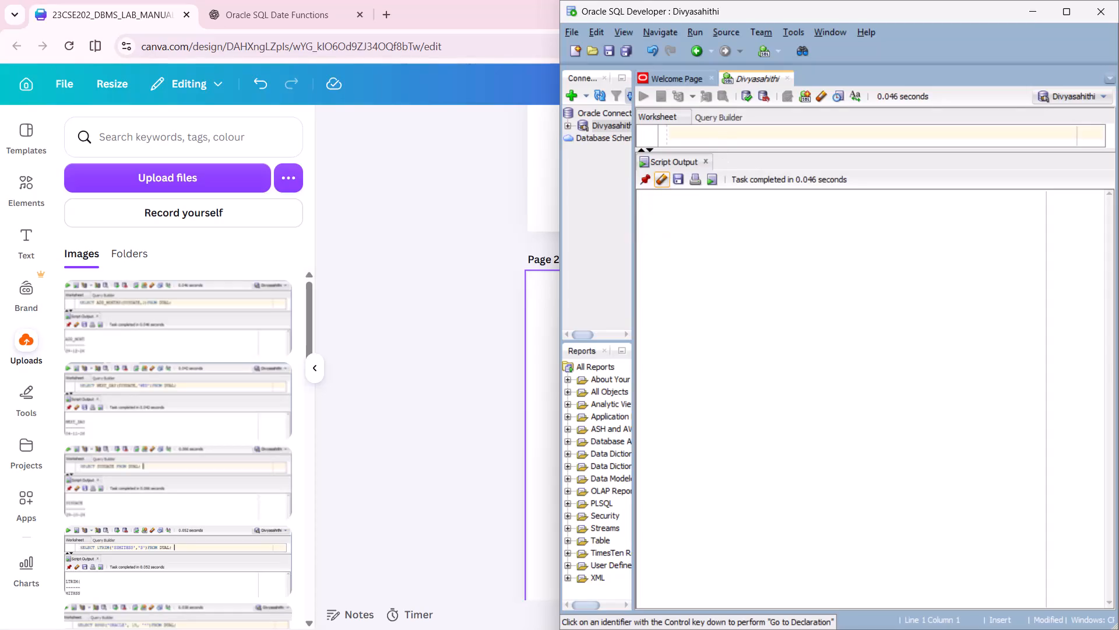
pyautogui.click(748, 135)
pyautogui.hotkey('ctrl', 'v')
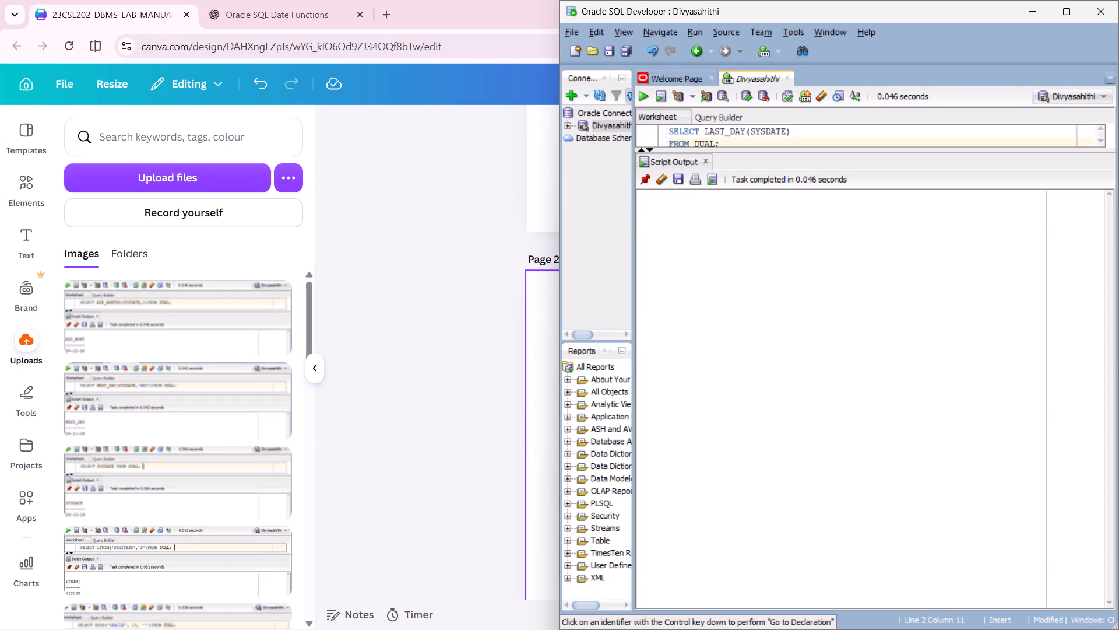
# Join the query into one line, SELECT LAST_DAY(SYSDATE) FROM DUAL;, and run it as a script.
pyautogui.moveTo(748, 145); pyautogui.dragTo(685, 139)
pyautogui.moveTo(685, 139); pyautogui.dragTo(666, 142)
pyautogui.click(666, 142)
pyautogui.click(738, 144)
pyautogui.click(671, 136)
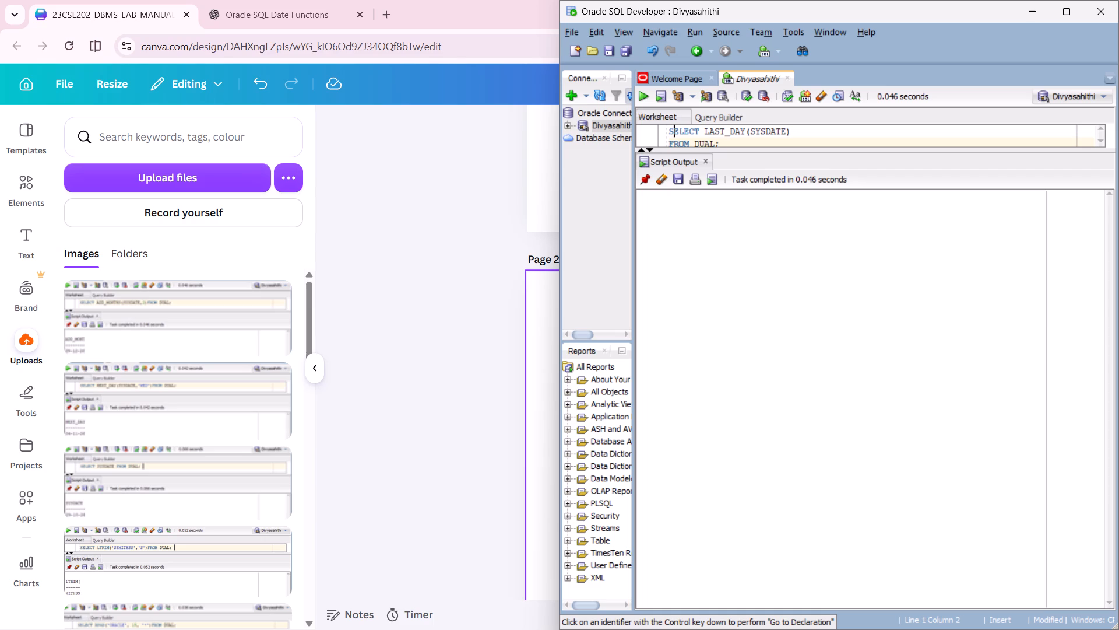
pyautogui.press('Down')
pyautogui.press('Left')
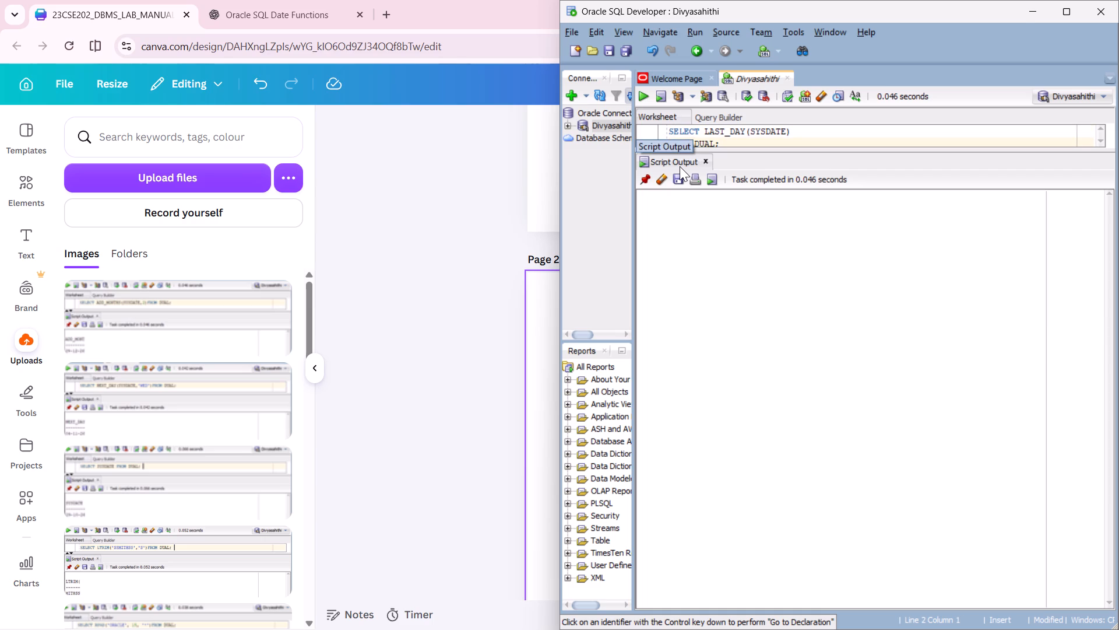
pyautogui.press('BackSpace')
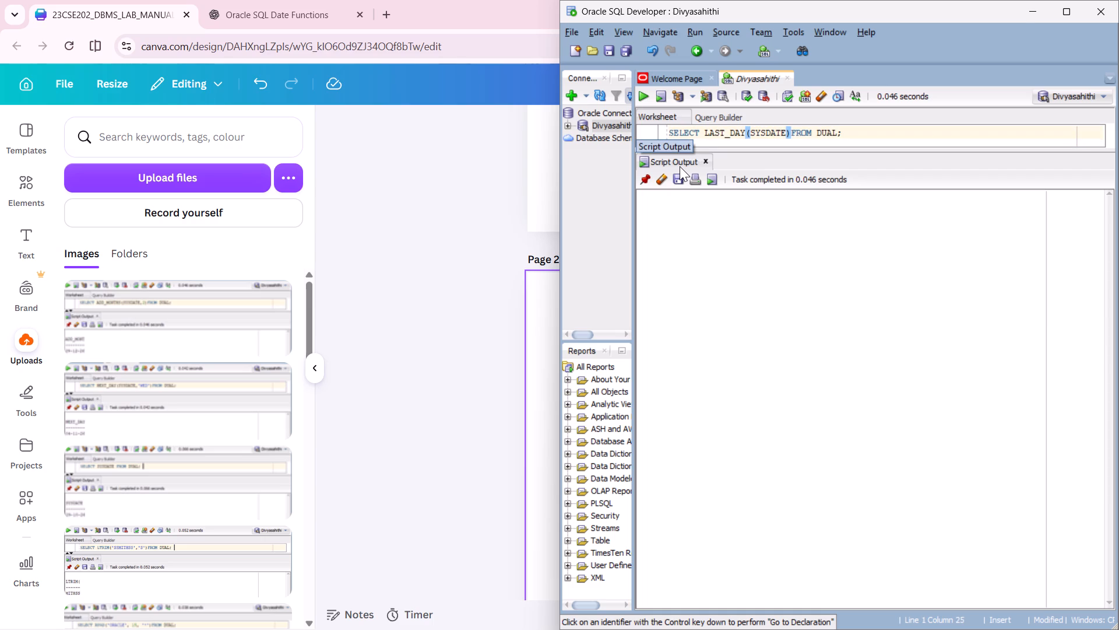
pyautogui.press('space')
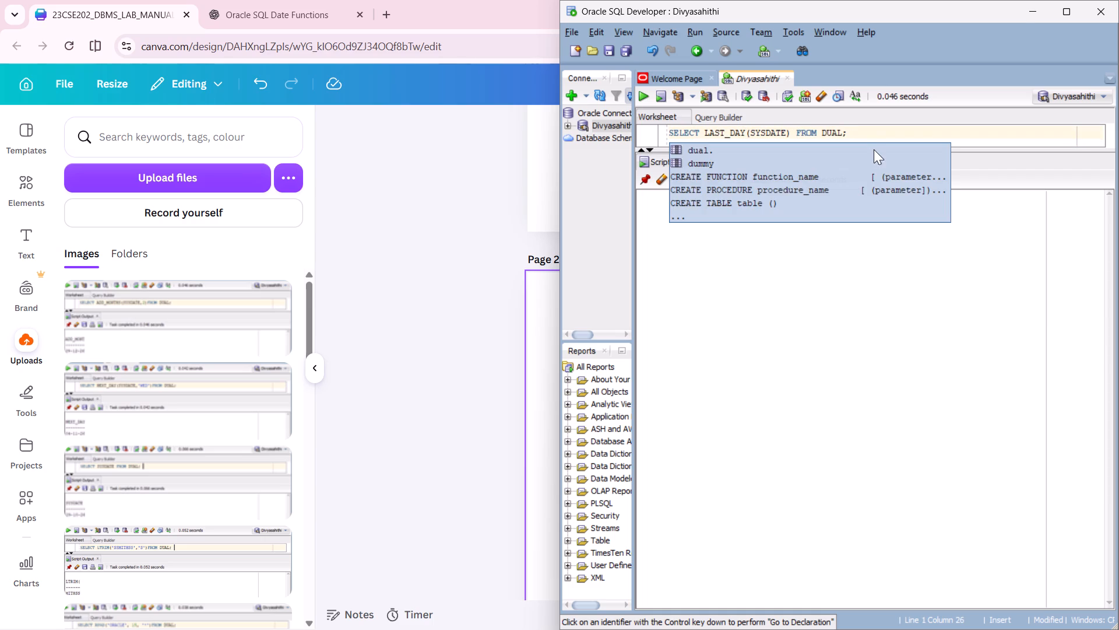
pyautogui.click(878, 129)
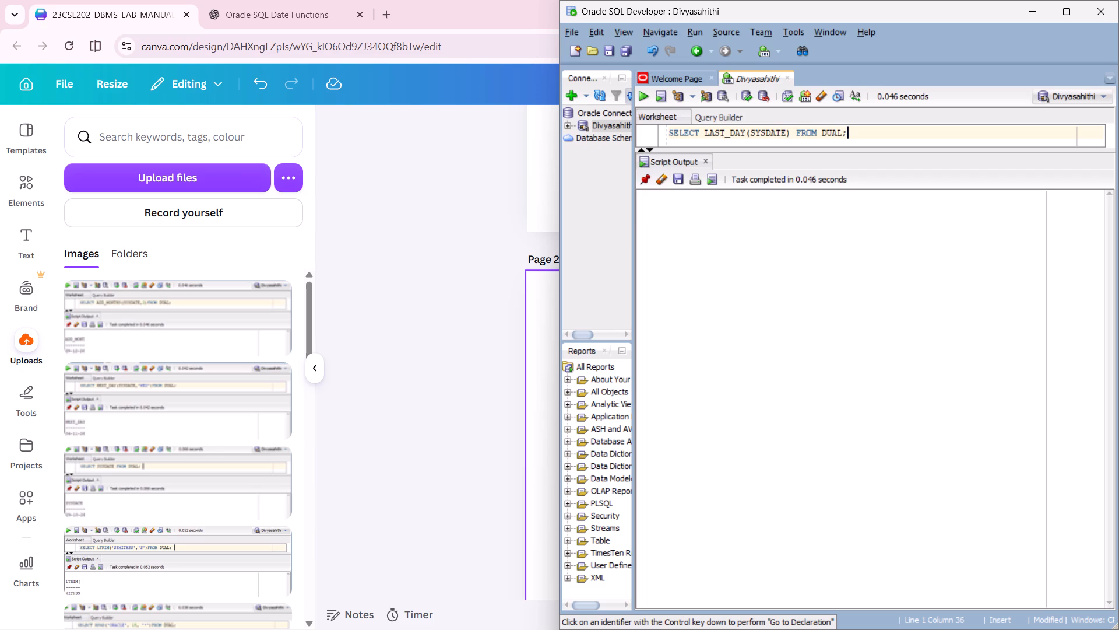
pyautogui.press('F5')
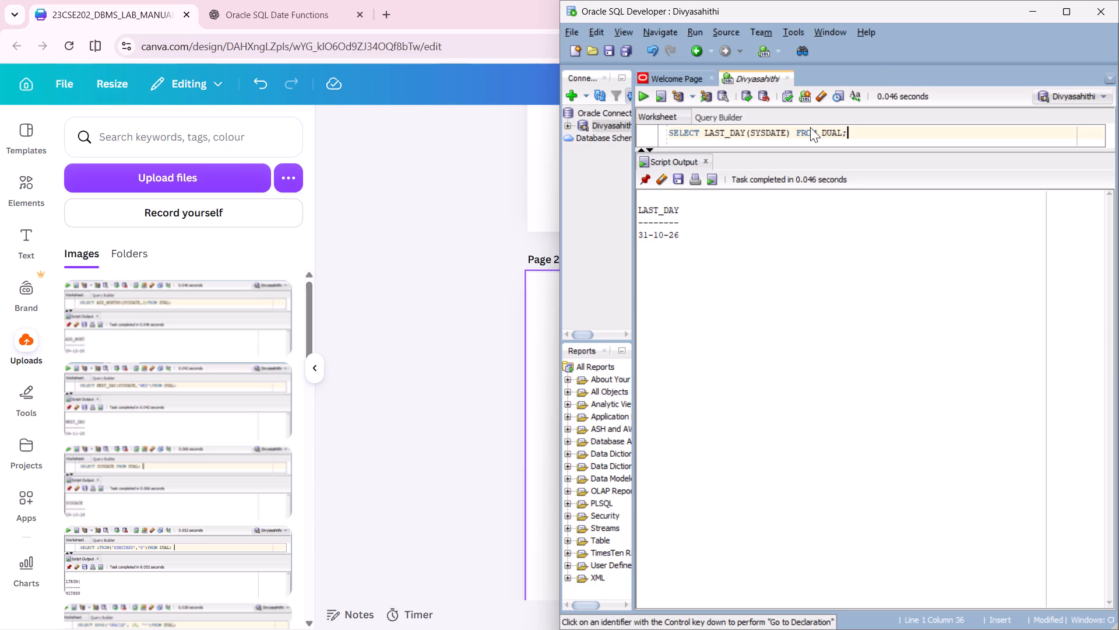
pyautogui.press('Print')
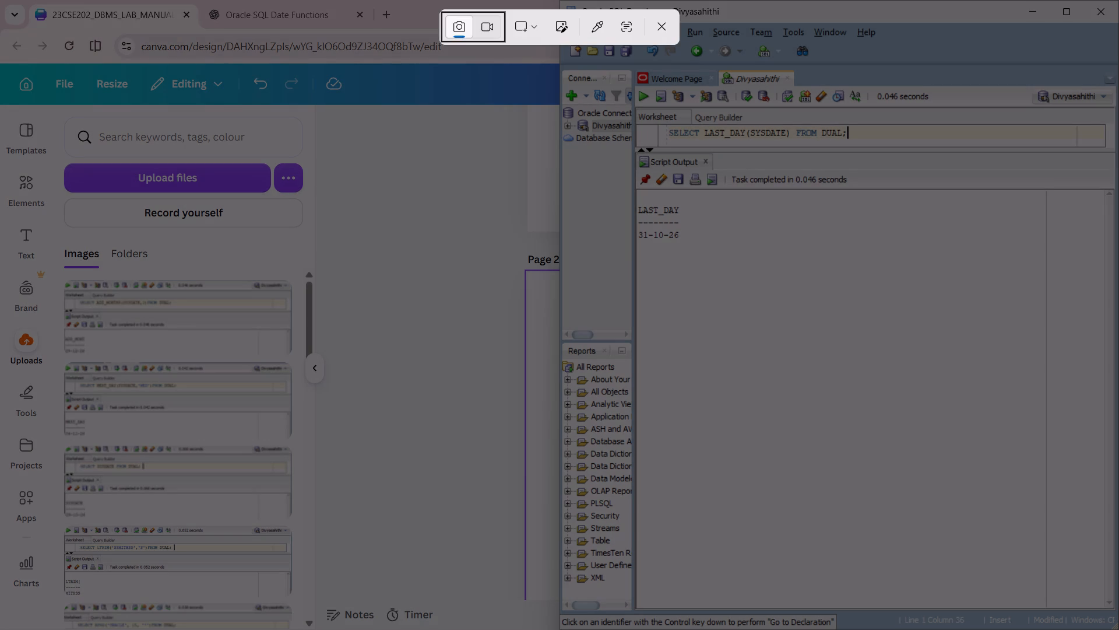
pyautogui.moveTo(635, 83); pyautogui.dragTo(1088, 256)
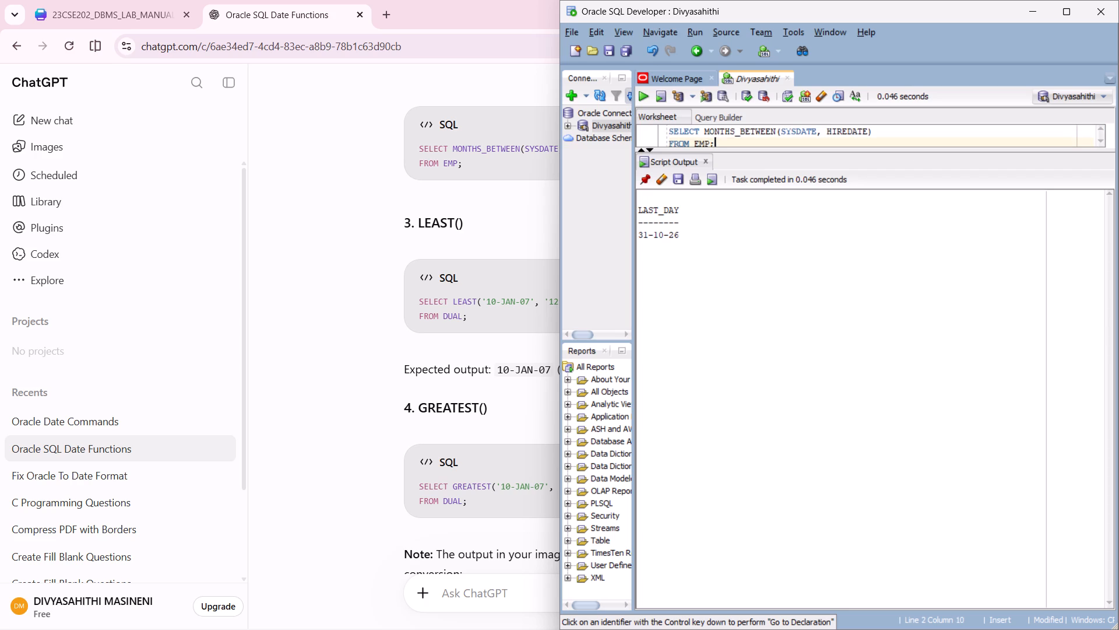
pyautogui.click(827, 149)
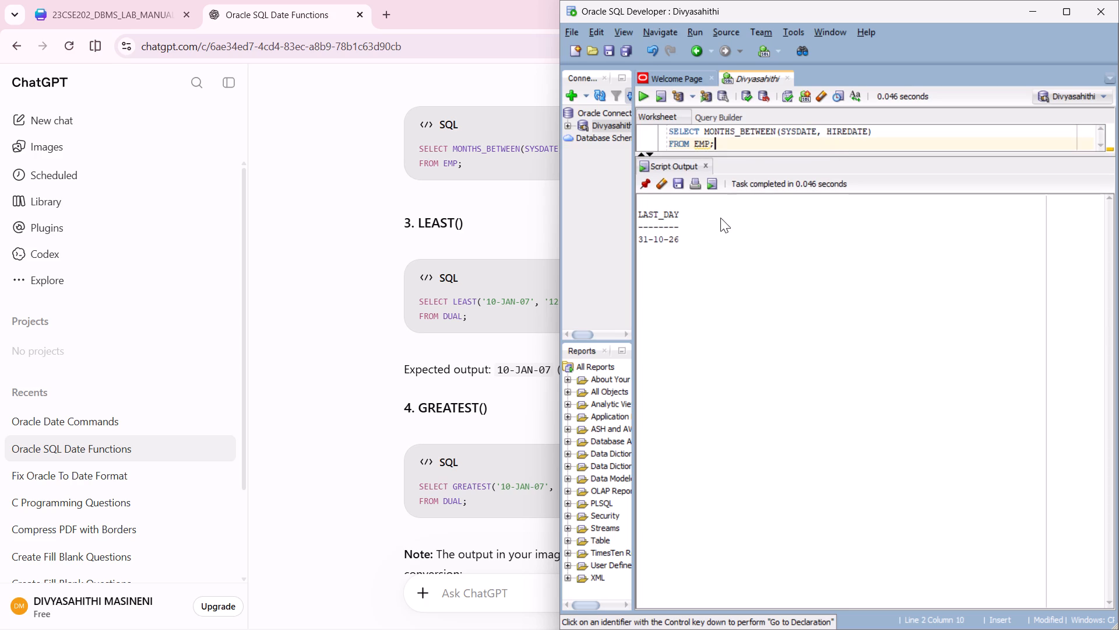
pyautogui.click(665, 187)
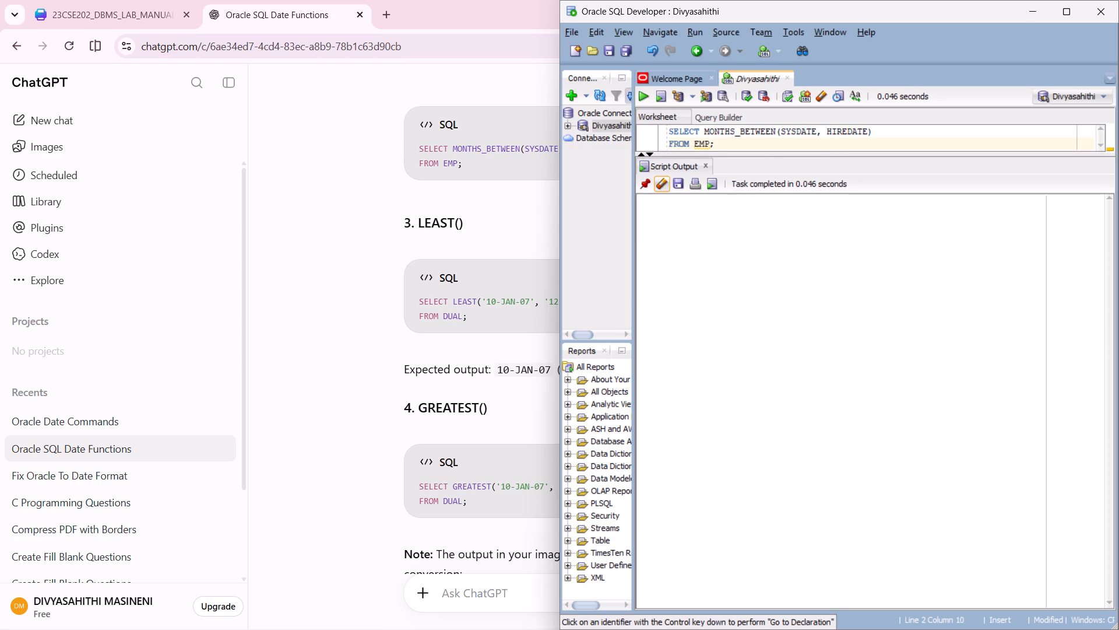
pyautogui.click(776, 148)
pyautogui.press('Left')
pyautogui.press('F5')
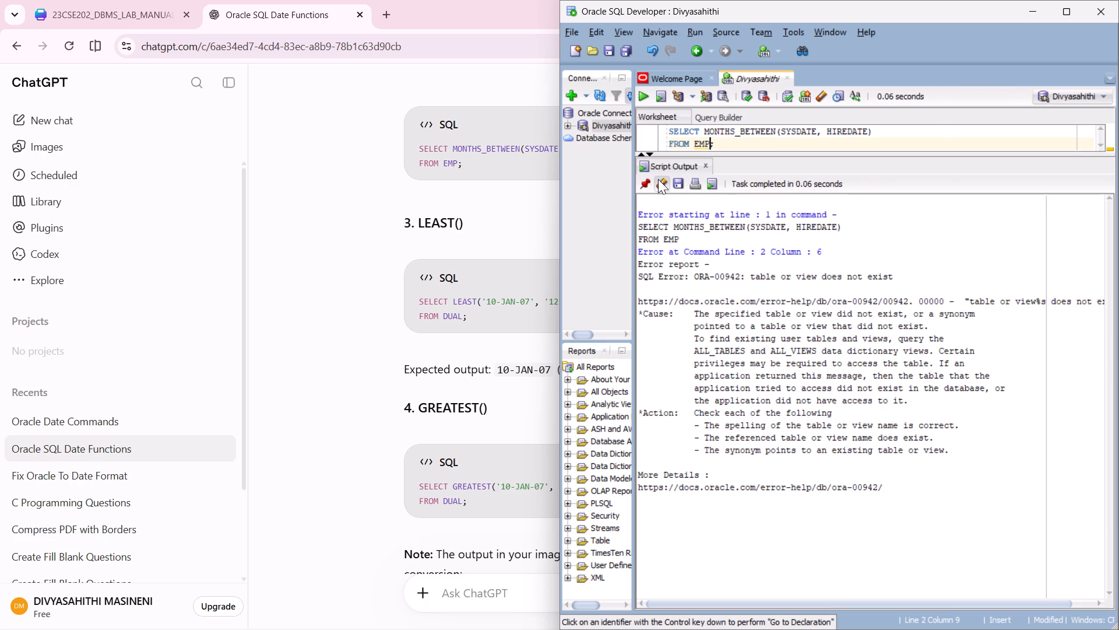
# Clear the script output, change the query's table name from EMP to DIVYA, and run the MONTHS_BETWEEN query again.
pyautogui.click(659, 179)
pyautogui.moveTo(710, 146); pyautogui.dragTo(710, 159)
pyautogui.press('Left')
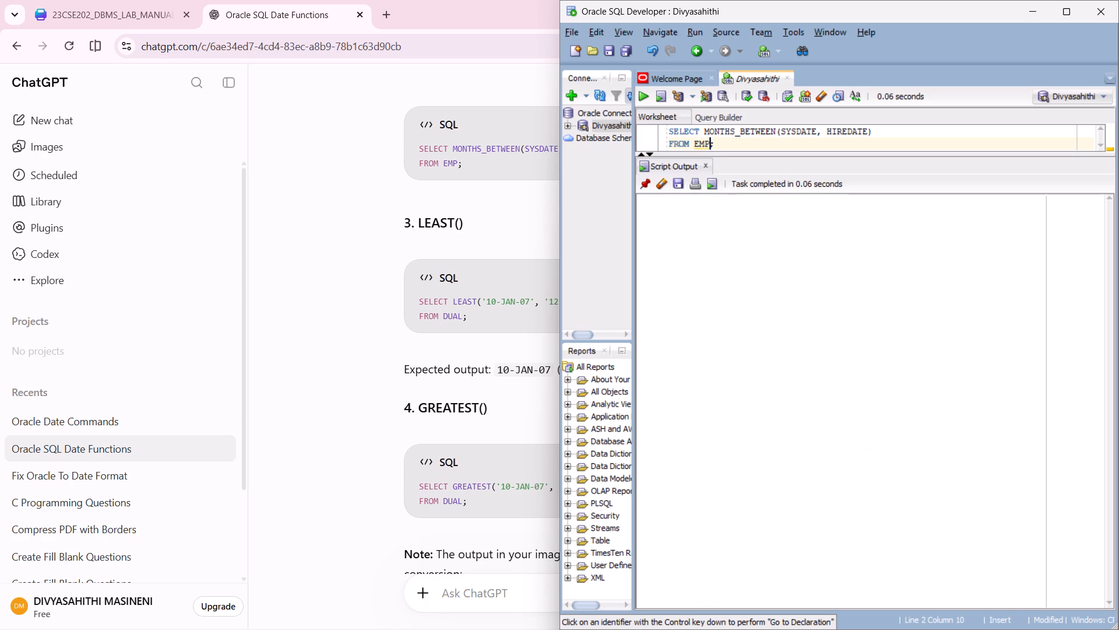
pyautogui.press('BackSpace')
pyautogui.press('BackSpace')
pyautogui.press('BackSpace')
pyautogui.write('DIVYA')
pyautogui.click(789, 150)
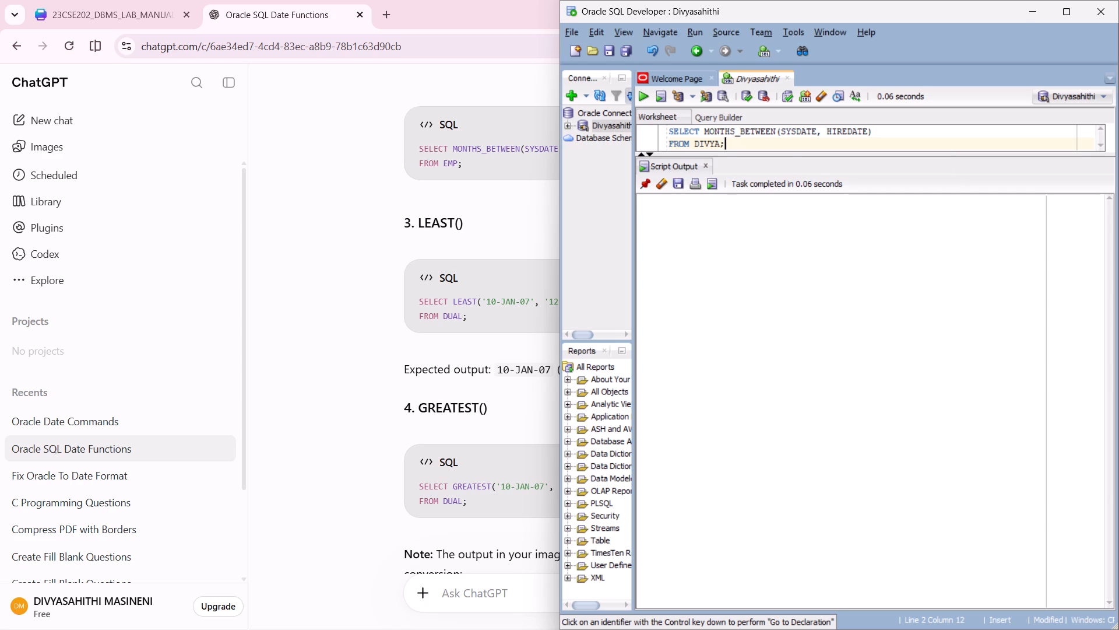
pyautogui.press('F5')
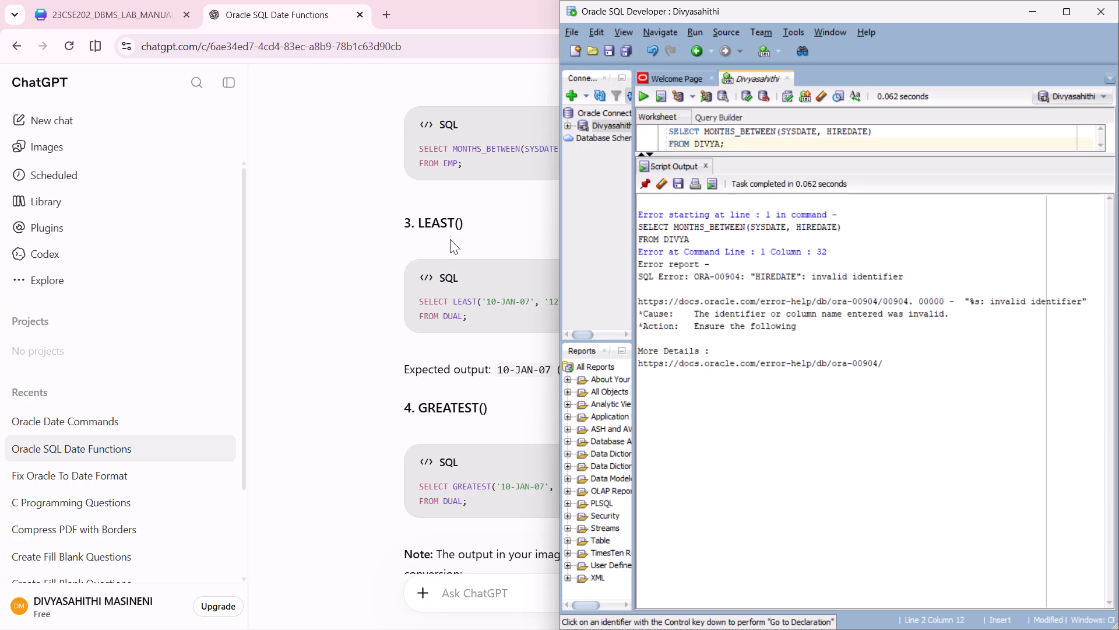
pyautogui.scroll(2, 453, 238)
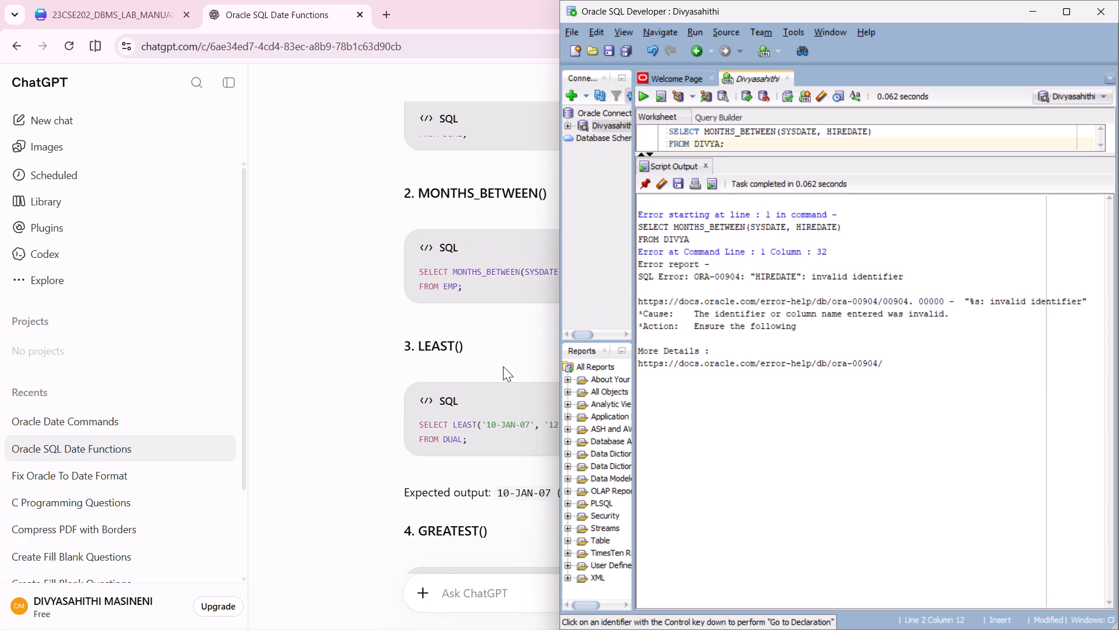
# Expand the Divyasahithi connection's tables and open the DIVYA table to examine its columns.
pyautogui.click(596, 121)
pyautogui.click(582, 124)
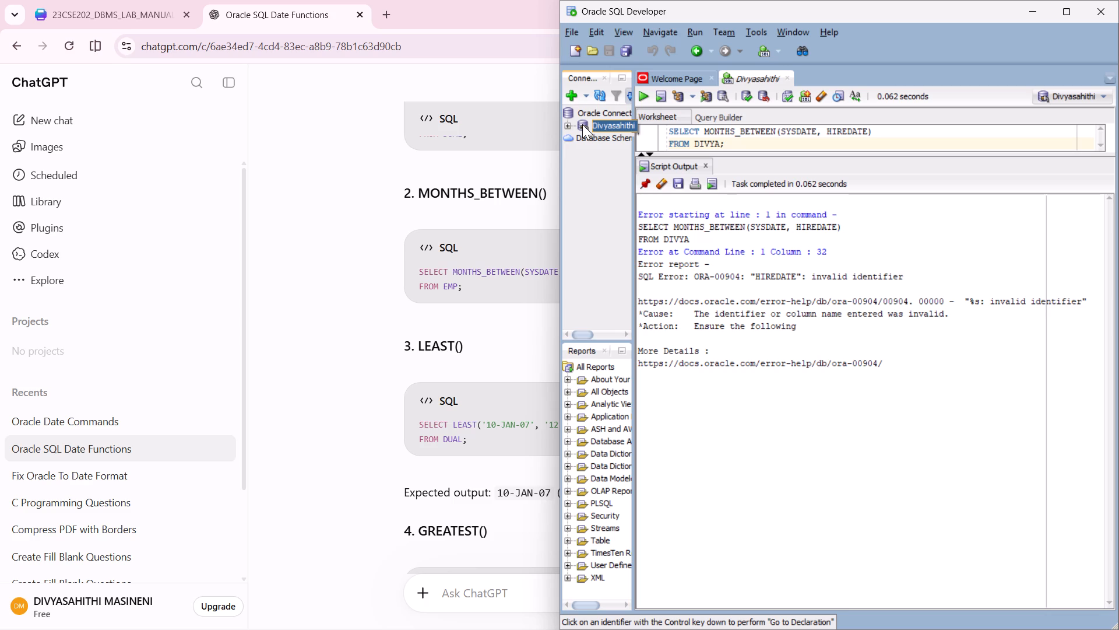
pyautogui.doubleClick(582, 124)
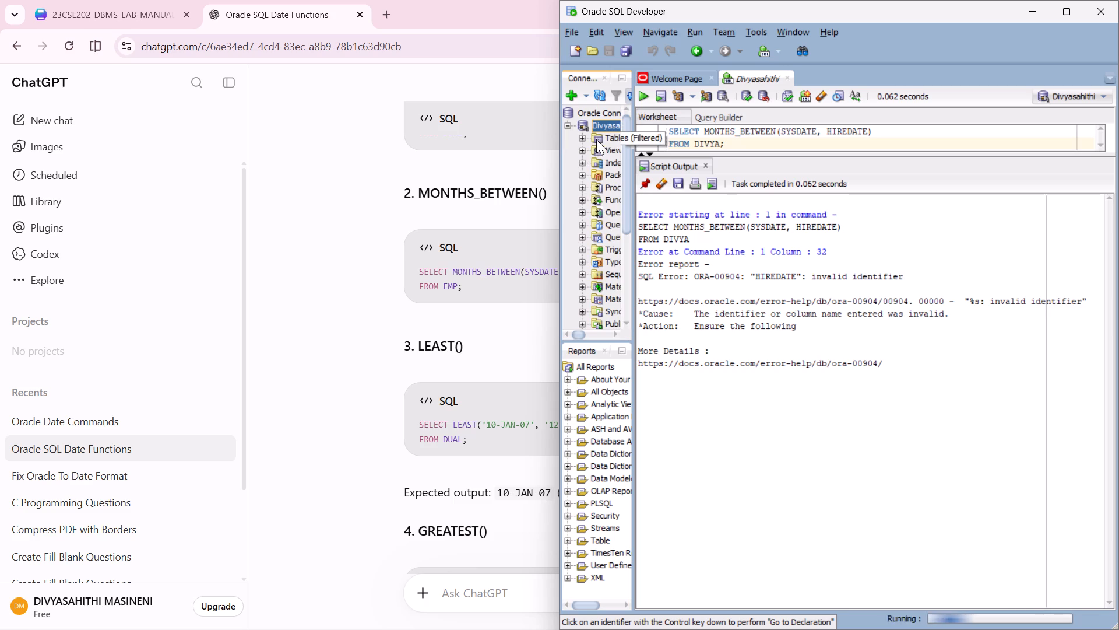
pyautogui.doubleClick(599, 137)
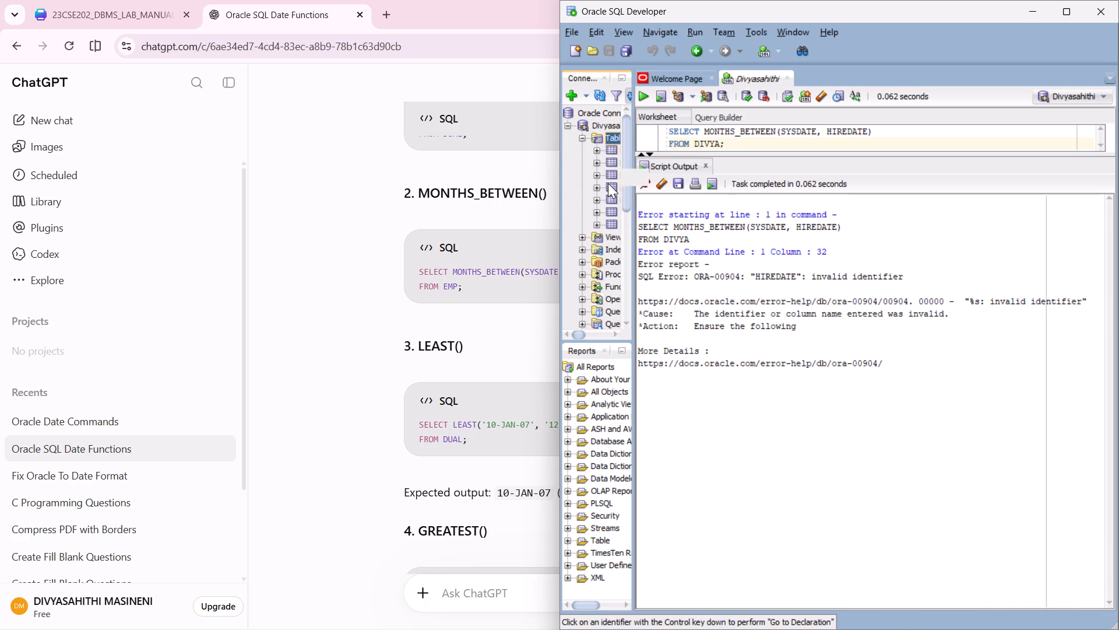
pyautogui.doubleClick(611, 176)
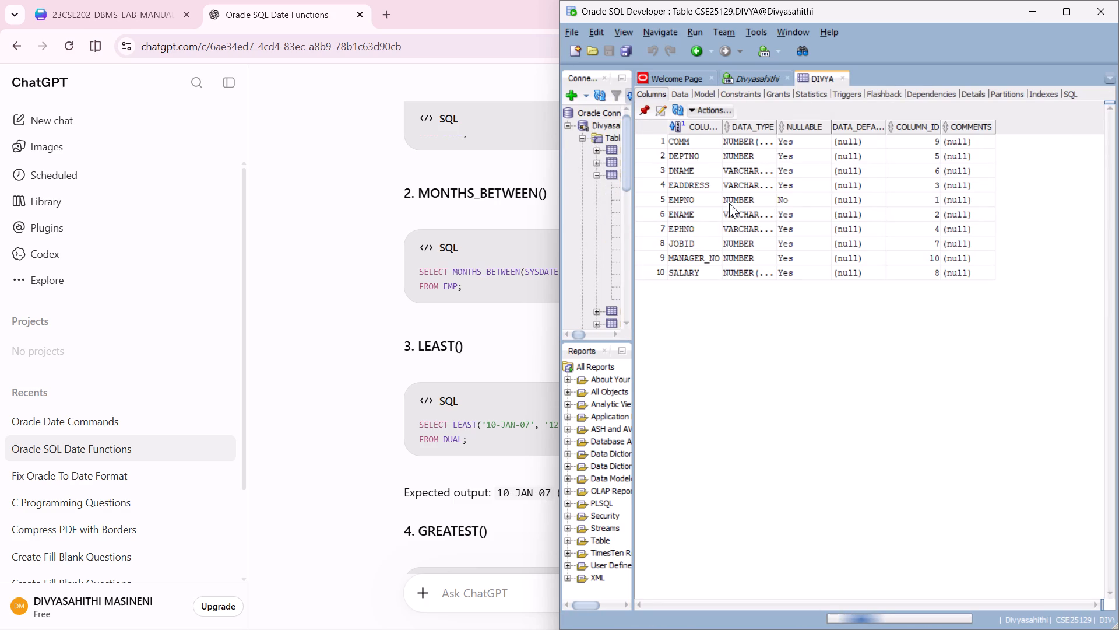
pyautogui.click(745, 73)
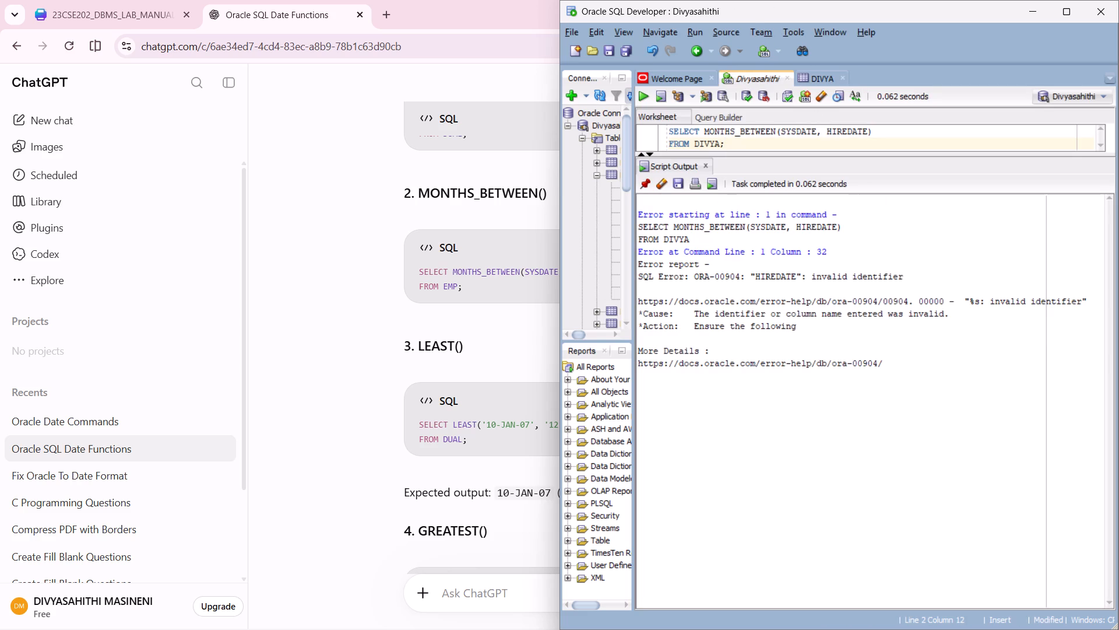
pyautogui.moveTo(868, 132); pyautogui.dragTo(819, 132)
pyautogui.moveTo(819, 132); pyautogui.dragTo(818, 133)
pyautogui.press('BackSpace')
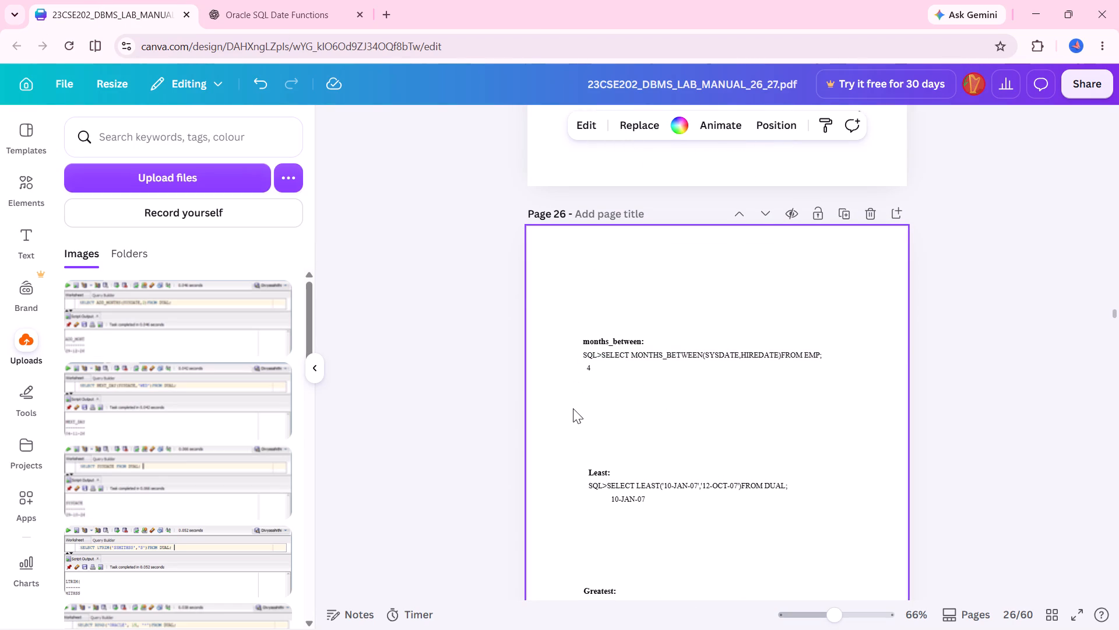
pyautogui.click(325, 6)
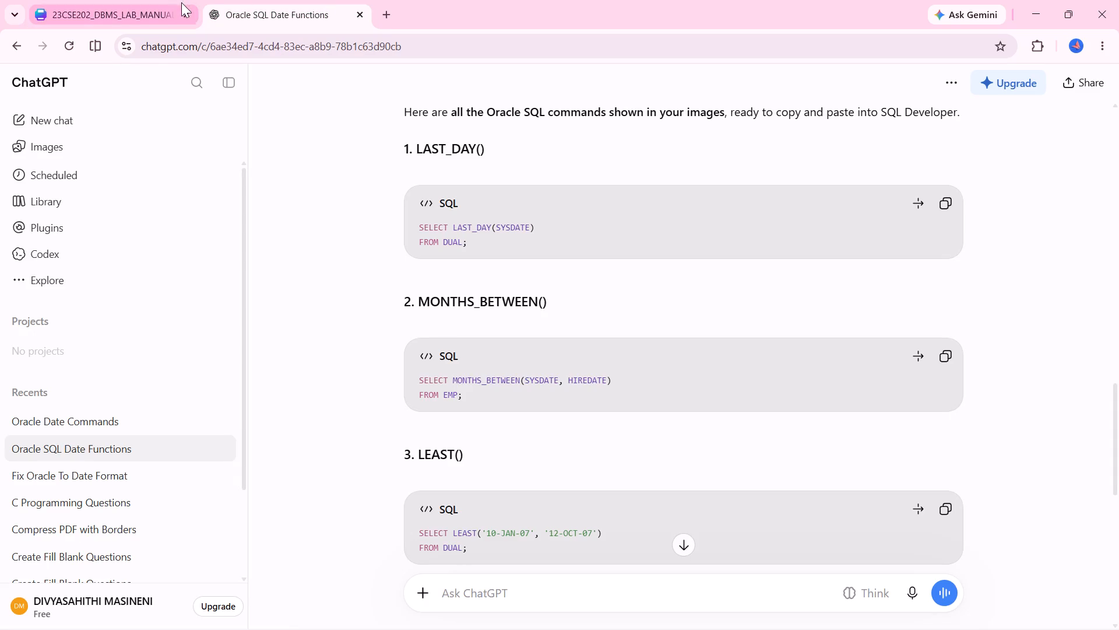
pyautogui.click(172, 4)
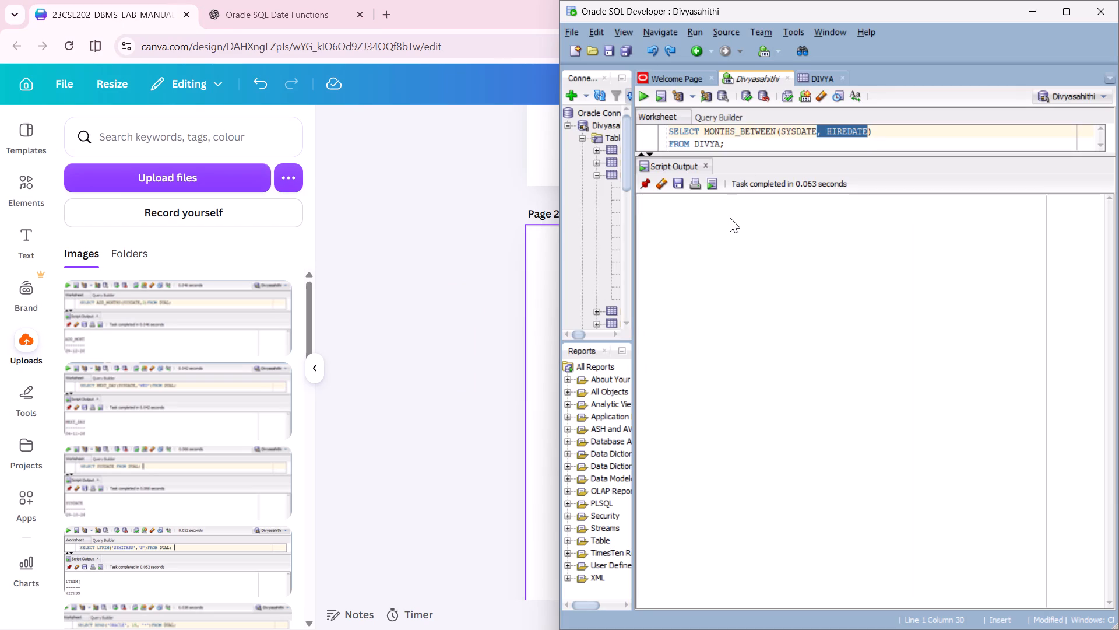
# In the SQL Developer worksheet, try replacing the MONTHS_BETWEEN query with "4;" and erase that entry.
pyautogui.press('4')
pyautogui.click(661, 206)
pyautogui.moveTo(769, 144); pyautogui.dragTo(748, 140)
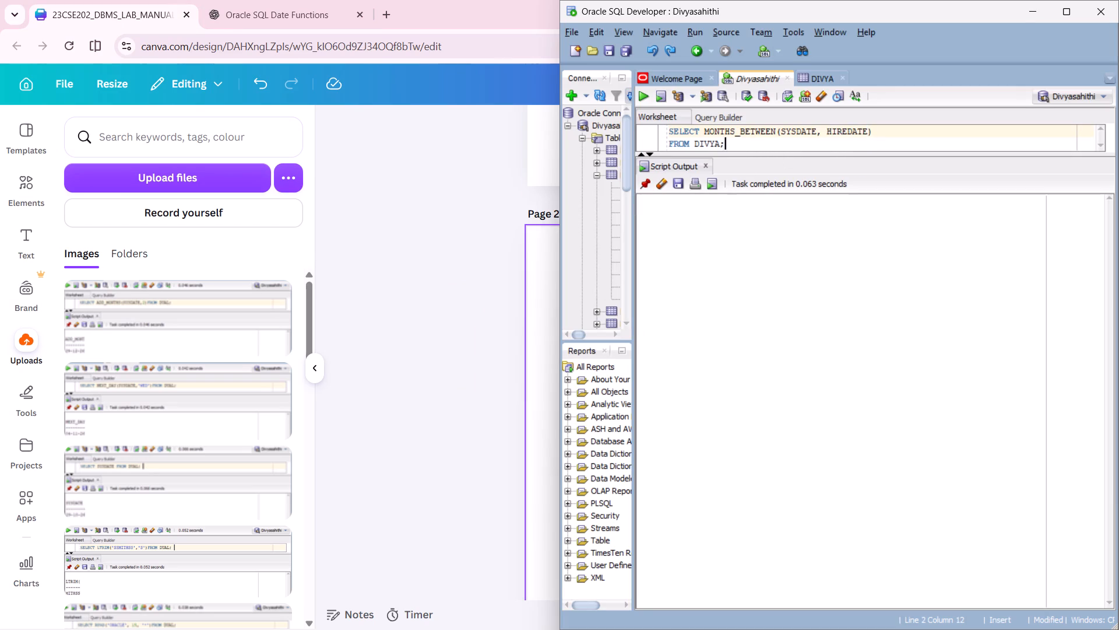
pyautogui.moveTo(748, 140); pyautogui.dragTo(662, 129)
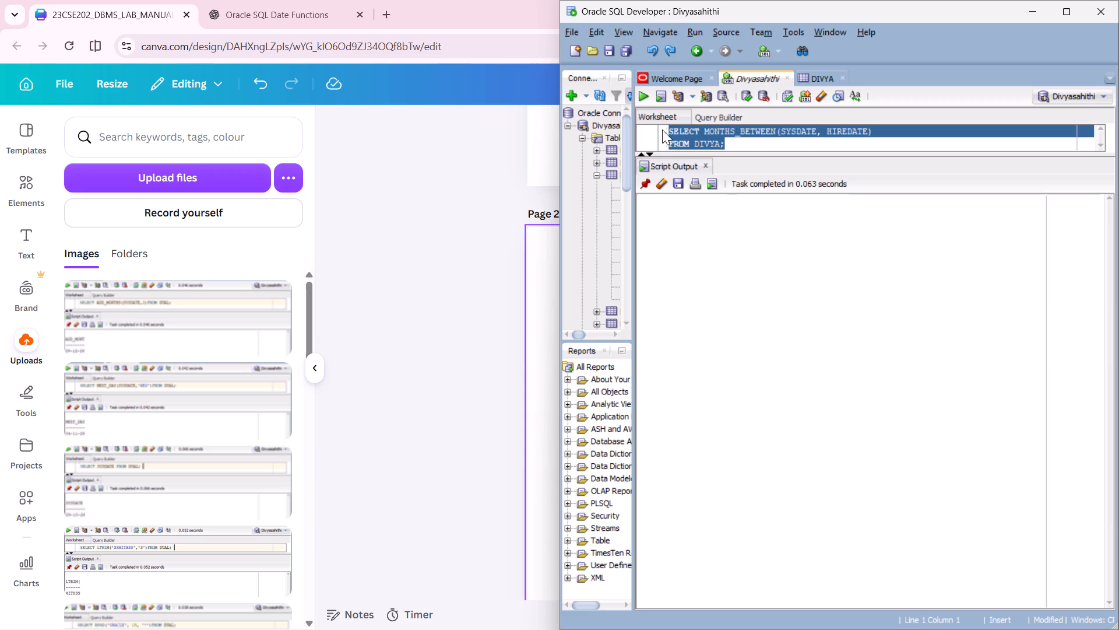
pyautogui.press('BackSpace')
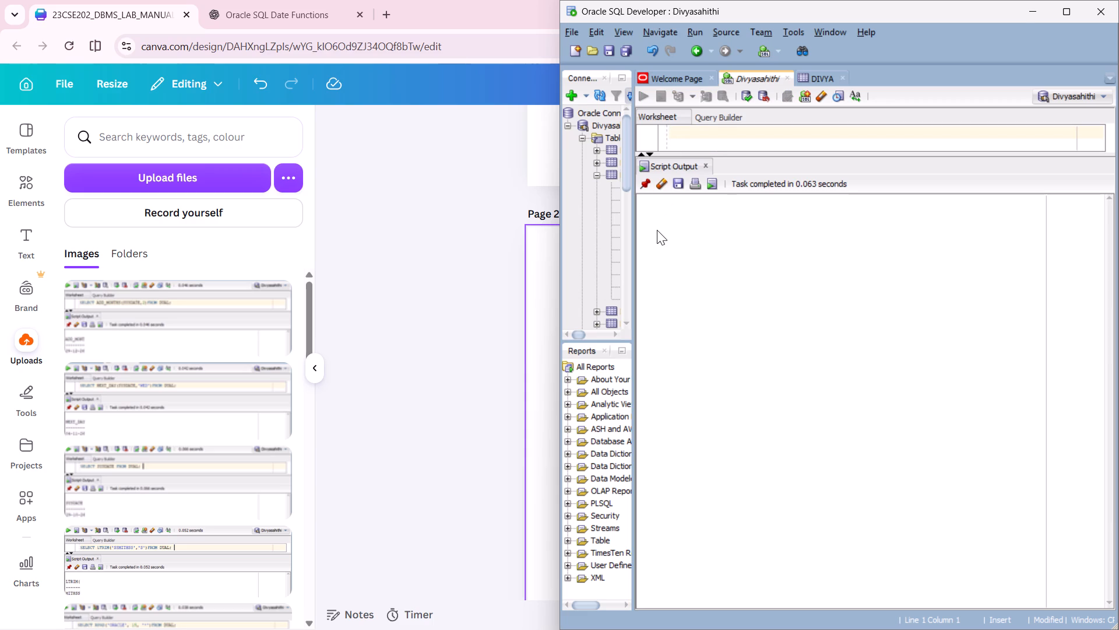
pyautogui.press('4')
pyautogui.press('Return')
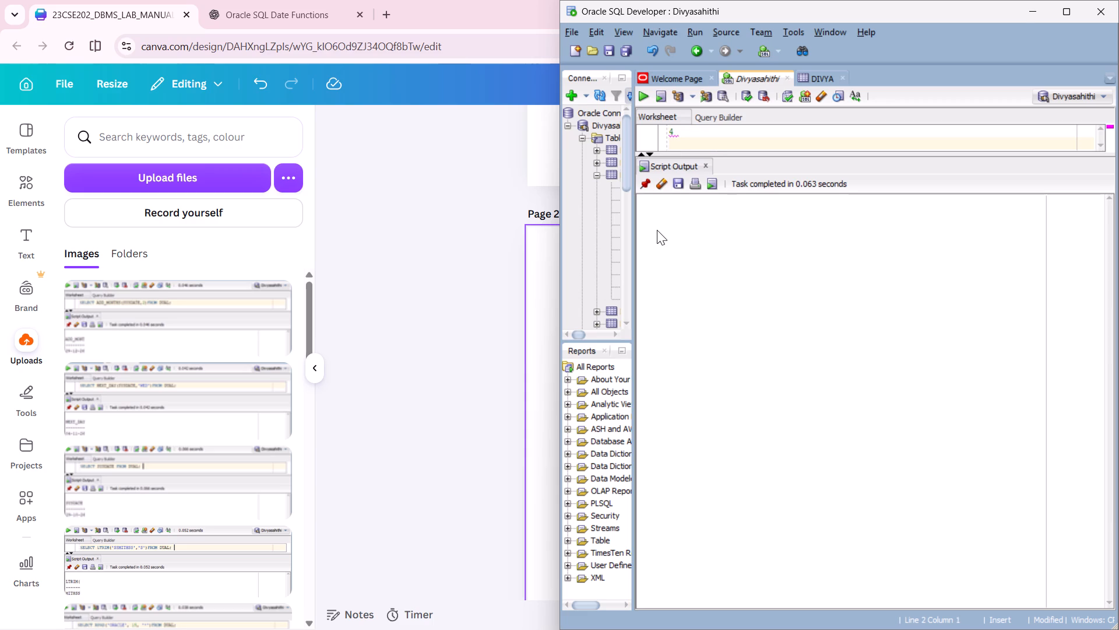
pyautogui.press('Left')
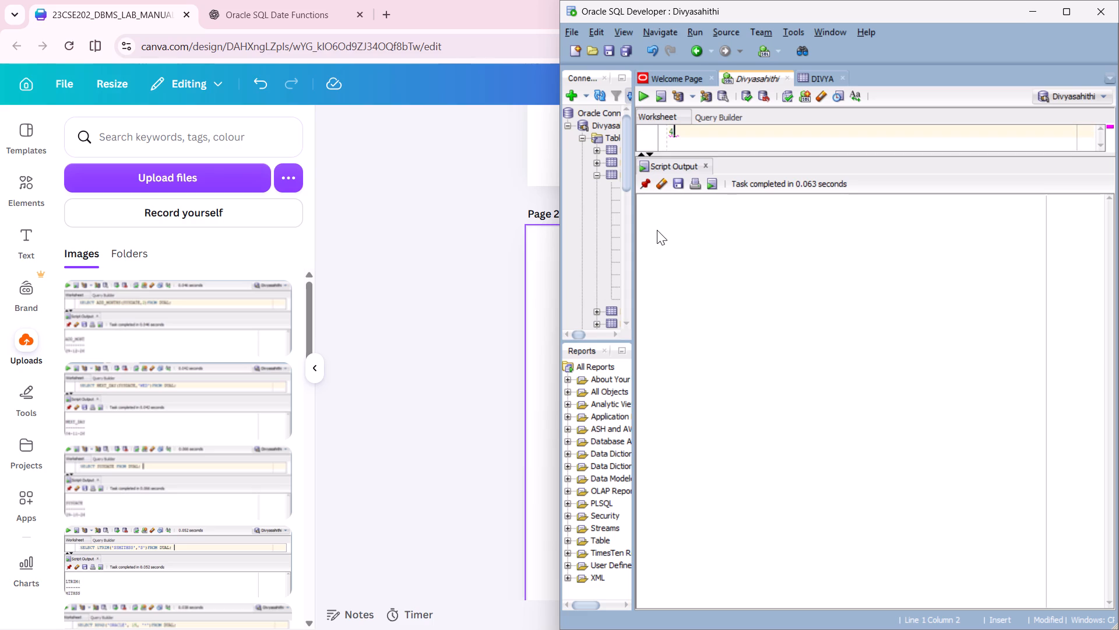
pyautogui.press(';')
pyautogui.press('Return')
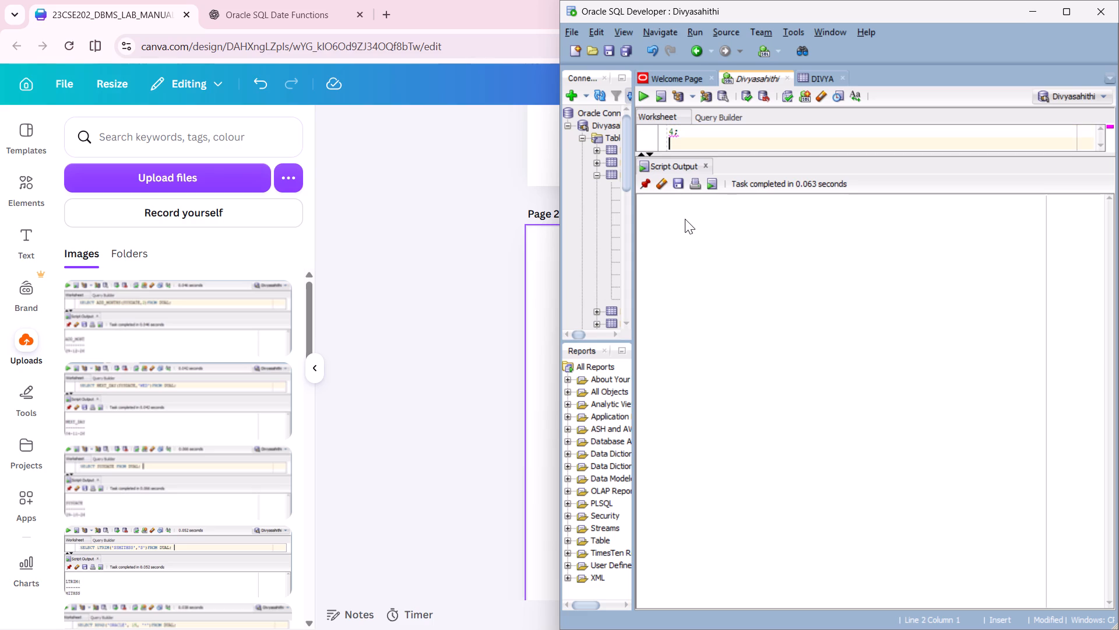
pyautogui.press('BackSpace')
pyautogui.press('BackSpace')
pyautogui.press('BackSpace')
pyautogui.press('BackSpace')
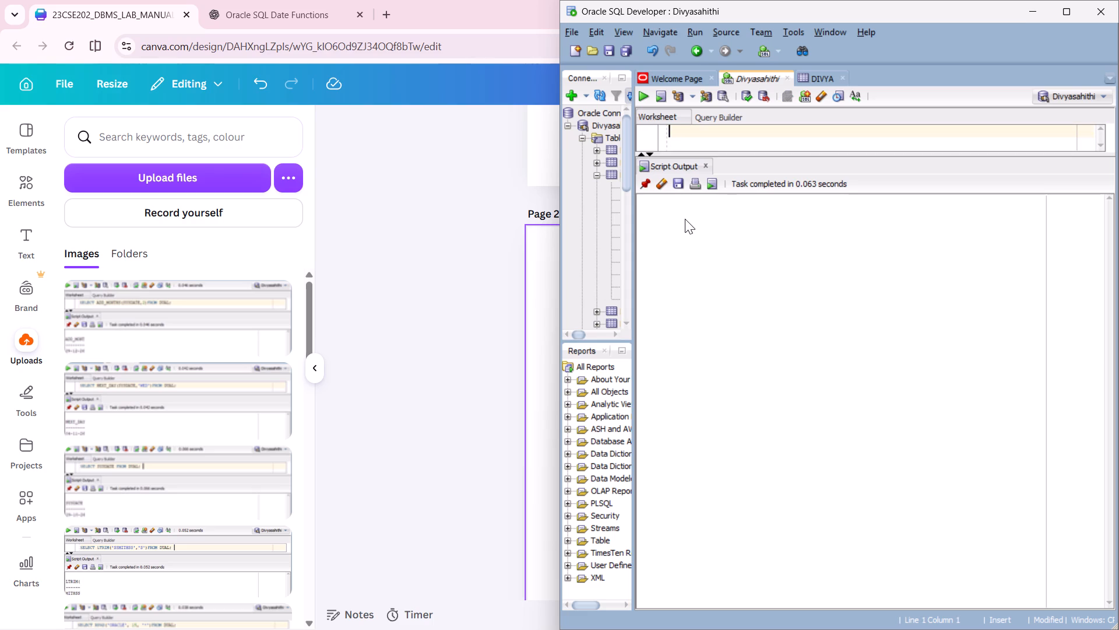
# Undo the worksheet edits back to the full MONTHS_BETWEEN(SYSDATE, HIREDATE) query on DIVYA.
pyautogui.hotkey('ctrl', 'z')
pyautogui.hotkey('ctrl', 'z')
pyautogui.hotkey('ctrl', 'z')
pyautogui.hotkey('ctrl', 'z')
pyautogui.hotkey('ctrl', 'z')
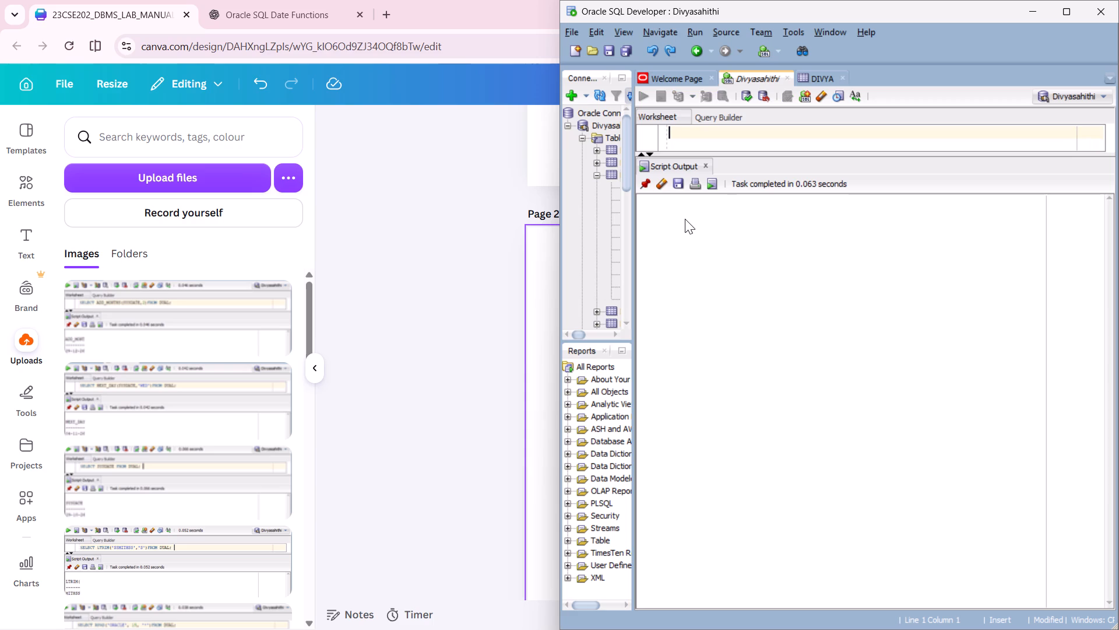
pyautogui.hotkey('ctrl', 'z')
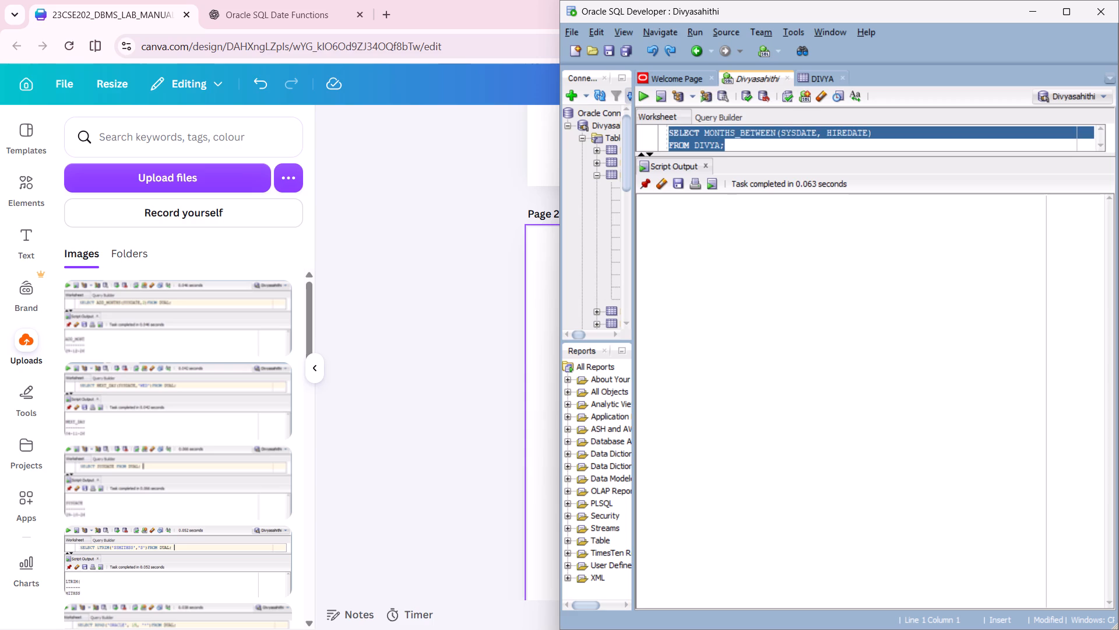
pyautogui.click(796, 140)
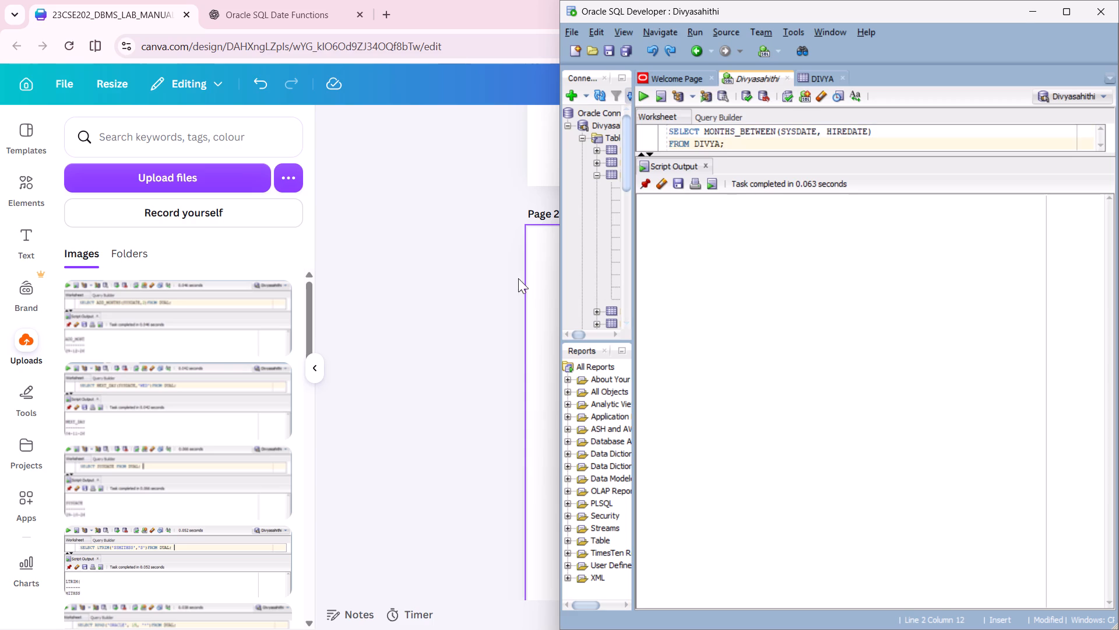
# Return to the months_between example on page 26 of the lab manual in Canva.
pyautogui.click(431, 323)
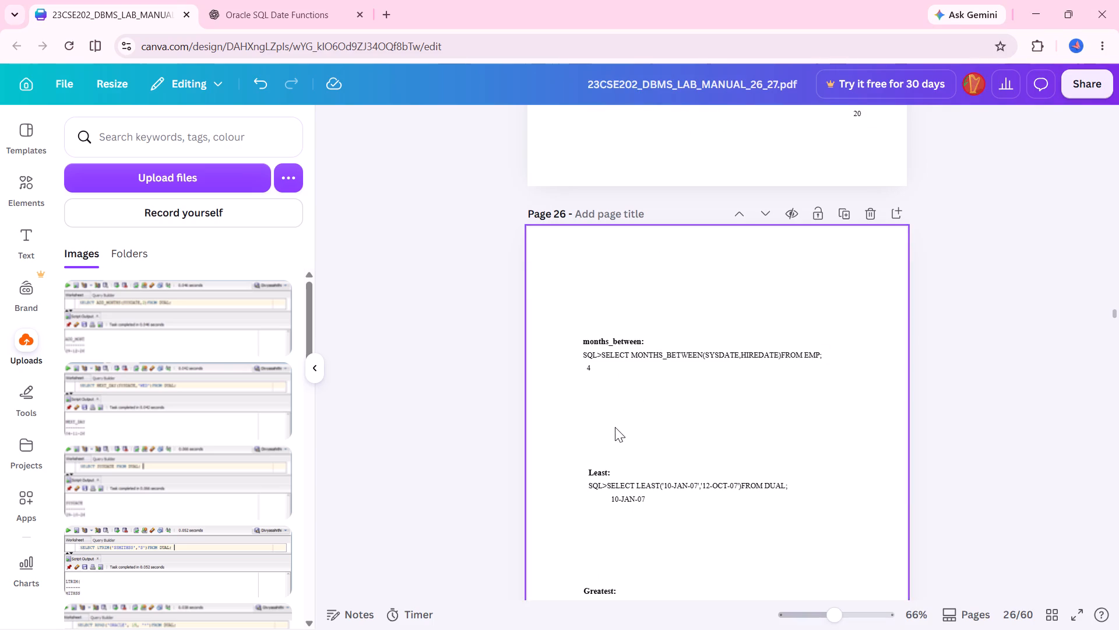
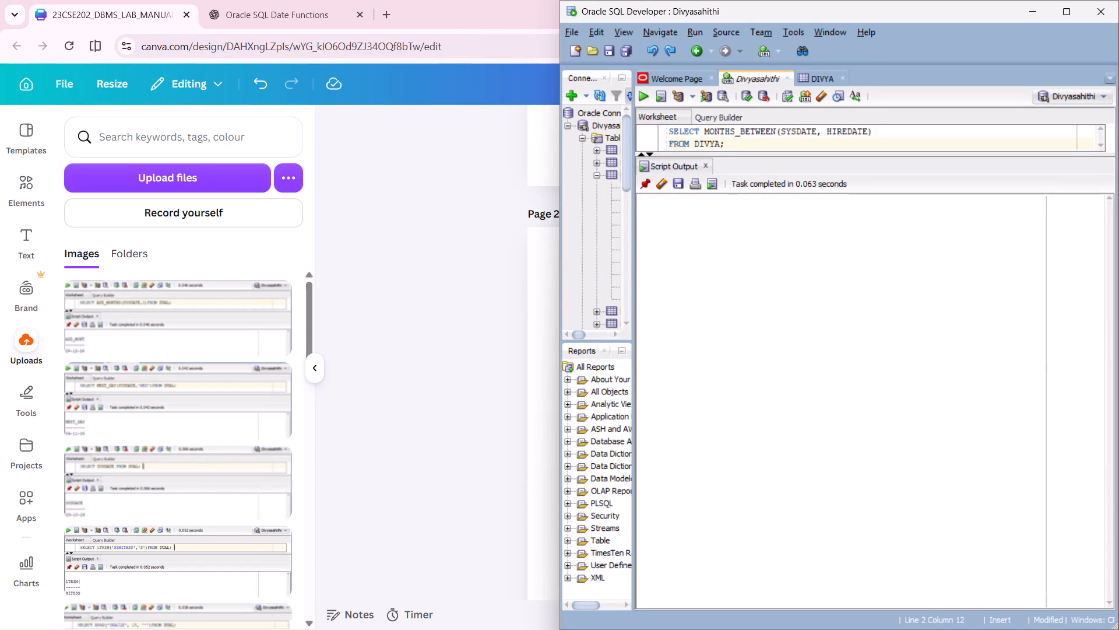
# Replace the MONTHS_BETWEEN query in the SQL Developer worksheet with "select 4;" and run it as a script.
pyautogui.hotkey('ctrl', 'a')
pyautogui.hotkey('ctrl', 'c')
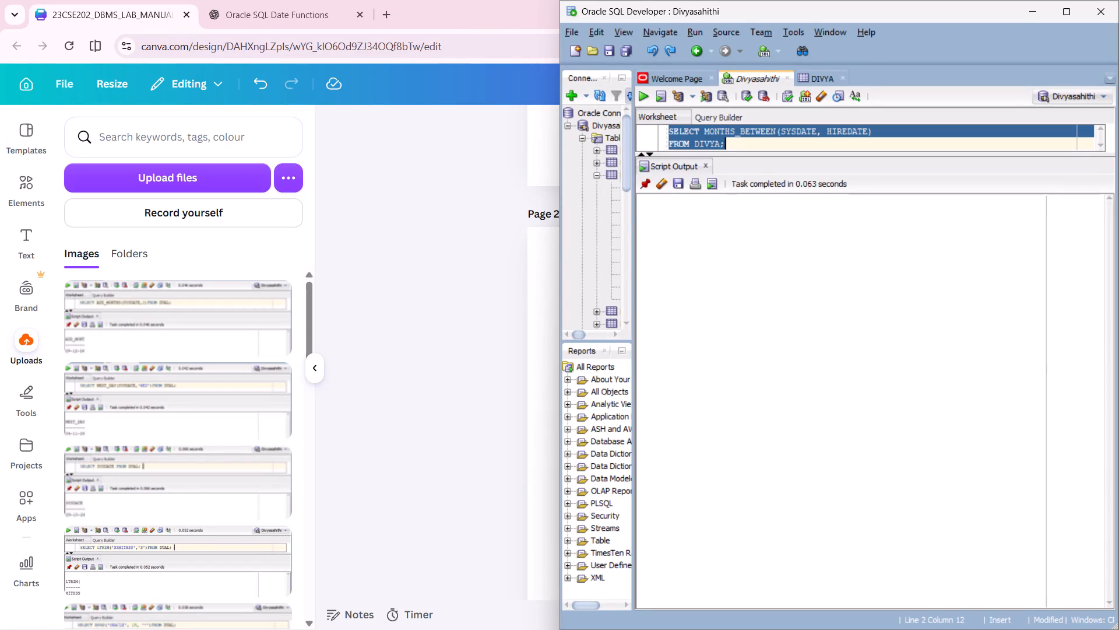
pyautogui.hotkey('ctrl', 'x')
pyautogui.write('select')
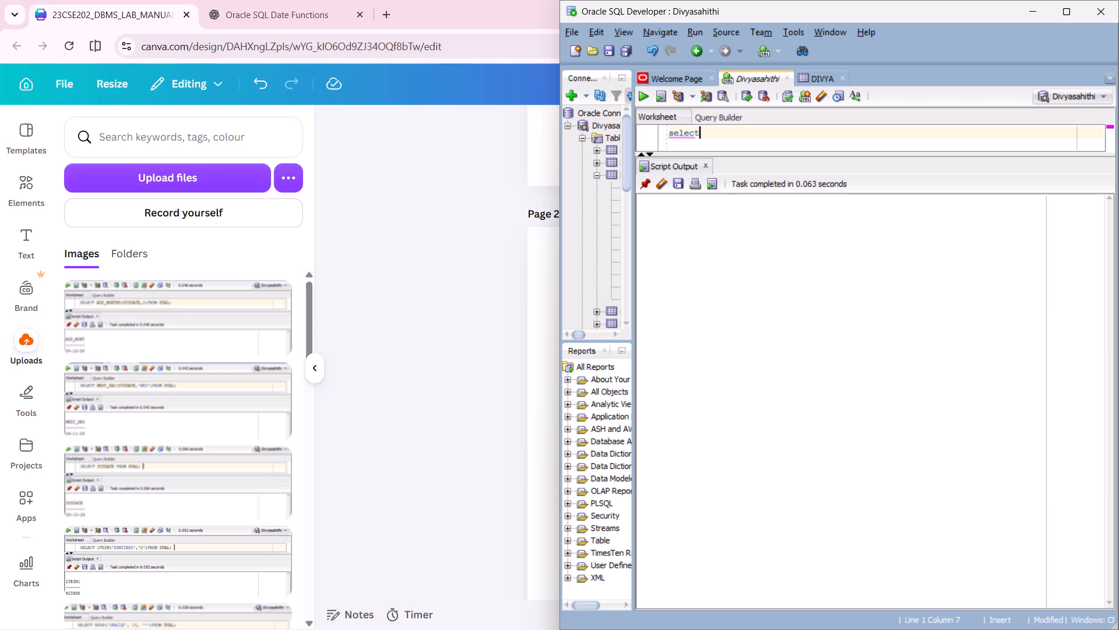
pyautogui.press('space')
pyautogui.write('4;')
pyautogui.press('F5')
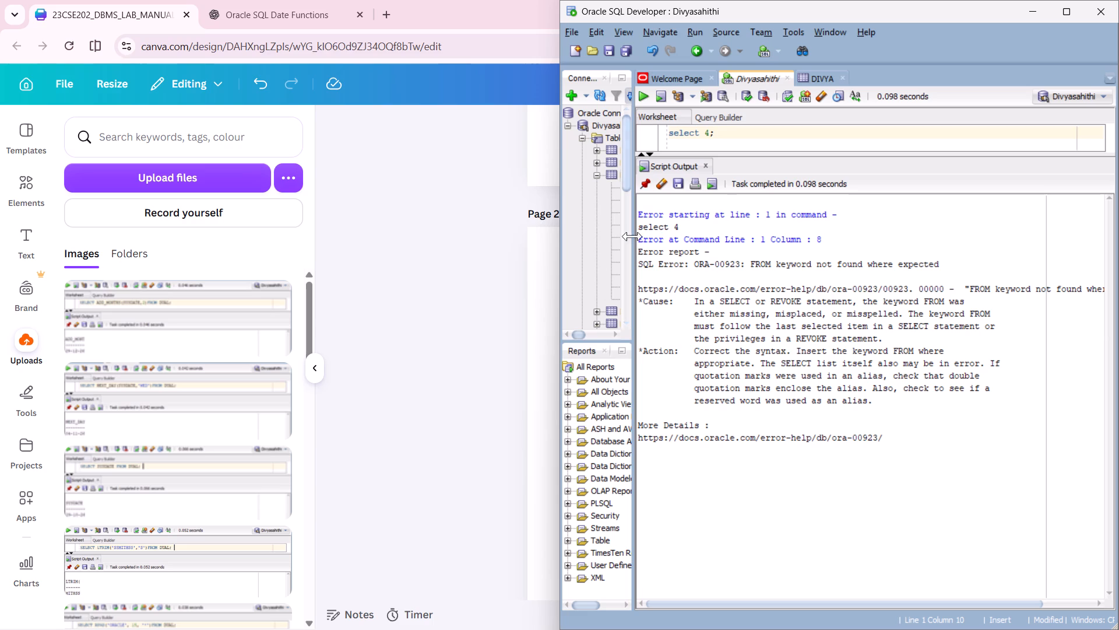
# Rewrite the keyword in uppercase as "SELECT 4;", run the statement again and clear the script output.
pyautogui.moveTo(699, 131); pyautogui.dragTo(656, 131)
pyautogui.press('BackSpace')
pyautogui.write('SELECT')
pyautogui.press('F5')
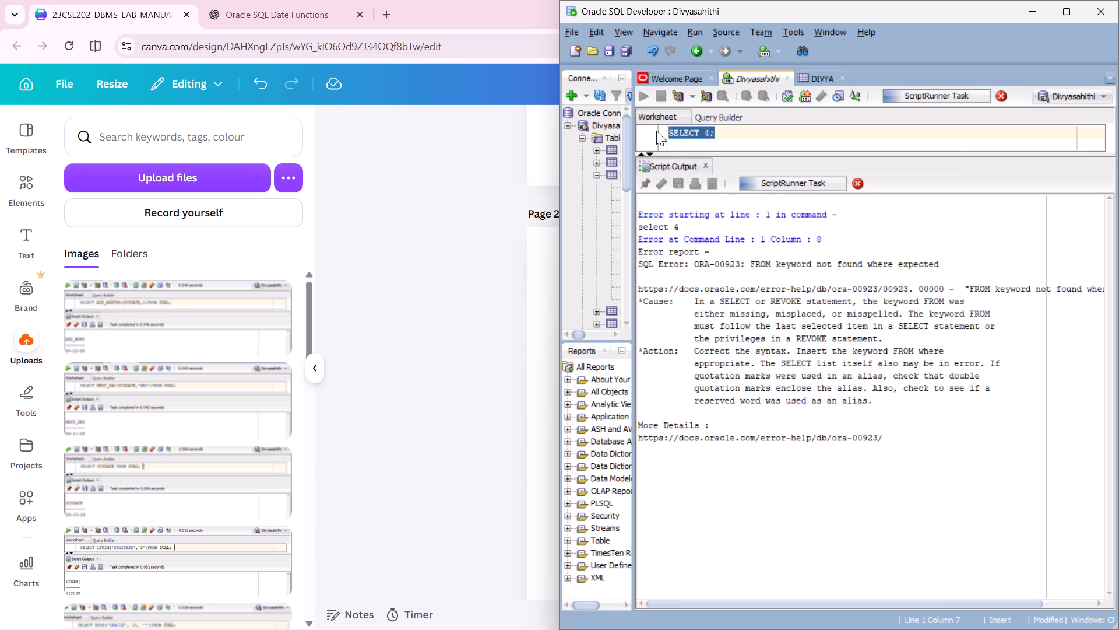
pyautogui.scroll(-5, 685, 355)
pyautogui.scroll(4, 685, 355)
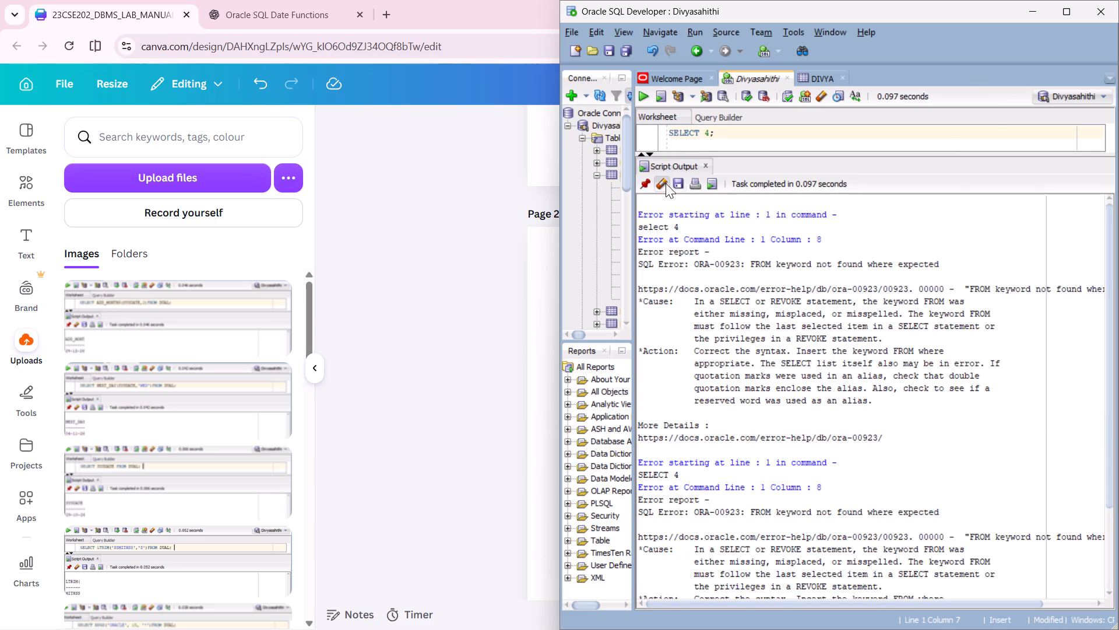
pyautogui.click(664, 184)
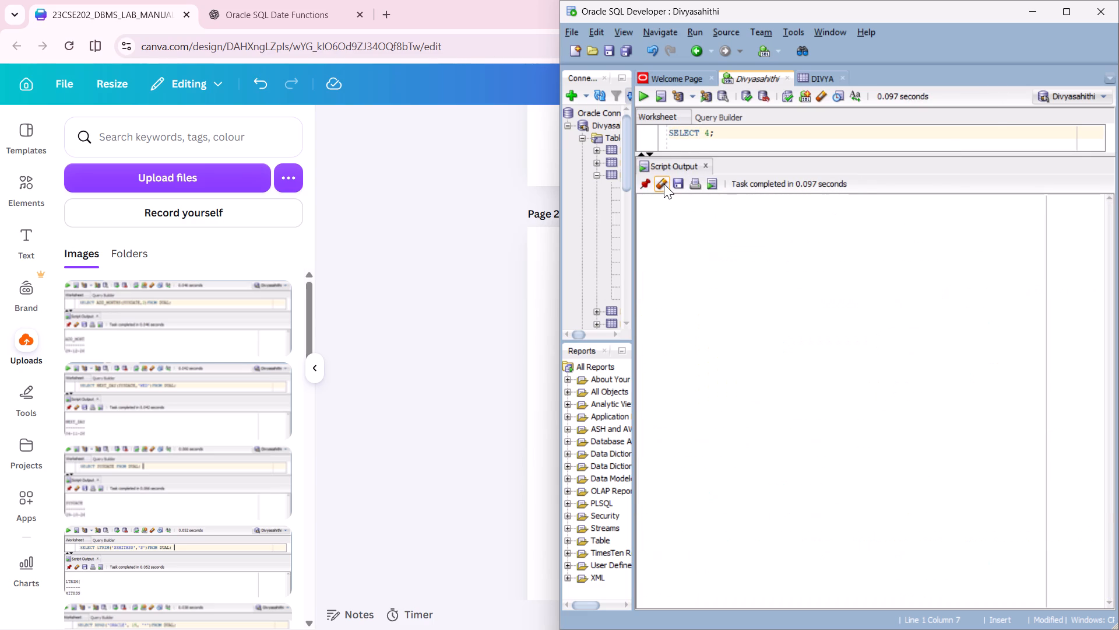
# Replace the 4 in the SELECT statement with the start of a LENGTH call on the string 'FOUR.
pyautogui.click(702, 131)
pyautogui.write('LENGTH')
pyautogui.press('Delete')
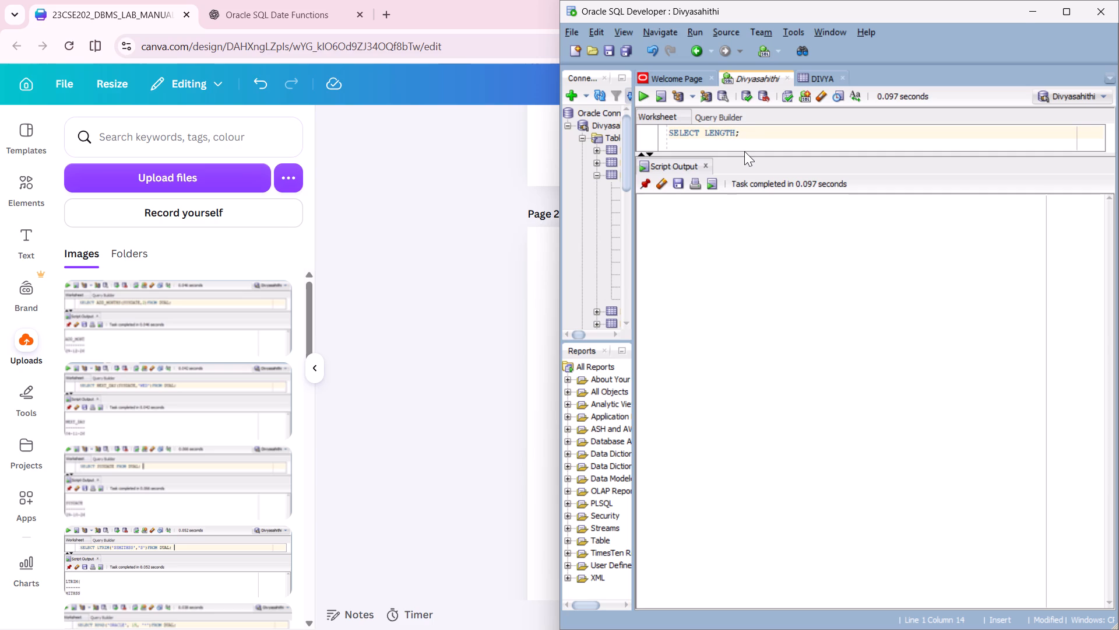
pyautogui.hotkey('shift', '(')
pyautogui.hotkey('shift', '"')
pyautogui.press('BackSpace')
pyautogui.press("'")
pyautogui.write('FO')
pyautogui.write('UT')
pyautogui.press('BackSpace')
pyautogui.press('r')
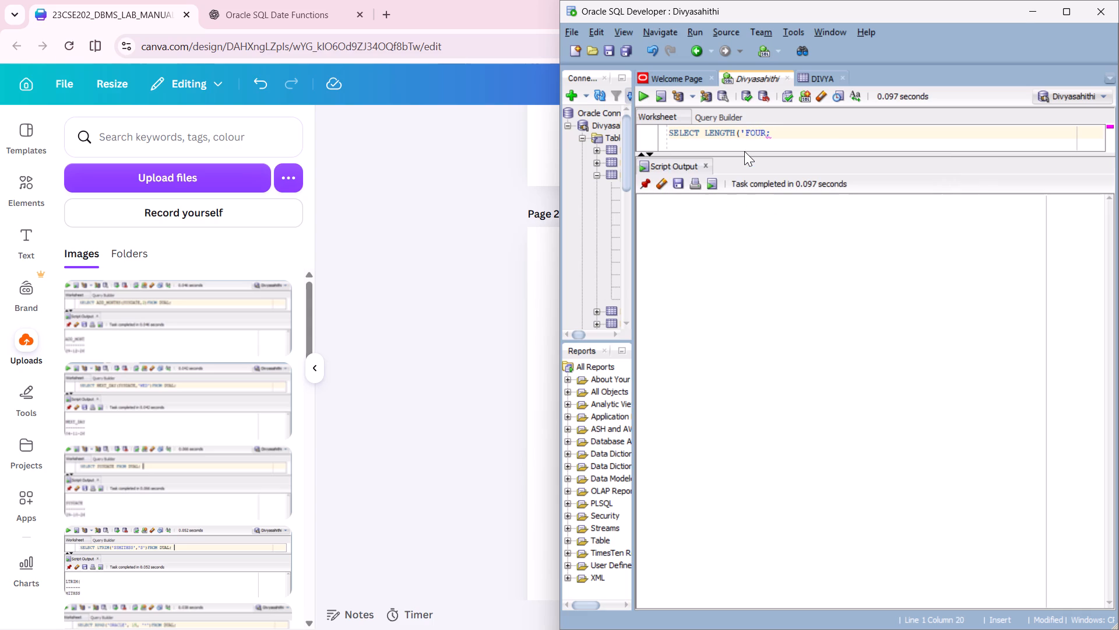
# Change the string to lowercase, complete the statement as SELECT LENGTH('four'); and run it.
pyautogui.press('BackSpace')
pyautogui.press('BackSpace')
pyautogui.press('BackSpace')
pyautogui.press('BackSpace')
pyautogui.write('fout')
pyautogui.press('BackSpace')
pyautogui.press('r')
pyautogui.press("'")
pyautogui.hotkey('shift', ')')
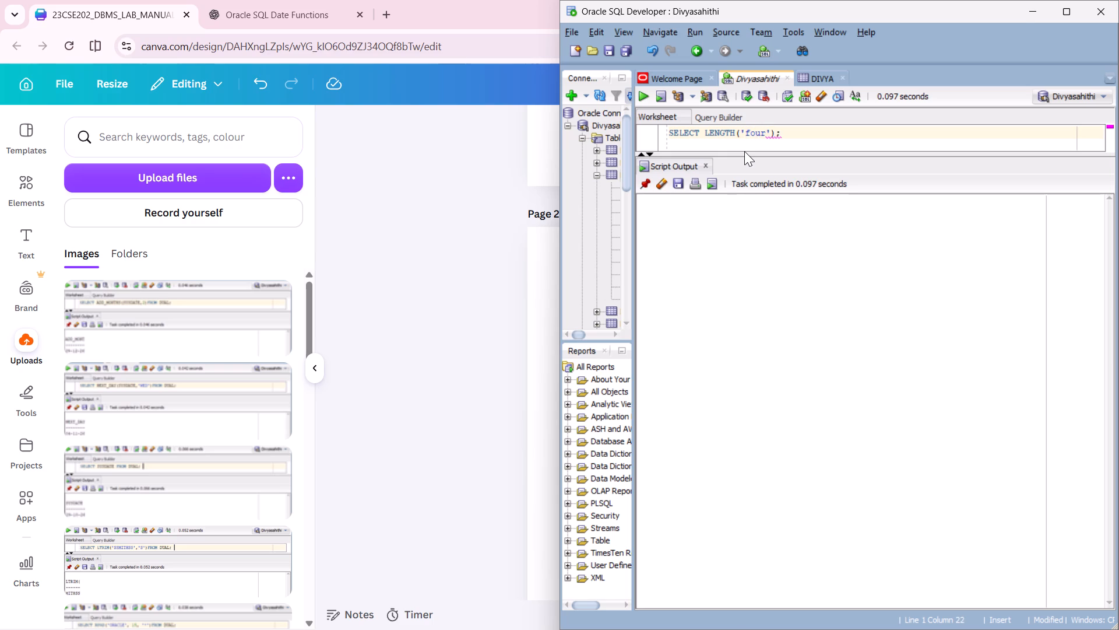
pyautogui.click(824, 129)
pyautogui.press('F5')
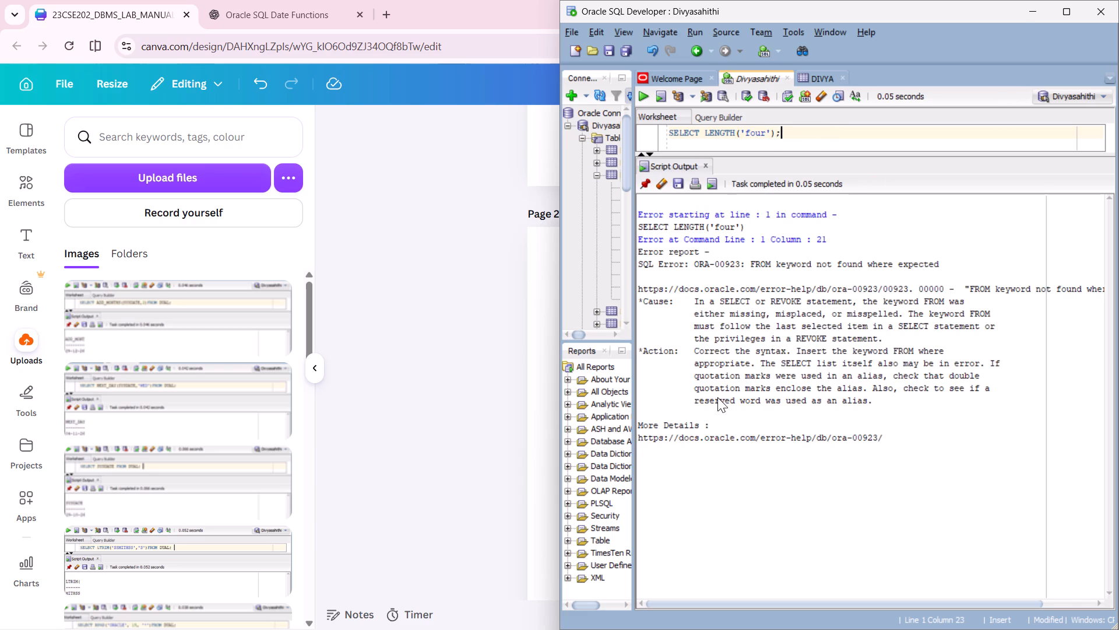
# Erase the LENGTH statement from the worksheet and clear the script output.
pyautogui.hotkey('ctrl', 'z')
pyautogui.moveTo(796, 136); pyautogui.dragTo(671, 131)
pyautogui.press('BackSpace')
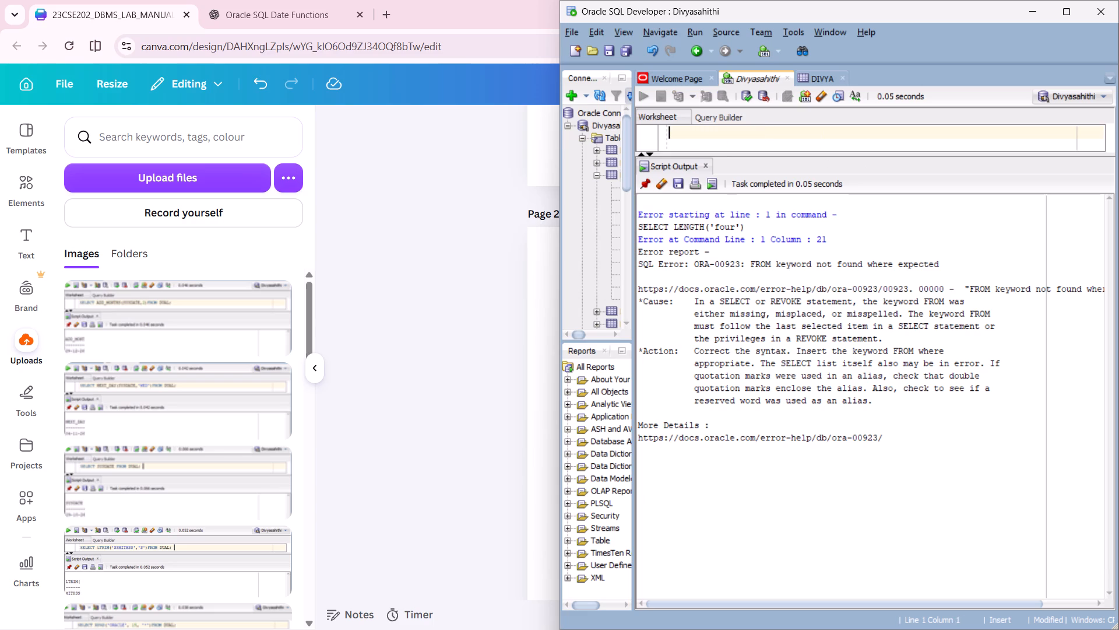
pyautogui.click(664, 177)
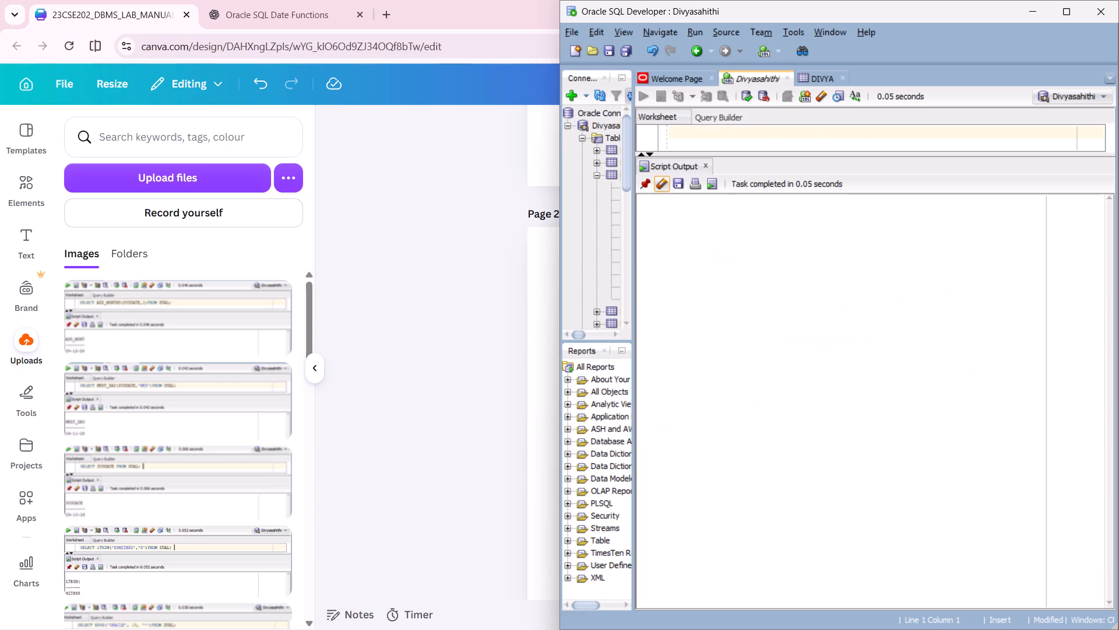
pyautogui.click(277, 7)
pyautogui.scroll(-1, 671, 338)
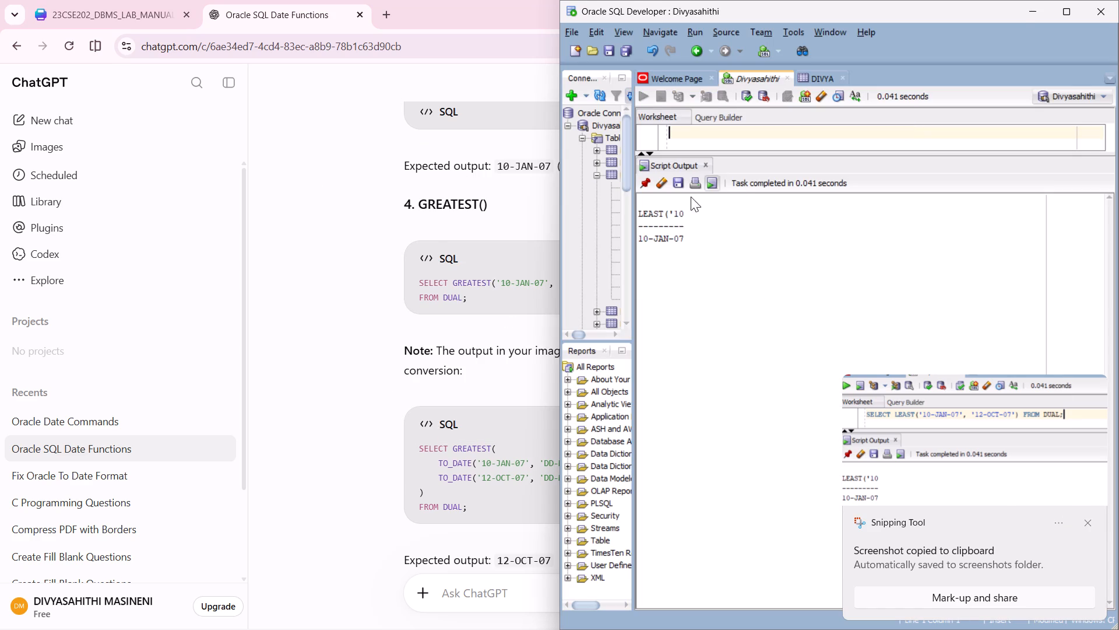
pyautogui.click(661, 180)
pyautogui.click(716, 141)
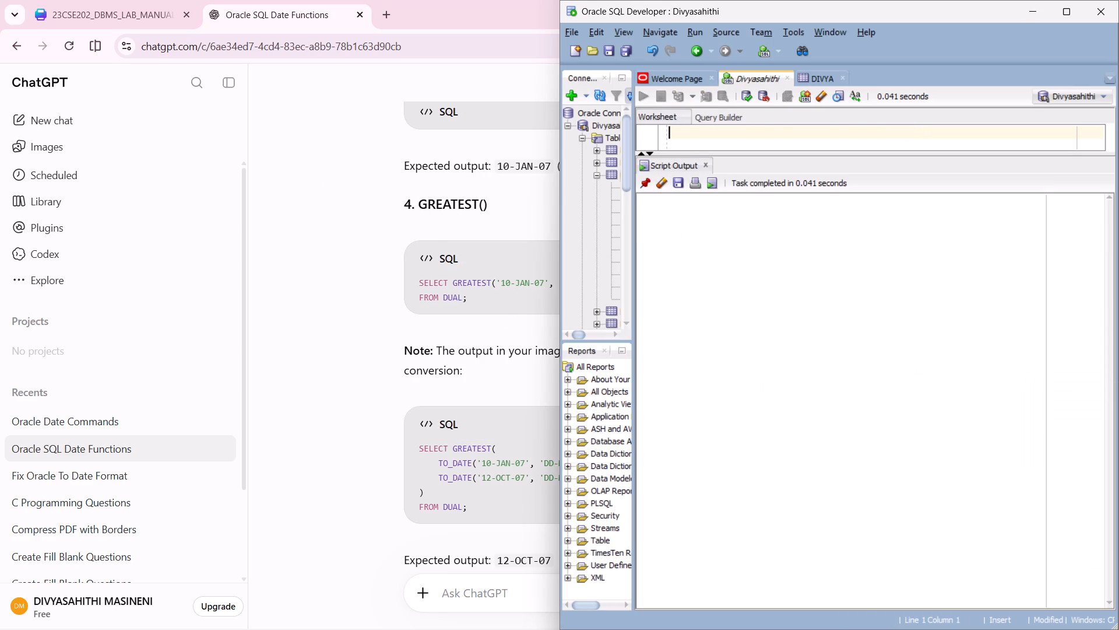
pyautogui.hotkey('ctrl', 'v')
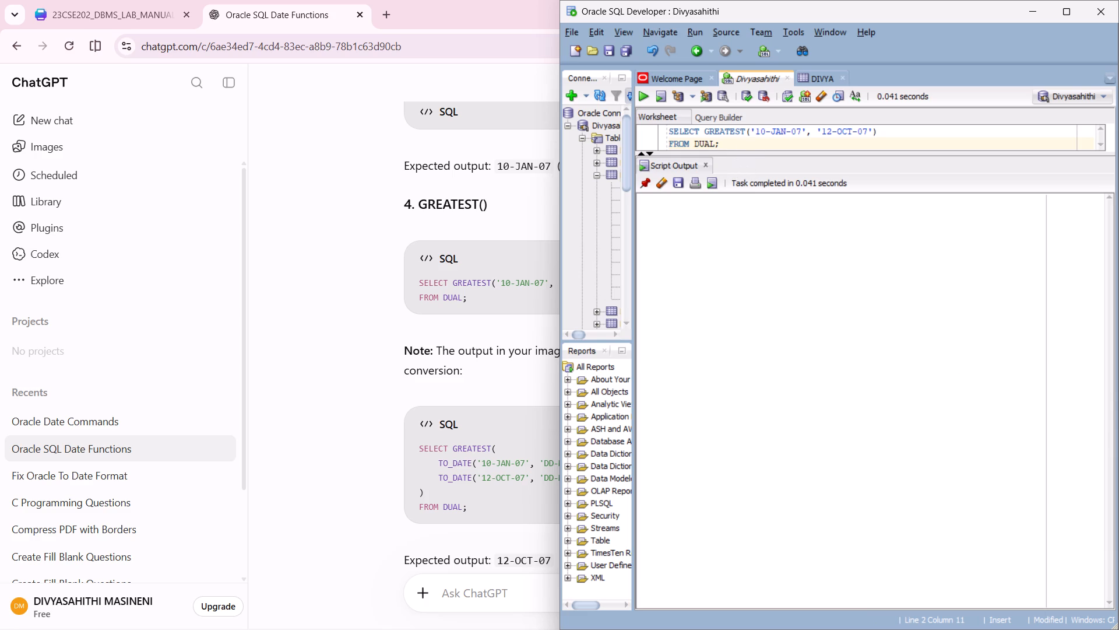
# Run the GREATEST query as a script and capture a screenshot of the query with its output.
pyautogui.press('F5')
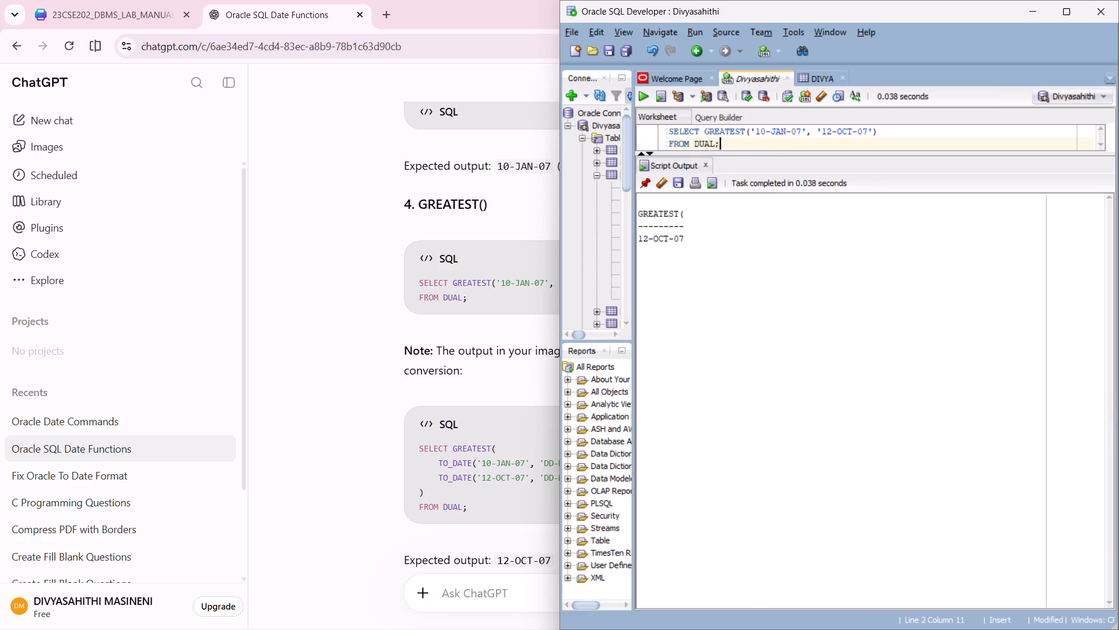
pyautogui.press('Print')
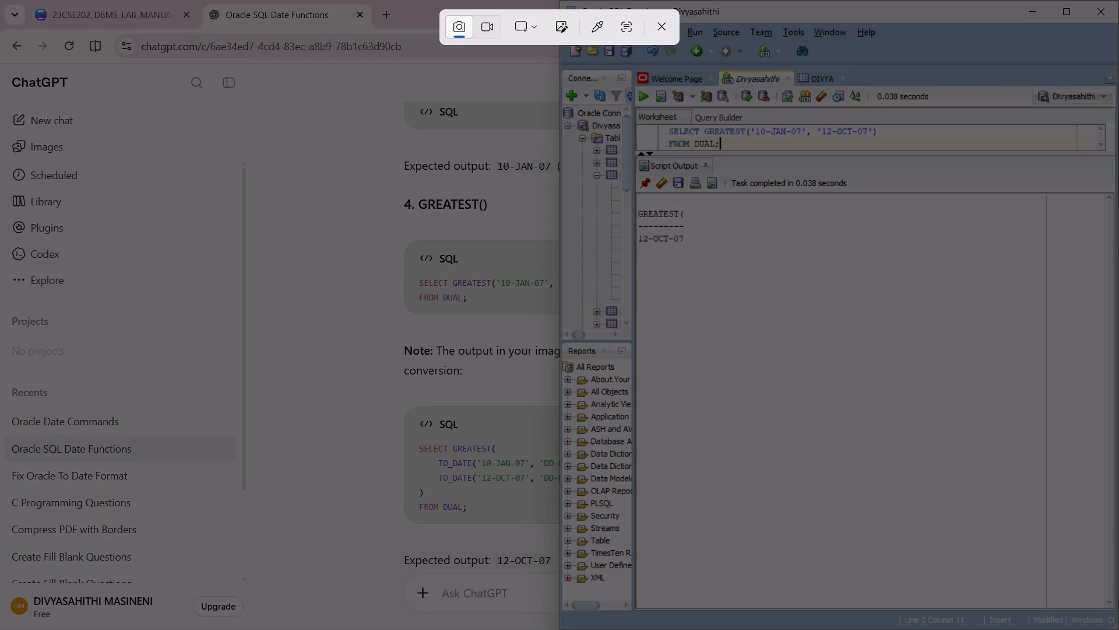
pyautogui.moveTo(638, 86); pyautogui.dragTo(1118, 246)
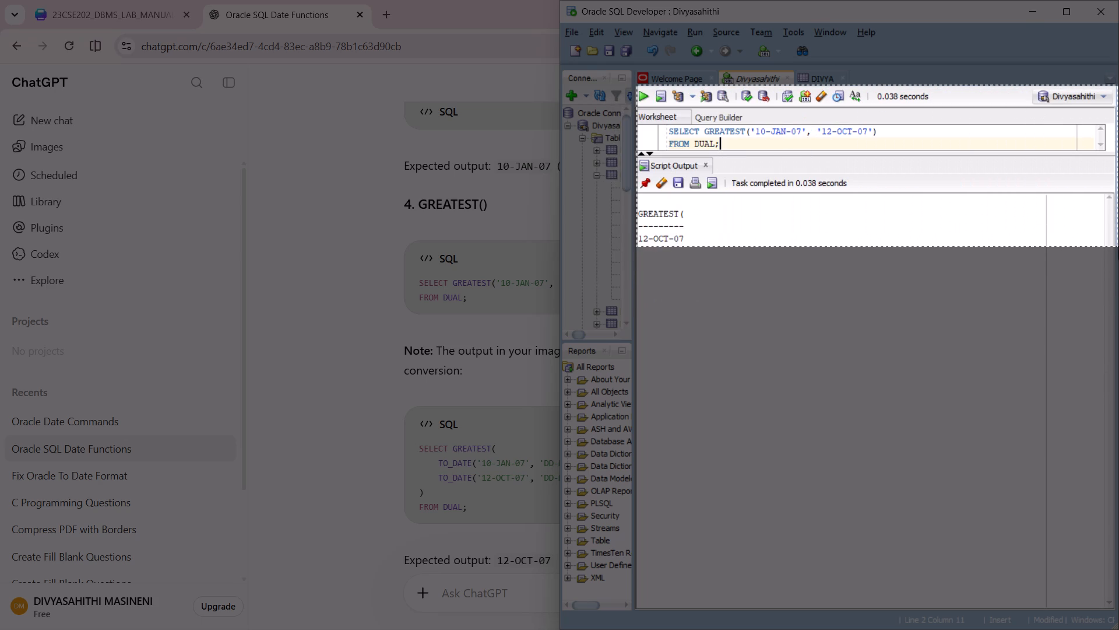
pyautogui.moveTo(1118, 246); pyautogui.dragTo(1117, 251)
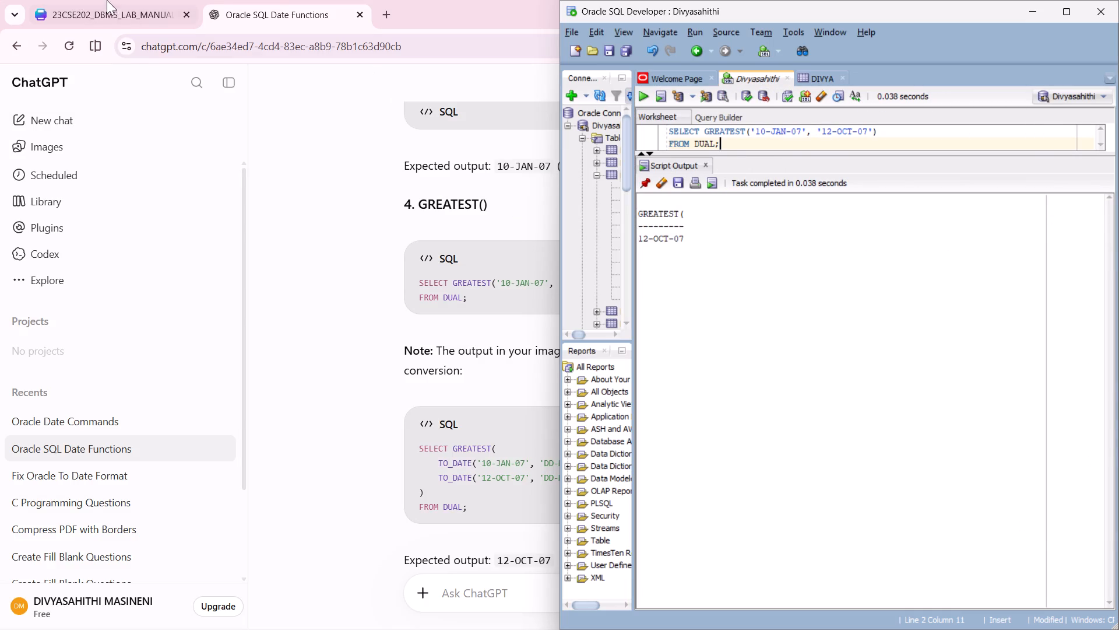
# In the Canva lab manual's uploads, select 14 old SQL output screenshots, leaving out the LTRIM one and the Amrita logo, and move them to Trash.
pyautogui.click(71, 0)
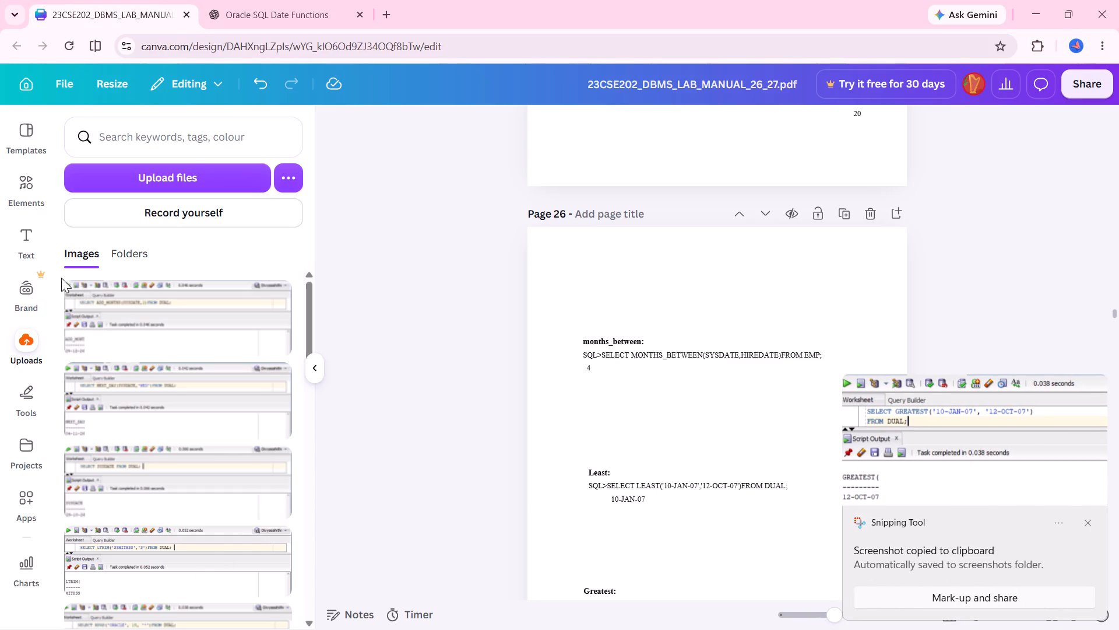
pyautogui.click(75, 289)
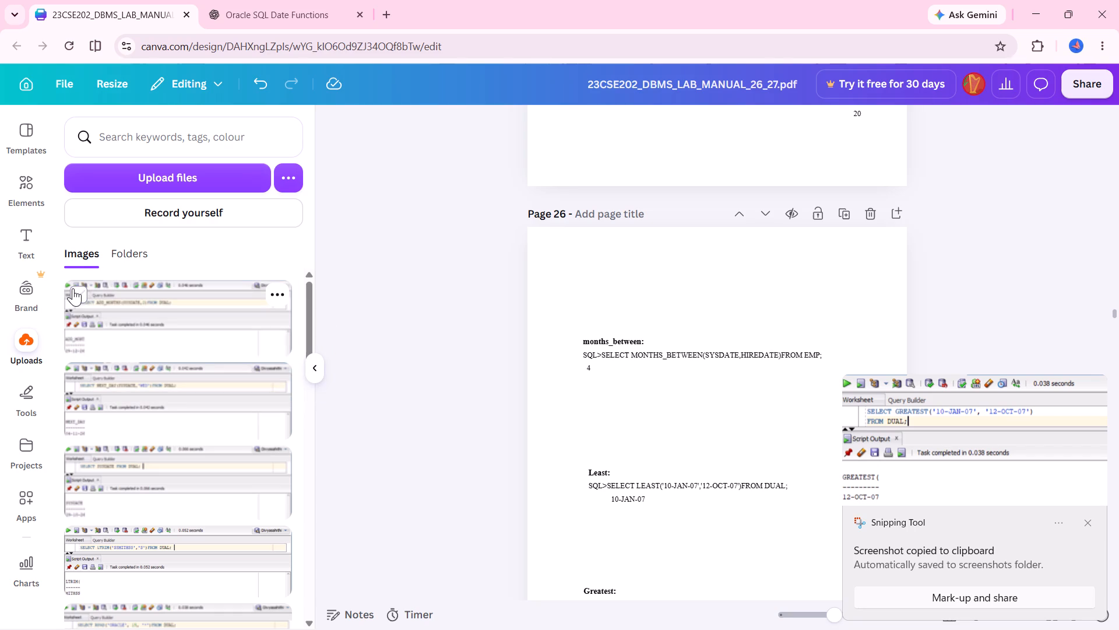
pyautogui.click(73, 288)
pyautogui.click(77, 363)
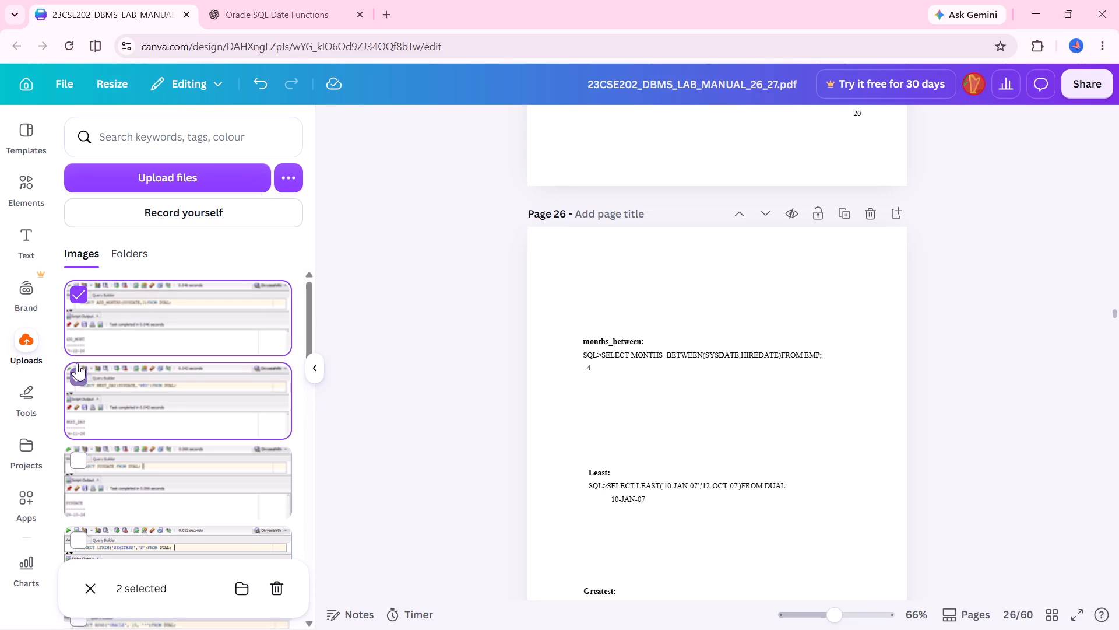
pyautogui.scroll(-11, 77, 363)
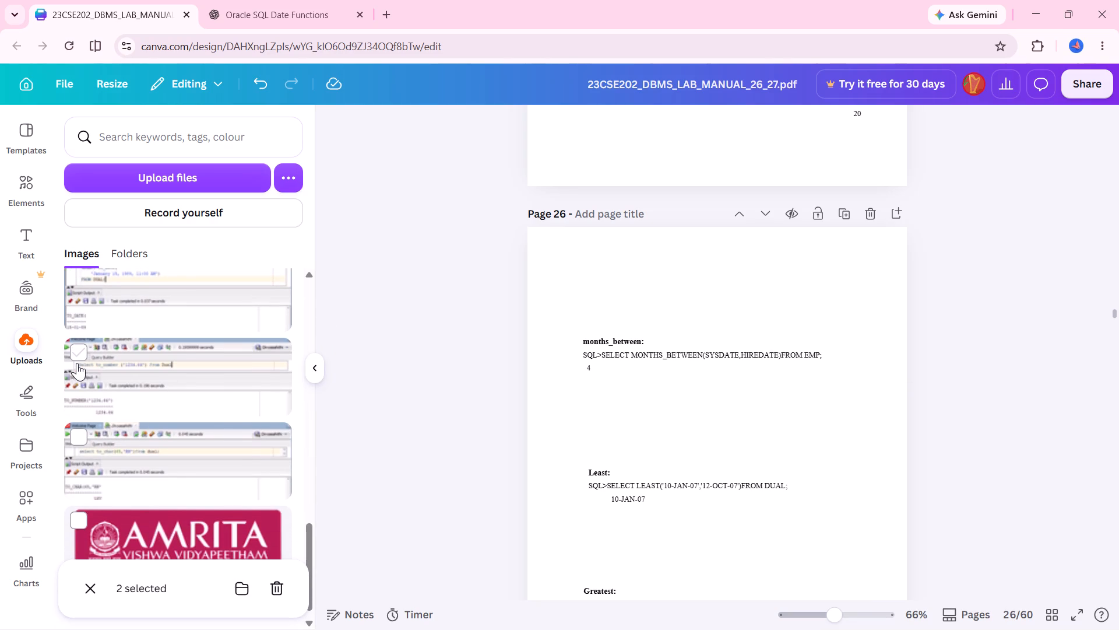
pyautogui.click(79, 439)
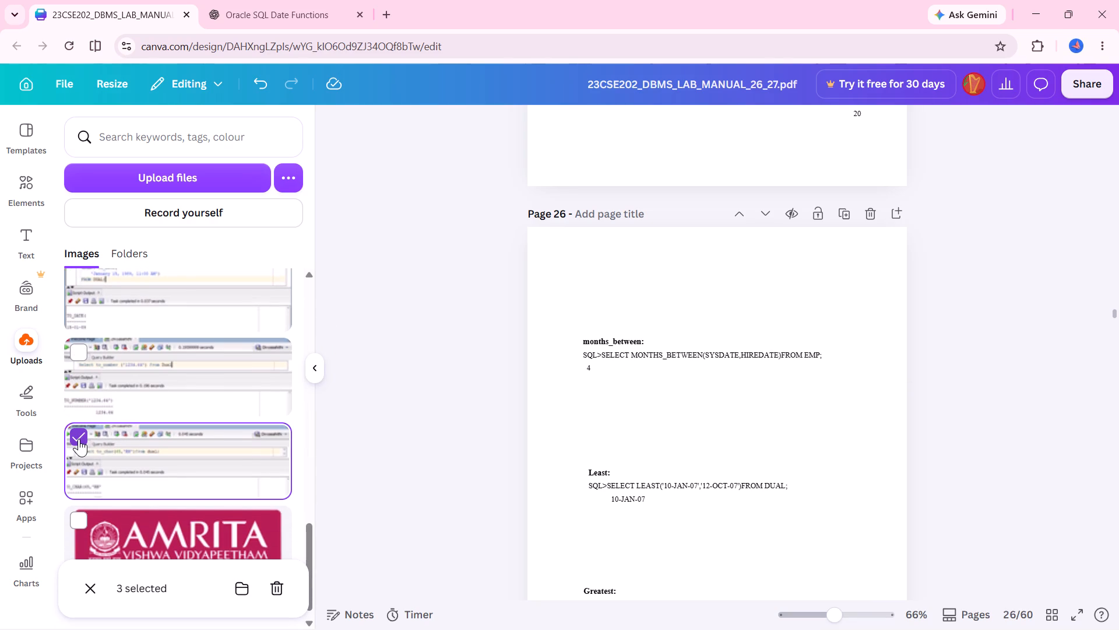
pyautogui.click(92, 357)
pyautogui.click(100, 302)
pyautogui.scroll(1, 100, 302)
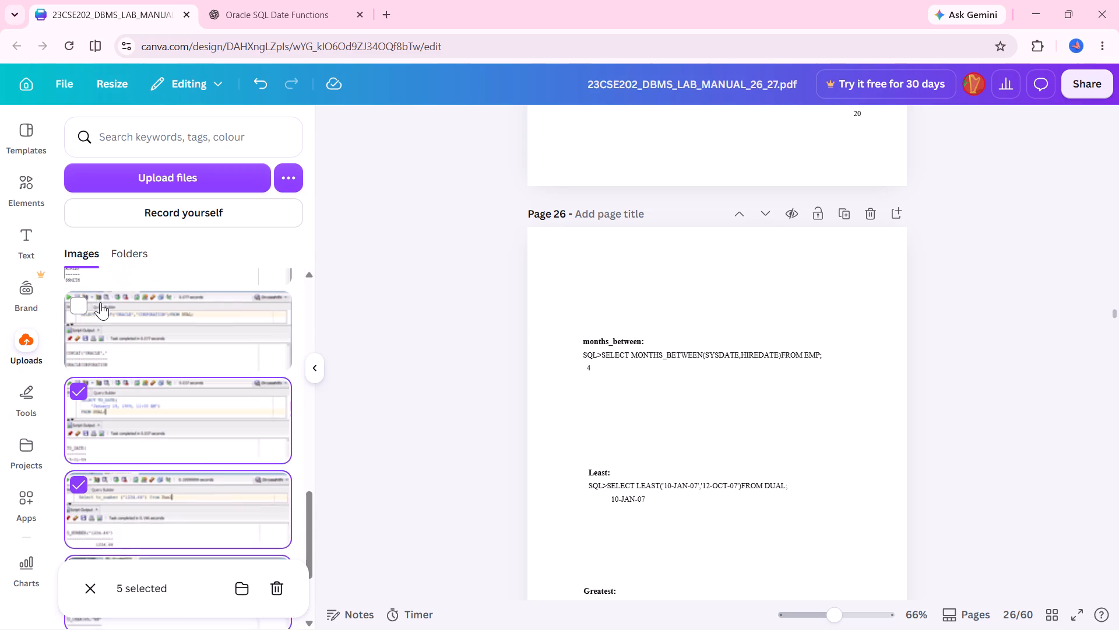
pyautogui.scroll(1, 100, 302)
pyautogui.click(94, 349)
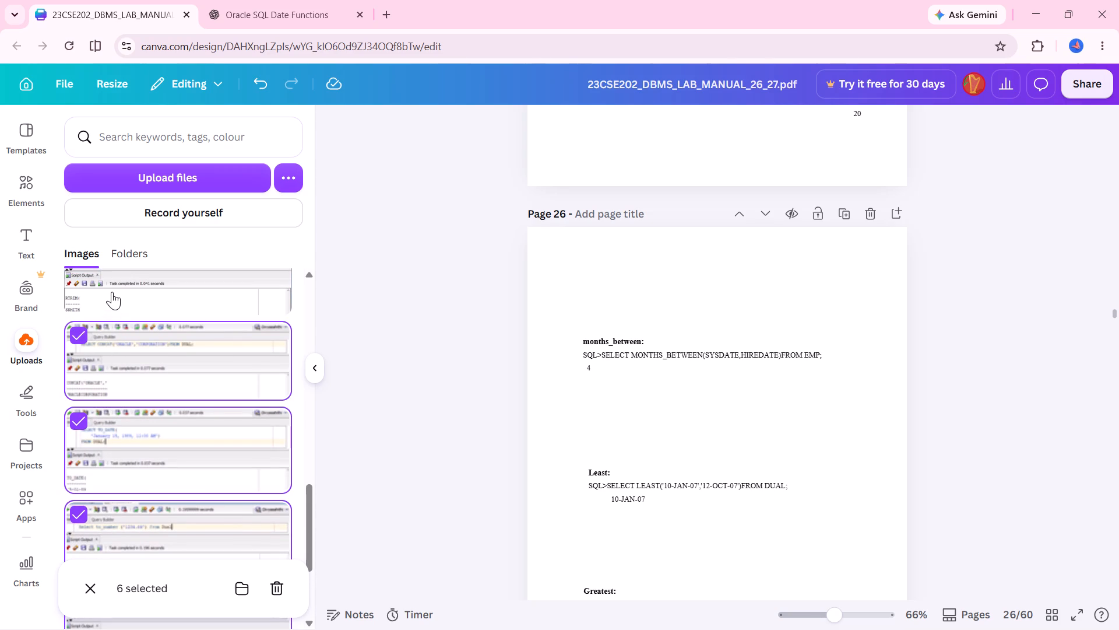
pyautogui.click(112, 292)
pyautogui.scroll(2, 112, 292)
pyautogui.click(105, 332)
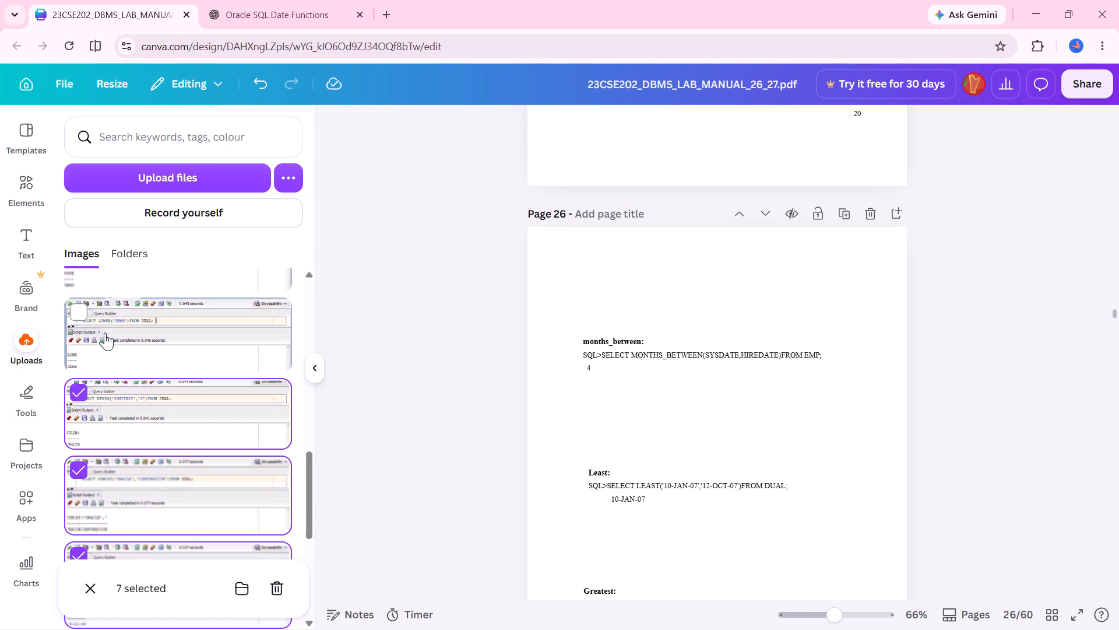
pyautogui.scroll(1, 105, 332)
pyautogui.click(105, 332)
pyautogui.scroll(1, 104, 340)
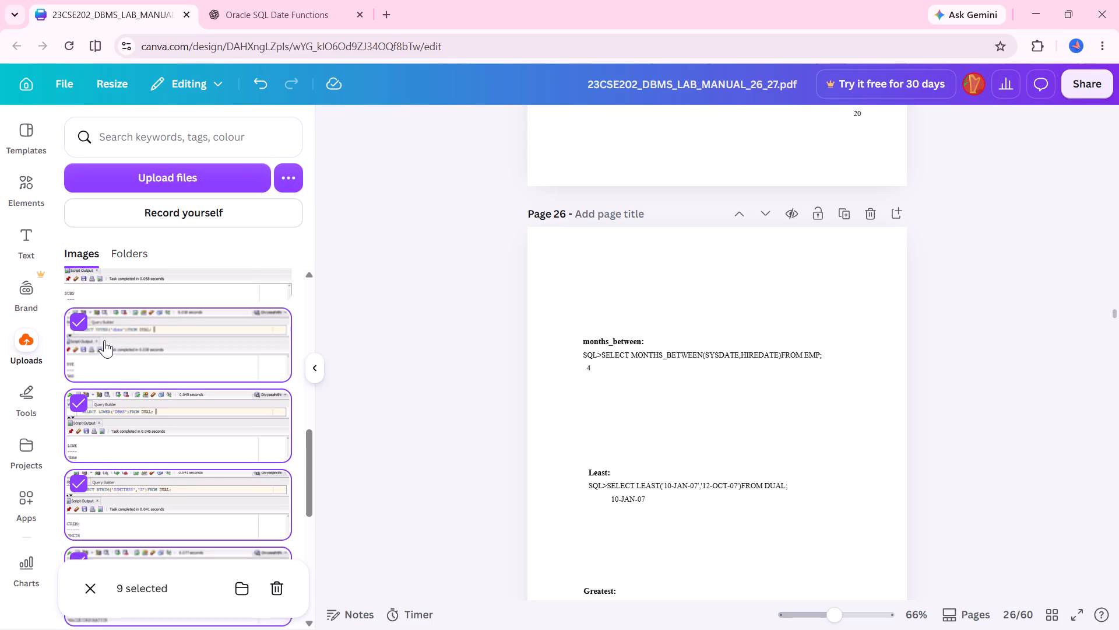
pyautogui.scroll(1, 104, 340)
pyautogui.click(104, 340)
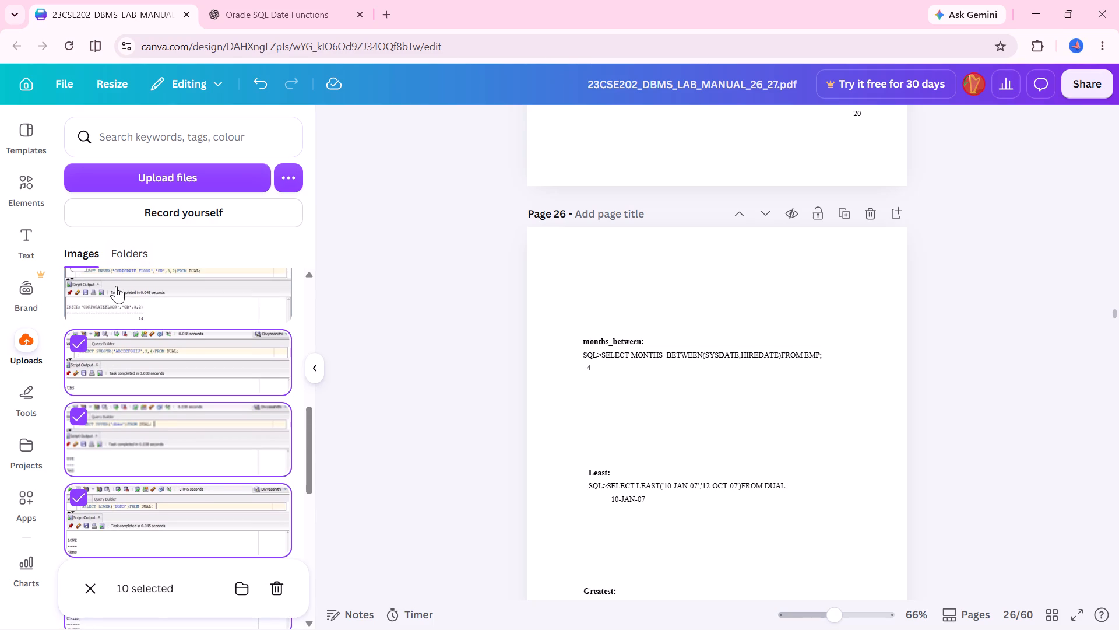
pyautogui.click(116, 286)
pyautogui.scroll(2, 116, 286)
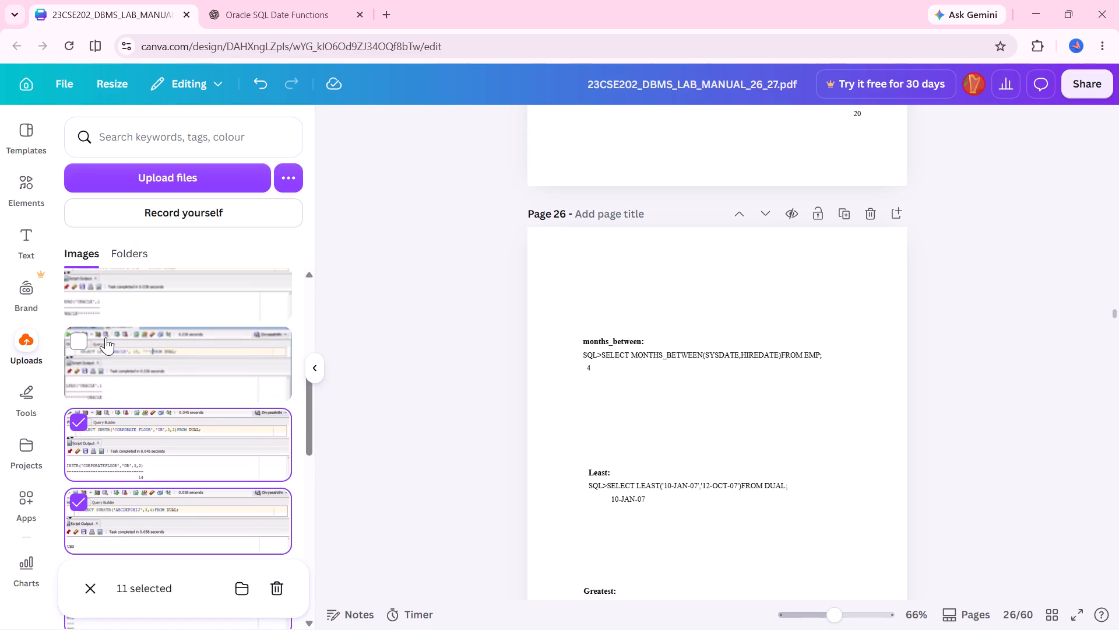
pyautogui.click(105, 337)
pyautogui.click(129, 281)
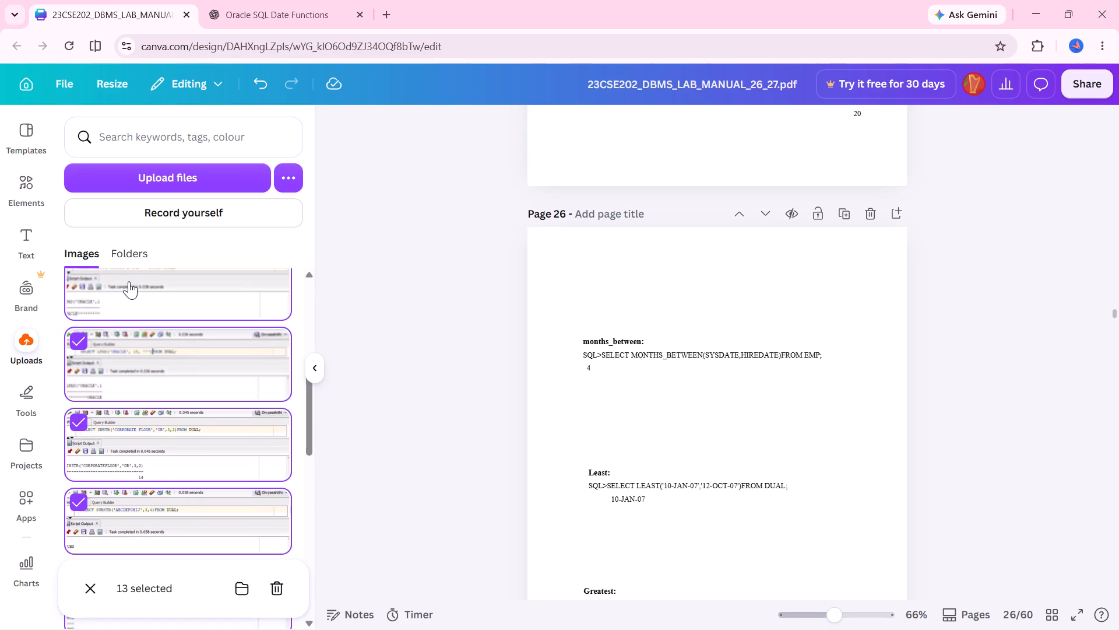
pyautogui.scroll(3, 129, 281)
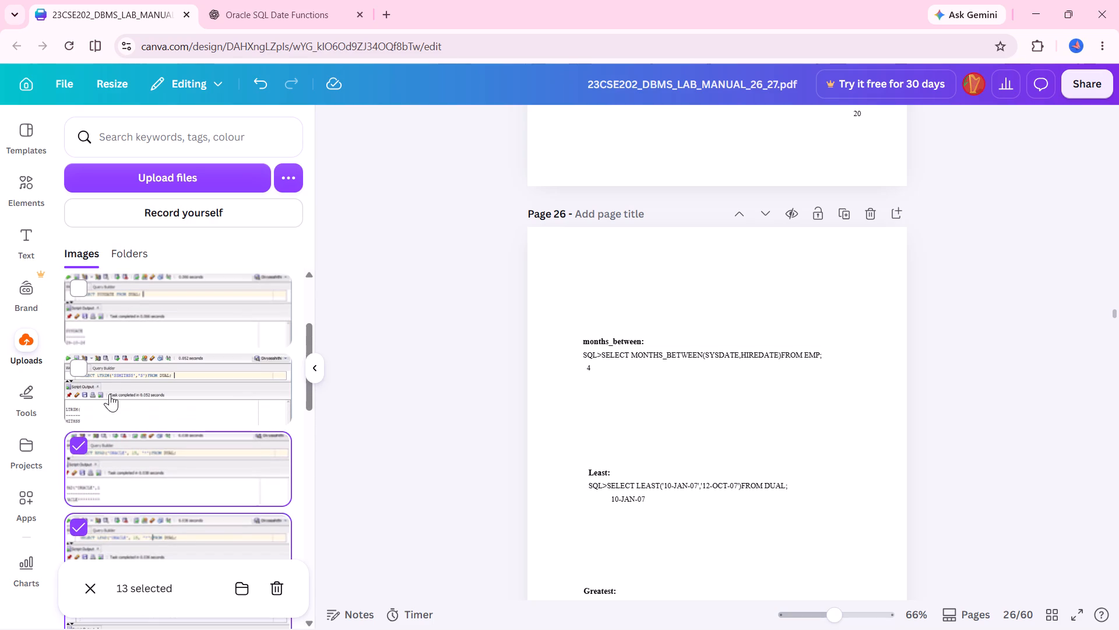
pyautogui.click(110, 394)
pyautogui.scroll(2, 110, 394)
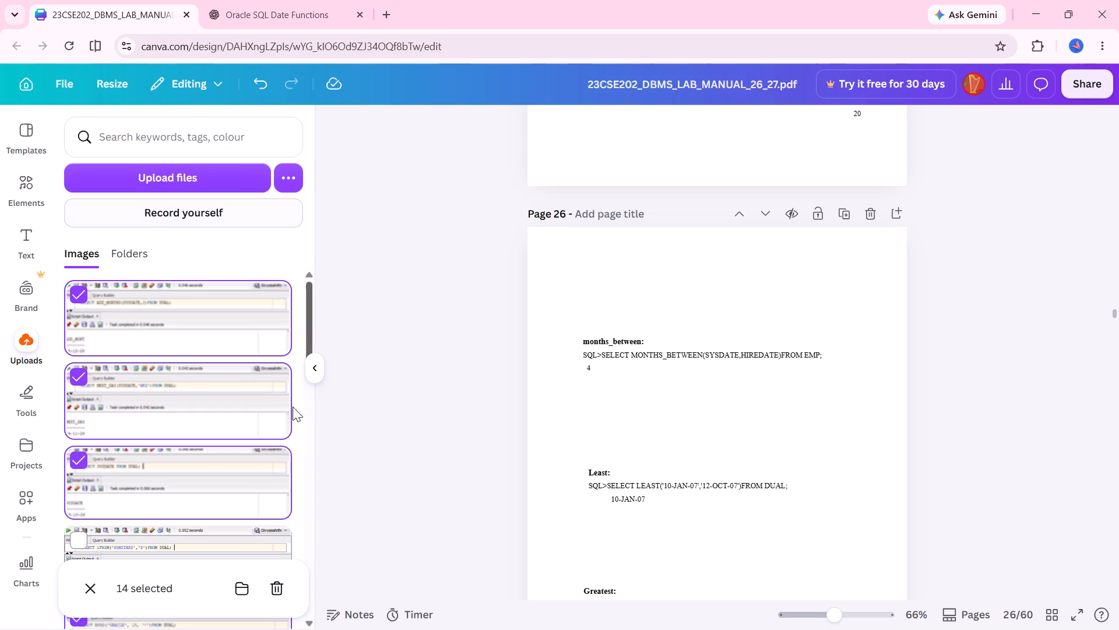
pyautogui.click(276, 580)
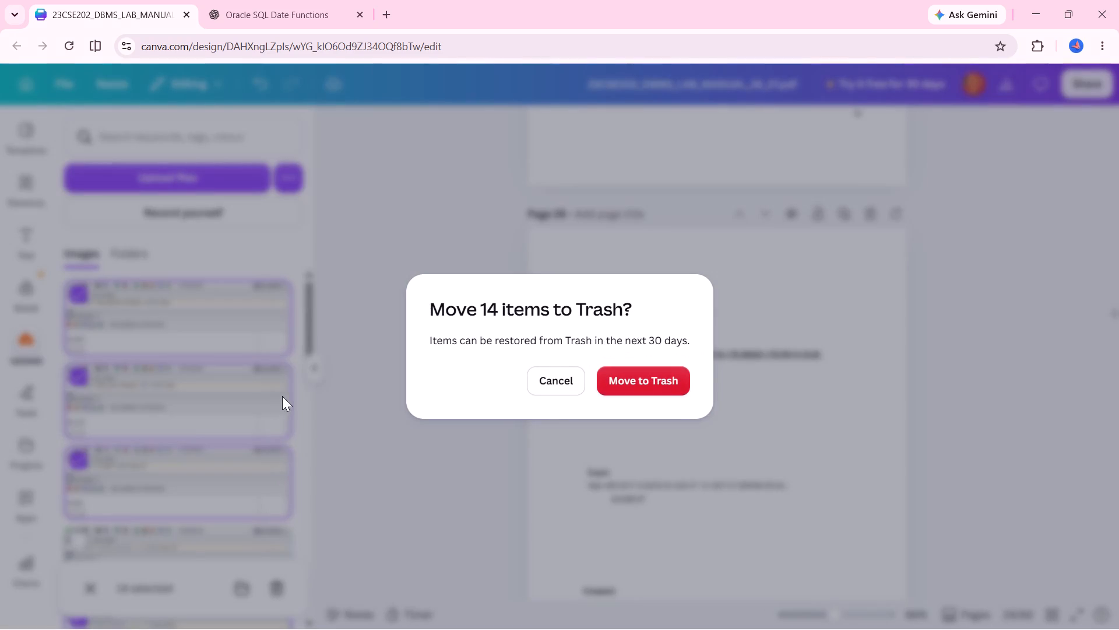
pyautogui.click(680, 388)
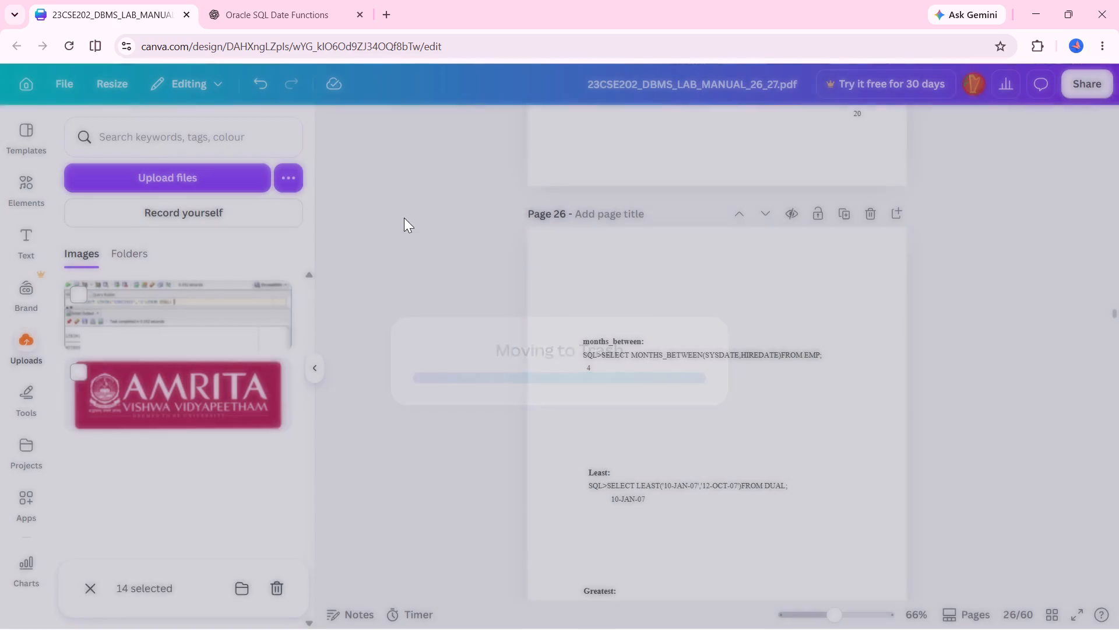
# Move the remaining LTRIM output screenshot from the uploaded images to Trash, keeping the Amrita logo.
pyautogui.click(81, 298)
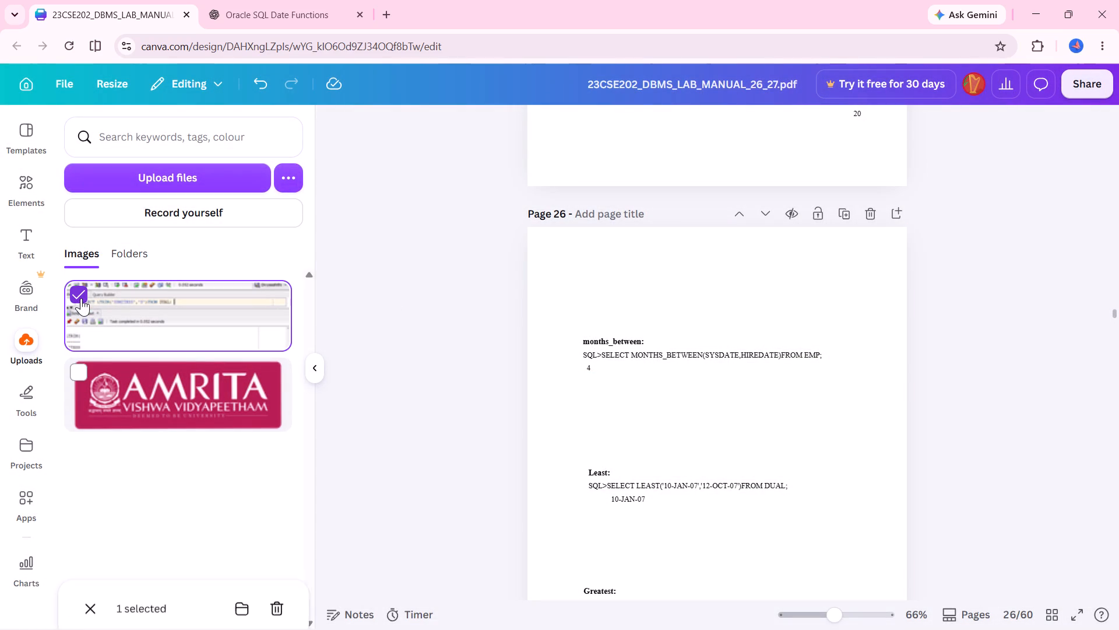
pyautogui.click(277, 585)
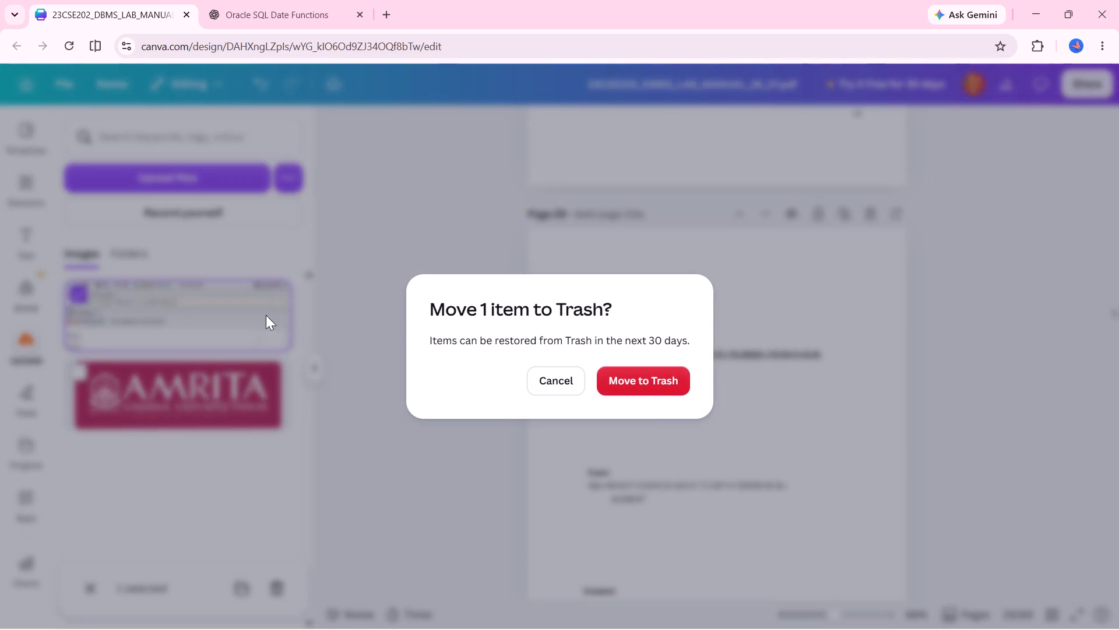
pyautogui.click(658, 374)
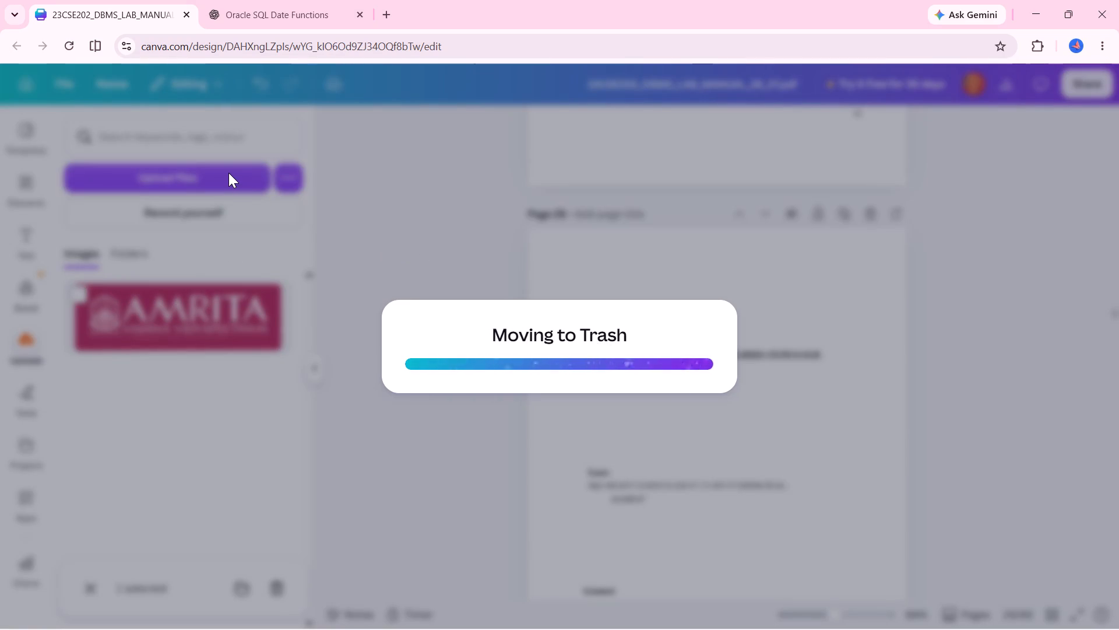
pyautogui.click(228, 175)
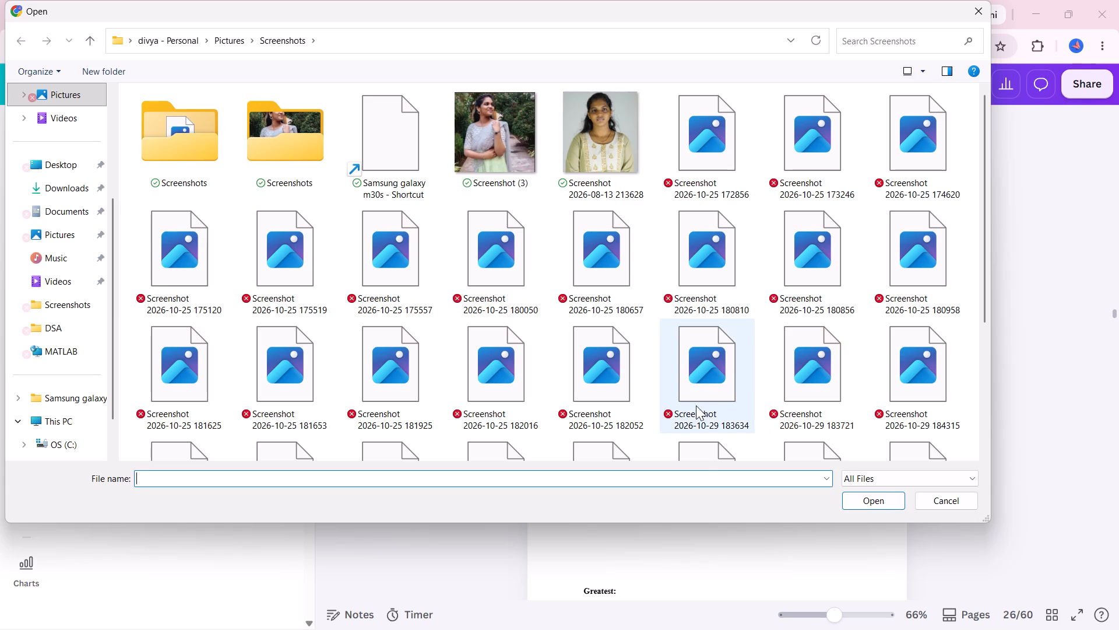
pyautogui.scroll(-9, 719, 376)
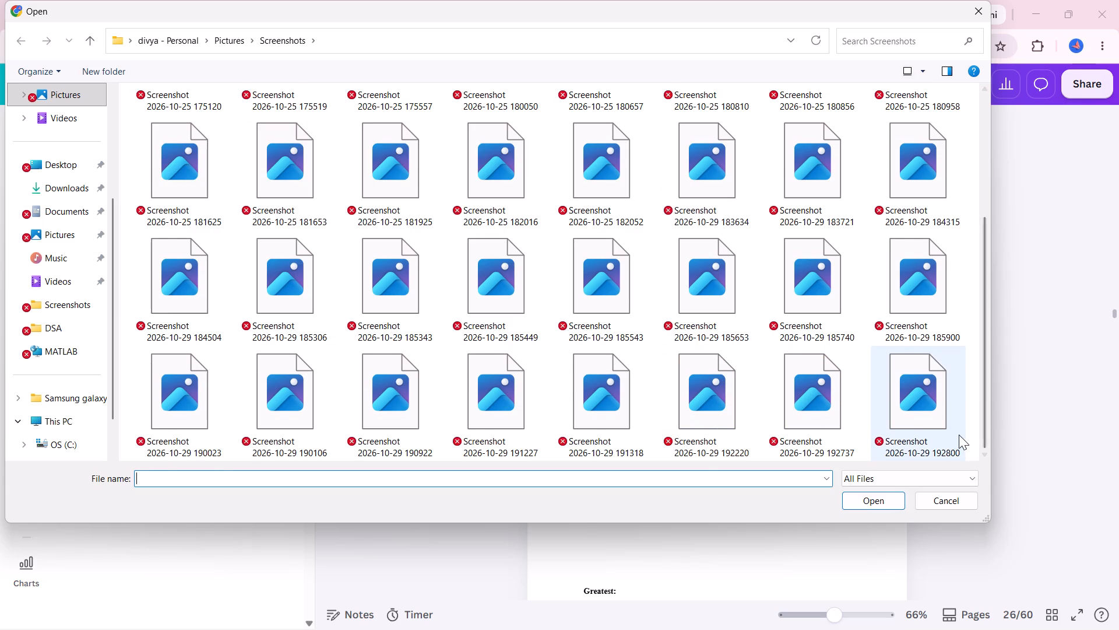
pyautogui.moveTo(959, 435); pyautogui.dragTo(811, 412)
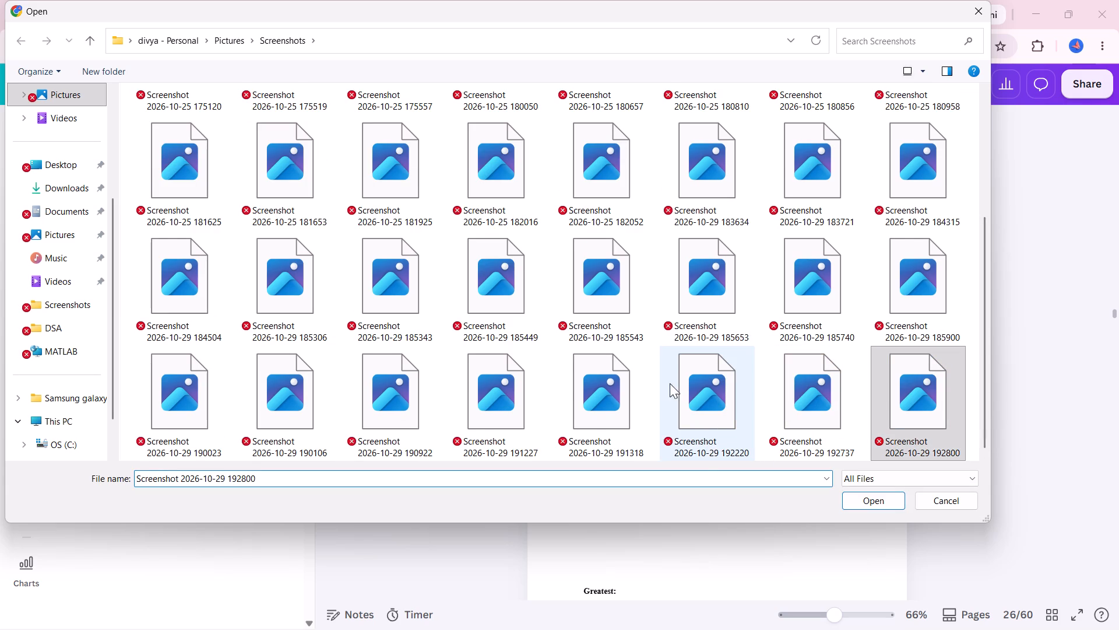
pyautogui.moveTo(653, 365); pyautogui.dragTo(720, 389)
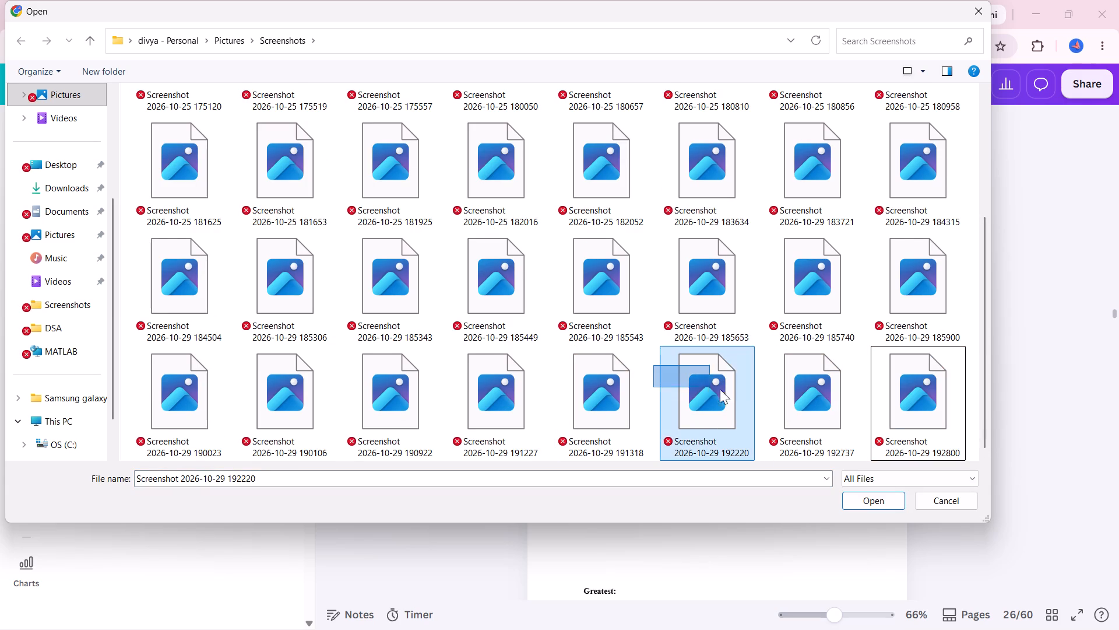
pyautogui.moveTo(720, 389); pyautogui.dragTo(918, 428)
pyautogui.click(893, 499)
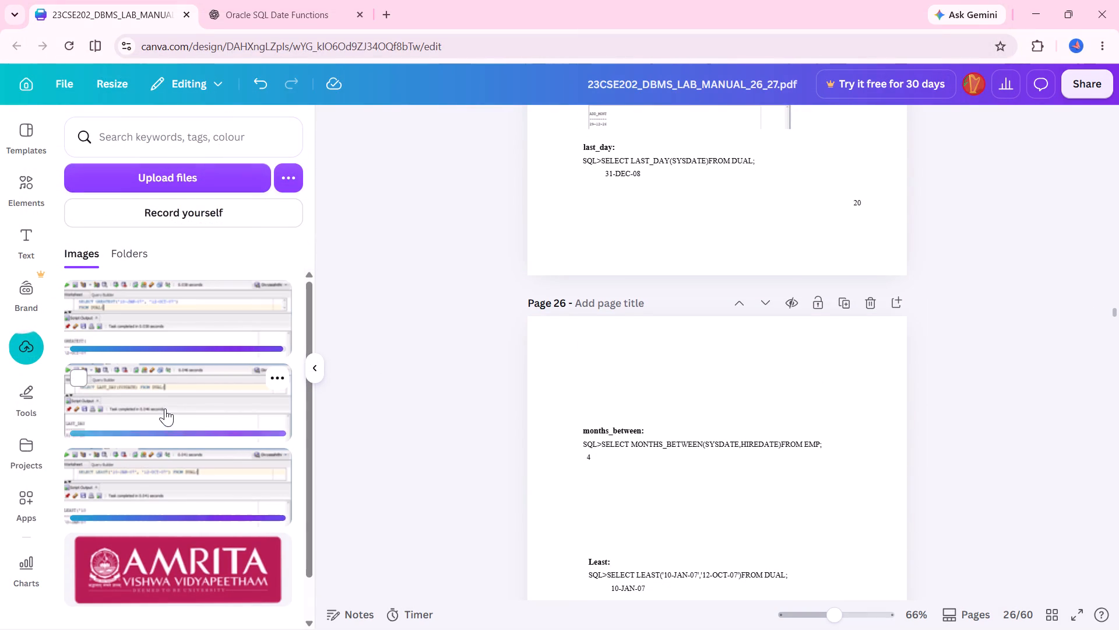
# Place the LAST_DAY output screenshot at the top of page 26, above months_between, and shrink it to about 11.6 by 4.
pyautogui.click(71, 461)
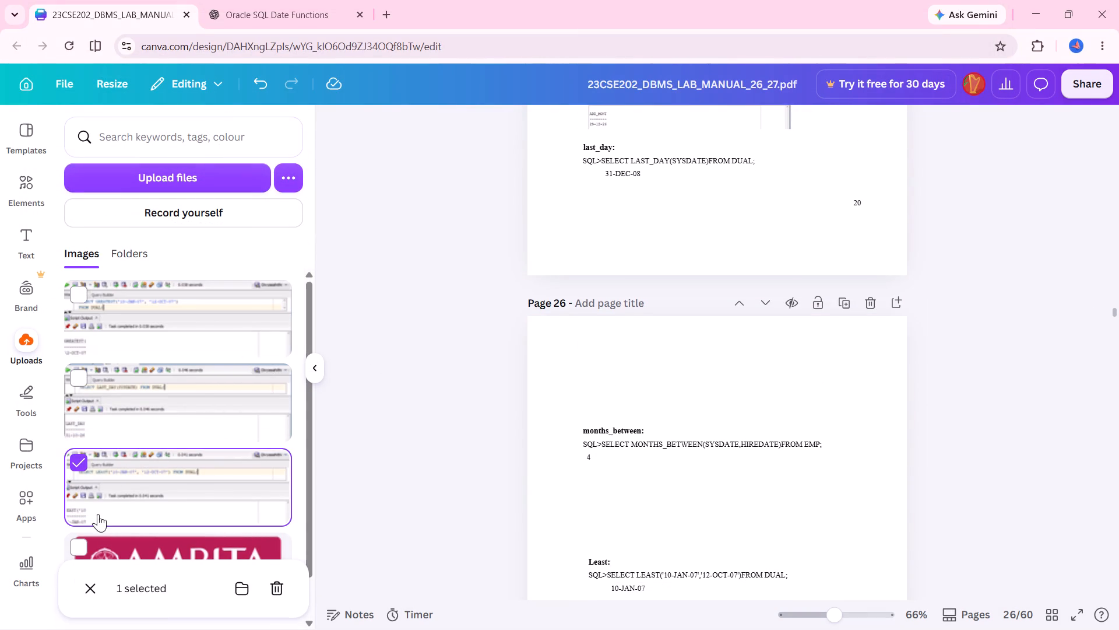
pyautogui.click(238, 465)
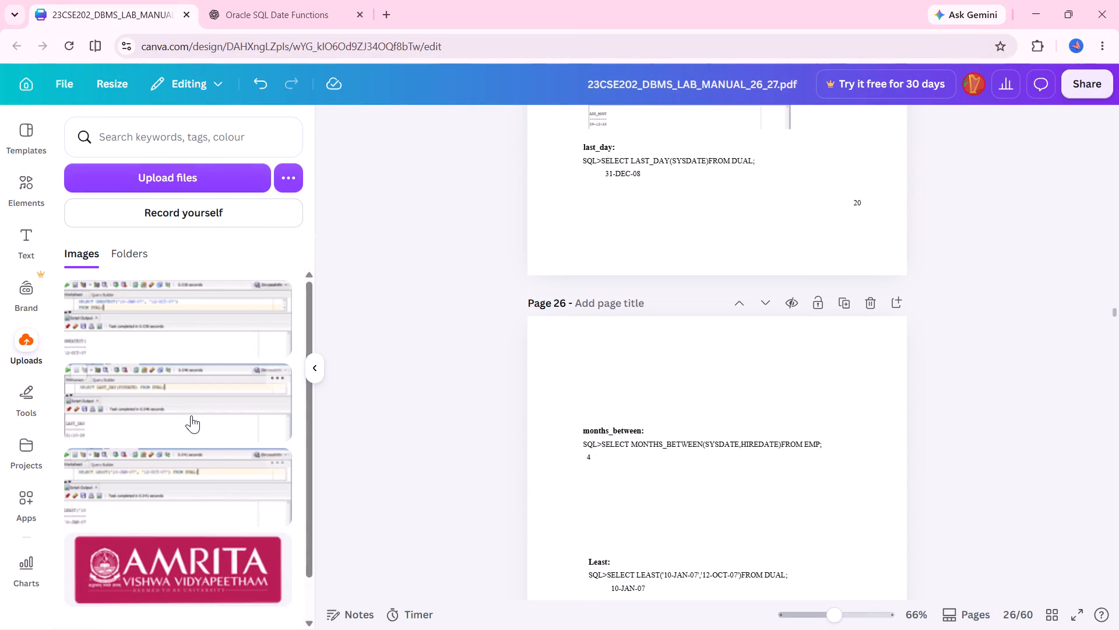
pyautogui.click(198, 402)
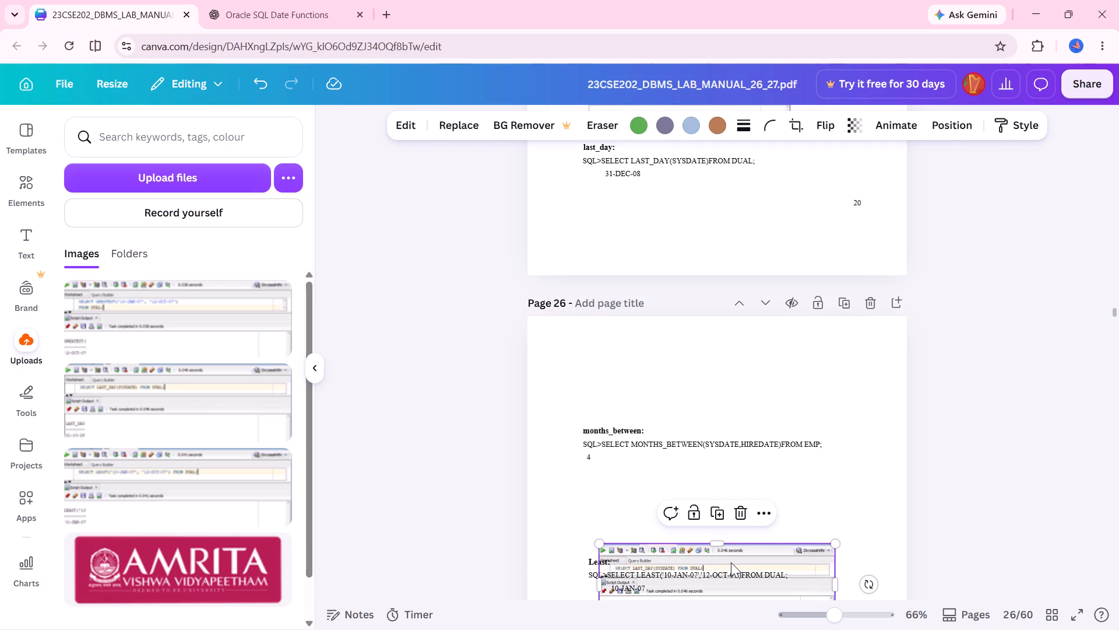
pyautogui.moveTo(729, 562); pyautogui.dragTo(706, 364)
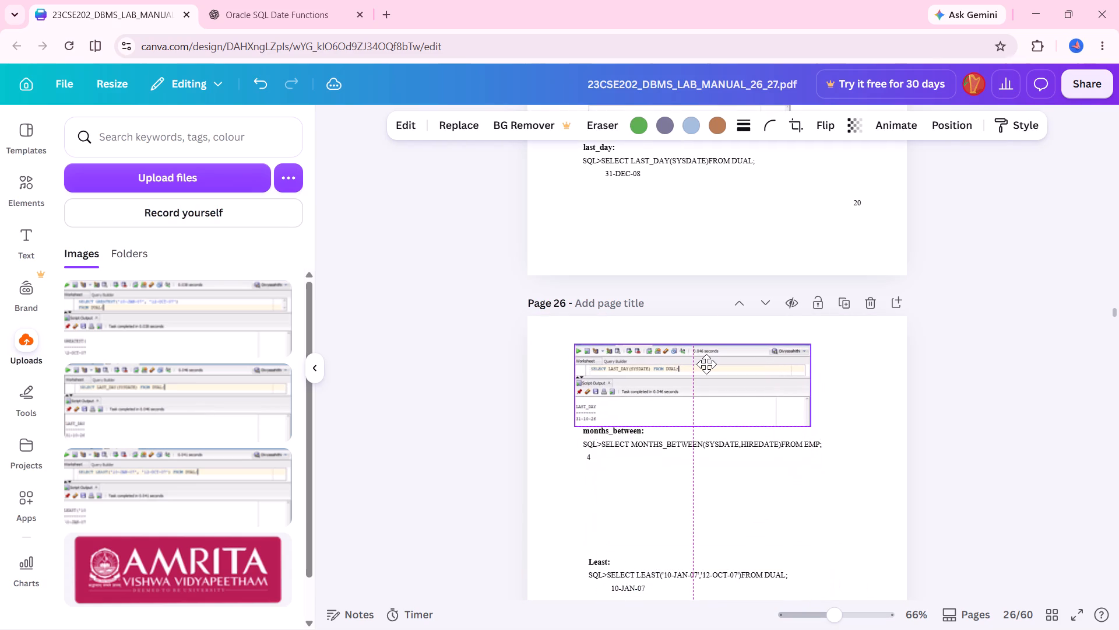
pyautogui.moveTo(706, 364); pyautogui.dragTo(715, 361)
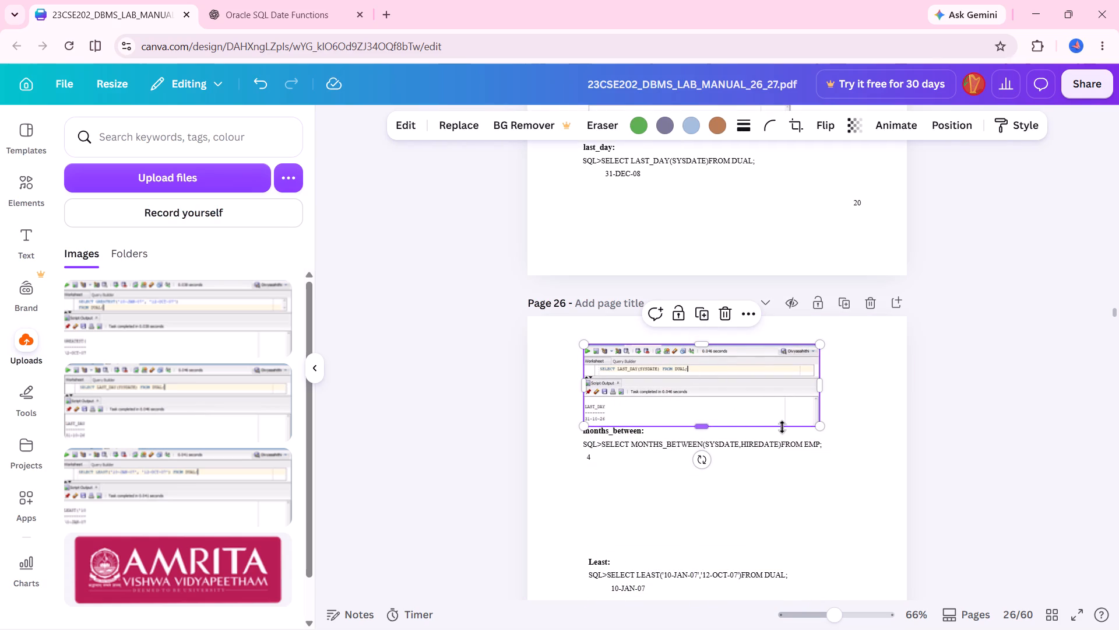
pyautogui.moveTo(817, 429); pyautogui.dragTo(793, 413)
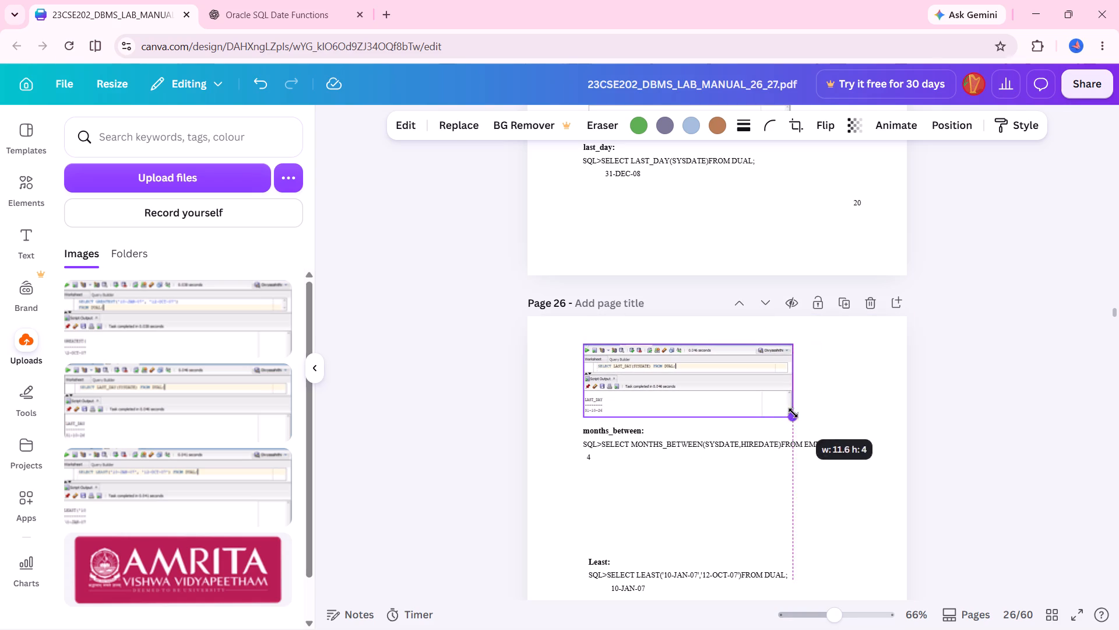
pyautogui.click(733, 393)
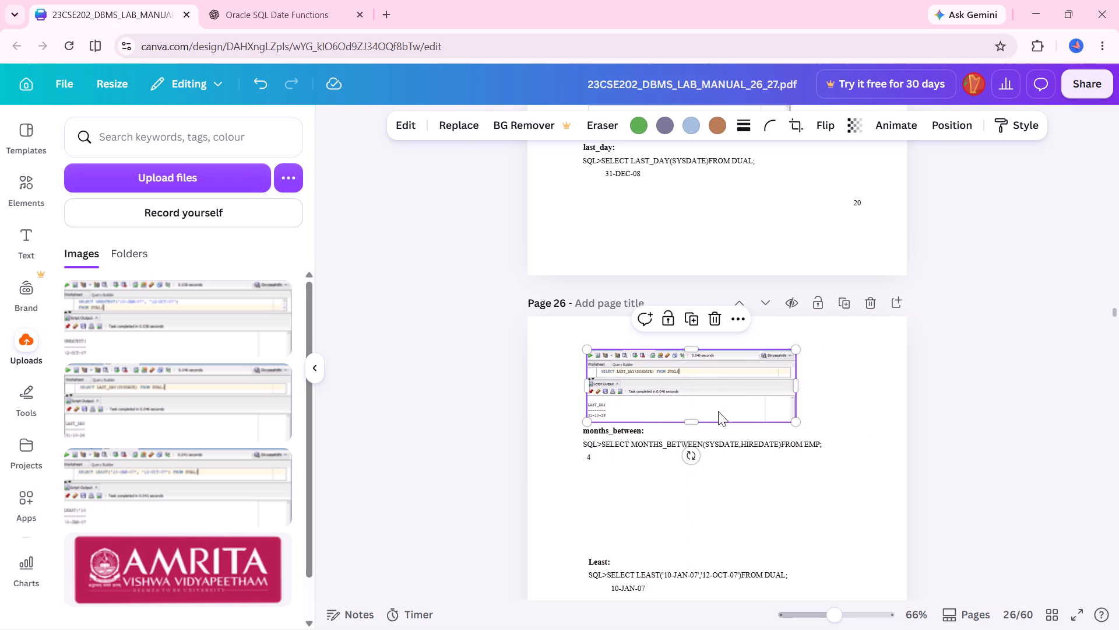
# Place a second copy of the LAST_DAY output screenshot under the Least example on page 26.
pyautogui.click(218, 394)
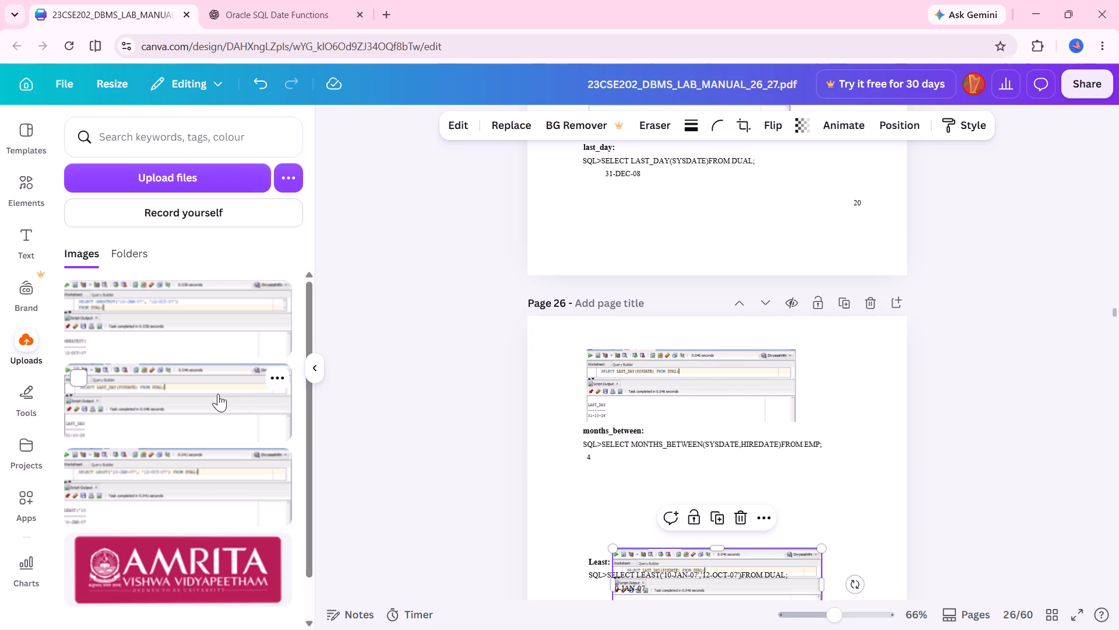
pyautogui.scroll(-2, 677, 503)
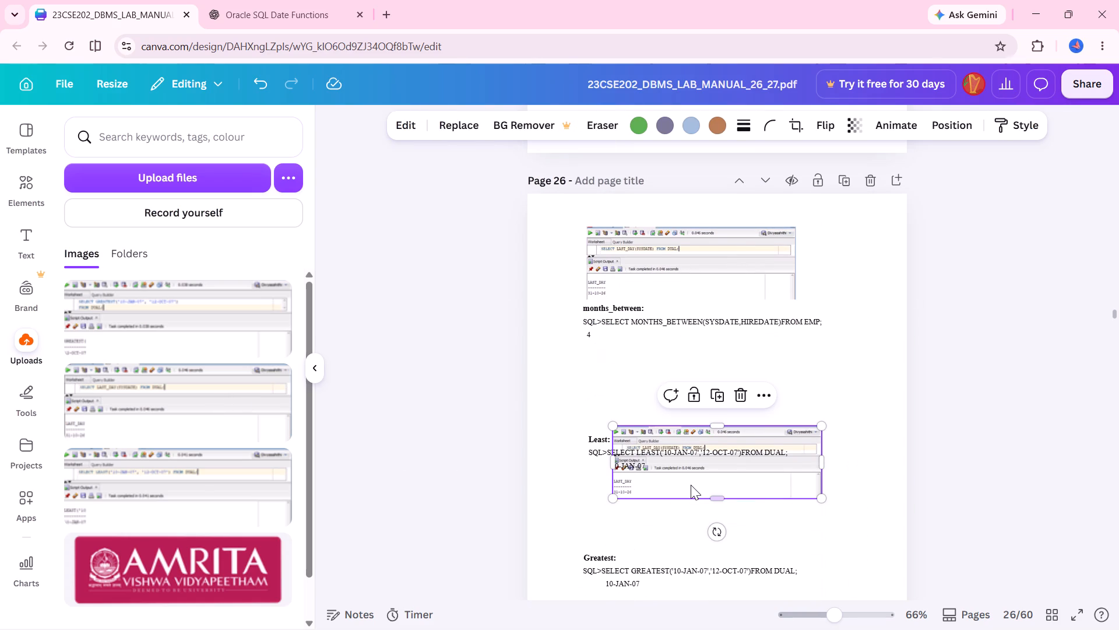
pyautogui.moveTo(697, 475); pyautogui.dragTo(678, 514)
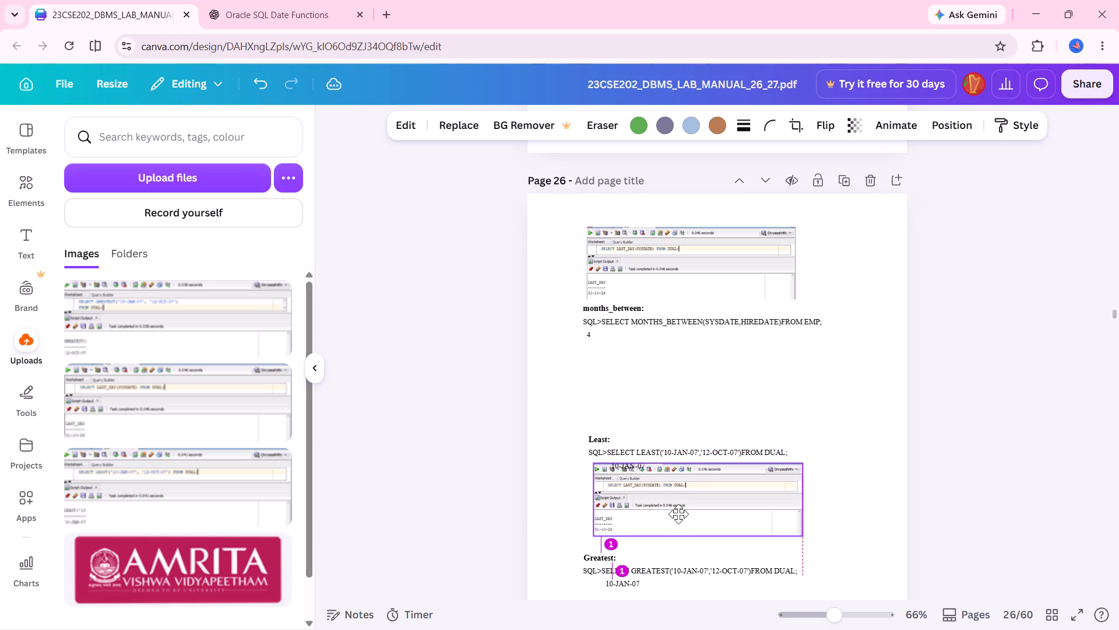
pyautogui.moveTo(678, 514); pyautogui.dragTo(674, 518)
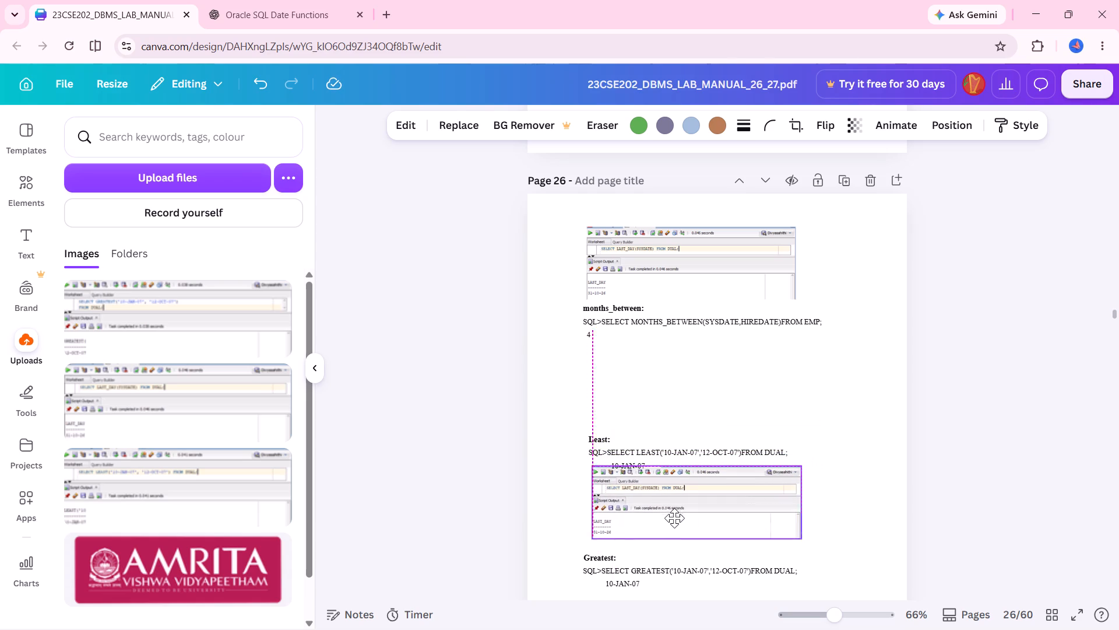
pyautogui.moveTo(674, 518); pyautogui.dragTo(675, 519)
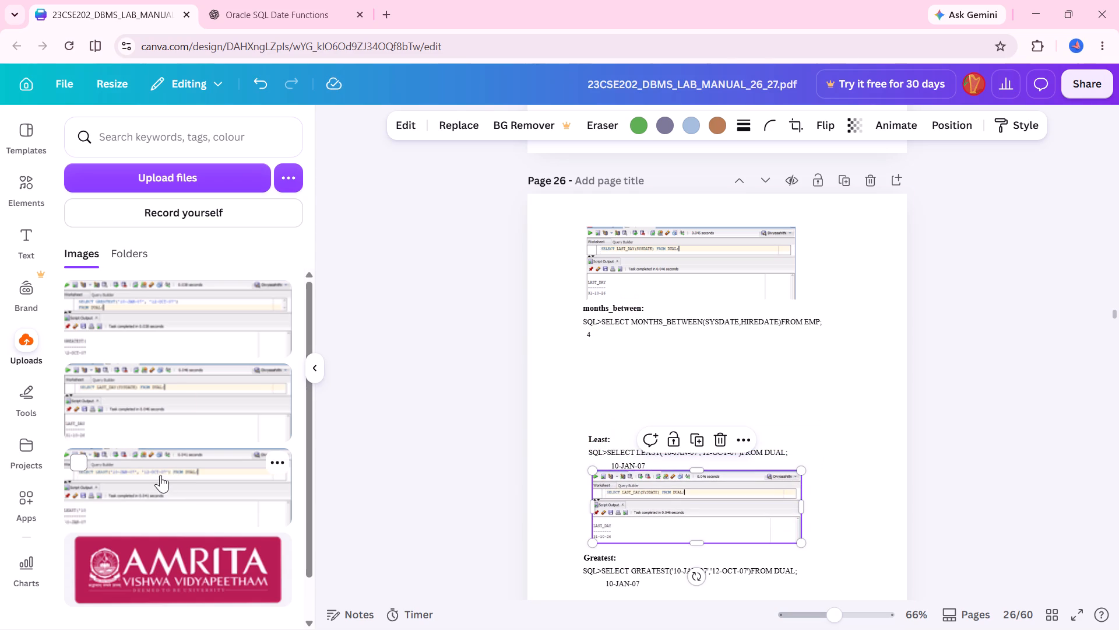
# Insert the GREATEST output screenshot below the Greatest example on page 26, and delete the LAST_DAY copy under the Least example.
pyautogui.click(196, 331)
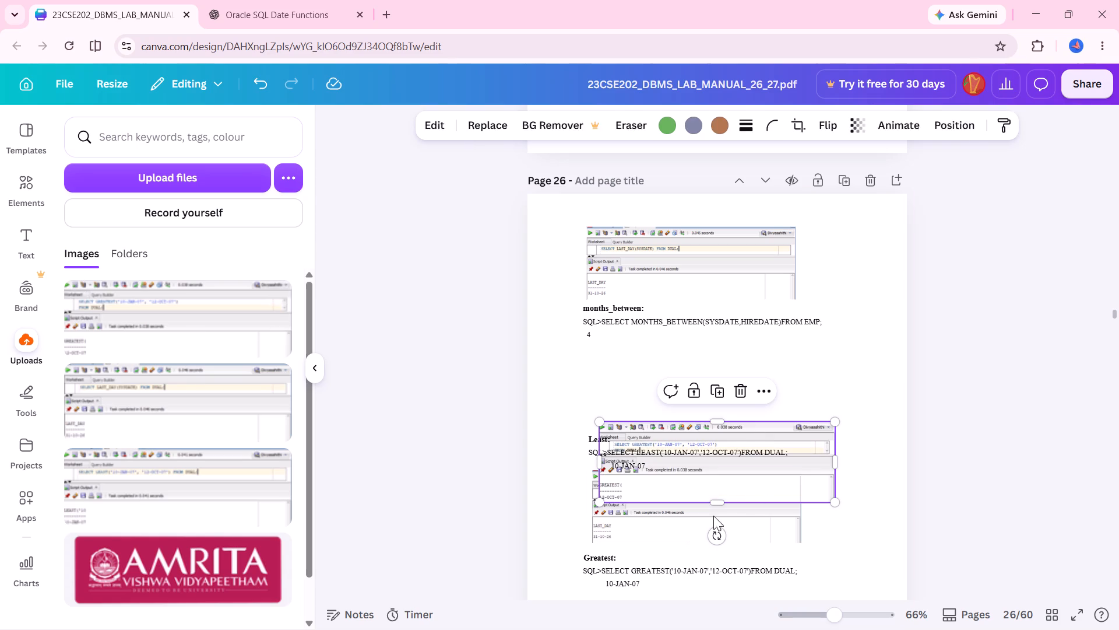
pyautogui.click(677, 523)
pyautogui.click(722, 448)
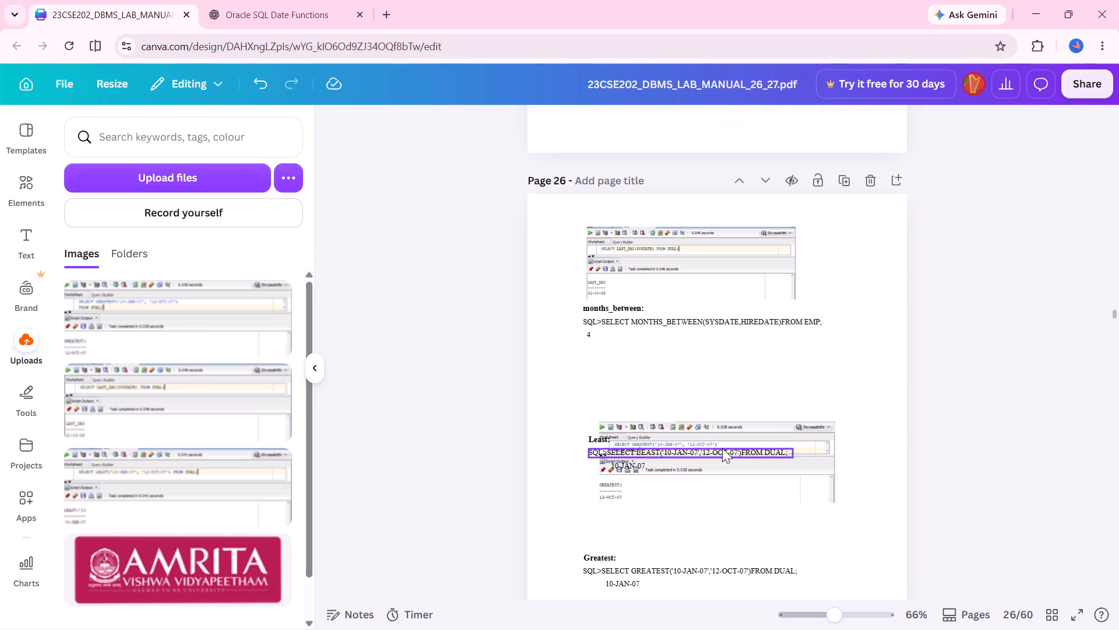
pyautogui.scroll(-2, 709, 478)
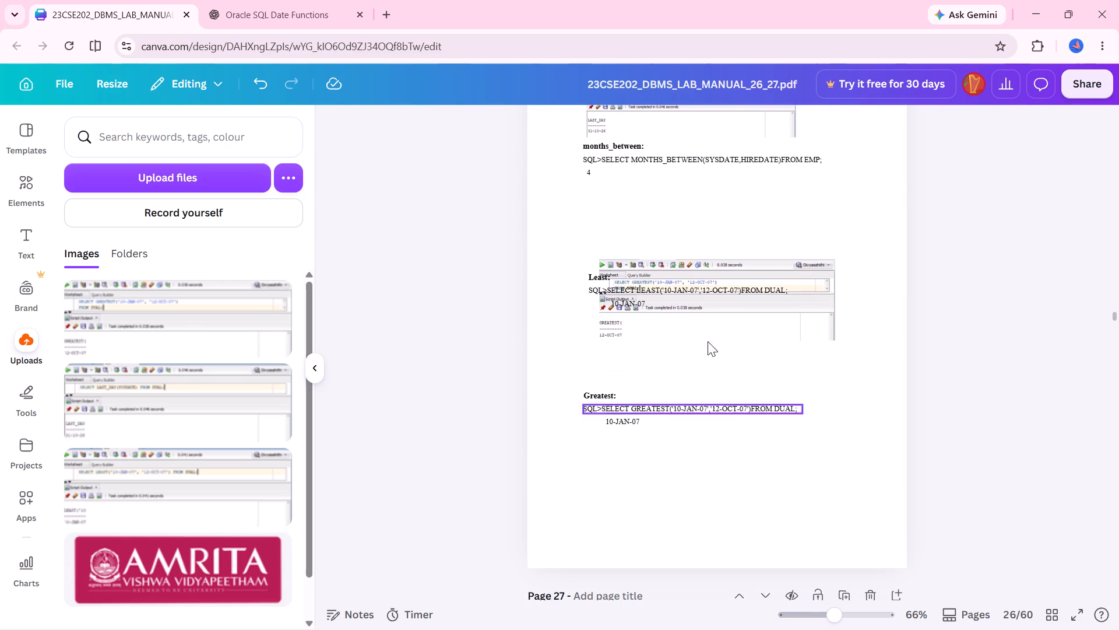
pyautogui.moveTo(705, 302); pyautogui.dragTo(695, 486)
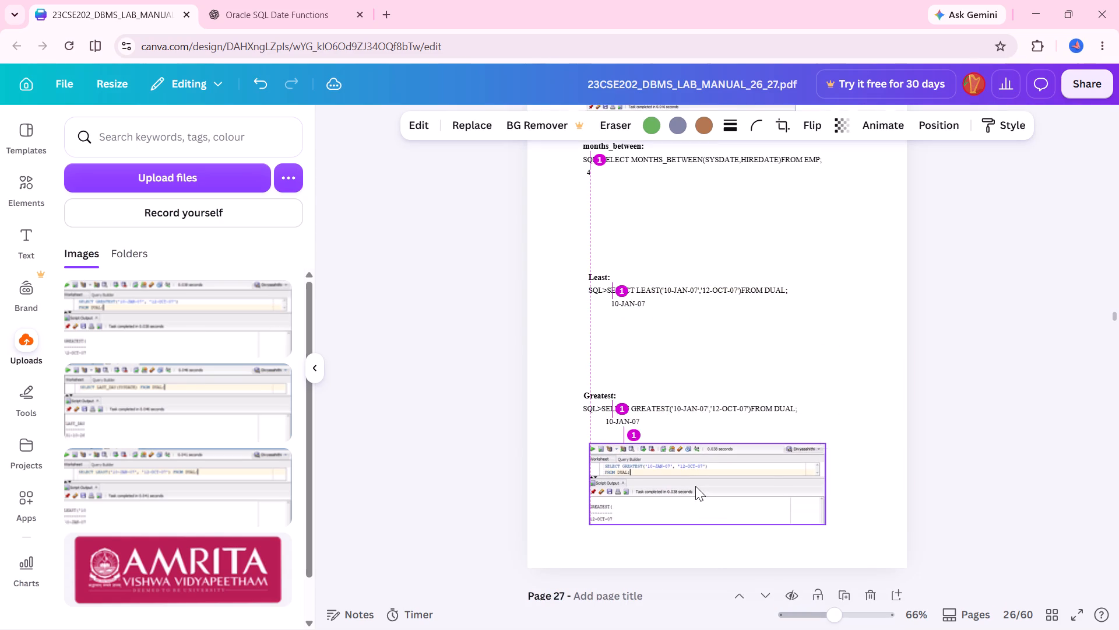
# Shift the Greatest heading, its query and the 10-JAN-07 result line slightly down, closer to the GREATEST screenshot.
pyautogui.moveTo(573, 384); pyautogui.dragTo(629, 418)
pyautogui.moveTo(641, 410); pyautogui.dragTo(642, 419)
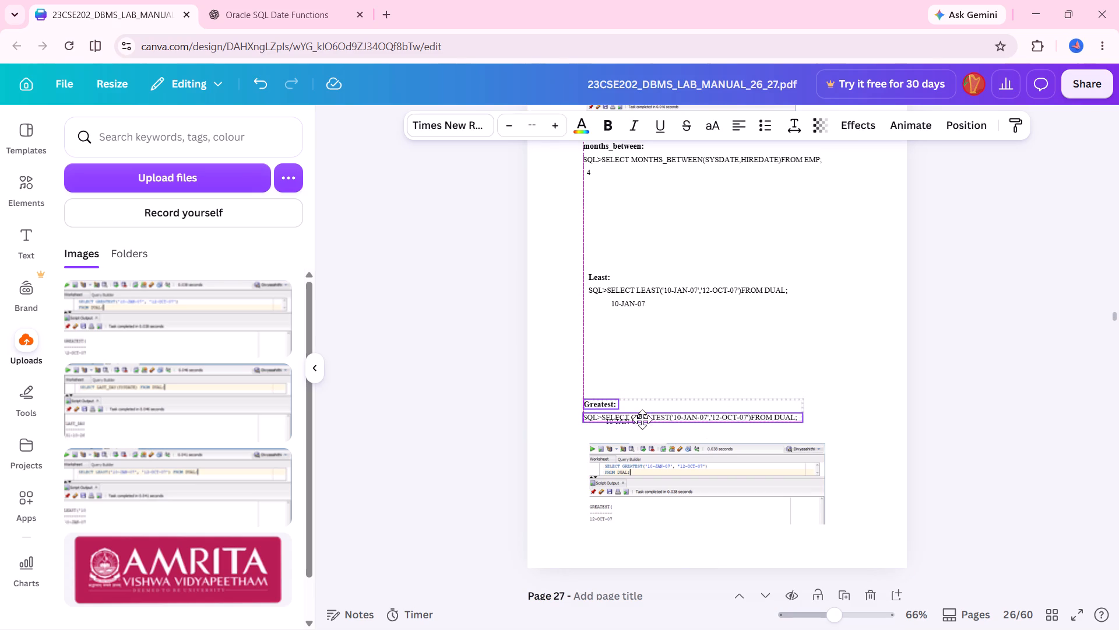
pyautogui.moveTo(642, 419); pyautogui.dragTo(642, 417)
pyautogui.click(628, 418)
pyautogui.moveTo(629, 419); pyautogui.dragTo(627, 426)
pyautogui.click(541, 443)
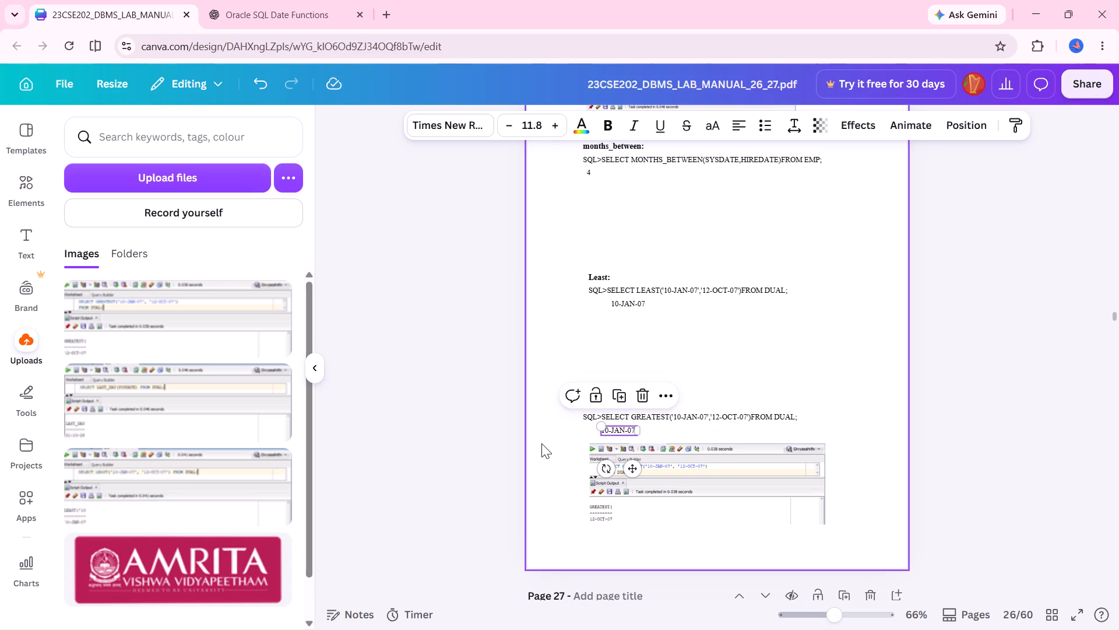
# Insert the LEAST output screenshot between the Least example's result line and the Greatest heading on page 26.
pyautogui.click(205, 488)
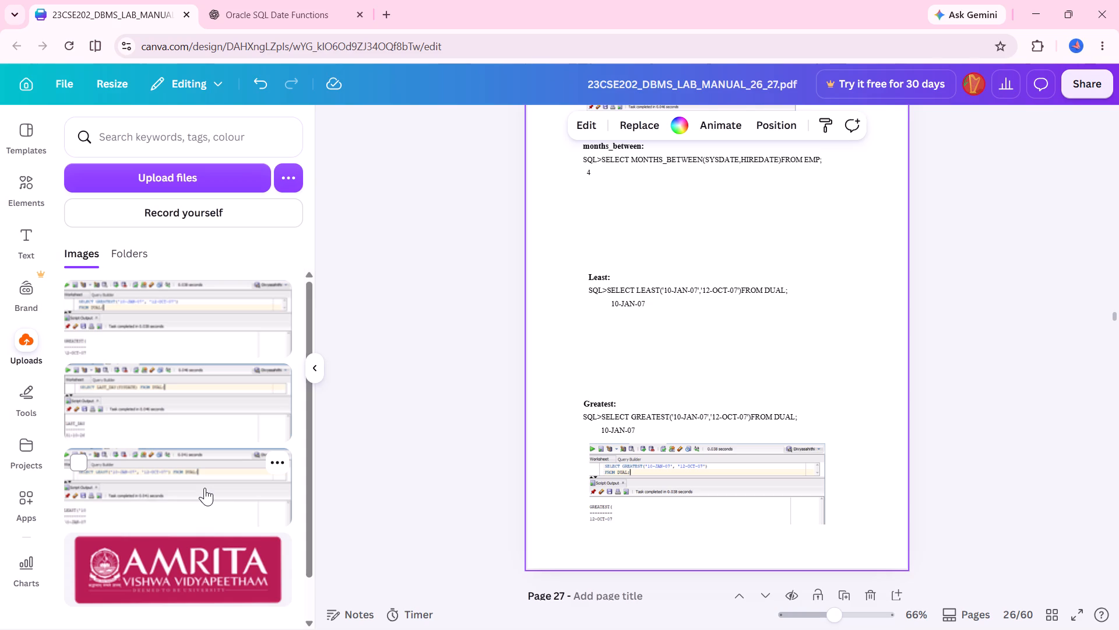
pyautogui.moveTo(686, 311); pyautogui.dragTo(677, 355)
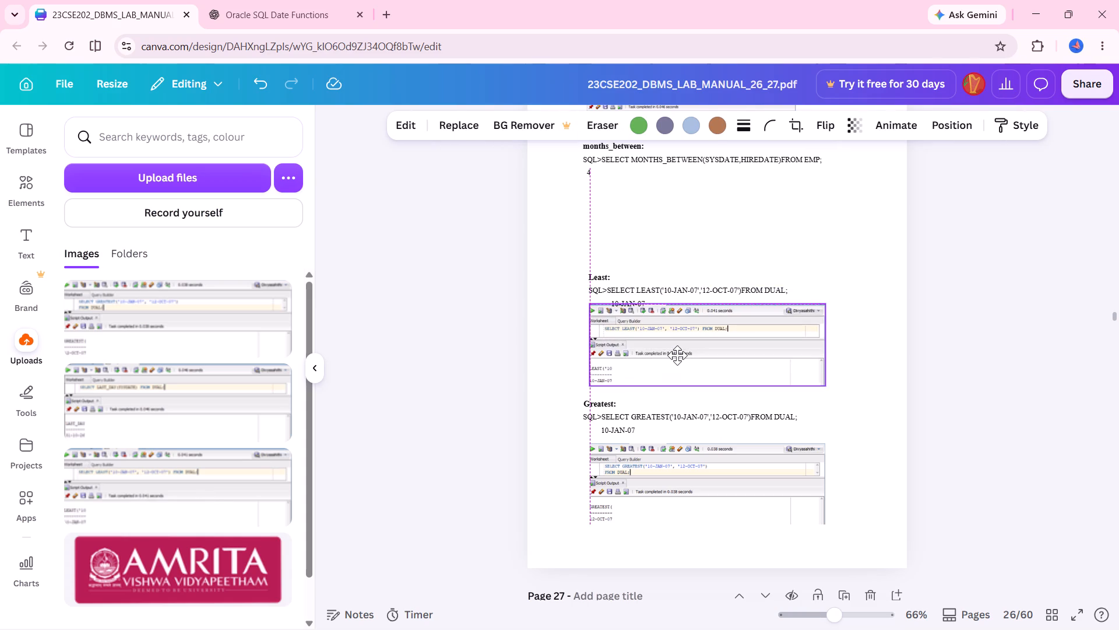
pyautogui.moveTo(677, 355); pyautogui.dragTo(677, 361)
pyautogui.click(875, 235)
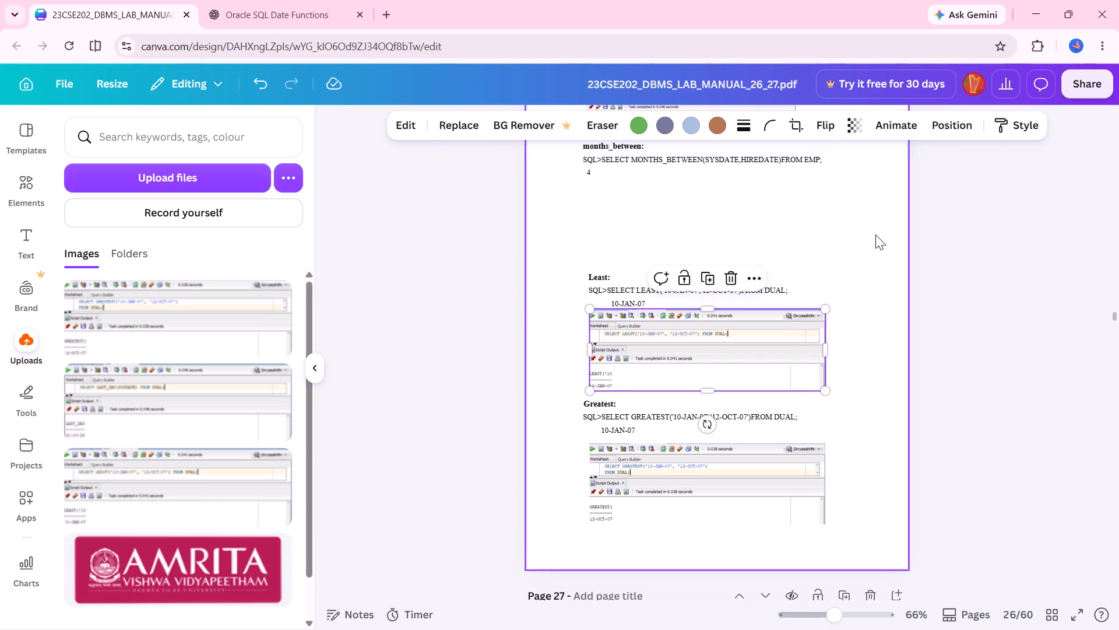
# Copy the LAST_DAY screenshot at the top of page 26 and paste the duplicate below the months_between query, above Least.
pyautogui.scroll(4, 798, 213)
pyautogui.hscroll(1, 798, 213)
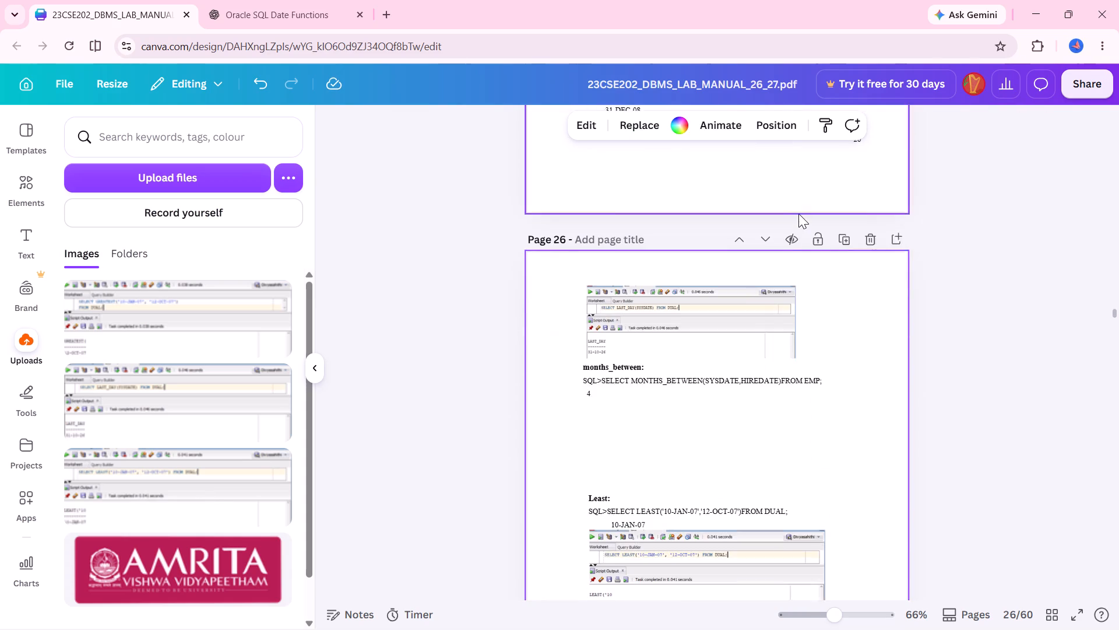
pyautogui.hscroll(1, 798, 213)
pyautogui.click(686, 302)
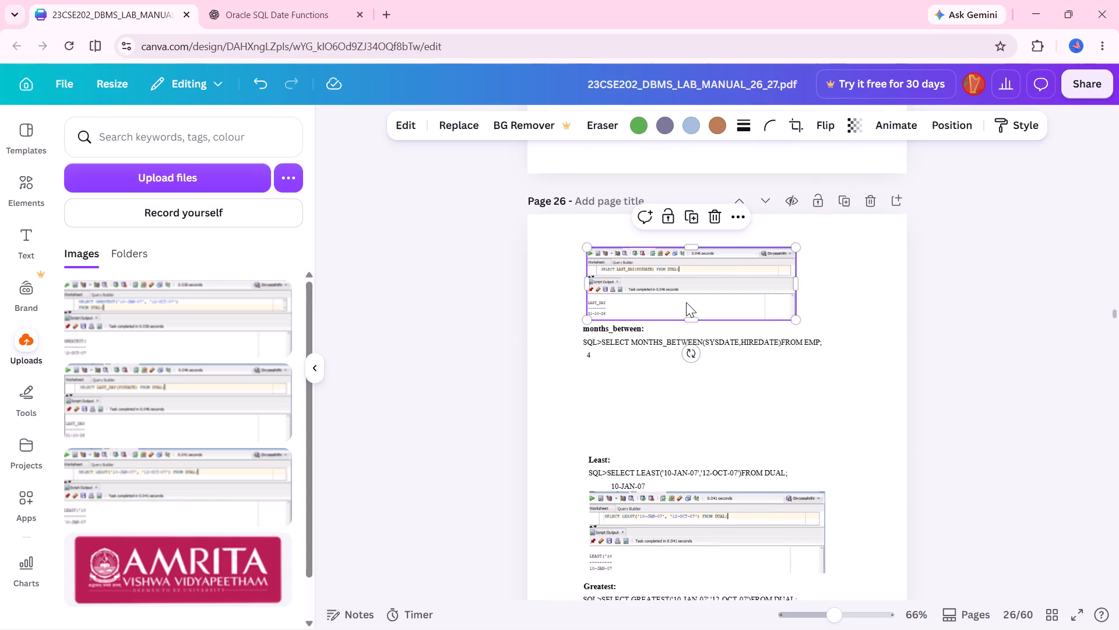
pyautogui.hotkey('ctrl', 'c')
pyautogui.click(606, 408)
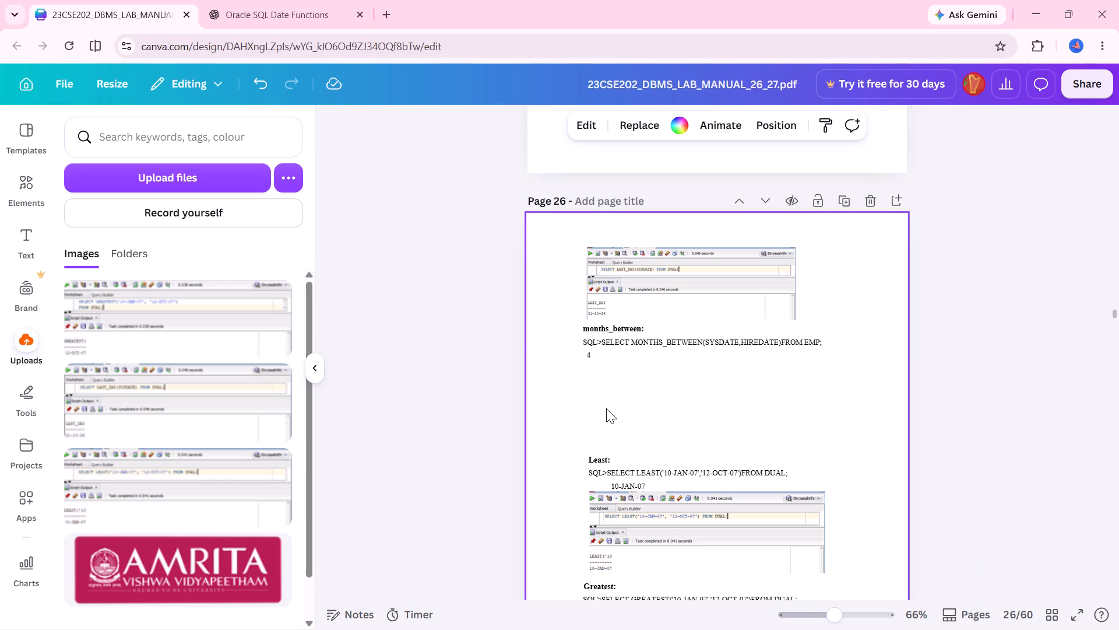
pyautogui.hotkey('ctrl', 'v')
pyautogui.moveTo(686, 272); pyautogui.dragTo(673, 352)
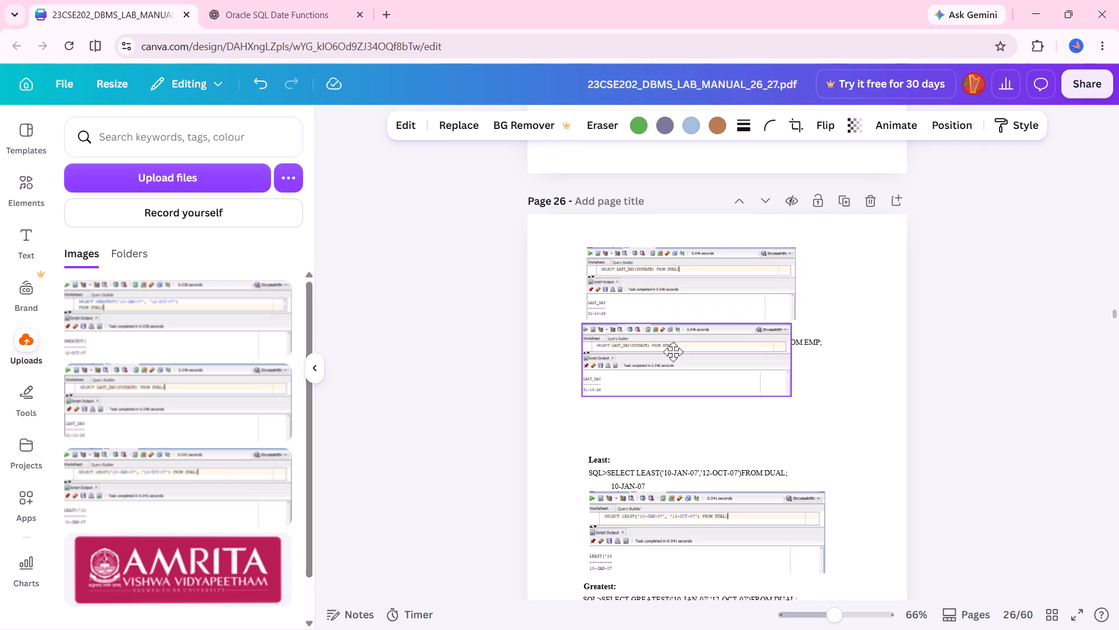
pyautogui.moveTo(673, 352); pyautogui.dragTo(680, 377)
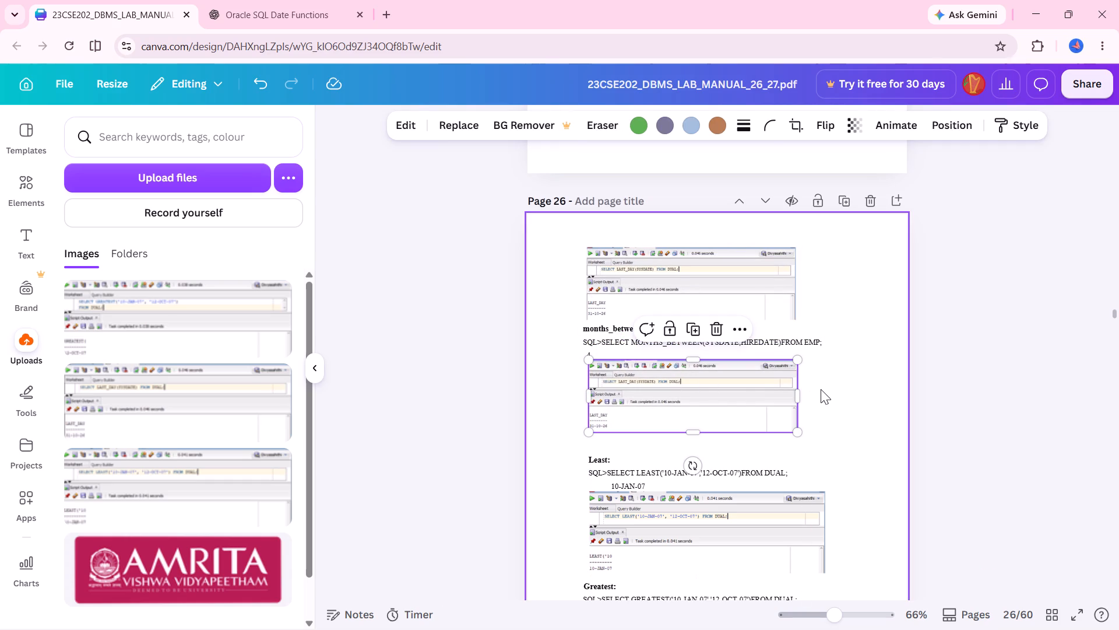
pyautogui.click(821, 389)
pyautogui.scroll(-6, 821, 389)
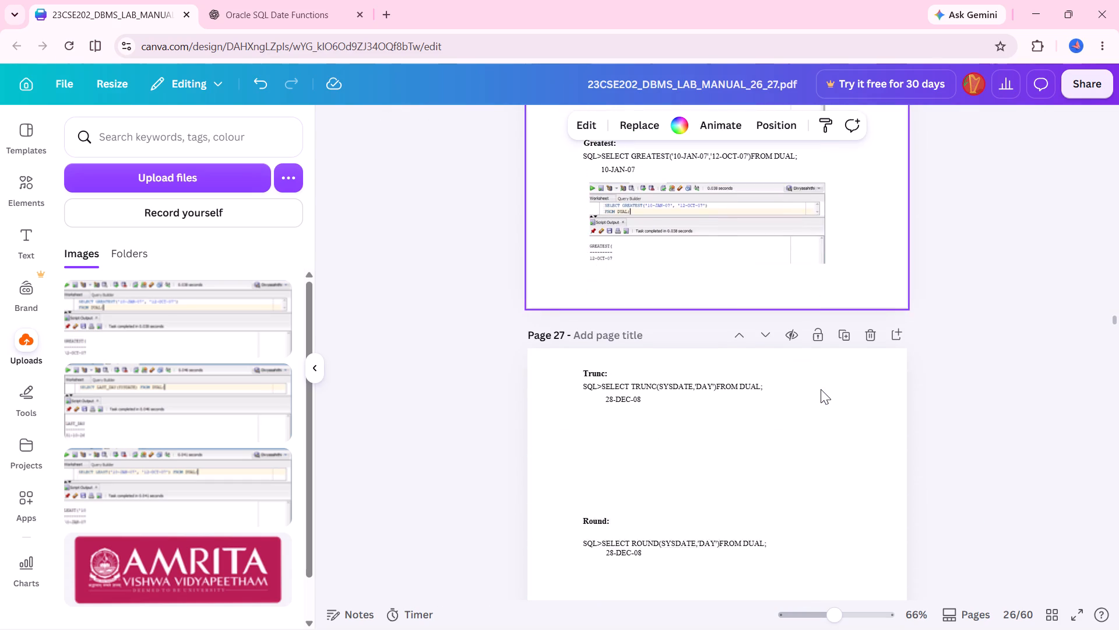
pyautogui.scroll(-3, 821, 389)
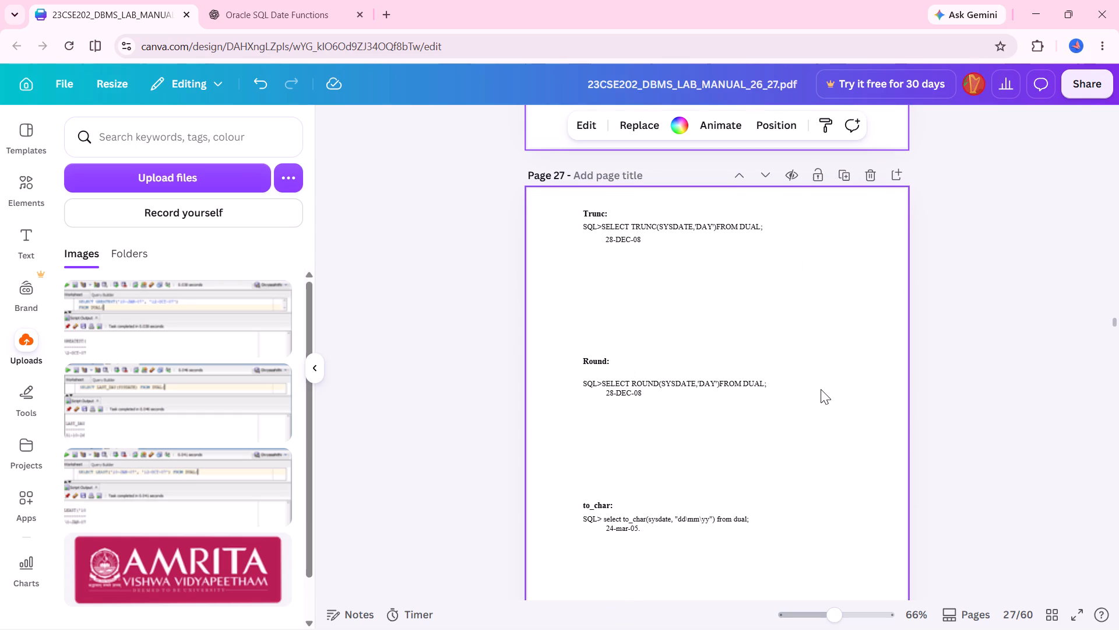
pyautogui.scroll(-1, 586, 467)
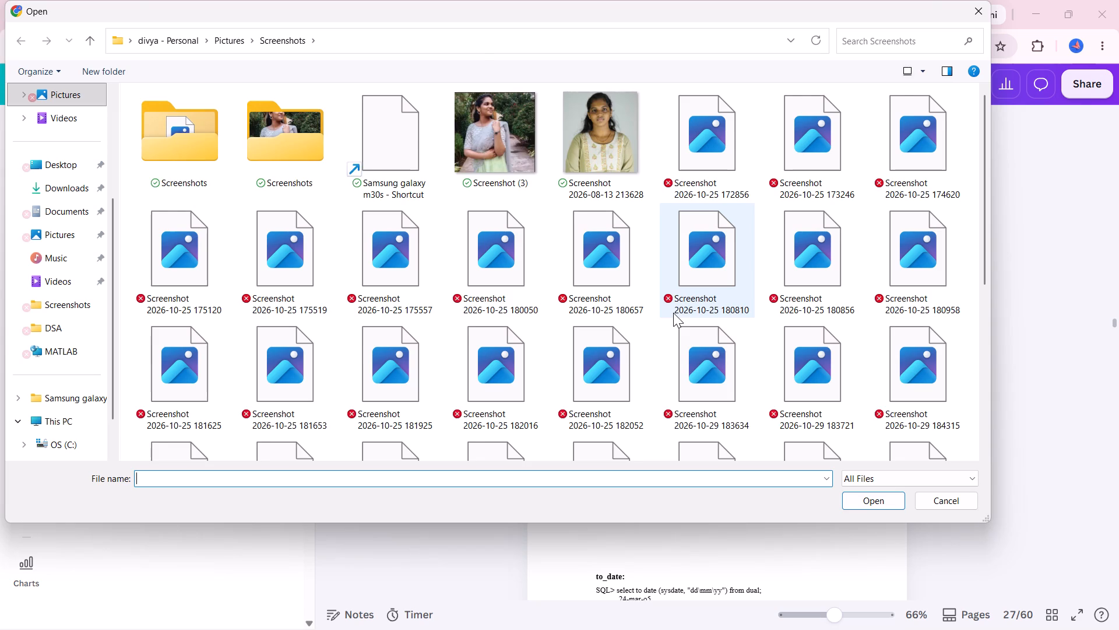
pyautogui.scroll(-12, 673, 313)
pyautogui.moveTo(674, 418); pyautogui.dragTo(597, 406)
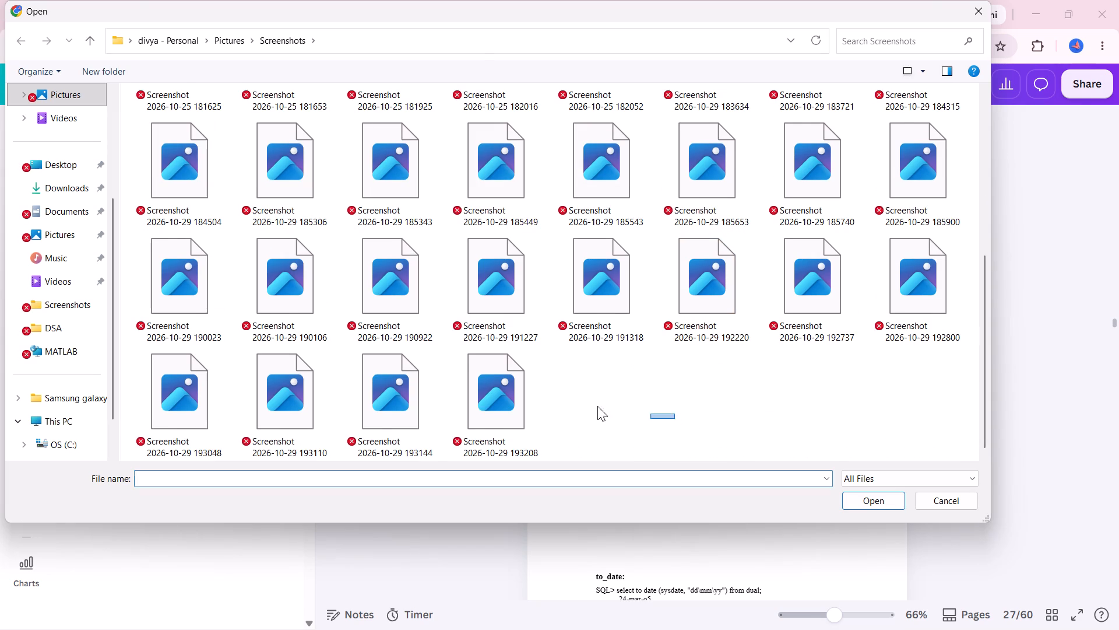
pyautogui.moveTo(597, 406); pyautogui.dragTo(188, 394)
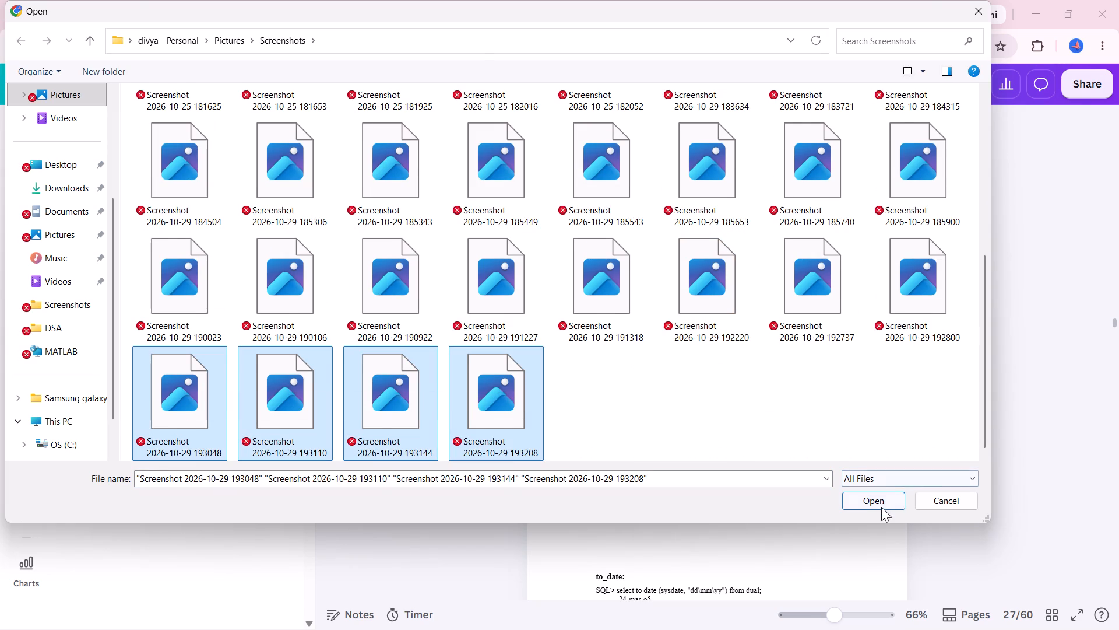
pyautogui.click(881, 505)
# Insert the TRUNC screenshot on page 27 and place it directly below the Trunc query, aligned with the text's left edge.
pyautogui.scroll(-1, 831, 434)
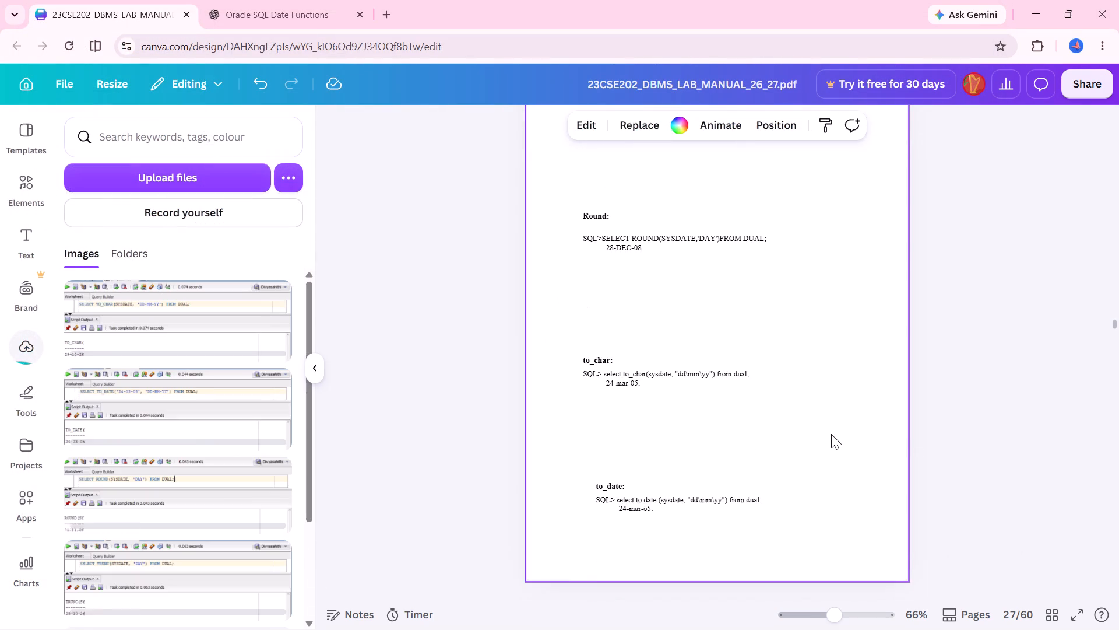
pyautogui.scroll(-1, 831, 434)
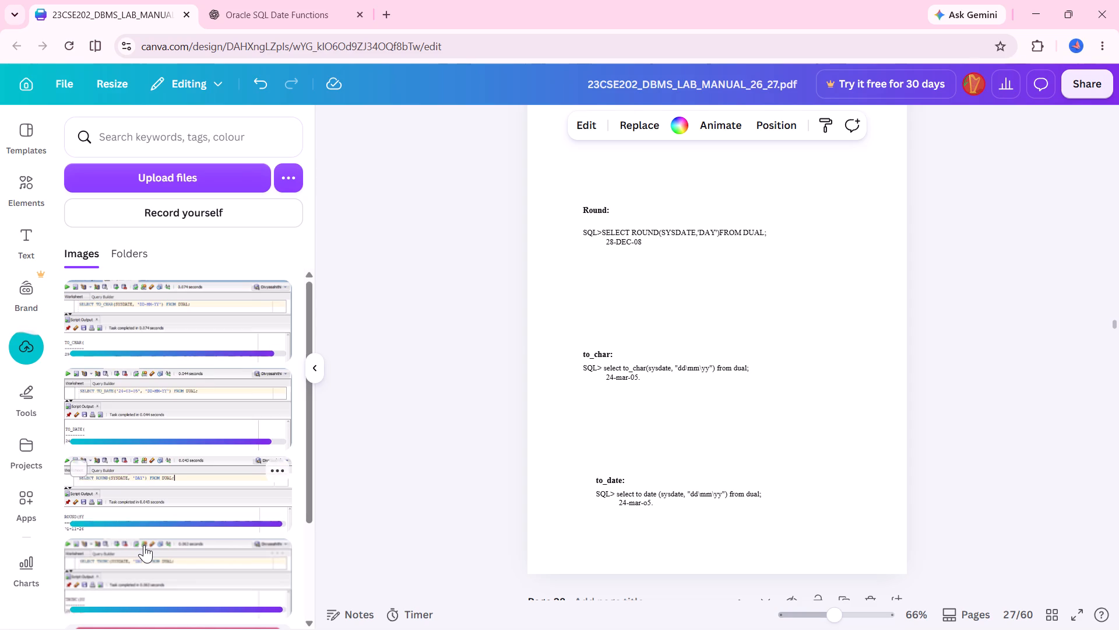
pyautogui.scroll(-1, 145, 544)
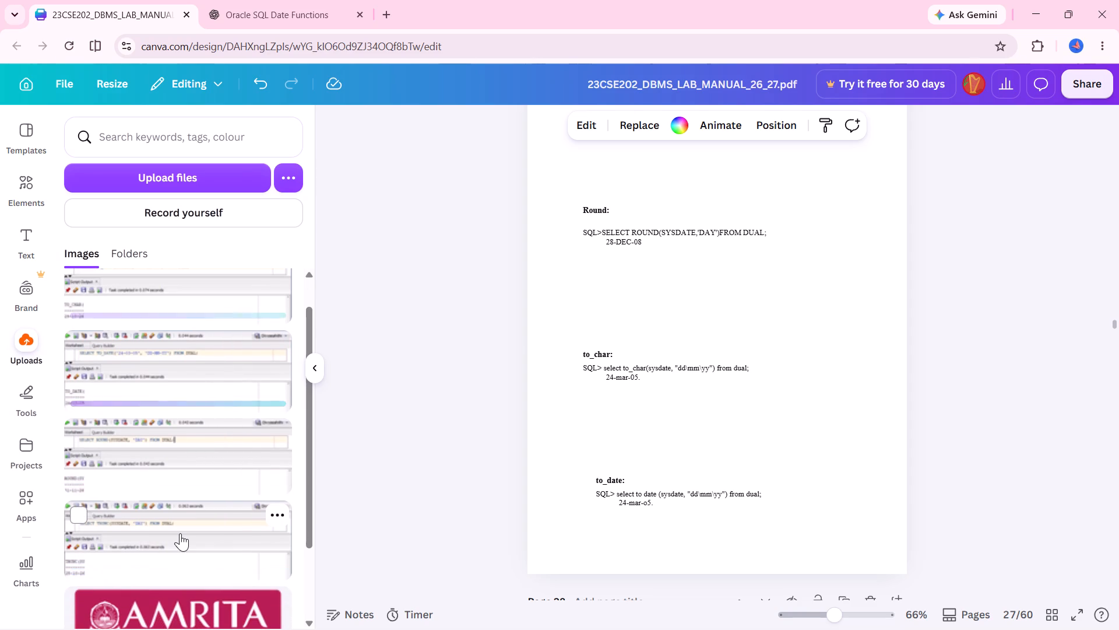
pyautogui.click(135, 537)
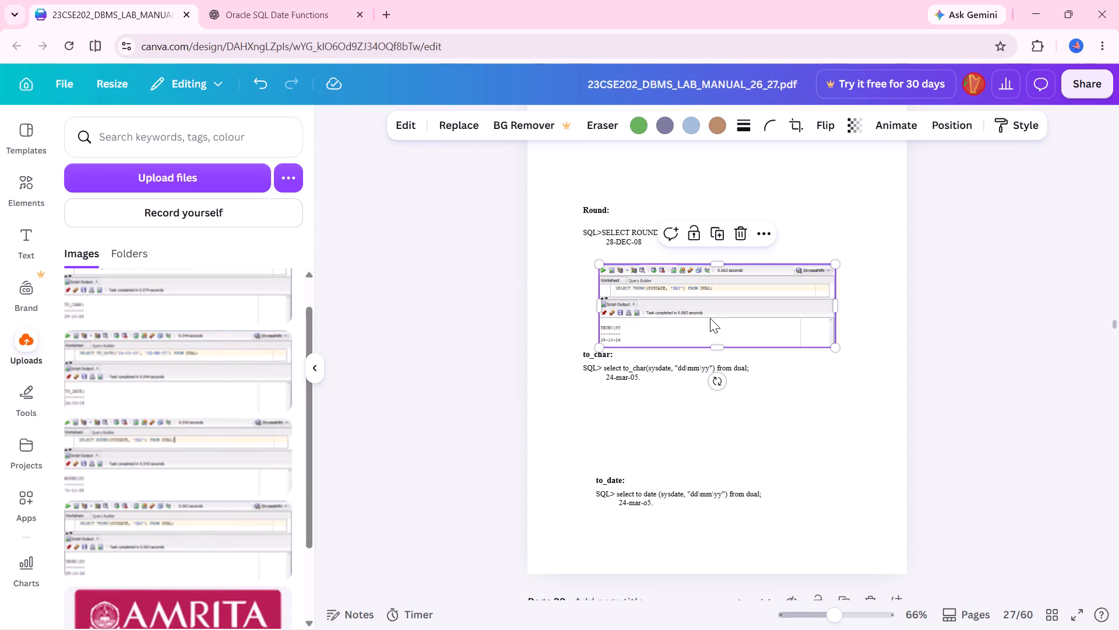
pyautogui.scroll(2, 709, 312)
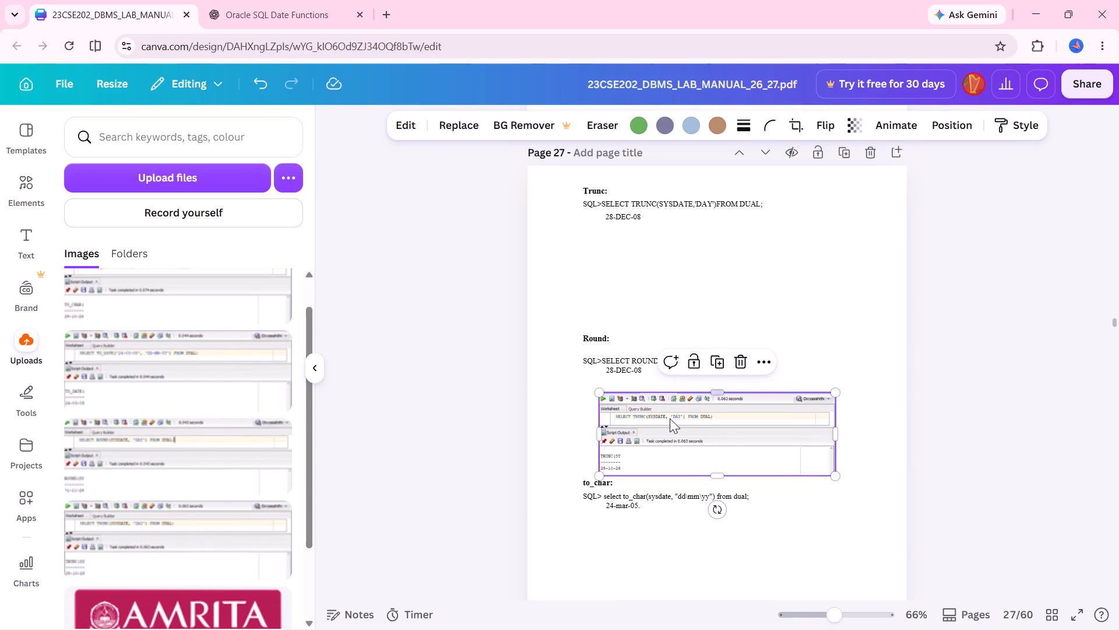
pyautogui.moveTo(668, 418); pyautogui.dragTo(649, 256)
# Move the Round text lines up beneath the TRUNC screenshot and place the ROUND screenshot directly under them.
pyautogui.moveTo(690, 390); pyautogui.dragTo(579, 333)
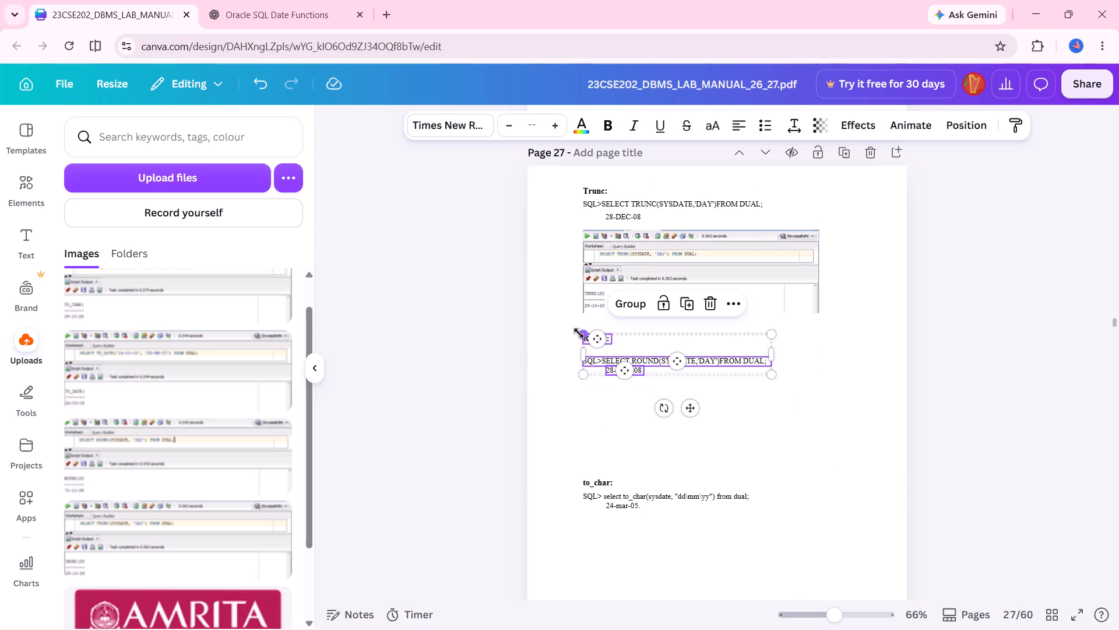
pyautogui.moveTo(613, 355); pyautogui.dragTo(613, 339)
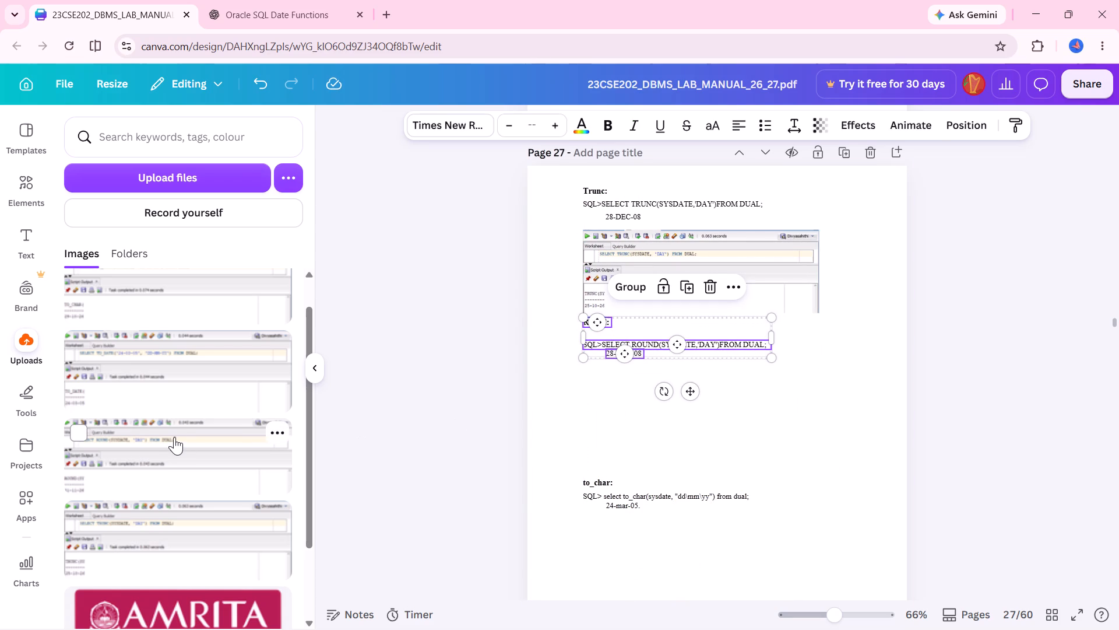
pyautogui.click(177, 438)
pyautogui.moveTo(656, 450); pyautogui.dragTo(639, 425)
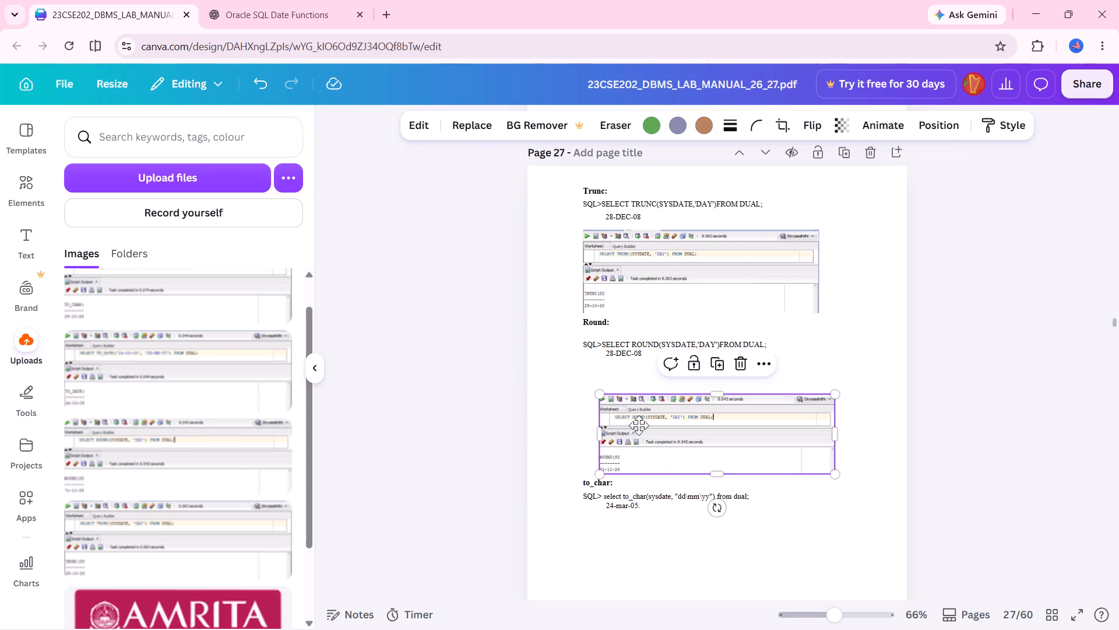
pyautogui.moveTo(639, 425); pyautogui.dragTo(635, 422)
# Move the to_char heading, query and result lines up to just below the ROUND screenshot.
pyautogui.moveTo(663, 519); pyautogui.dragTo(584, 486)
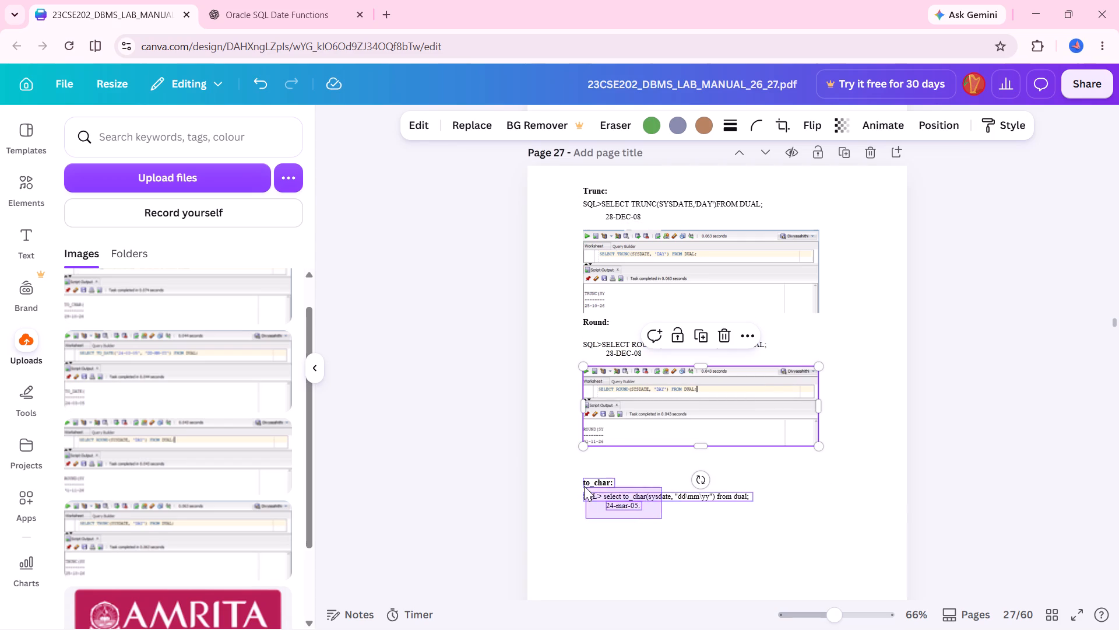
pyautogui.moveTo(584, 486); pyautogui.dragTo(582, 484)
pyautogui.moveTo(620, 494); pyautogui.dragTo(635, 498)
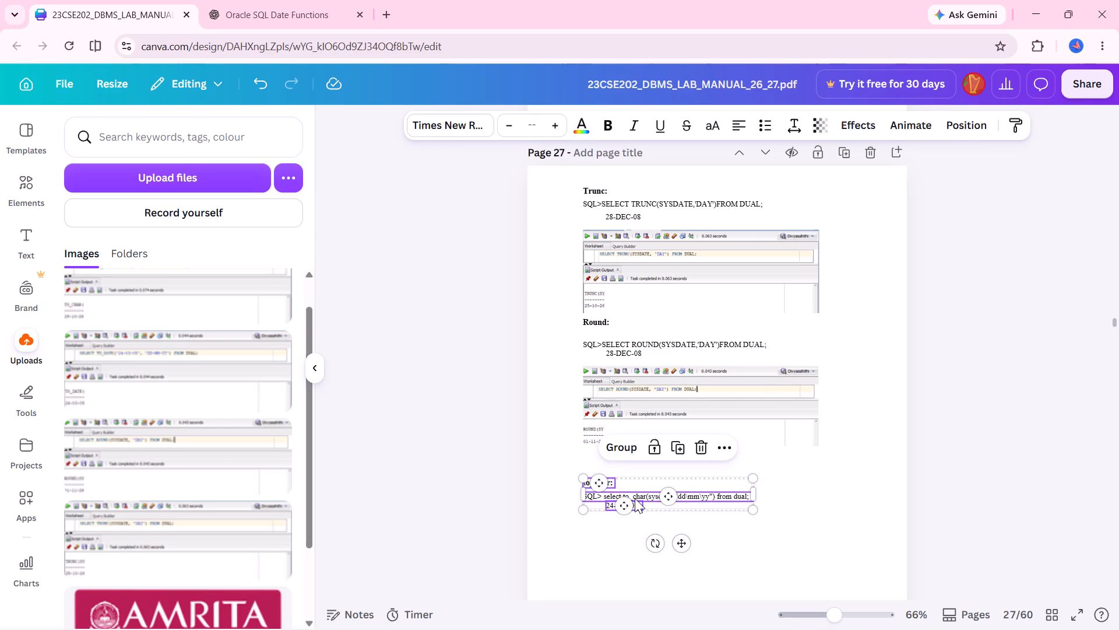
pyautogui.moveTo(635, 498); pyautogui.dragTo(634, 472)
pyautogui.moveTo(680, 546); pyautogui.dragTo(678, 524)
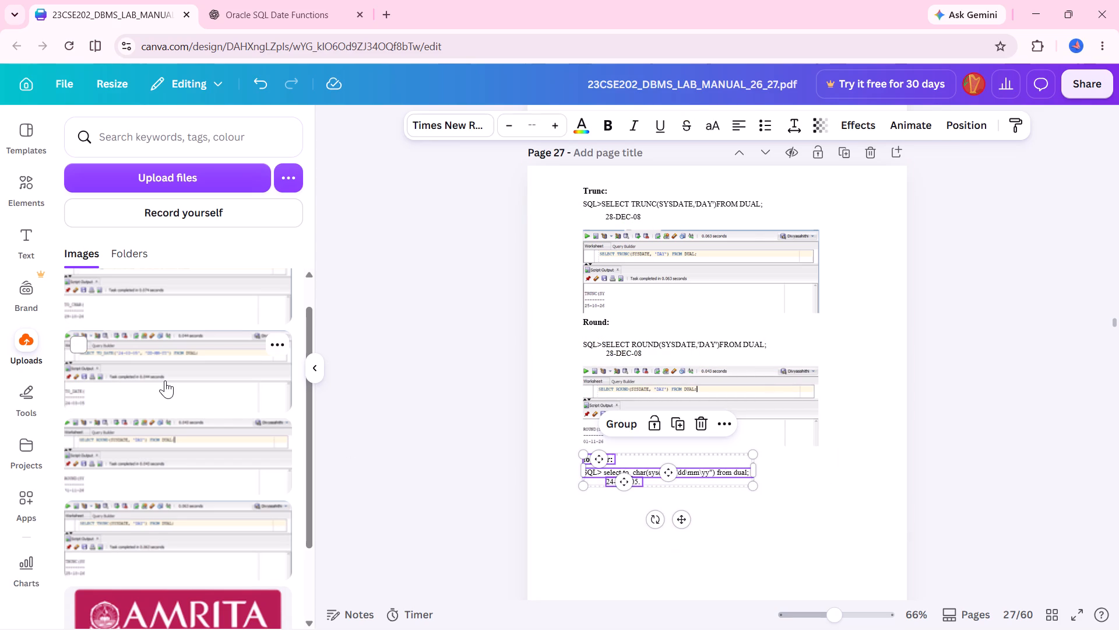
# Insert the TO_DATE screenshot and set it aside, partly off the right edge of page 27.
pyautogui.click(165, 380)
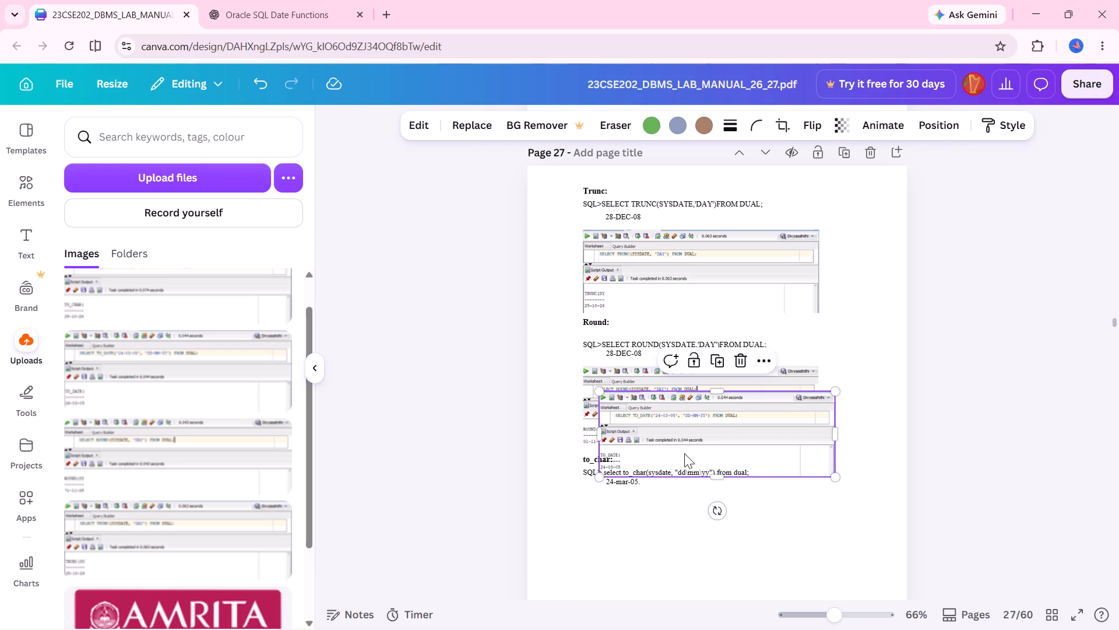
pyautogui.moveTo(684, 453); pyautogui.dragTo(915, 528)
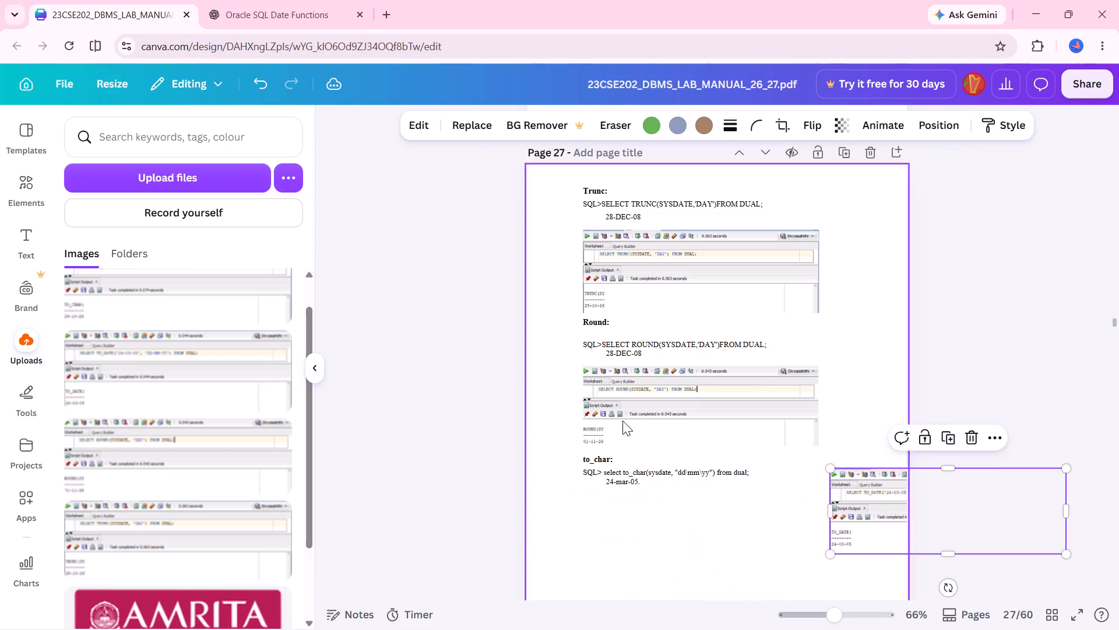
# Insert the TO_CHAR screenshot and place it directly below the to_char lines on page 27.
pyautogui.click(191, 303)
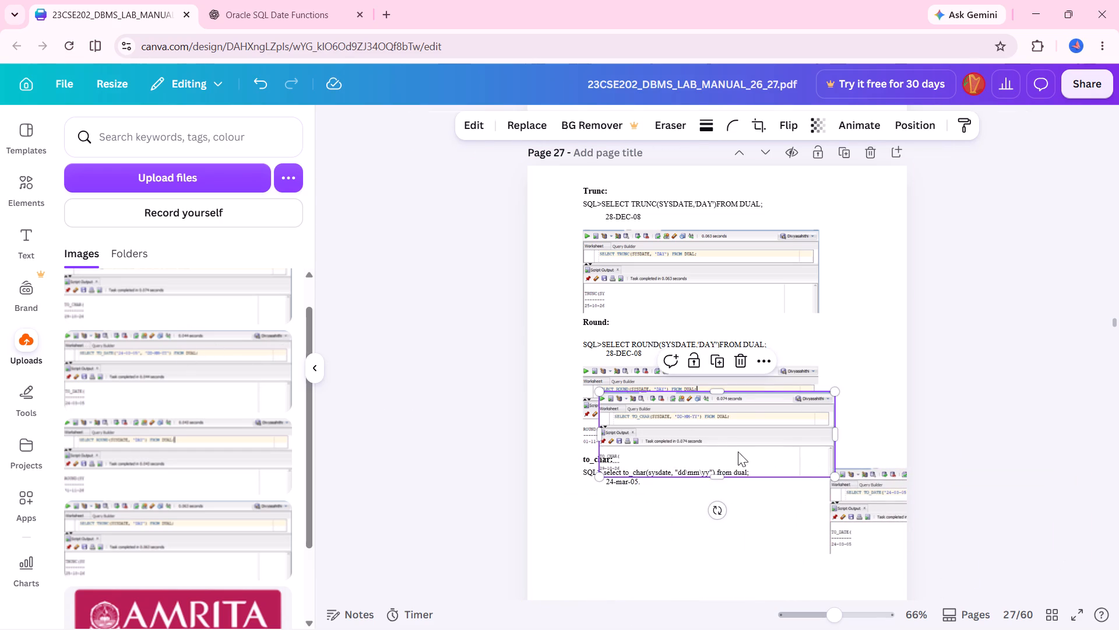
pyautogui.moveTo(724, 441); pyautogui.dragTo(710, 538)
# Move the to_date heading, query and result lines up below the TO_CHAR screenshot, aligned with the other examples' left edge.
pyautogui.scroll(-2, 818, 363)
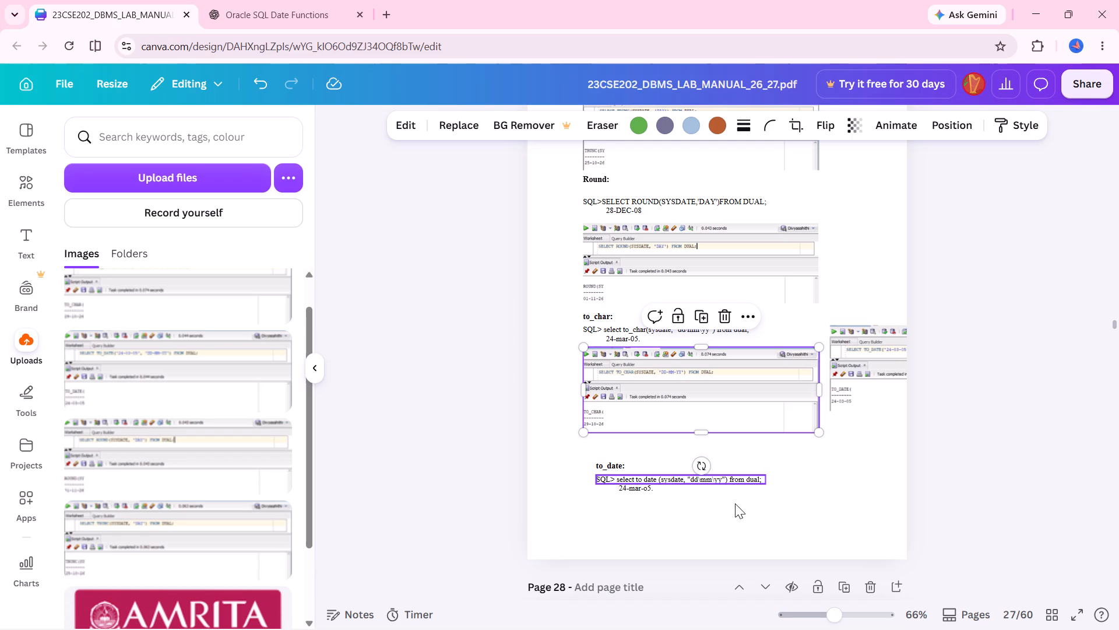
pyautogui.moveTo(735, 501); pyautogui.dragTo(589, 450)
pyautogui.moveTo(605, 473); pyautogui.dragTo(605, 473)
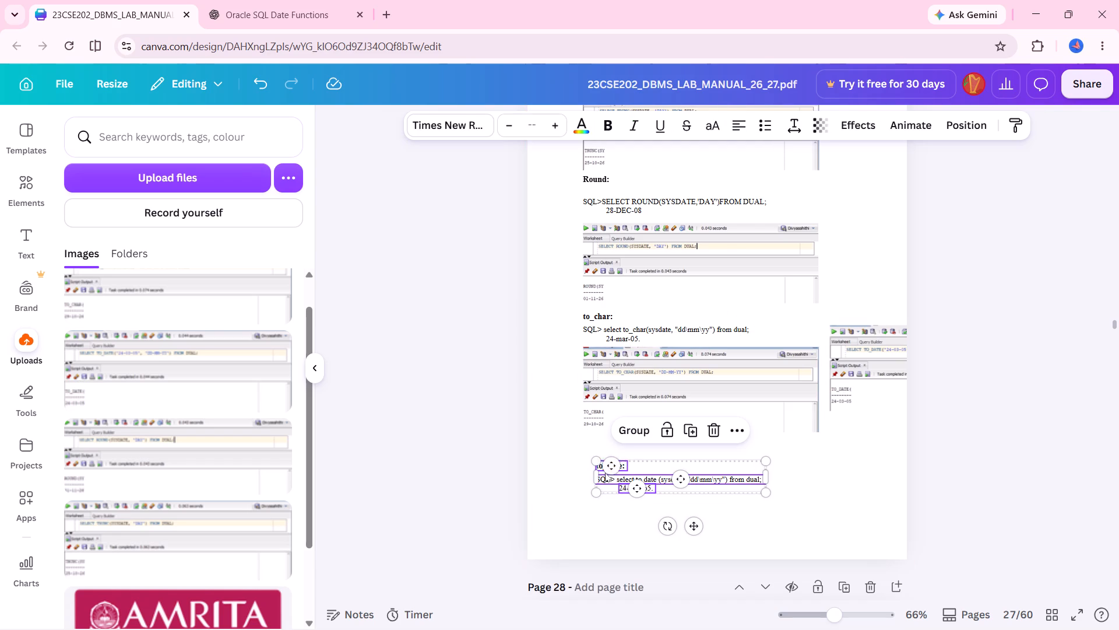
pyautogui.moveTo(605, 473); pyautogui.dragTo(696, 525)
pyautogui.moveTo(696, 525); pyautogui.dragTo(687, 505)
# Move the TO_DATE screenshot from the edge of page 27 to the blank space above LAB PRACTICE ASSIGNMENT on page 28.
pyautogui.moveTo(853, 389); pyautogui.dragTo(669, 629)
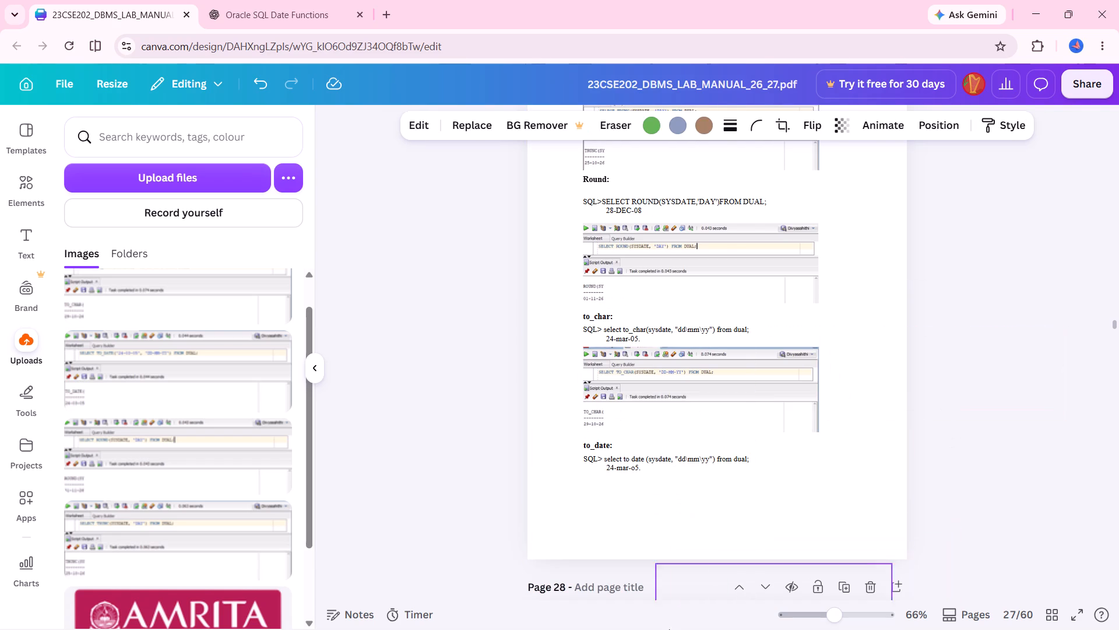
pyautogui.moveTo(669, 629); pyautogui.dragTo(617, 629)
pyautogui.scroll(-4, 671, 488)
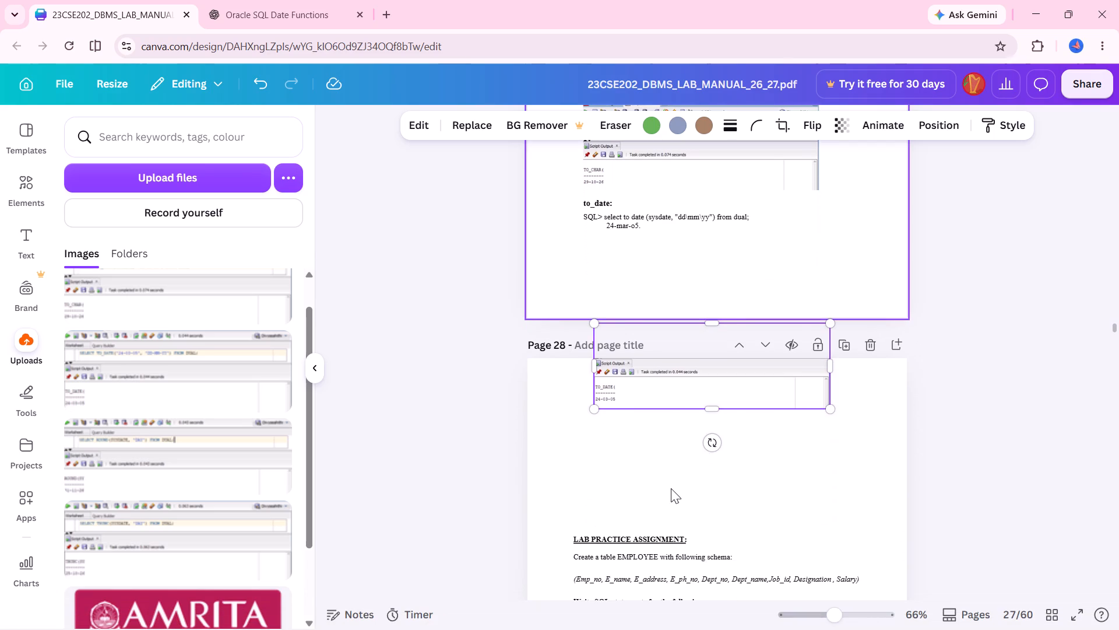
pyautogui.moveTo(681, 383); pyautogui.dragTo(669, 474)
pyautogui.click(931, 454)
pyautogui.scroll(-3, 931, 454)
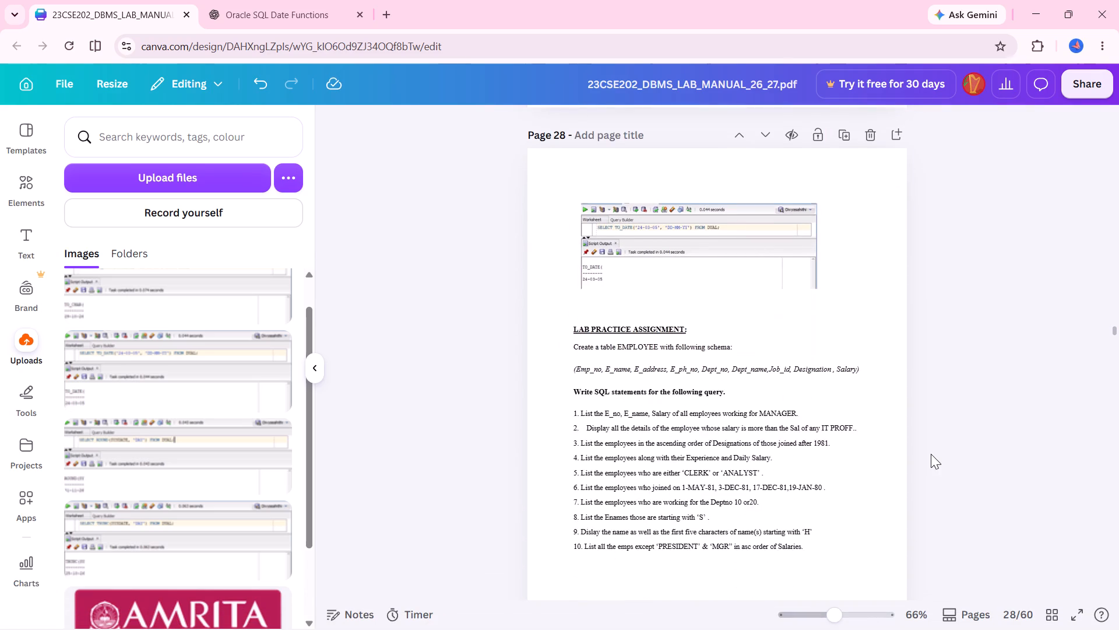
# Hide the uploaded images and bring up page 29, Experiment No: 4.
pyautogui.scroll(-7, 931, 454)
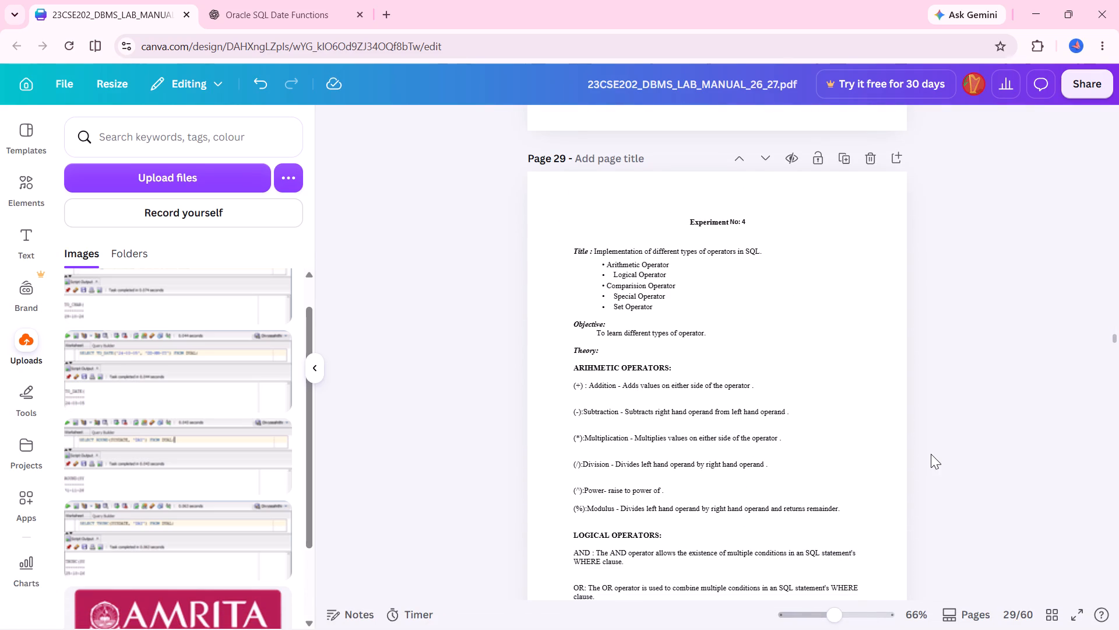
pyautogui.click(314, 372)
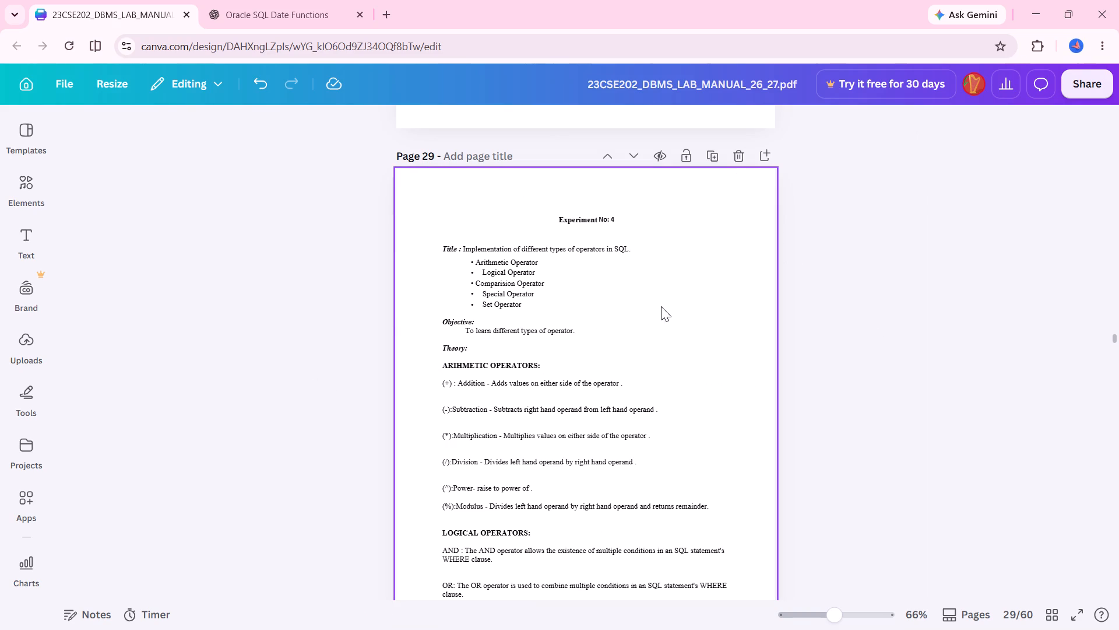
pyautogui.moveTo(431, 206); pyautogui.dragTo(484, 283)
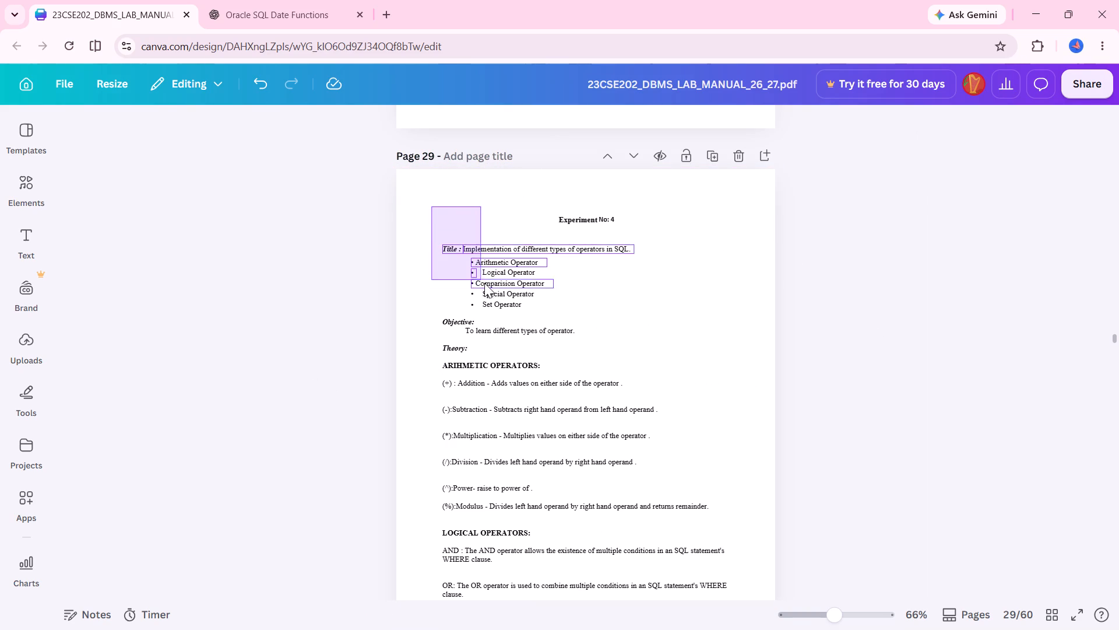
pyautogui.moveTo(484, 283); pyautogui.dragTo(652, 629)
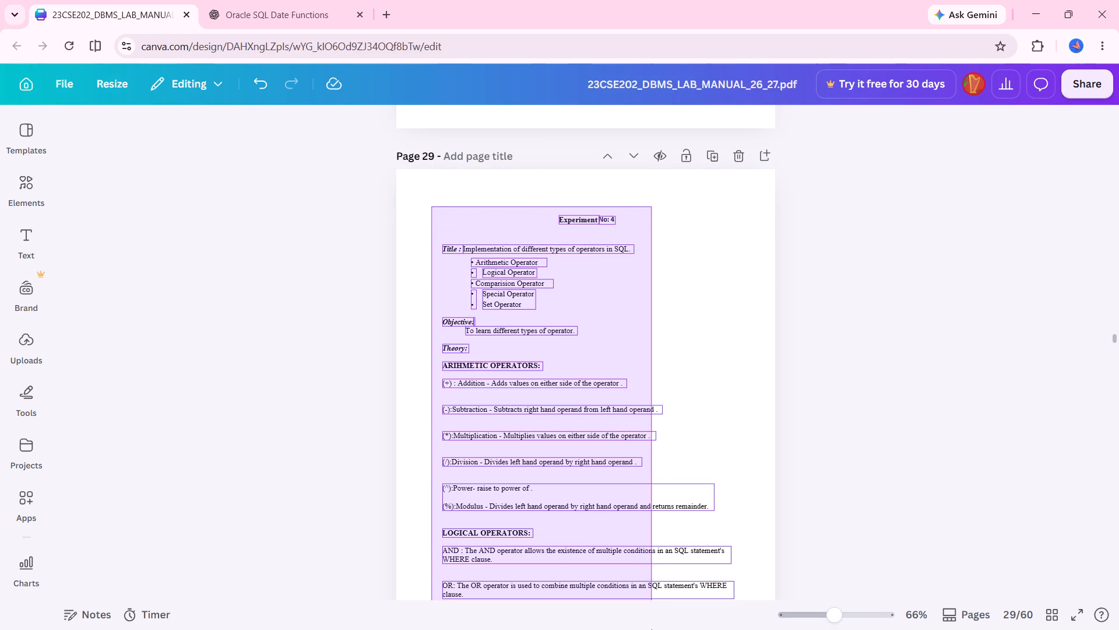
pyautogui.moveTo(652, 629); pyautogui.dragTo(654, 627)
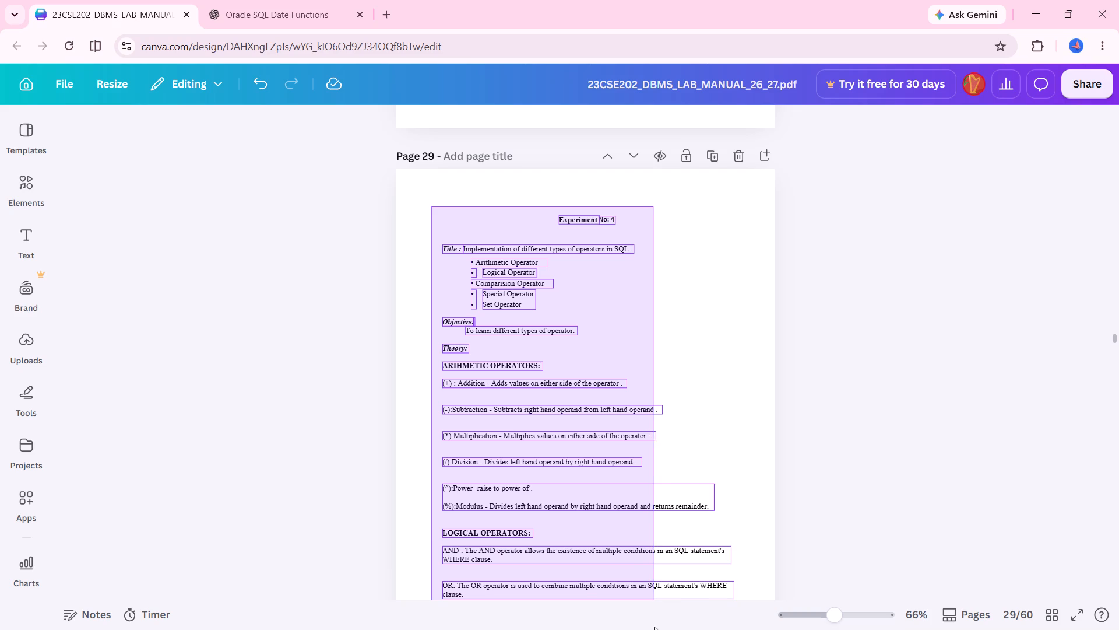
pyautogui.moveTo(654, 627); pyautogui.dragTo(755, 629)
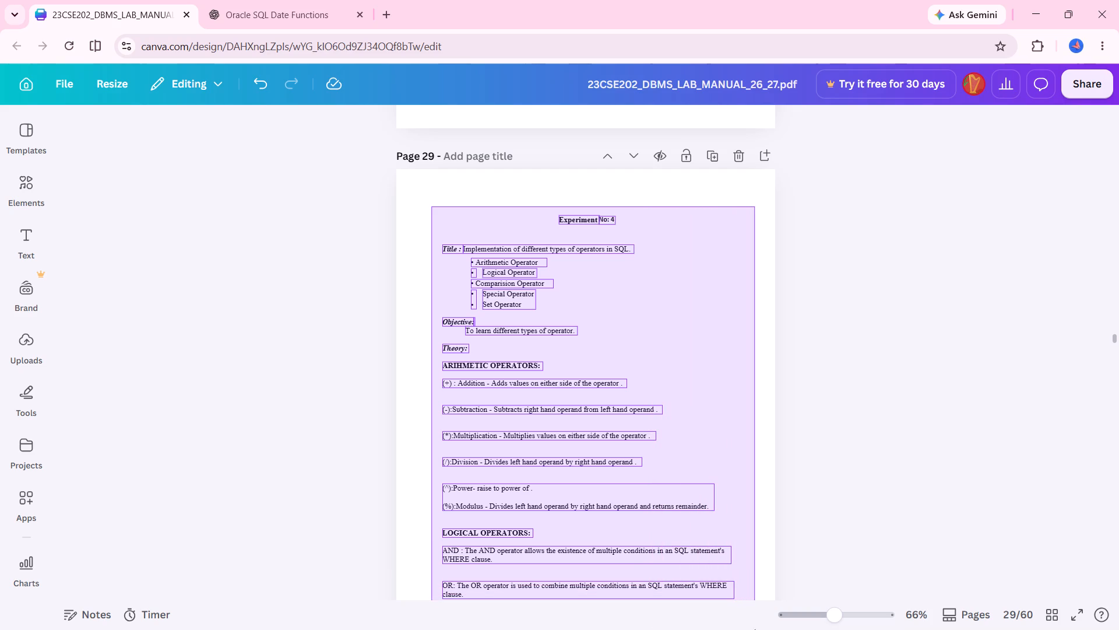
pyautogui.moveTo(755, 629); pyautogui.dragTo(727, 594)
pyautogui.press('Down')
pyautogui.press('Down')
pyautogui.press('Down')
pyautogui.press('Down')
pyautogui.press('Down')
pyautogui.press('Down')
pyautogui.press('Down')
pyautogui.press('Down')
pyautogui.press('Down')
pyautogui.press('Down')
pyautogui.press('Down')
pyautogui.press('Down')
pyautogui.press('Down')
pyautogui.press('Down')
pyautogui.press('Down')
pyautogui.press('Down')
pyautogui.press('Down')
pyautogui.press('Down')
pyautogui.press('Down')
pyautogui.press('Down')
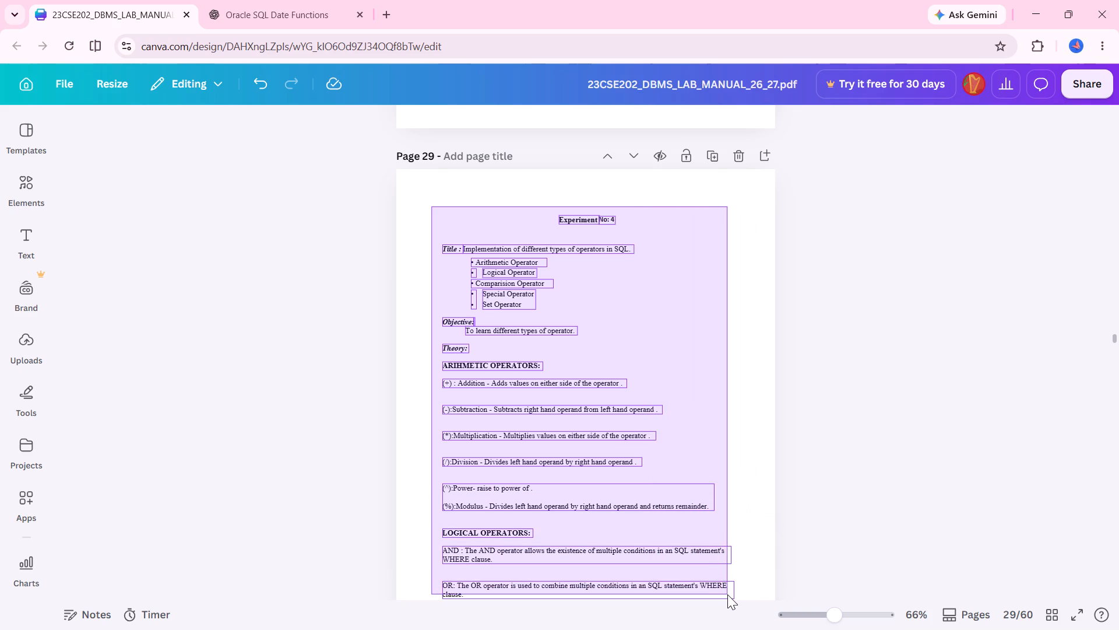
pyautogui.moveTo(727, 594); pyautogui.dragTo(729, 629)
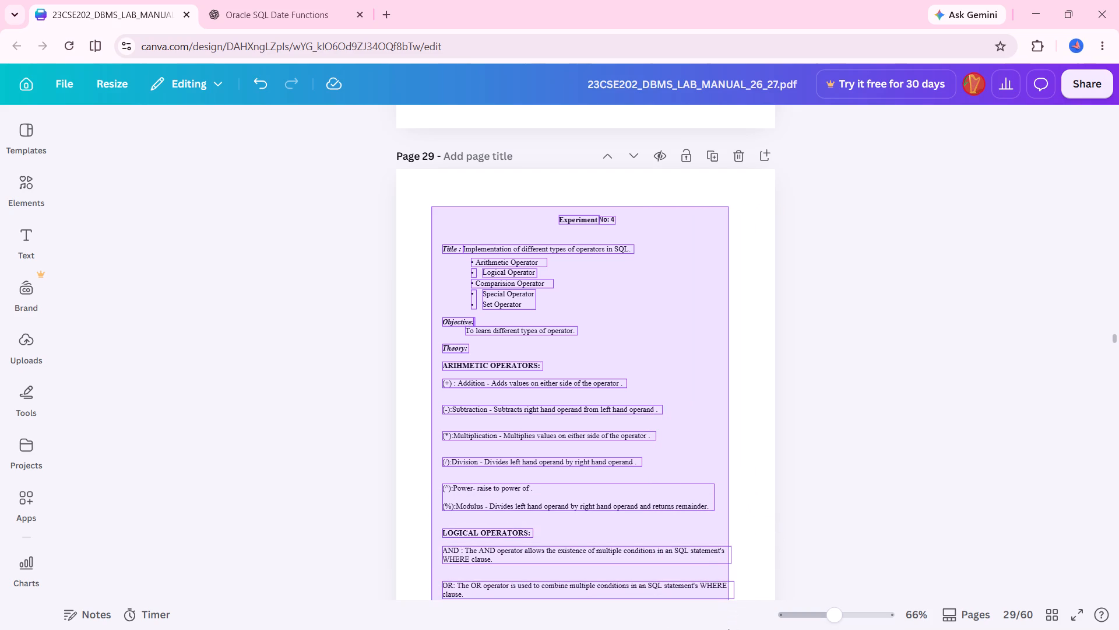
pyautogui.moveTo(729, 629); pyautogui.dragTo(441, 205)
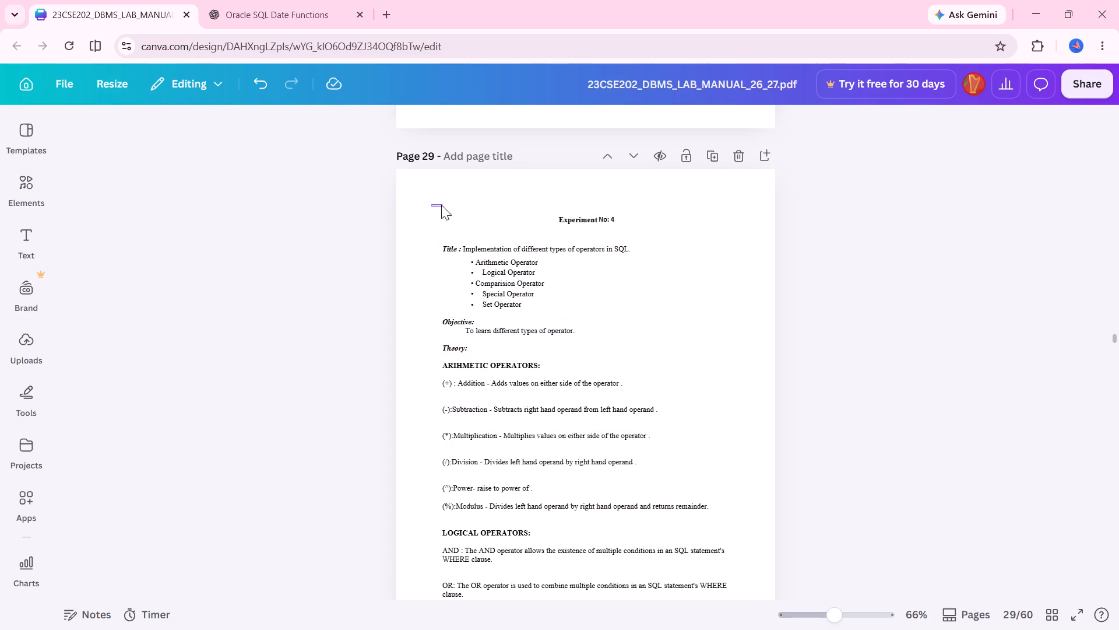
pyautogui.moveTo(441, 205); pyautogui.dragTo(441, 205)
pyautogui.scroll(-1, 766, 307)
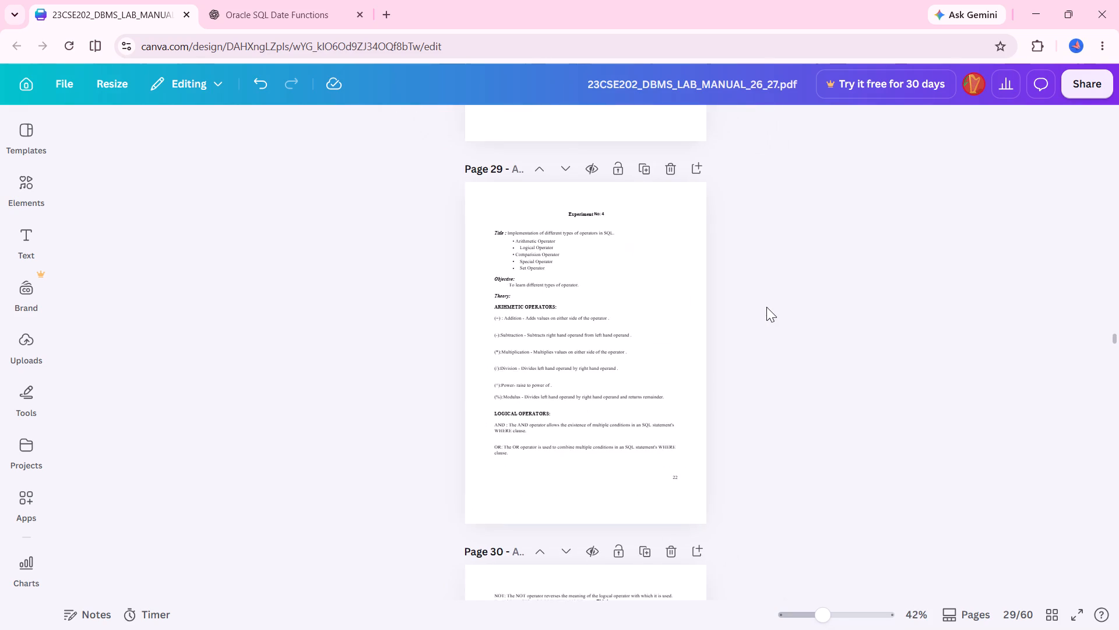
pyautogui.scroll(-3, 766, 307)
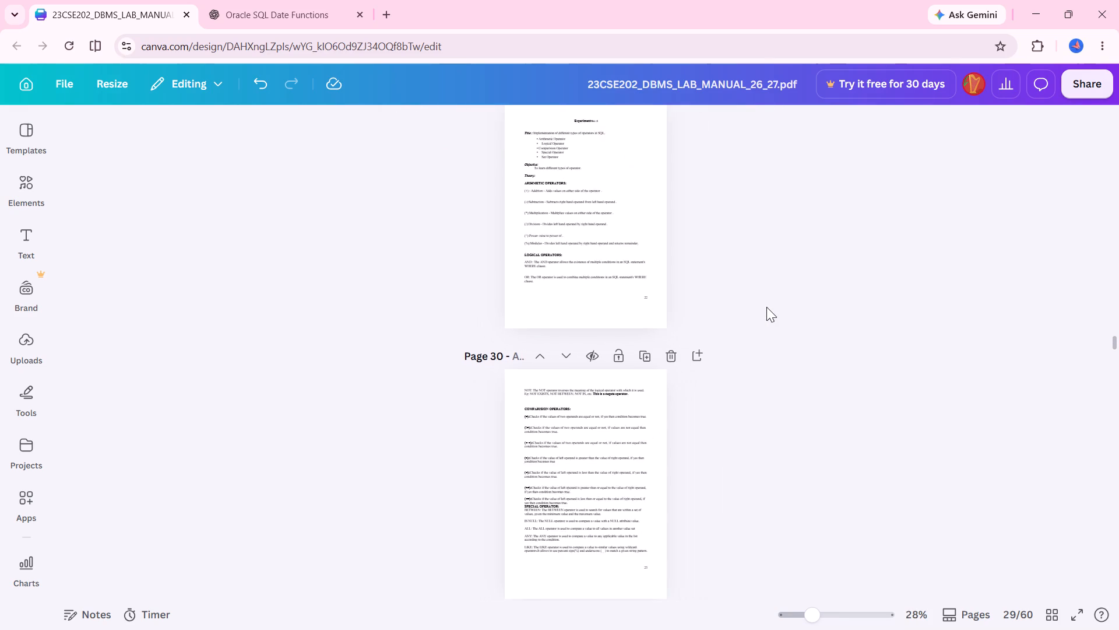
pyautogui.scroll(-1, 766, 307)
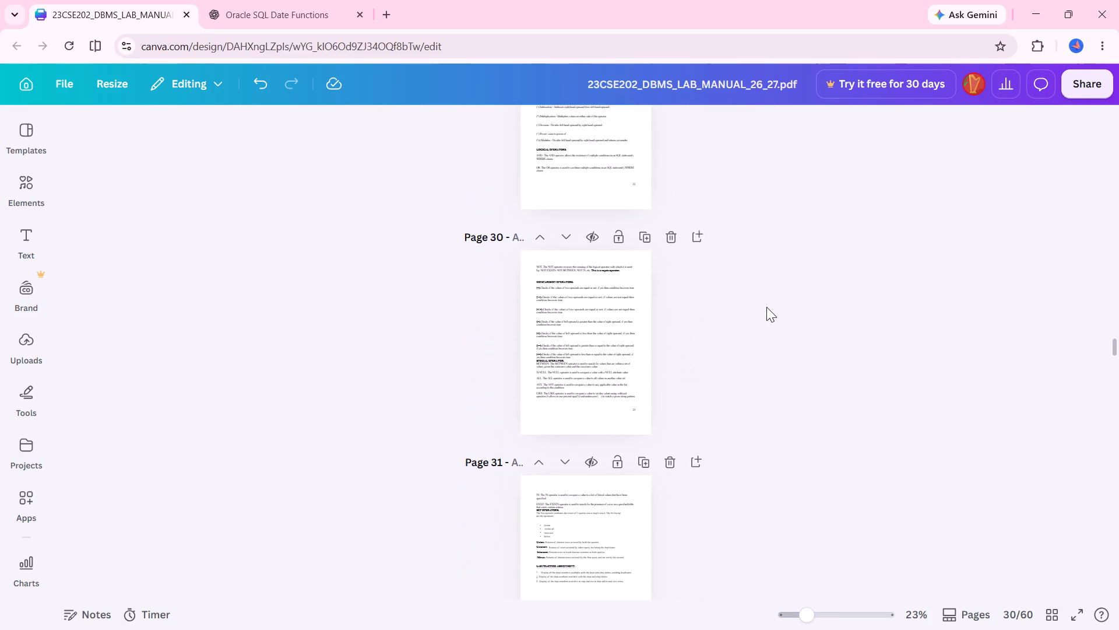
pyautogui.scroll(-1, 766, 307)
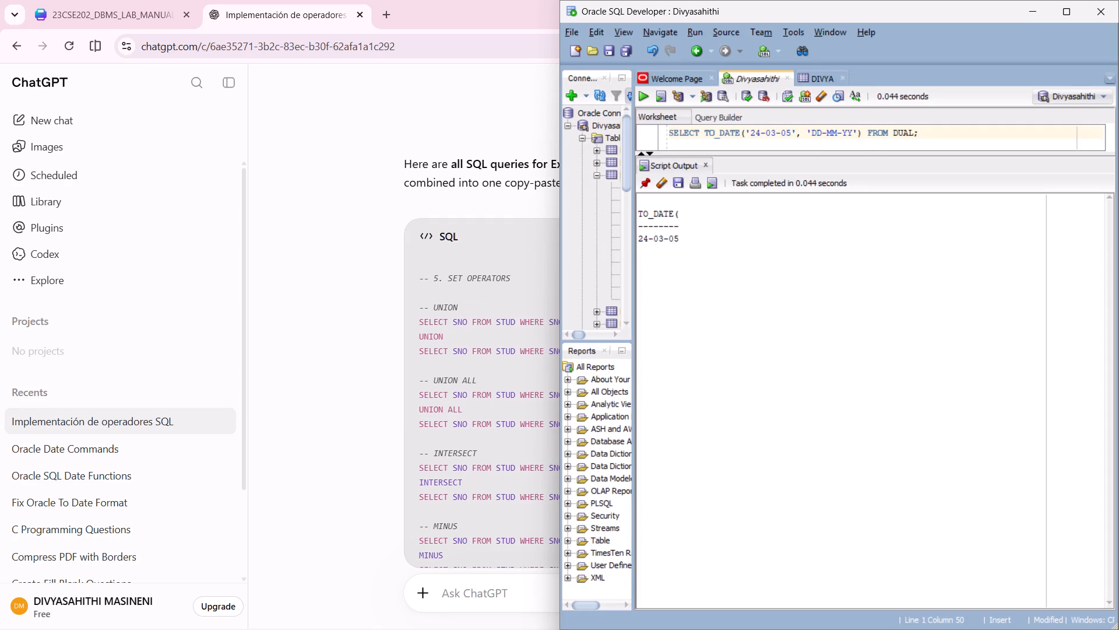
pyautogui.moveTo(867, 150); pyautogui.dragTo(865, 299)
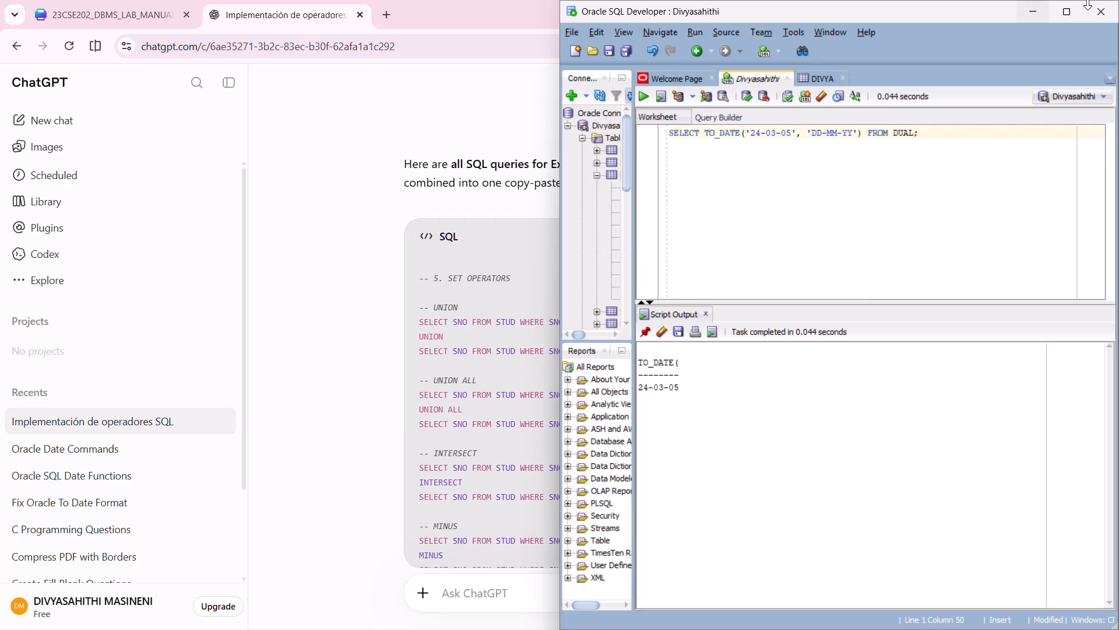
pyautogui.click(1073, 13)
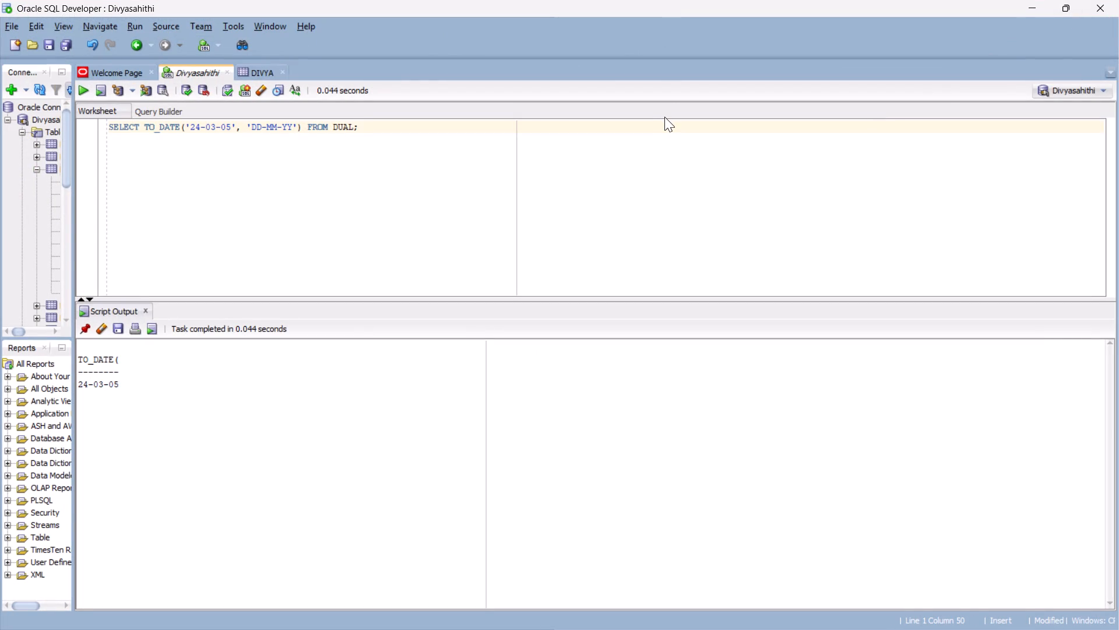
pyautogui.hotkey('ctrl', 'a')
pyautogui.press('BackSpace')
pyautogui.hotkey('ctrl', 'v')
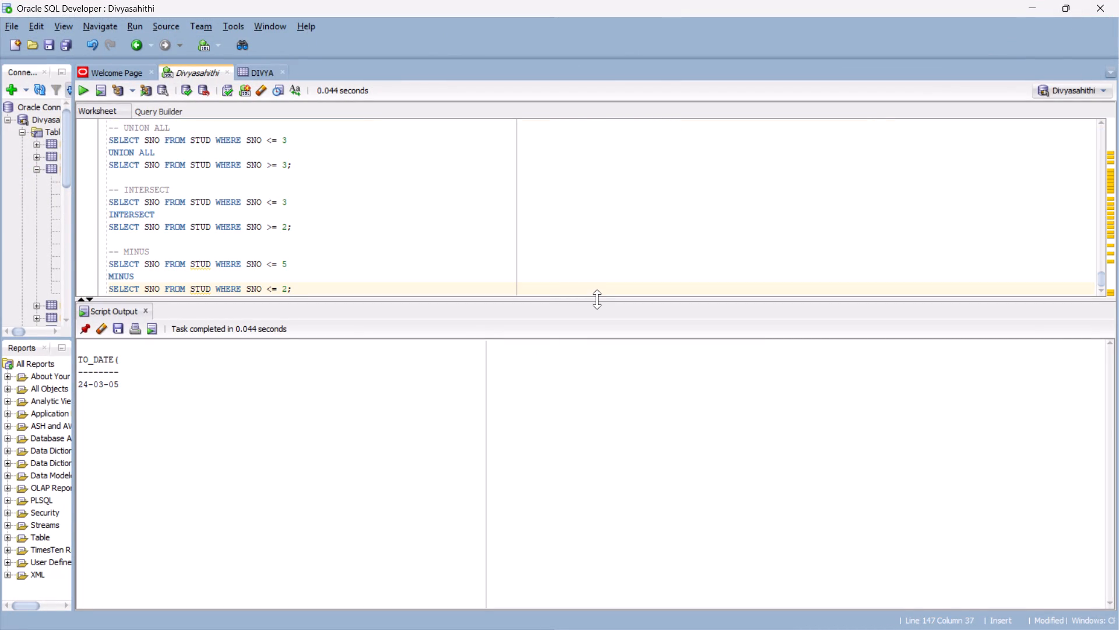
# Delete the experiment number and title comment lines at the start of the script, along with the blank lines following them.
pyautogui.moveTo(597, 298); pyautogui.dragTo(588, 391)
pyautogui.scroll(1, 484, 289)
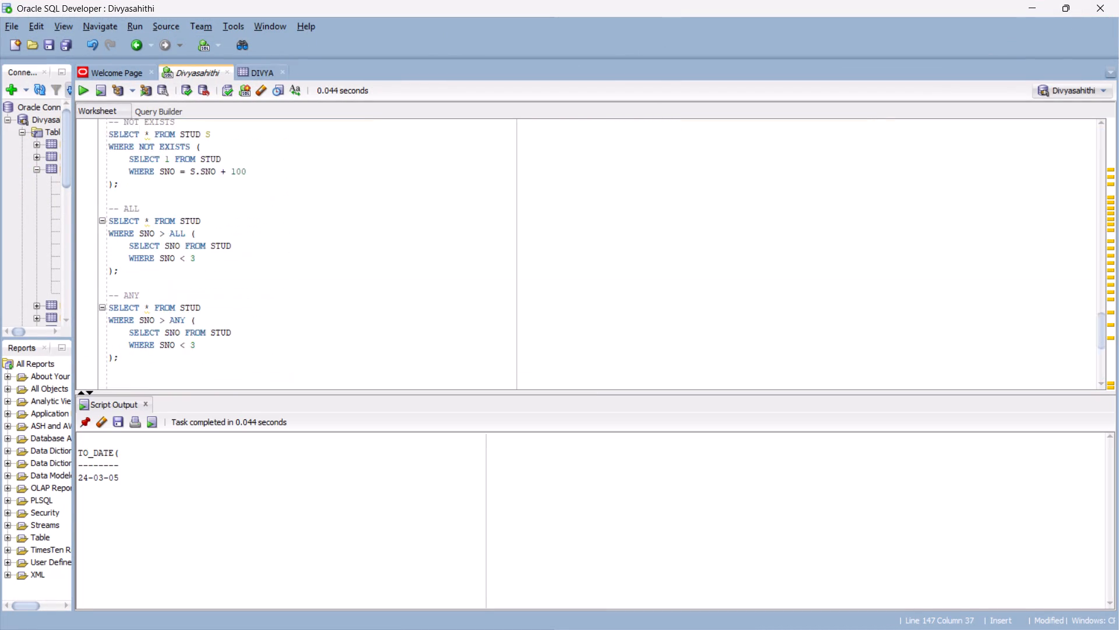
pyautogui.scroll(8, 484, 289)
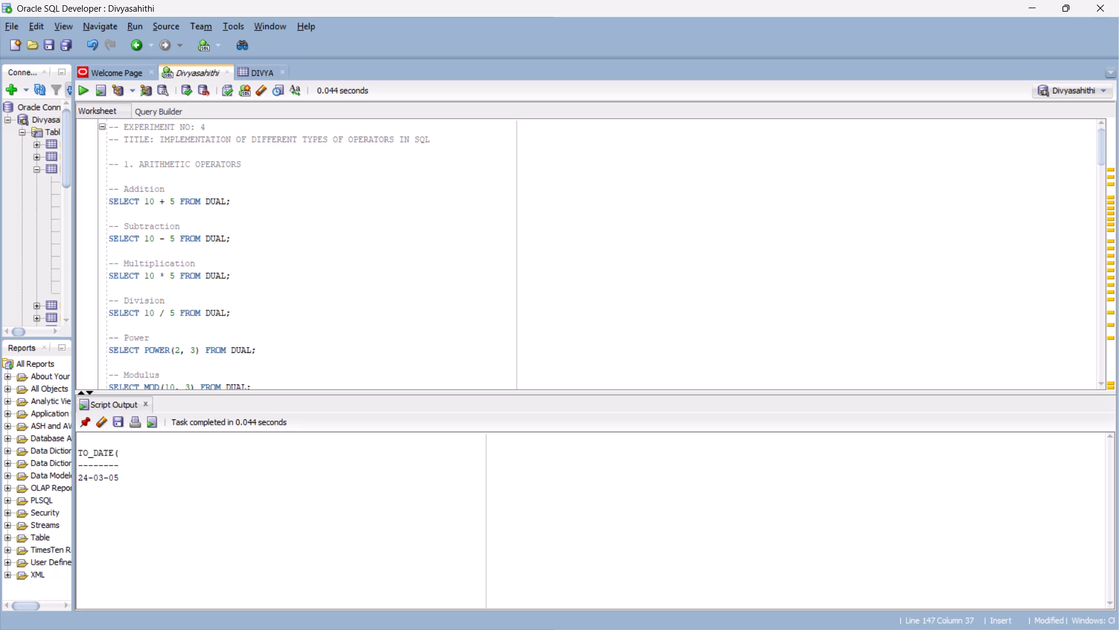
pyautogui.click(185, 191)
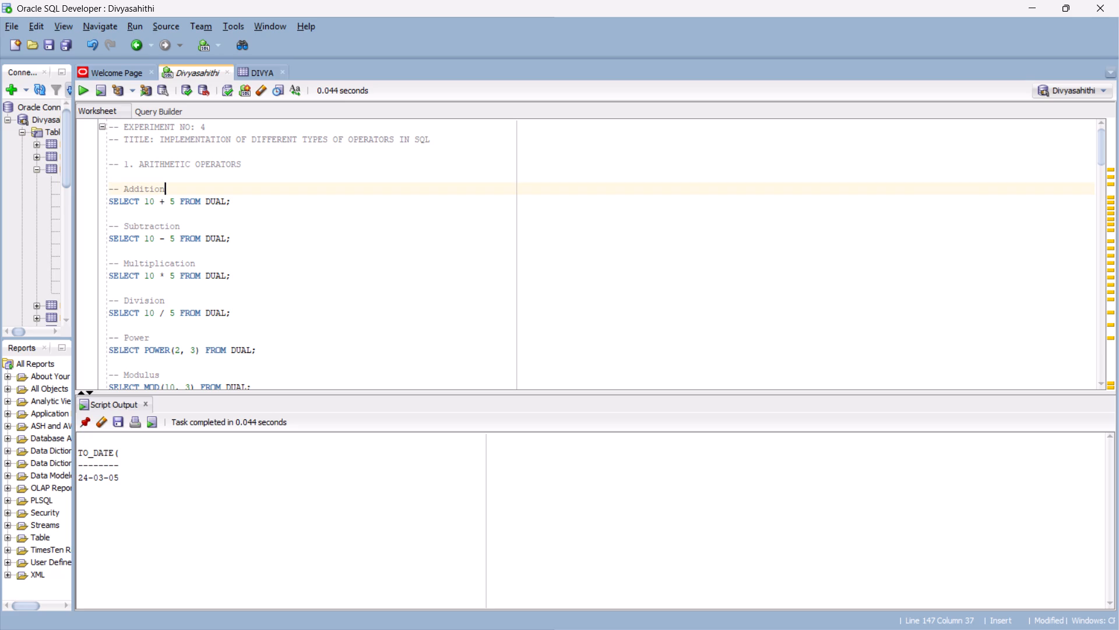
pyautogui.moveTo(451, 140); pyautogui.dragTo(100, 125)
pyautogui.press('BackSpace')
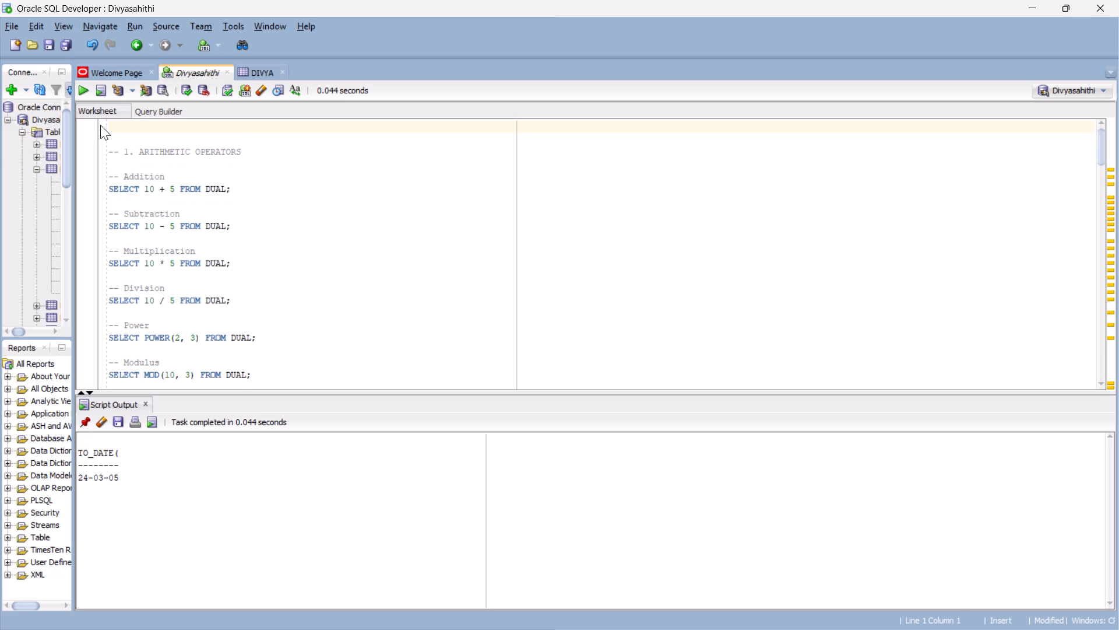
pyautogui.press('Delete')
pyautogui.press('Delete')
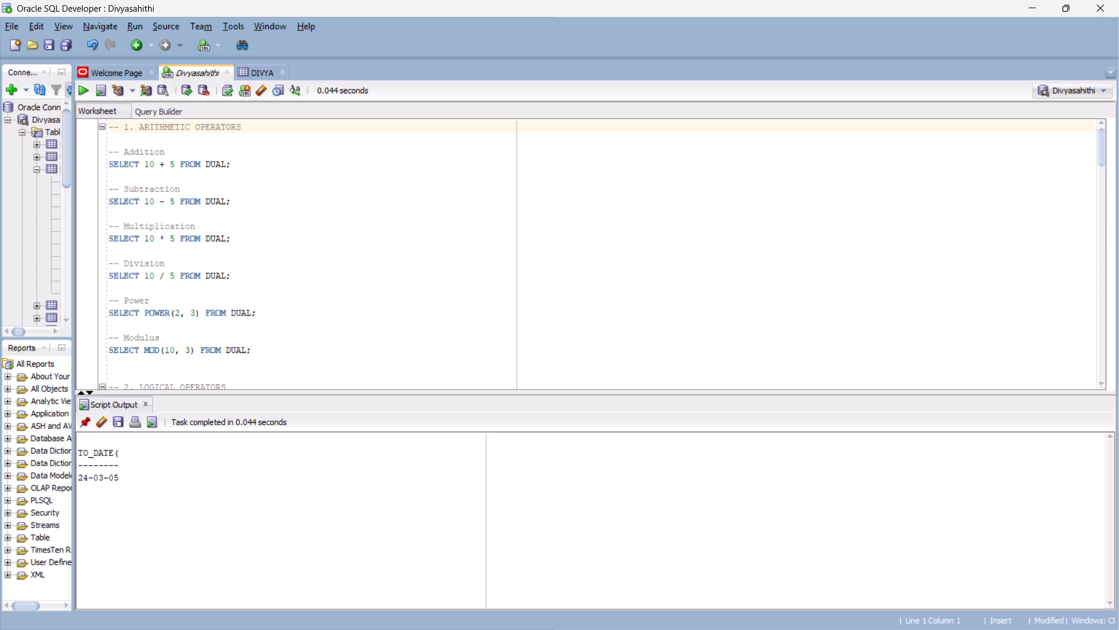
# Enlarge the worksheet area and delete the "5. SET OPERATORS" heading with the blank lines between the ANY and UNION queries.
pyautogui.moveTo(407, 391); pyautogui.dragTo(396, 545)
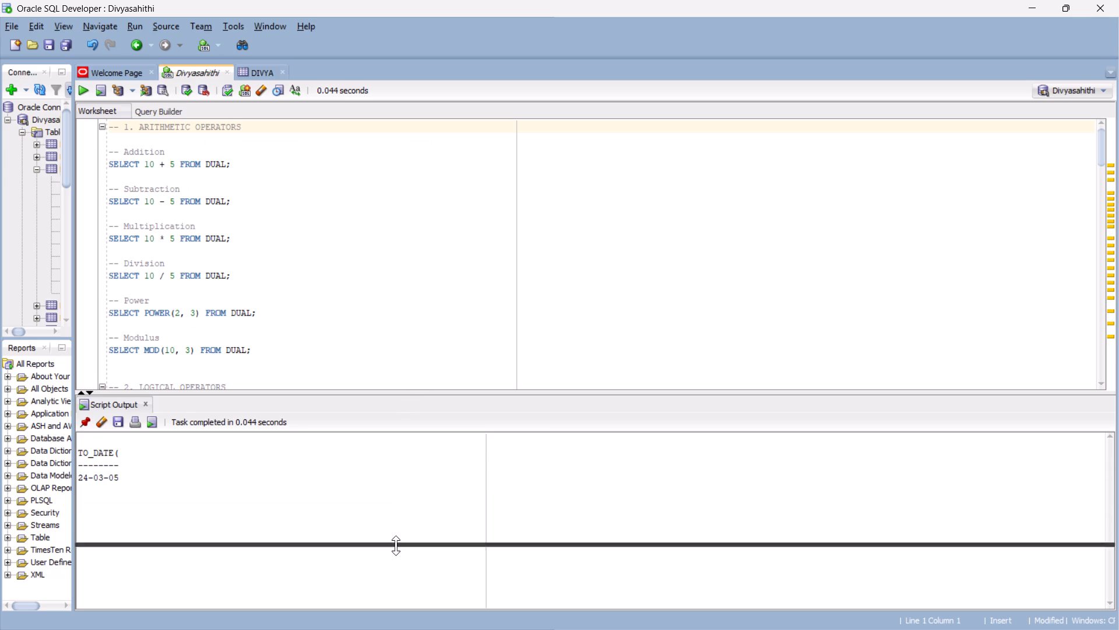
pyautogui.moveTo(396, 545); pyautogui.dragTo(395, 549)
pyautogui.scroll(-11, 451, 447)
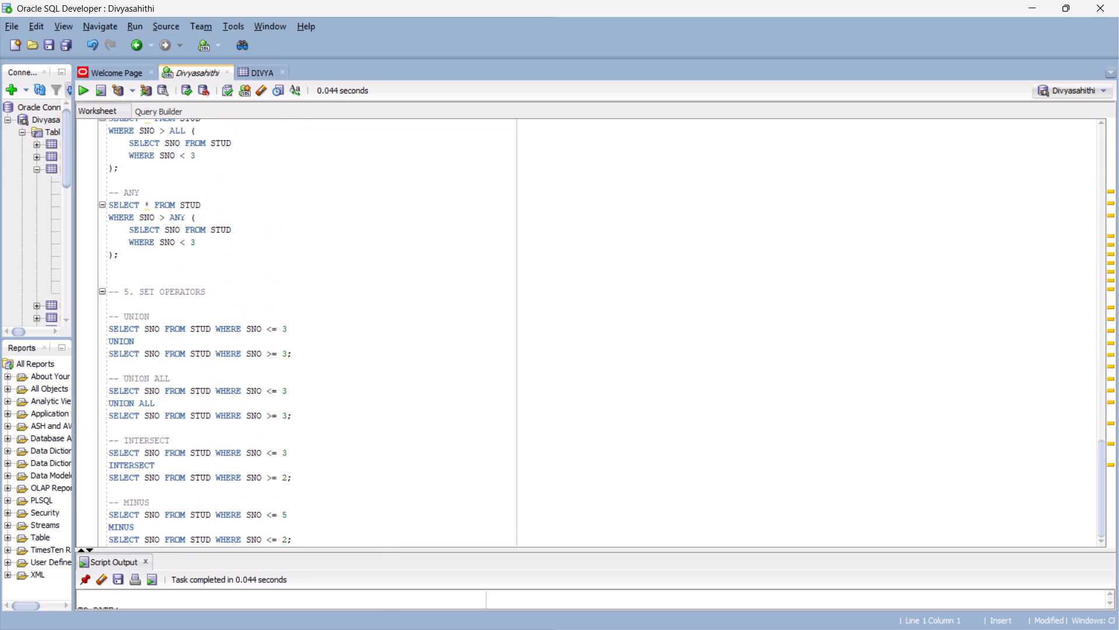
pyautogui.scroll(-7, 451, 447)
pyautogui.scroll(-1, 277, 254)
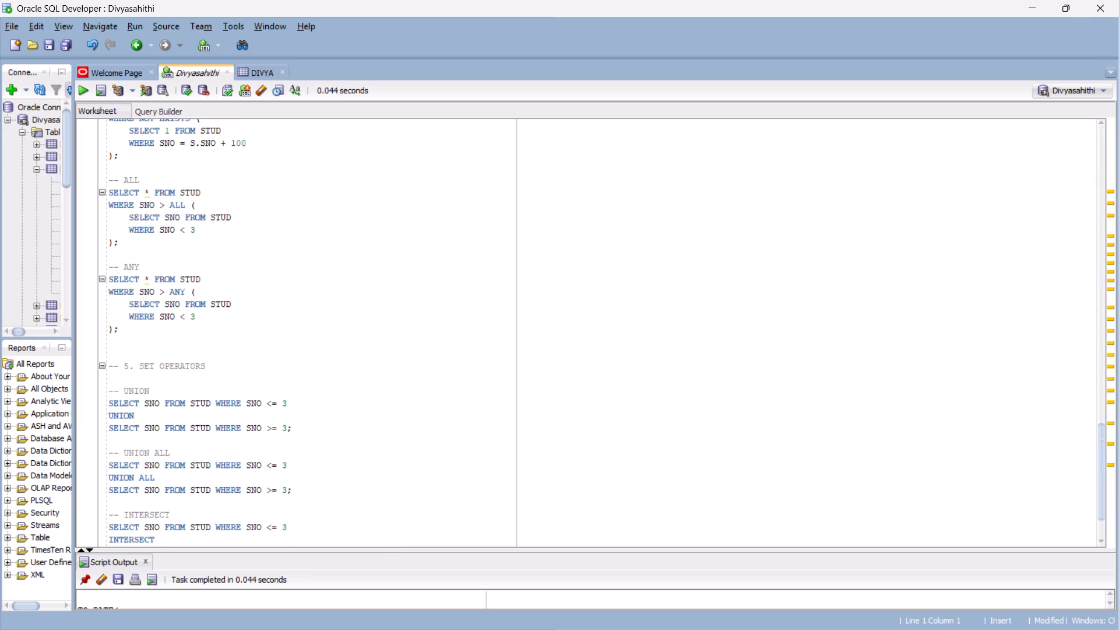
pyautogui.scroll(-2, 277, 254)
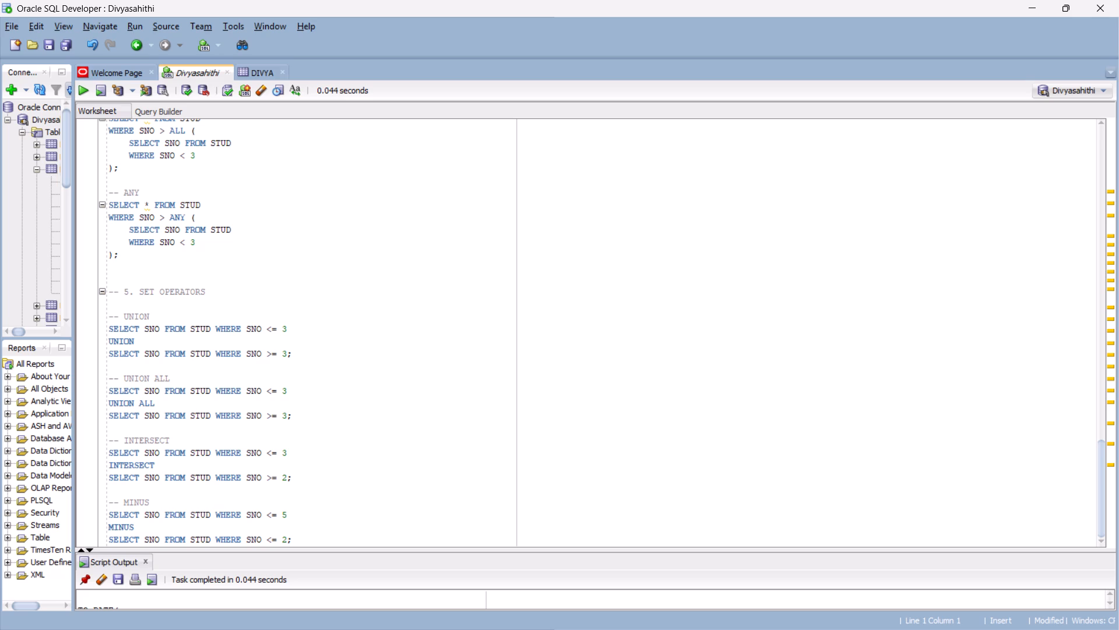
pyautogui.scroll(-1, 287, 236)
pyautogui.moveTo(205, 312); pyautogui.dragTo(198, 302)
pyautogui.click(241, 286)
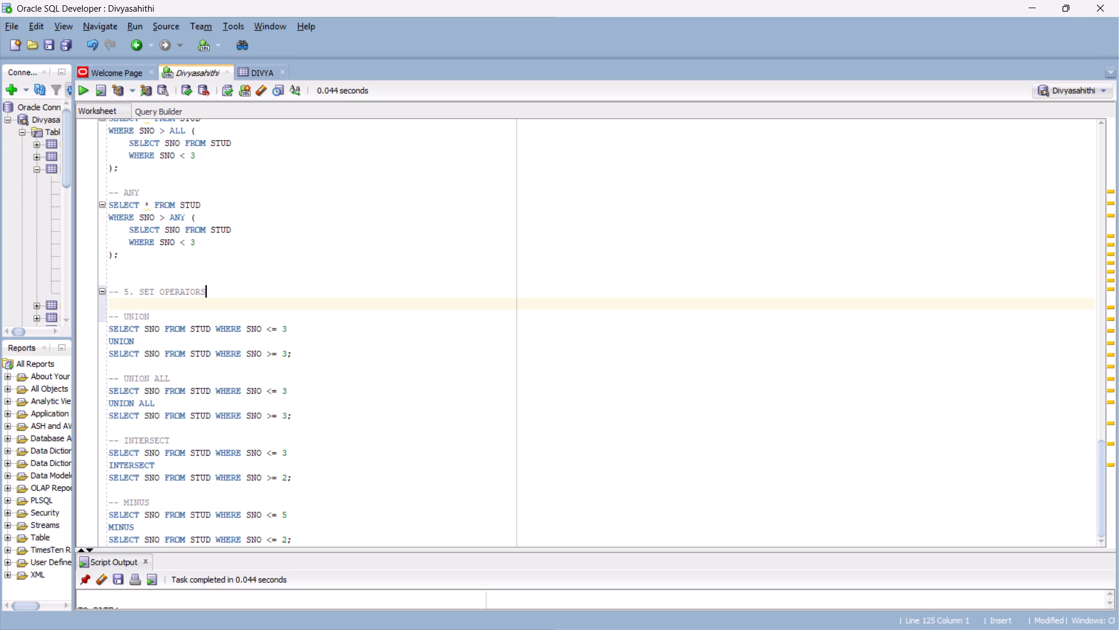
pyautogui.moveTo(241, 286); pyautogui.dragTo(112, 275)
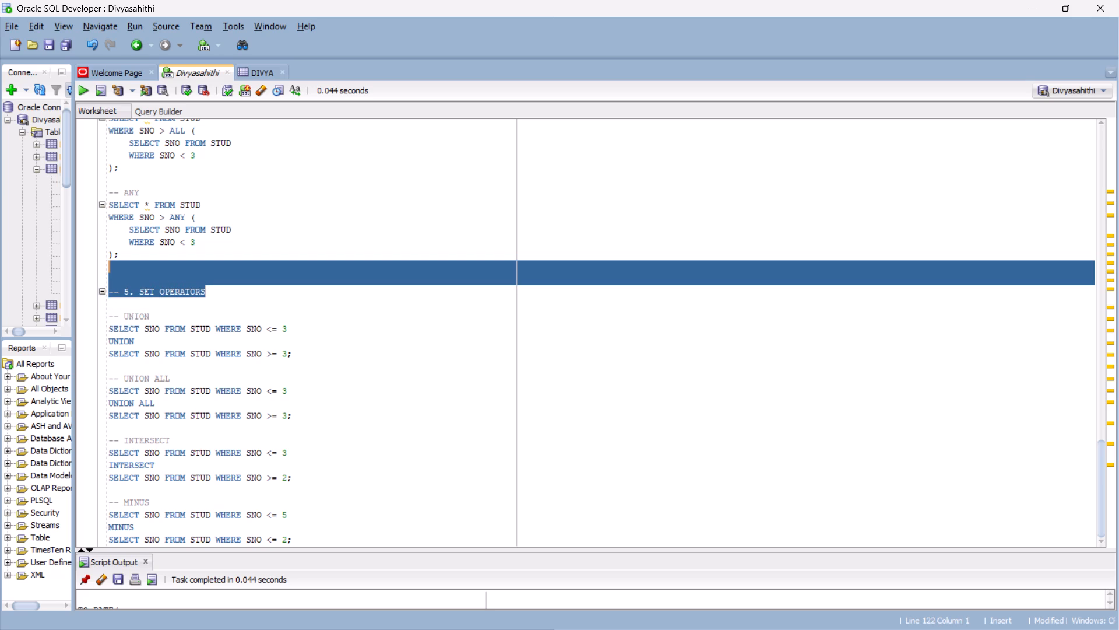
pyautogui.press('BackSpace')
pyautogui.press('Delete')
pyautogui.press('Delete')
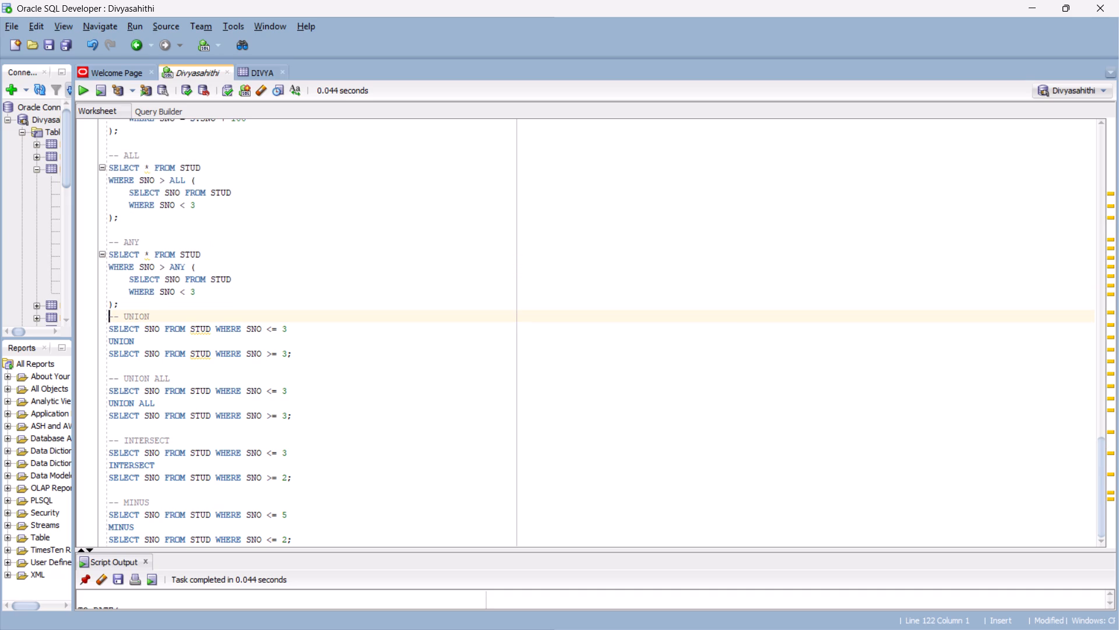
# Remove the blank lines above the ANY and ALL comments in the script.
pyautogui.scroll(1, 154, 226)
pyautogui.click(150, 226)
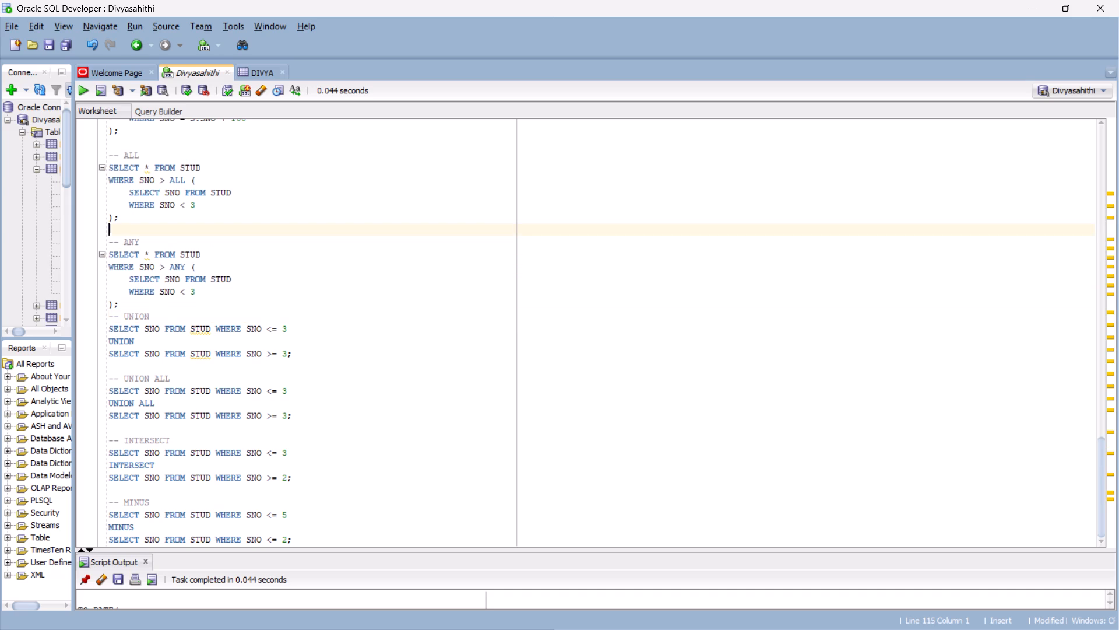
pyautogui.press('Delete')
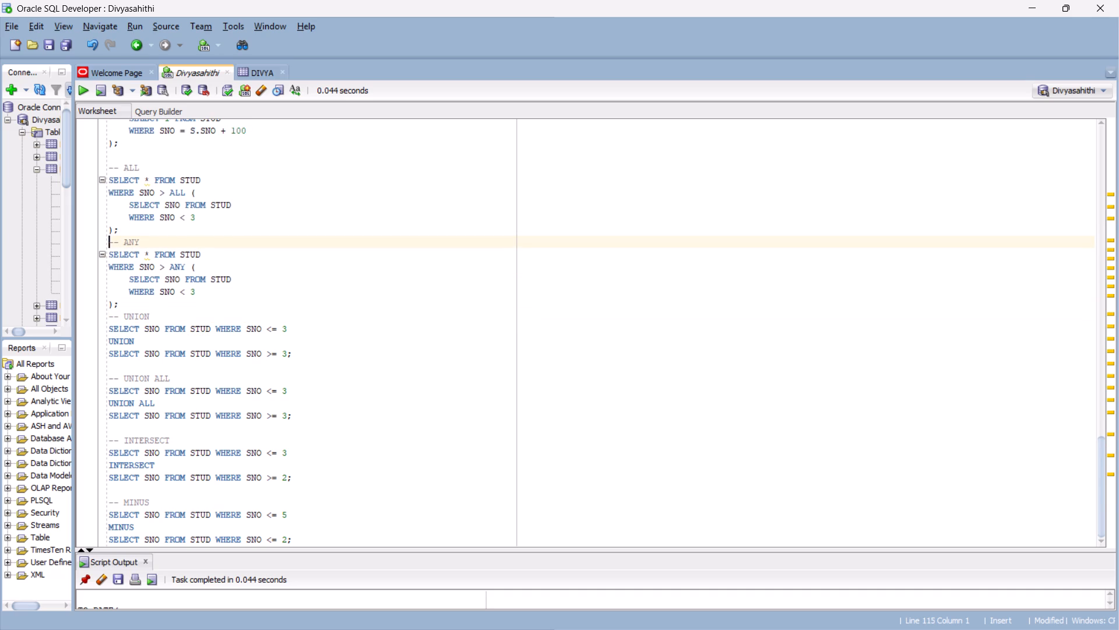
pyautogui.press('Down')
pyautogui.press('Down')
pyautogui.press('Down')
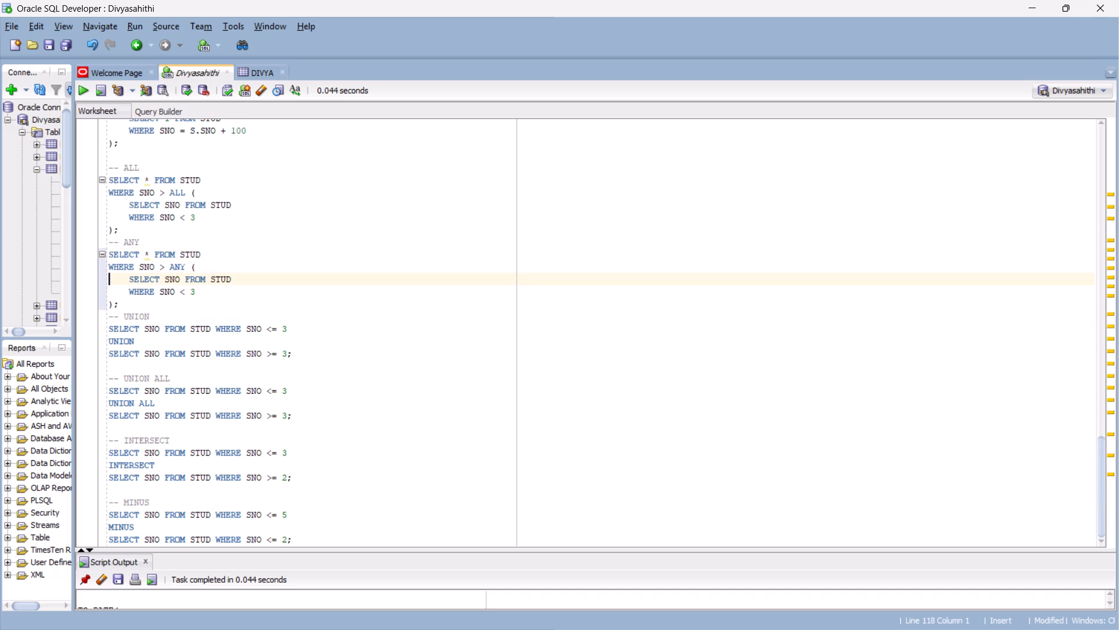
pyautogui.press('Up')
pyautogui.press('Up')
pyautogui.press('Up')
pyautogui.press('Up')
pyautogui.press('Up')
pyautogui.press('Up')
pyautogui.press('Up')
pyautogui.press('Up')
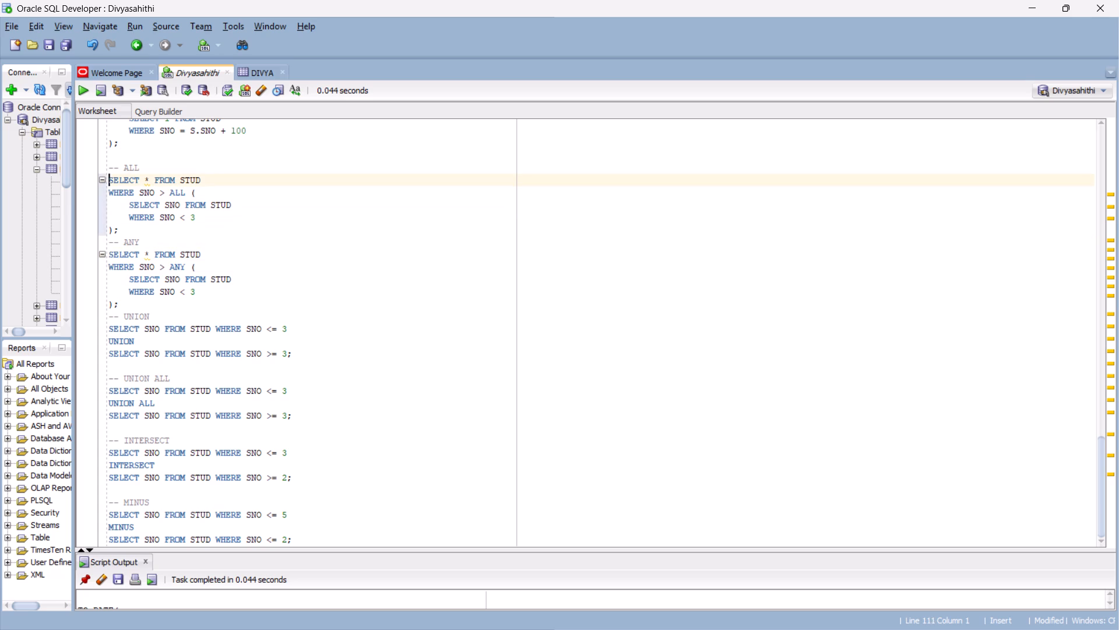
pyautogui.press('Up')
pyautogui.press('Up')
pyautogui.press('Delete')
# Remove the blank lines above the NOT EXISTS and EXISTS comments.
pyautogui.press('Up')
pyautogui.press('Up')
pyautogui.press('Up')
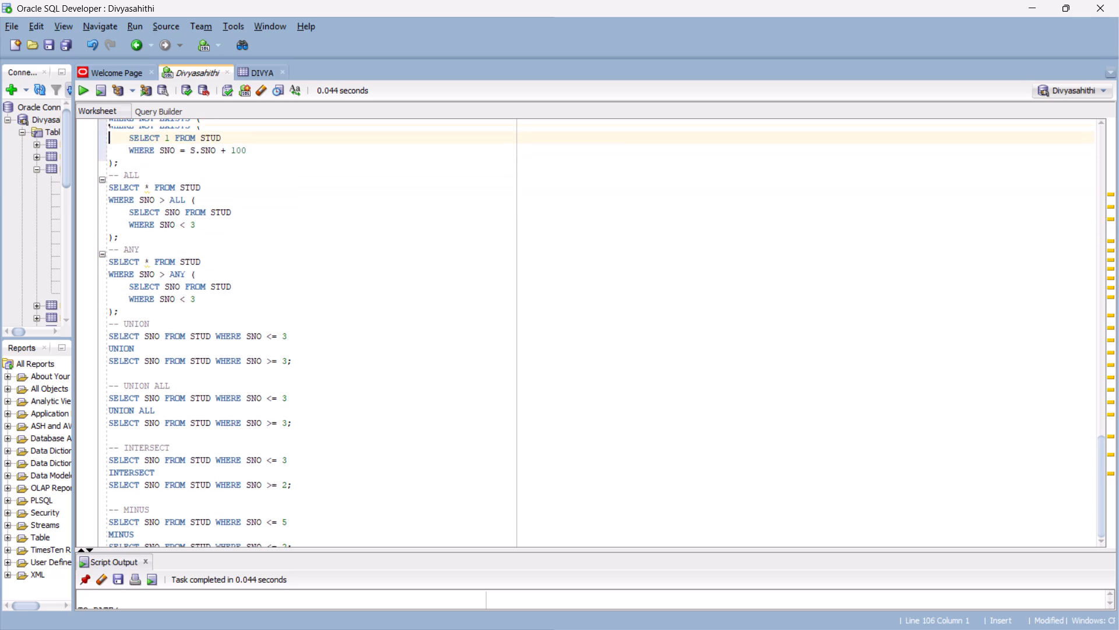
pyautogui.press('Up')
pyautogui.press('Up')
pyautogui.press('Up')
pyautogui.press('Up')
pyautogui.press('Delete')
pyautogui.press('Up')
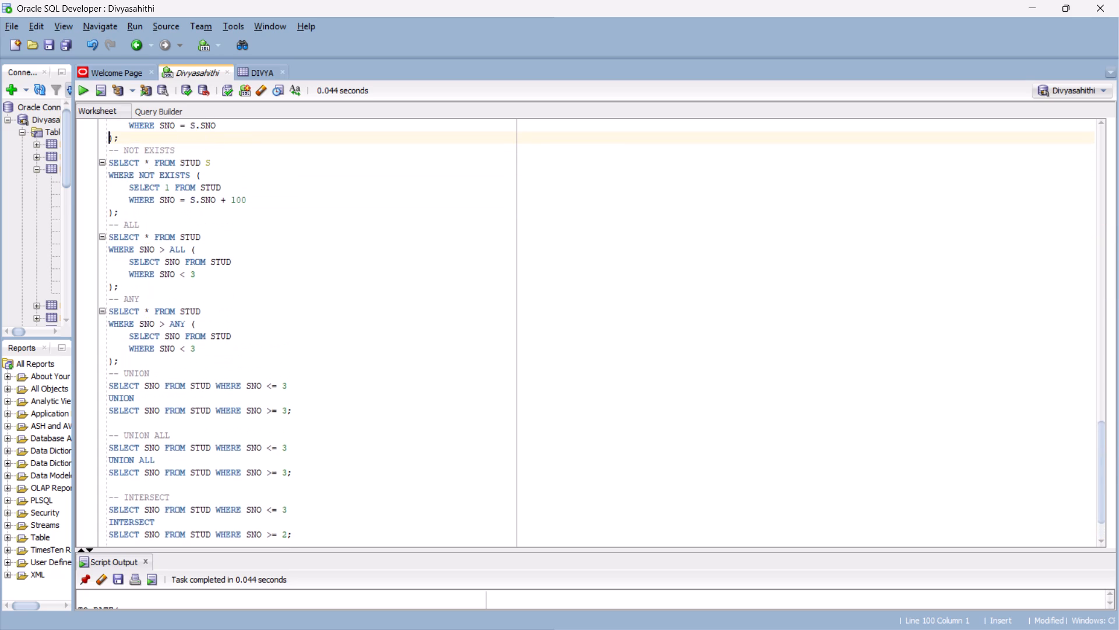
pyautogui.press('Up')
pyautogui.press('Up')
pyautogui.press('Up')
pyautogui.press('Up')
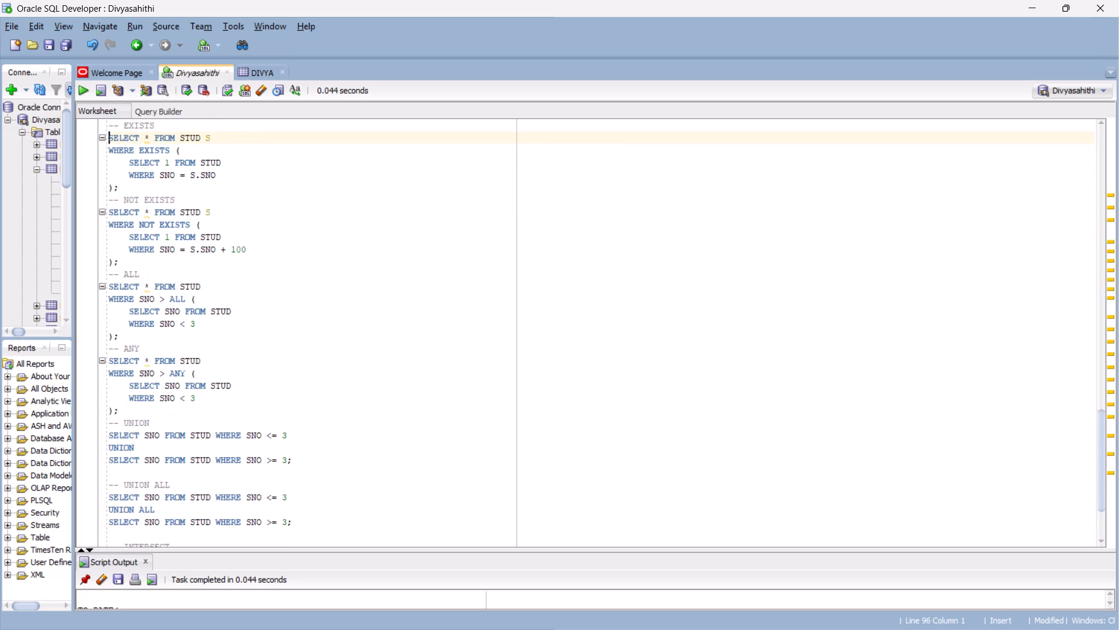
pyautogui.press('Up')
pyautogui.press('Up')
pyautogui.press('Delete')
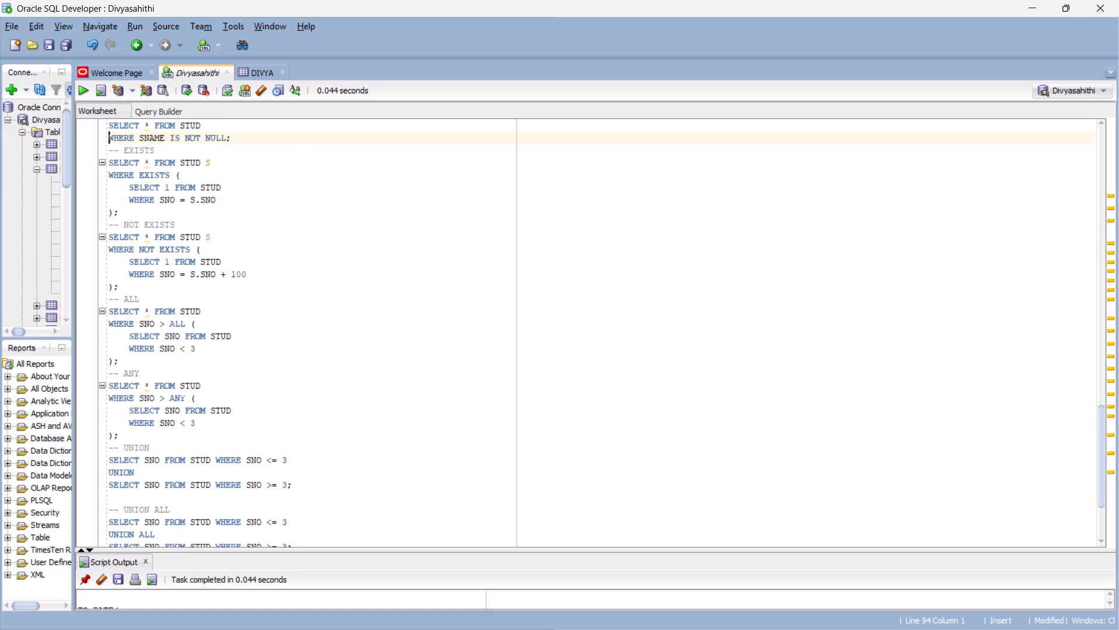
# Remove the blank lines above the IS NOT NULL and IS NULL comments.
pyautogui.press('Up')
pyautogui.press('Up')
pyautogui.press('Up')
pyautogui.press('Up')
pyautogui.press('Delete')
pyautogui.press('Up')
pyautogui.press('Up')
pyautogui.press('Up')
pyautogui.press('Up')
pyautogui.press('Up')
pyautogui.press('Up')
pyautogui.press('Up')
pyautogui.press('Up')
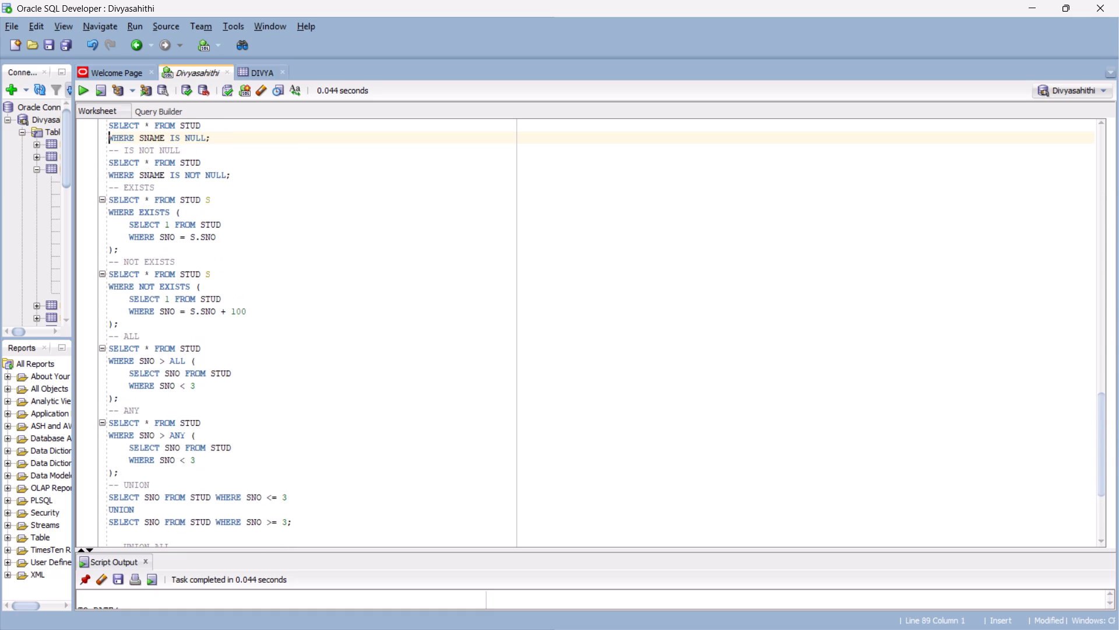
pyautogui.press('Down')
pyautogui.press('Down')
pyautogui.press('Down')
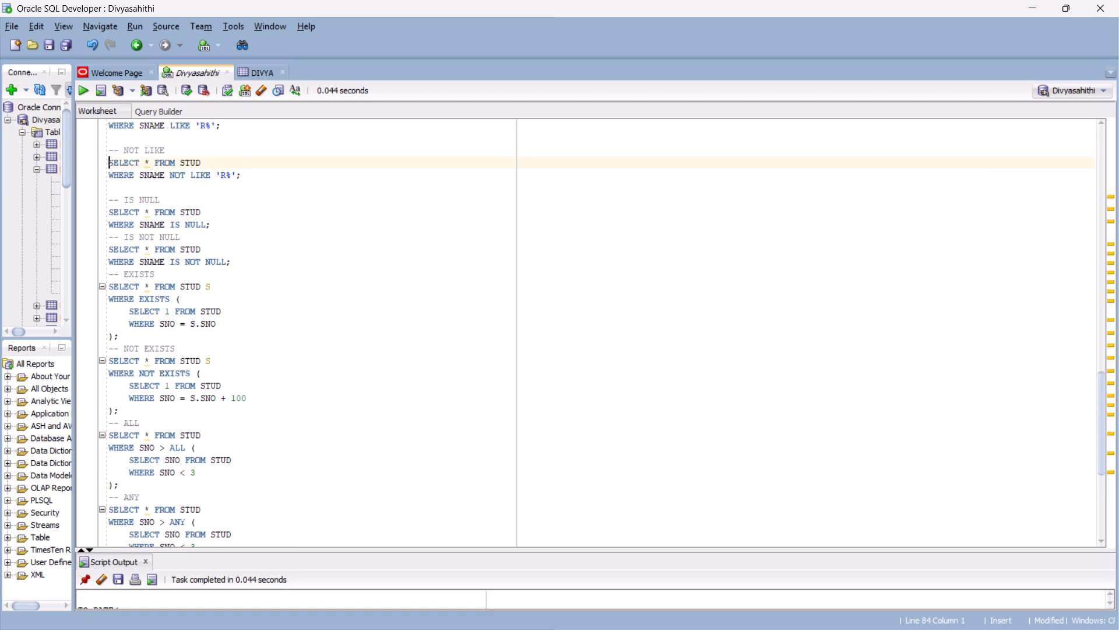
pyautogui.press('Down')
pyautogui.press('Delete')
# Remove the blank lines above the NOT LIKE and LIKE comments.
pyautogui.press('Up')
pyautogui.press('Up')
pyautogui.press('Up')
pyautogui.press('Up')
pyautogui.press('Up')
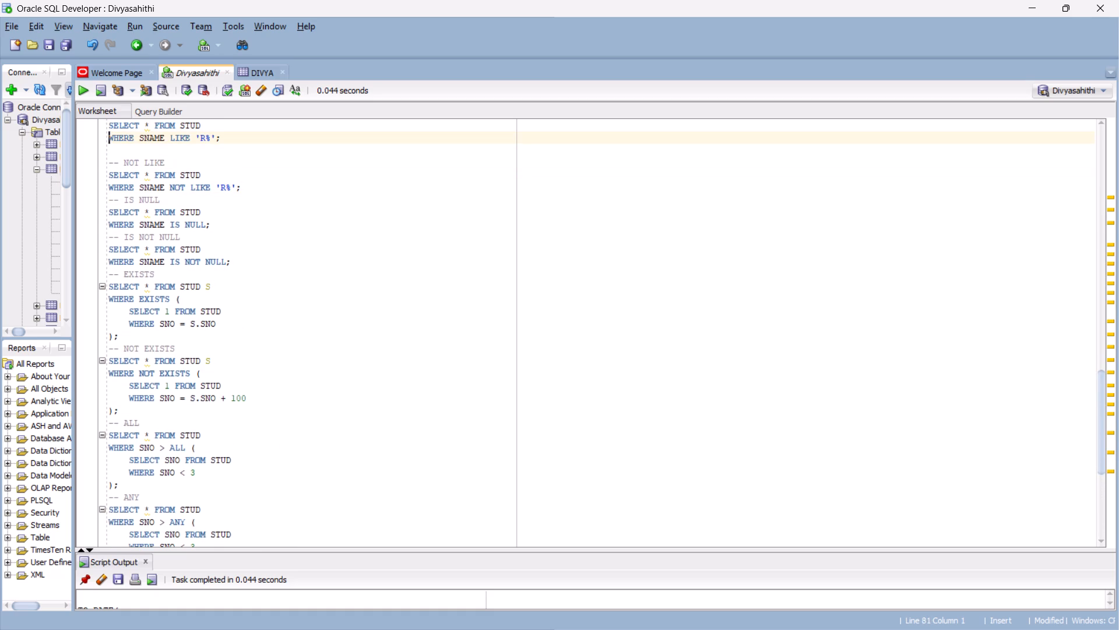
pyautogui.press('Down')
pyautogui.press('Delete')
pyautogui.press('Up')
pyautogui.press('Up')
pyautogui.press('Up')
pyautogui.press('Up')
pyautogui.press('Up')
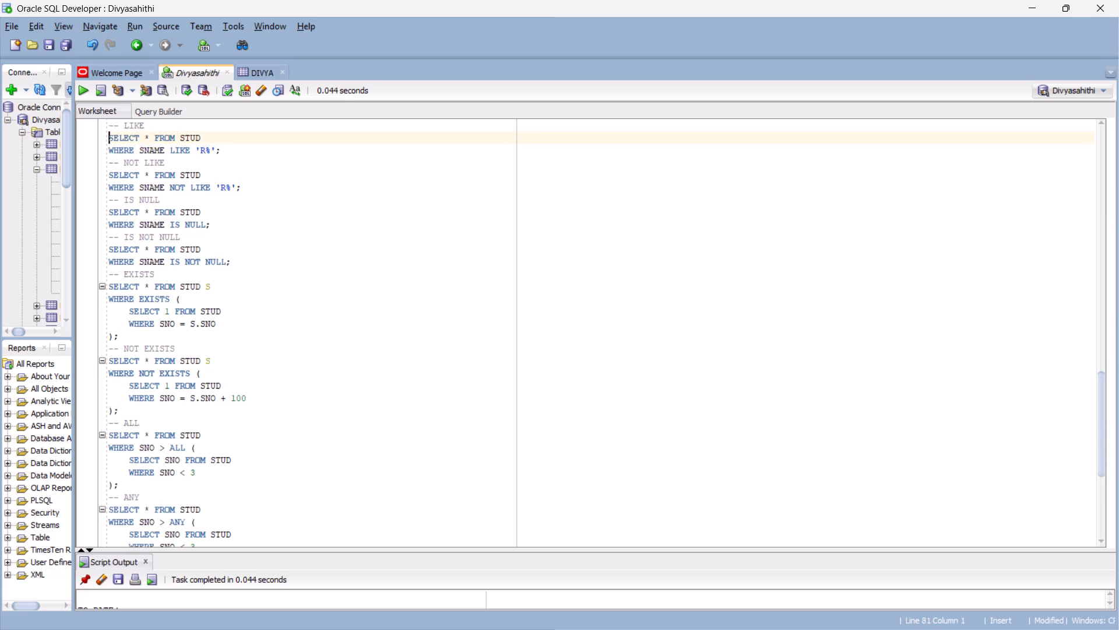
pyautogui.press('Down')
pyautogui.press('Delete')
# Remove the blank lines above the NOT IN and IN comments.
pyautogui.press('Up')
pyautogui.press('Up')
pyautogui.press('Up')
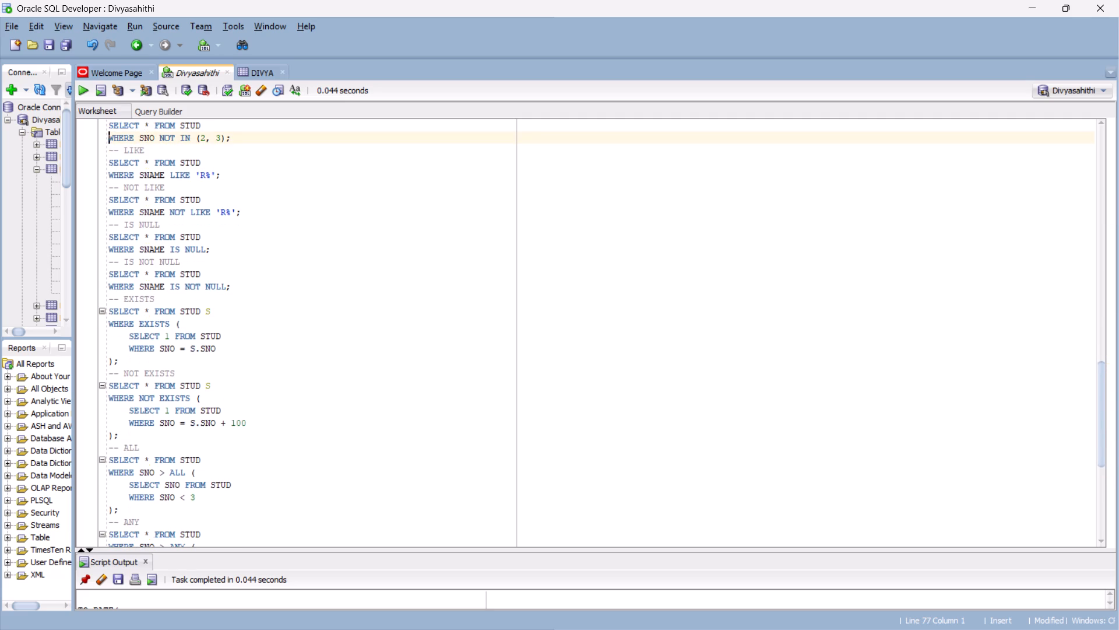
pyautogui.press('Up')
pyautogui.press('Delete')
pyautogui.press('Up')
pyautogui.press('Up')
pyautogui.press('Up')
pyautogui.press('Up')
pyautogui.press('Up')
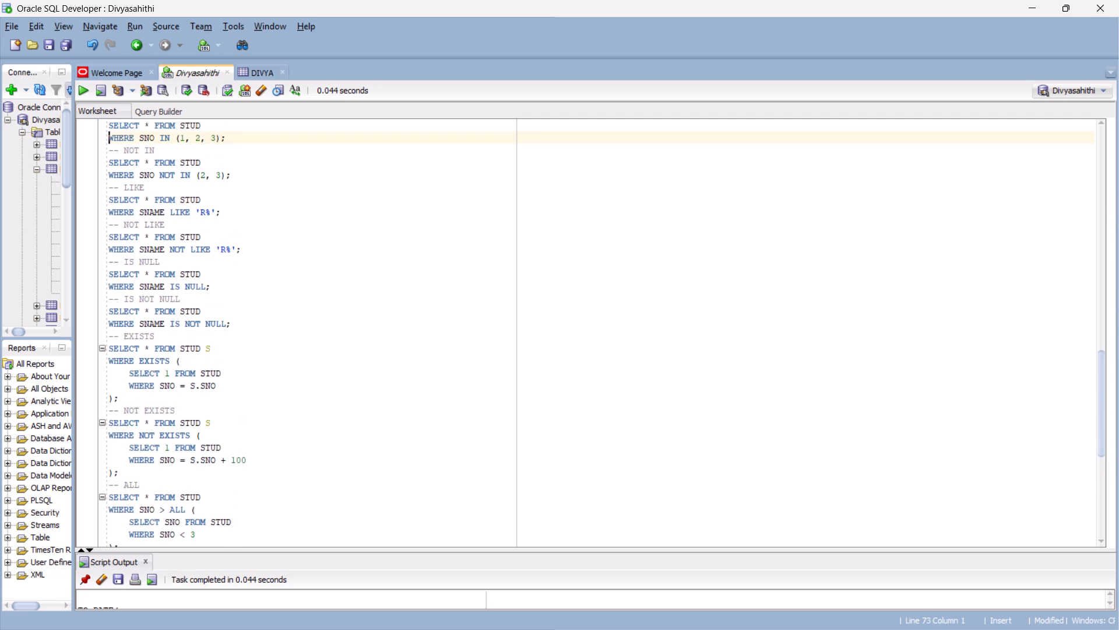
pyautogui.press('Down')
pyautogui.press('Delete')
# Remove the blank line above the NOT BETWEEN comment.
pyautogui.press('Up')
pyautogui.press('Up')
pyautogui.press('Up')
pyautogui.press('Up')
pyautogui.press('Up')
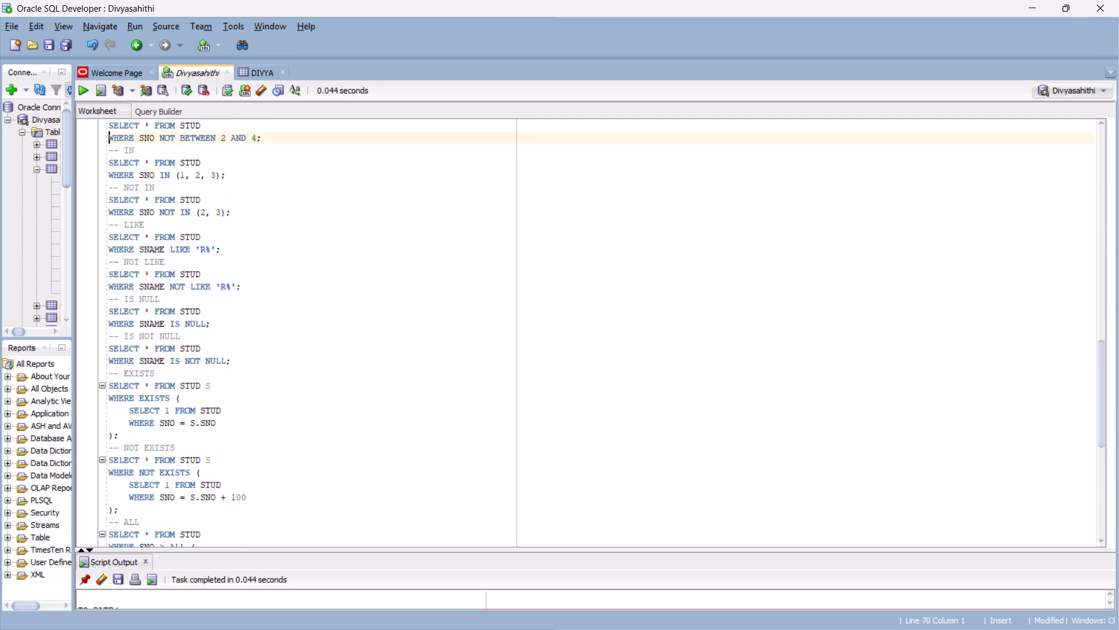
pyautogui.press('Down')
pyautogui.press('Delete')
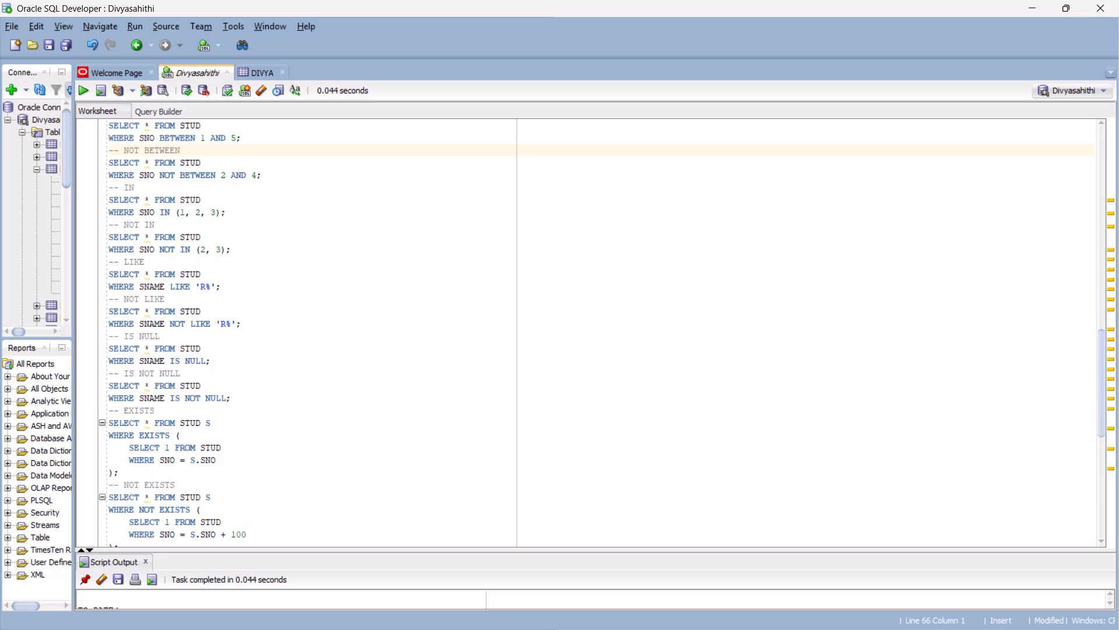
# Remove the blank line between the "-- 4. SPECIAL OPERATORS" heading and the BETWEEN comment.
pyautogui.press('Up')
pyautogui.press('Up')
pyautogui.press('Up')
pyautogui.press('Up')
pyautogui.press('Up')
pyautogui.press('Up')
pyautogui.press('Up')
pyautogui.press('Up')
pyautogui.press('Up')
pyautogui.press('Down')
pyautogui.press('Down')
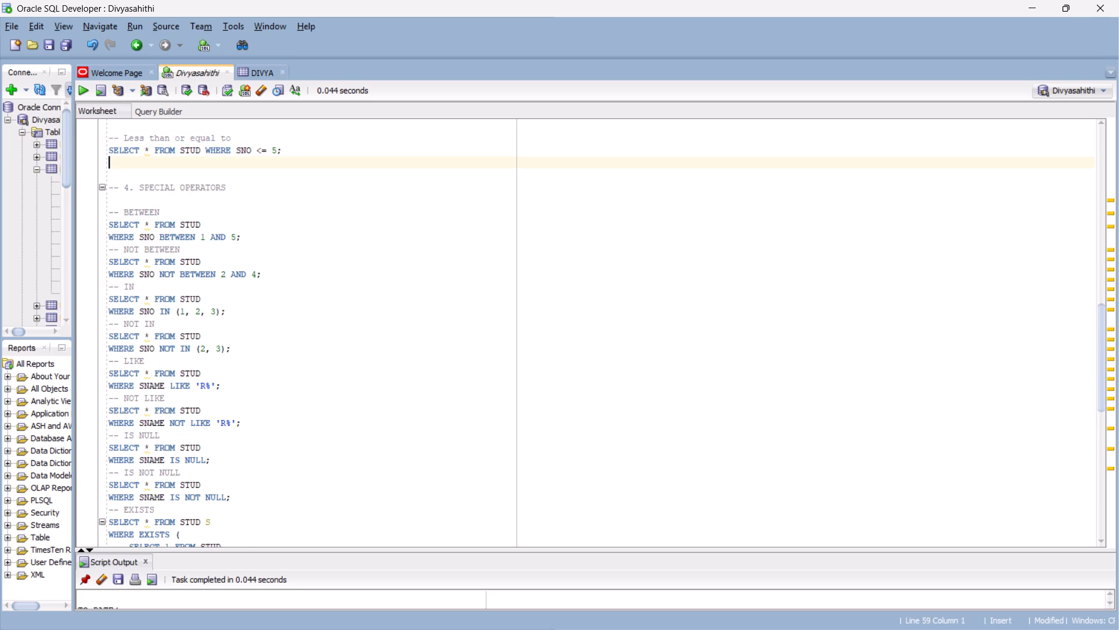
pyautogui.press('Down')
pyautogui.press('Down')
pyautogui.press('Down')
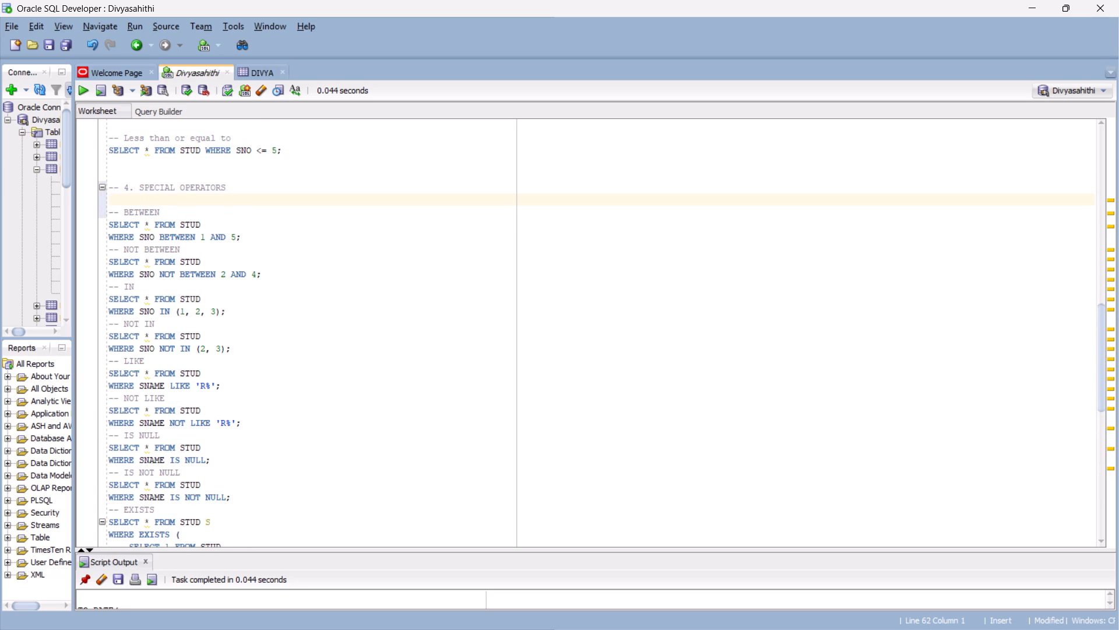
pyautogui.press('Delete')
# Delete the "-- 4. SPECIAL OPERATORS" heading with the blank lines above it, so BETWEEN directly follows the <= query.
pyautogui.moveTo(234, 194); pyautogui.dragTo(263, 187)
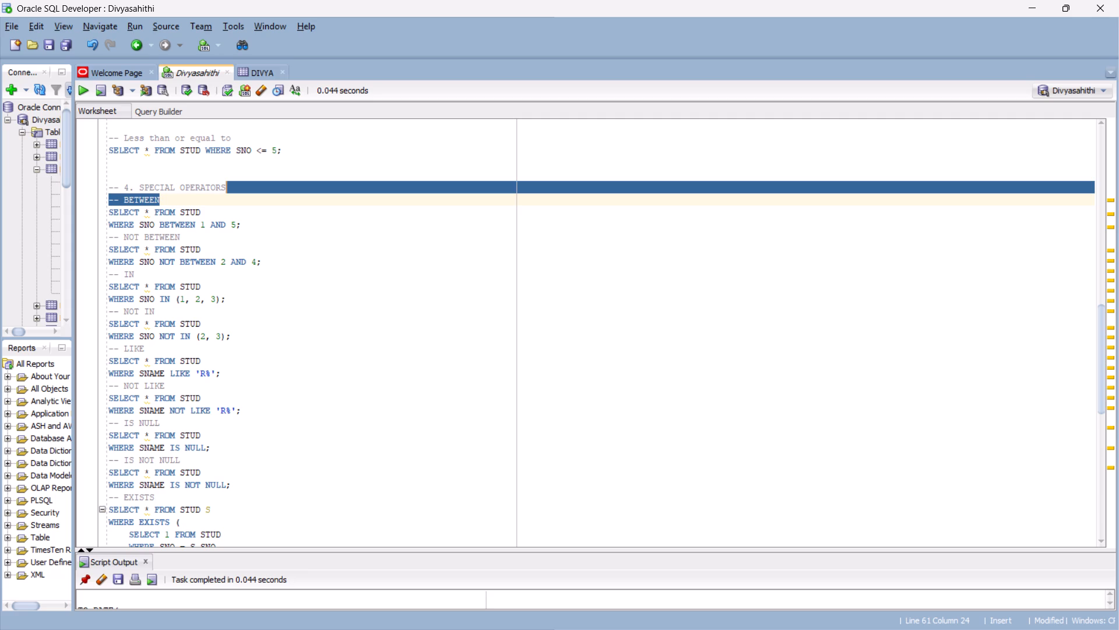
pyautogui.moveTo(263, 187); pyautogui.dragTo(264, 183)
pyautogui.click(264, 183)
pyautogui.moveTo(264, 183); pyautogui.dragTo(110, 180)
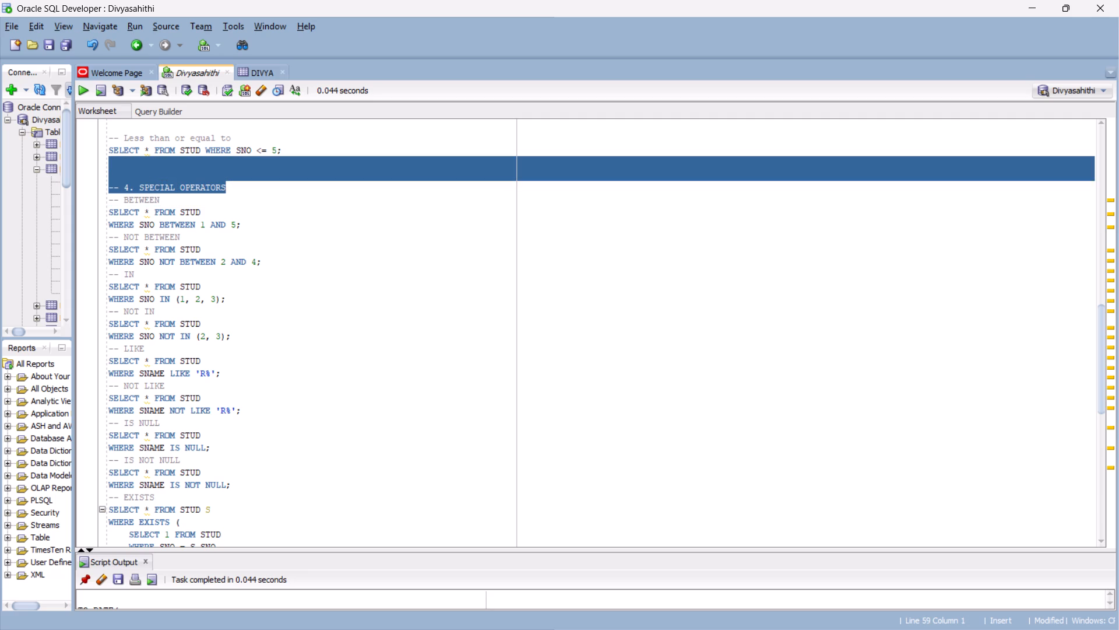
pyautogui.press('BackSpace')
pyautogui.press('Delete')
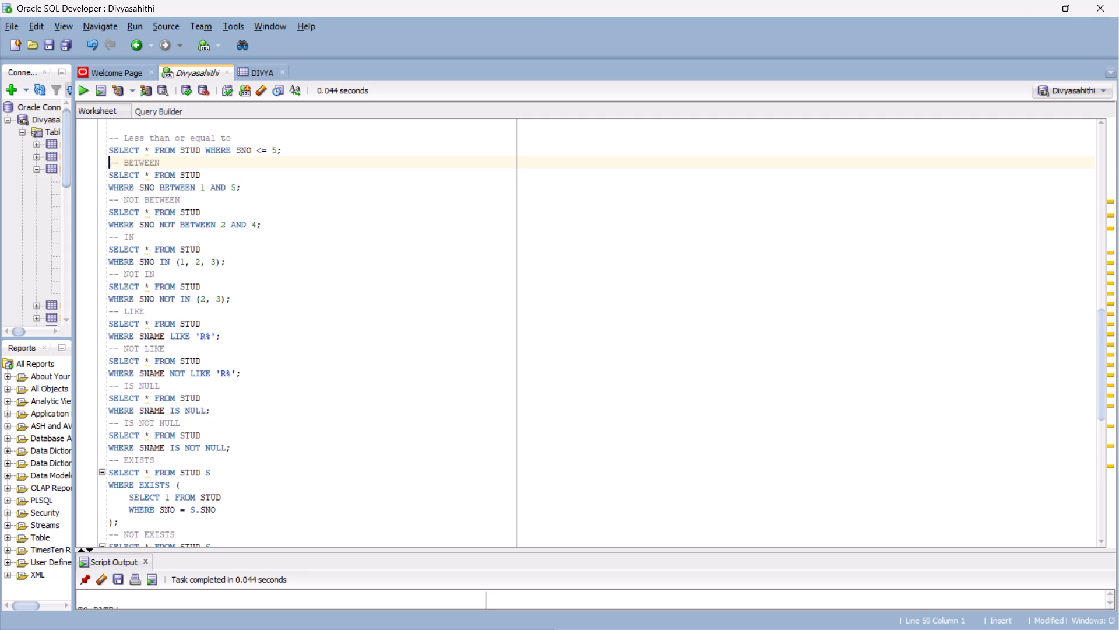
# Delete the "-- 2. LOGICAL OPERATORS" heading from the worksheet.
pyautogui.scroll(3, 331, 181)
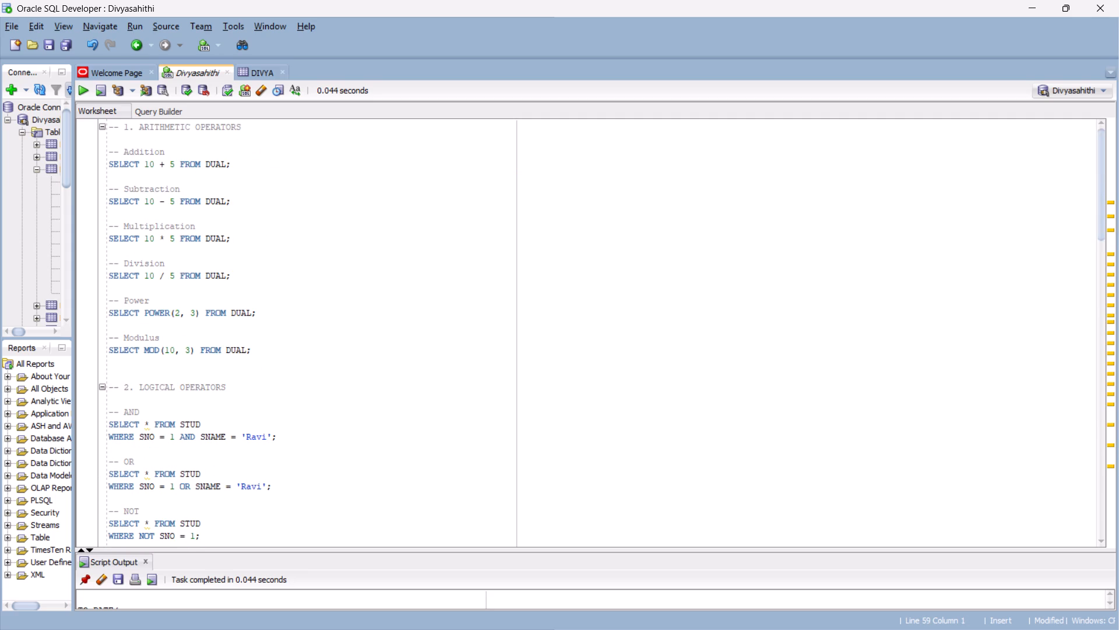
pyautogui.moveTo(256, 382); pyautogui.dragTo(103, 379)
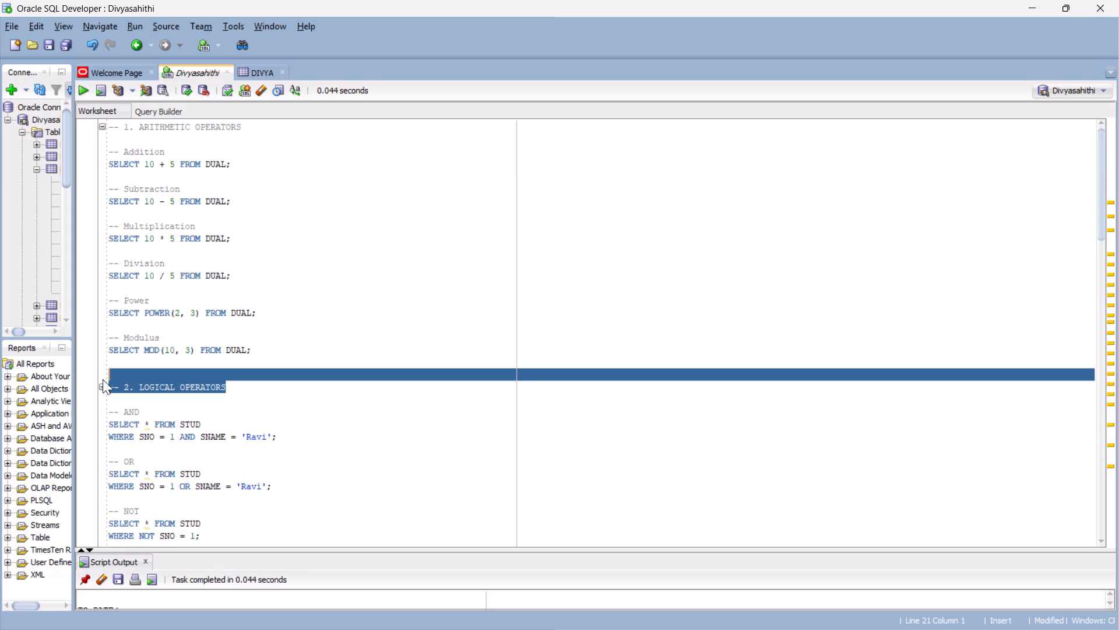
pyautogui.press('BackSpace')
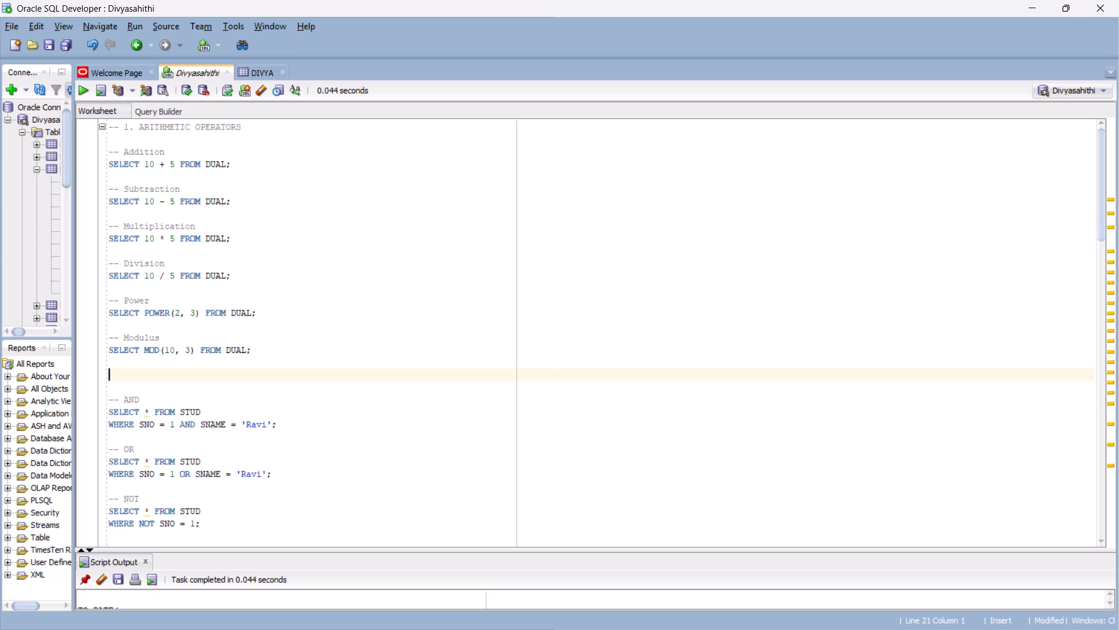
# Delete the "-- 1. ARITHMETIC OPERATORS" heading and the blank line beneath it, so the script starts at the Addition comment.
pyautogui.click(270, 128)
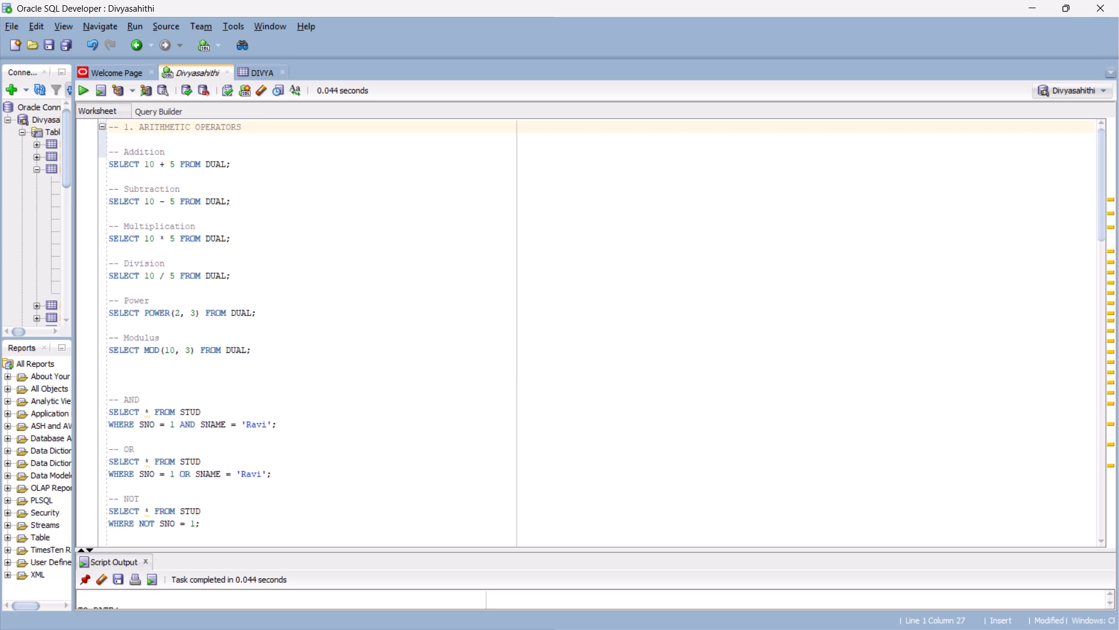
pyautogui.moveTo(273, 135); pyautogui.dragTo(125, 117)
pyautogui.press('BackSpace')
pyautogui.press('Delete')
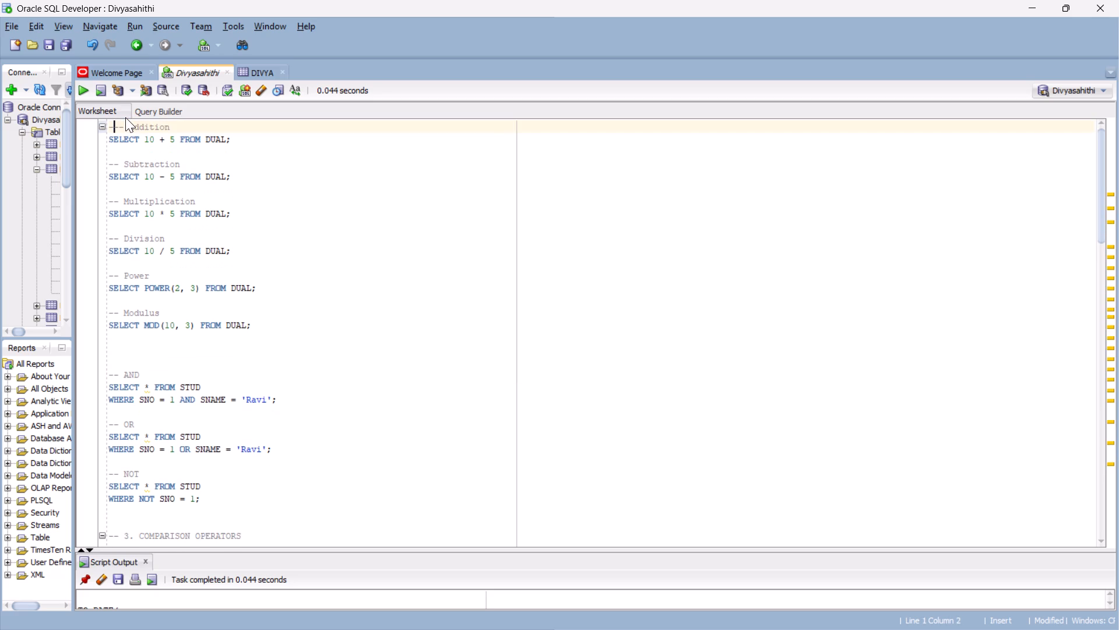
# Remove the blank lines between the Modulus query and the AND comment.
pyautogui.click(111, 338)
pyautogui.press('Delete')
pyautogui.press('Delete')
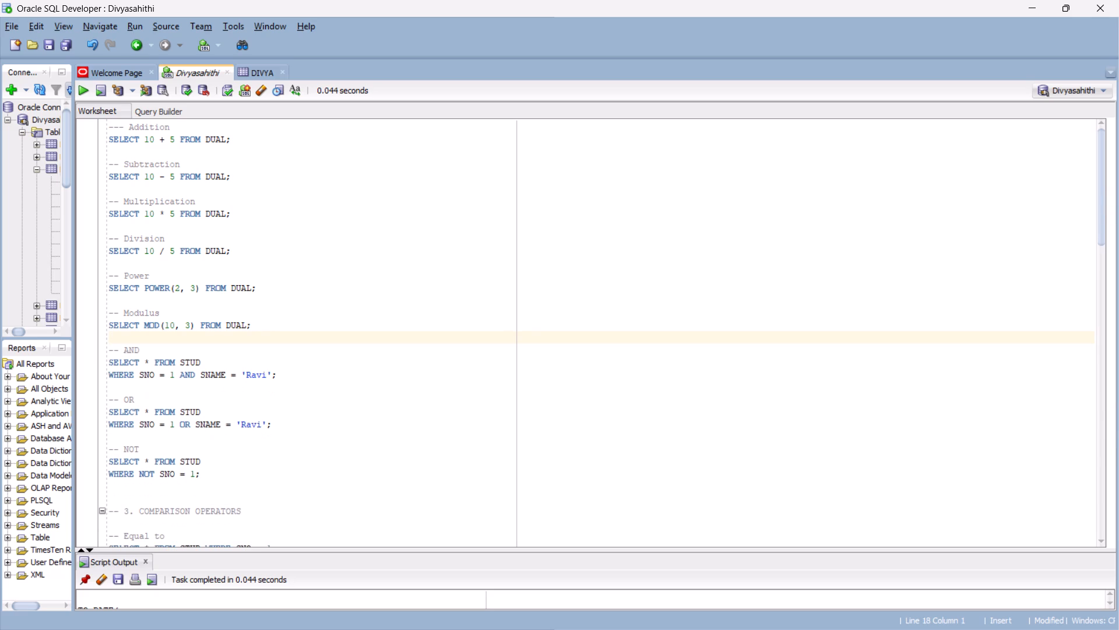
pyautogui.press('Delete')
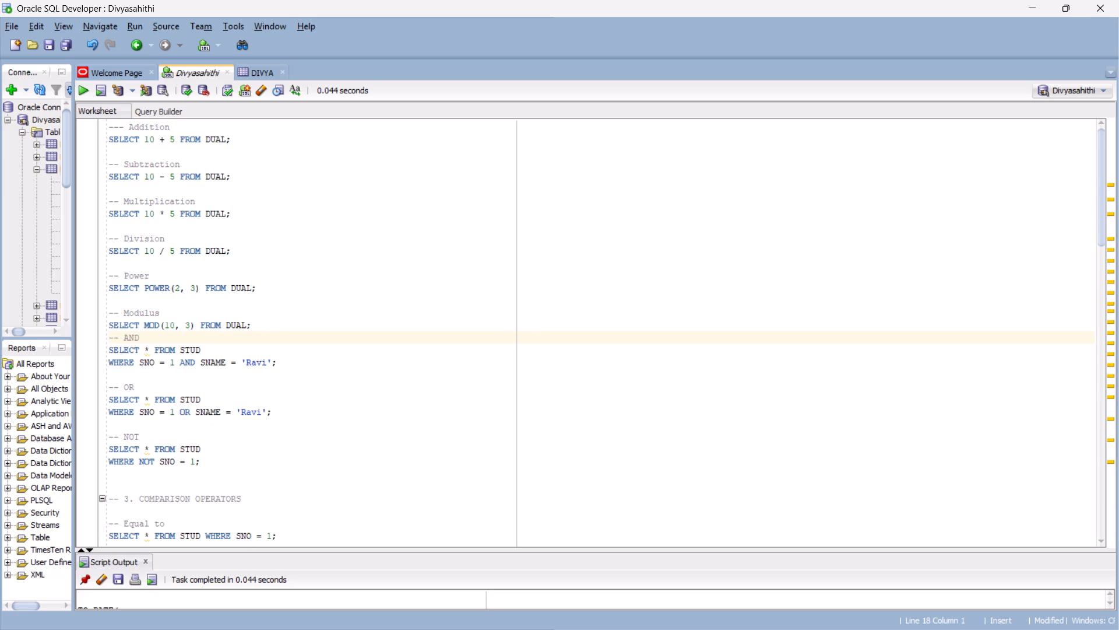
# Delete the "-- 3. COMPARISON OPERATORS" heading and its surrounding blank lines, so Equal to directly follows the NOT query.
pyautogui.moveTo(111, 475); pyautogui.dragTo(192, 515)
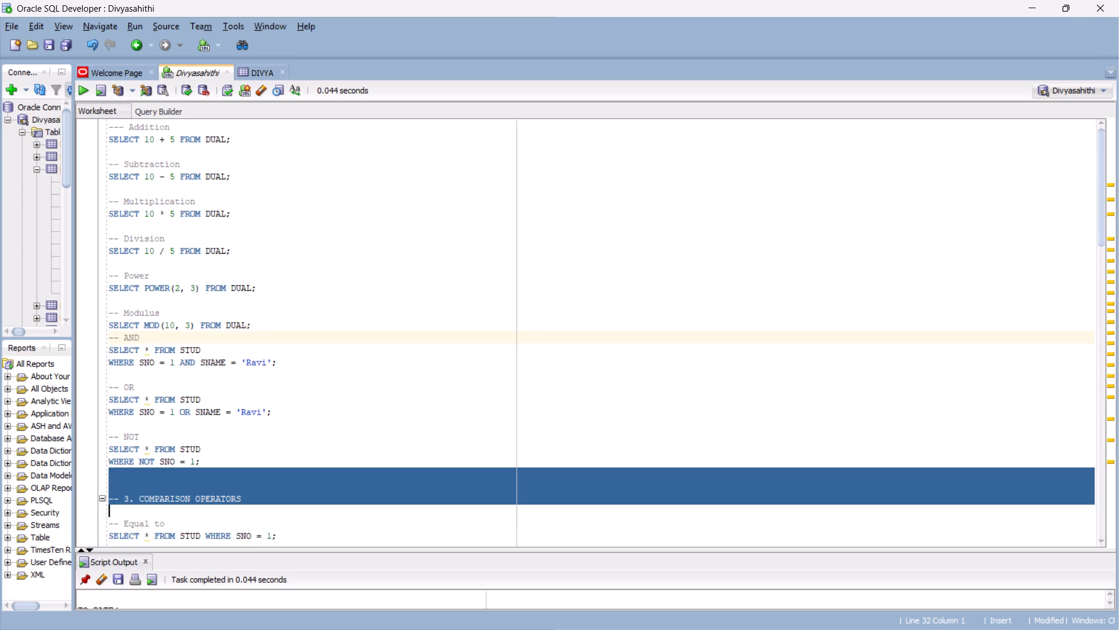
pyautogui.moveTo(192, 515); pyautogui.dragTo(194, 509)
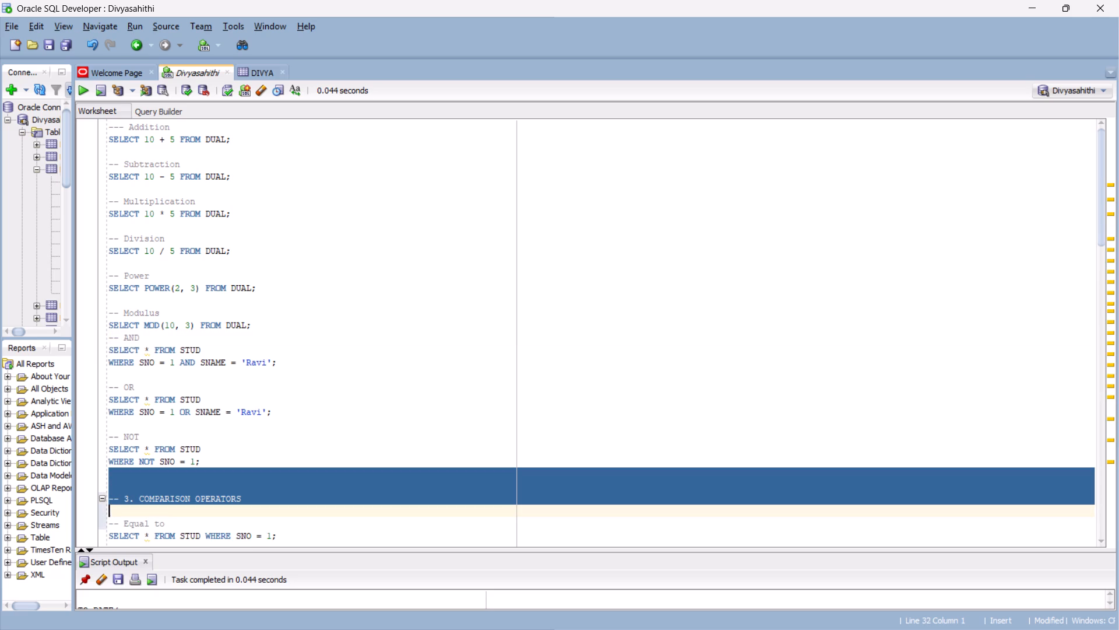
pyautogui.press('BackSpace')
pyautogui.press('Delete')
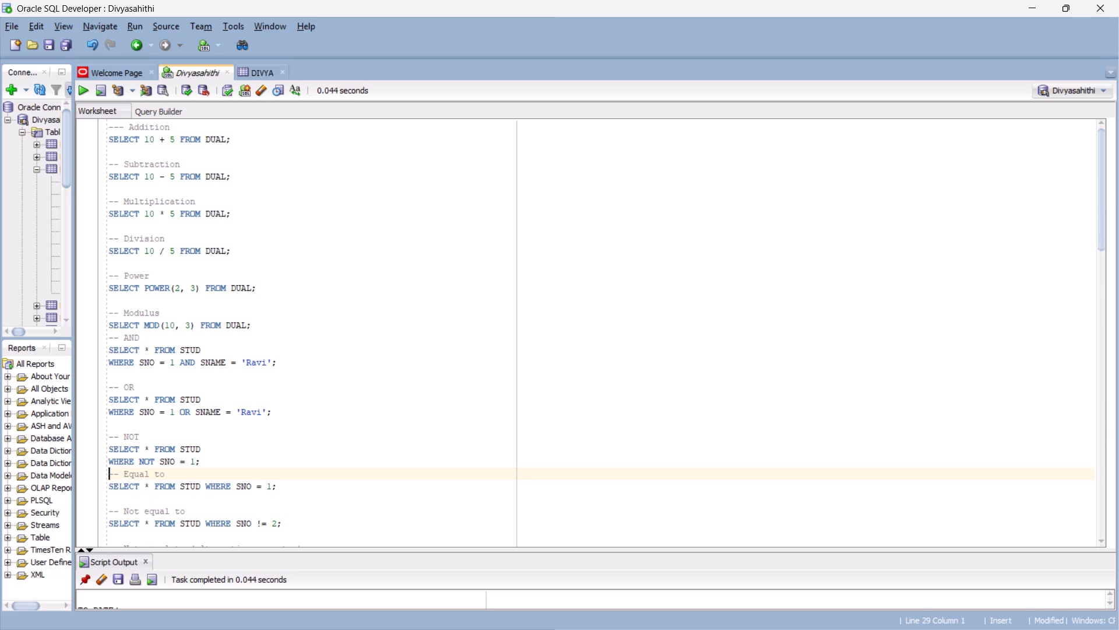
# Run the whole operator worksheet as a script.
pyautogui.scroll(-14, 365, 459)
pyautogui.scroll(11, 365, 459)
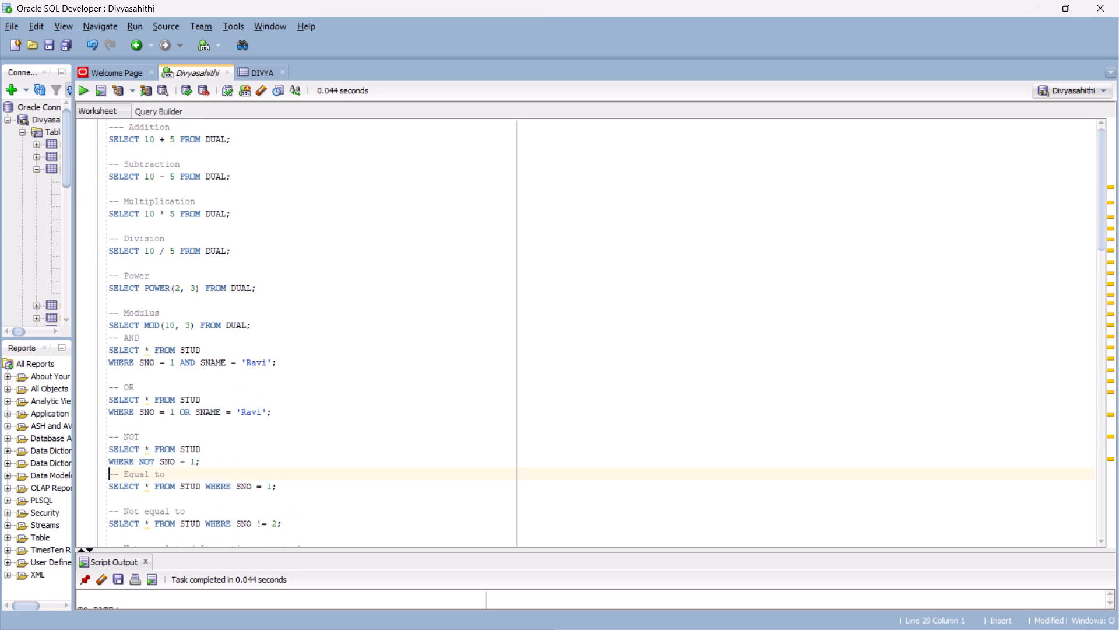
pyautogui.press('F5')
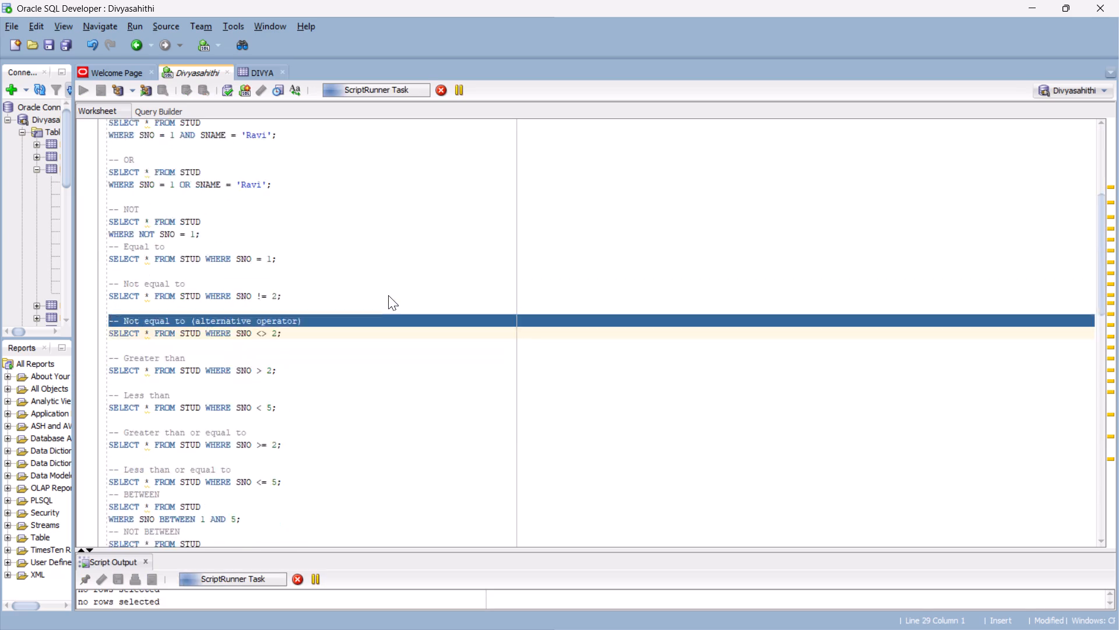
# Enlarge the script output area and examine the results of the operator queries.
pyautogui.moveTo(448, 549); pyautogui.dragTo(504, 249)
pyautogui.scroll(6, 448, 391)
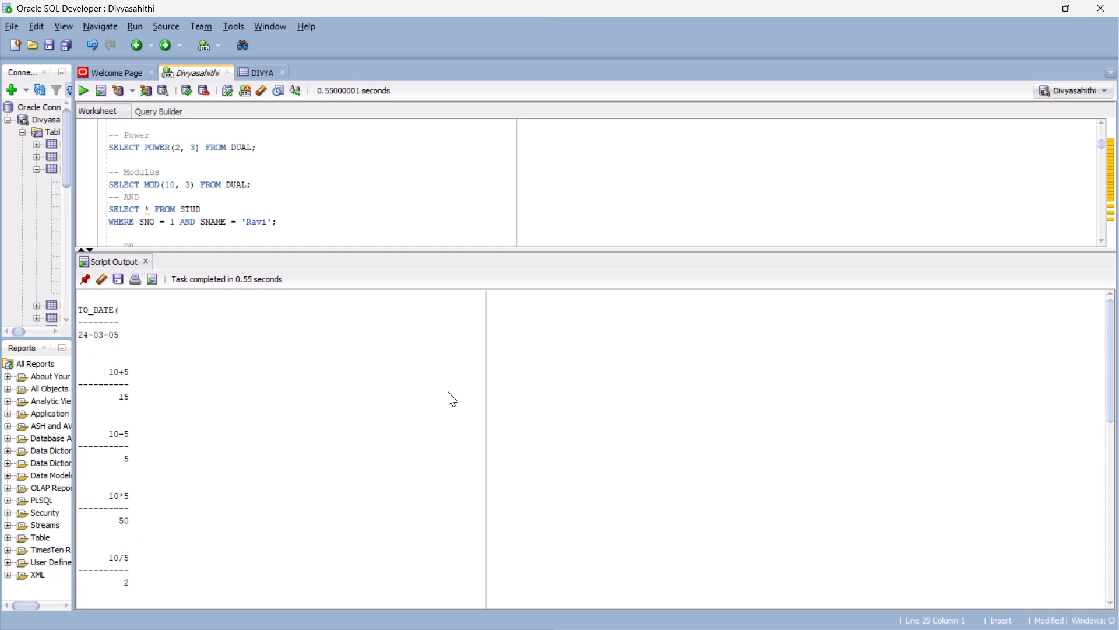
pyautogui.scroll(2, 448, 391)
pyautogui.scroll(-4, 448, 391)
pyautogui.scroll(1, 448, 391)
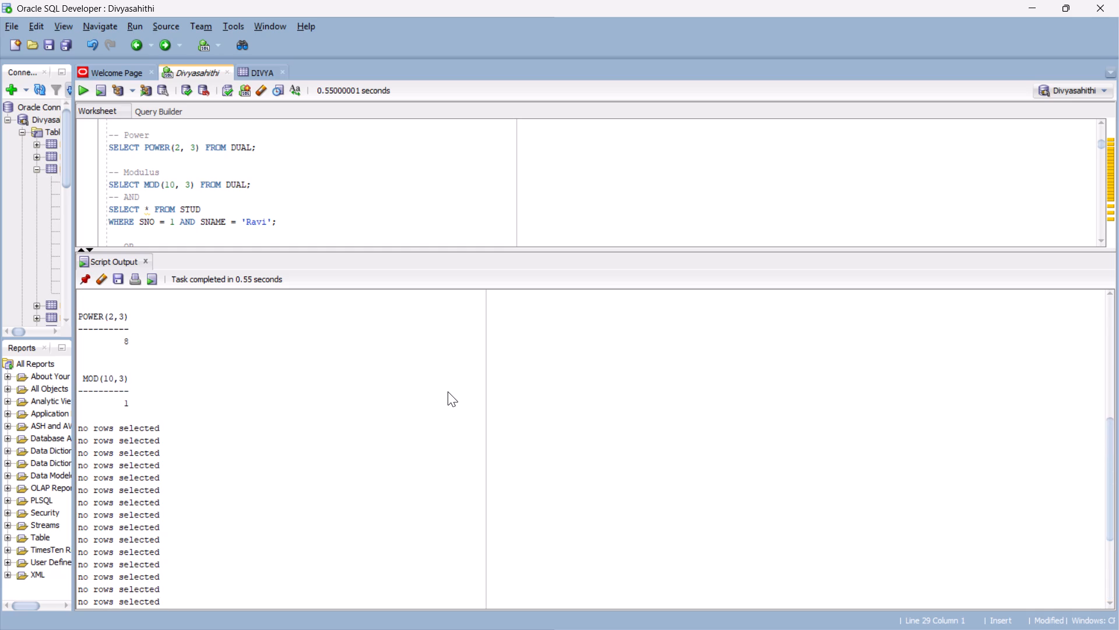
pyautogui.scroll(3, 448, 391)
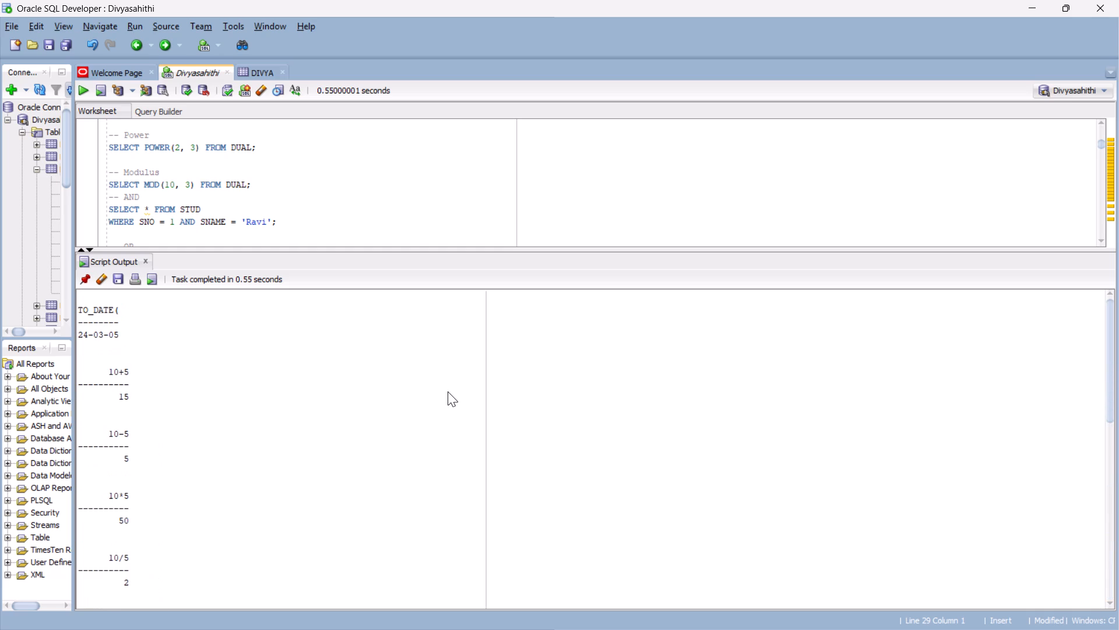
# Shrink the script output area to a thin strip so the worksheet shows as many query lines as possible.
pyautogui.moveTo(543, 250); pyautogui.dragTo(503, 467)
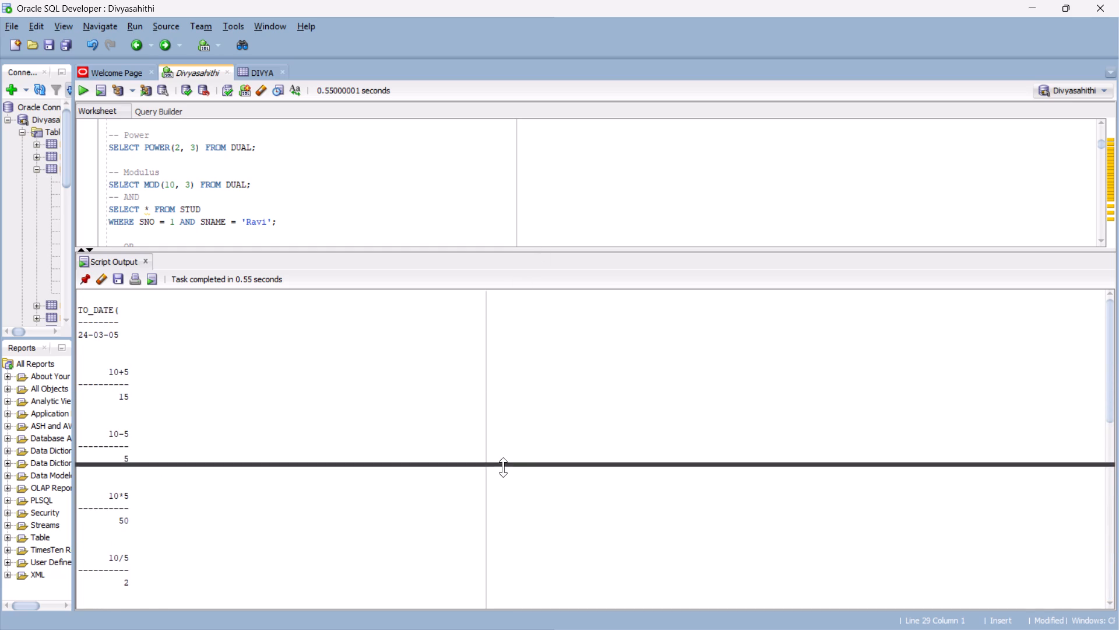
pyautogui.moveTo(503, 467); pyautogui.dragTo(501, 500)
pyautogui.scroll(-1, 540, 318)
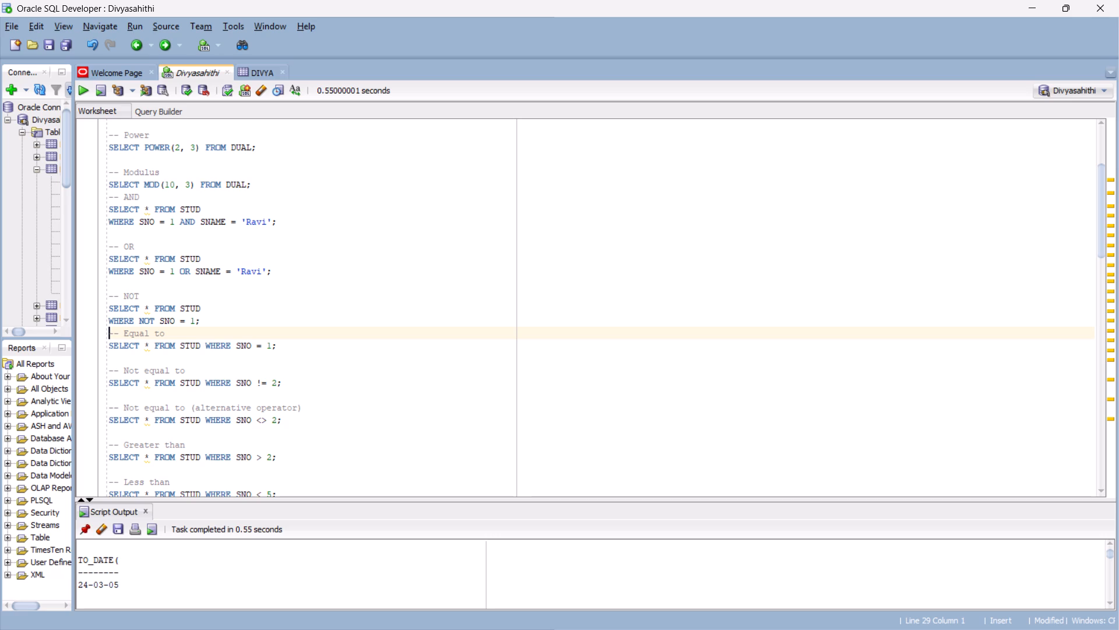
pyautogui.moveTo(513, 499); pyautogui.dragTo(508, 565)
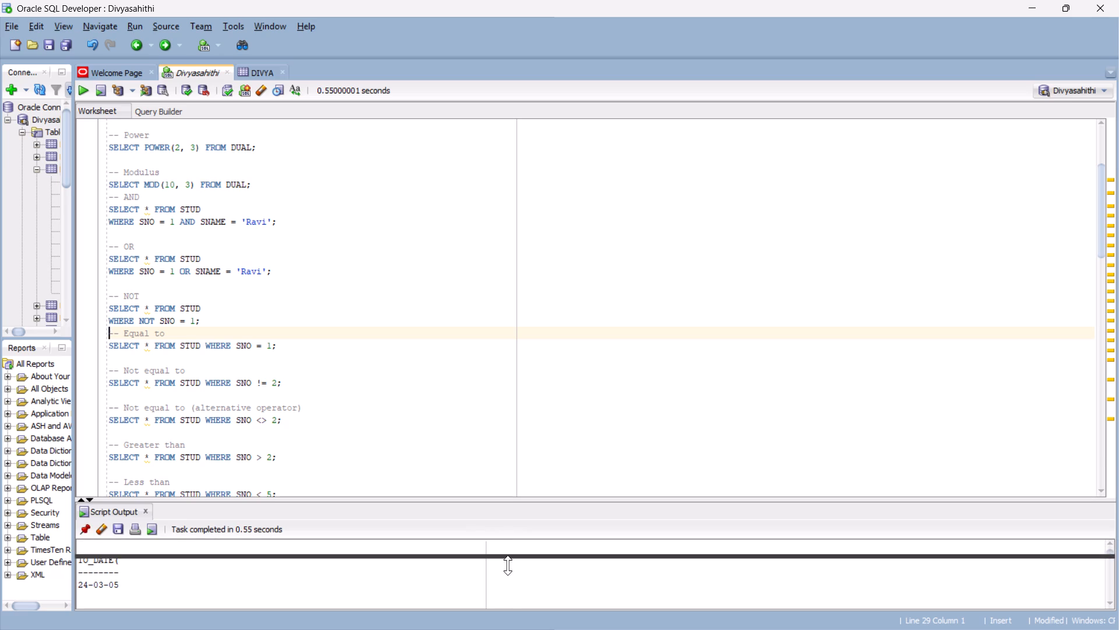
pyautogui.moveTo(508, 565); pyautogui.dragTo(508, 604)
# Capture a screenshot of the worksheet area showing the queries from Addition through Not equal to.
pyautogui.scroll(1, 510, 423)
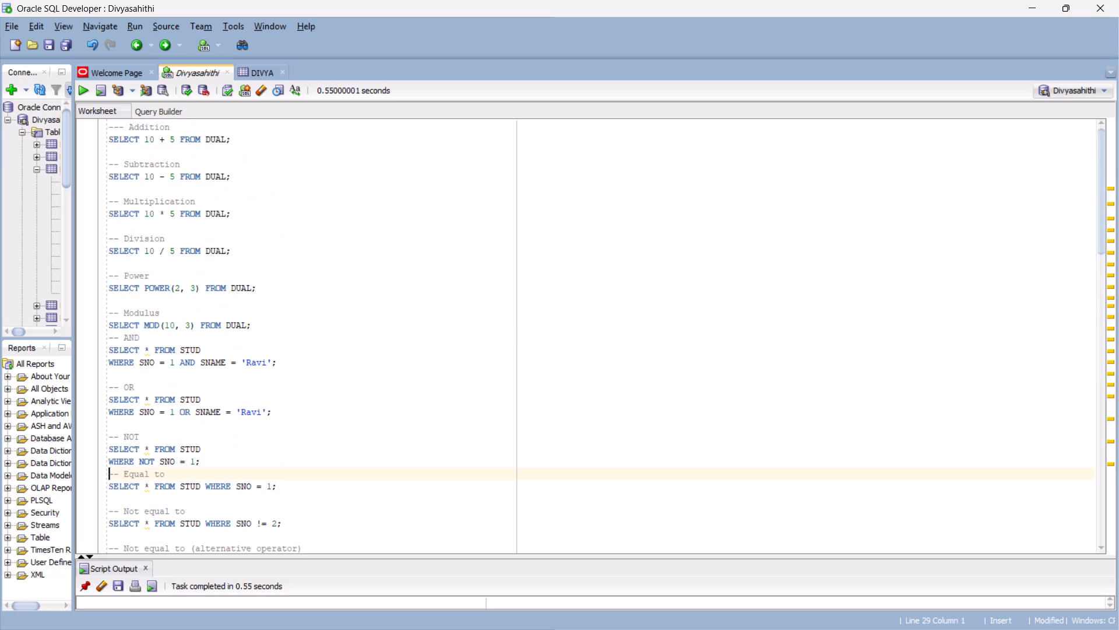
pyautogui.scroll(1, 510, 423)
pyautogui.press('Print')
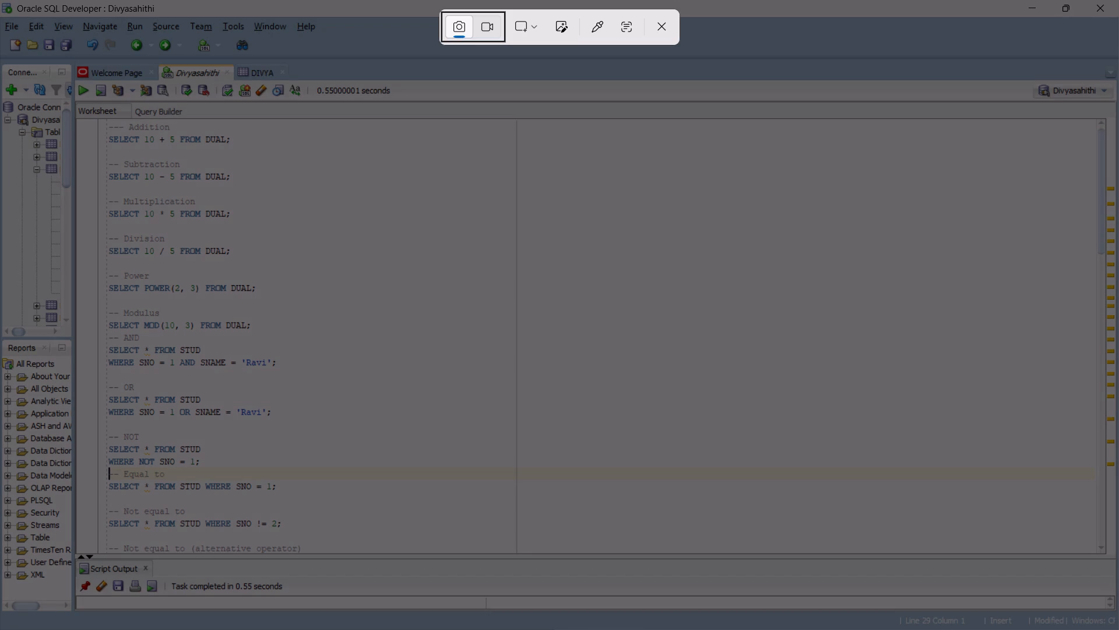
pyautogui.moveTo(79, 73); pyautogui.dragTo(896, 545)
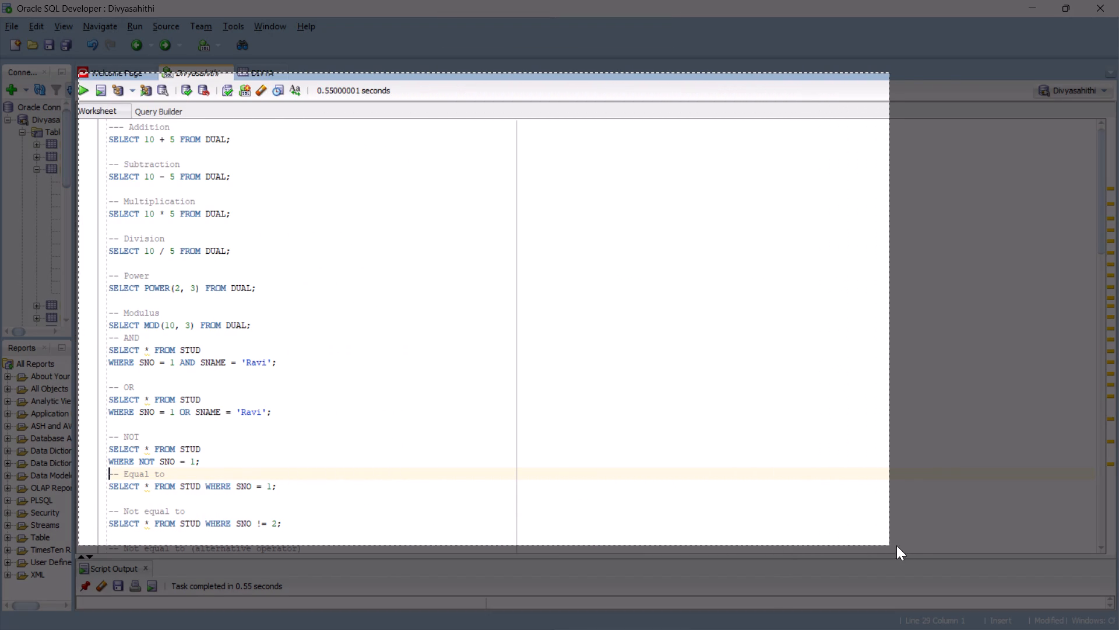
pyautogui.moveTo(896, 545); pyautogui.dragTo(1118, 549)
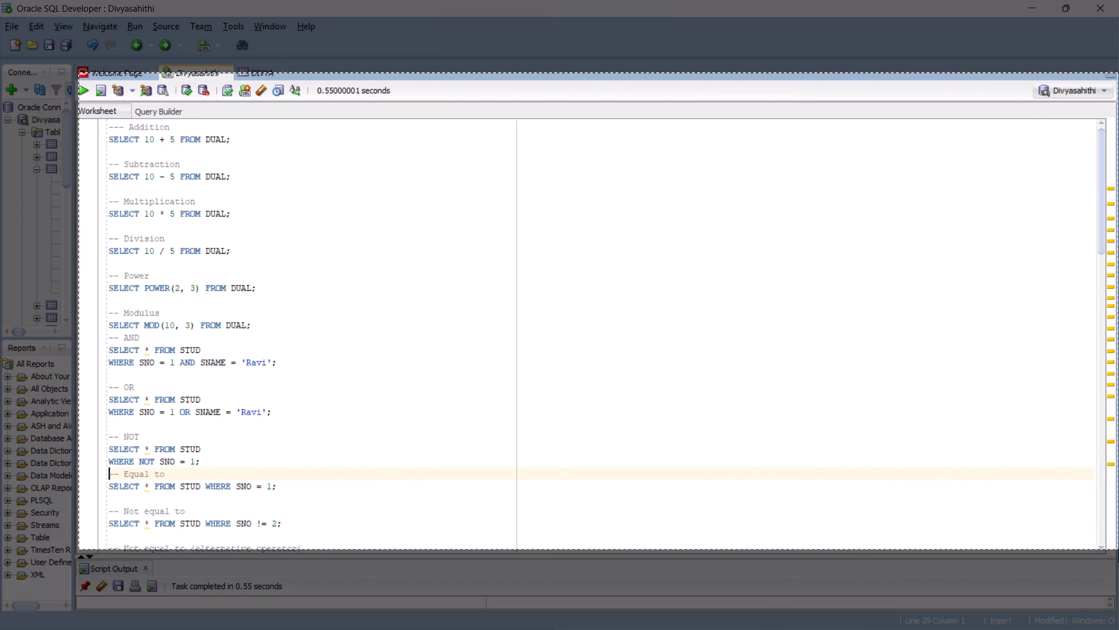
pyautogui.moveTo(1118, 549); pyautogui.dragTo(1117, 558)
# Capture a screenshot of the worksheet queries from Not equal to (alternative operator) through IS NULL.
pyautogui.scroll(-3, 631, 447)
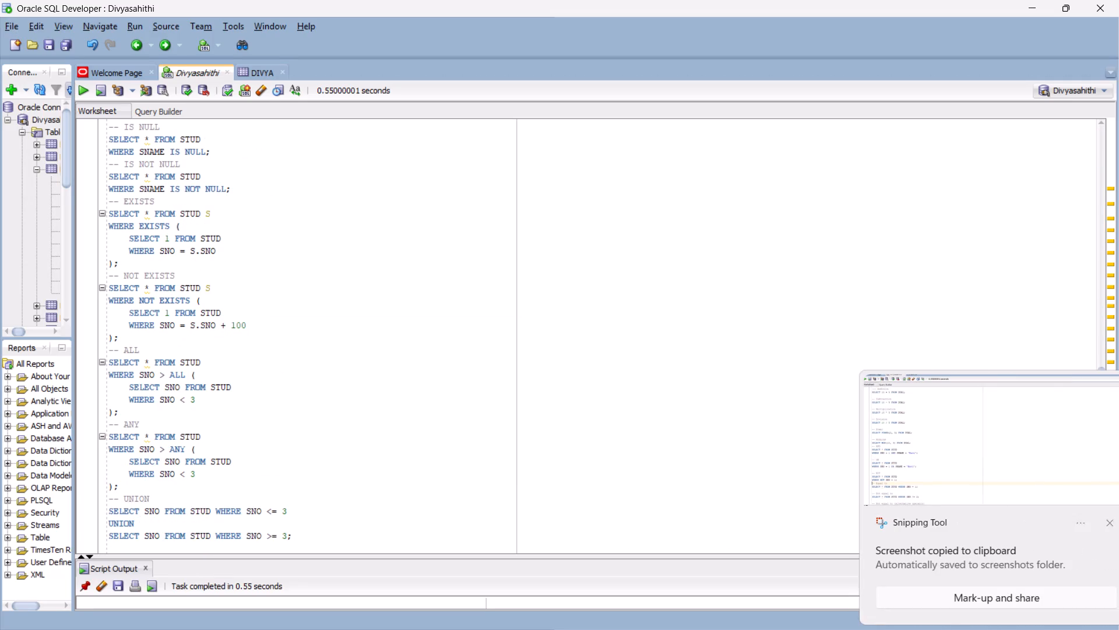
pyautogui.scroll(-3, 631, 447)
pyautogui.scroll(1, 631, 447)
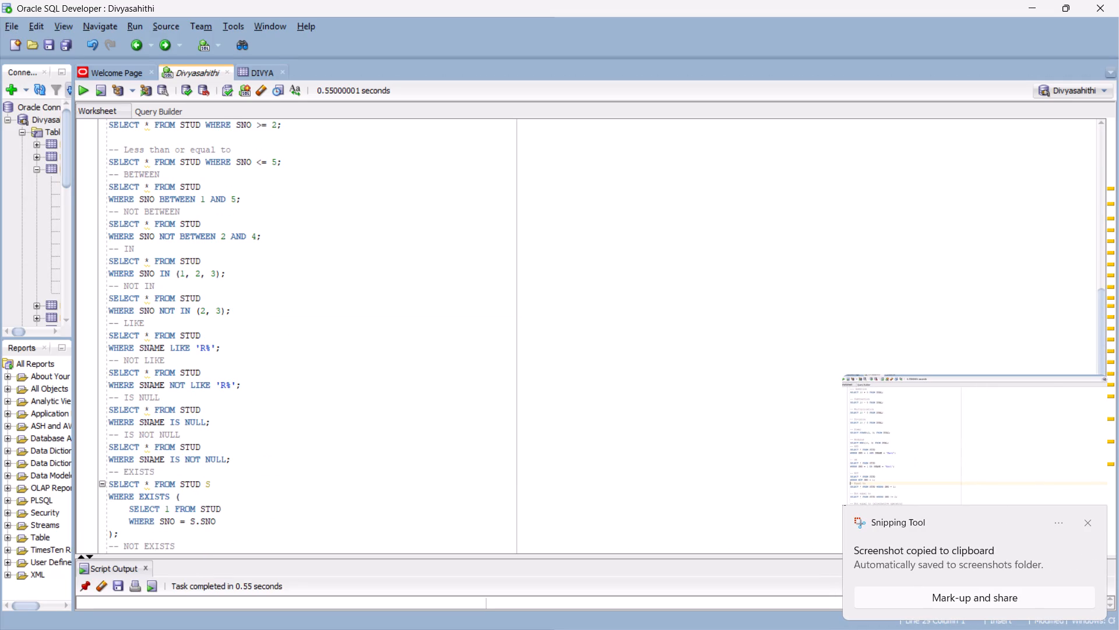
pyautogui.scroll(2, 631, 447)
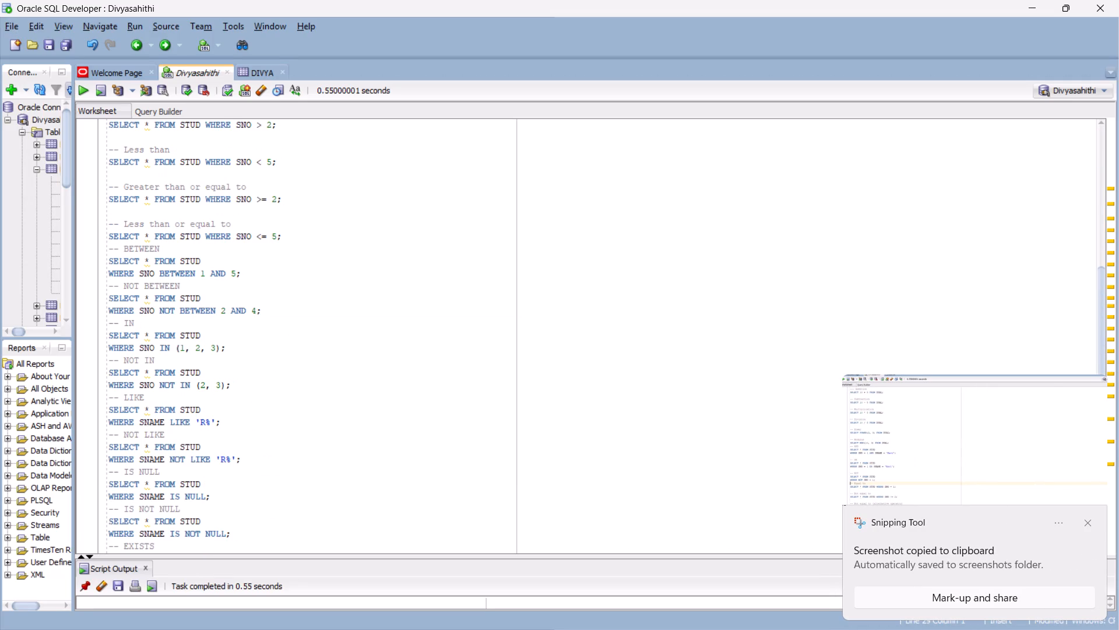
pyautogui.scroll(2, 631, 447)
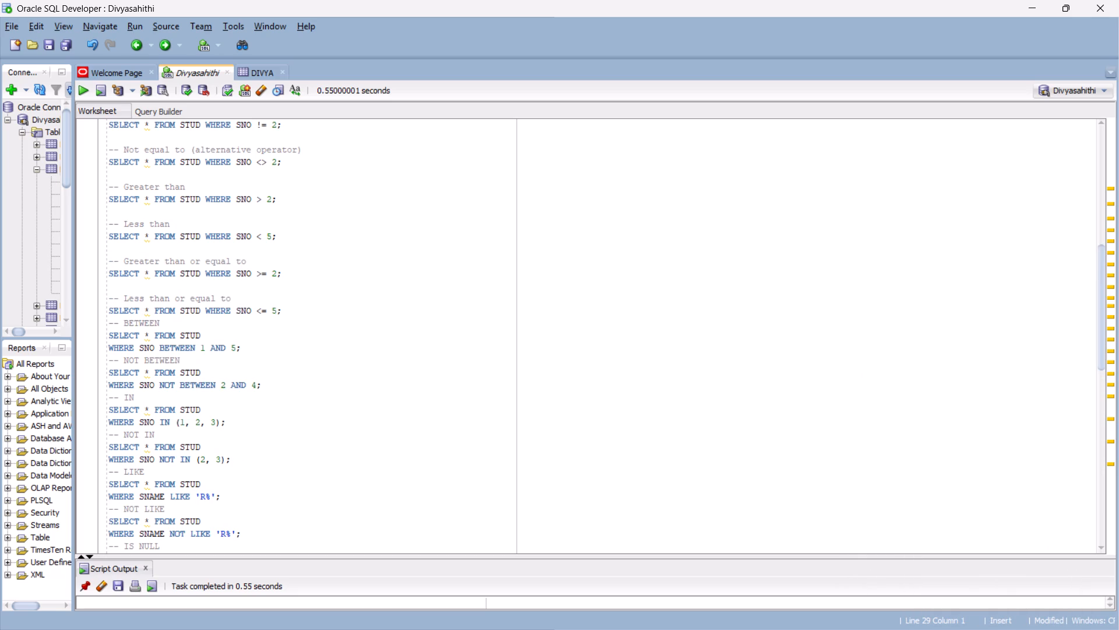
pyautogui.scroll(-1, 229, 256)
pyautogui.moveTo(1104, 291); pyautogui.dragTo(1105, 298)
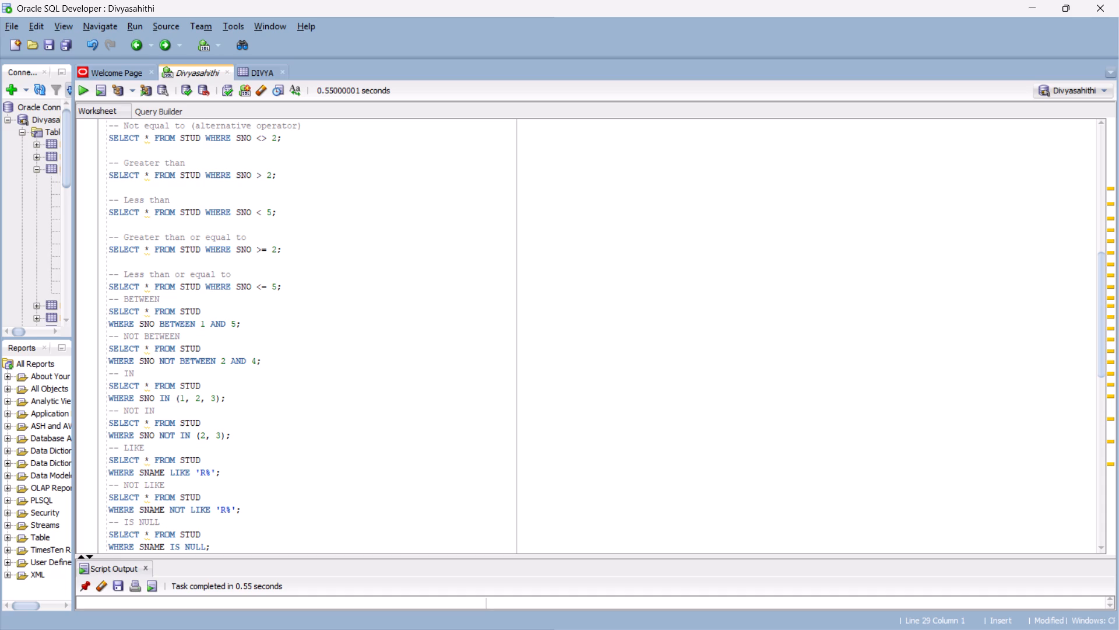
pyautogui.press('Print')
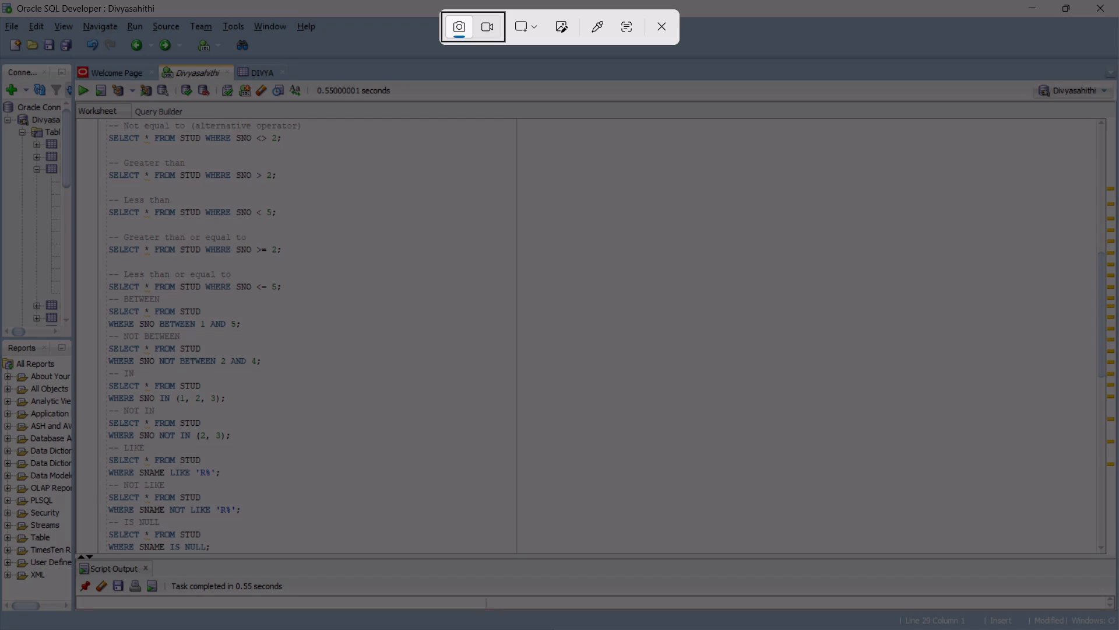
pyautogui.moveTo(105, 117); pyautogui.dragTo(1086, 558)
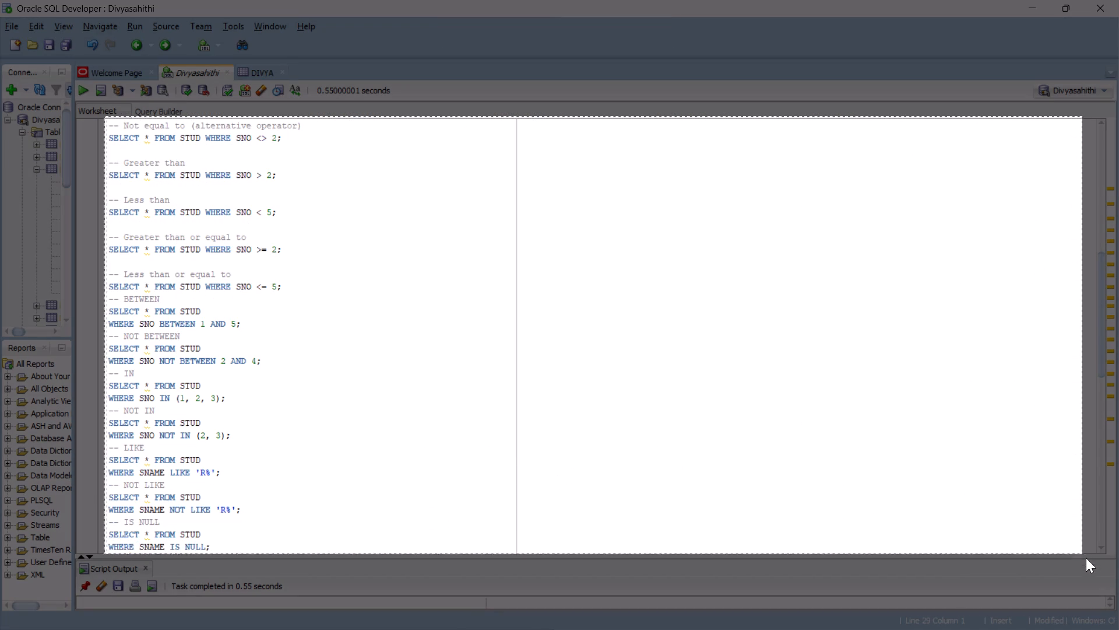
pyautogui.moveTo(1086, 558); pyautogui.dragTo(1117, 556)
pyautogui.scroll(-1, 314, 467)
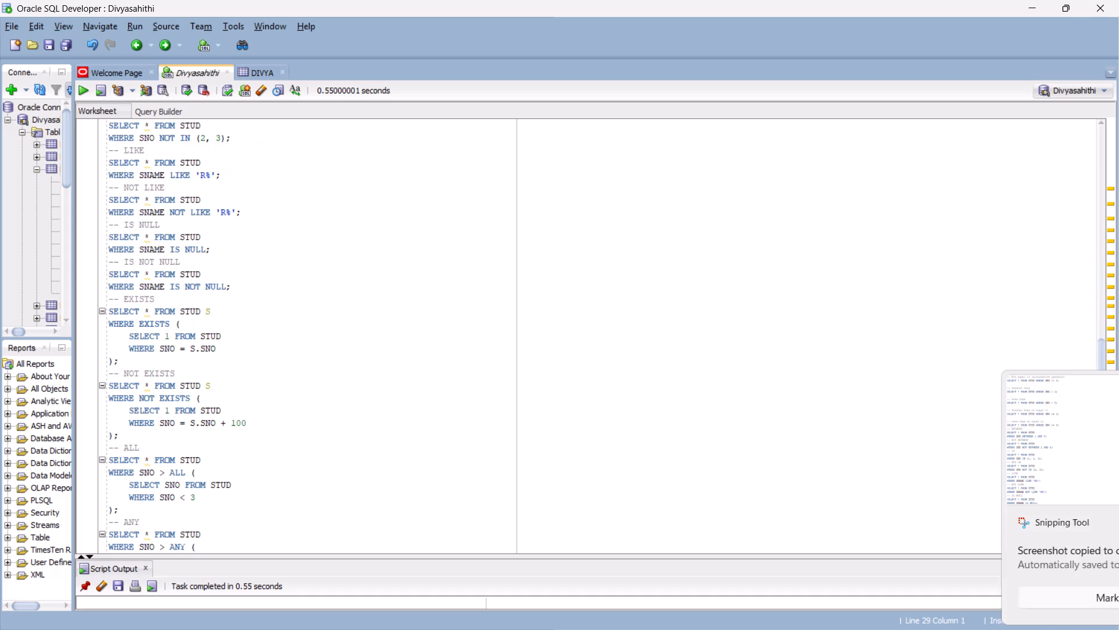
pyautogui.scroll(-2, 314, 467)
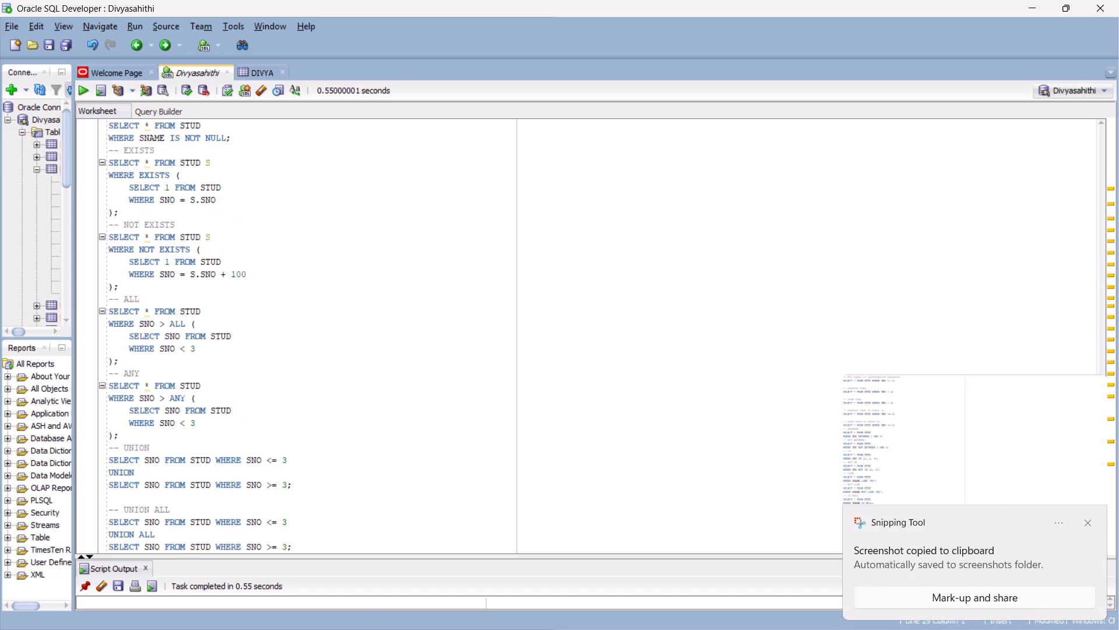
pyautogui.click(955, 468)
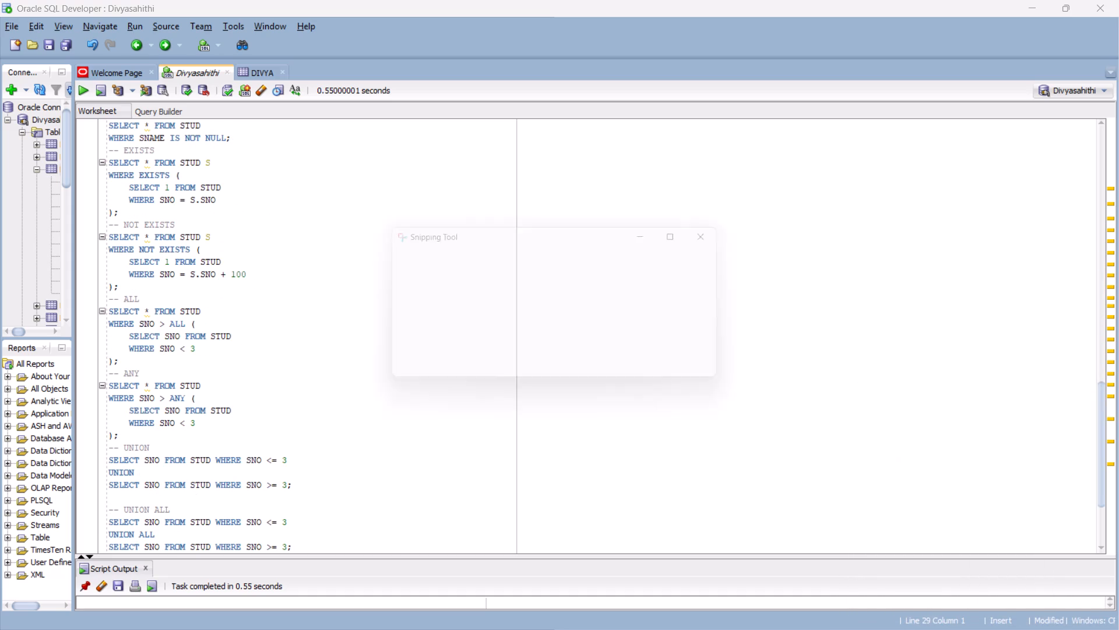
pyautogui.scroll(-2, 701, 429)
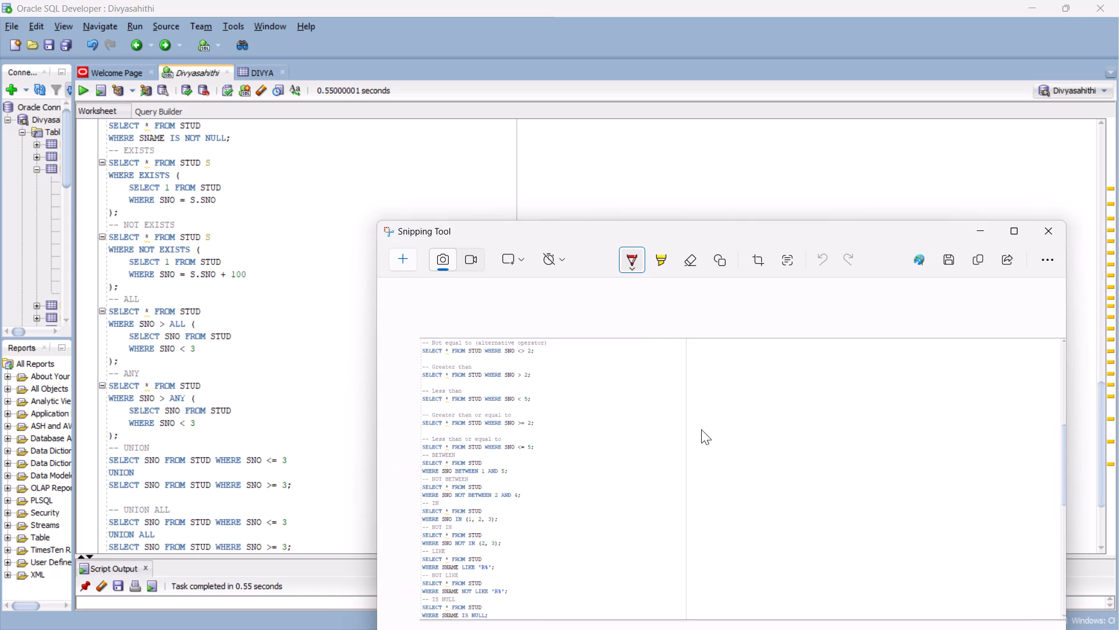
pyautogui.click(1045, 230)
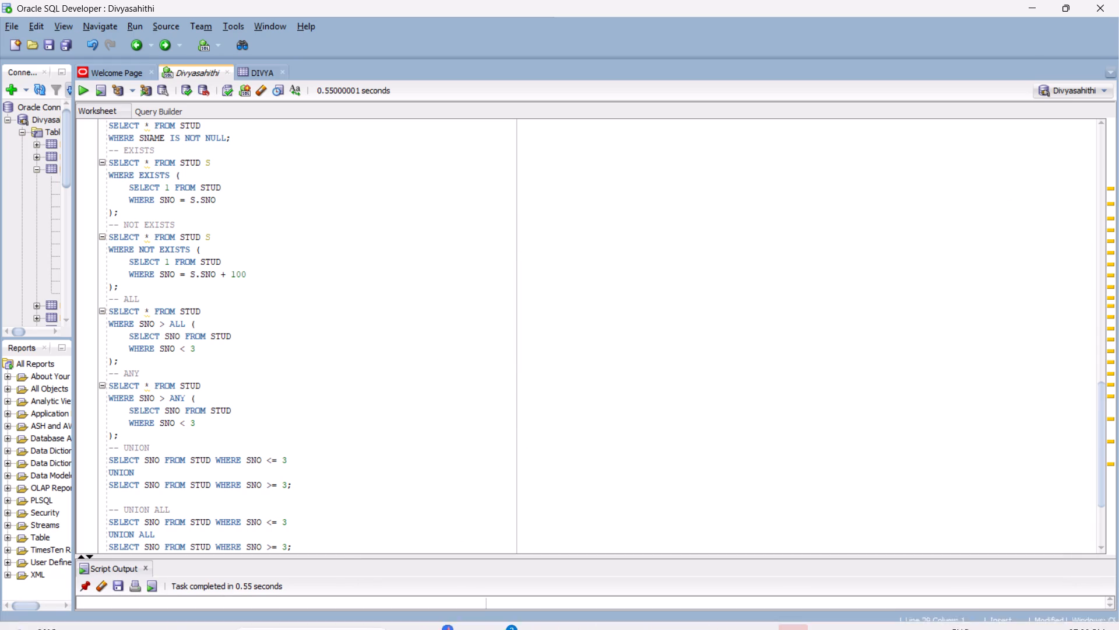
# Capture a screenshot of the worksheet area showing the queries from IS NULL through UNION.
pyautogui.scroll(1, 333, 485)
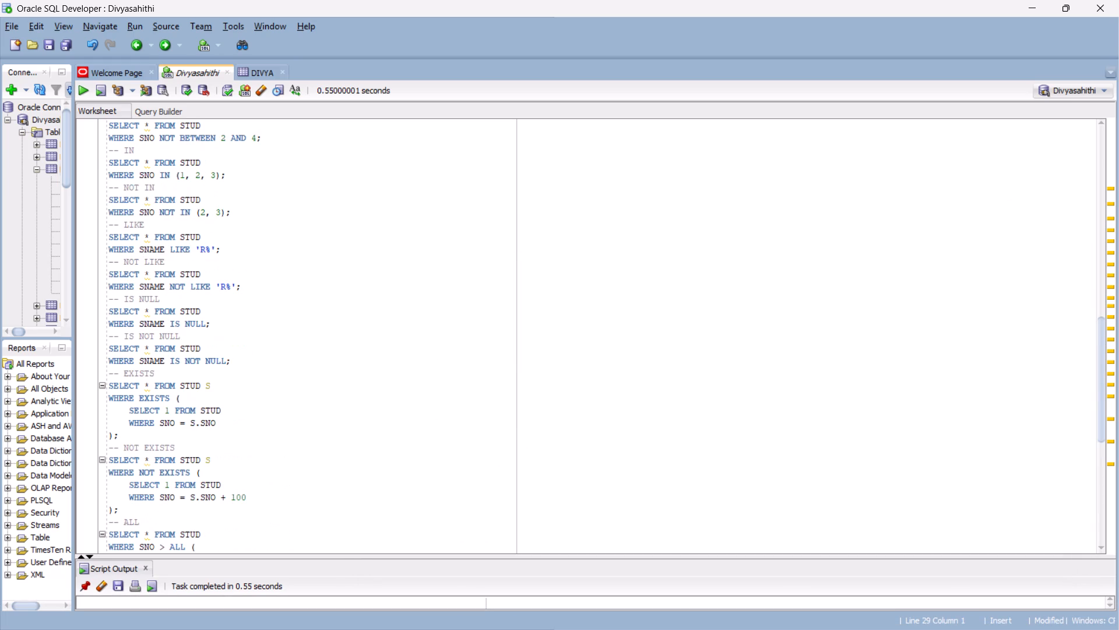
pyautogui.scroll(-5, 333, 485)
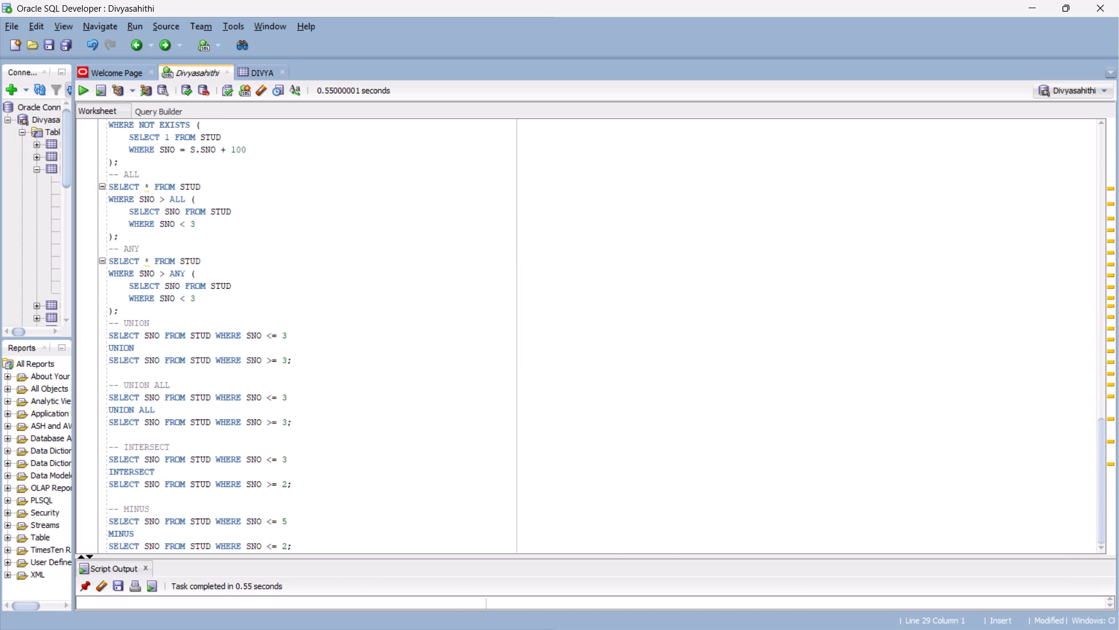
pyautogui.scroll(-4, 333, 485)
pyautogui.scroll(1, 333, 485)
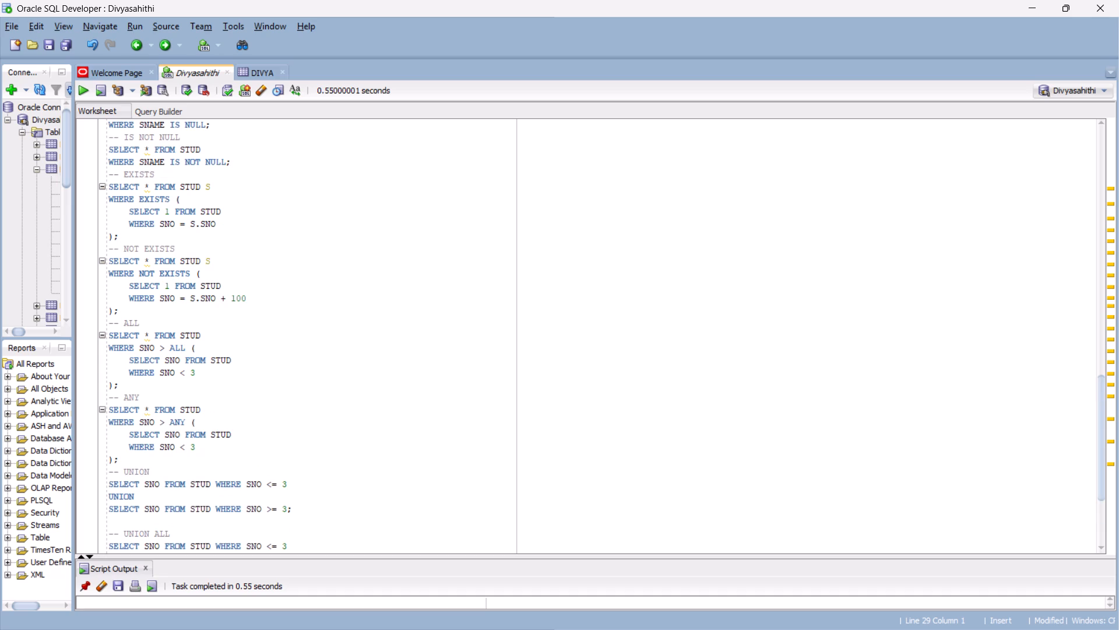
pyautogui.scroll(1, 241, 243)
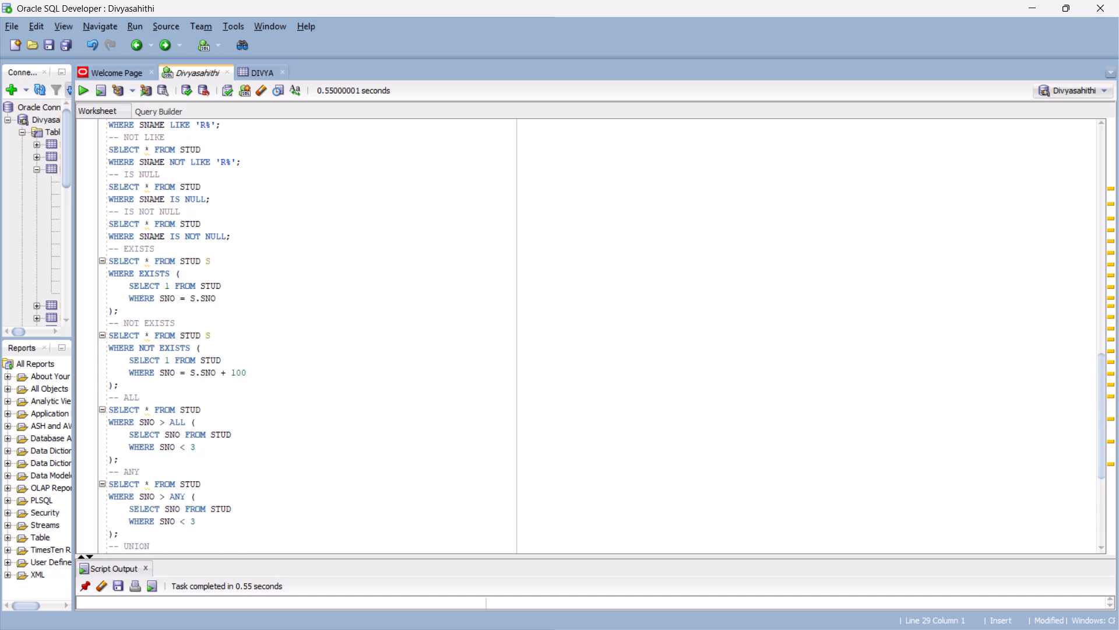
pyautogui.moveTo(1102, 426); pyautogui.dragTo(1102, 430)
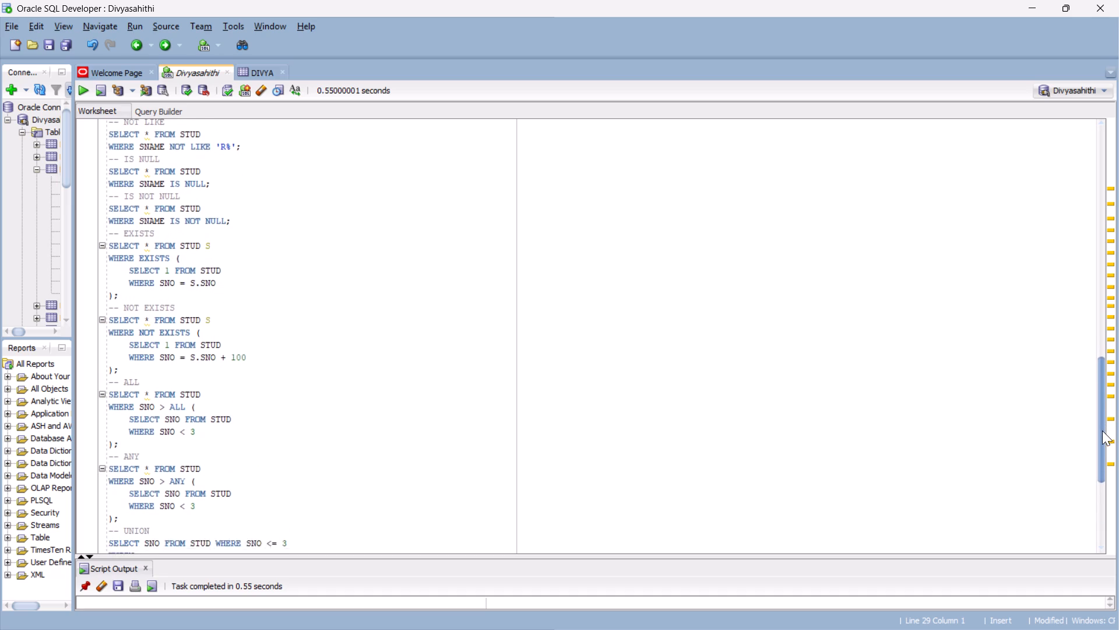
pyautogui.moveTo(1102, 430); pyautogui.dragTo(1104, 437)
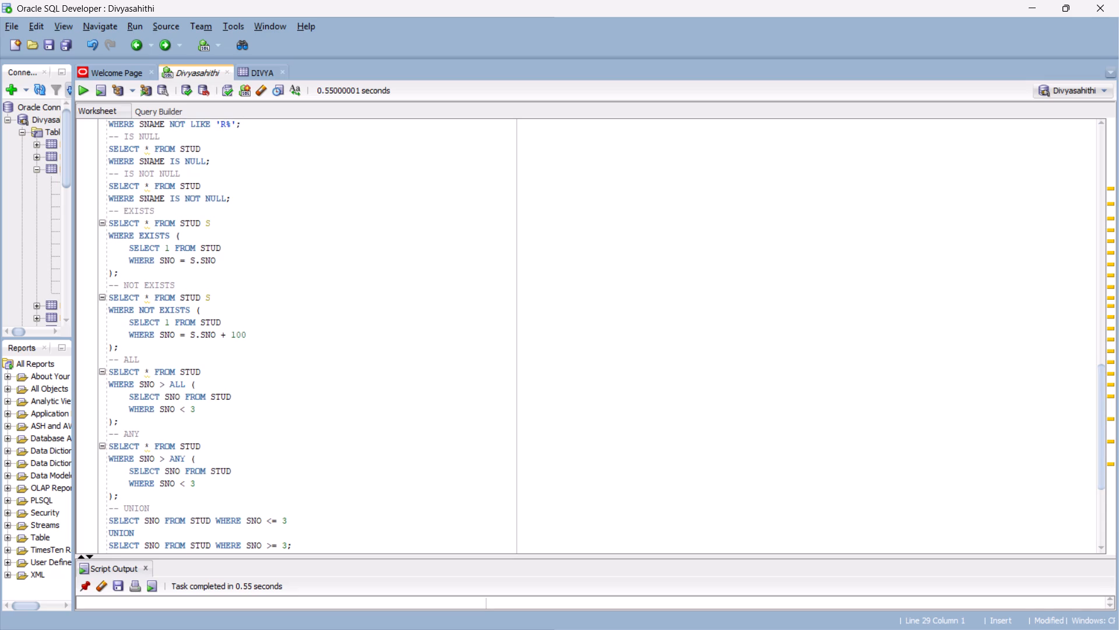
pyautogui.moveTo(221, 554); pyautogui.dragTo(219, 608)
pyautogui.moveTo(219, 608); pyautogui.dragTo(219, 615)
pyautogui.press('Print')
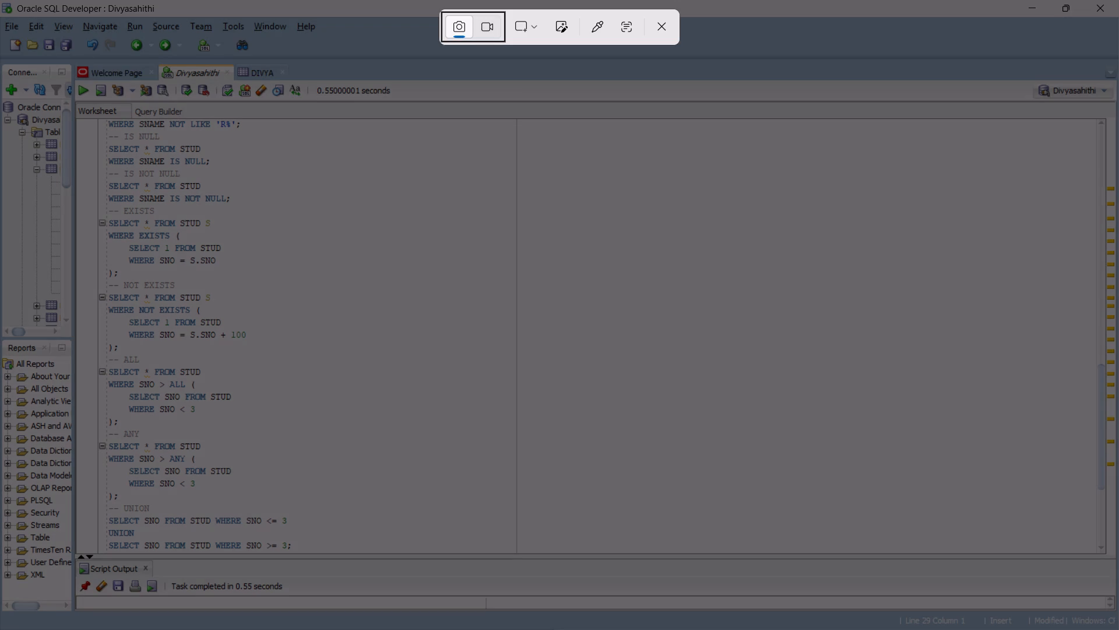
pyautogui.moveTo(80, 76); pyautogui.dragTo(1054, 558)
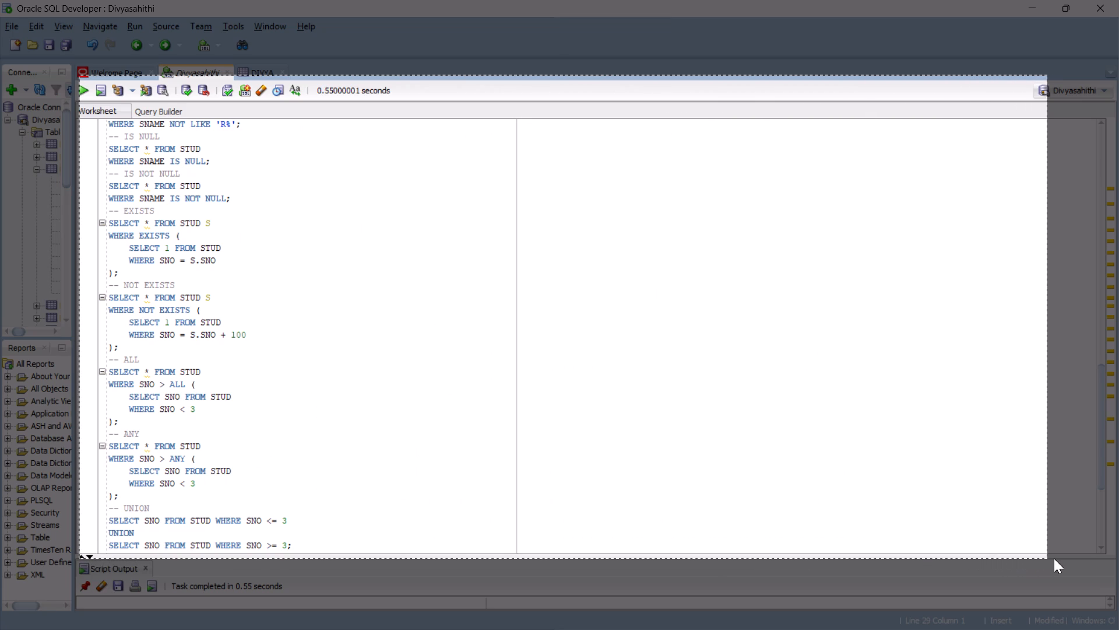
pyautogui.moveTo(1054, 558); pyautogui.dragTo(1118, 556)
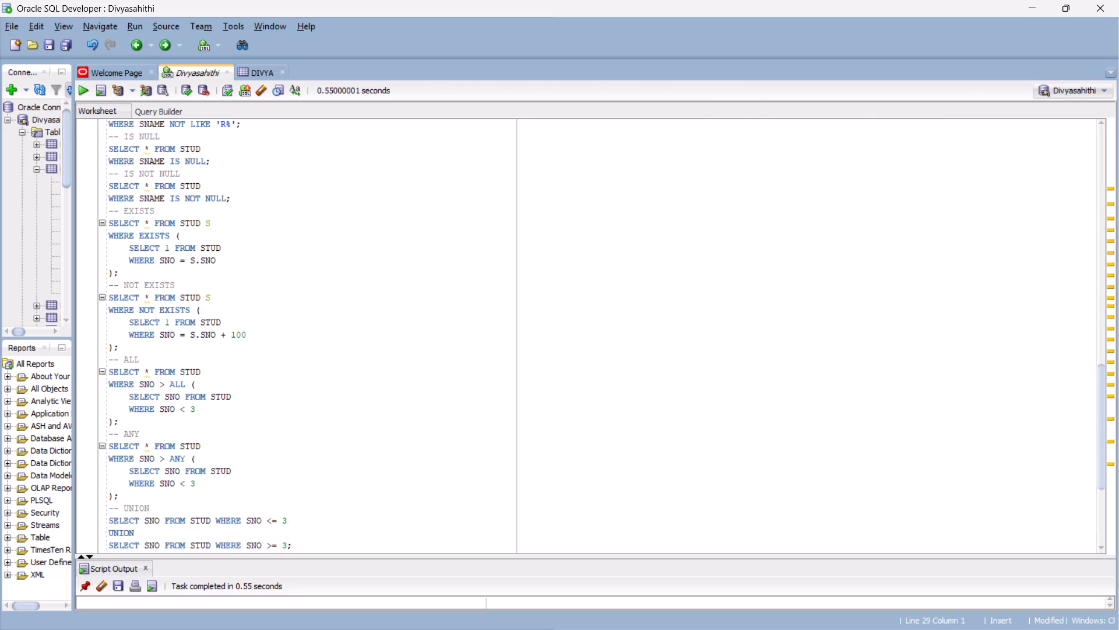
# Capture a screenshot of the worksheet area showing the final queries from ALL through MINUS.
pyautogui.scroll(-4, 398, 474)
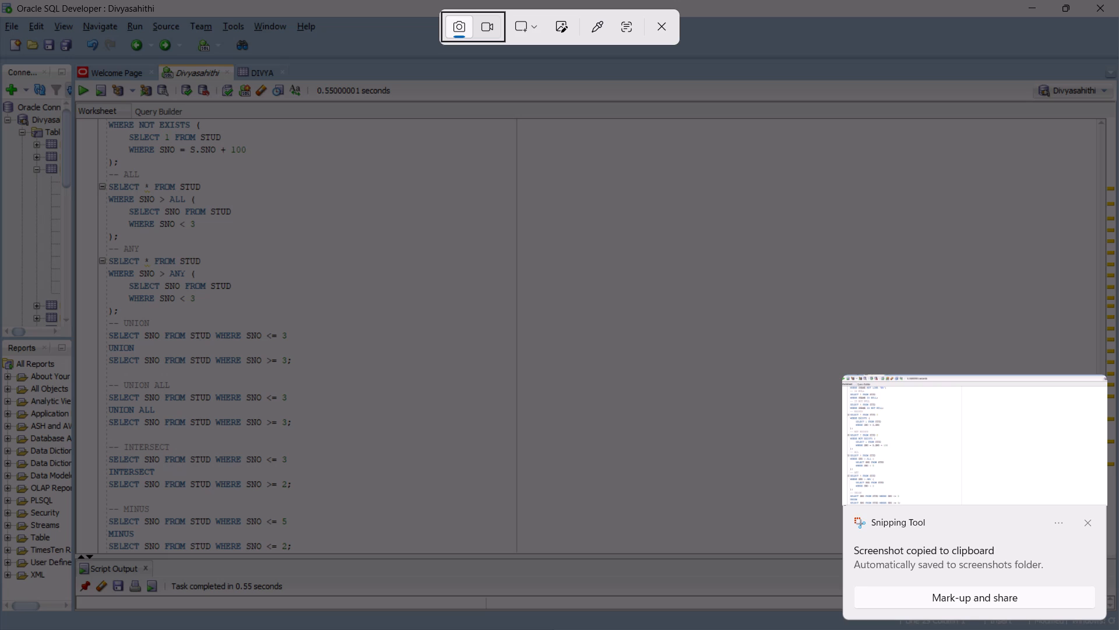
pyautogui.click(1088, 523)
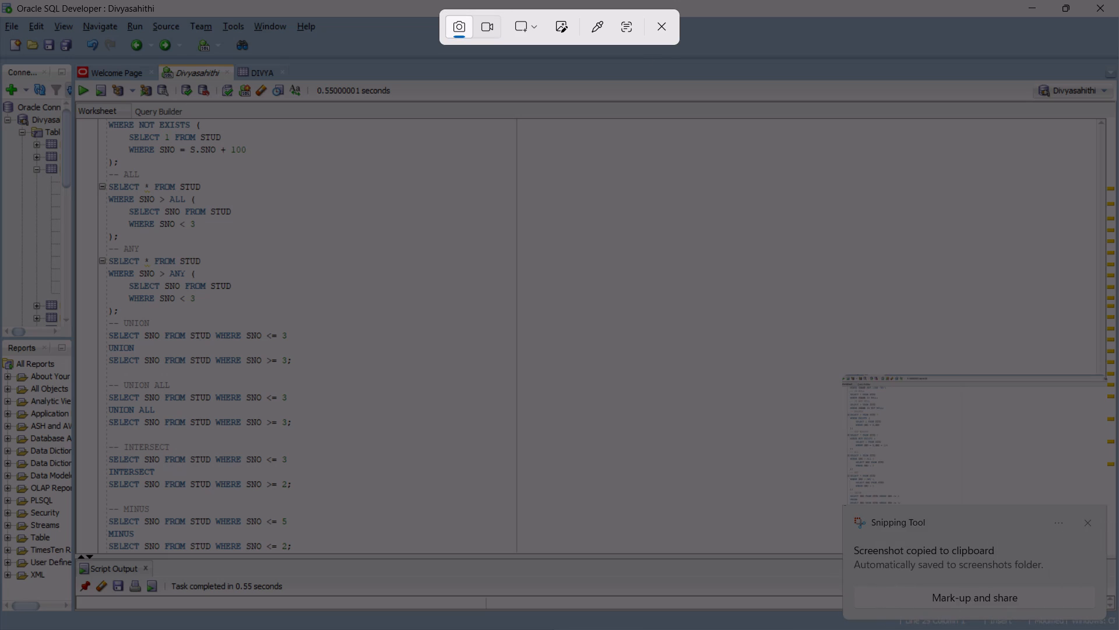
pyautogui.click(657, 30)
pyautogui.press('Print')
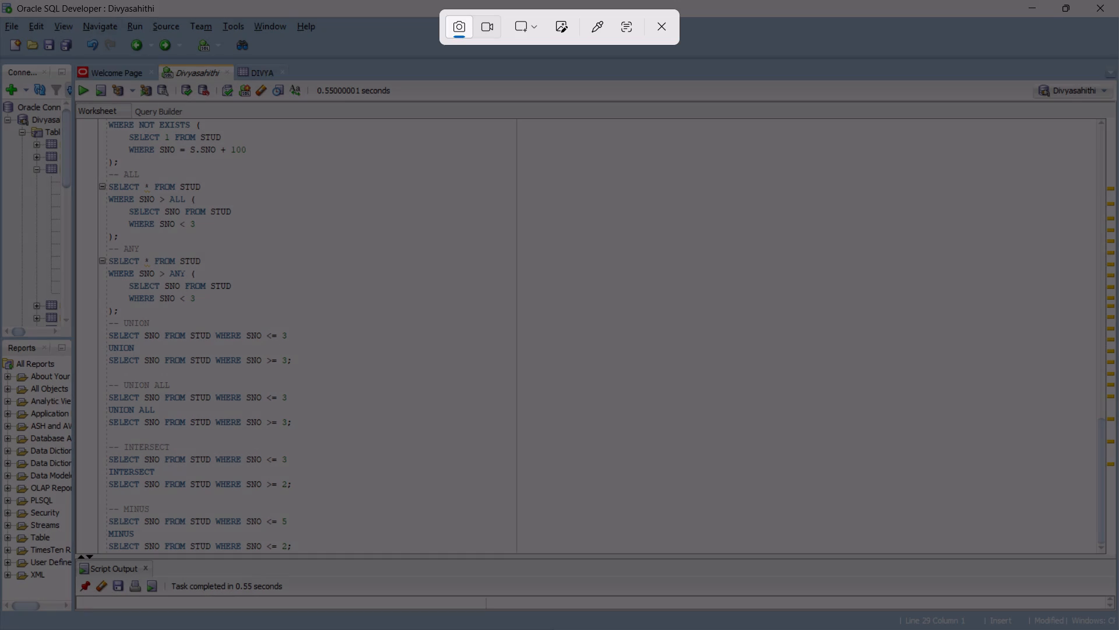
pyautogui.moveTo(80, 72); pyautogui.dragTo(904, 549)
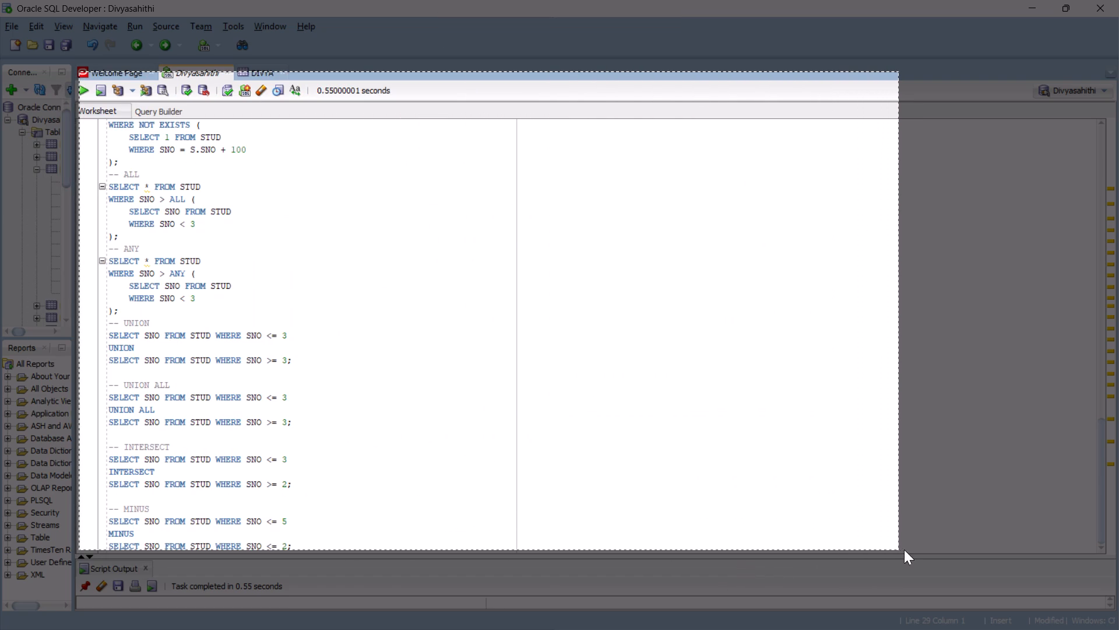
pyautogui.moveTo(904, 549); pyautogui.dragTo(1118, 563)
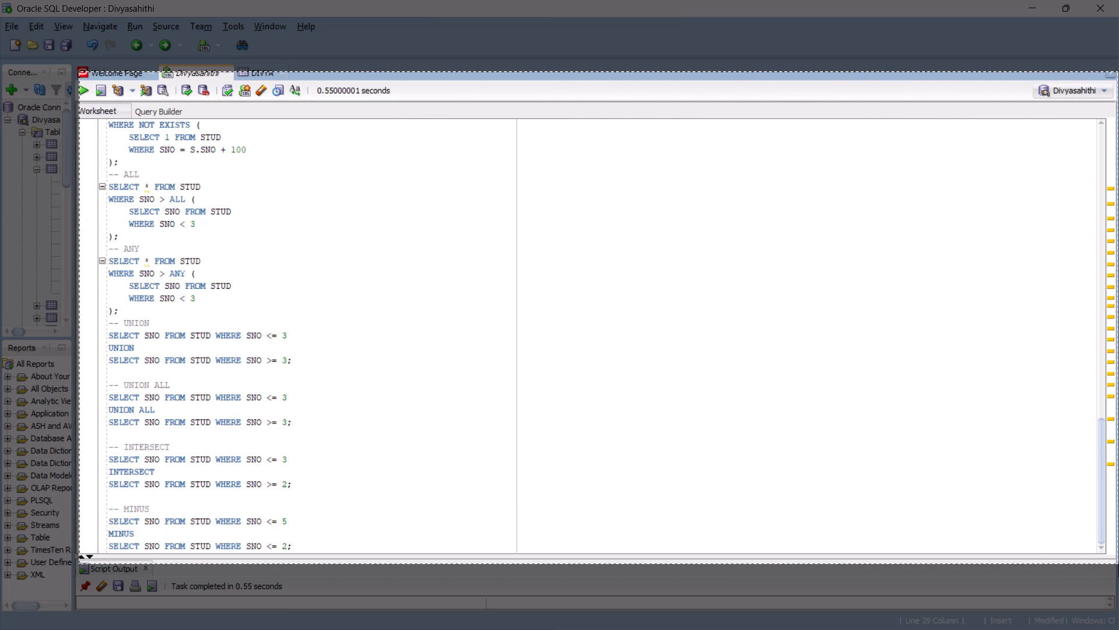
pyautogui.moveTo(1118, 563); pyautogui.dragTo(1118, 557)
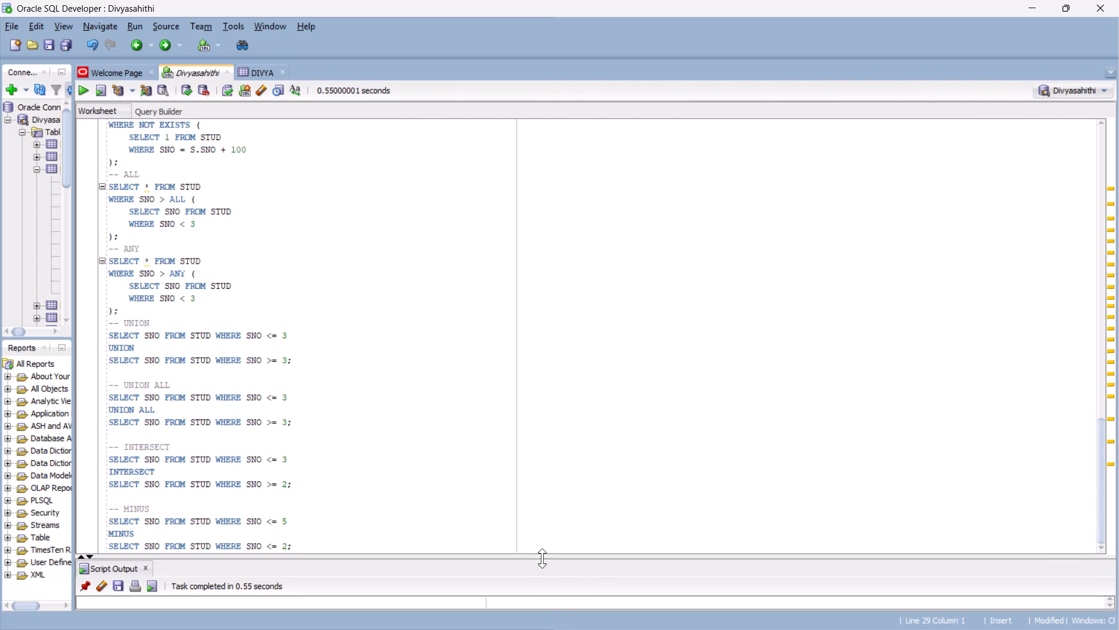
# Enlarge the script output area until only a thin strip of the worksheet remains above it.
pyautogui.moveTo(542, 558); pyautogui.dragTo(516, 167)
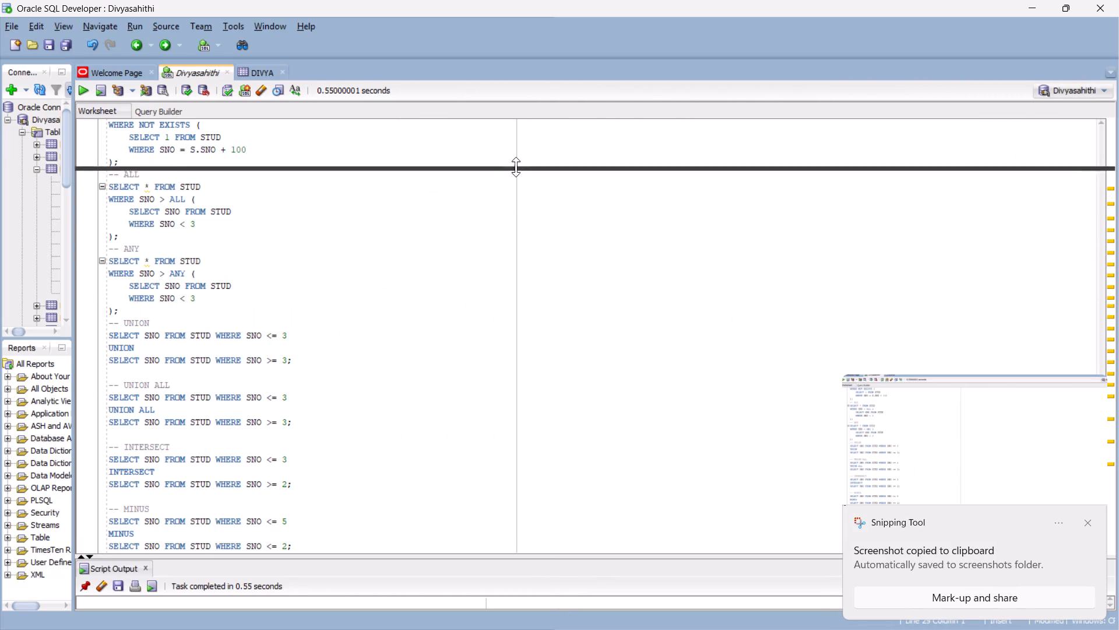
pyautogui.moveTo(516, 167); pyautogui.dragTo(509, 136)
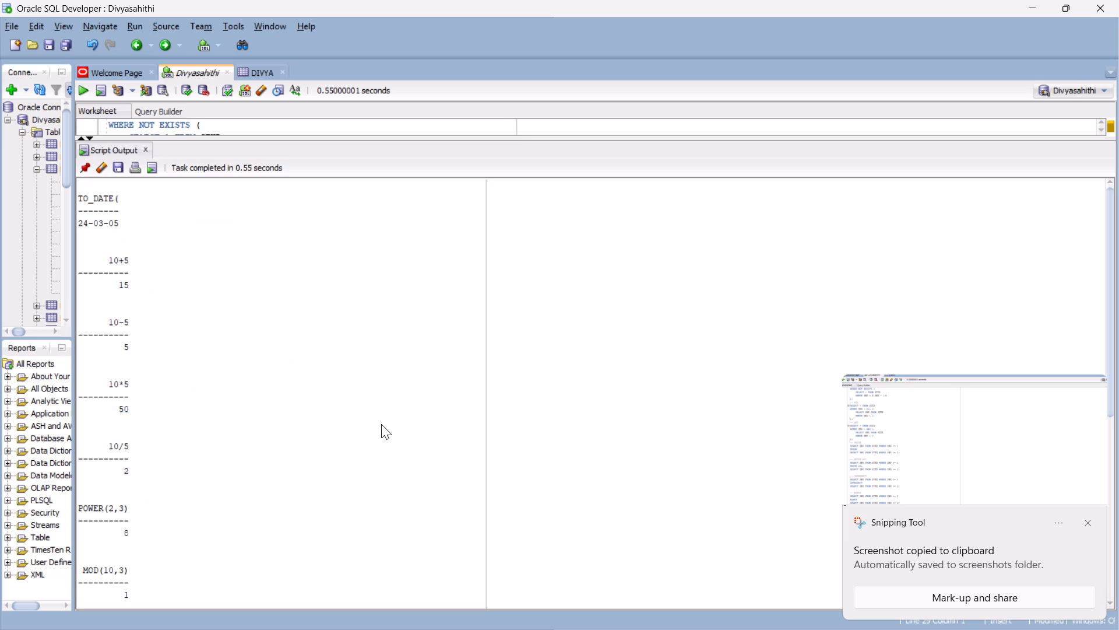
pyautogui.scroll(-1, 389, 425)
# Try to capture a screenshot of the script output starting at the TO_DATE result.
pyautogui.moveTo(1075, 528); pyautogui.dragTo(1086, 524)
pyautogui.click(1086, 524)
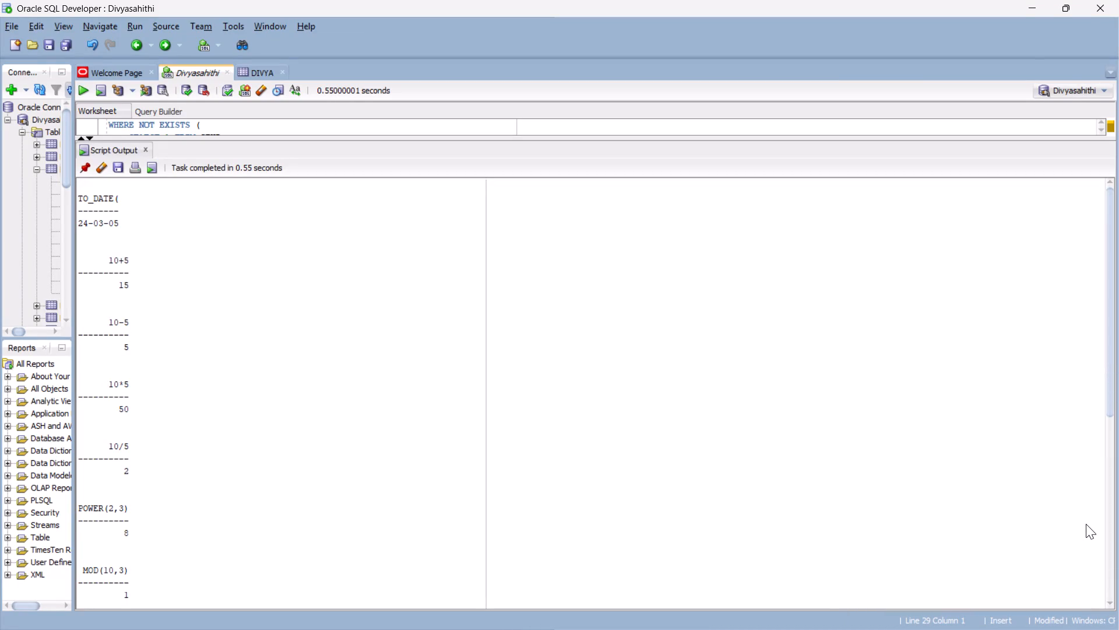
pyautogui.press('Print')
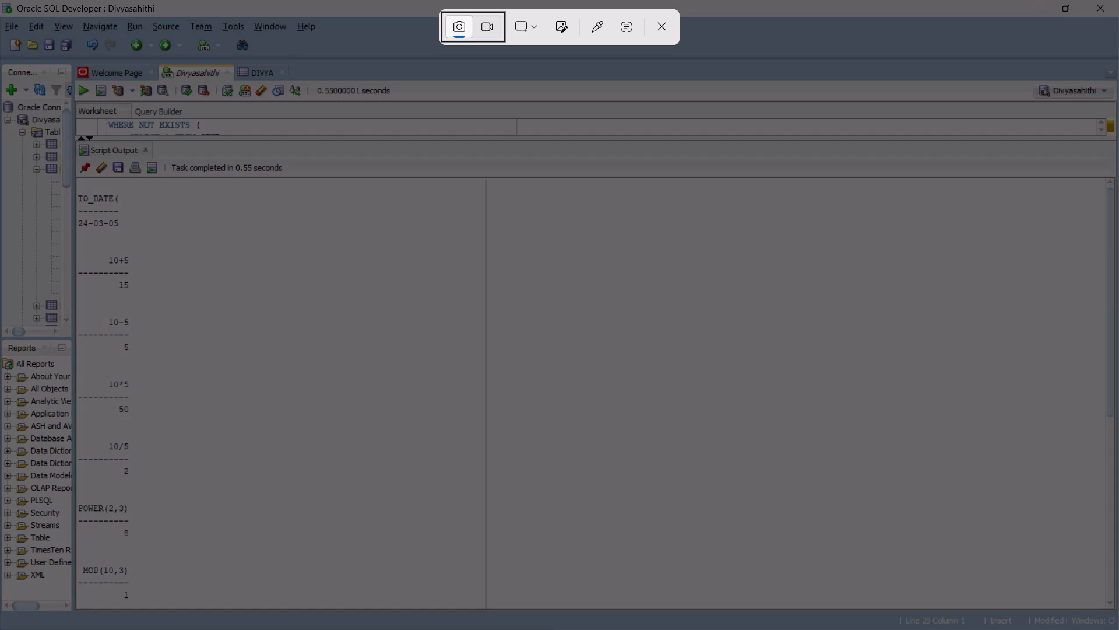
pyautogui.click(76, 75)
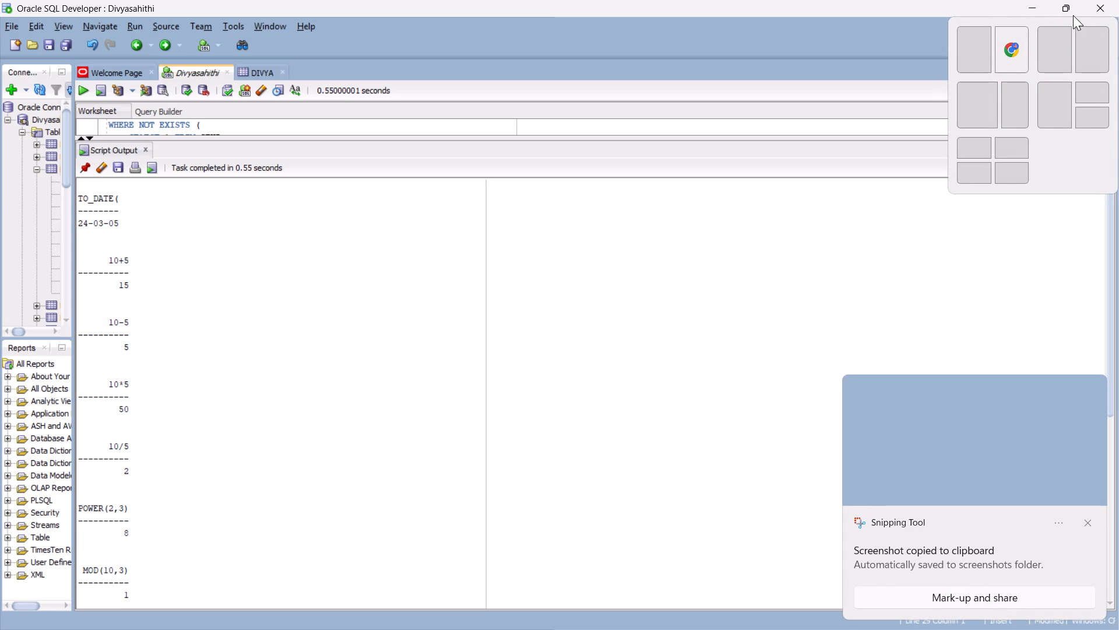
# Restore the SQL Developer window from maximized to its smaller size.
pyautogui.click(1061, 5)
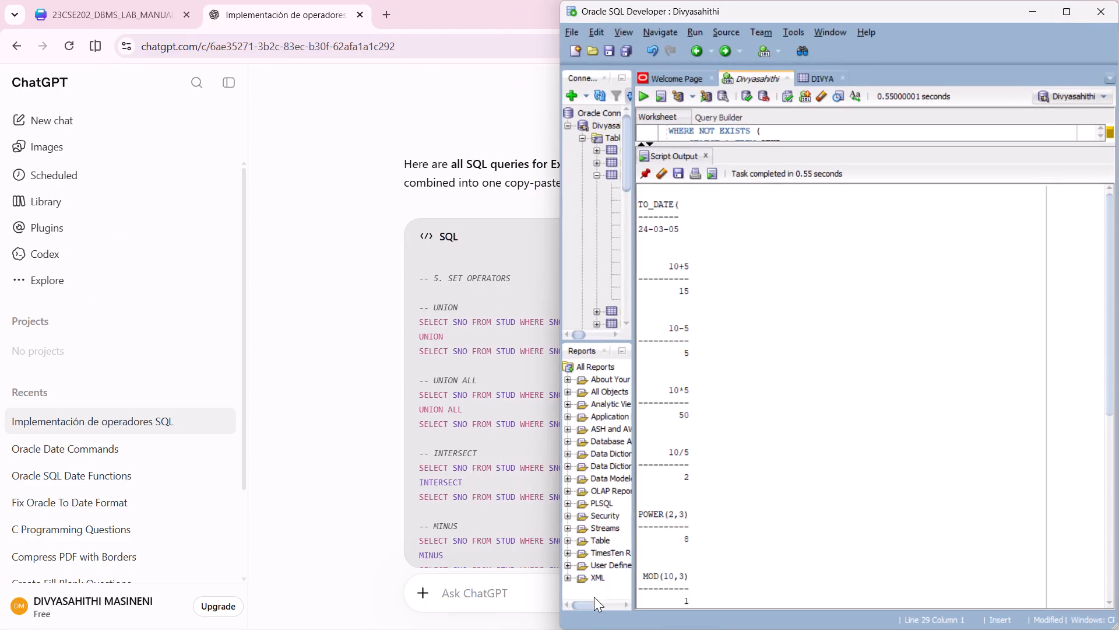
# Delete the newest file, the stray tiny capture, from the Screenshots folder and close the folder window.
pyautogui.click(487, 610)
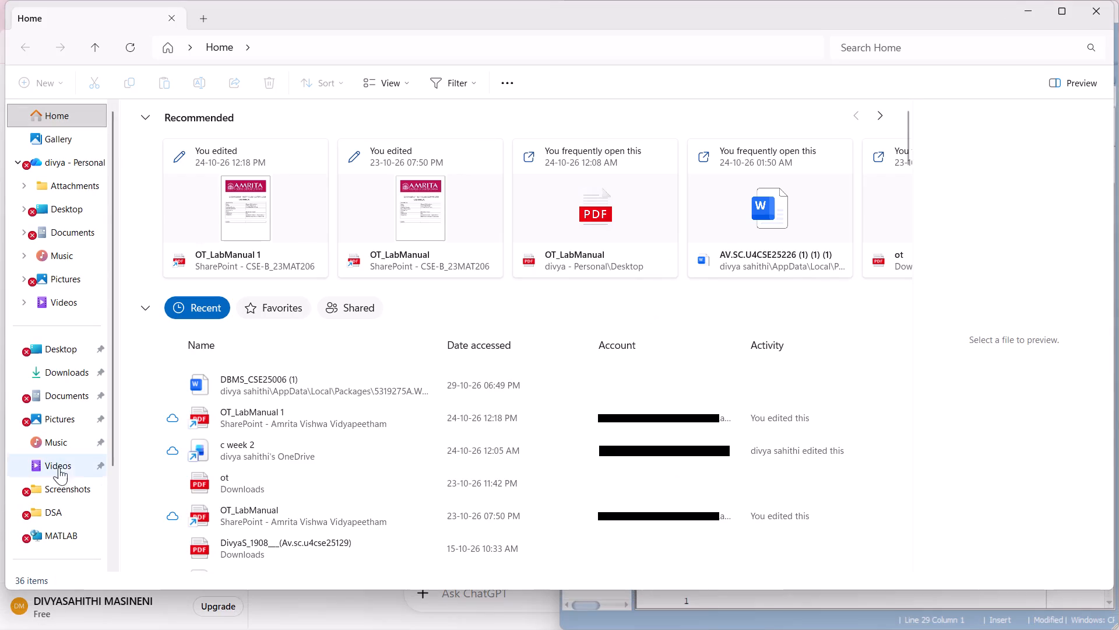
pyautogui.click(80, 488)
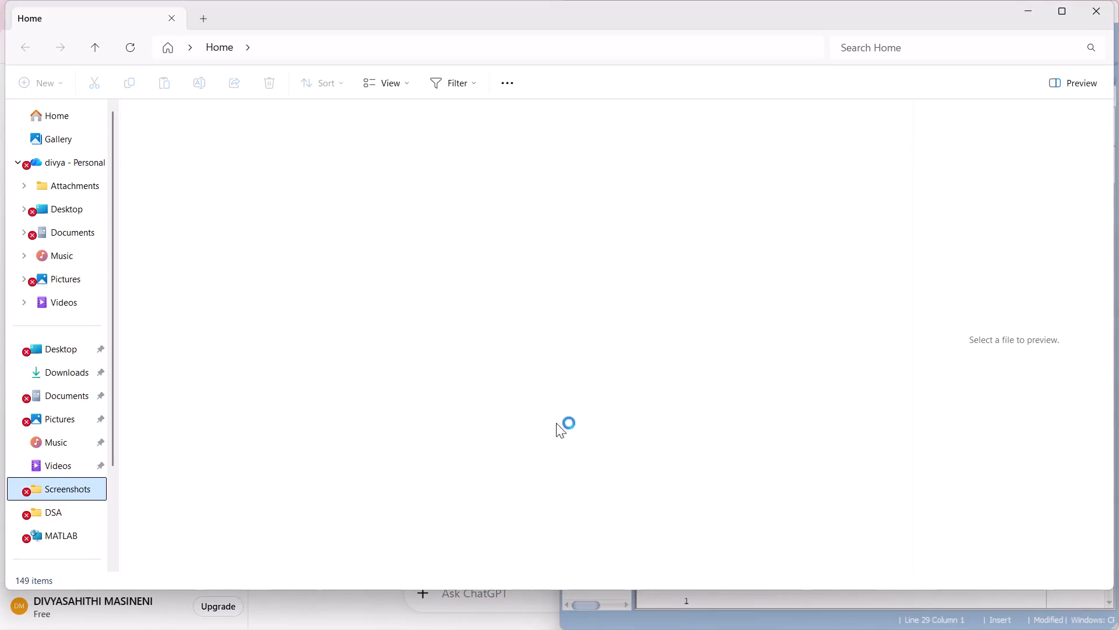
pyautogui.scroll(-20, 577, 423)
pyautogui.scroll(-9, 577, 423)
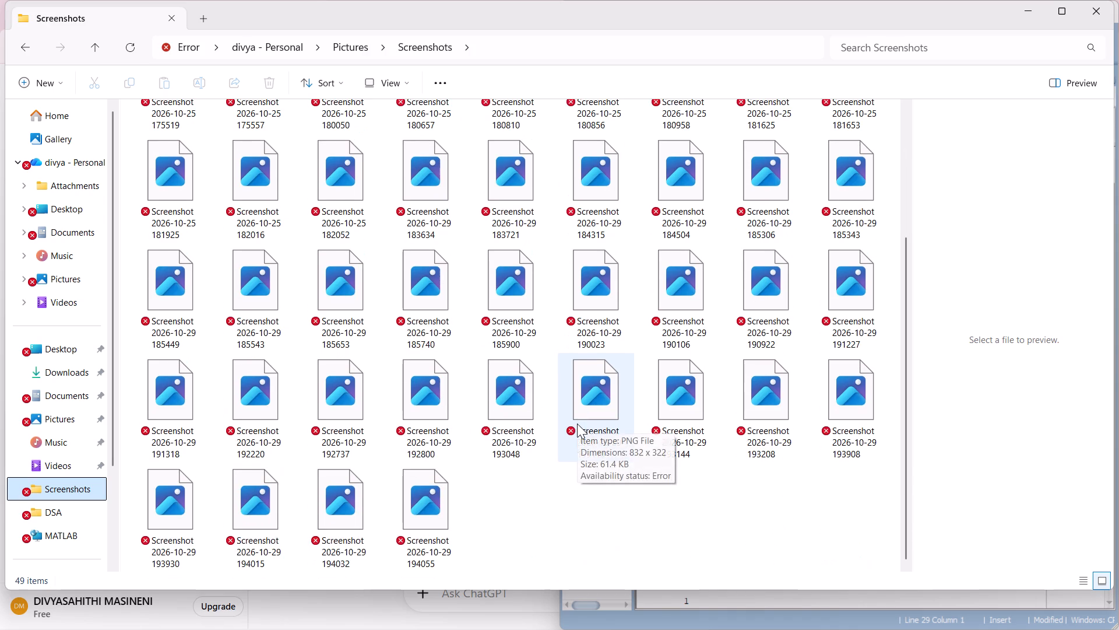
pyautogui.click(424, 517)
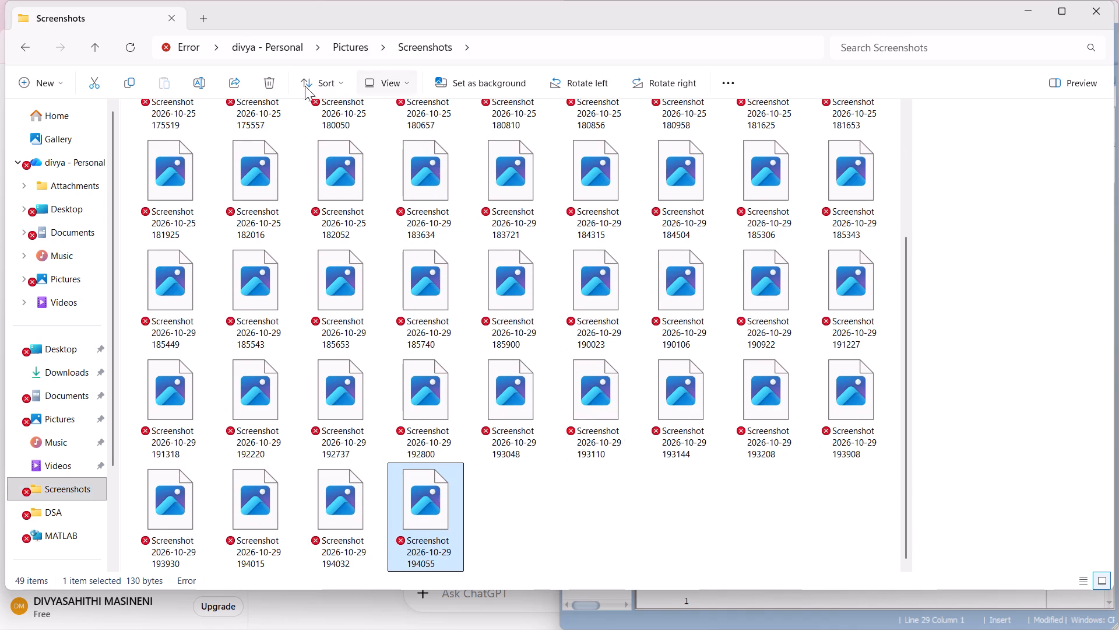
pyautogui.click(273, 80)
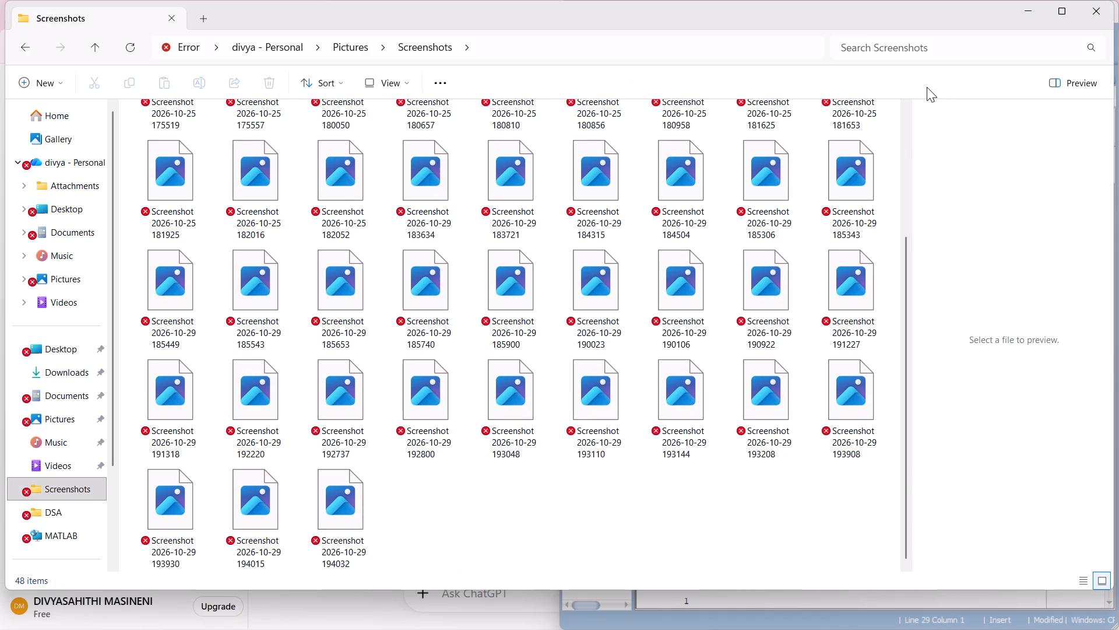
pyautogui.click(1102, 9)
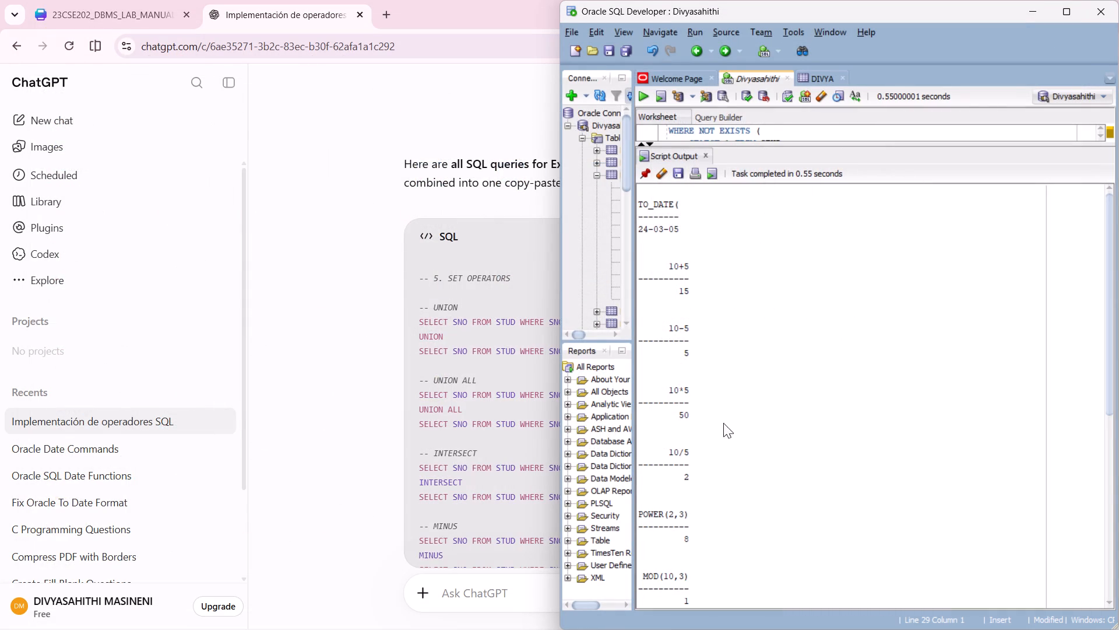
# Capture a screenshot of the script output from the TO_DATE result through MOD(10,3).
pyautogui.scroll(-4, 726, 440)
pyautogui.scroll(4, 726, 440)
pyautogui.press('Print')
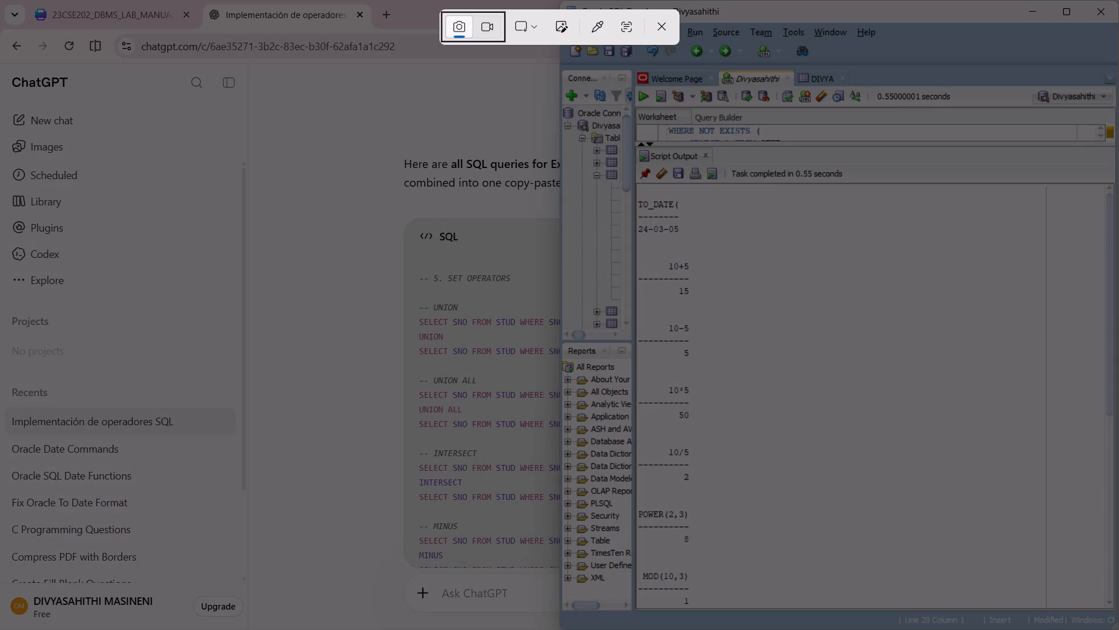
pyautogui.moveTo(637, 84); pyautogui.dragTo(1118, 573)
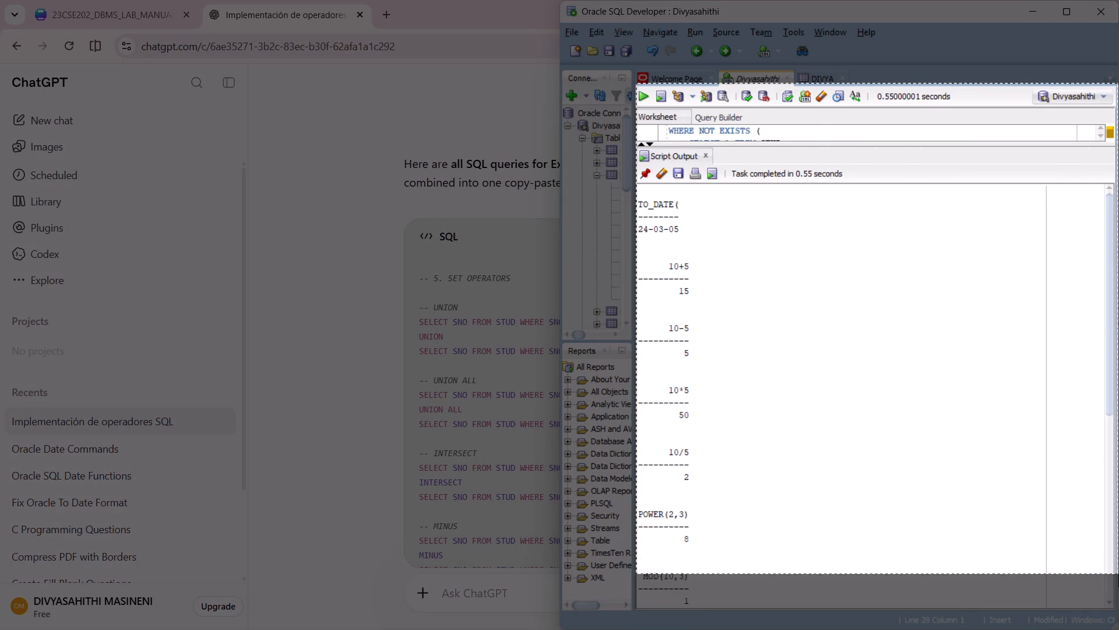
pyautogui.moveTo(1118, 573); pyautogui.dragTo(1116, 603)
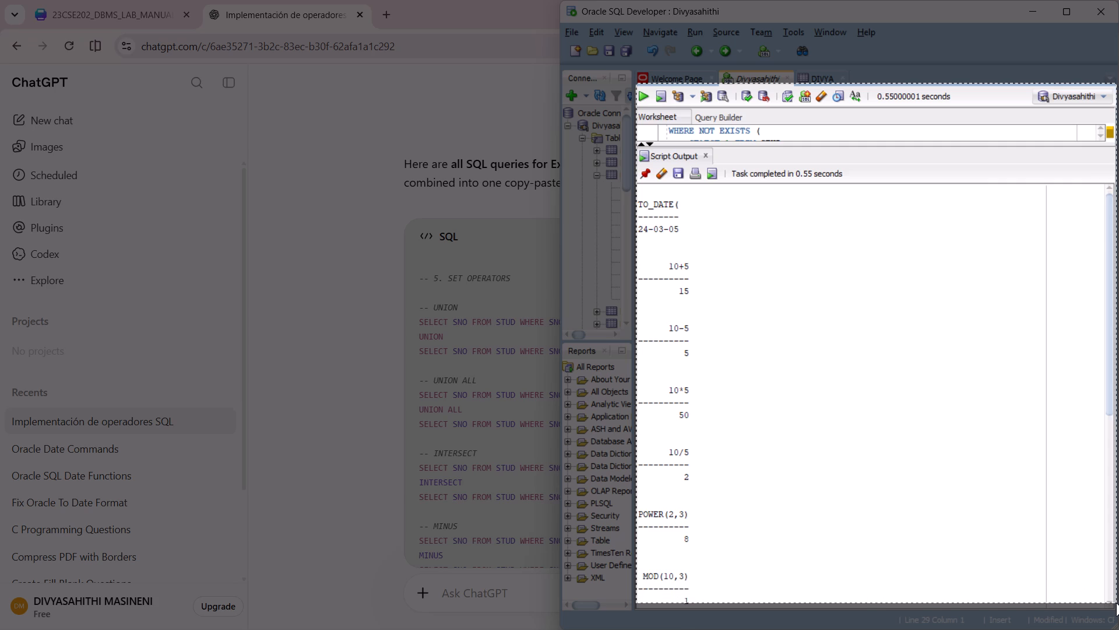
pyautogui.moveTo(1116, 603); pyautogui.dragTo(1118, 606)
# Capture a screenshot of the end of the script output, from MOD(10,3) through the last "no rows selected" line.
pyautogui.scroll(-4, 850, 482)
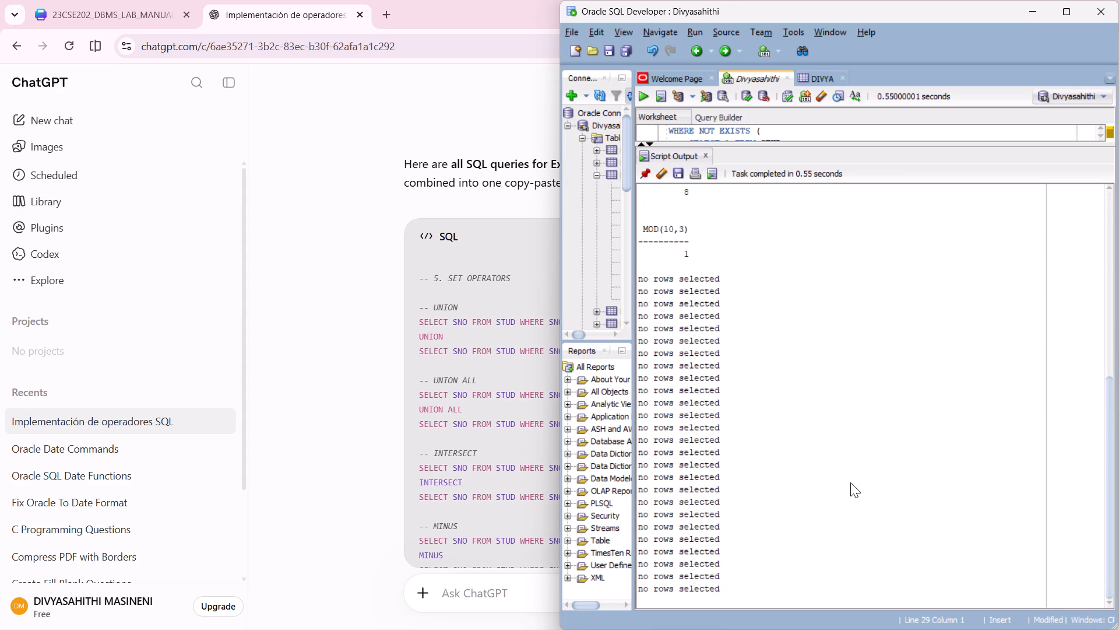
pyautogui.press('Print')
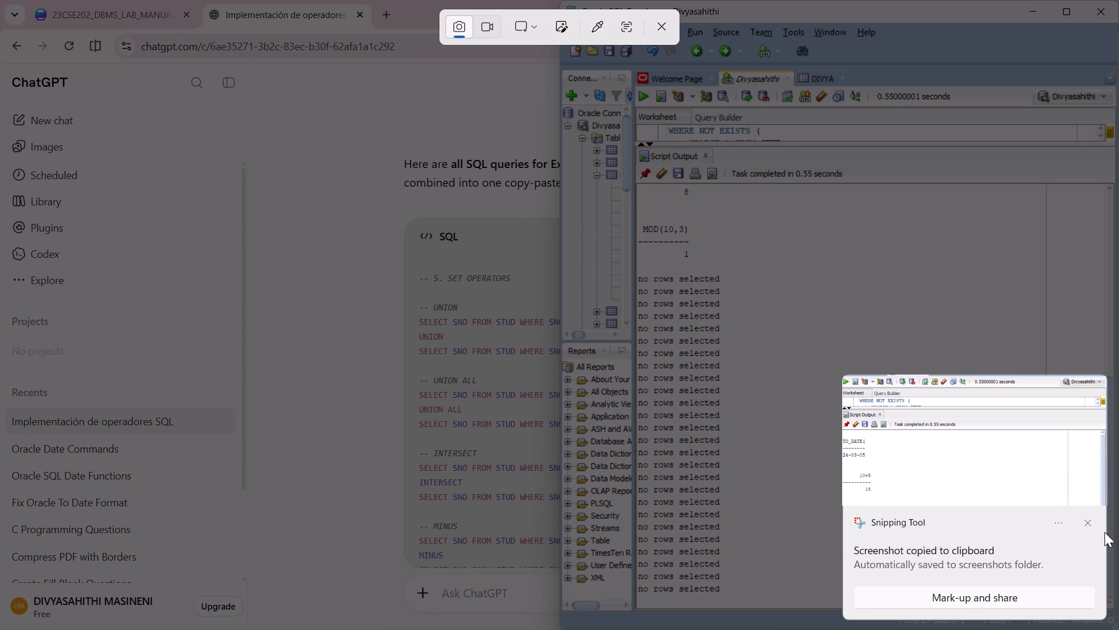
pyautogui.click(1089, 520)
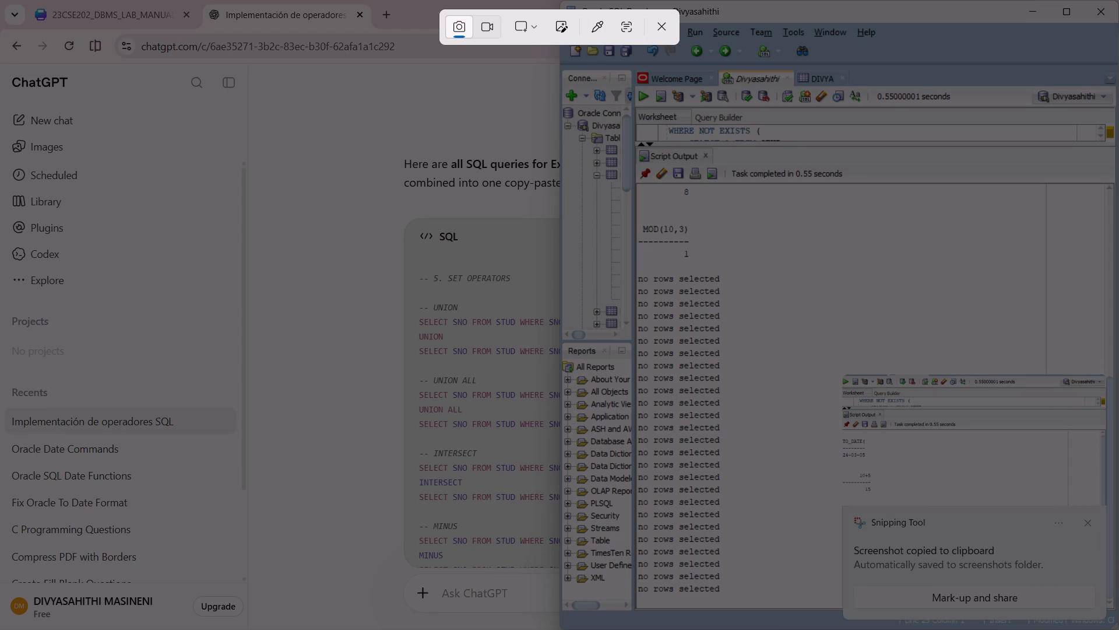
pyautogui.click(663, 34)
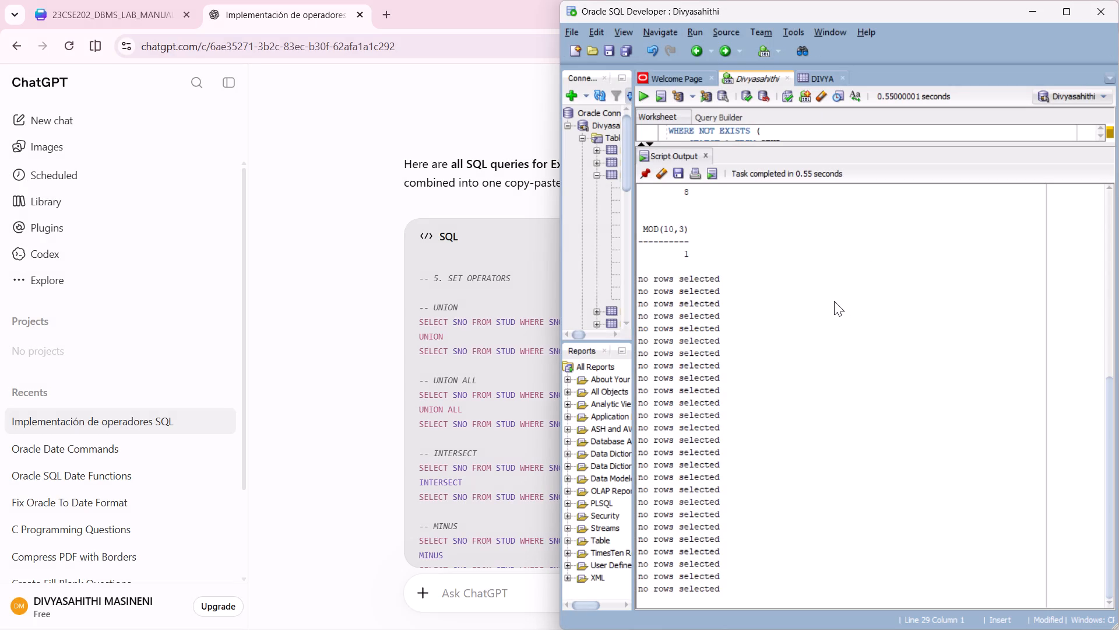
pyautogui.press('Print')
pyautogui.moveTo(638, 87); pyautogui.dragTo(625, 230)
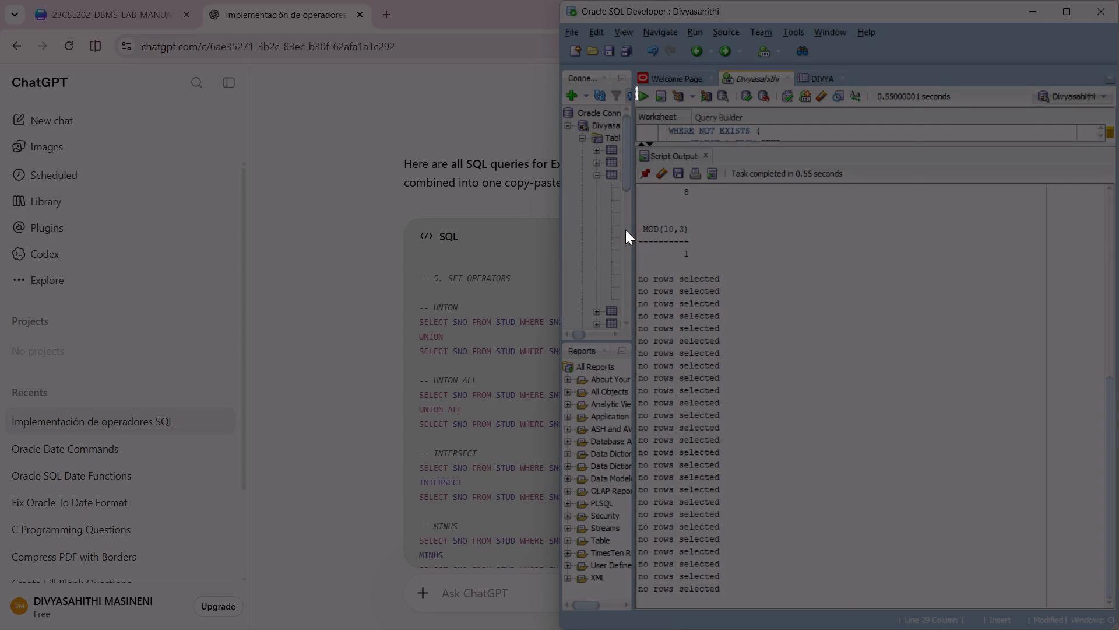
pyautogui.moveTo(625, 230); pyautogui.dragTo(1118, 607)
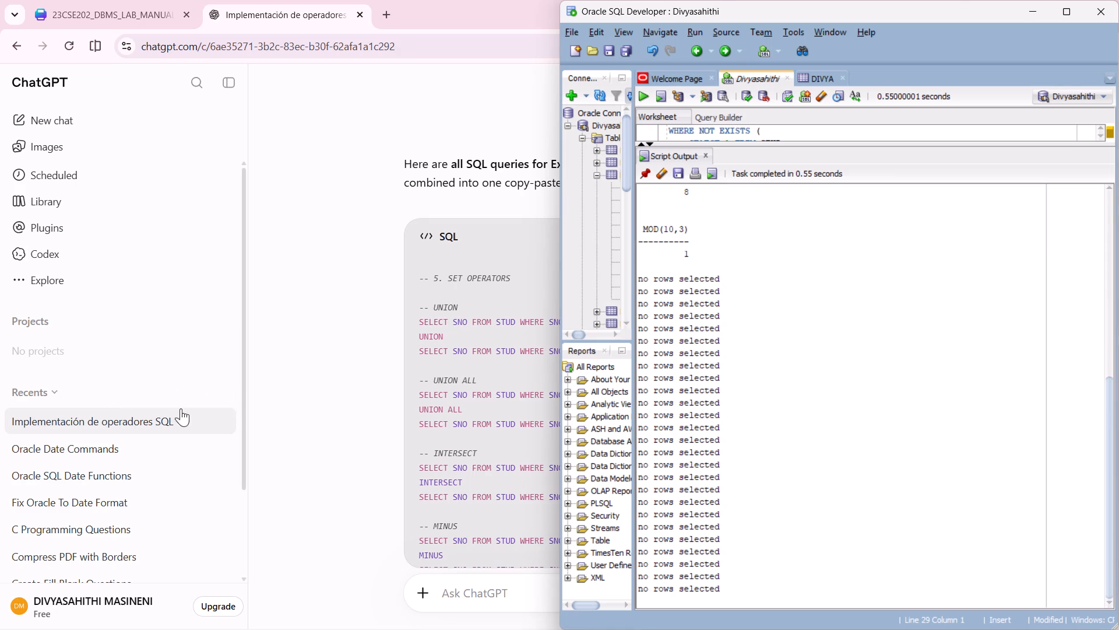
# Switch to the Canva DBMS lab manual and add a blank page after page 31.
pyautogui.click(297, 353)
pyautogui.click(126, 15)
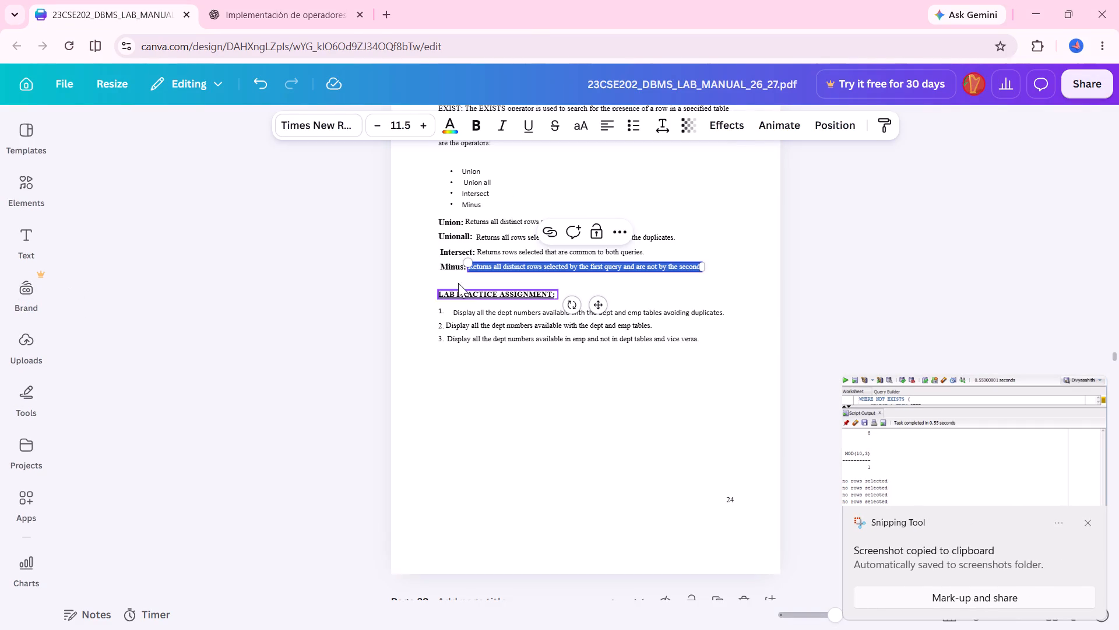
pyautogui.moveTo(432, 282); pyautogui.dragTo(585, 352)
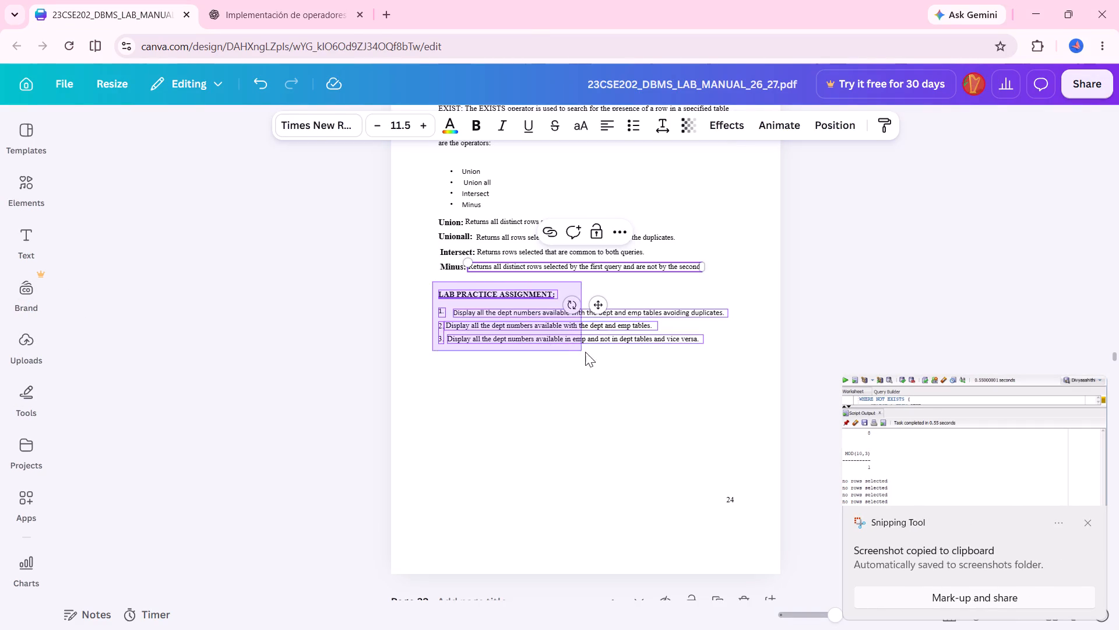
pyautogui.moveTo(585, 352); pyautogui.dragTo(706, 360)
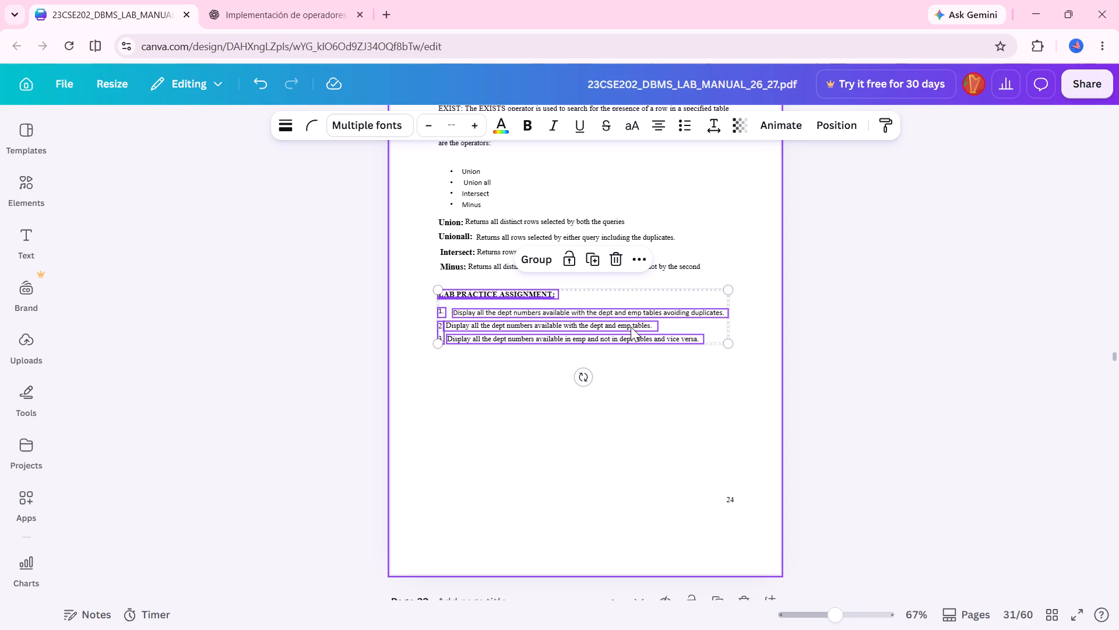
pyautogui.scroll(2, 740, 216)
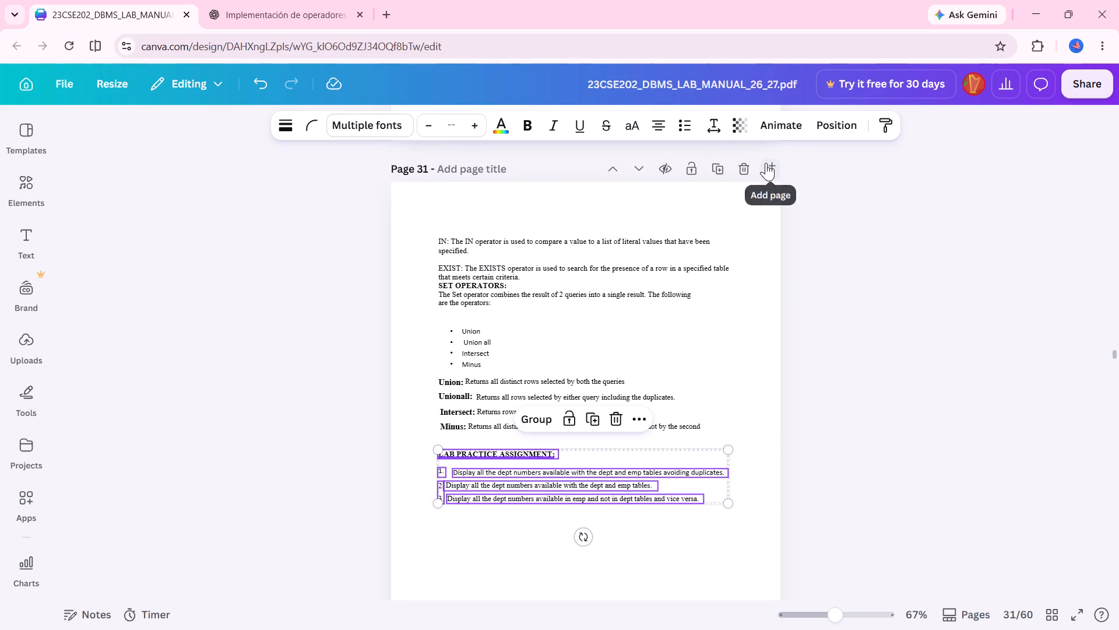
pyautogui.click(766, 163)
# Move the LAB PRACTICE ASSIGNMENT heading and the text of its three questions from page 31 to the top of page 32.
pyautogui.scroll(1, 681, 378)
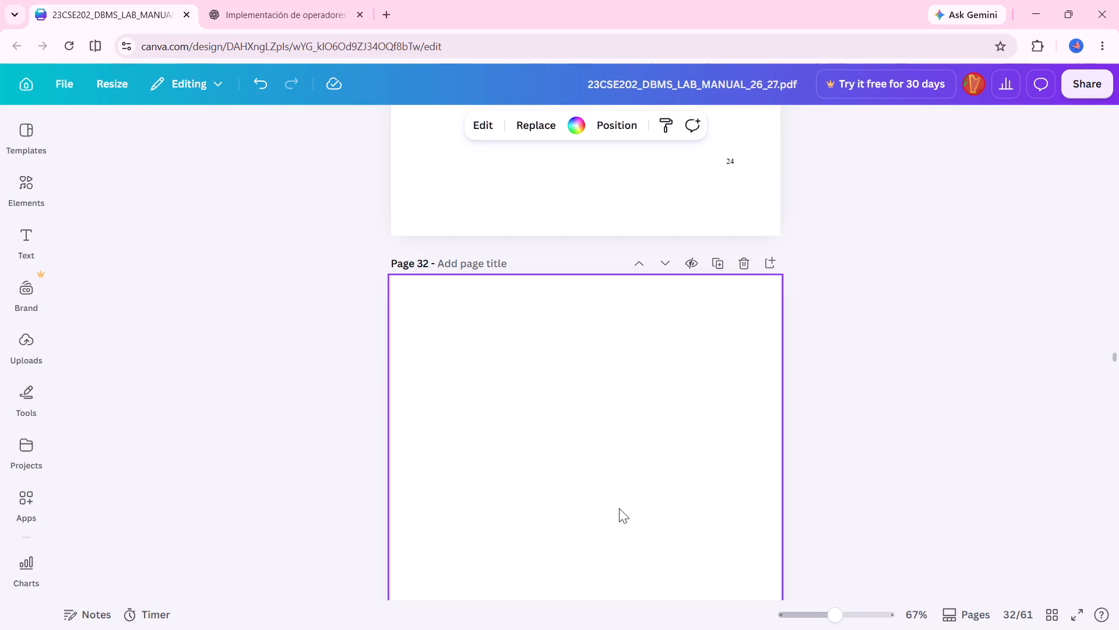
pyautogui.scroll(4, 618, 505)
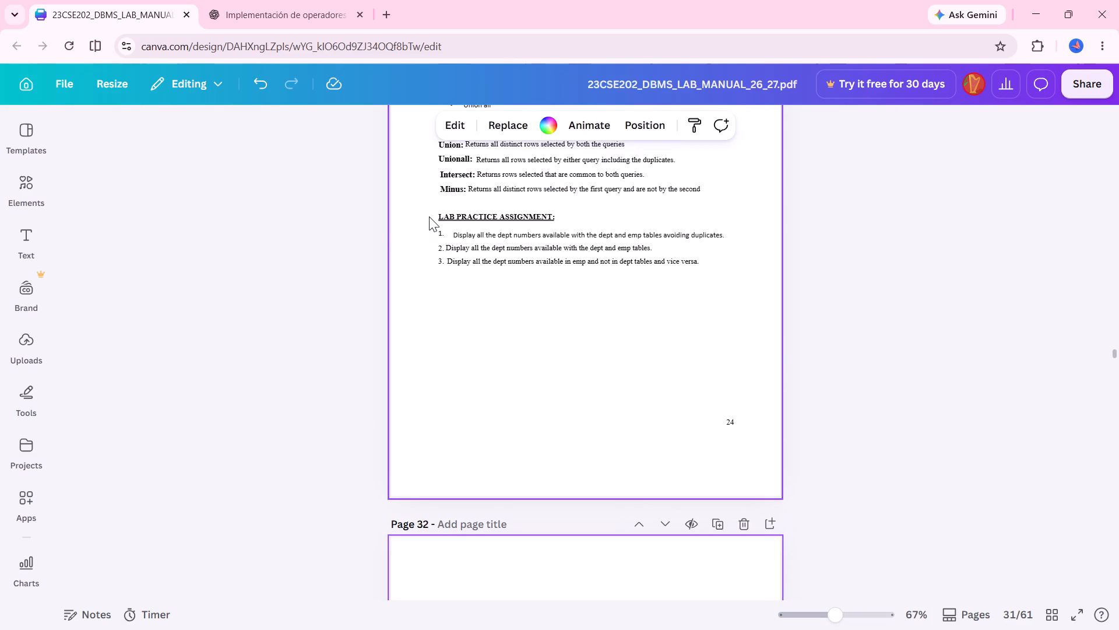
pyautogui.moveTo(435, 210); pyautogui.dragTo(710, 270)
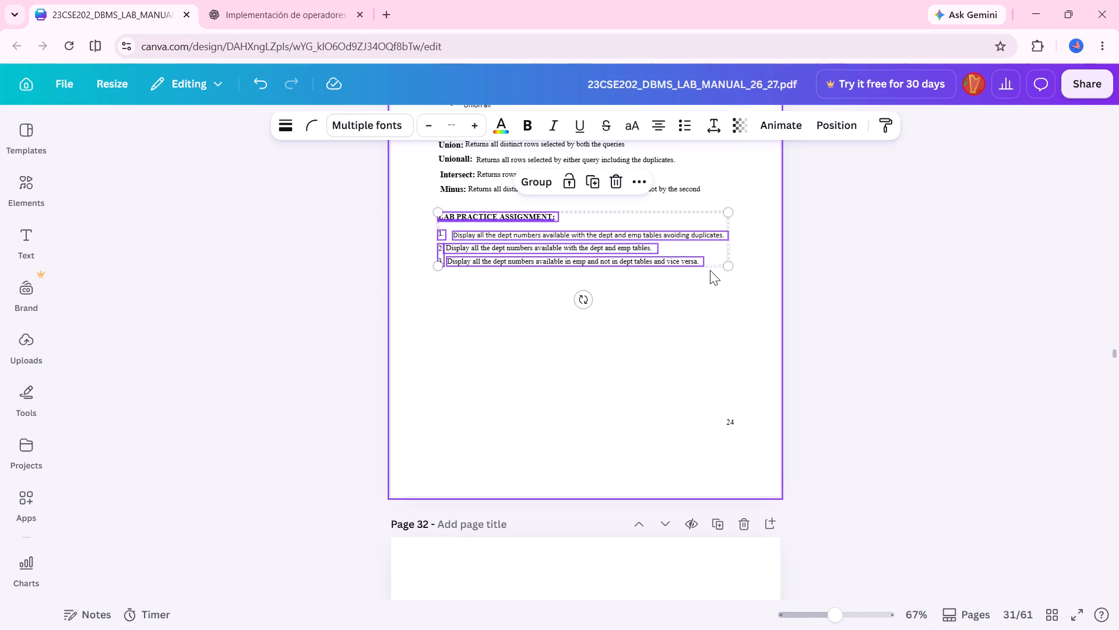
pyautogui.click(622, 236)
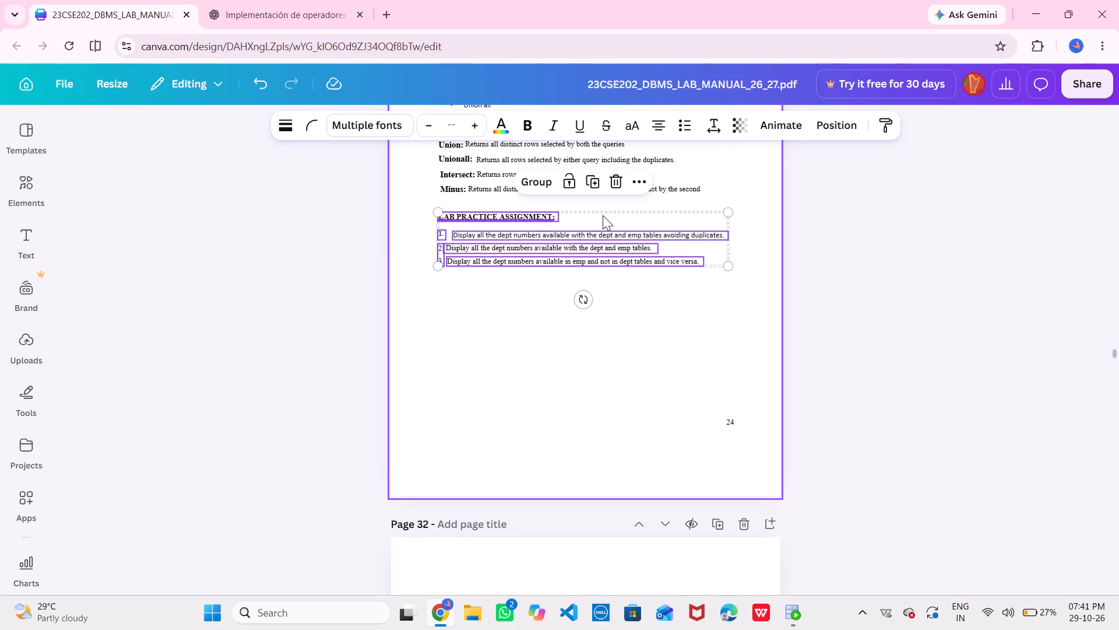
pyautogui.click(603, 217)
pyautogui.moveTo(603, 217); pyautogui.dragTo(454, 253)
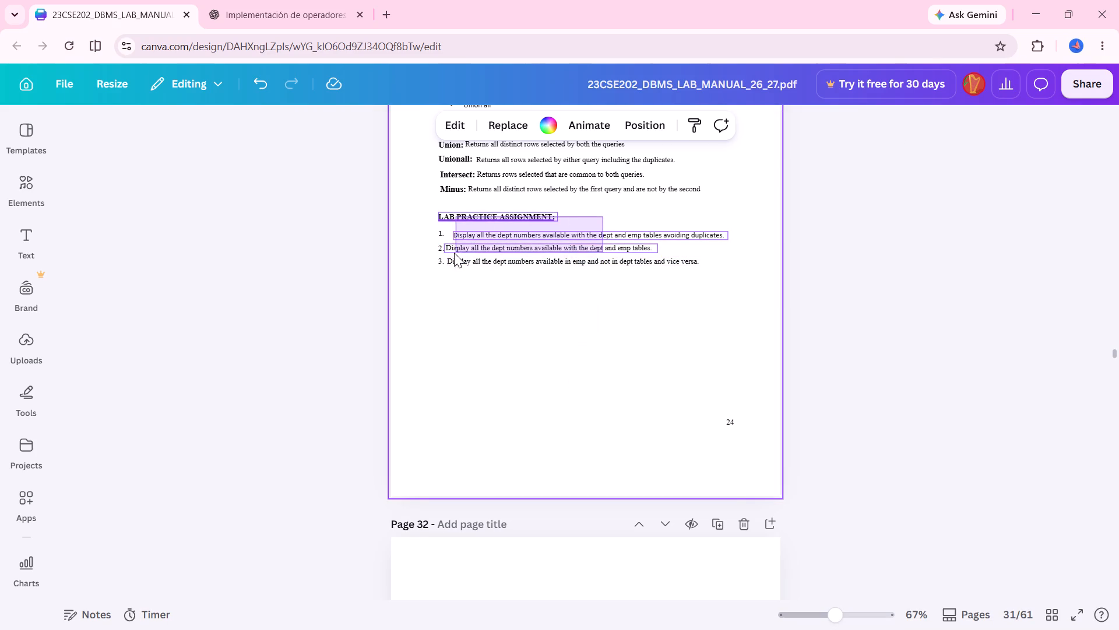
pyautogui.moveTo(454, 253); pyautogui.dragTo(453, 264)
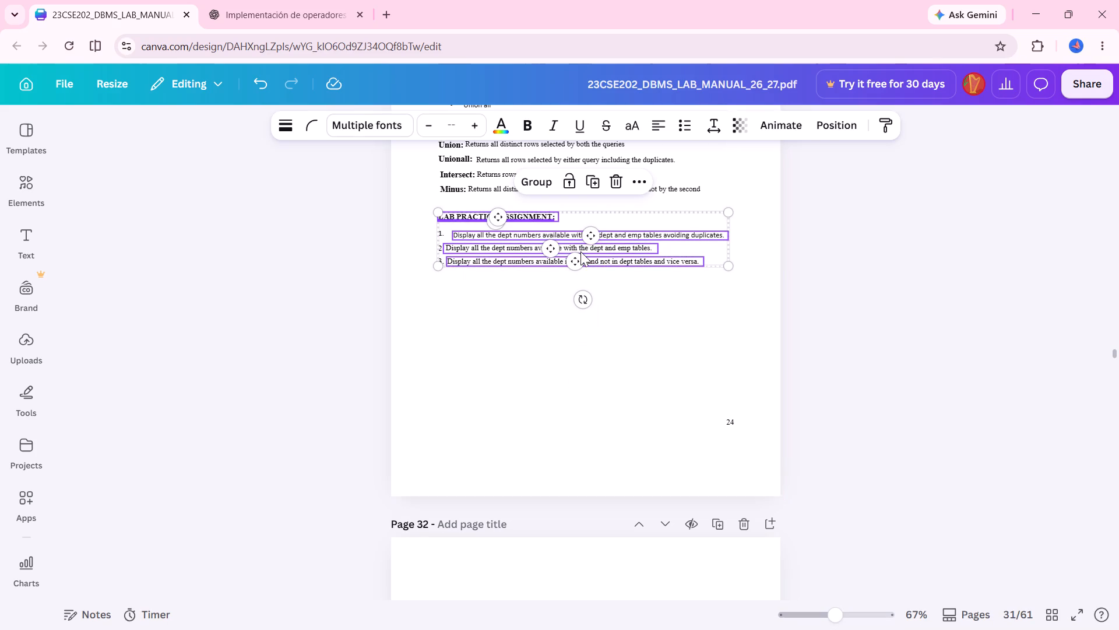
pyautogui.moveTo(497, 237); pyautogui.dragTo(490, 629)
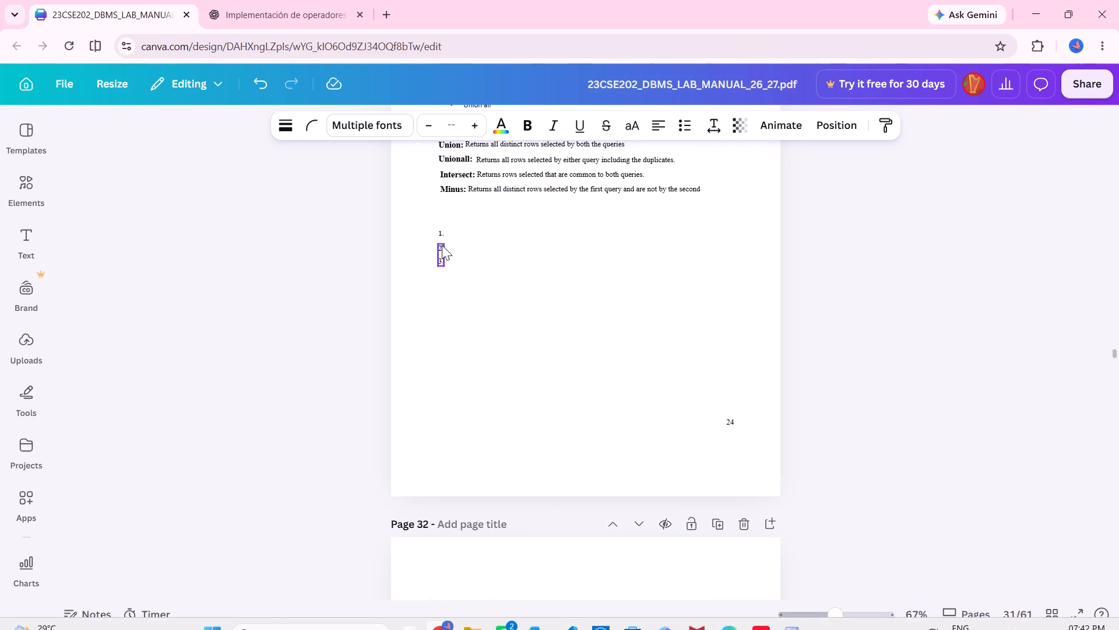
# Move the question numbers 1, 2 and 3 from page 31 to the lower part of page 32.
pyautogui.moveTo(432, 216); pyautogui.dragTo(452, 271)
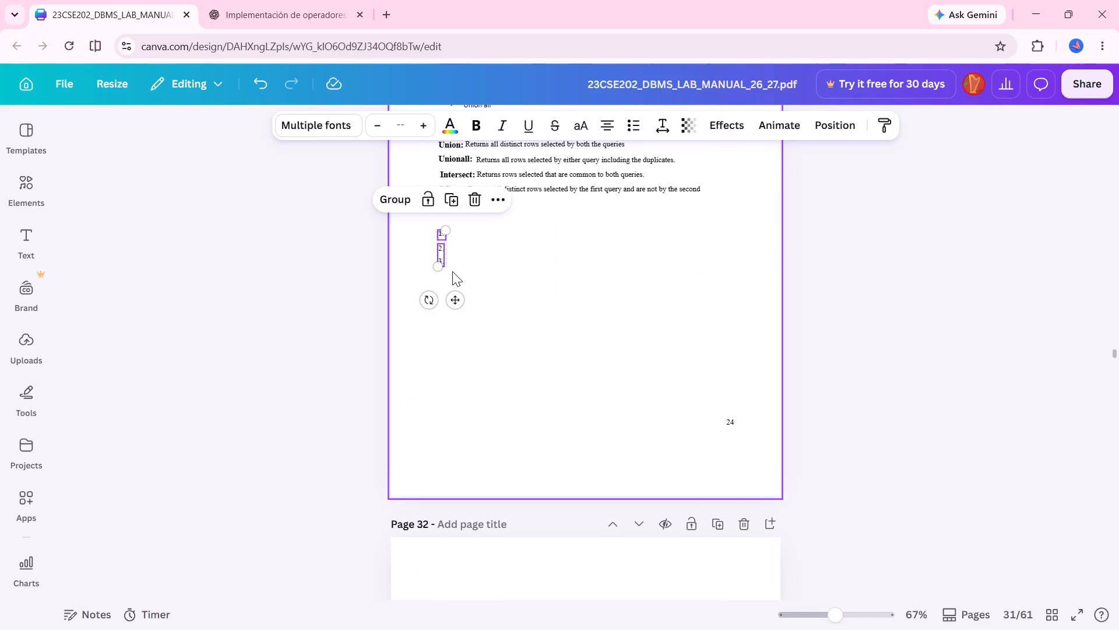
pyautogui.moveTo(443, 256); pyautogui.dragTo(444, 435)
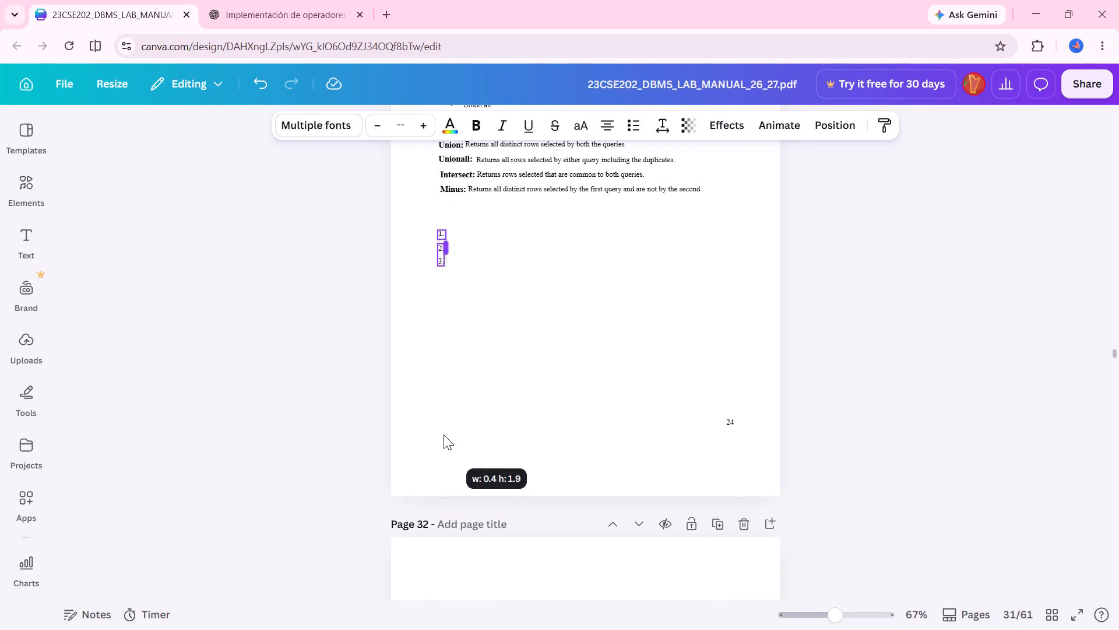
pyautogui.moveTo(444, 435); pyautogui.dragTo(452, 324)
pyautogui.moveTo(458, 296); pyautogui.dragTo(473, 507)
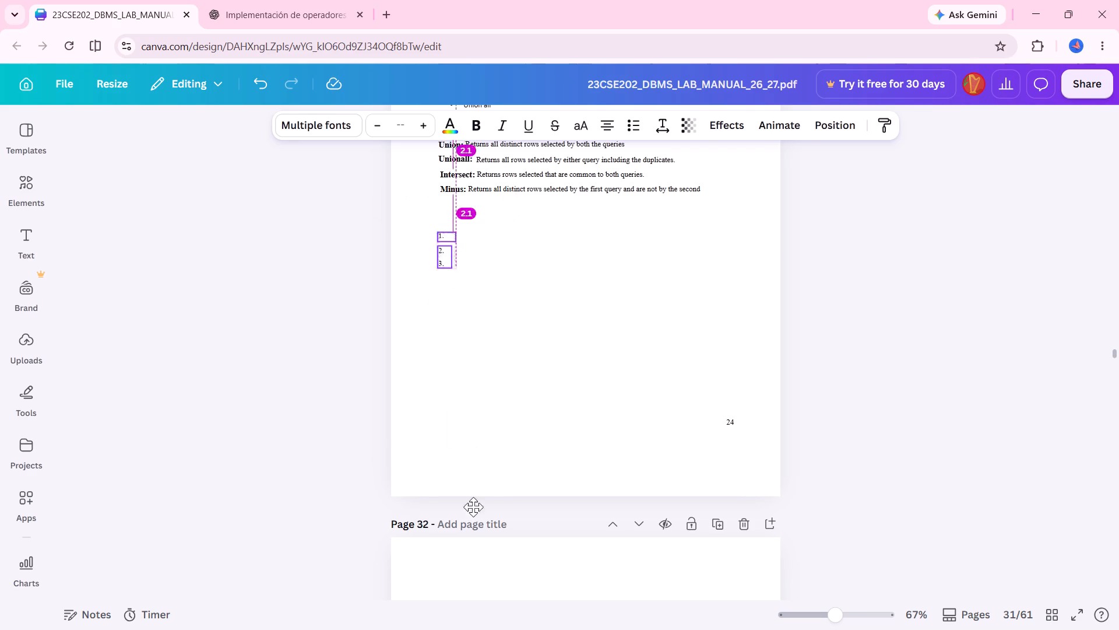
pyautogui.moveTo(473, 507); pyautogui.dragTo(466, 629)
pyautogui.scroll(-2, 587, 426)
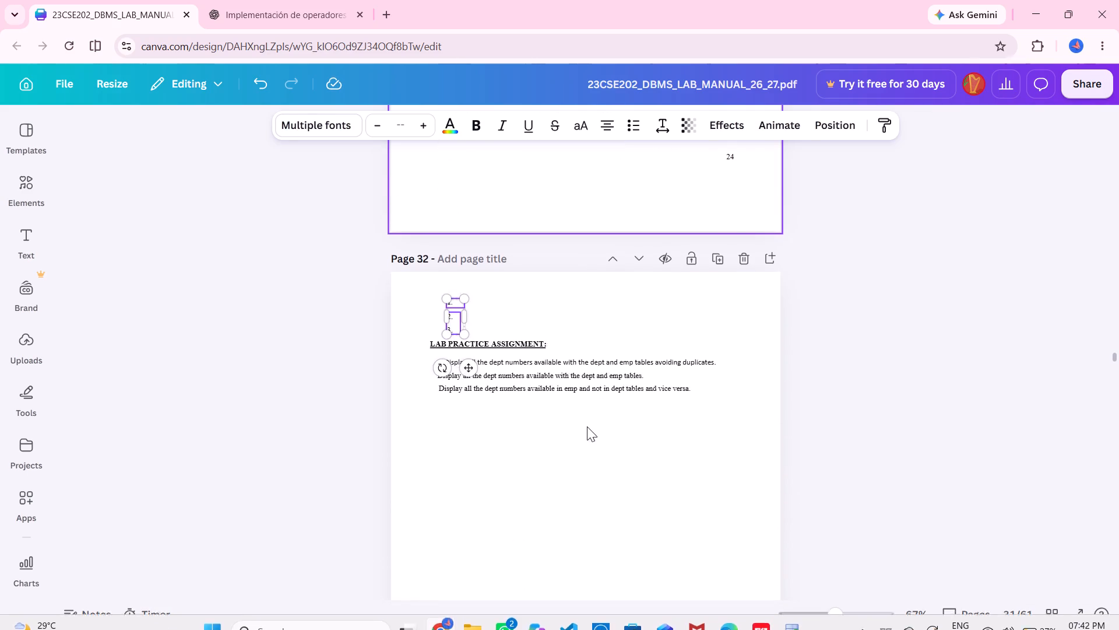
pyautogui.scroll(-2, 587, 426)
pyautogui.moveTo(465, 331); pyautogui.dragTo(467, 605)
# Move the LAB PRACTICE ASSIGNMENT heading and its three question texts down page 32, near their question numbers.
pyautogui.moveTo(424, 283); pyautogui.dragTo(478, 333)
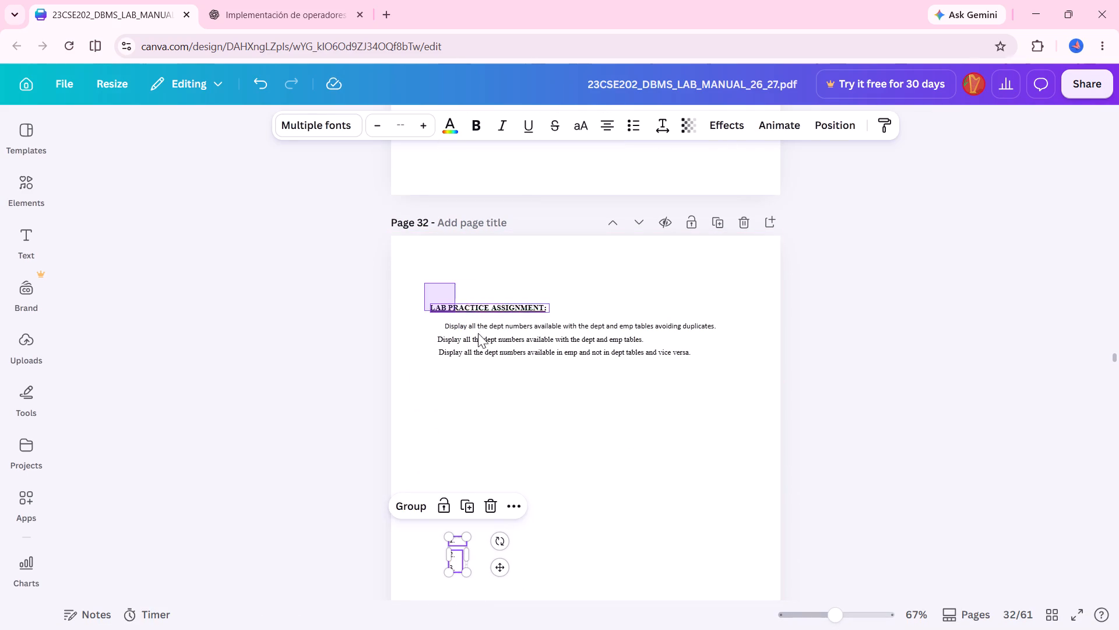
pyautogui.moveTo(478, 333); pyautogui.dragTo(546, 381)
pyautogui.moveTo(547, 350); pyautogui.dragTo(563, 386)
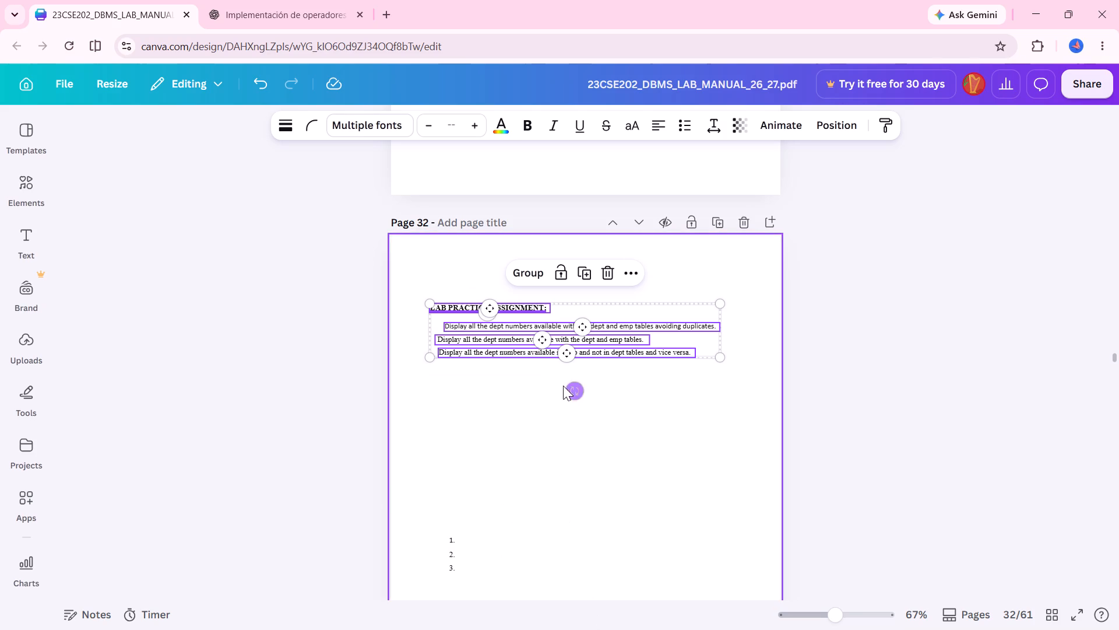
pyautogui.moveTo(563, 386); pyautogui.dragTo(504, 327)
pyautogui.moveTo(504, 327); pyautogui.dragTo(505, 397)
pyautogui.moveTo(505, 397); pyautogui.dragTo(532, 548)
pyautogui.scroll(4, 557, 279)
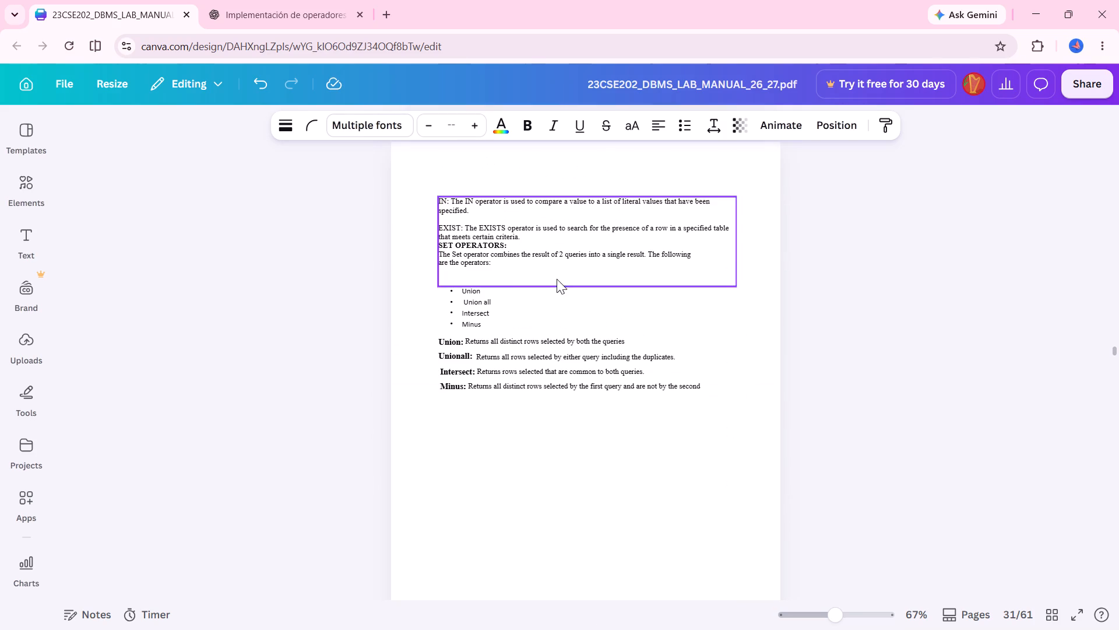
pyautogui.click(30, 342)
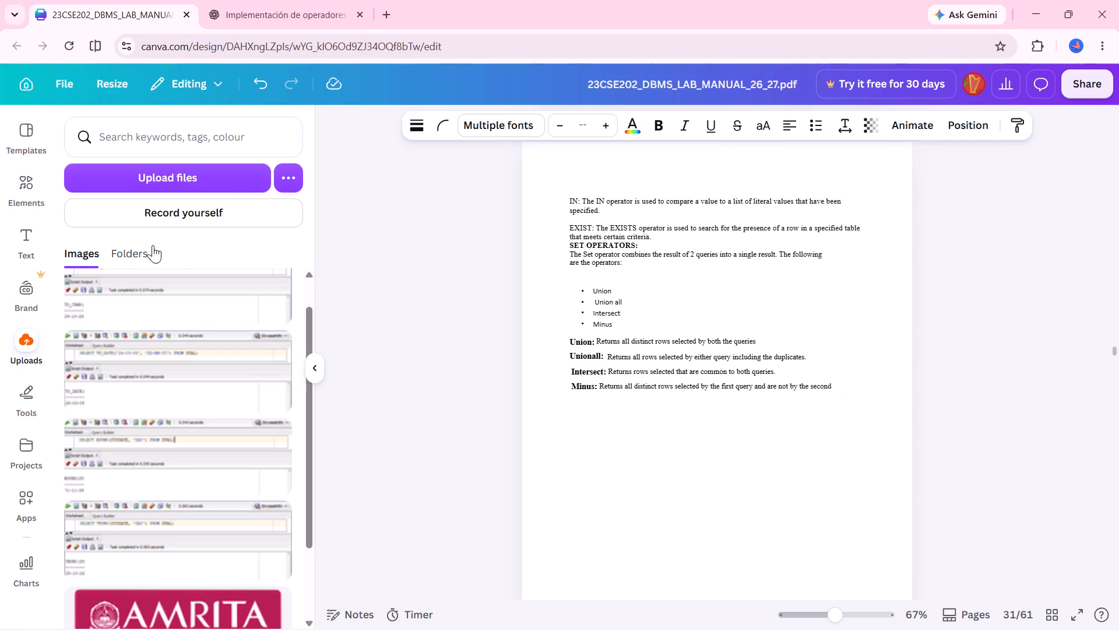
pyautogui.click(233, 178)
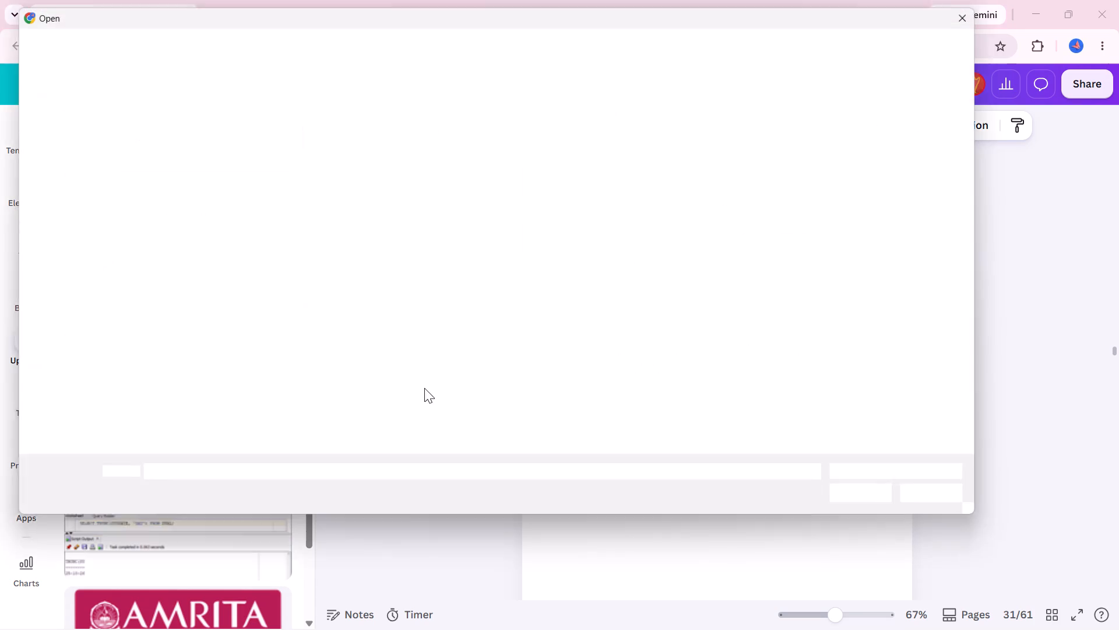
pyautogui.scroll(-8, 624, 394)
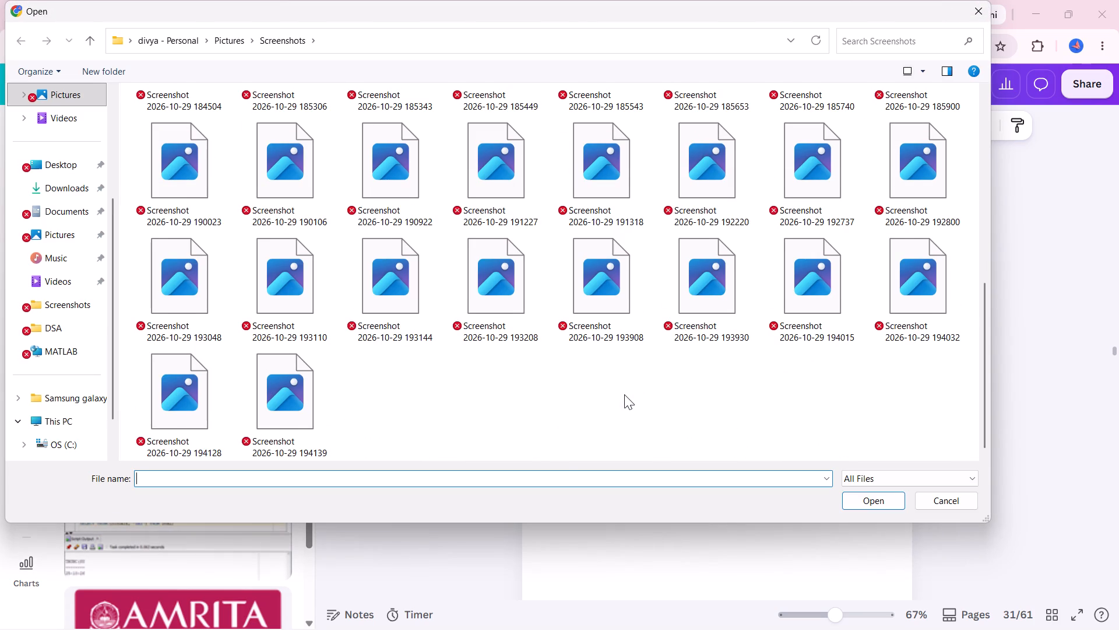
pyautogui.moveTo(955, 349); pyautogui.dragTo(657, 289)
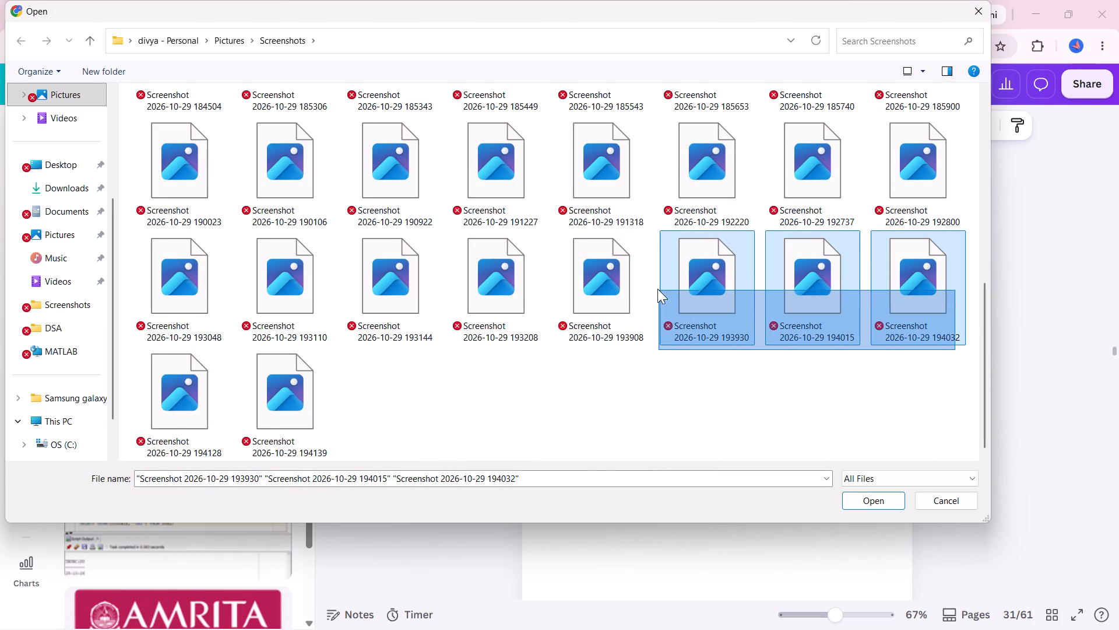
pyautogui.moveTo(657, 289); pyautogui.dragTo(614, 288)
pyautogui.click(881, 503)
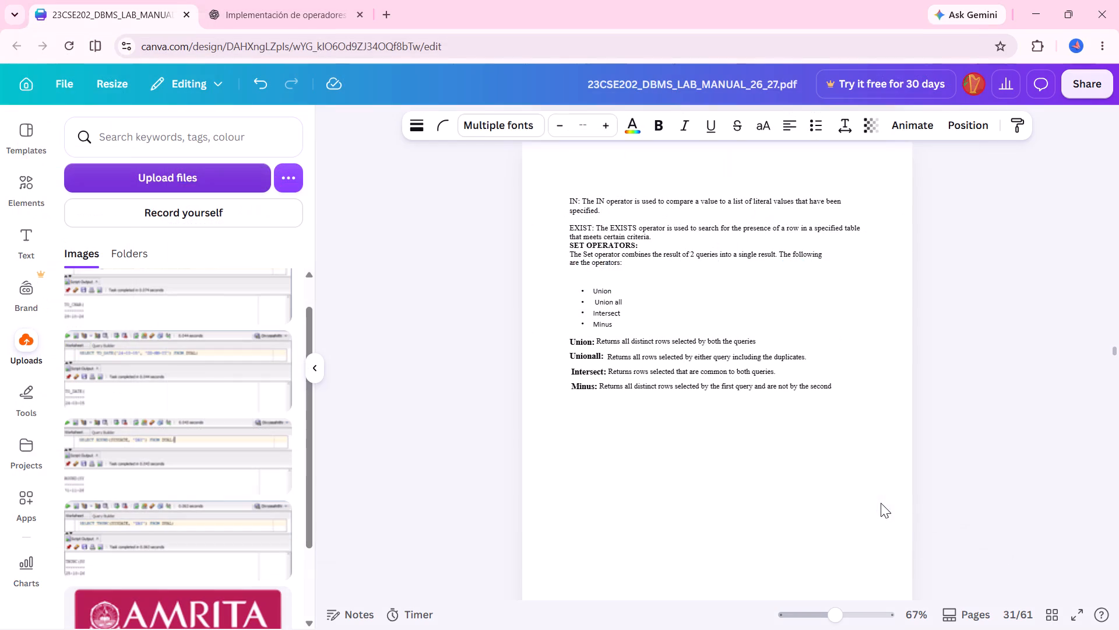
# Insert the comparison operator query screenshot, starting at "Not equal to (alternative operator)", on page 31 below the Minus definition.
pyautogui.scroll(-1, 722, 446)
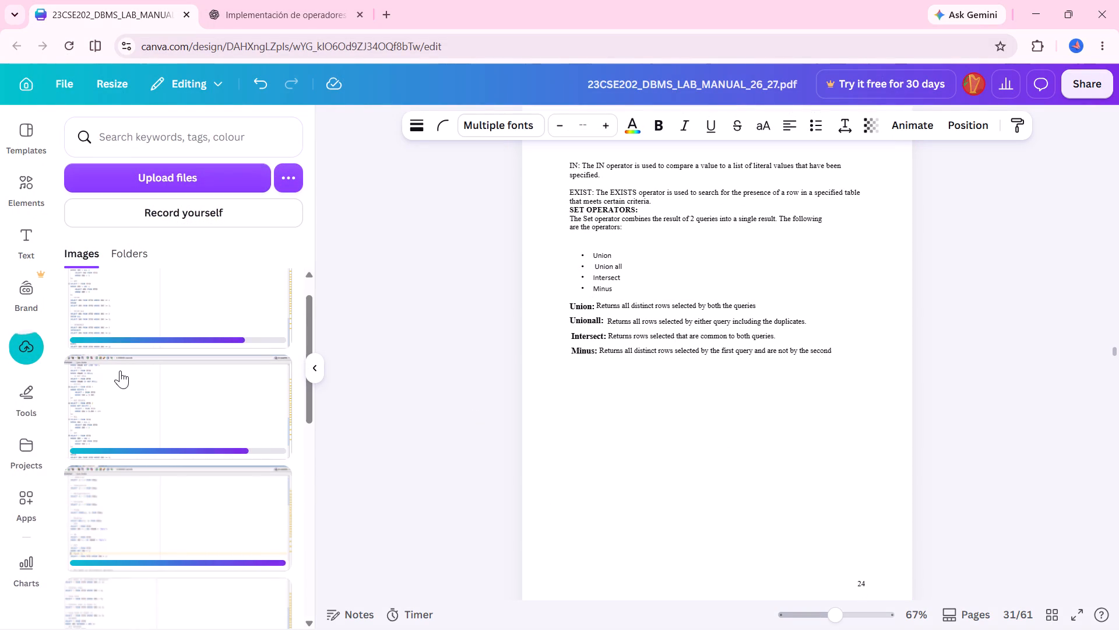
pyautogui.scroll(2, 120, 370)
pyautogui.scroll(-2, 120, 370)
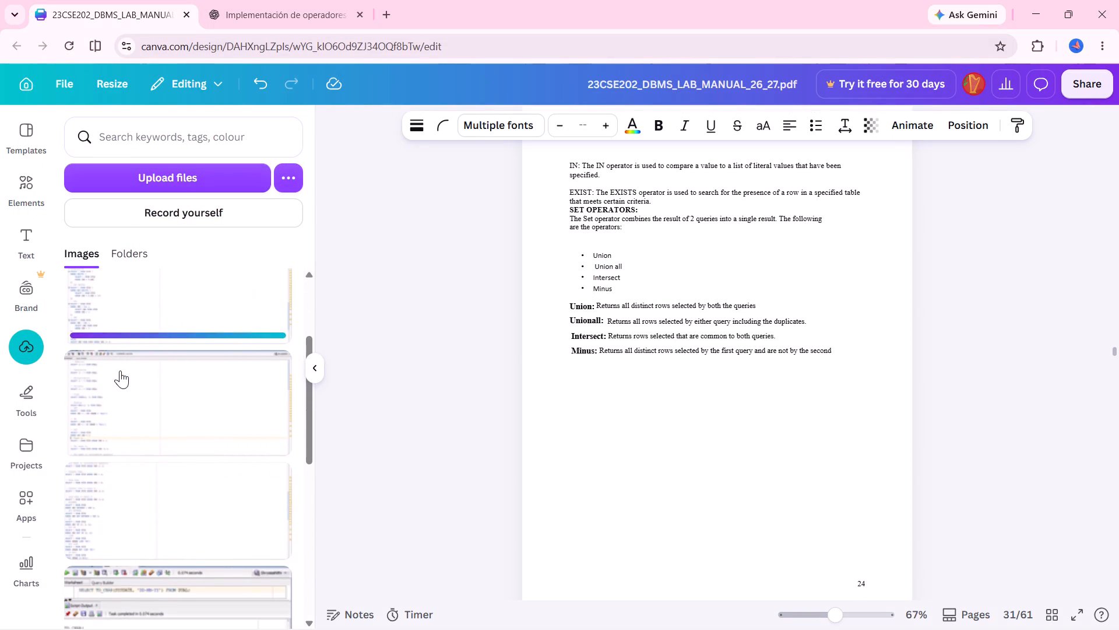
pyautogui.scroll(-1, 120, 370)
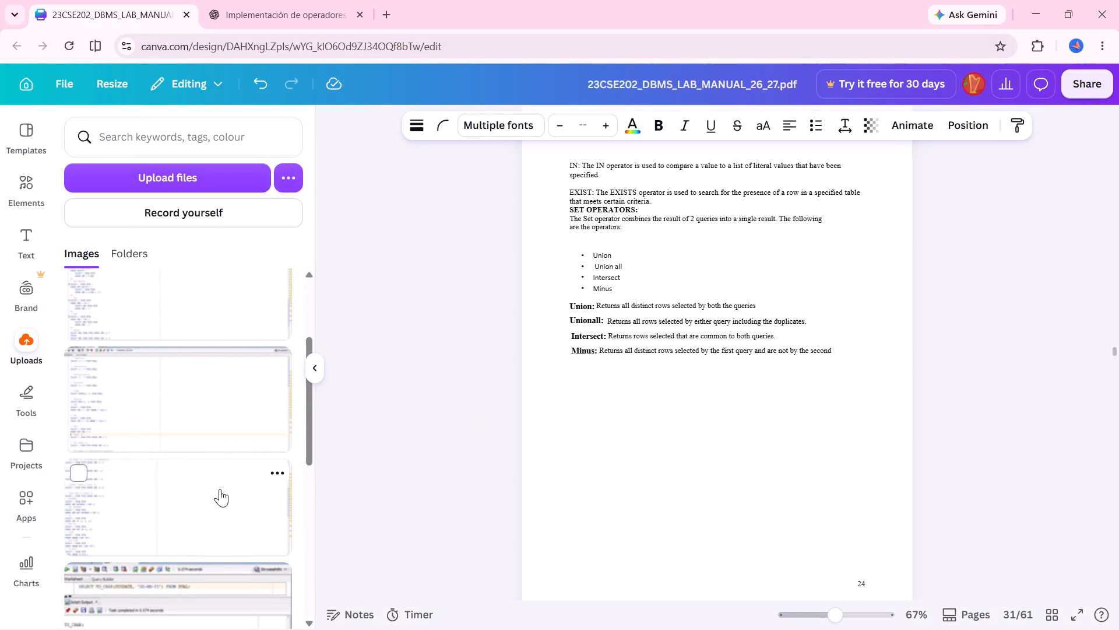
pyautogui.scroll(-1, 220, 489)
pyautogui.click(220, 489)
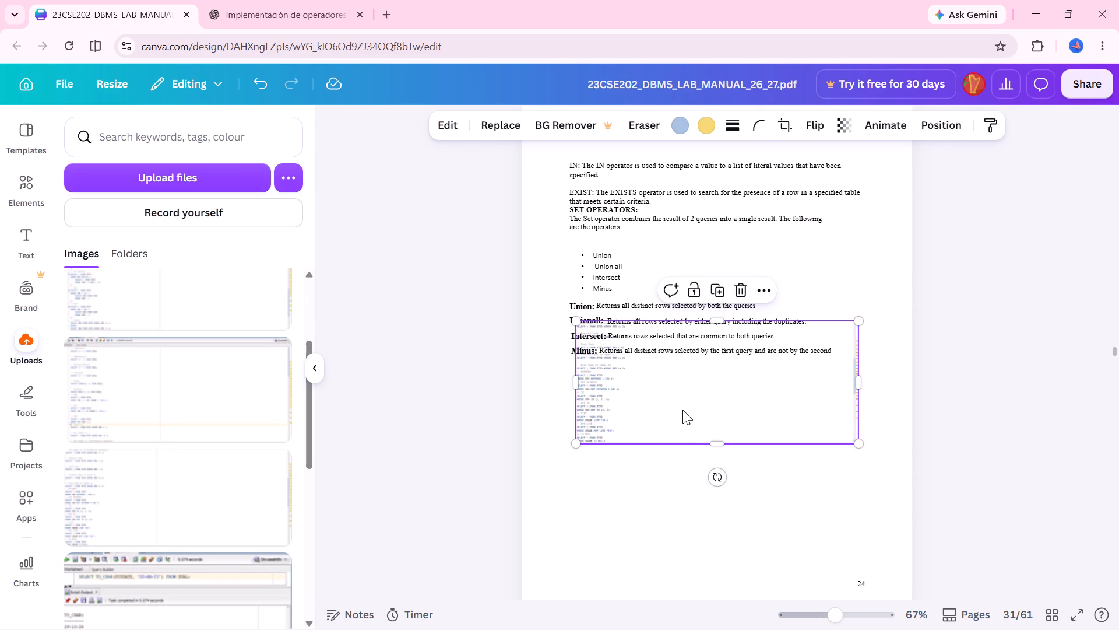
pyautogui.moveTo(682, 409); pyautogui.dragTo(660, 473)
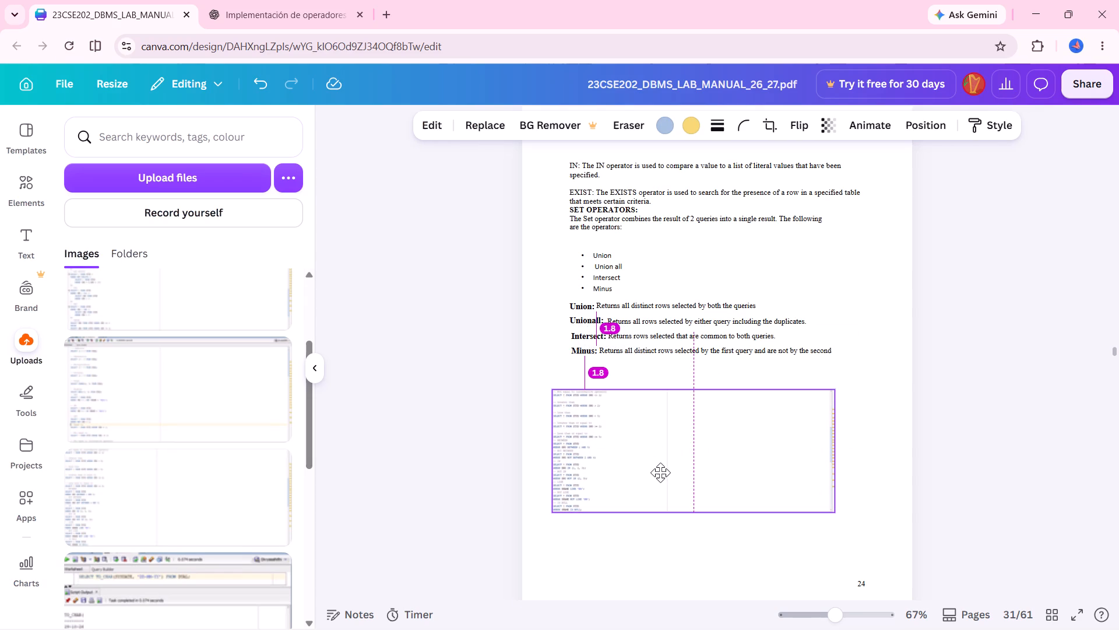
pyautogui.moveTo(660, 473); pyautogui.dragTo(659, 471)
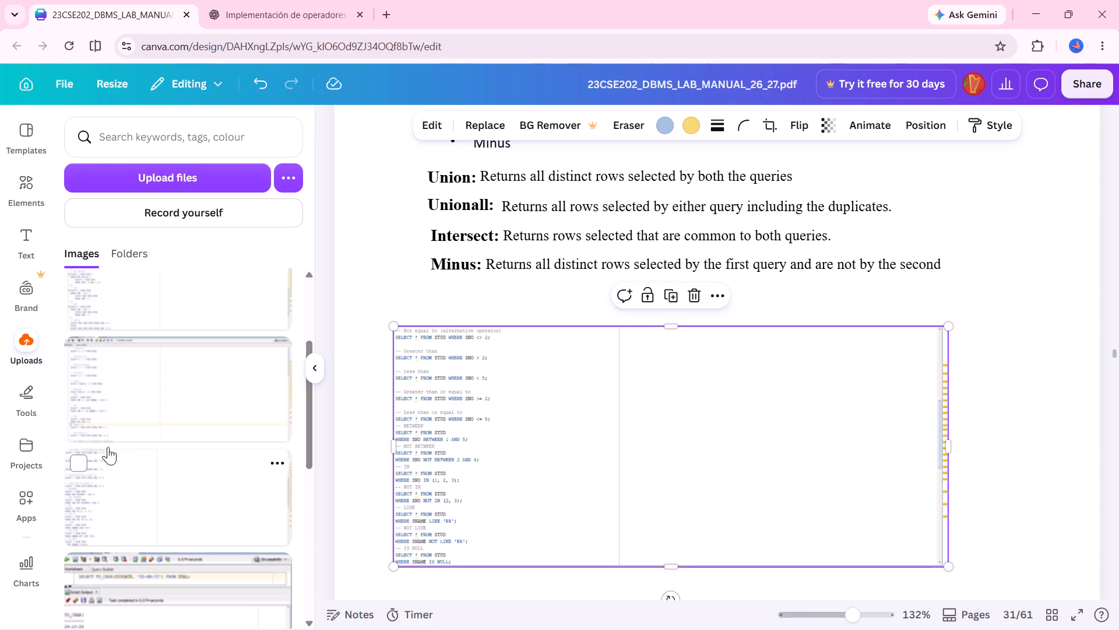
# Insert the arithmetic operator query screenshot on page 31, shrink it, and place it directly under the Minus definition, aligned with the text.
pyautogui.click(193, 393)
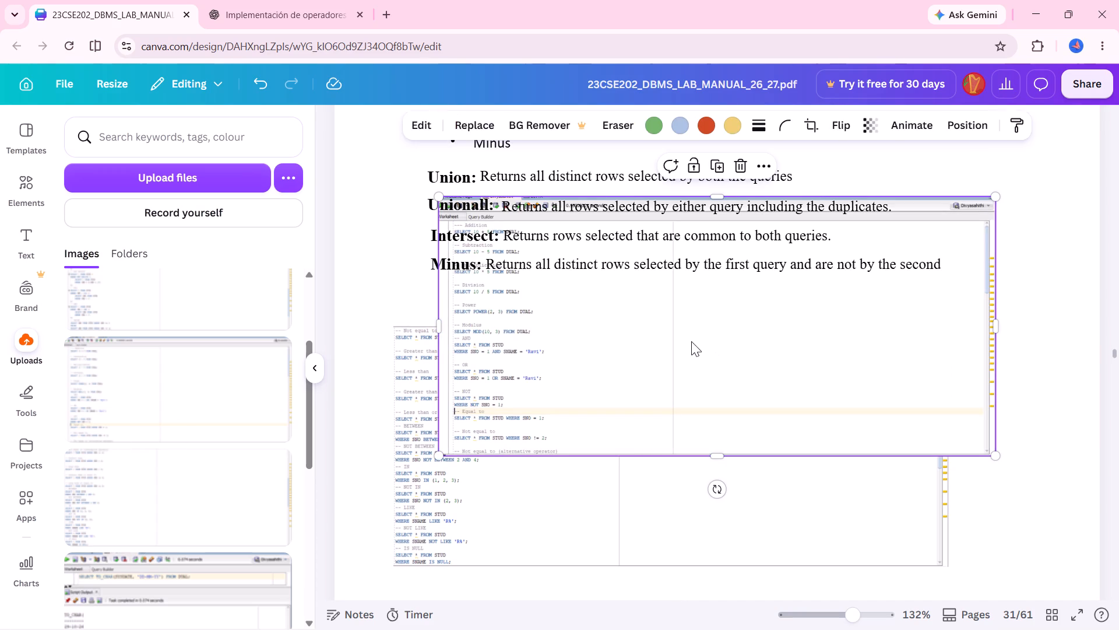
pyautogui.moveTo(691, 341); pyautogui.dragTo(613, 415)
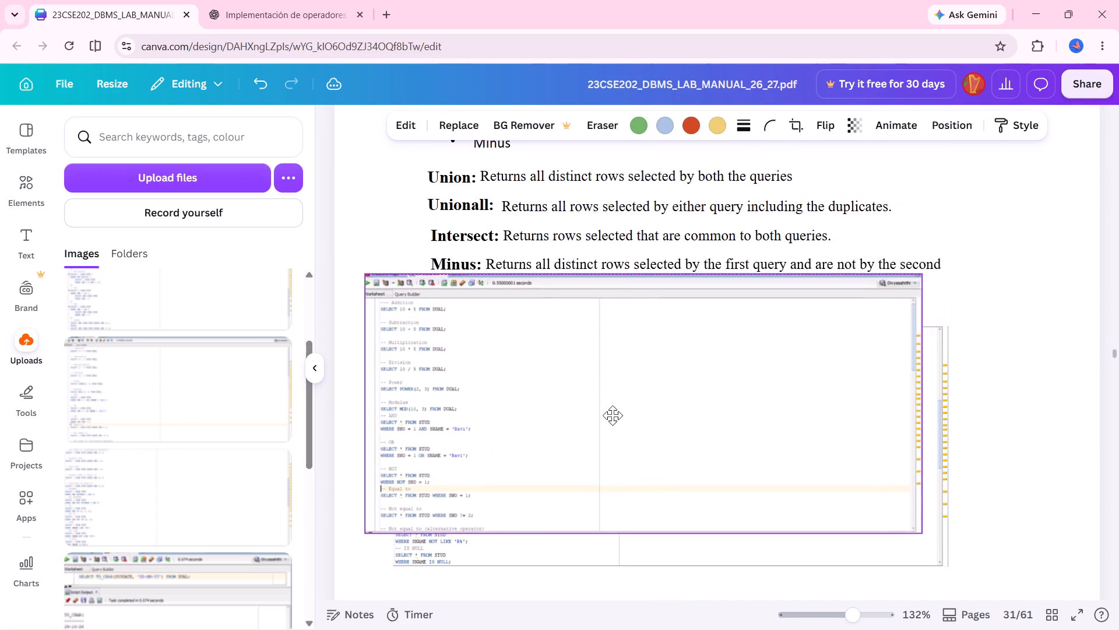
pyautogui.moveTo(613, 415); pyautogui.dragTo(624, 426)
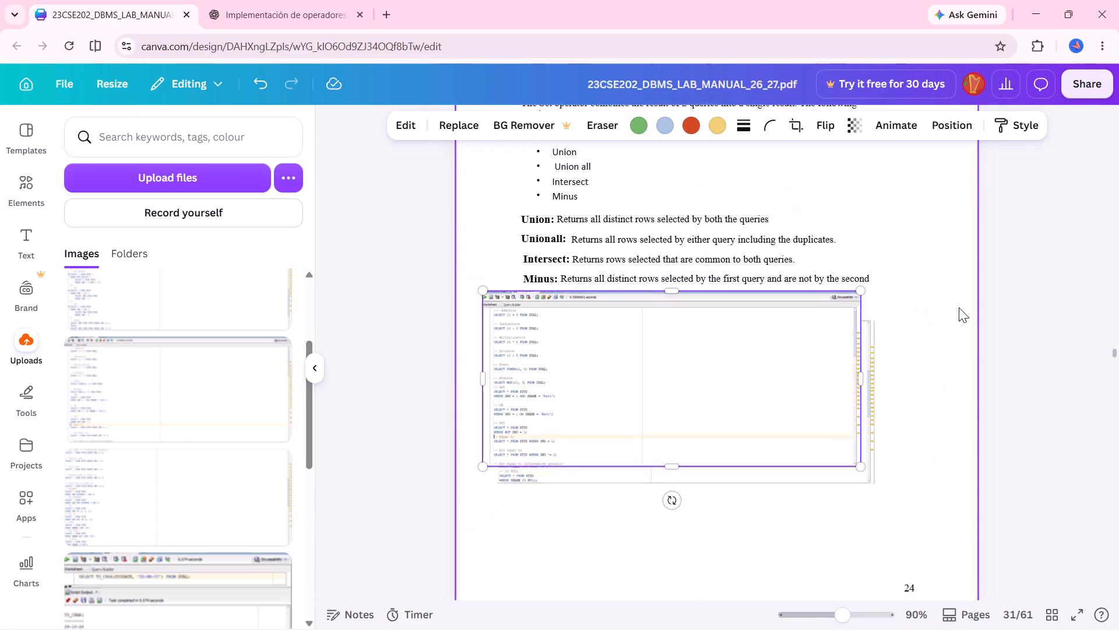
pyautogui.moveTo(849, 451); pyautogui.dragTo(744, 410)
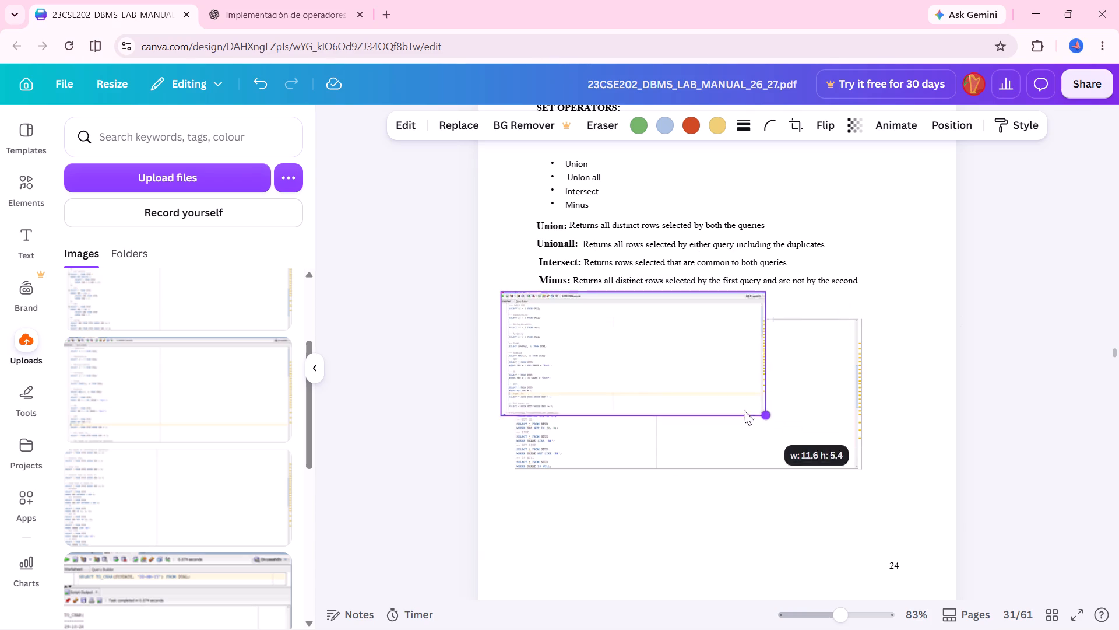
pyautogui.moveTo(744, 410); pyautogui.dragTo(726, 404)
pyautogui.moveTo(635, 362); pyautogui.dragTo(670, 360)
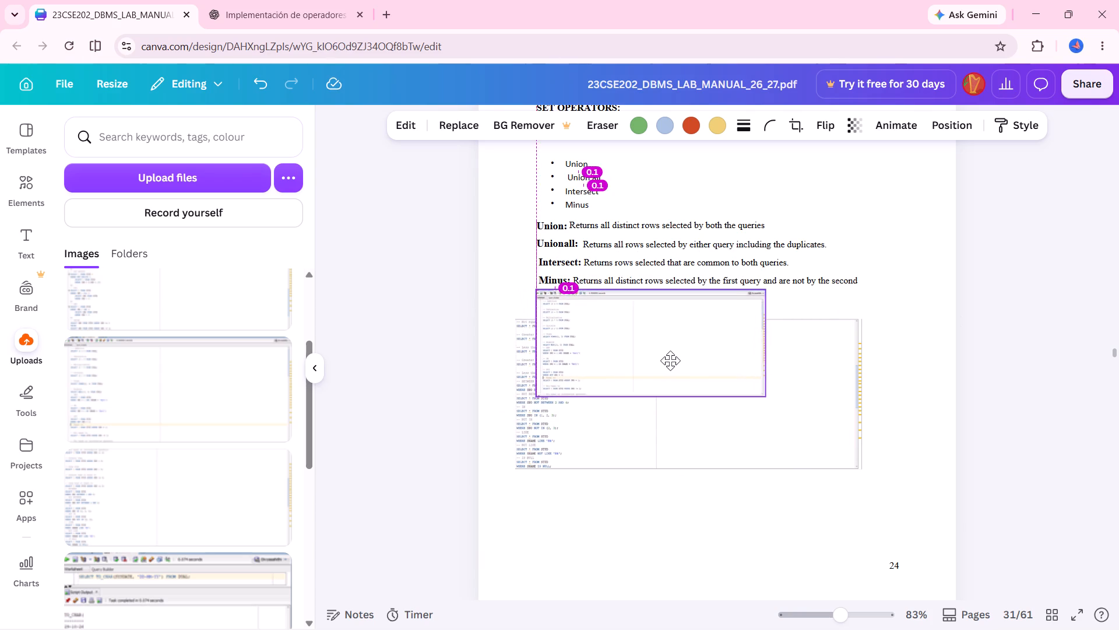
pyautogui.moveTo(670, 360); pyautogui.dragTo(671, 360)
# Resize the comparison operator query screenshot to about 10.4 by 4.5 and align it directly beneath the arithmetic query screenshot.
pyautogui.click(690, 425)
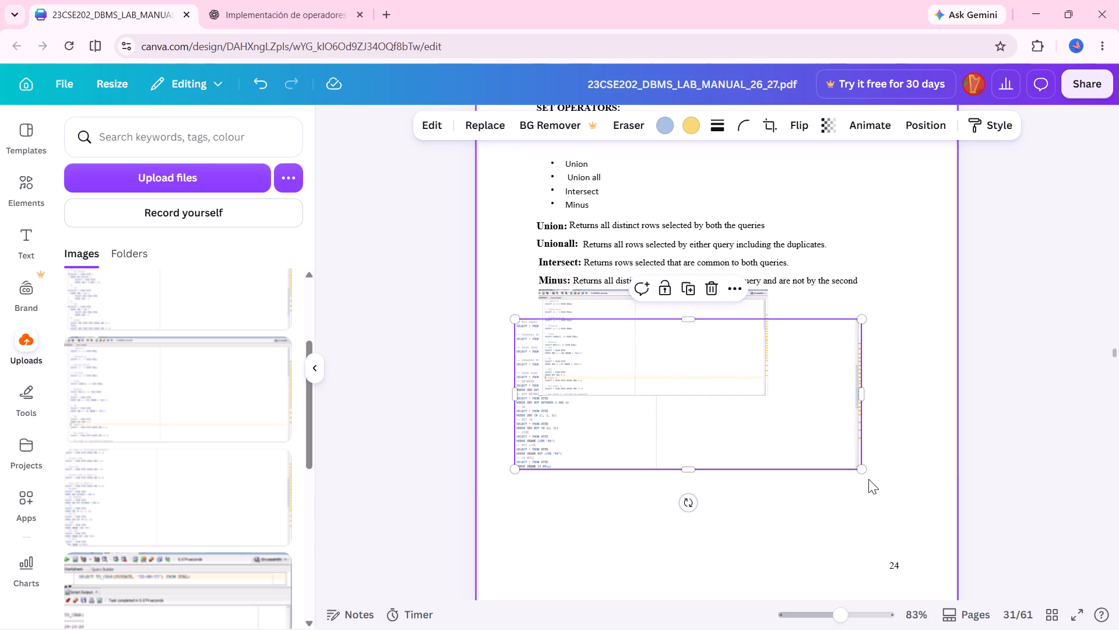
pyautogui.moveTo(864, 472); pyautogui.dragTo(728, 429)
pyautogui.moveTo(681, 388); pyautogui.dragTo(699, 416)
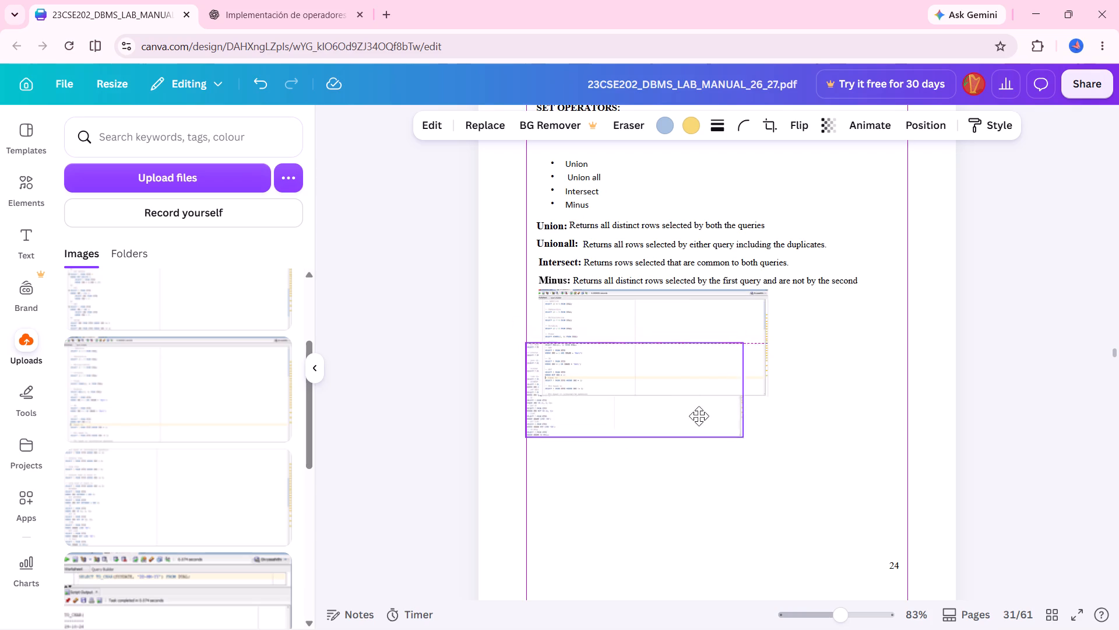
pyautogui.moveTo(699, 416); pyautogui.dragTo(715, 475)
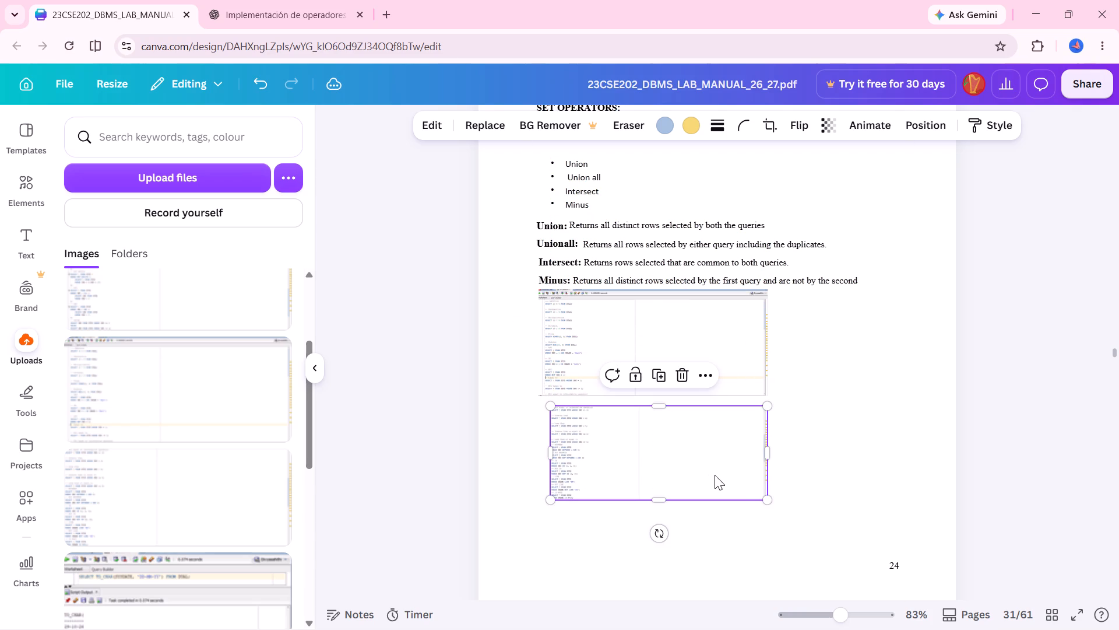
pyautogui.moveTo(766, 502); pyautogui.dragTo(782, 520)
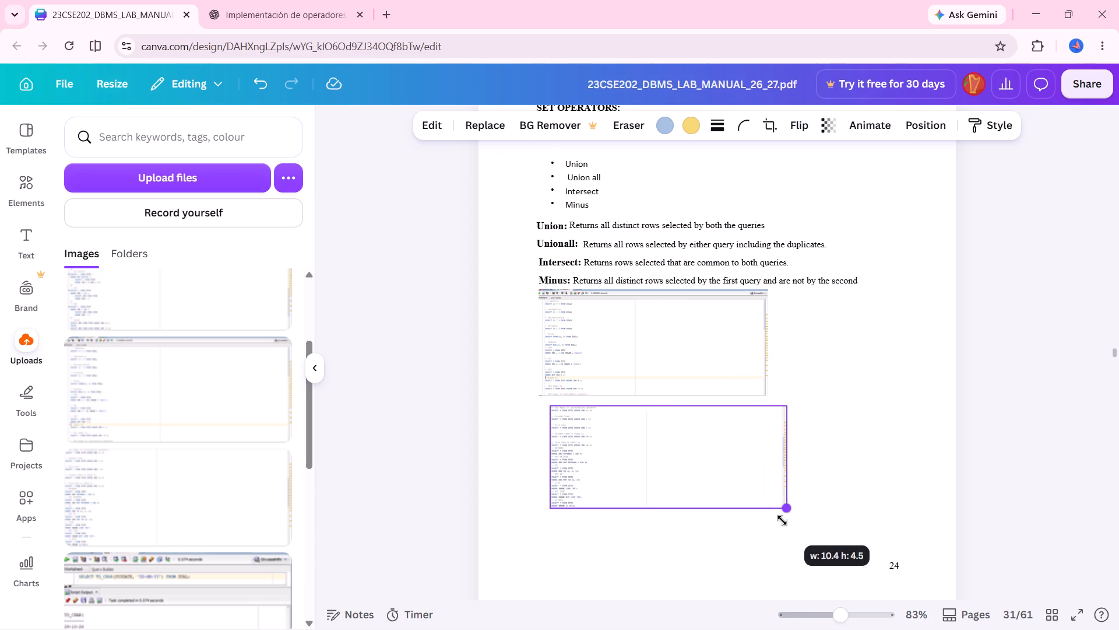
pyautogui.moveTo(782, 520); pyautogui.dragTo(782, 521)
pyautogui.moveTo(698, 461); pyautogui.dragTo(687, 456)
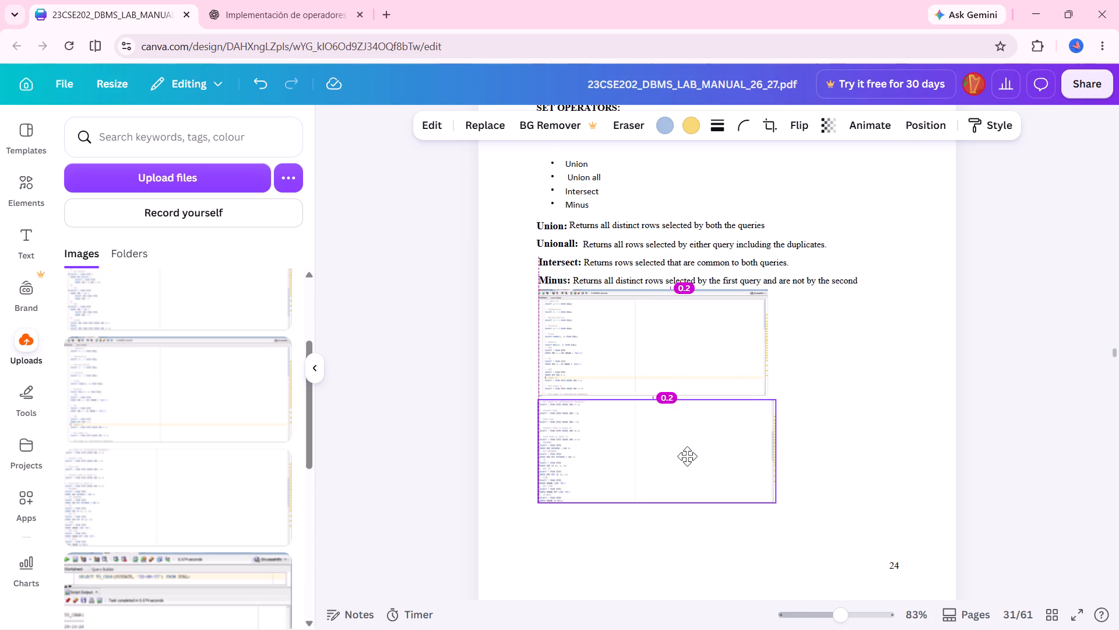
pyautogui.moveTo(687, 456); pyautogui.dragTo(687, 457)
pyautogui.click(717, 358)
# Insert the query screenshot running from IS NULL and EXISTS to UNION, and move it to the top of page 32.
pyautogui.scroll(-1, 822, 387)
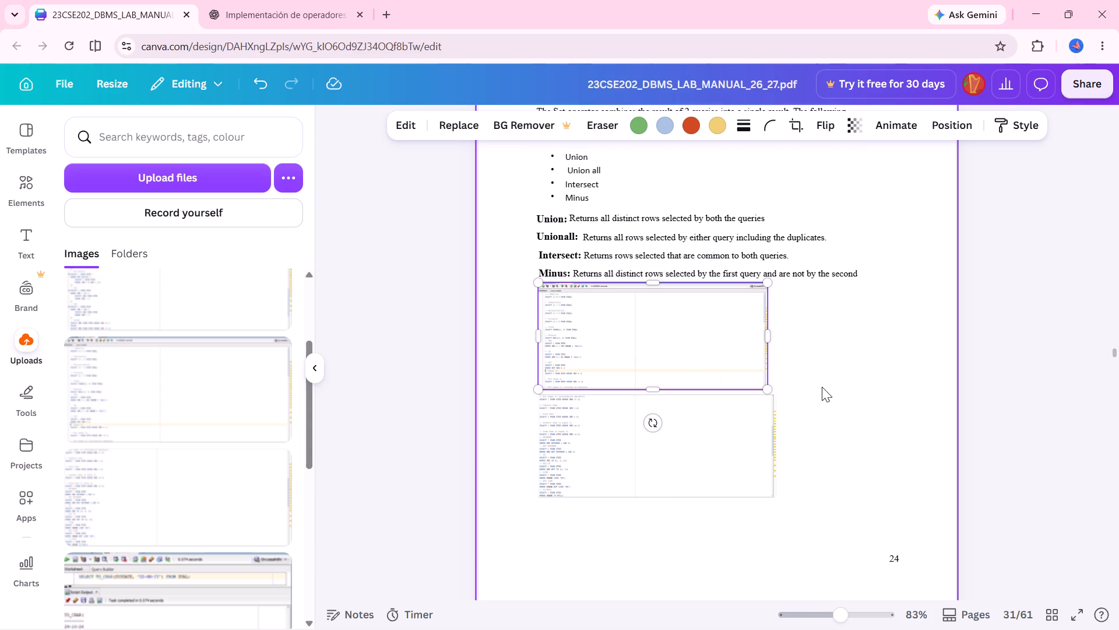
pyautogui.scroll(-1, 822, 387)
pyautogui.scroll(-2, 755, 436)
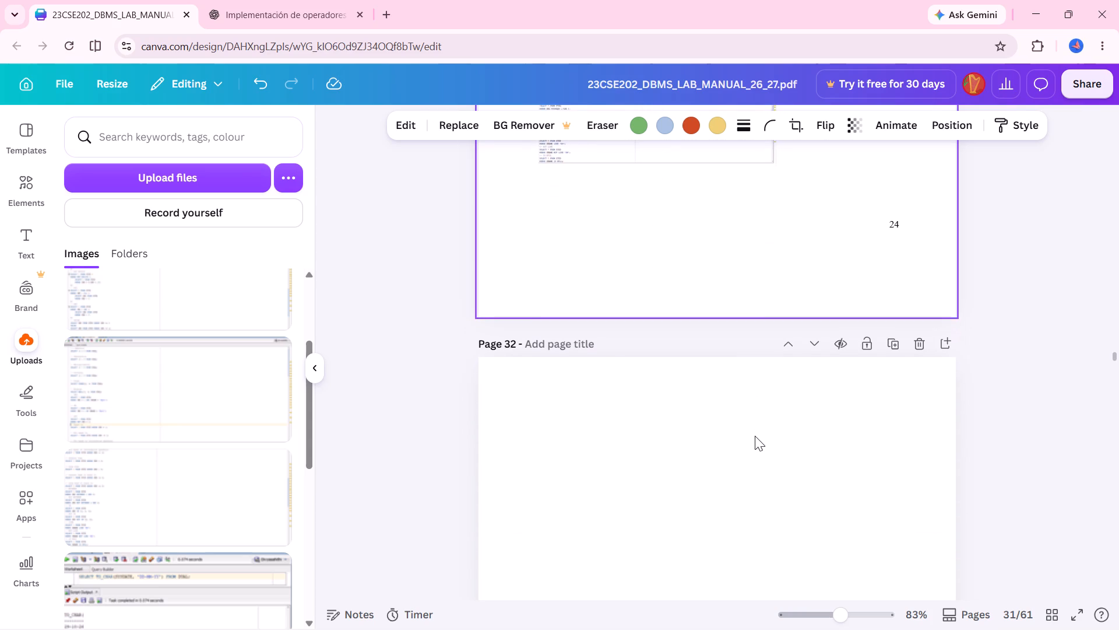
pyautogui.scroll(-2, 755, 436)
pyautogui.scroll(2, 175, 384)
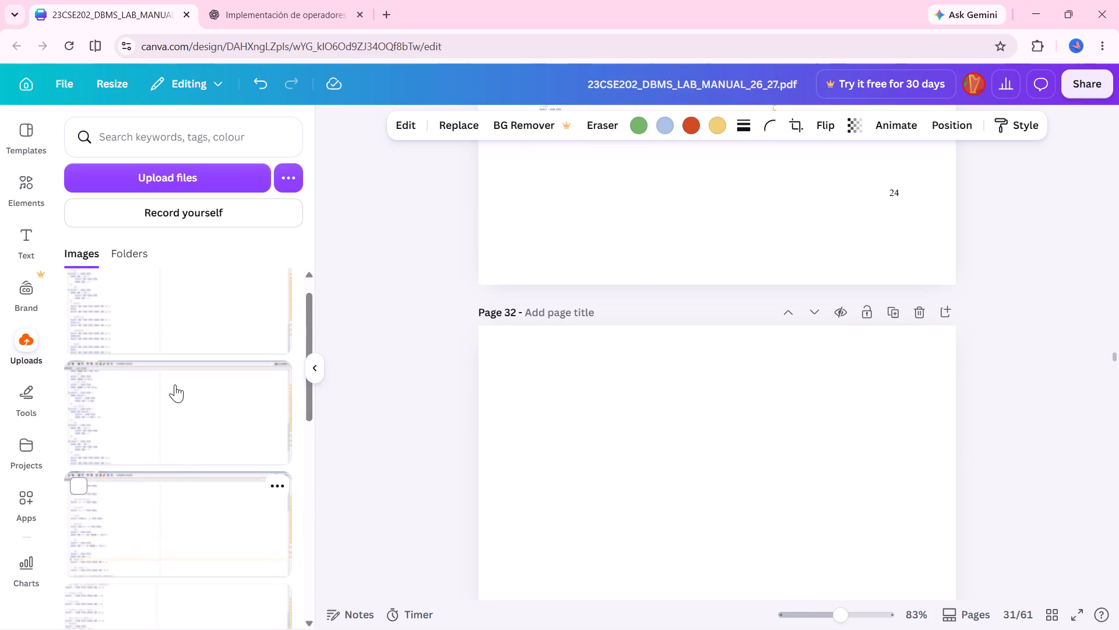
pyautogui.scroll(1, 175, 384)
pyautogui.click(181, 441)
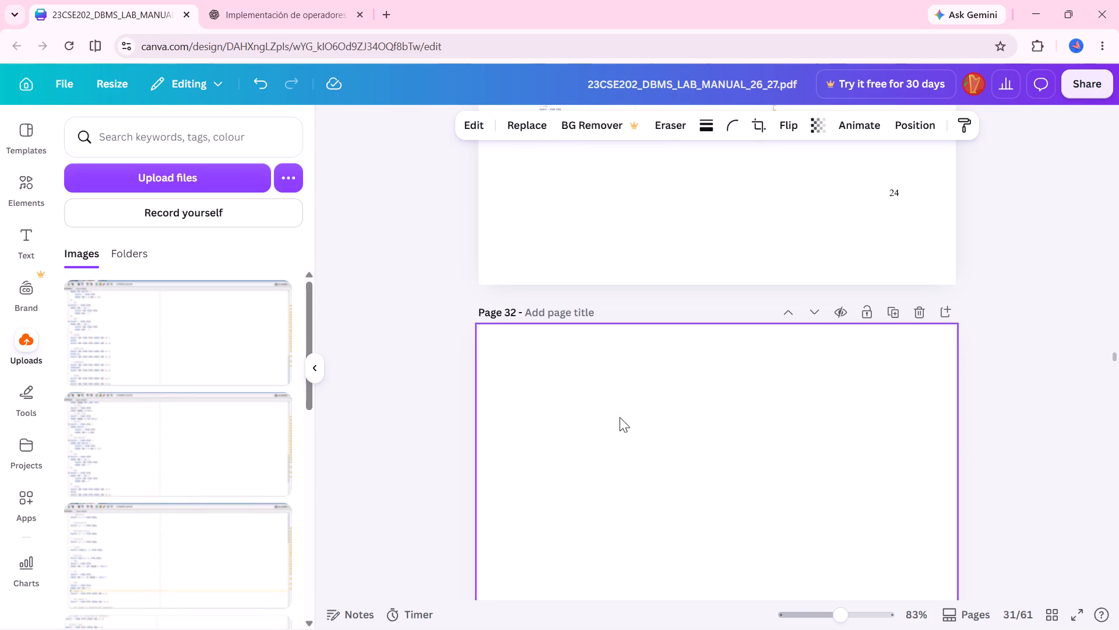
pyautogui.scroll(3, 641, 408)
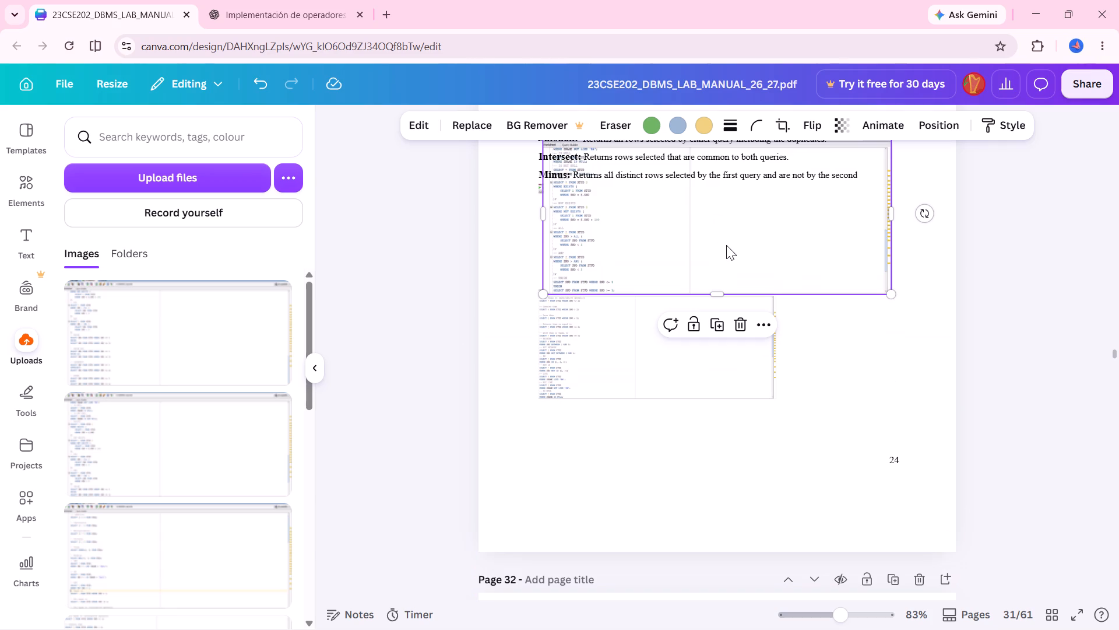
pyautogui.moveTo(725, 241); pyautogui.dragTo(680, 510)
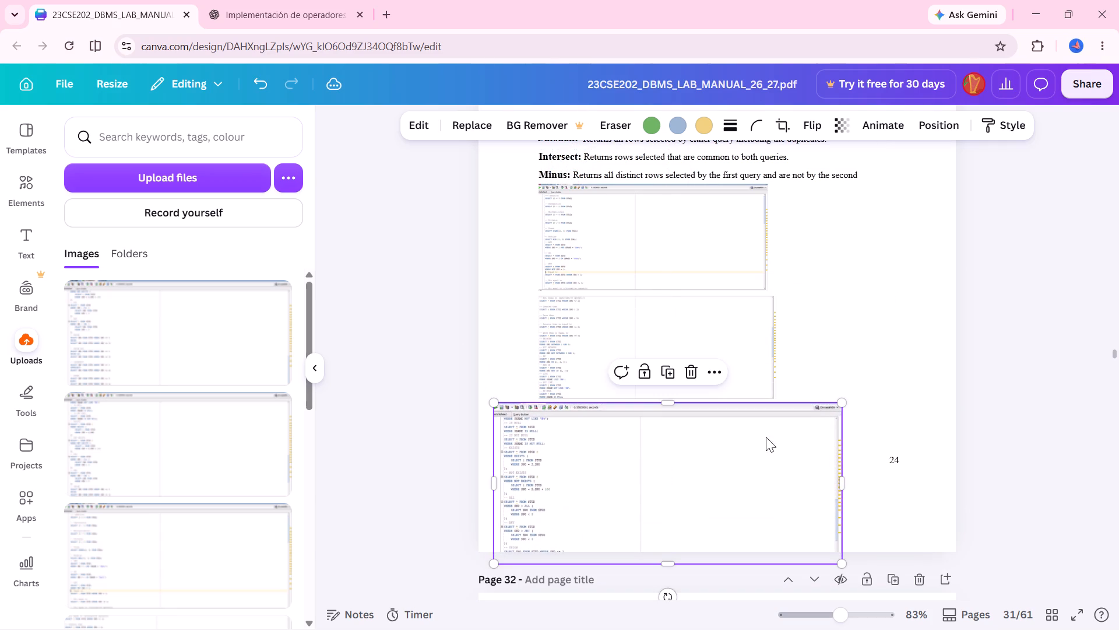
pyautogui.scroll(-2, 862, 324)
pyautogui.moveTo(740, 345); pyautogui.dragTo(736, 414)
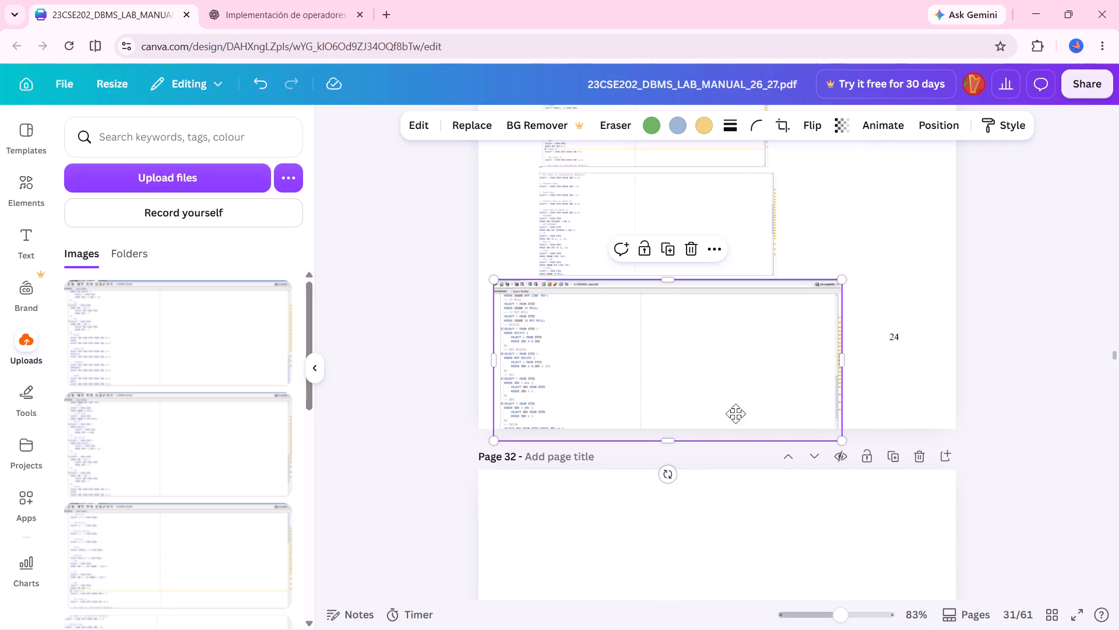
pyautogui.moveTo(736, 414); pyautogui.dragTo(767, 552)
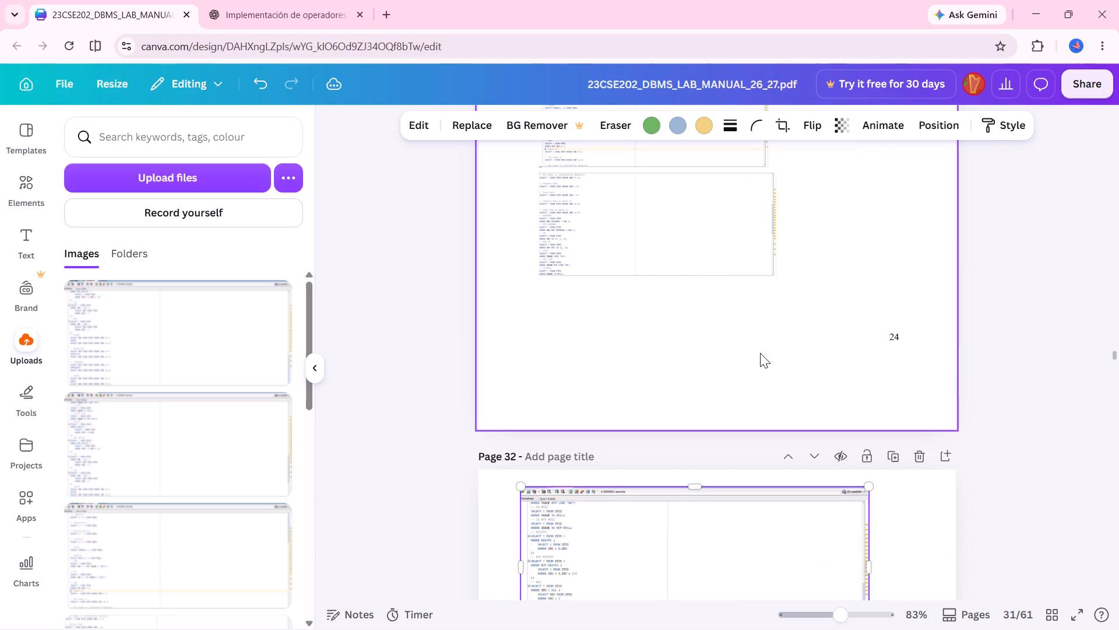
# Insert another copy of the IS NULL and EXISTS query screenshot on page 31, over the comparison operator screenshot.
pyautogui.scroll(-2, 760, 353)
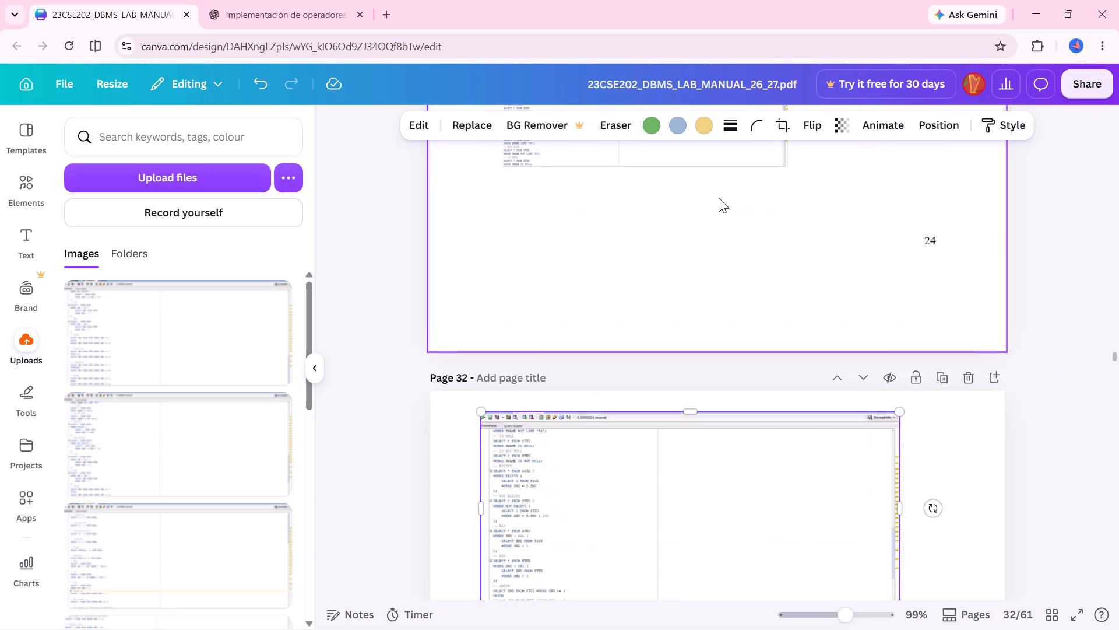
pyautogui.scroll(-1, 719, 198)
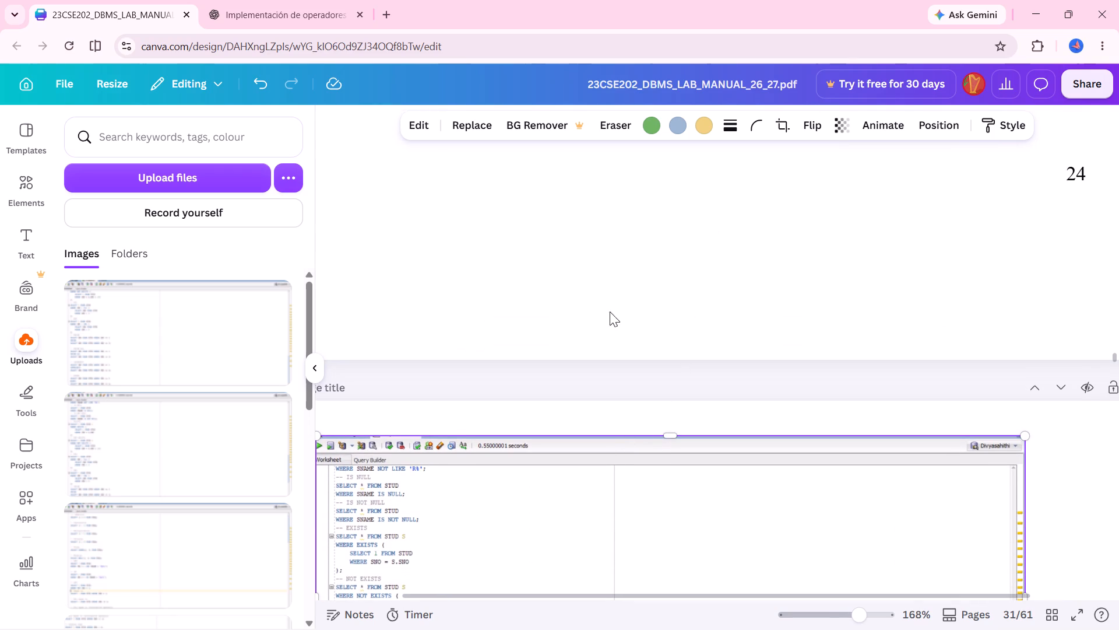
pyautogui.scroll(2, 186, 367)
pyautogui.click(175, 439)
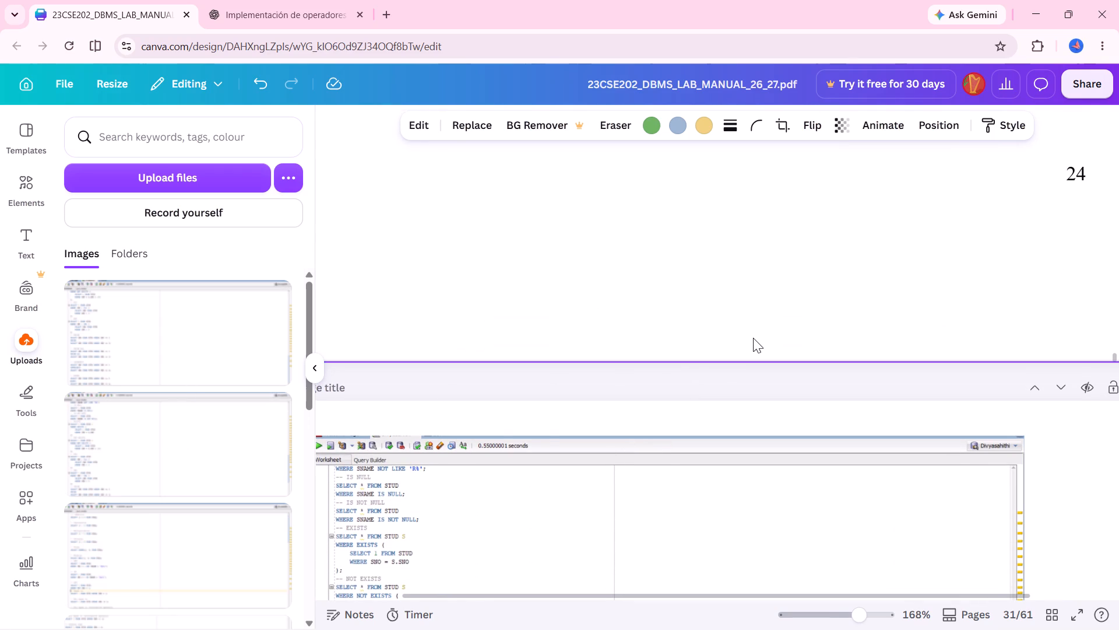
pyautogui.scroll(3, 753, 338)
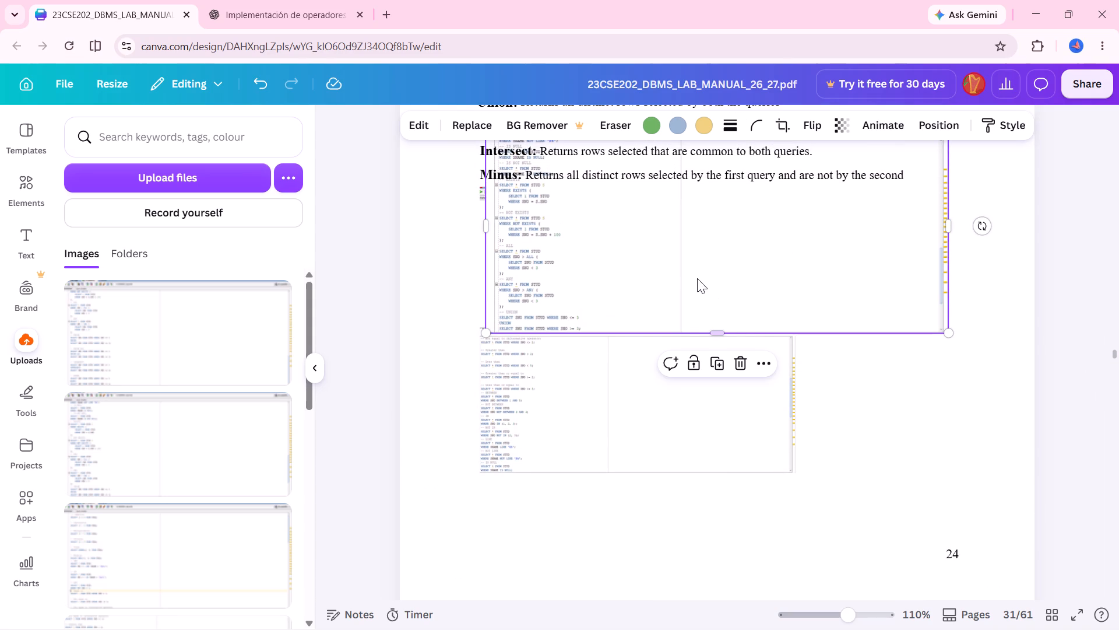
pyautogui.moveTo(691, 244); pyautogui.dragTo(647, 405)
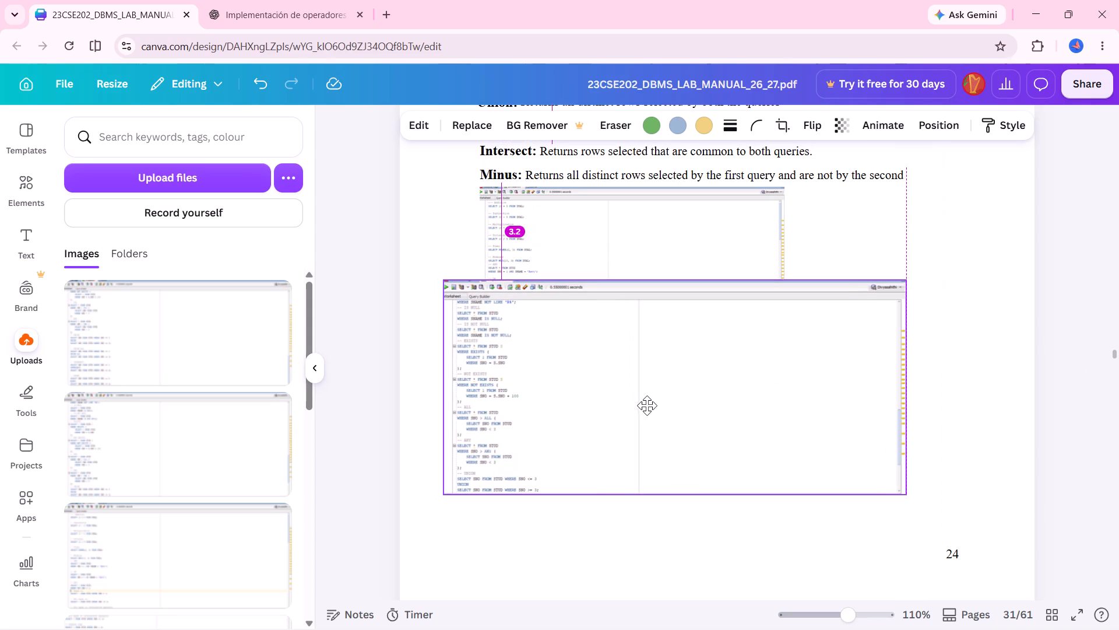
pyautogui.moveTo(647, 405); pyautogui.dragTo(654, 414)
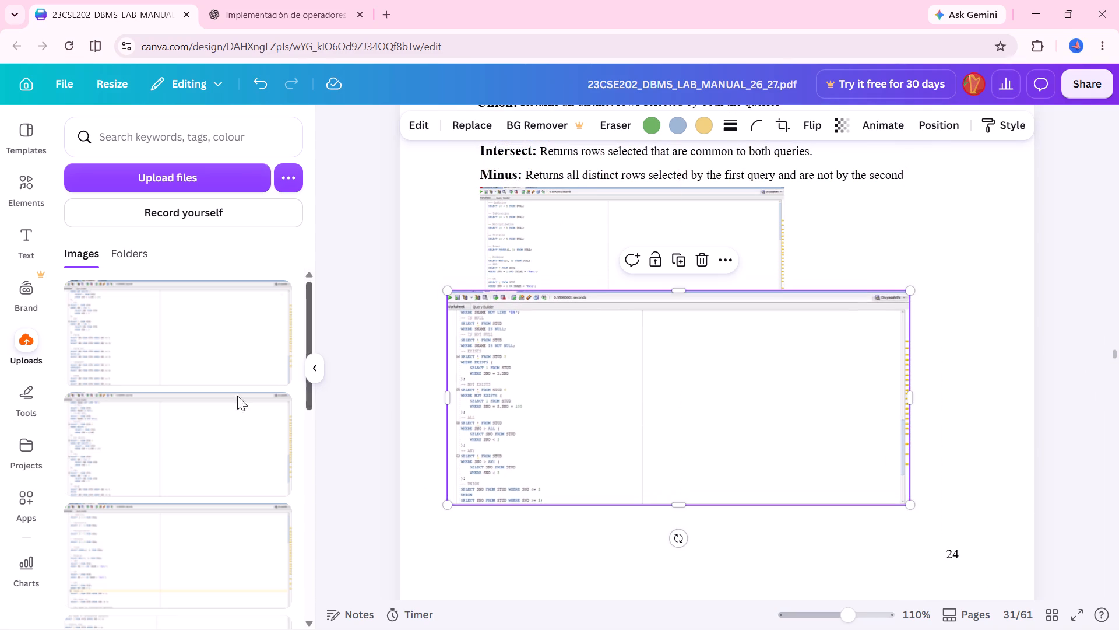
# Insert the set operator query screenshot, ending with the INTERSECT and MINUS queries, on page 31.
pyautogui.click(215, 321)
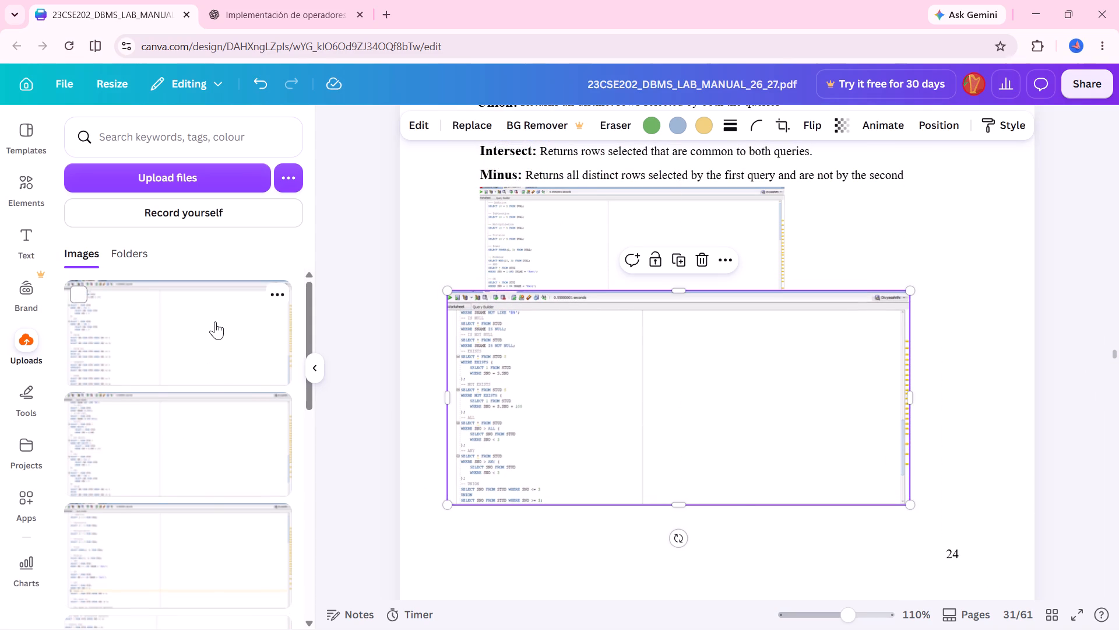
pyautogui.moveTo(660, 211); pyautogui.dragTo(684, 312)
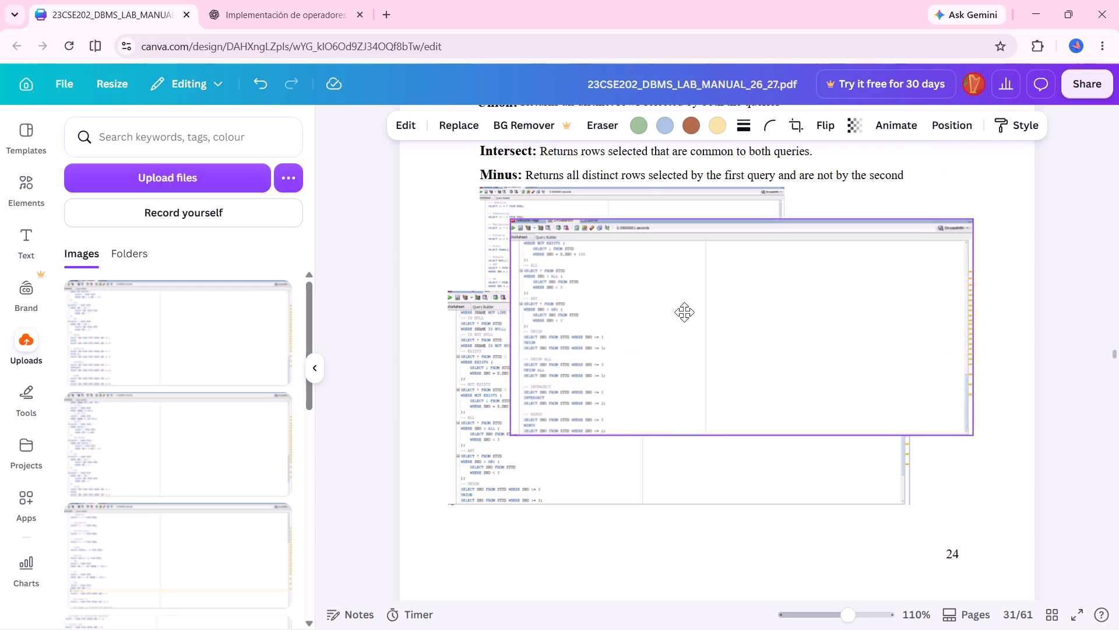
pyautogui.moveTo(684, 312); pyautogui.dragTo(705, 335)
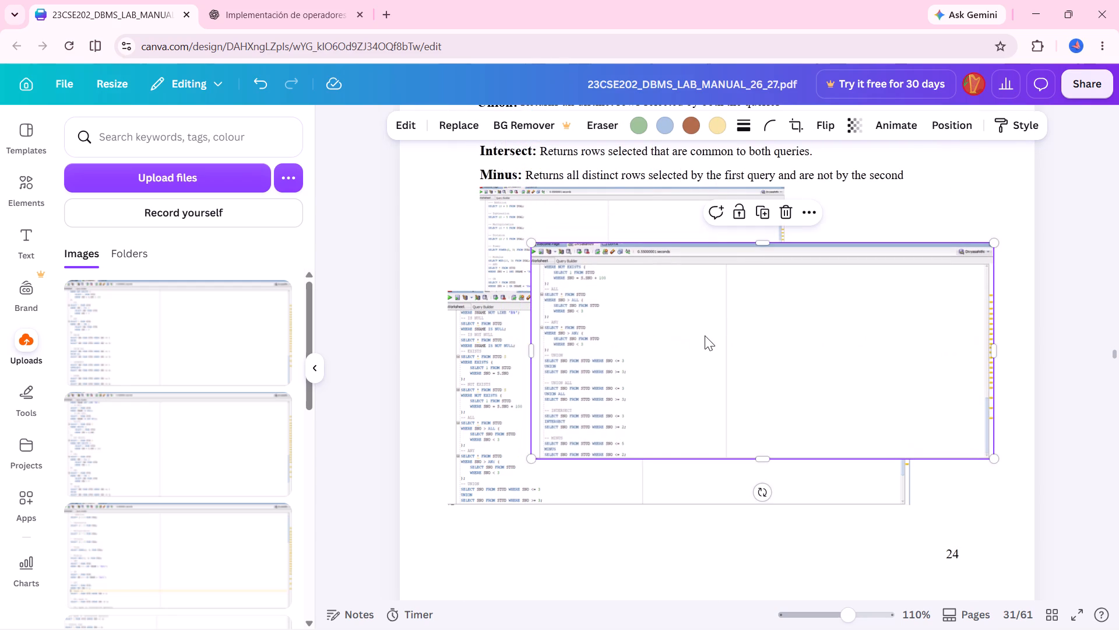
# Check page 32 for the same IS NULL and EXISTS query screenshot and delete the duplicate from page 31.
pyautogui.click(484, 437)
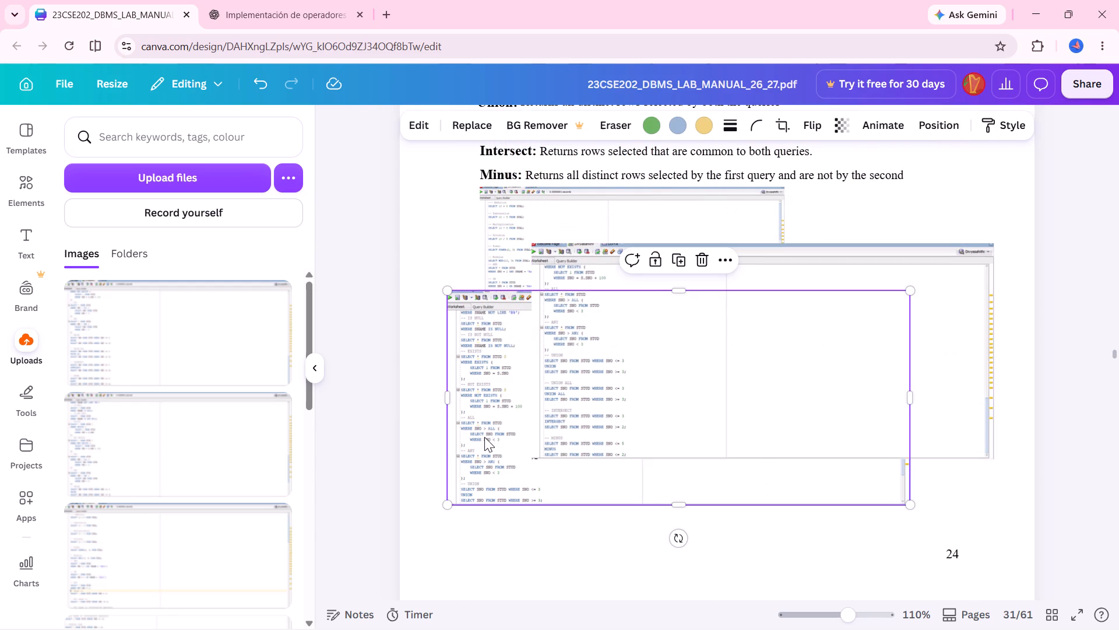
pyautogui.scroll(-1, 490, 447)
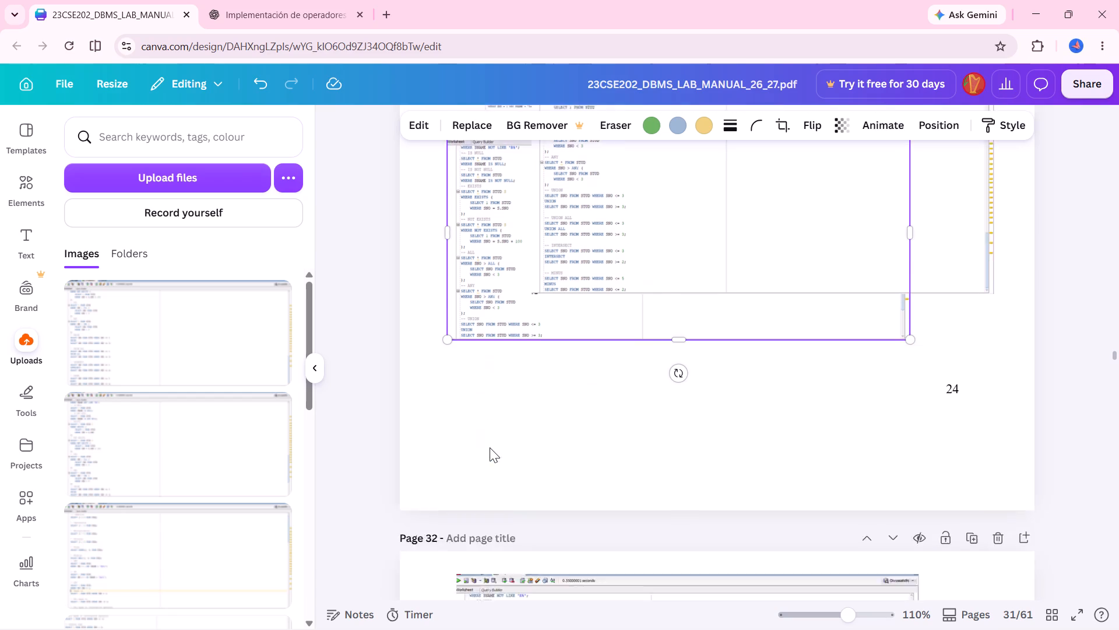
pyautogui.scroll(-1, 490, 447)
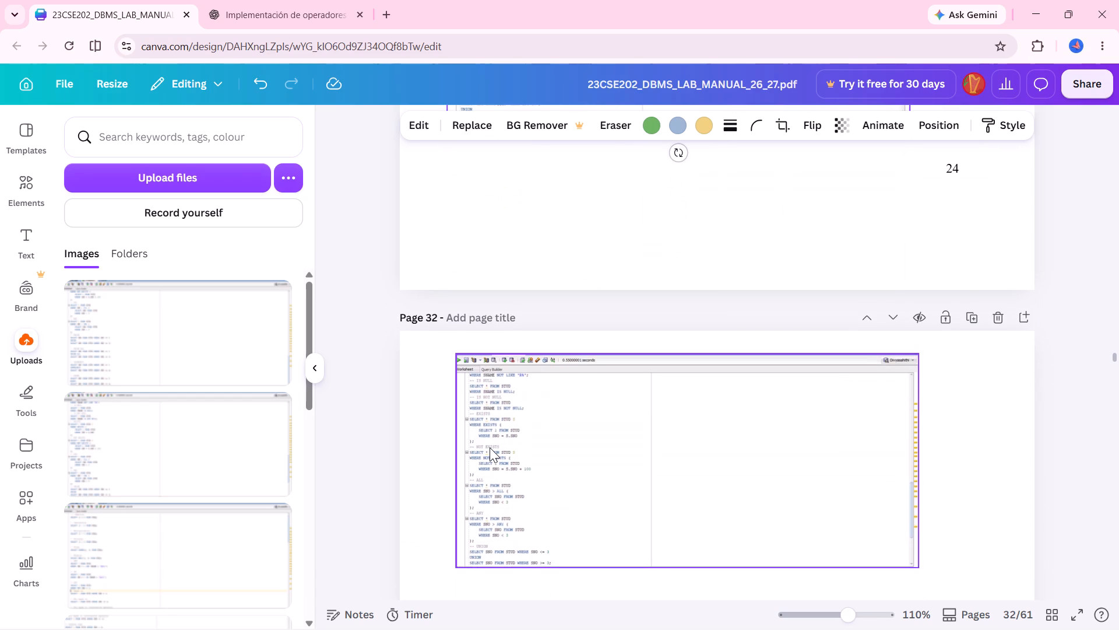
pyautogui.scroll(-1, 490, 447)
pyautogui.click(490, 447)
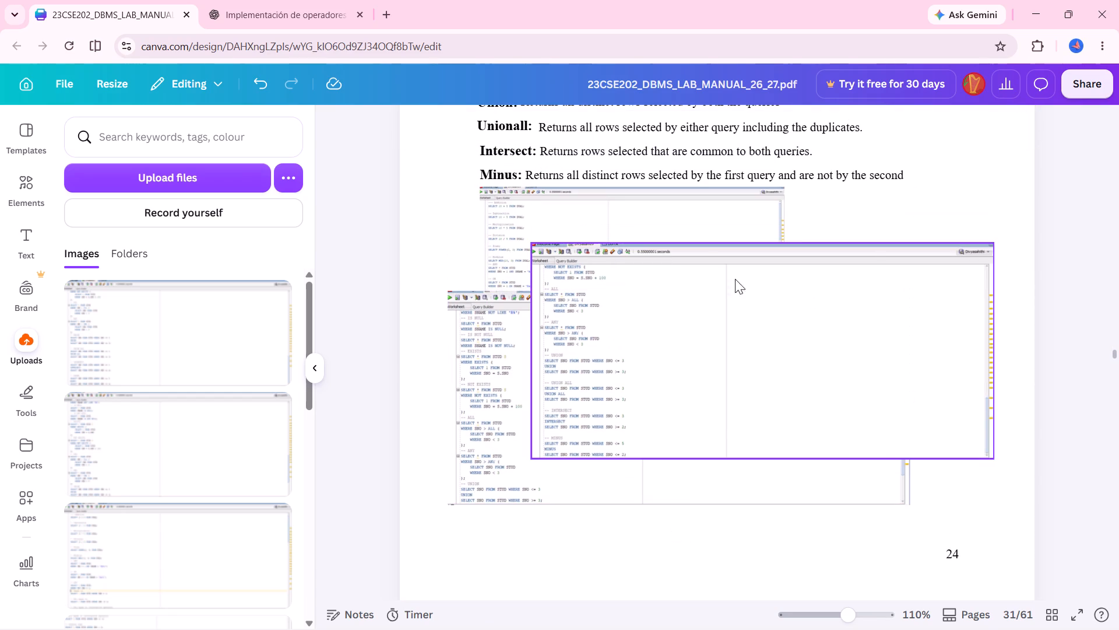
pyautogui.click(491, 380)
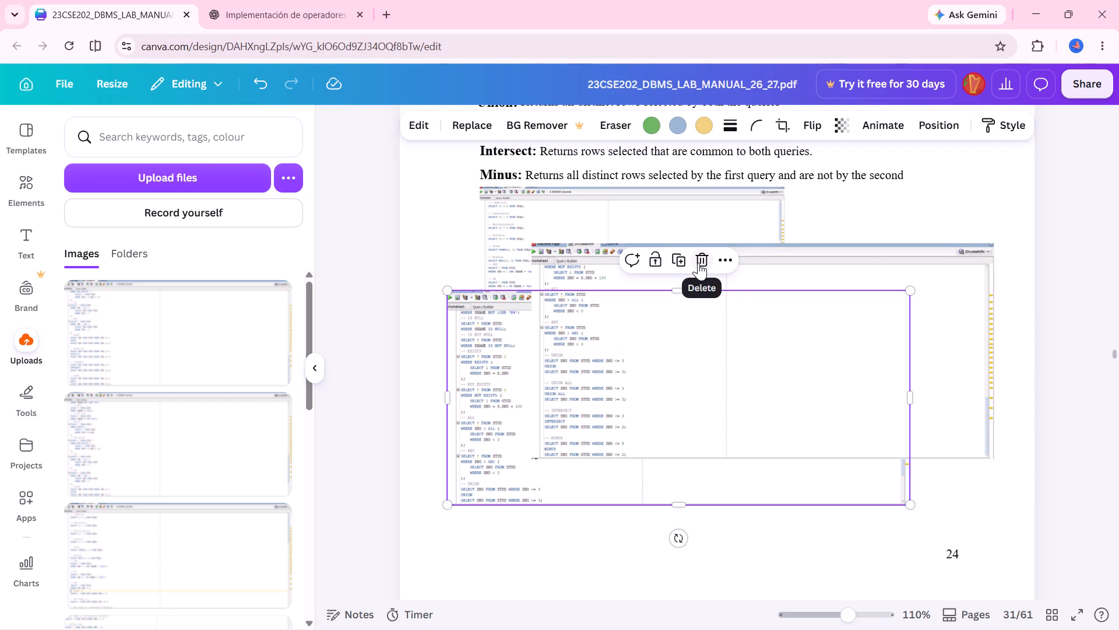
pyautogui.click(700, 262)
# Move the set operator query screenshot from page 31 to page 32, below the IS NULL and EXISTS screenshot.
pyautogui.moveTo(744, 323); pyautogui.dragTo(649, 629)
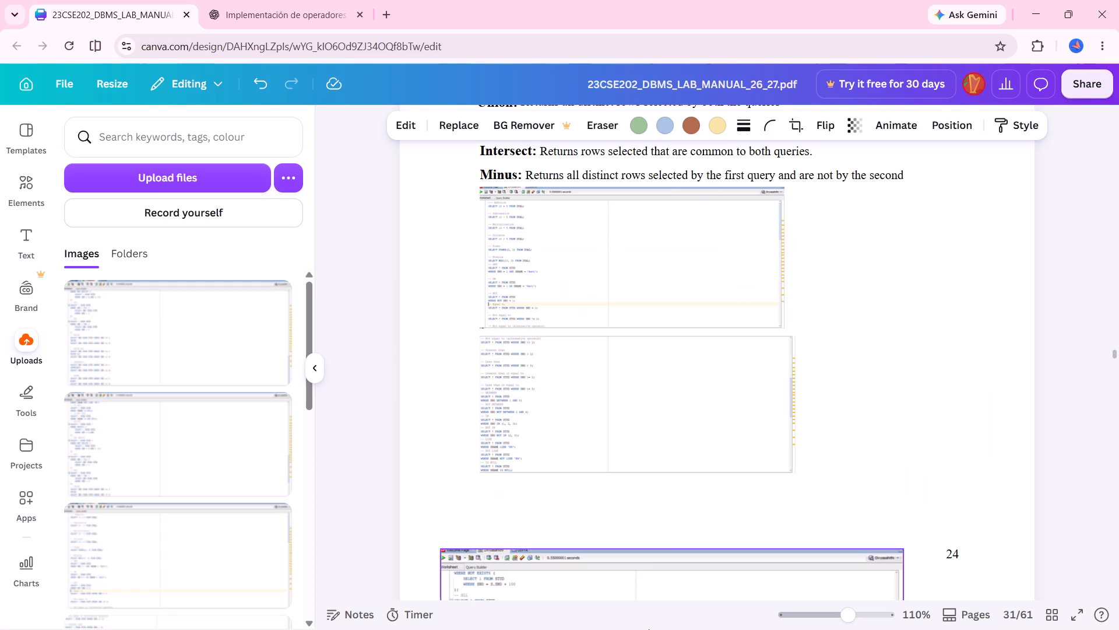
pyautogui.moveTo(649, 629); pyautogui.dragTo(648, 629)
pyautogui.scroll(-5, 663, 496)
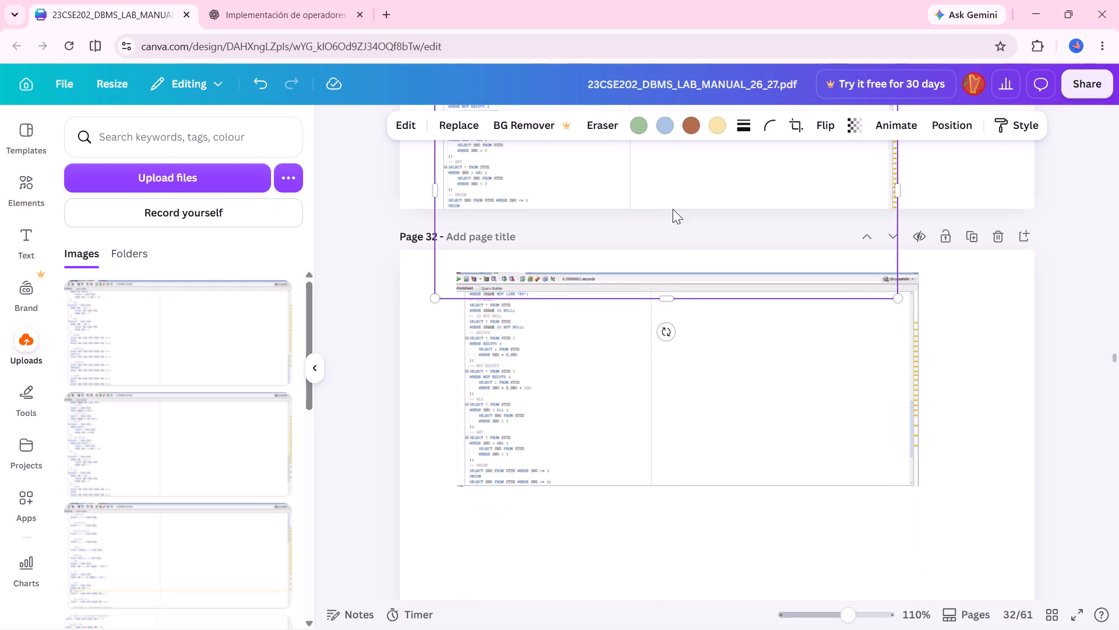
pyautogui.moveTo(661, 191); pyautogui.dragTo(687, 617)
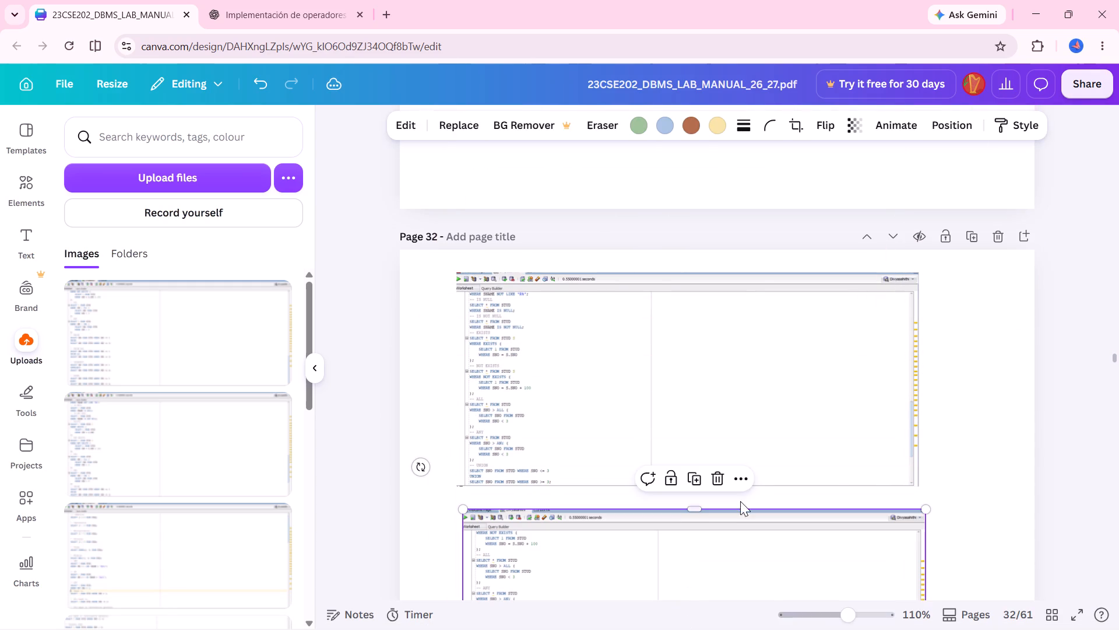
# Shrink the IS NULL and EXISTS query screenshot on page 32 and shift it inward from the page edge.
pyautogui.click(832, 461)
pyautogui.moveTo(920, 489); pyautogui.dragTo(912, 485)
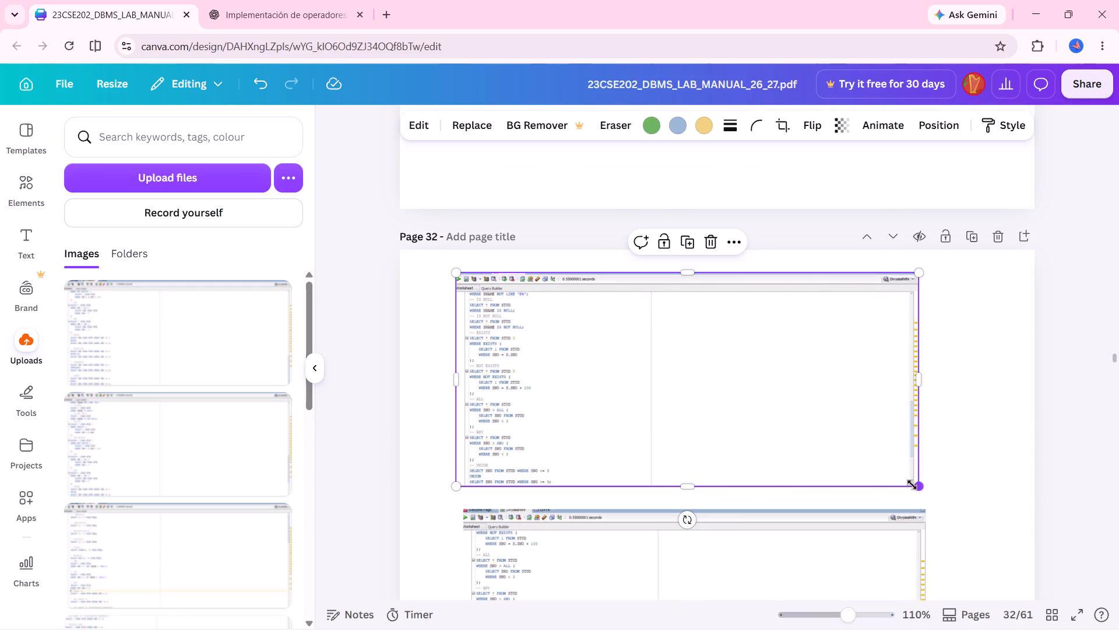
pyautogui.moveTo(912, 485); pyautogui.dragTo(804, 418)
pyautogui.moveTo(681, 376); pyautogui.dragTo(725, 397)
pyautogui.click(725, 397)
# Shrink the set operator query screenshot on page 32 and place it between the EXISTS screenshot and the LAB PRACTICE ASSIGNMENT heading.
pyautogui.scroll(-2, 725, 397)
pyautogui.click(739, 414)
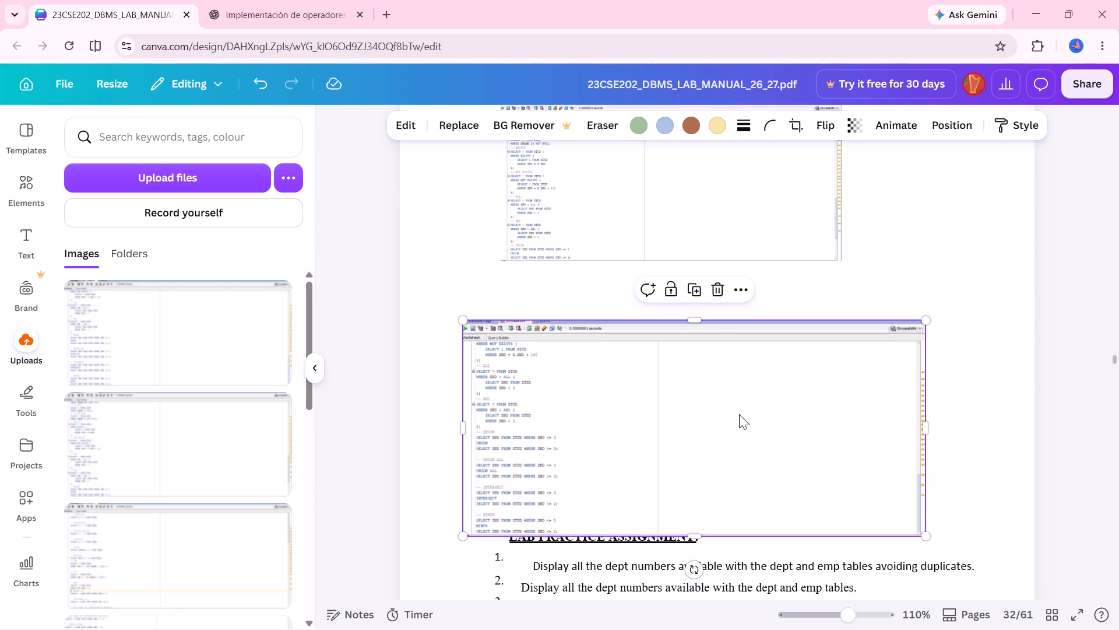
pyautogui.moveTo(925, 532); pyautogui.dragTo(763, 436)
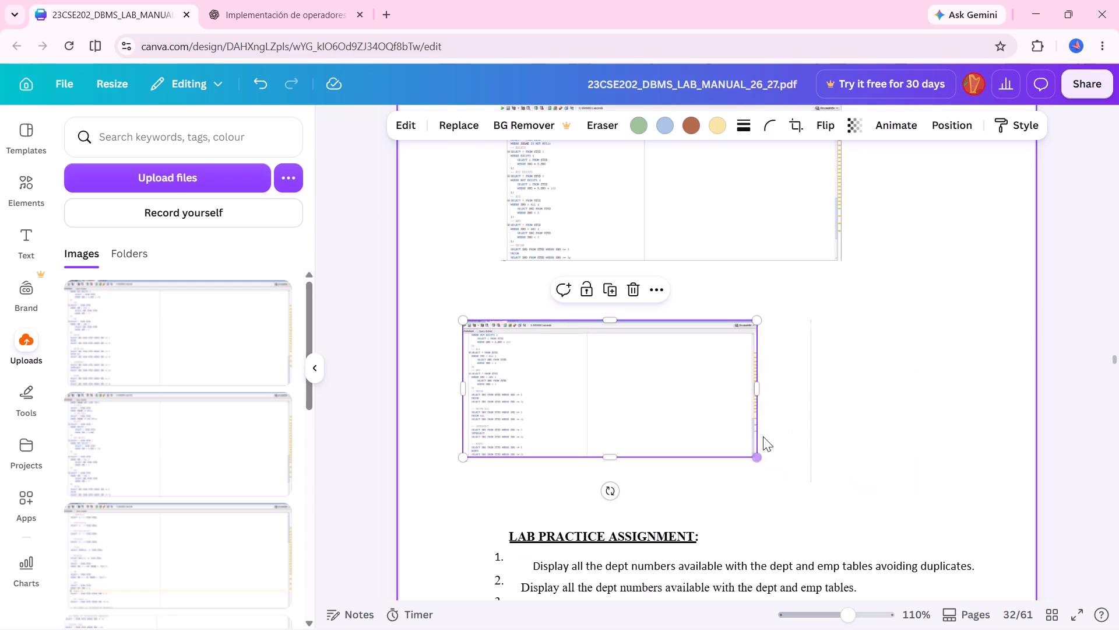
pyautogui.moveTo(670, 411); pyautogui.dragTo(717, 368)
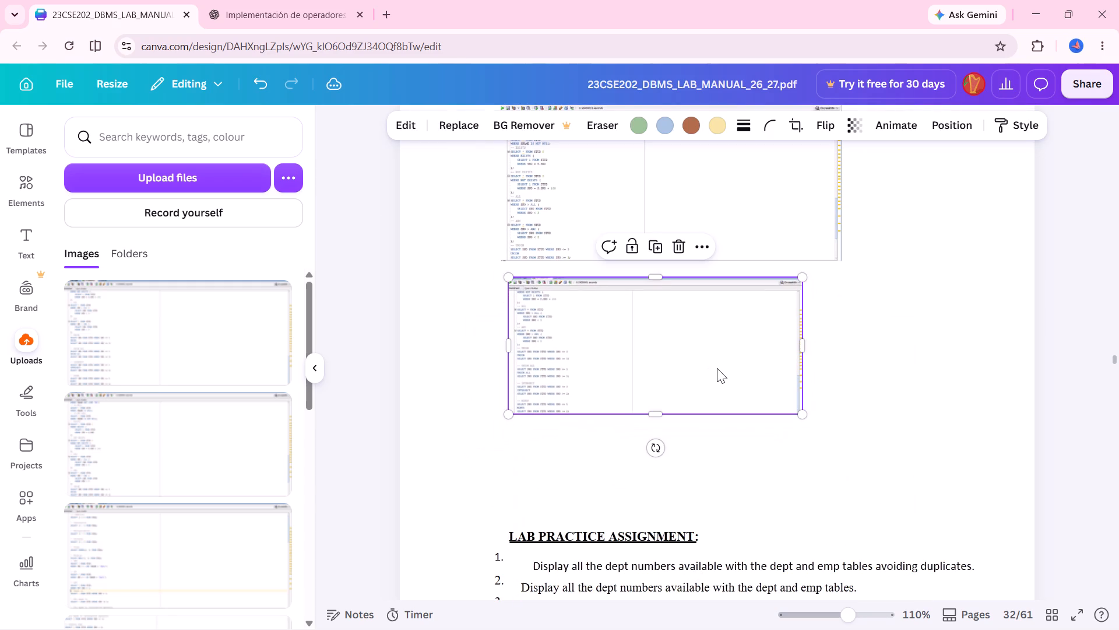
# Move the IS NULL and EXISTS query screenshot from page 32 to page 31, shrunk and placed below the comparison operator screenshot.
pyautogui.scroll(5, 717, 368)
pyautogui.scroll(-1, 717, 368)
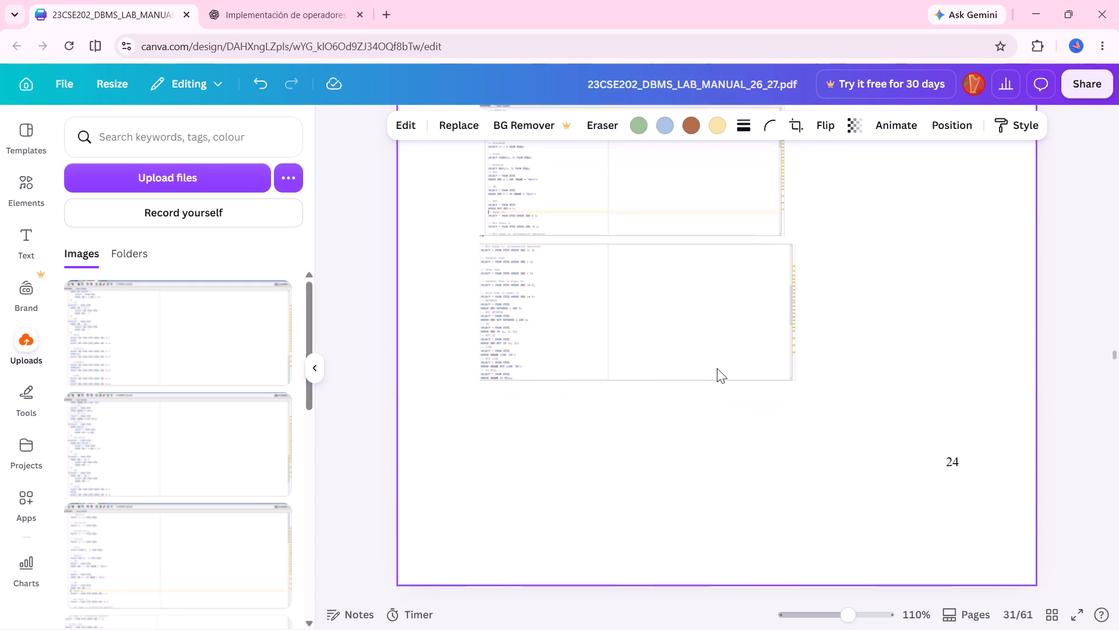
pyautogui.scroll(-1, 717, 368)
pyautogui.moveTo(716, 429); pyautogui.dragTo(840, 527)
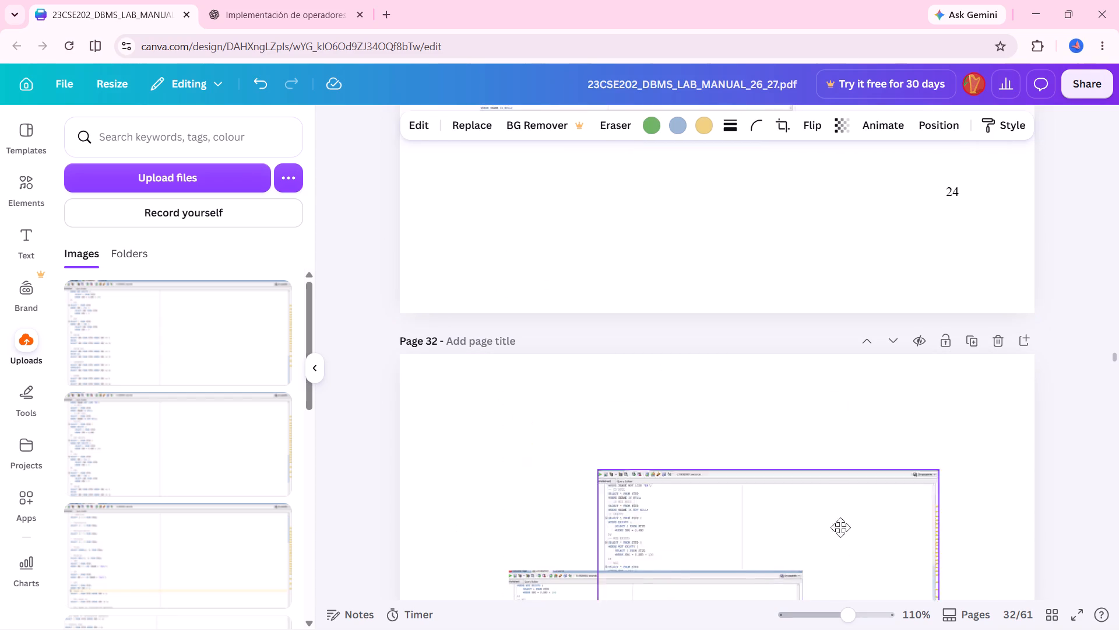
pyautogui.moveTo(840, 527); pyautogui.dragTo(684, 156)
pyautogui.scroll(1, 684, 156)
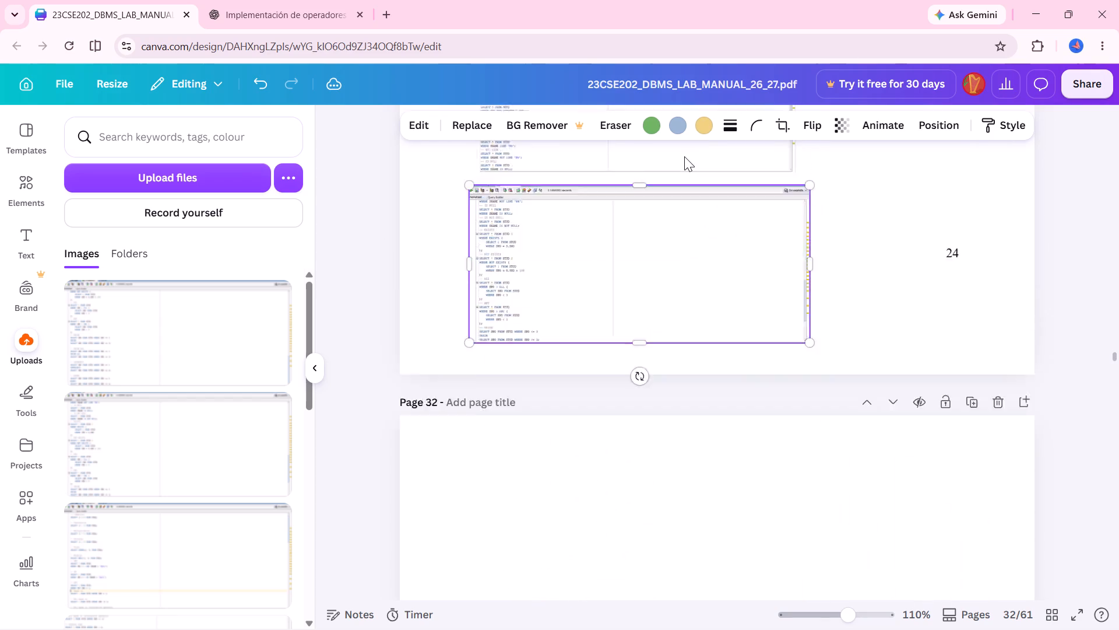
pyautogui.scroll(1, 684, 156)
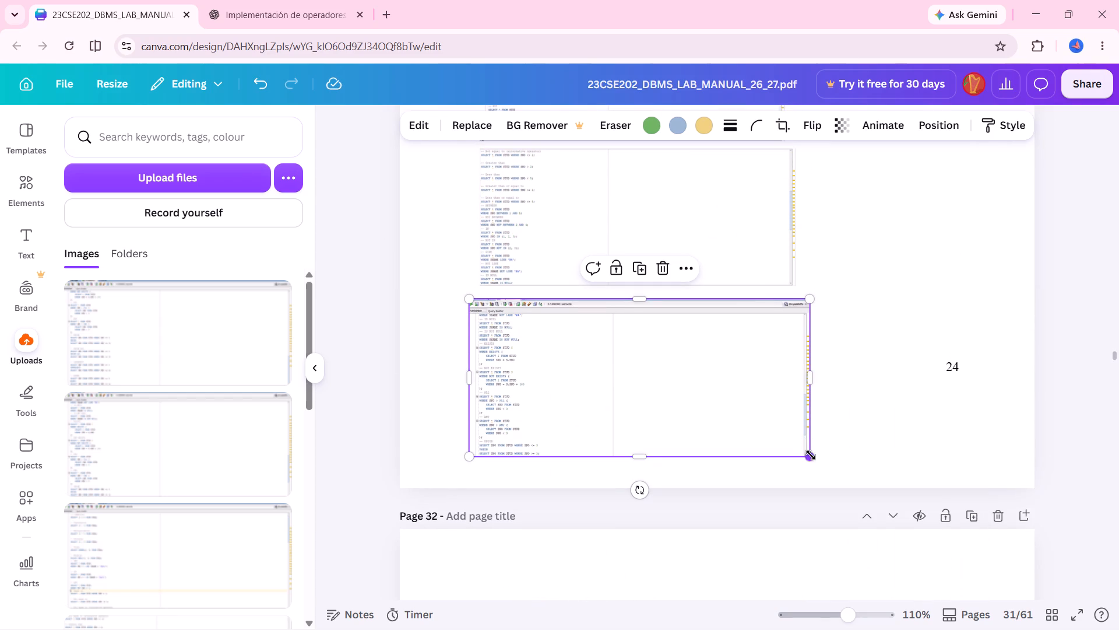
pyautogui.moveTo(811, 454); pyautogui.dragTo(773, 415)
pyautogui.moveTo(697, 377); pyautogui.dragTo(717, 370)
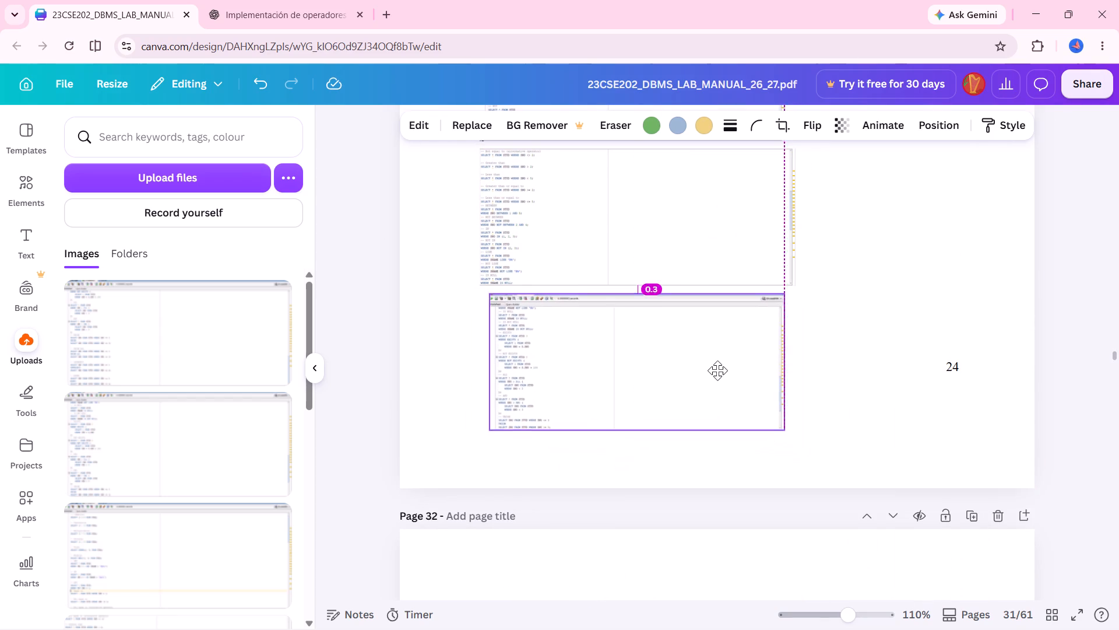
pyautogui.moveTo(717, 370); pyautogui.dragTo(715, 369)
# Shrink the arithmetic and comparison operator query screenshots on page 31 and stack the second closely below the first.
pyautogui.click(721, 260)
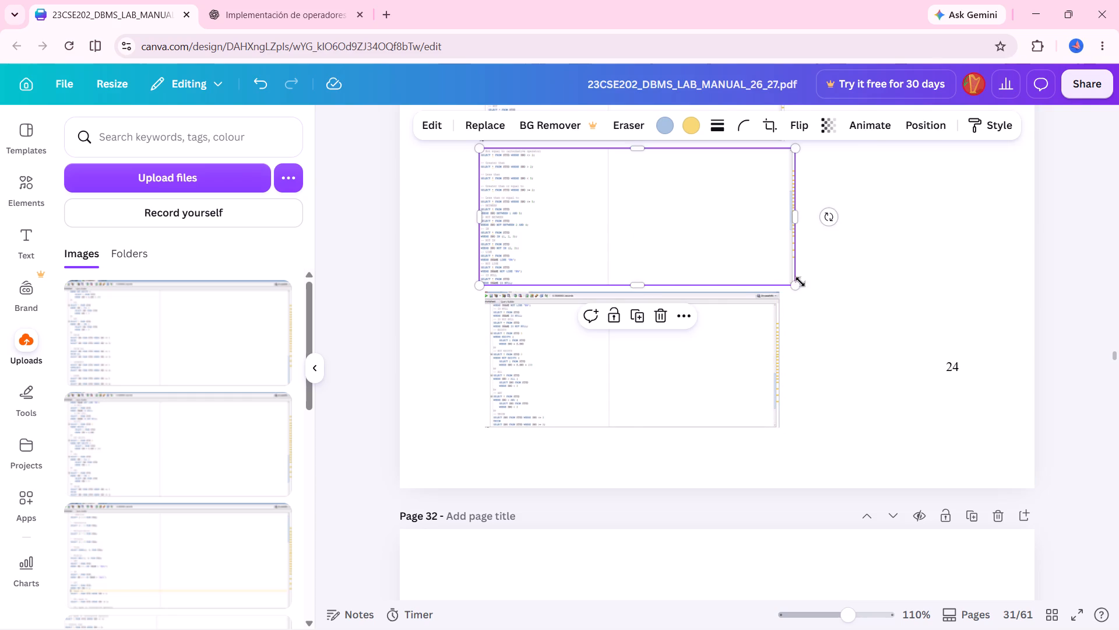
pyautogui.moveTo(796, 282); pyautogui.dragTo(759, 254)
pyautogui.scroll(1, 717, 292)
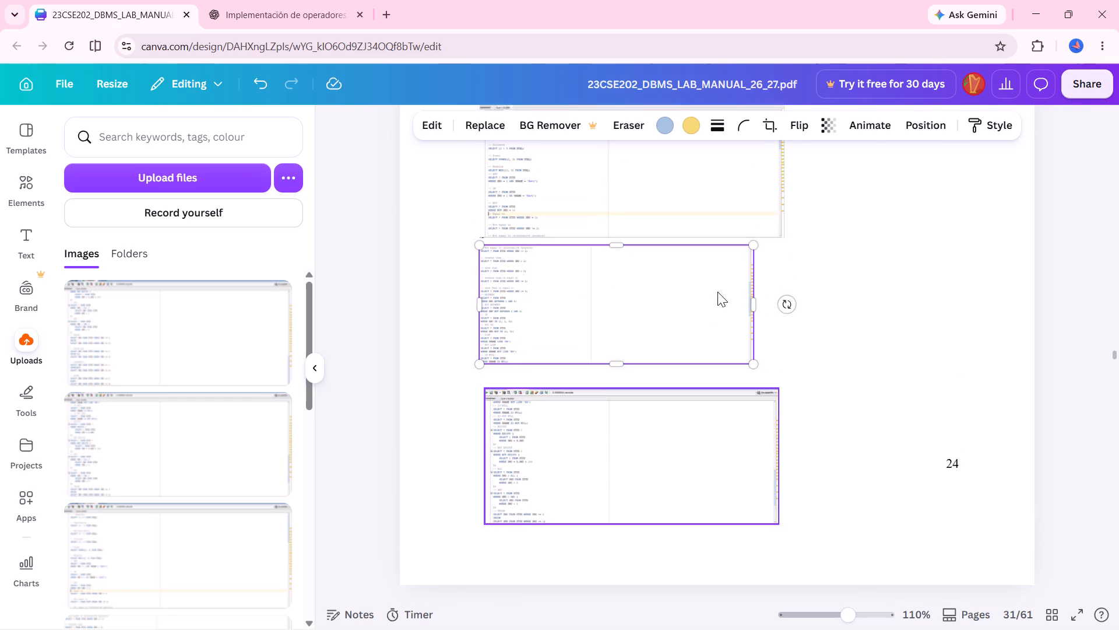
pyautogui.scroll(2, 717, 292)
pyautogui.click(717, 292)
pyautogui.moveTo(785, 319); pyautogui.dragTo(747, 299)
pyautogui.moveTo(693, 370); pyautogui.dragTo(699, 358)
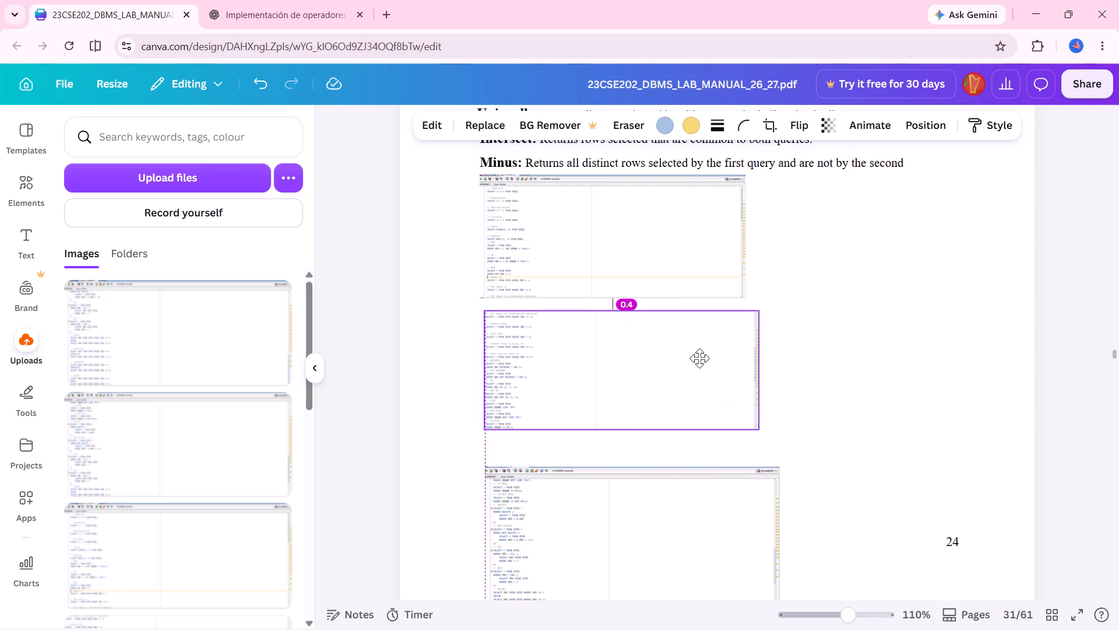
pyautogui.moveTo(699, 358); pyautogui.dragTo(694, 354)
# Align the IS NULL and EXISTS screenshot with the left edge of the screenshots above, shrink it slightly and close the gap.
pyautogui.moveTo(701, 481); pyautogui.dragTo(687, 459)
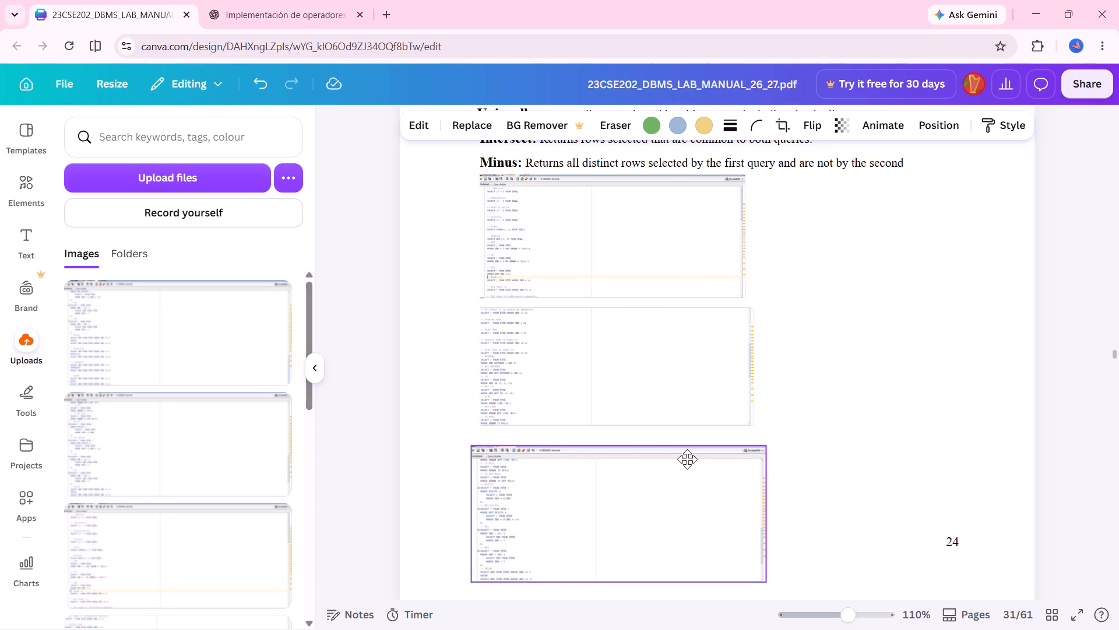
pyautogui.moveTo(687, 459); pyautogui.dragTo(696, 454)
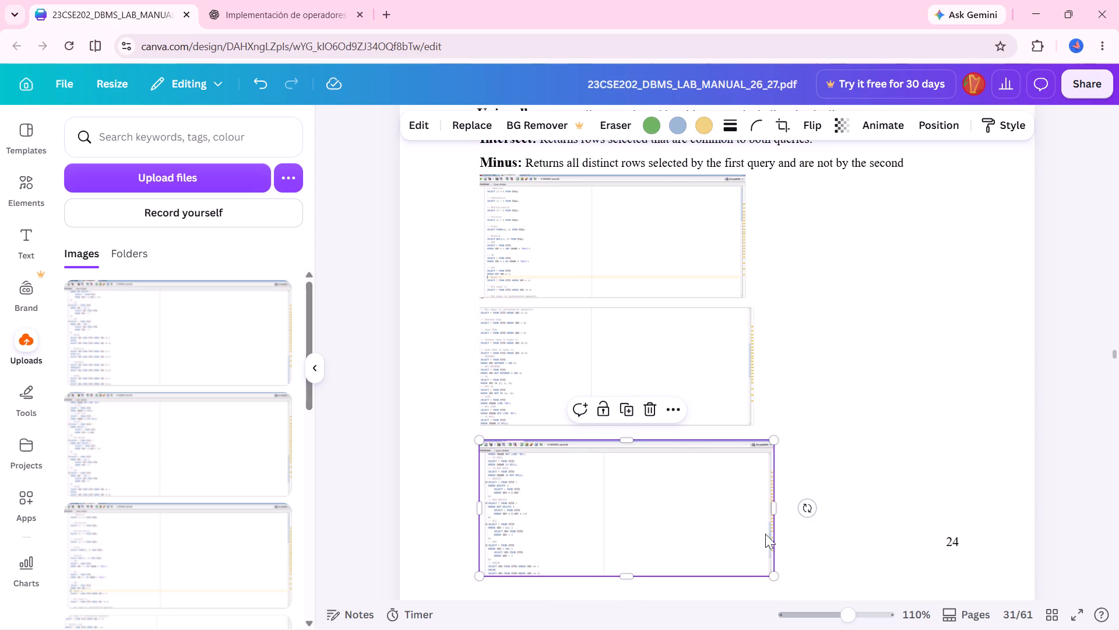
pyautogui.moveTo(772, 577); pyautogui.dragTo(762, 569)
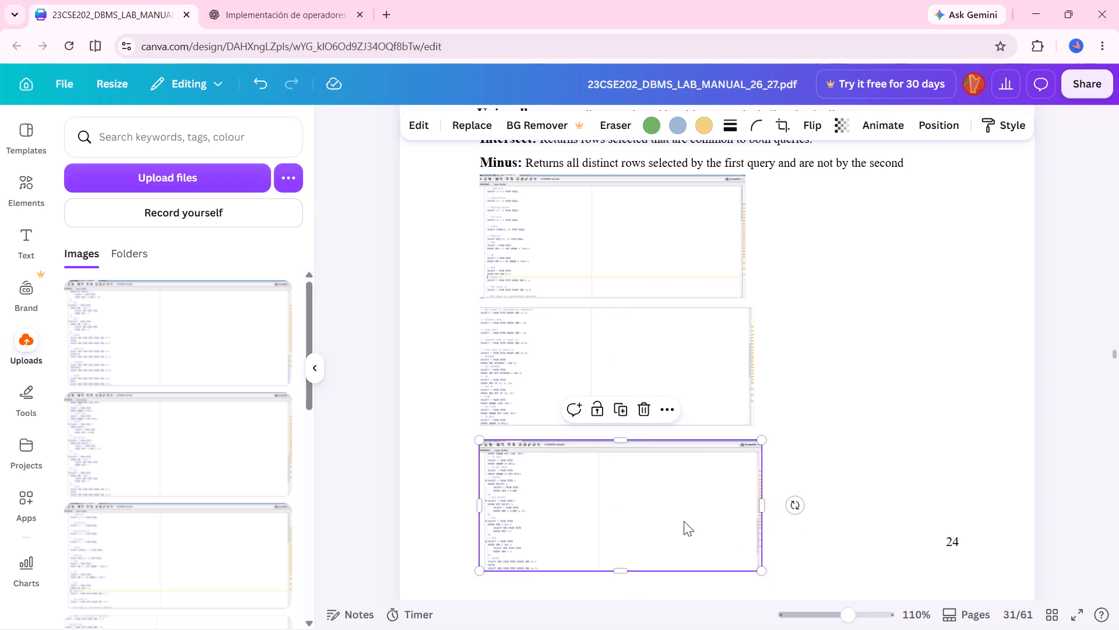
pyautogui.moveTo(684, 521); pyautogui.dragTo(684, 514)
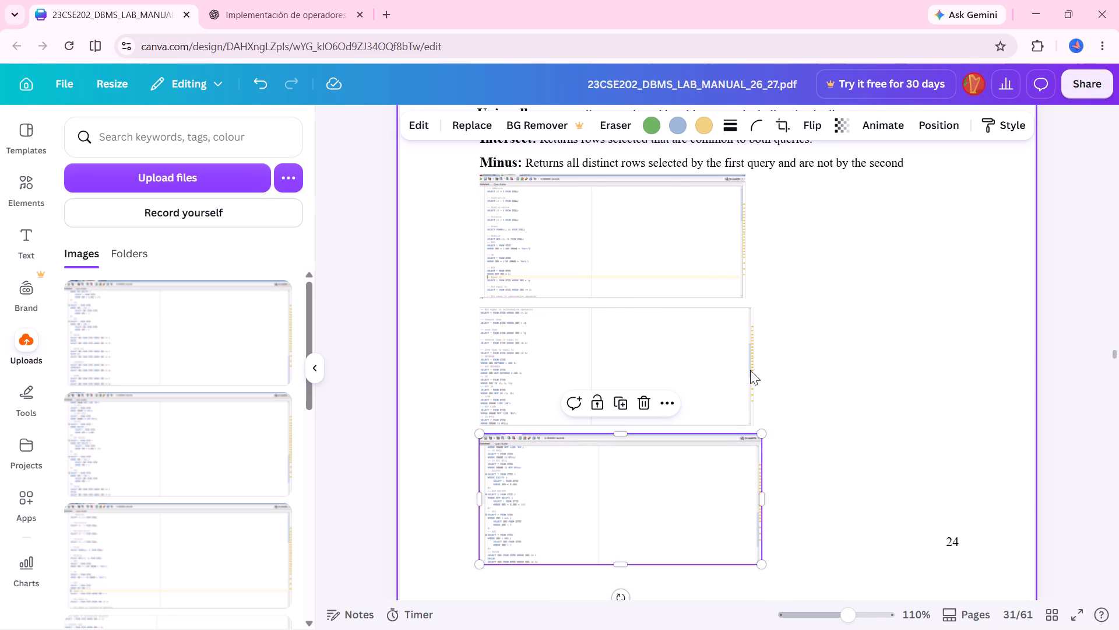
# Crop the yellow-marked strip off the right edge of each of the three query screenshots on page 31.
pyautogui.click(752, 370)
pyautogui.doubleClick(752, 370)
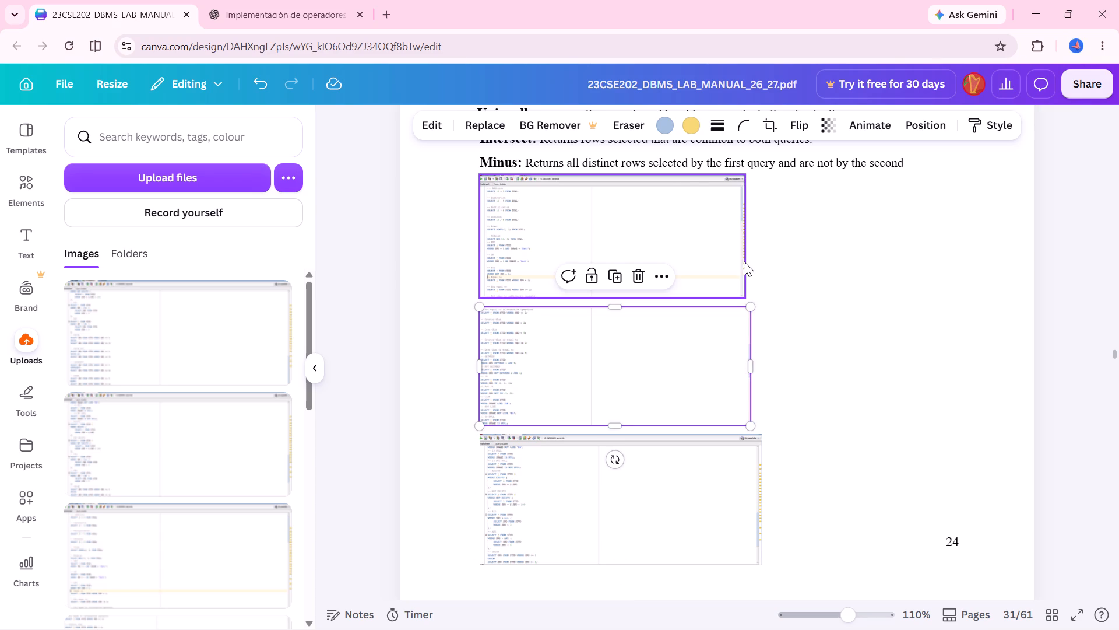
pyautogui.click(743, 246)
pyautogui.click(743, 239)
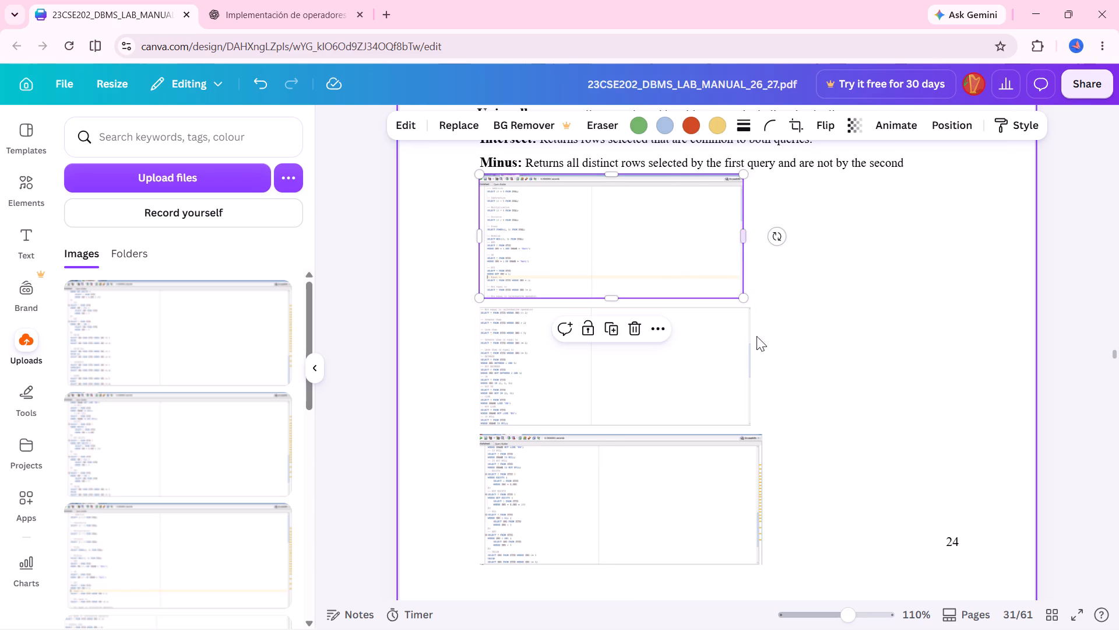
pyautogui.click(759, 475)
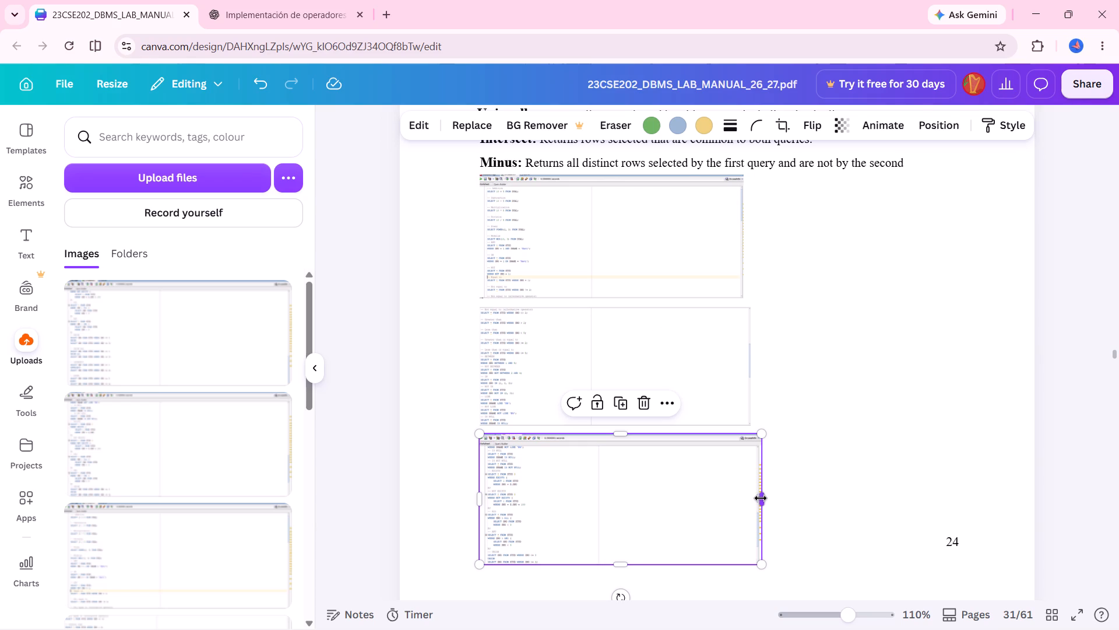
pyautogui.click(761, 498)
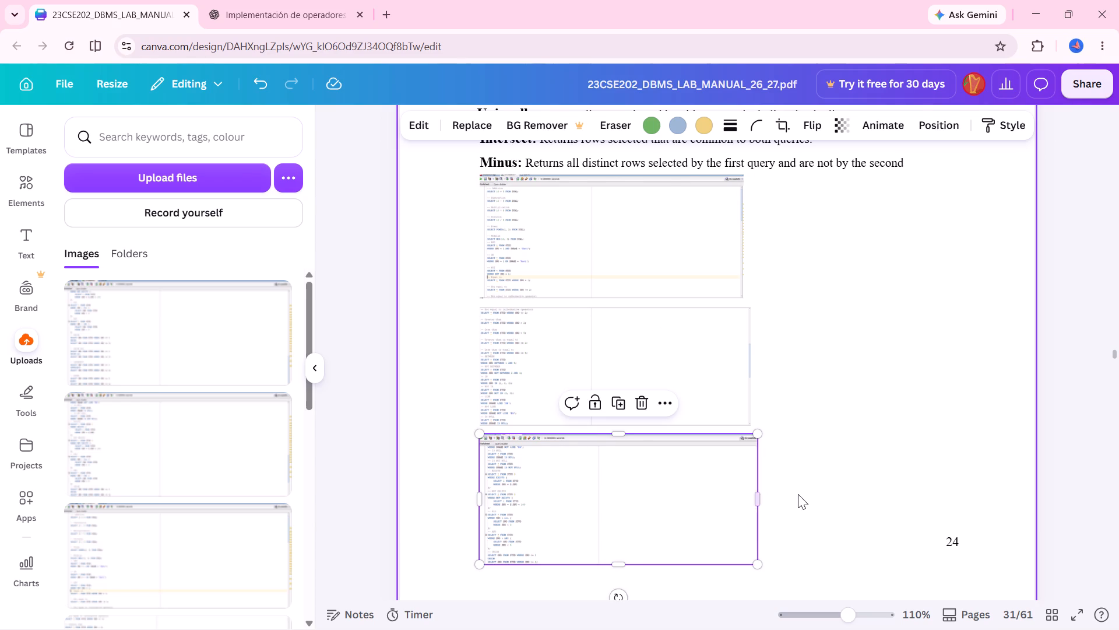
pyautogui.click(798, 494)
# Move the set operator query screenshot to the top of page 32 and crop the marked strip off its right edge.
pyautogui.scroll(-7, 798, 494)
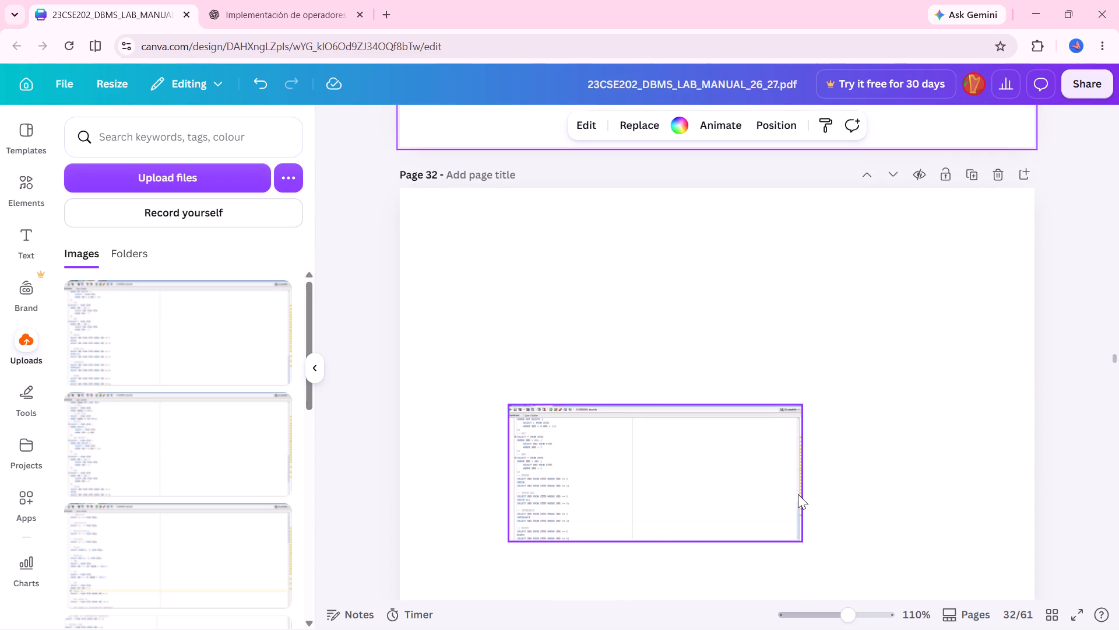
pyautogui.moveTo(735, 477); pyautogui.dragTo(724, 299)
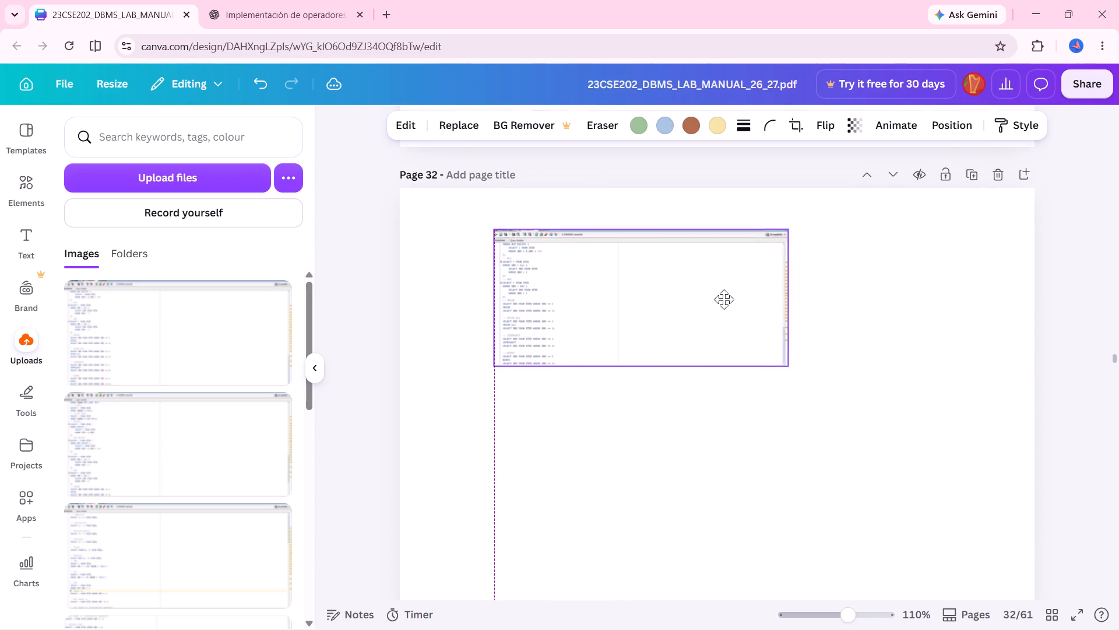
pyautogui.moveTo(724, 299); pyautogui.dragTo(726, 308)
pyautogui.click(792, 306)
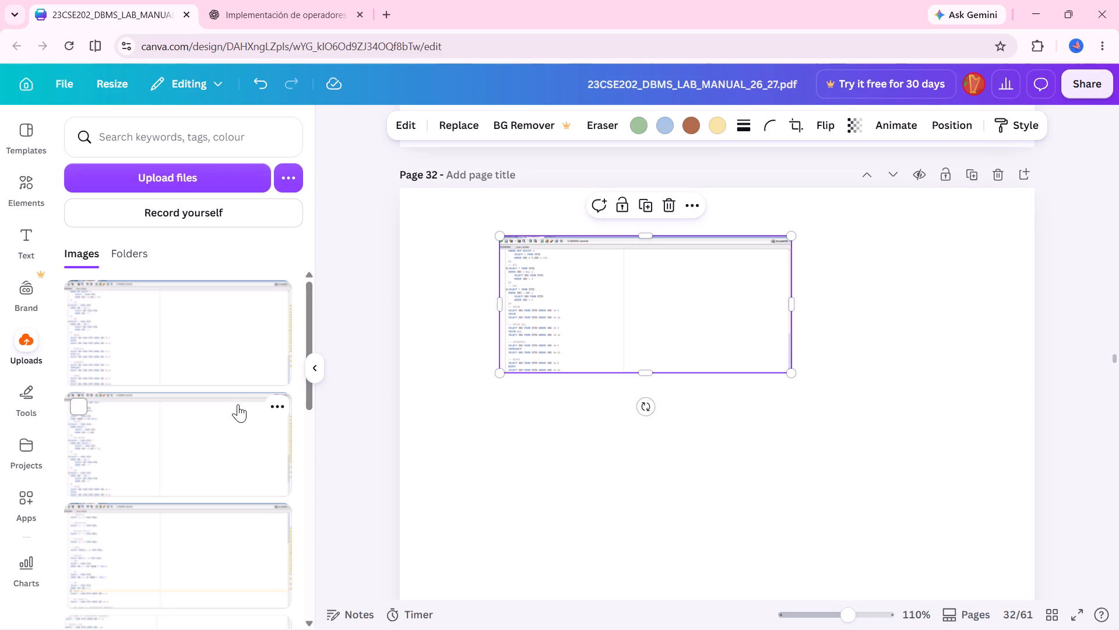
pyautogui.scroll(1, 238, 404)
pyautogui.click(241, 184)
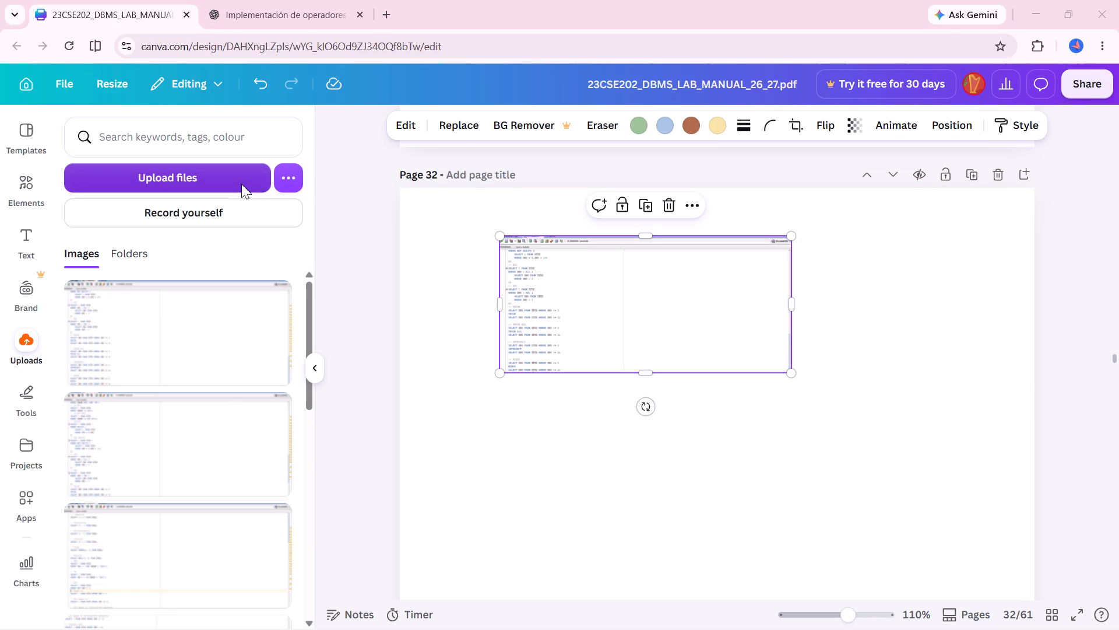
pyautogui.scroll(-7, 695, 380)
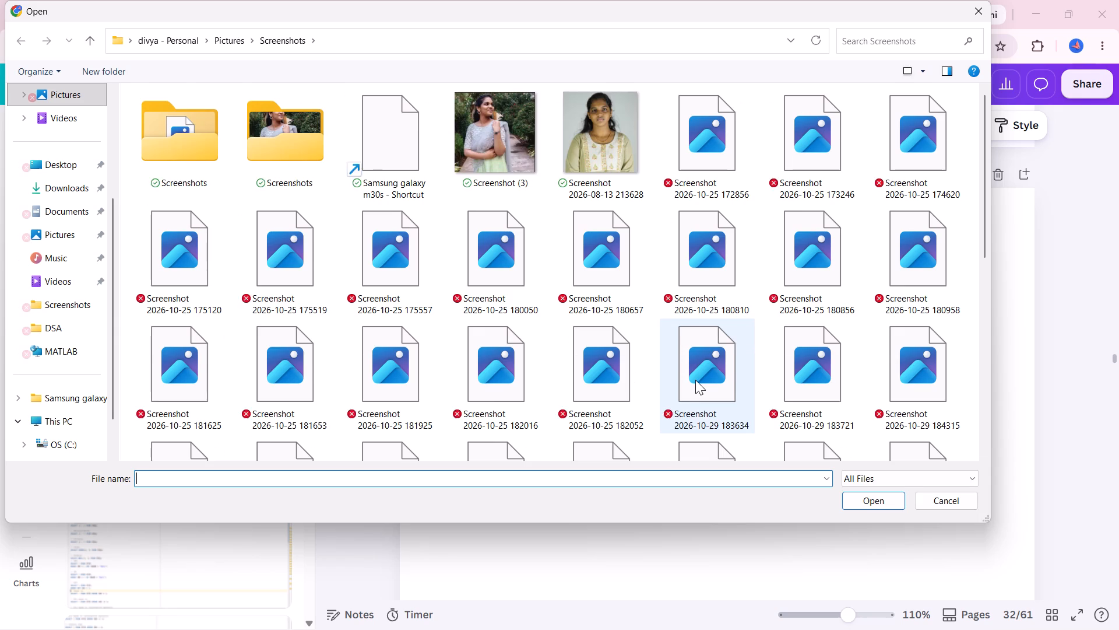
pyautogui.scroll(-5, 695, 380)
pyautogui.moveTo(405, 430); pyautogui.dragTo(160, 387)
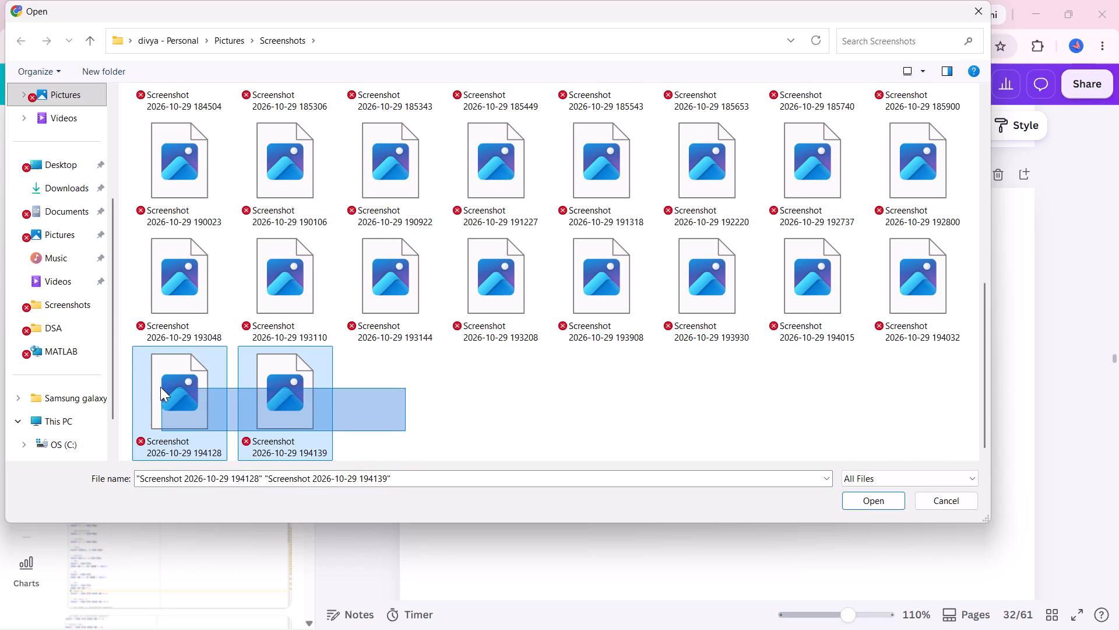
pyautogui.moveTo(160, 387); pyautogui.dragTo(160, 387)
pyautogui.click(897, 501)
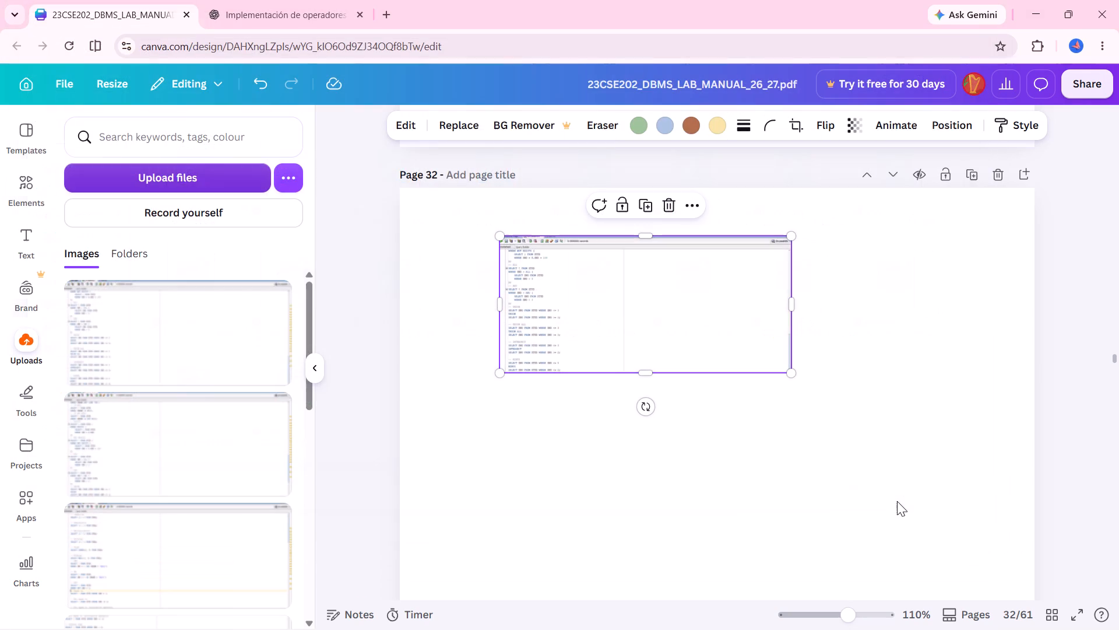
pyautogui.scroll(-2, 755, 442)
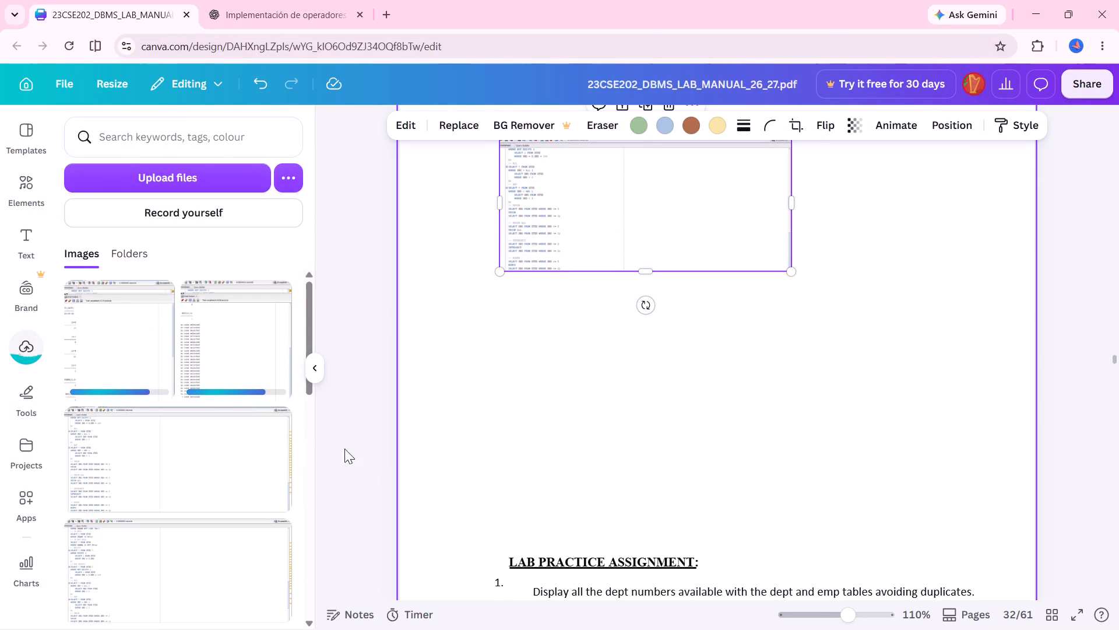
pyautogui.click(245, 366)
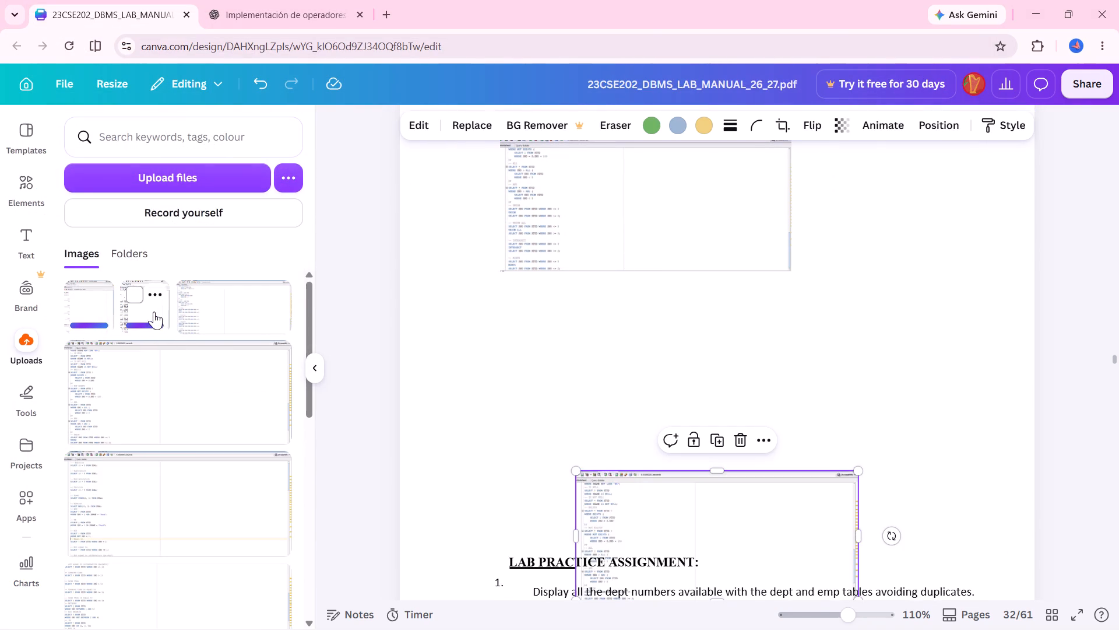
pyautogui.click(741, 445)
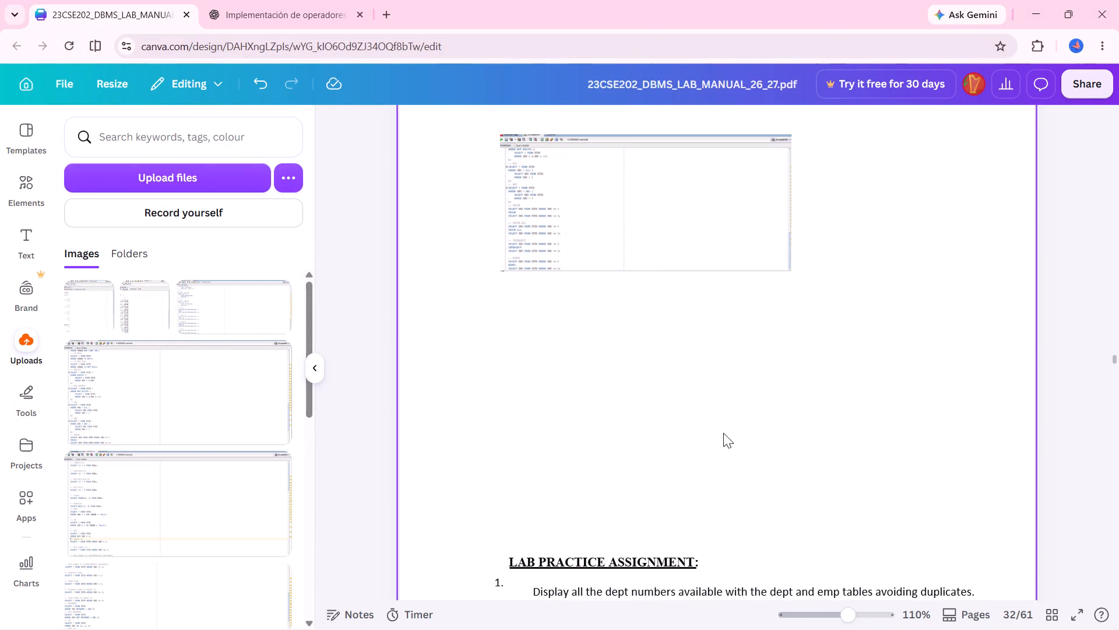
# Insert the two newly uploaded script output screenshots, starting with MOD(10,3) and TO_DATE, onto page 32.
pyautogui.click(151, 315)
pyautogui.click(101, 304)
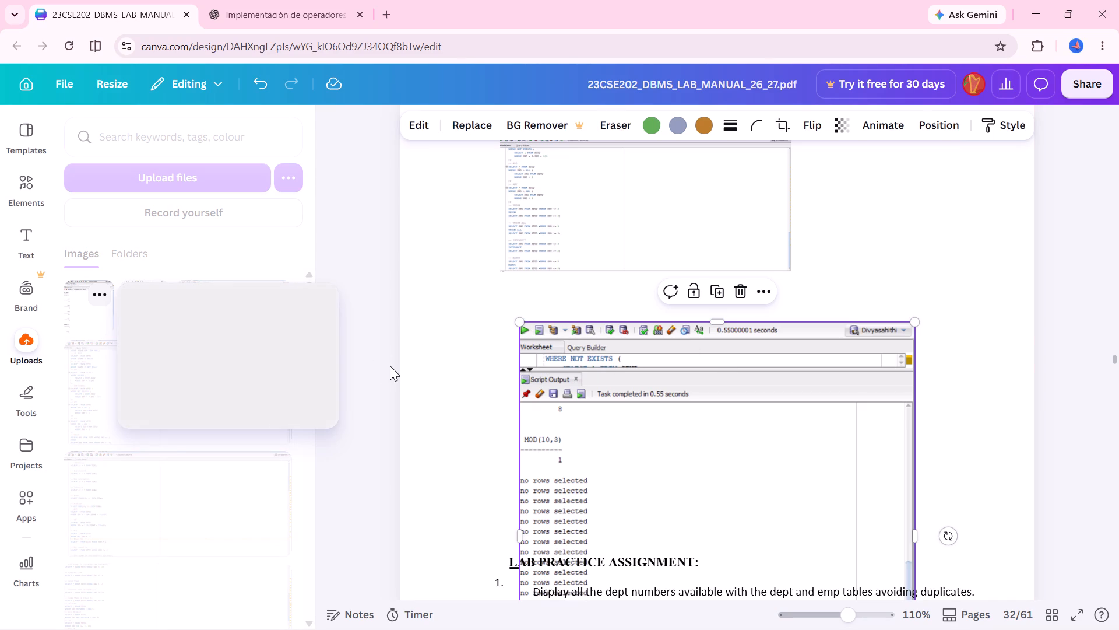
pyautogui.click(390, 366)
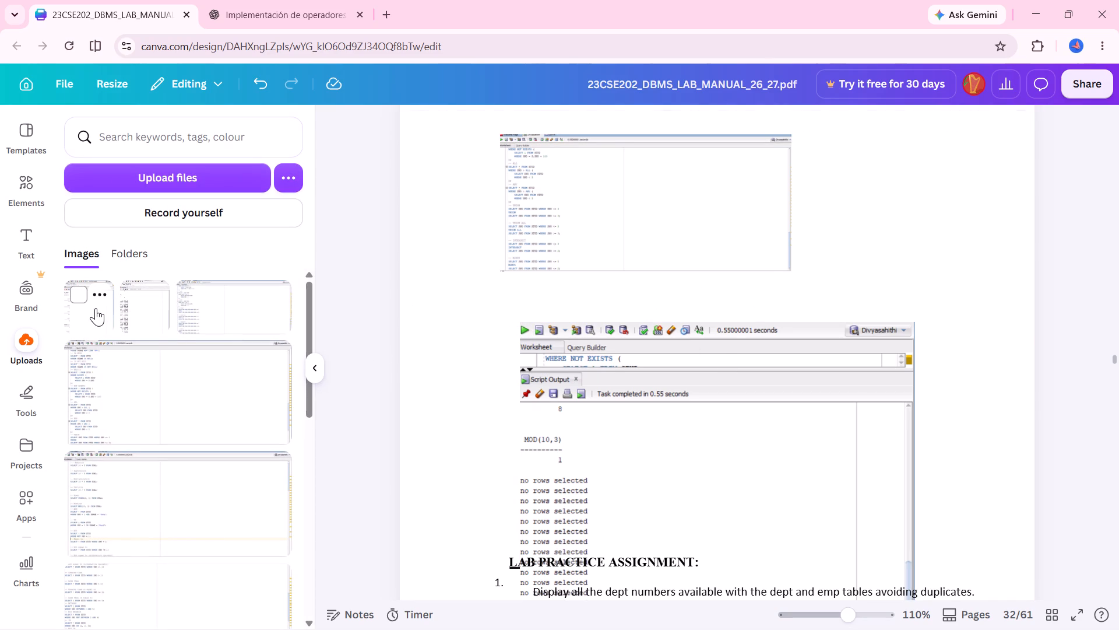
pyautogui.click(96, 308)
# Shrink the TO_DATE script output screenshot and place it below the set operator screenshot, above the LAB PRACTICE ASSIGNMENT heading.
pyautogui.scroll(-1, 639, 362)
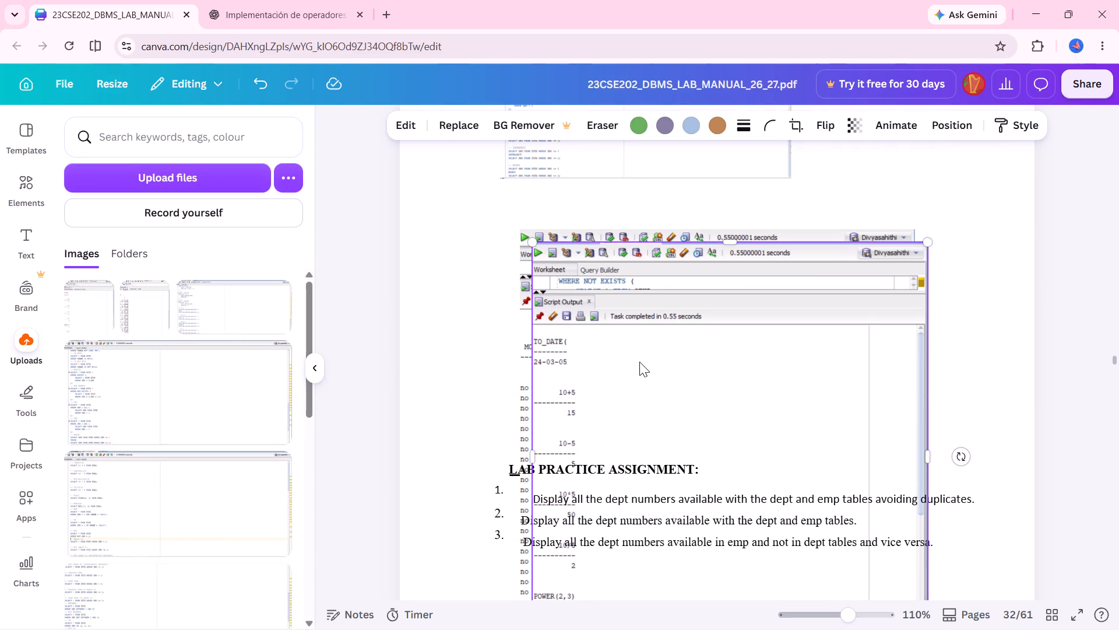
pyautogui.moveTo(598, 378); pyautogui.dragTo(521, 315)
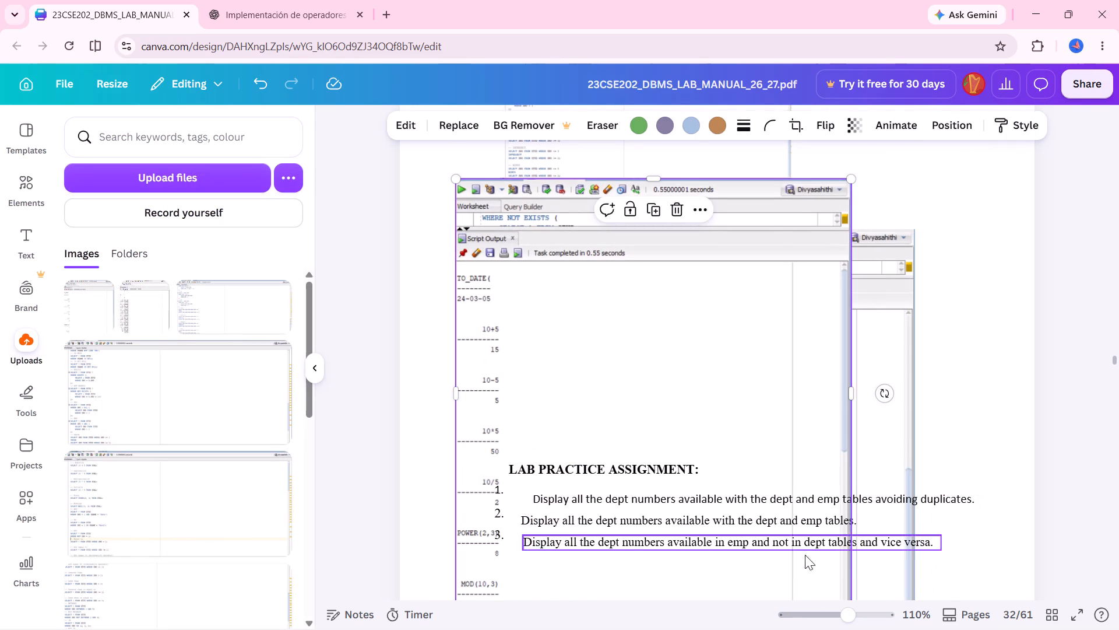
pyautogui.scroll(-1, 747, 487)
pyautogui.moveTo(851, 537); pyautogui.dragTo(648, 344)
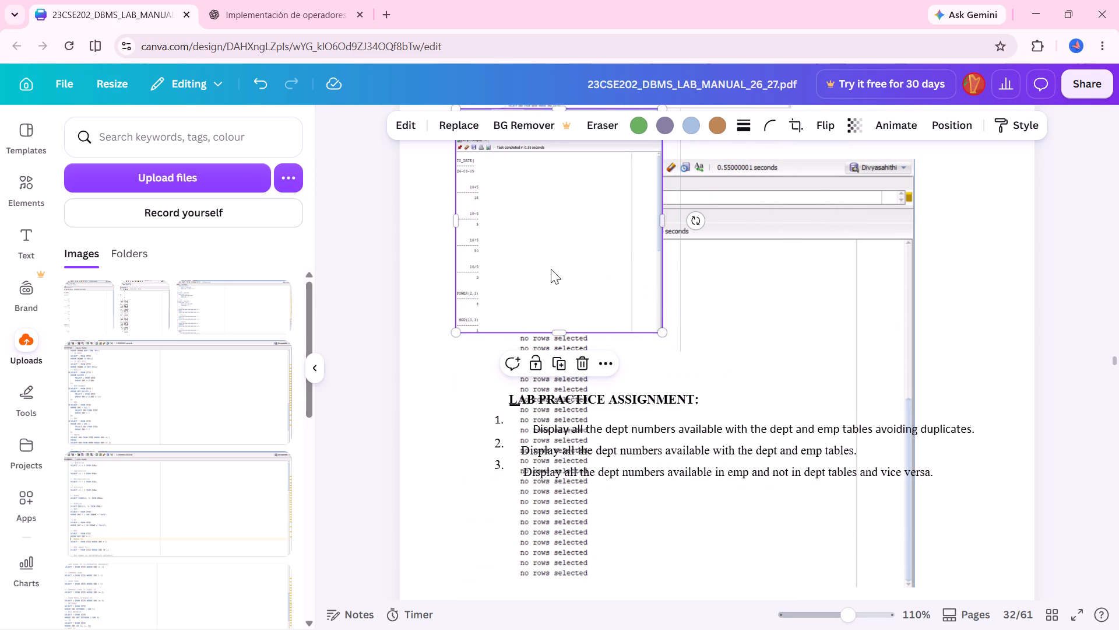
pyautogui.moveTo(551, 269); pyautogui.dragTo(563, 285)
# Shrink the MOD(10,3) script output screenshot and place it to the right of the TO_DATE output, above the assignment heading.
pyautogui.click(717, 335)
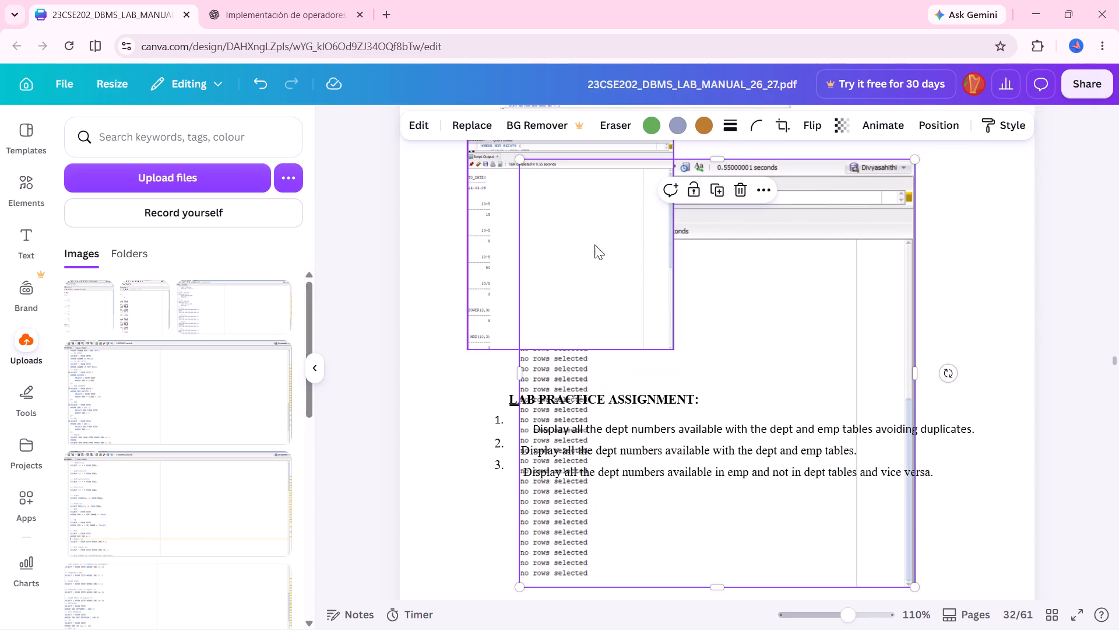
pyautogui.moveTo(917, 585); pyautogui.dragTo(854, 519)
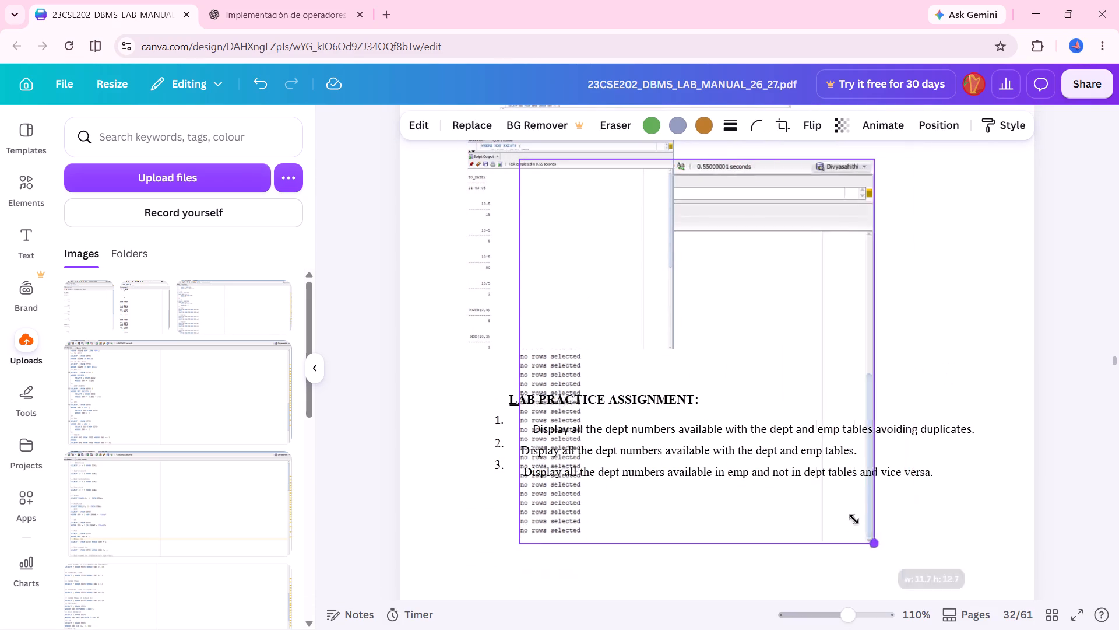
pyautogui.moveTo(854, 519); pyautogui.dragTo(754, 415)
pyautogui.moveTo(708, 350); pyautogui.dragTo(868, 292)
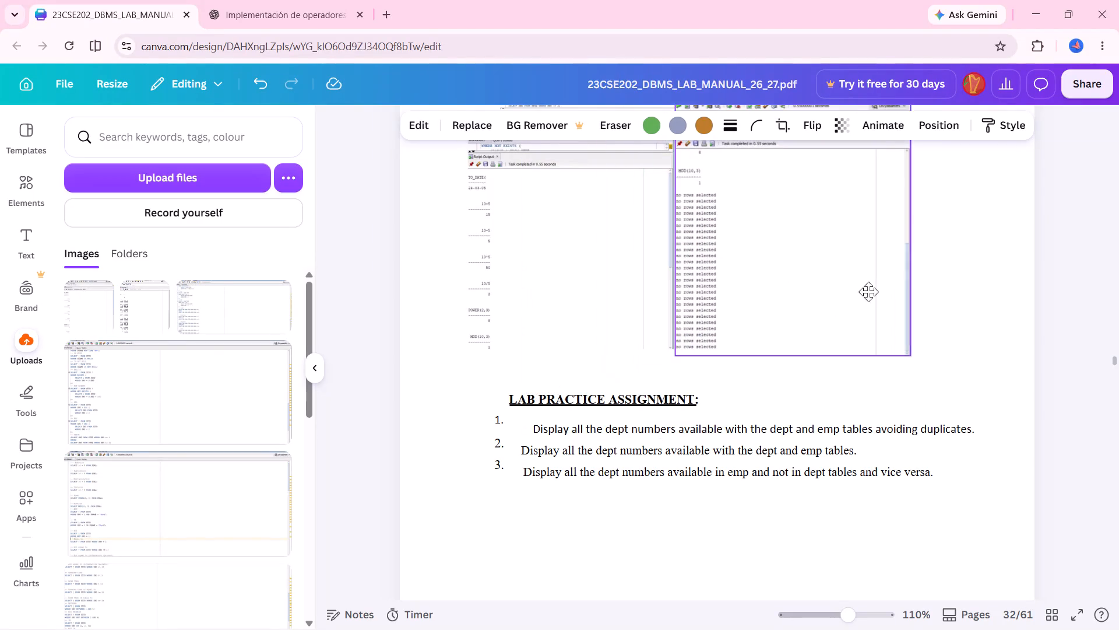
pyautogui.moveTo(868, 292); pyautogui.dragTo(882, 294)
pyautogui.scroll(1, 817, 238)
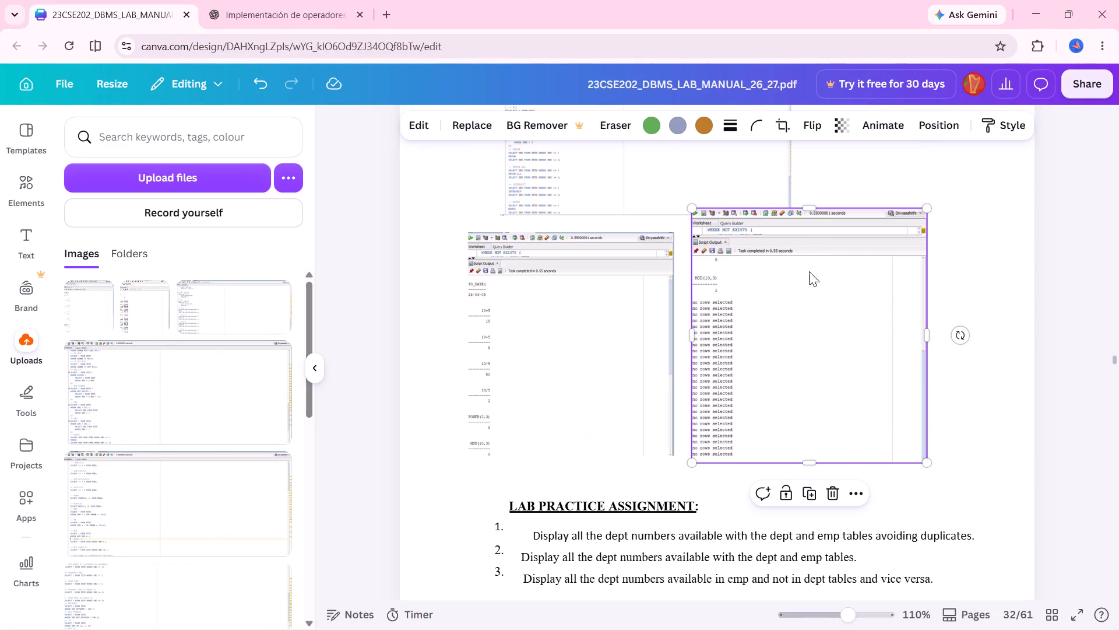
# Shrink the MOD(10,3) script output screenshot on page 32 slightly so its top lines up closer with the TO_DATE output beside it.
pyautogui.moveTo(692, 207); pyautogui.dragTo(698, 239)
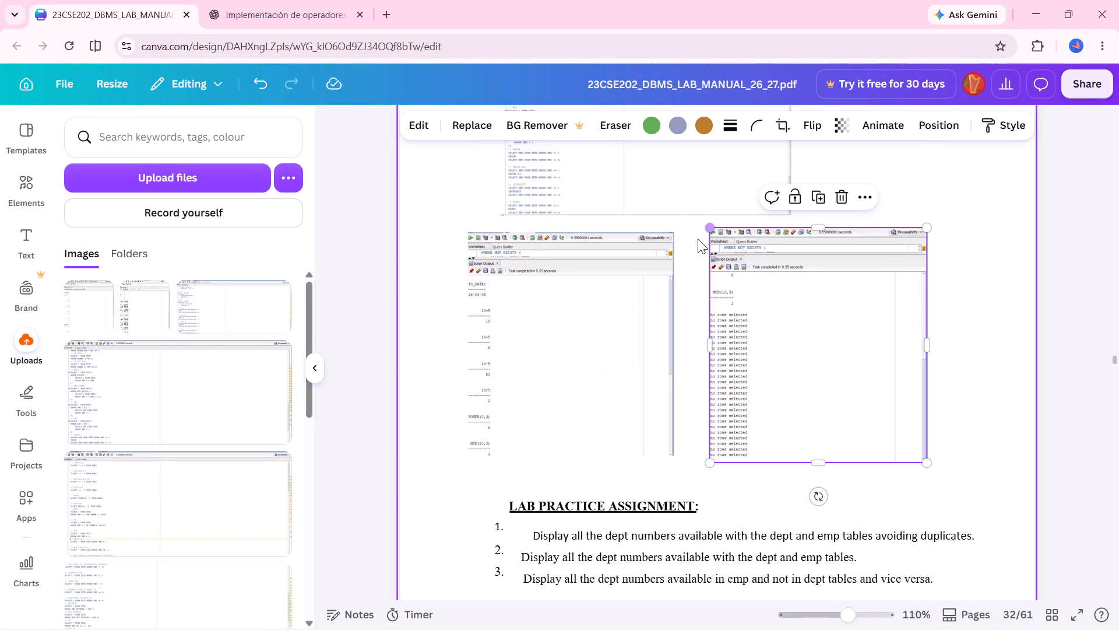
pyautogui.click(987, 408)
# Check the Experiment 4 screenshot layout on pages 31 and 32 against the neighbouring pages, and collapse the uploads sidebar.
pyautogui.scroll(-1, 987, 408)
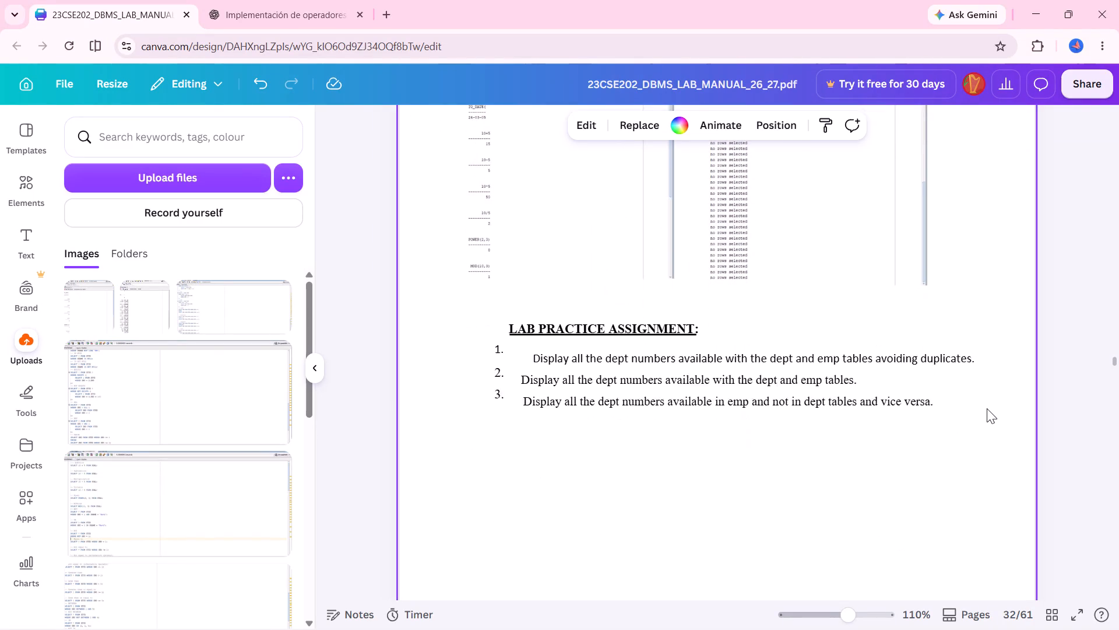
pyautogui.scroll(-1, 987, 408)
pyautogui.scroll(2, 987, 408)
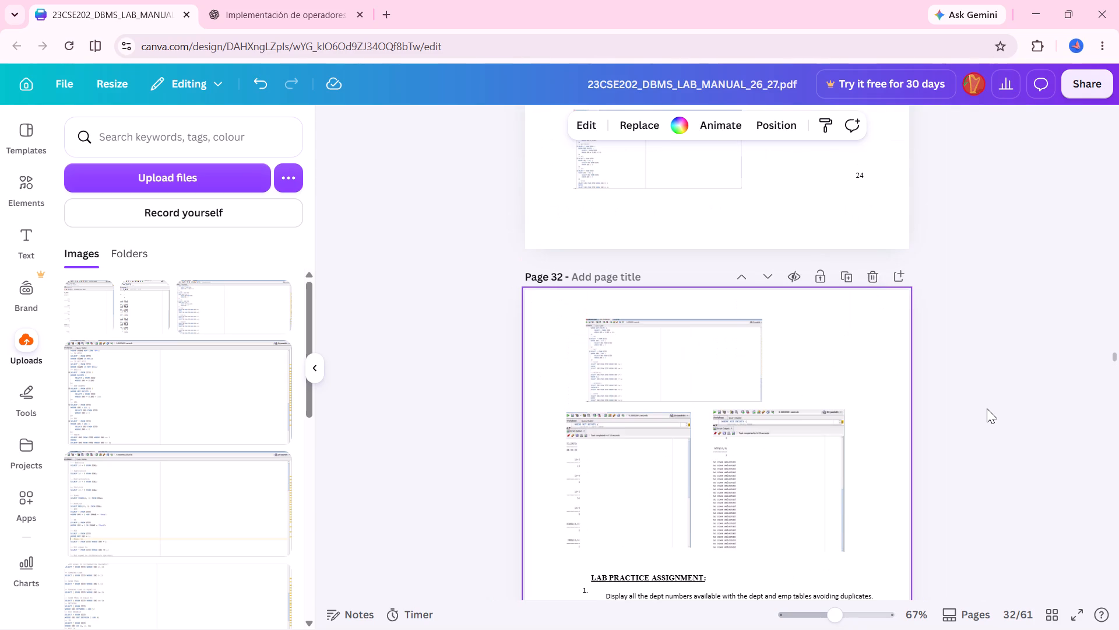
pyautogui.scroll(-11, 987, 408)
pyautogui.scroll(2, 987, 408)
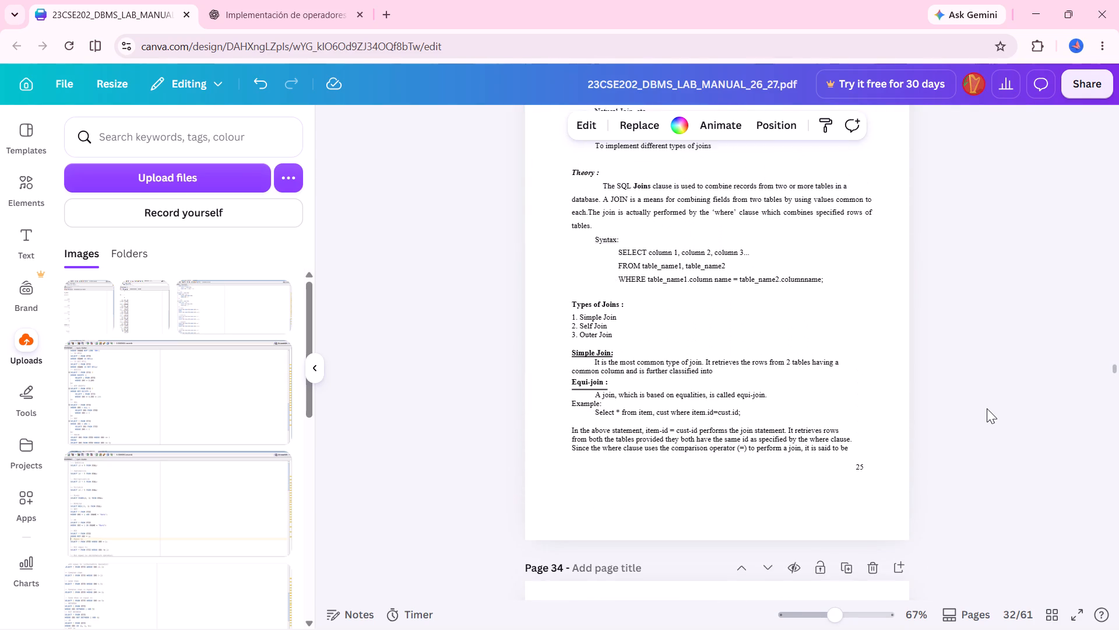
pyautogui.scroll(5, 987, 408)
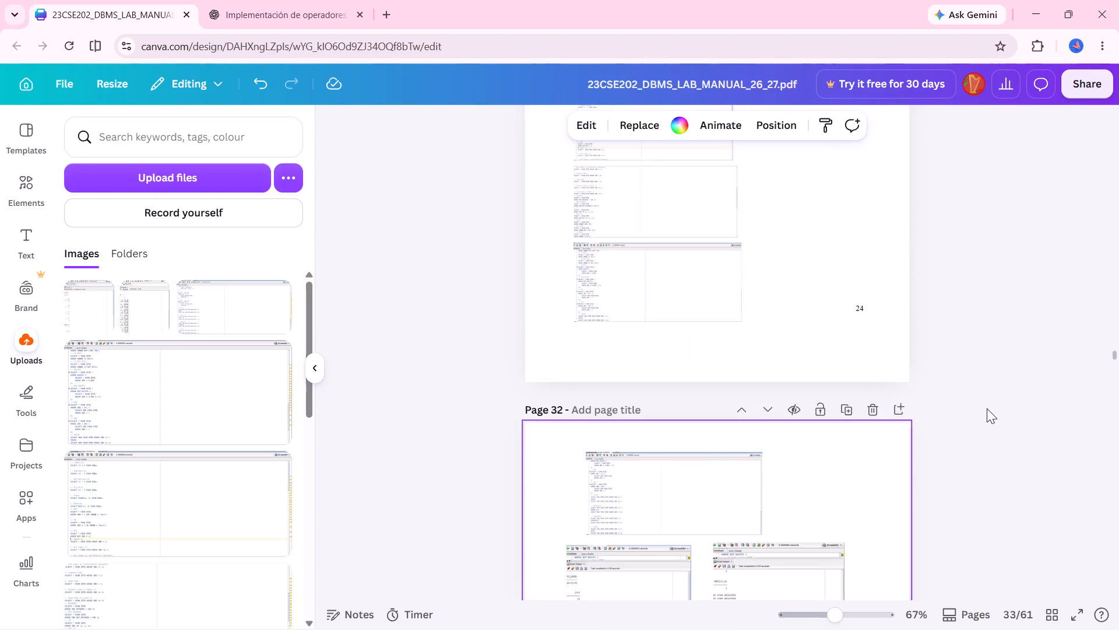
pyautogui.scroll(5, 987, 408)
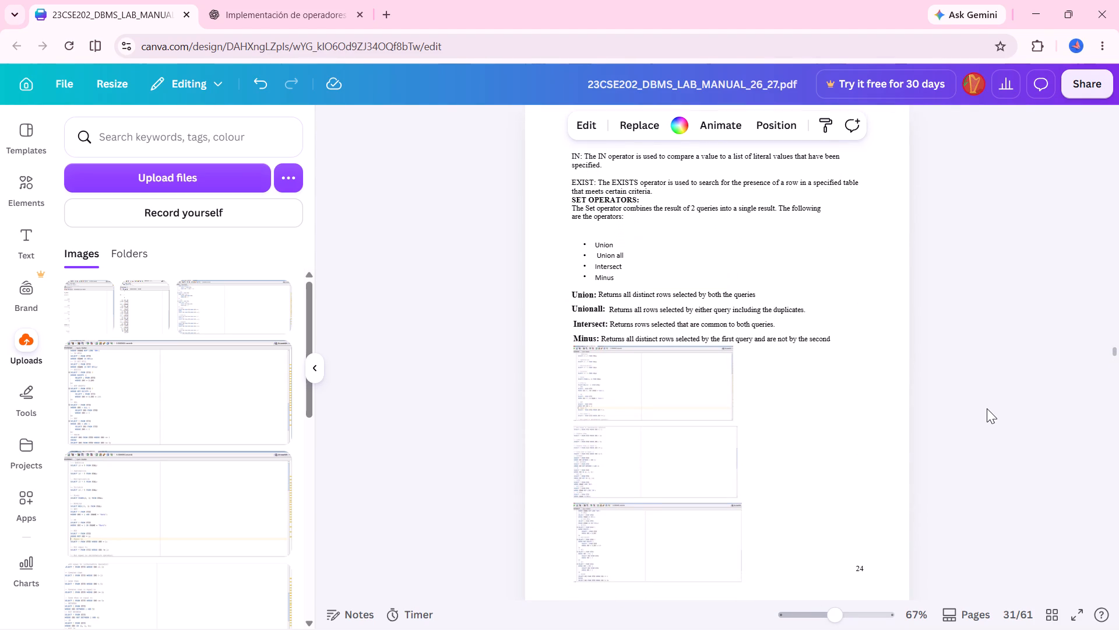
pyautogui.scroll(1, 987, 408)
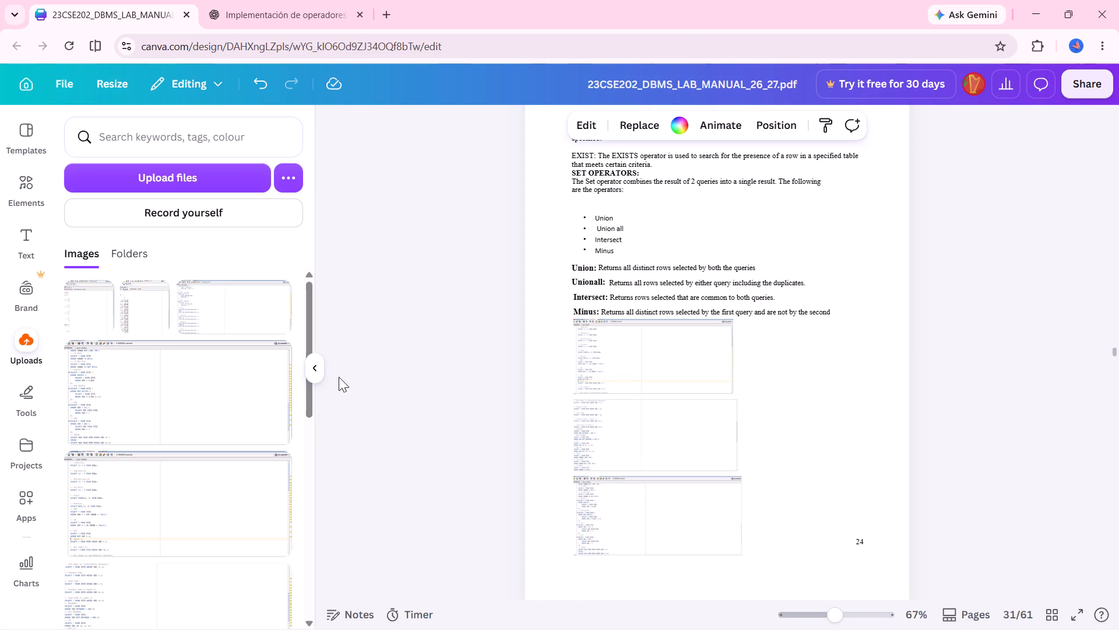
pyautogui.click(322, 369)
pyautogui.click(322, 369)
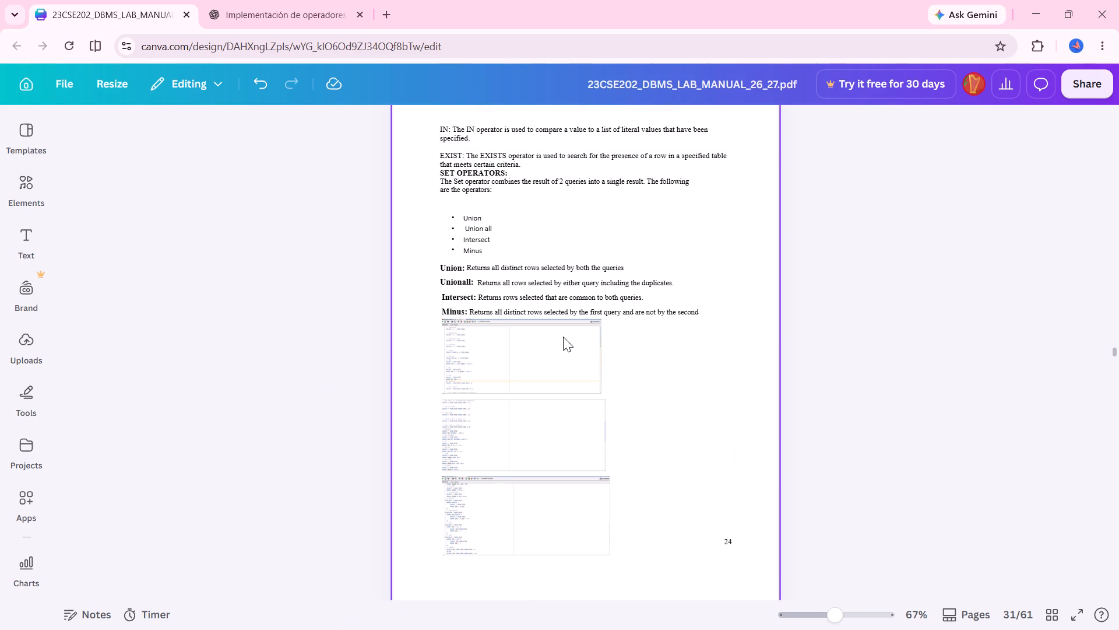
# Move the text block ending with the Outer Join heading on page 34 down so the heading sits directly on its underline.
pyautogui.scroll(-10, 563, 337)
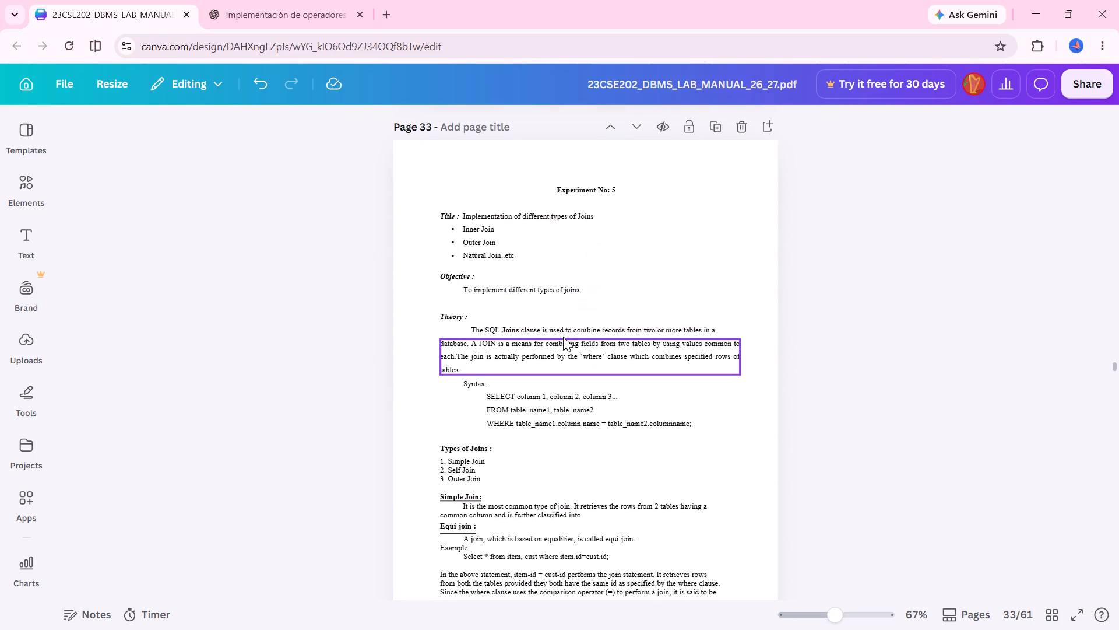
pyautogui.scroll(-6, 563, 337)
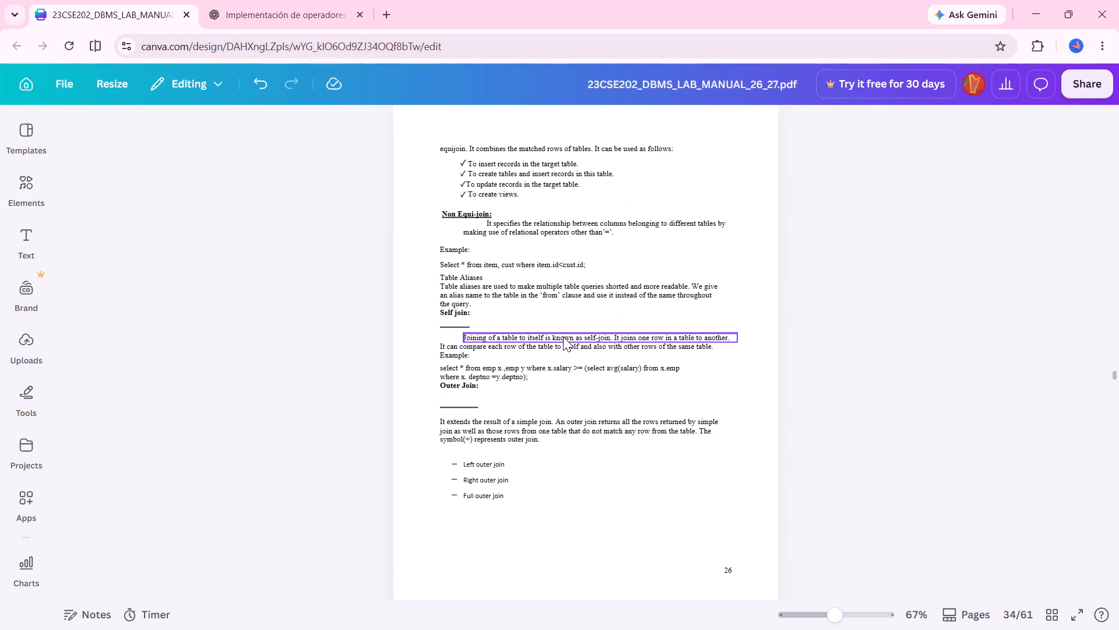
pyautogui.scroll(-2, 563, 337)
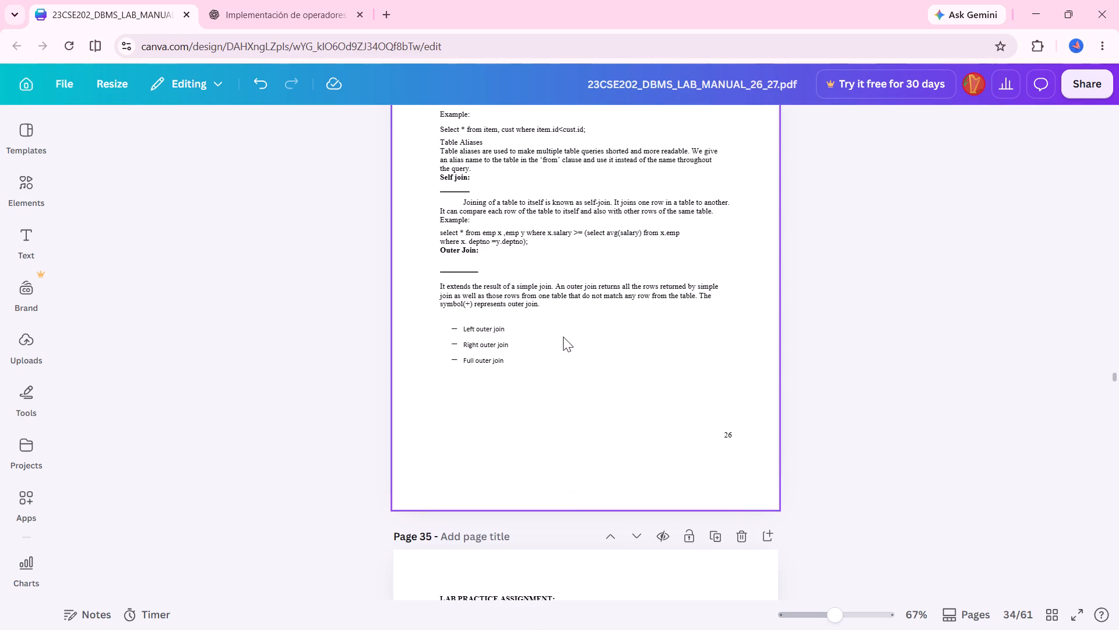
pyautogui.moveTo(470, 268); pyautogui.dragTo(470, 260)
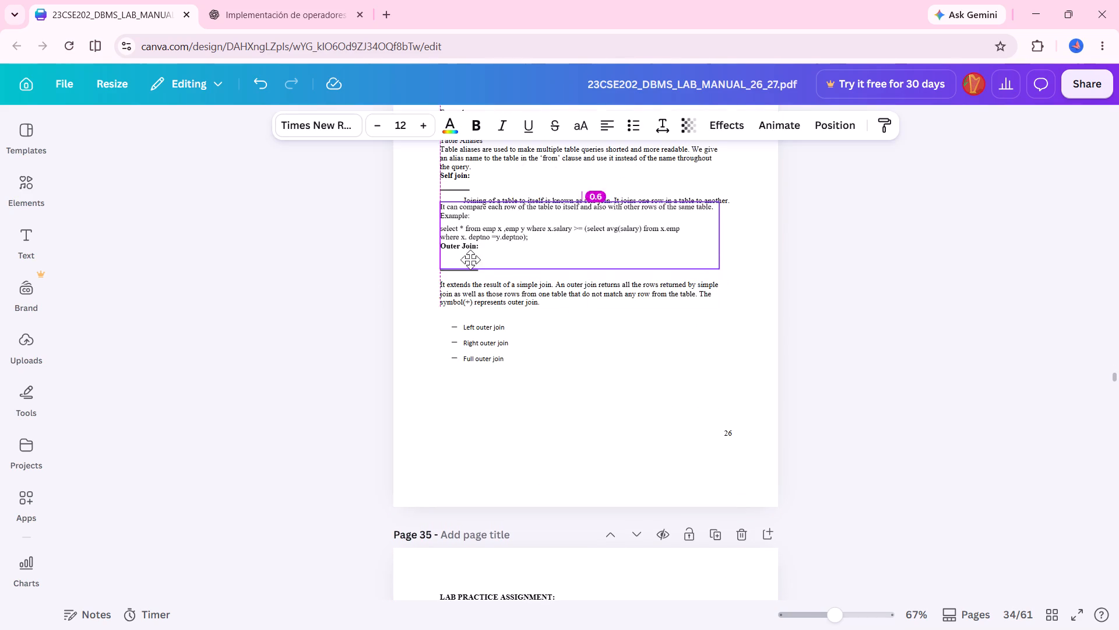
pyautogui.moveTo(470, 260); pyautogui.dragTo(469, 283)
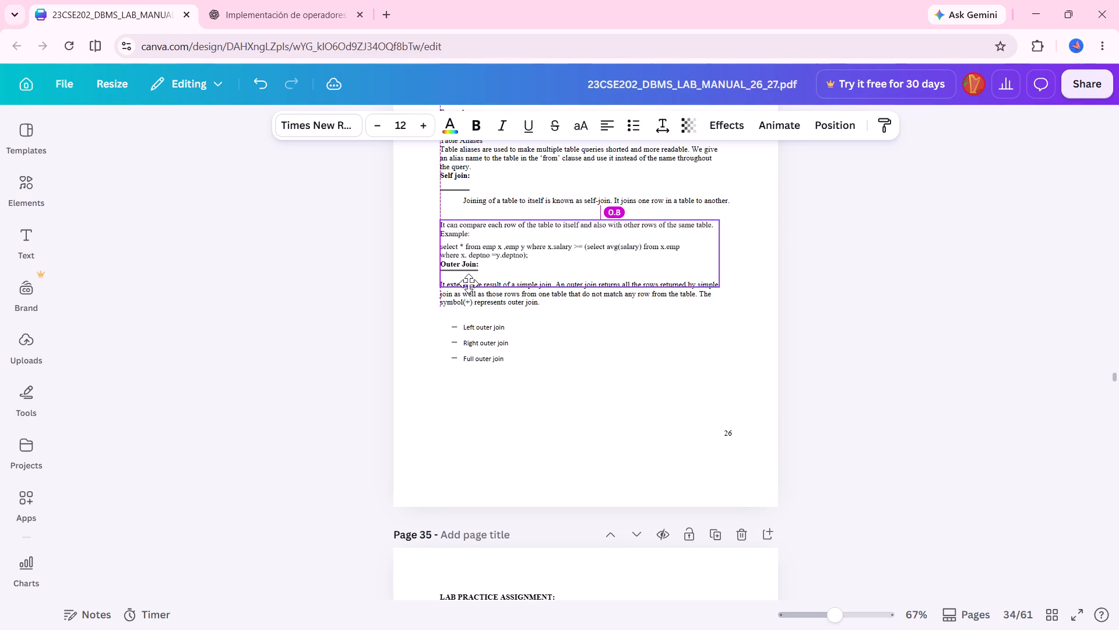
pyautogui.moveTo(469, 283); pyautogui.dragTo(469, 282)
pyautogui.click(576, 257)
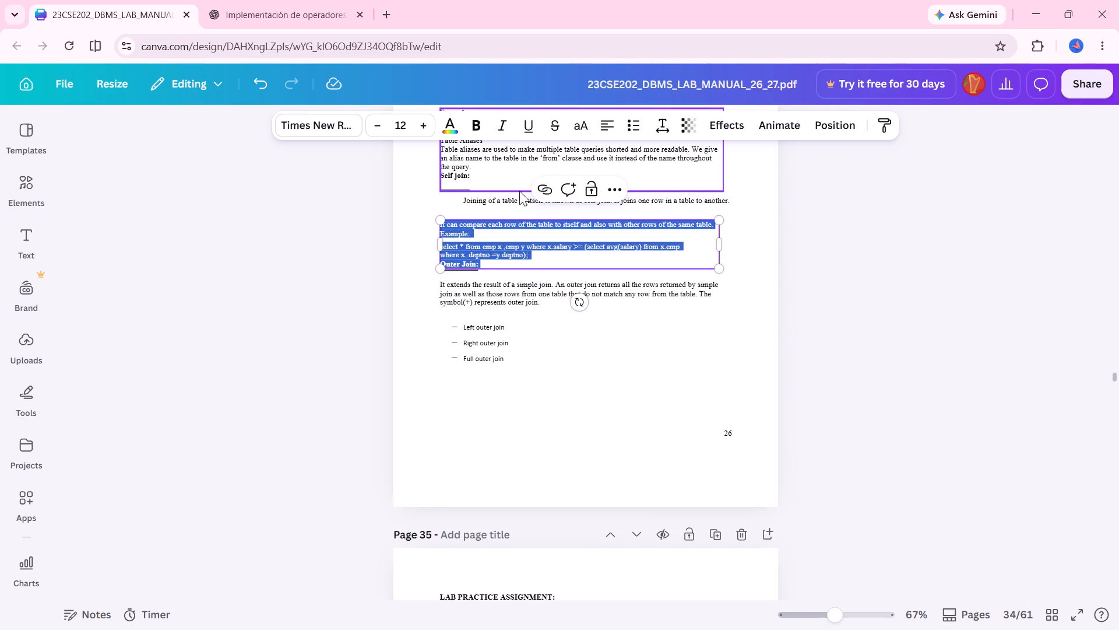
# Move the Table Aliases text block on page 34 down slightly so the Self join heading sits directly on its underline.
pyautogui.click(438, 197)
pyautogui.moveTo(490, 164); pyautogui.dragTo(490, 170)
pyautogui.click(443, 198)
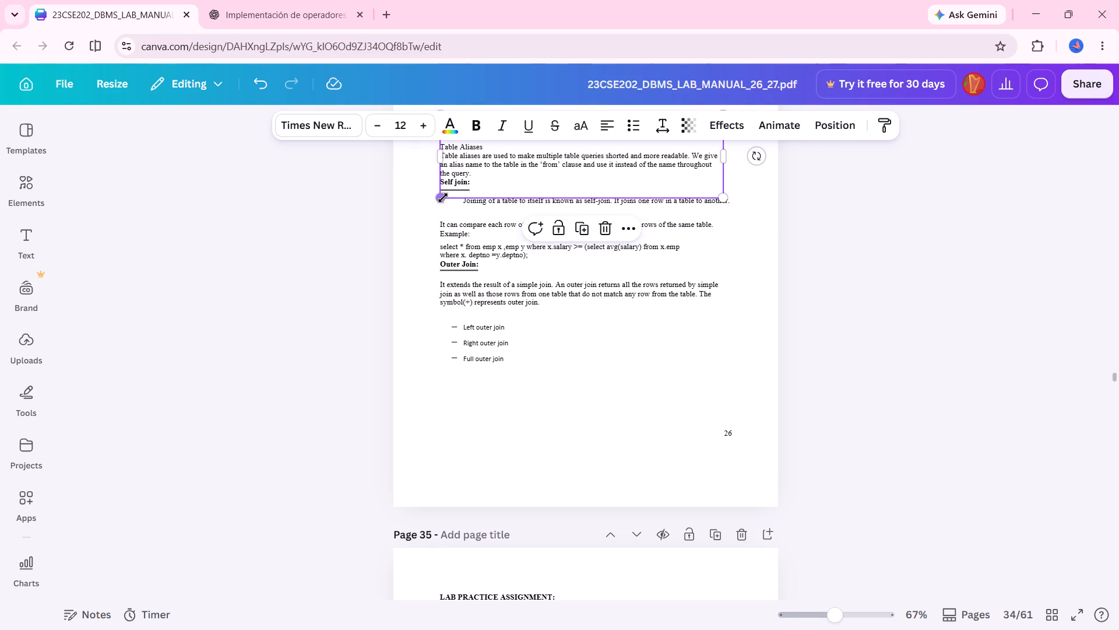
pyautogui.click(412, 228)
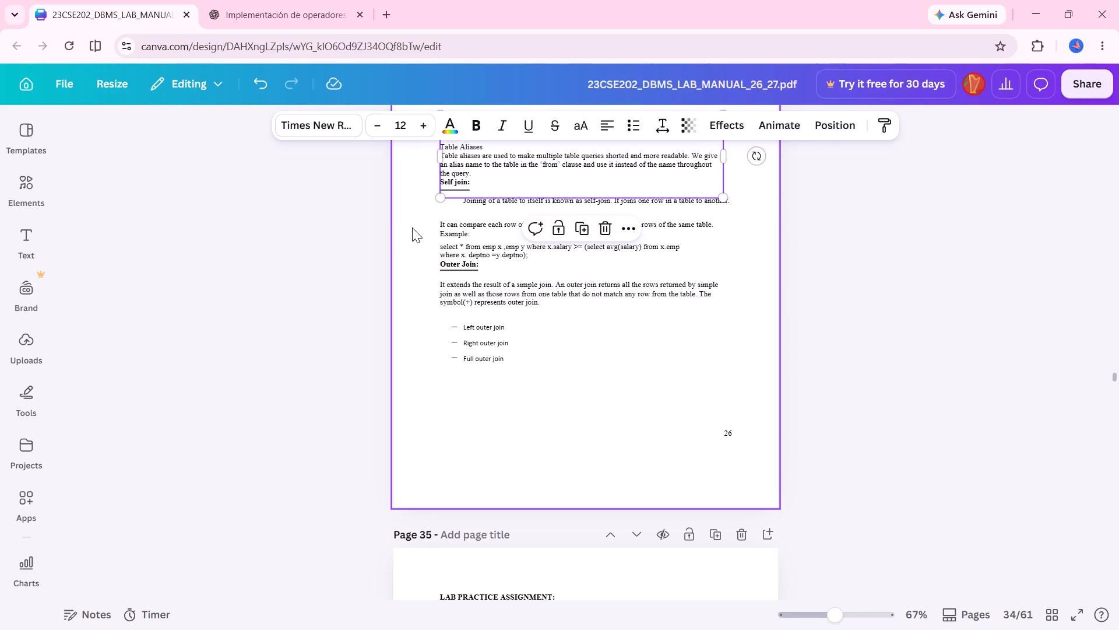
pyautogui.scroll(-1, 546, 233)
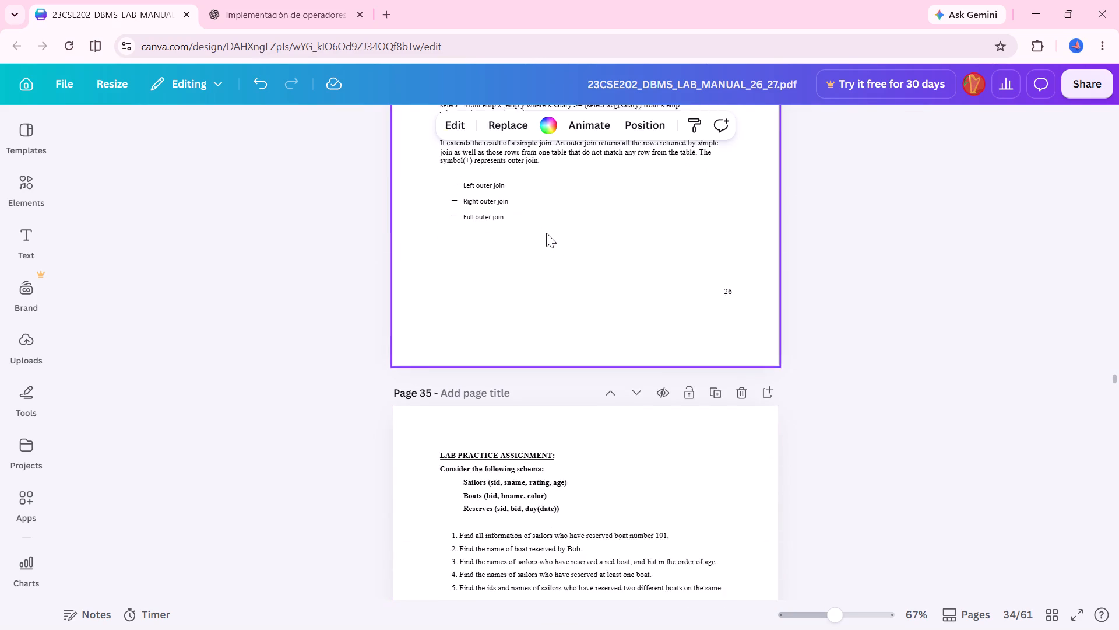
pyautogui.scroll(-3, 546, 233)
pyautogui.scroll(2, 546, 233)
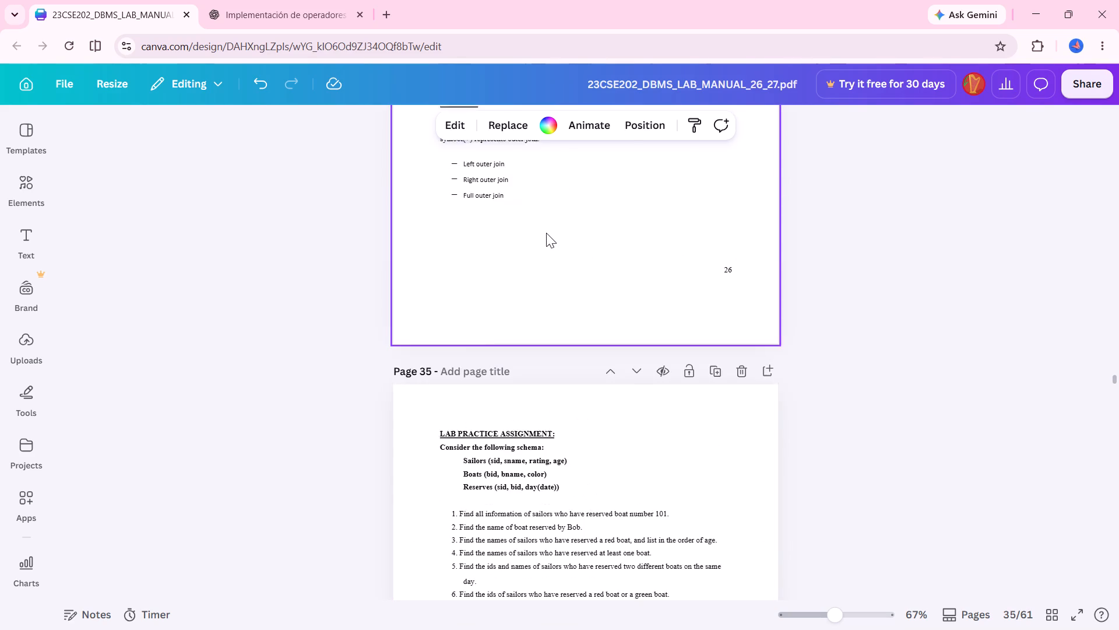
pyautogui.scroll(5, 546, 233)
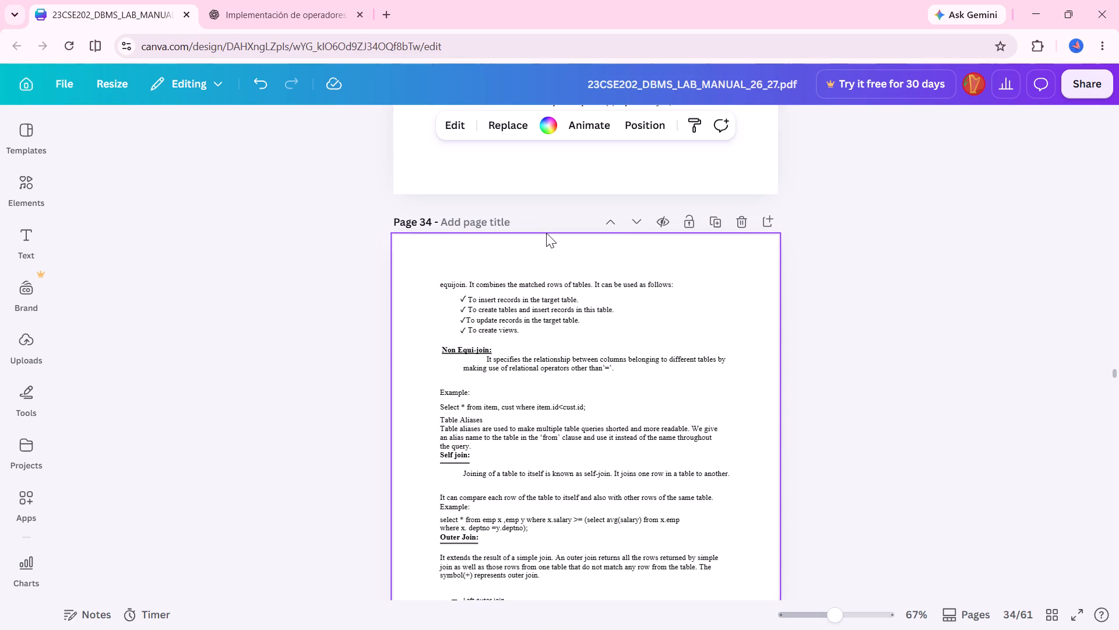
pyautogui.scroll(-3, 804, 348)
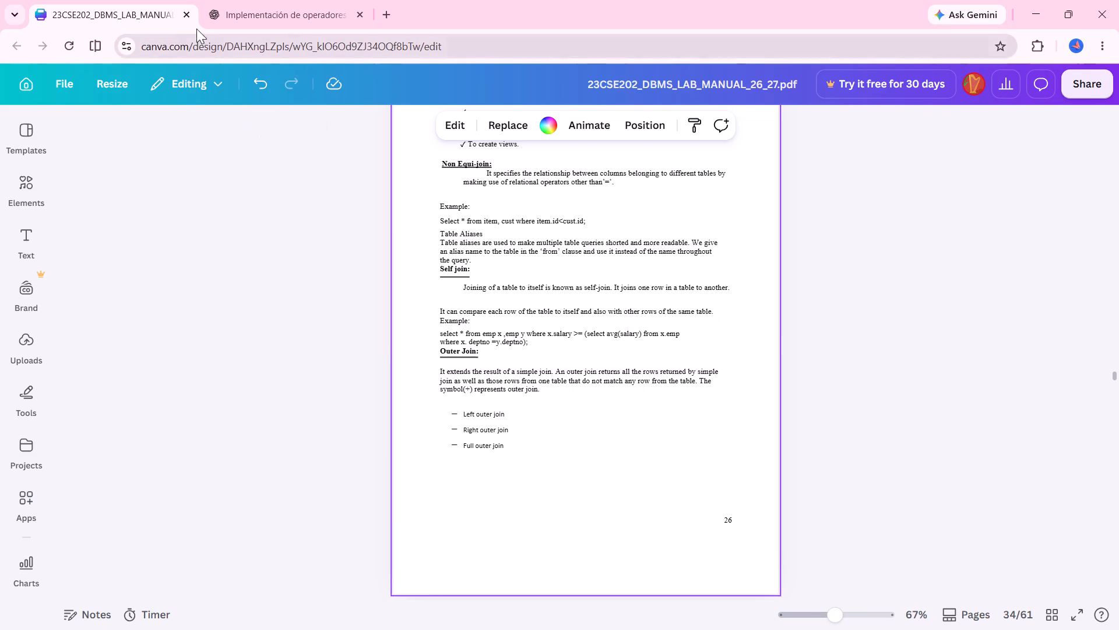
# Close the "Implementación de operadores" tab and dismiss the browser window to reach the desktop.
pyautogui.click(358, 11)
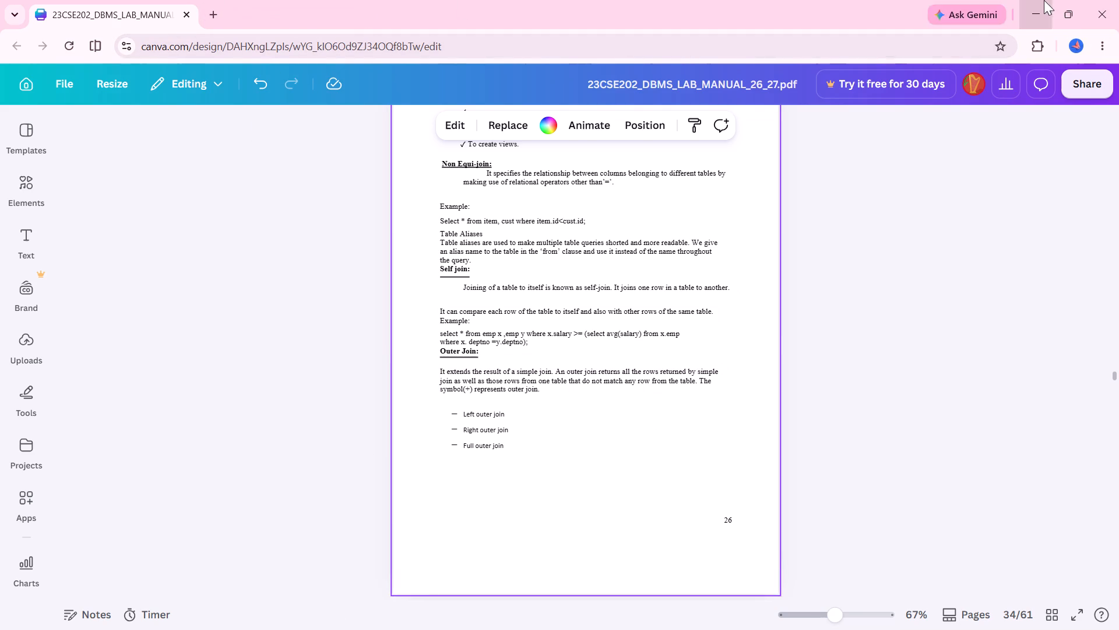
pyautogui.click(1118, 8)
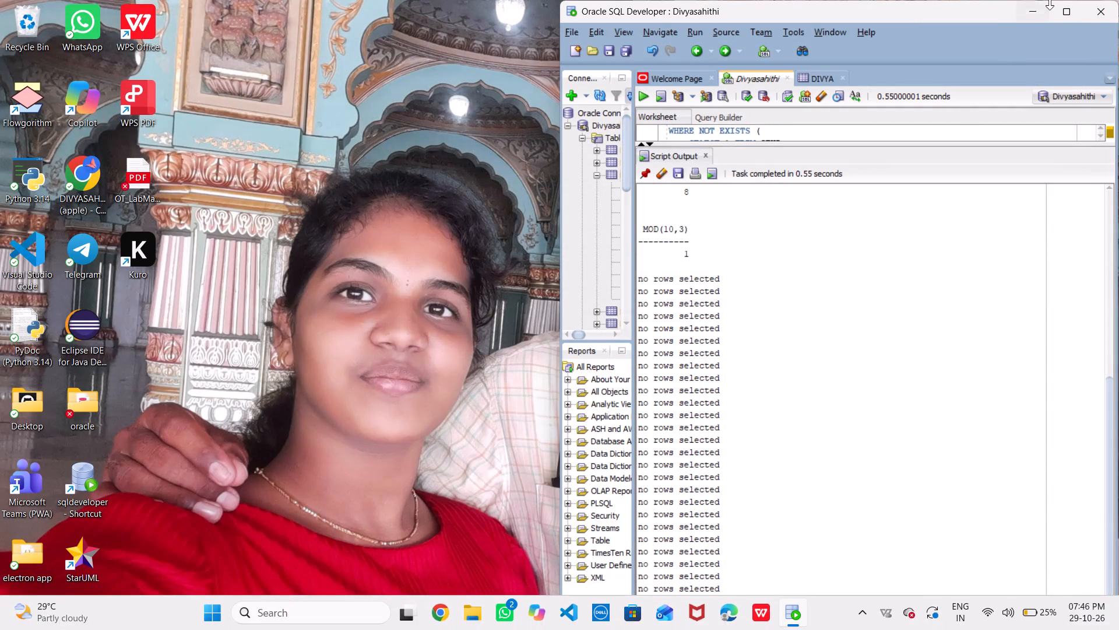
# Put the computer to sleep.
pyautogui.click(217, 612)
pyautogui.click(662, 561)
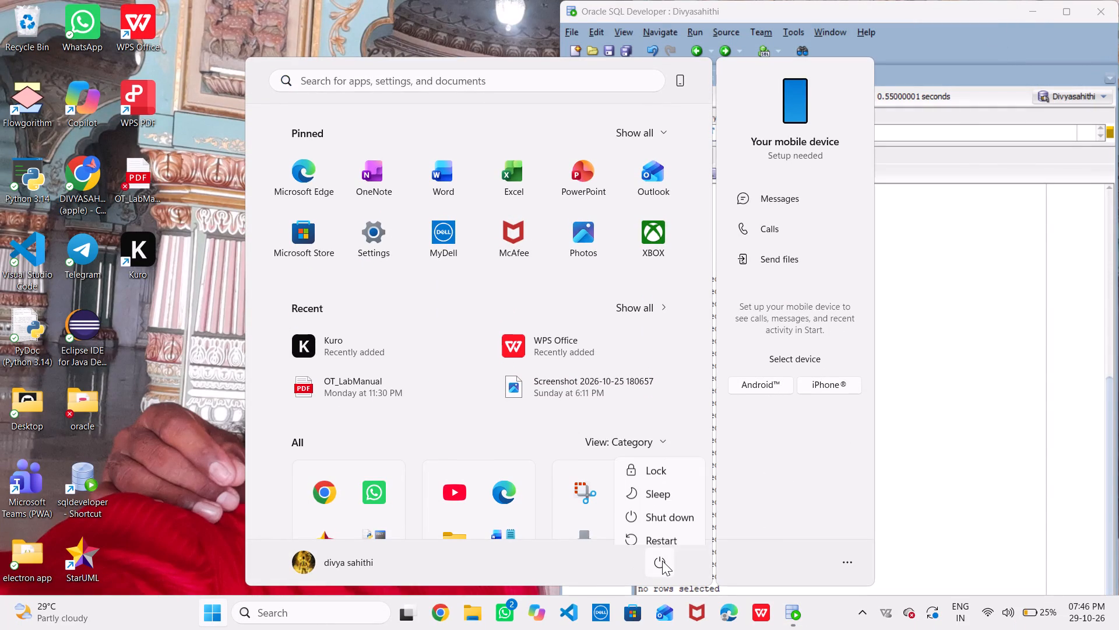
pyautogui.click(659, 484)
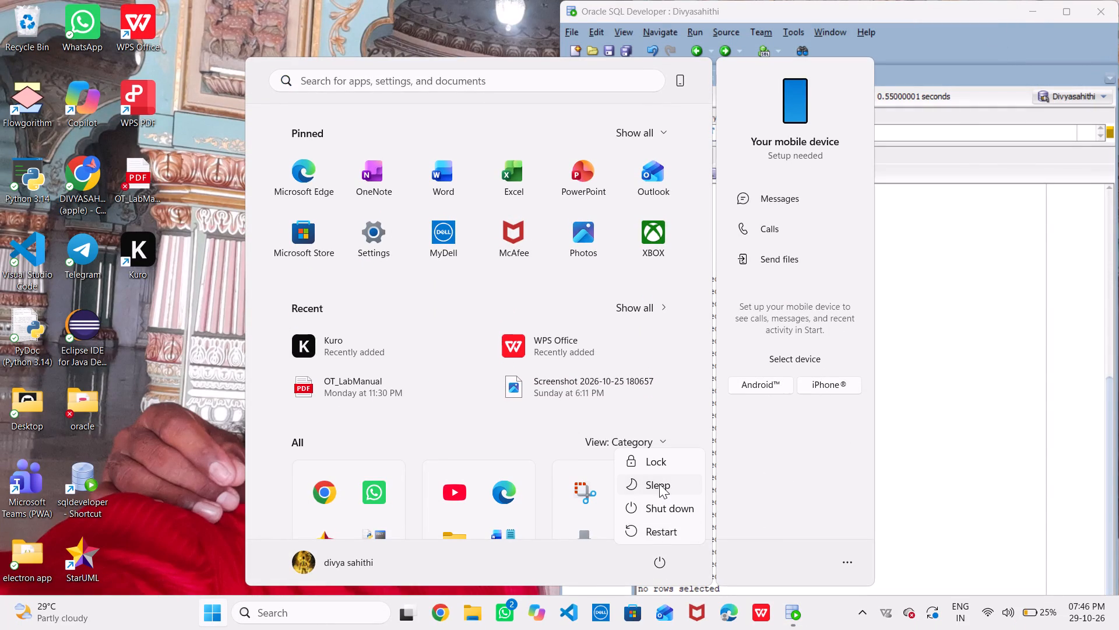